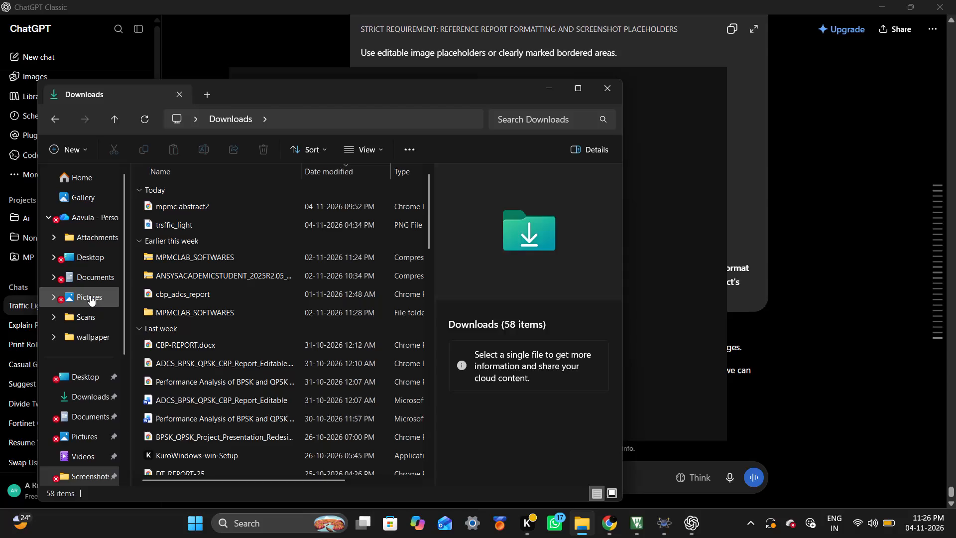
Open the Screenshots folder inside Pictures and display its files as small icons.
double_click(248, 232)
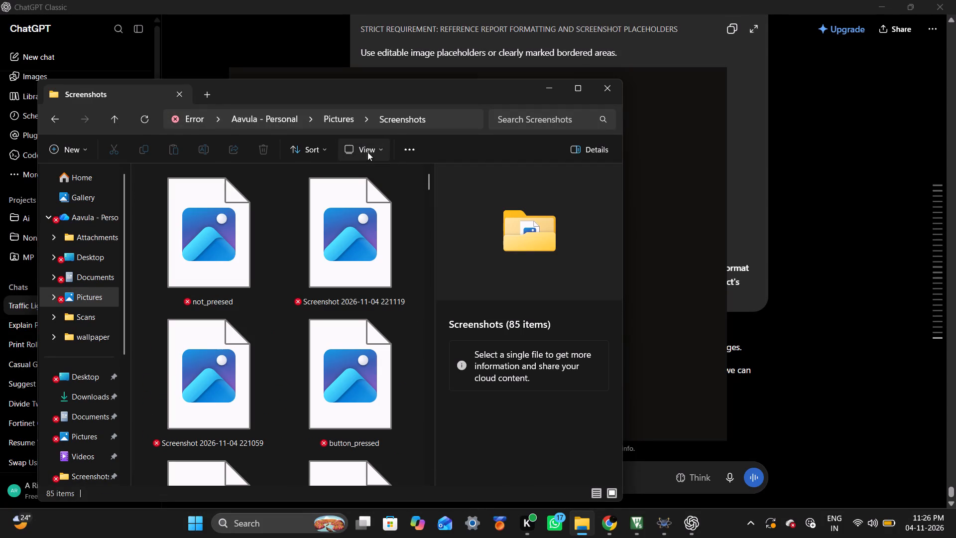
left_click(355, 149)
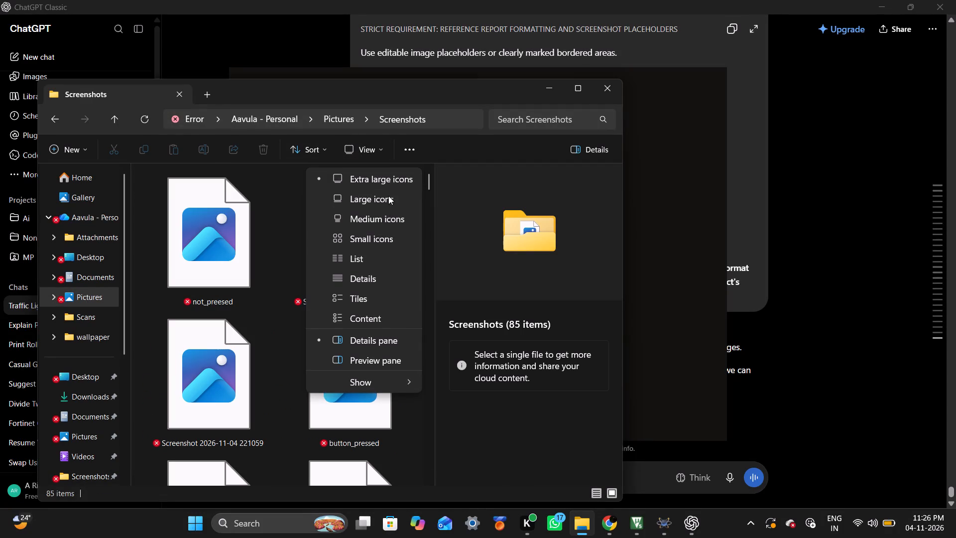
left_click(380, 235)
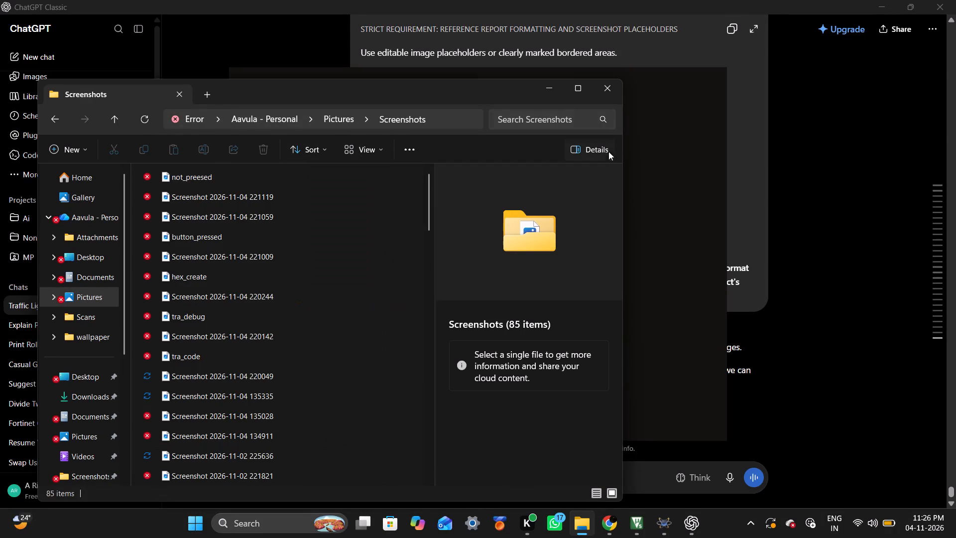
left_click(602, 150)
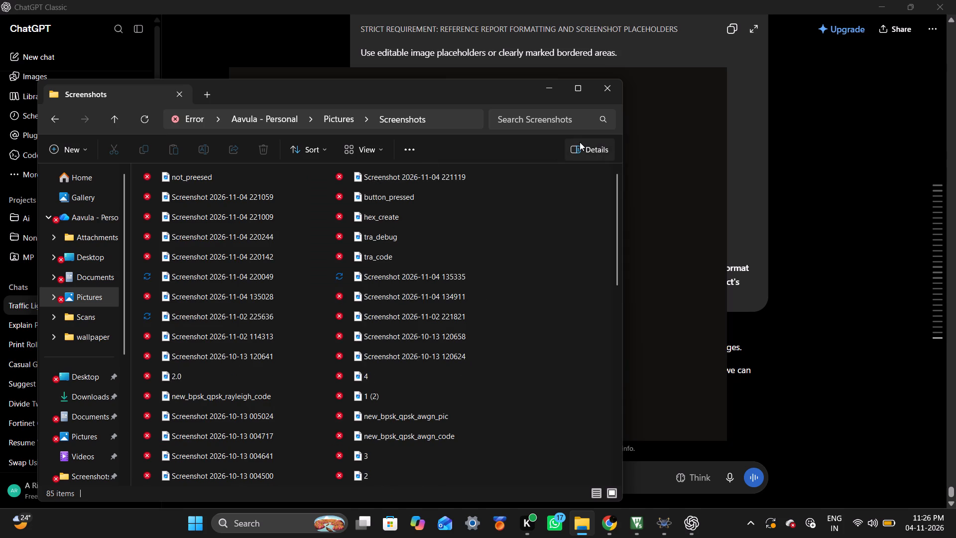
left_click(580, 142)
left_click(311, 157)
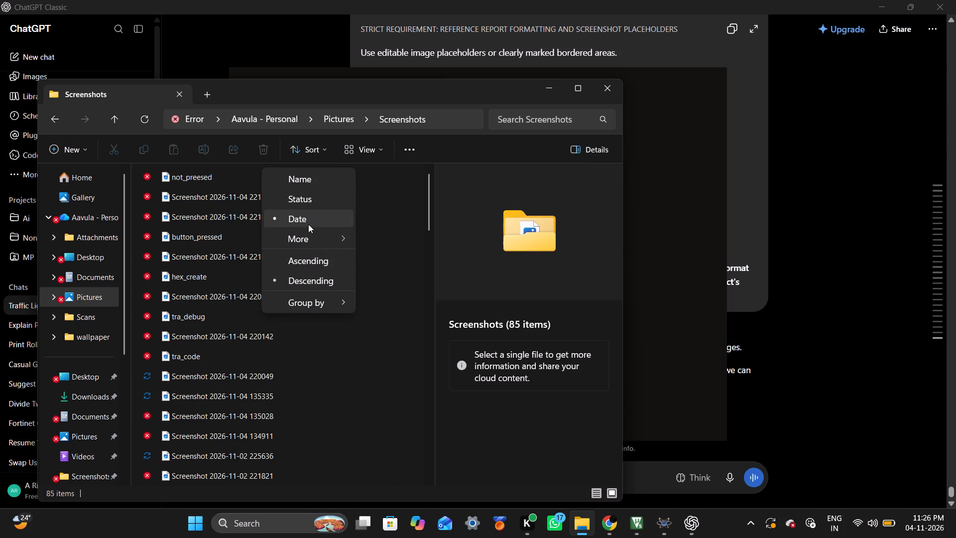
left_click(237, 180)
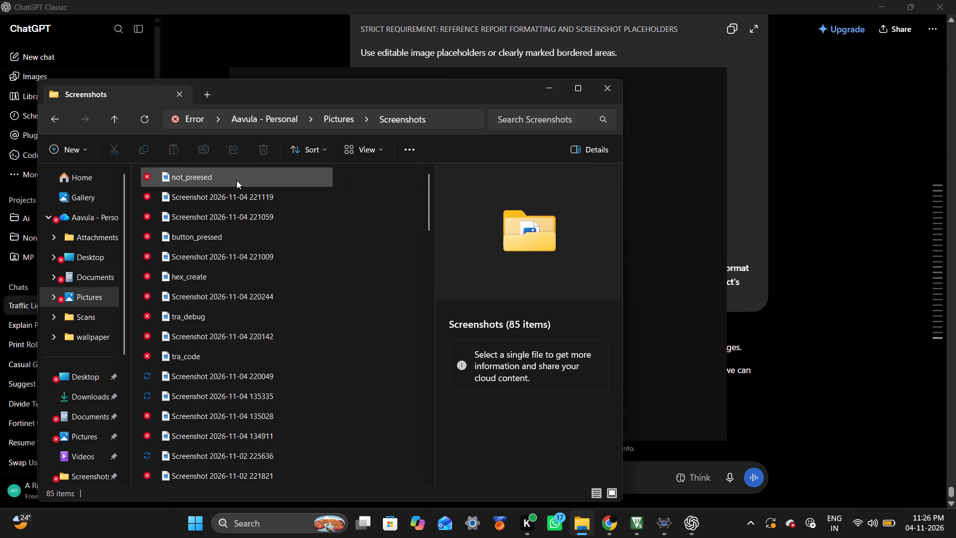
Delete the 2026-11-04 screenshots numbered 221119, 221059, 221009, 220244 and 220142 from the Screenshots folder.
left_click(237, 192)
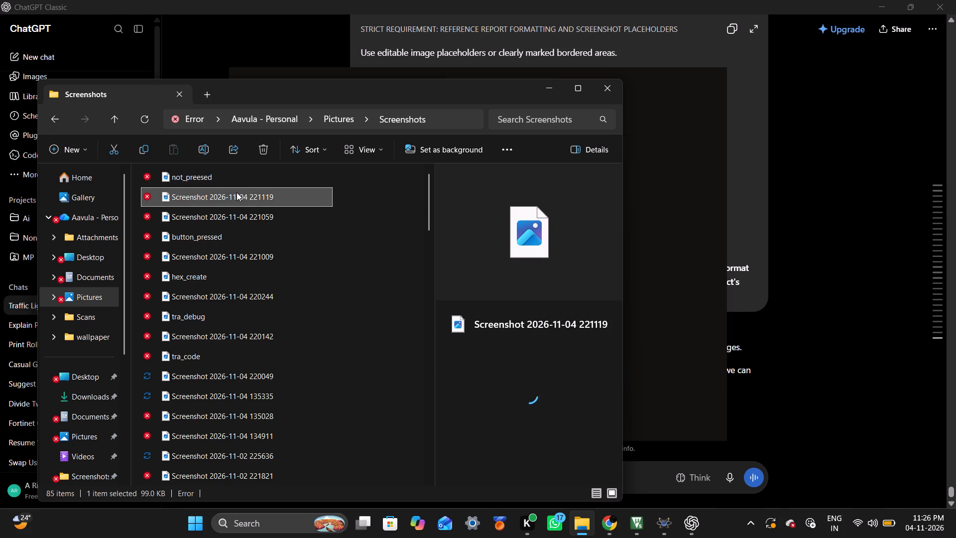
key("Delete")
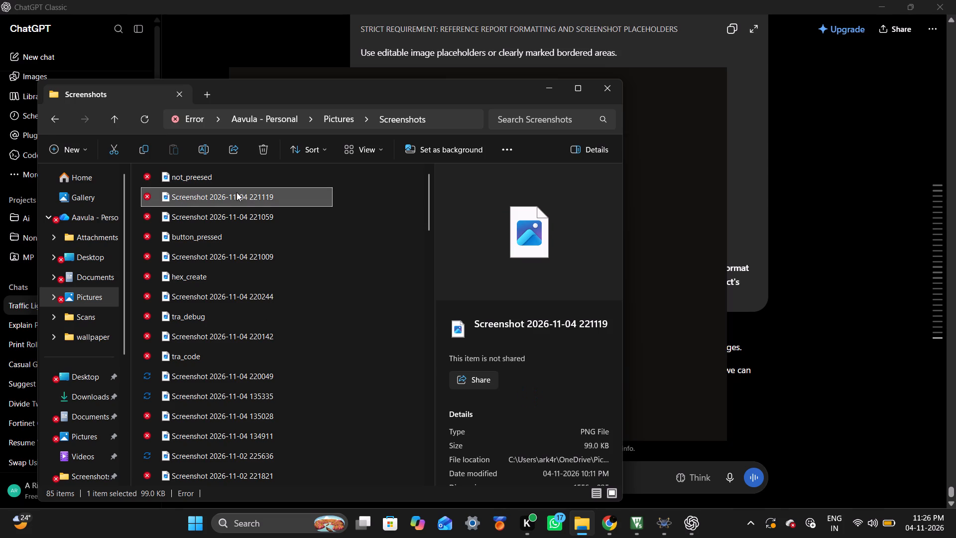
left_click(237, 192)
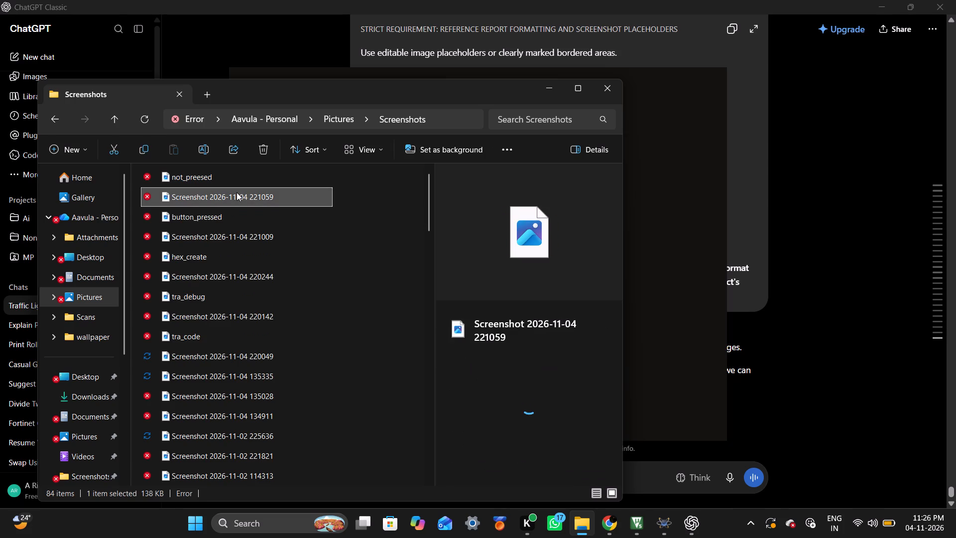
key("Delete")
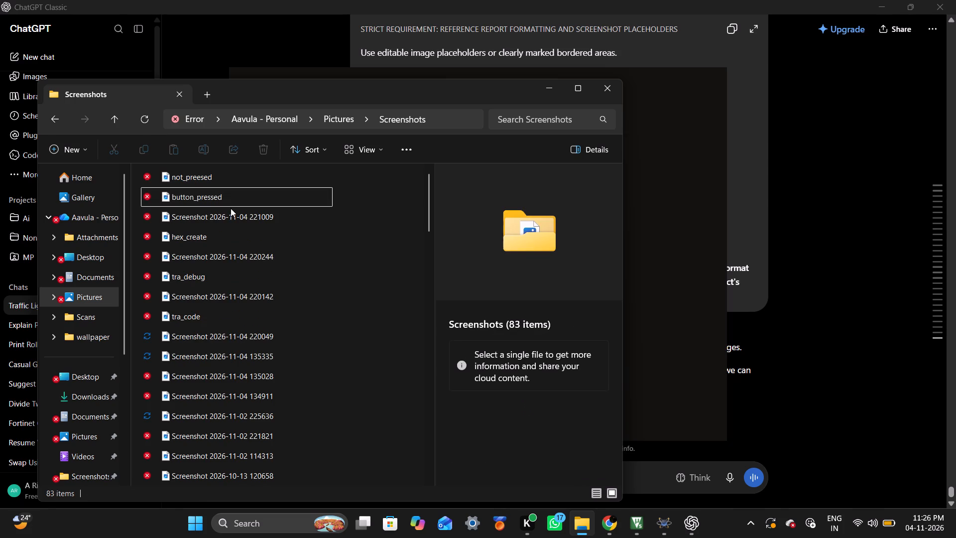
left_click(231, 213)
key("Delete")
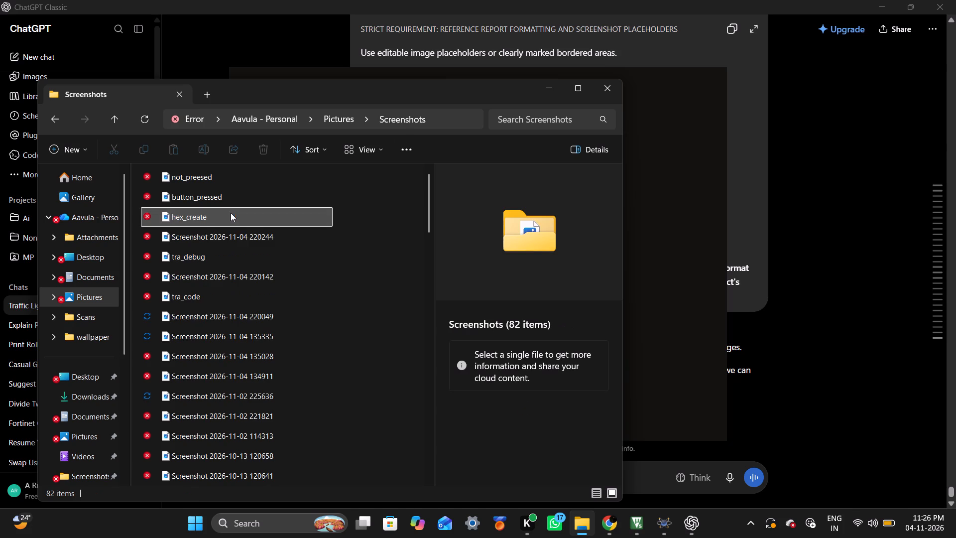
left_click(229, 232)
key("Delete")
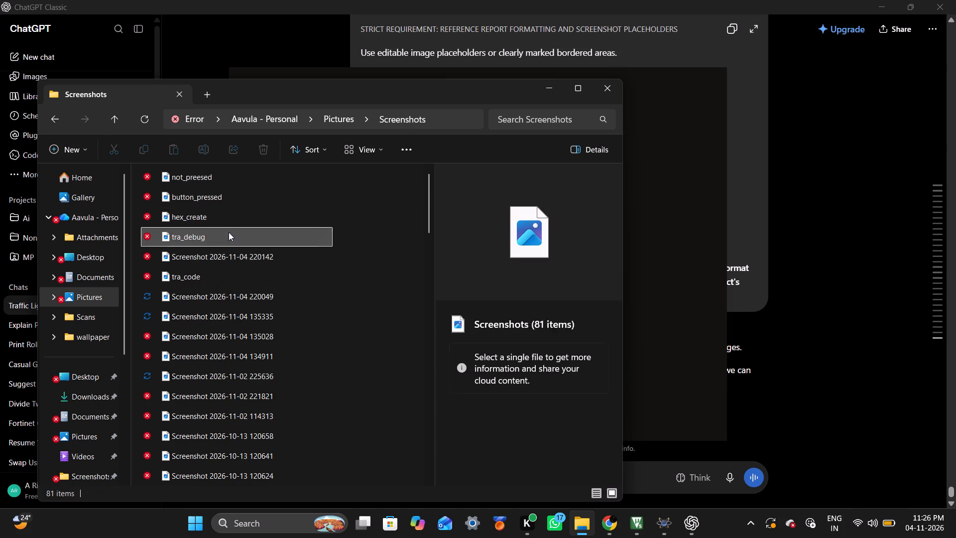
left_click(228, 250)
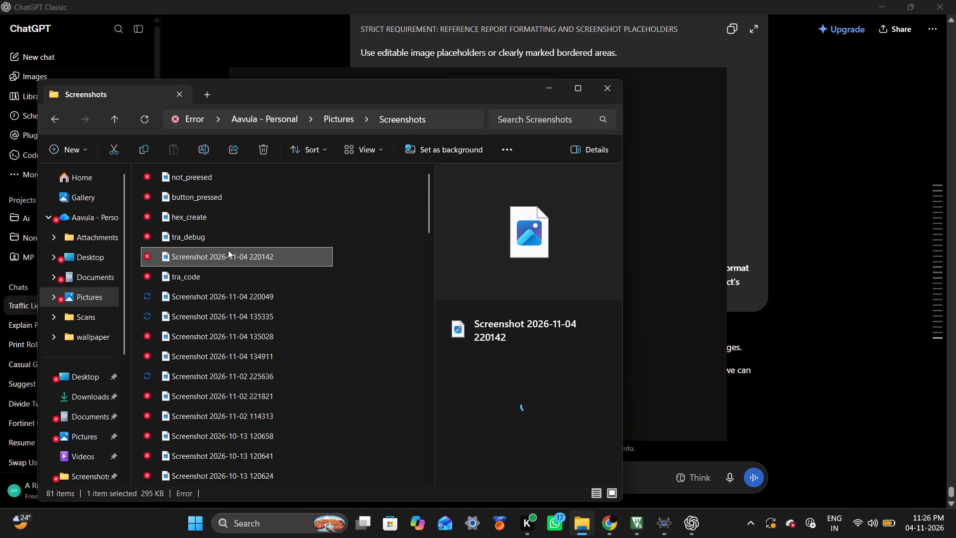
key("Delete")
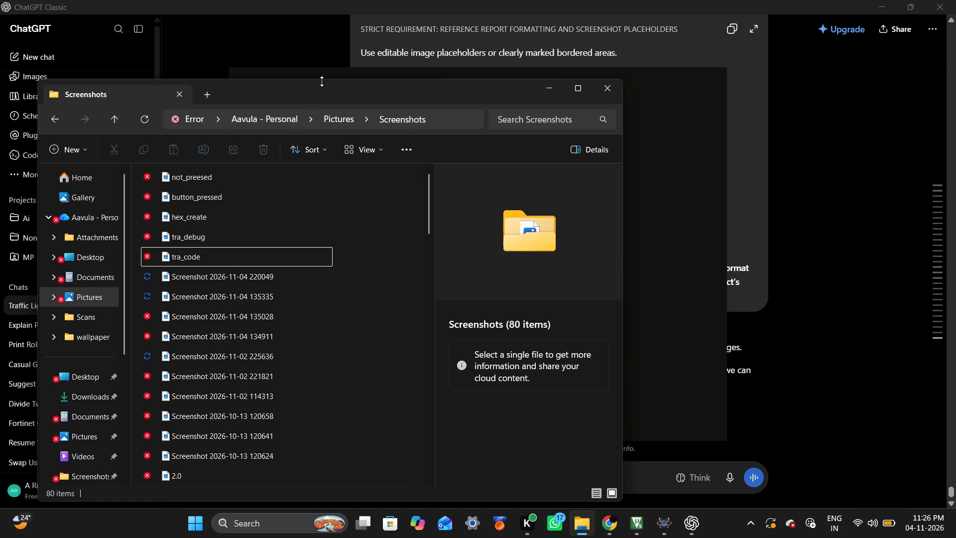
left_click_drag(325, 85, 174, 15)
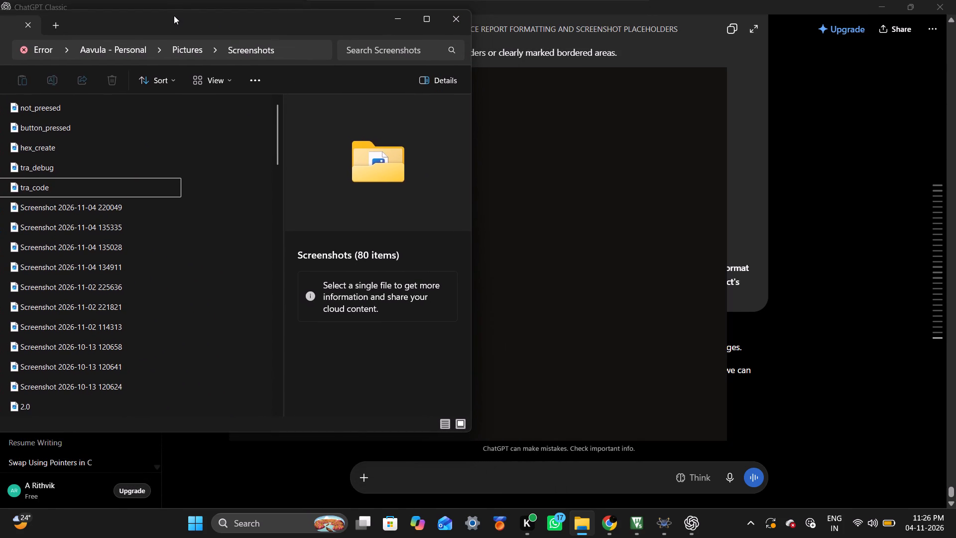
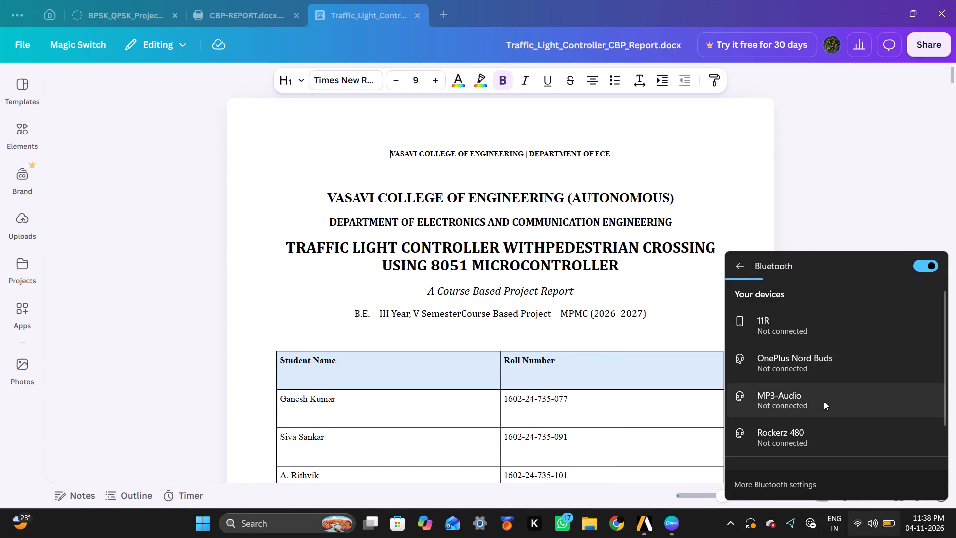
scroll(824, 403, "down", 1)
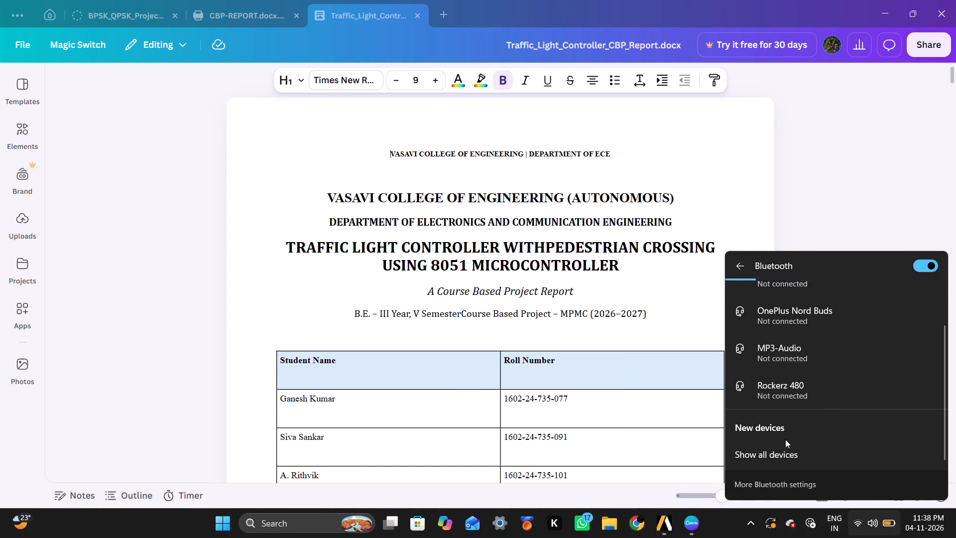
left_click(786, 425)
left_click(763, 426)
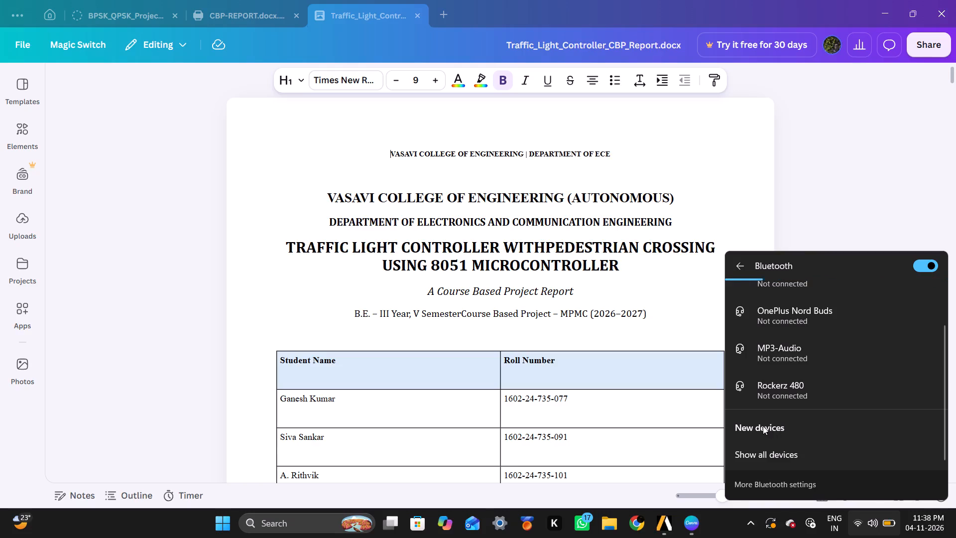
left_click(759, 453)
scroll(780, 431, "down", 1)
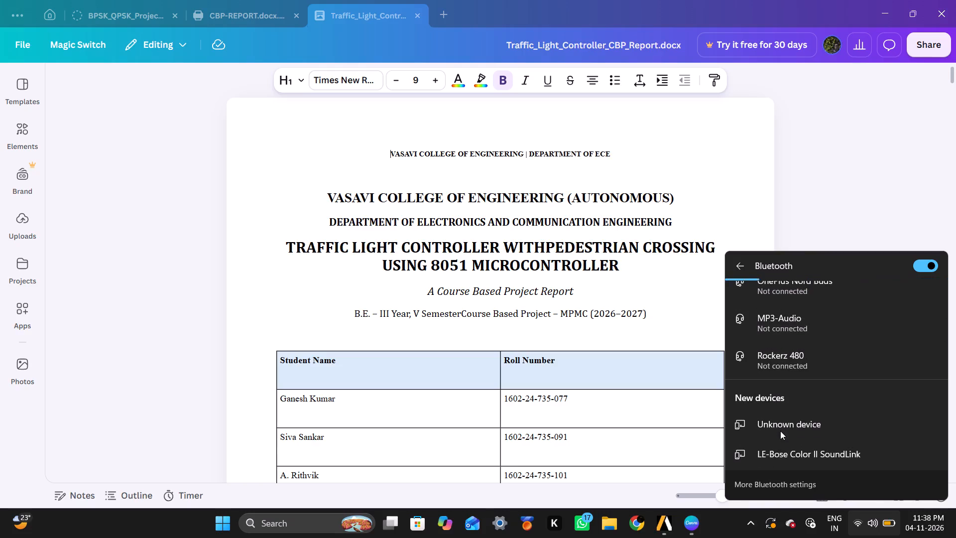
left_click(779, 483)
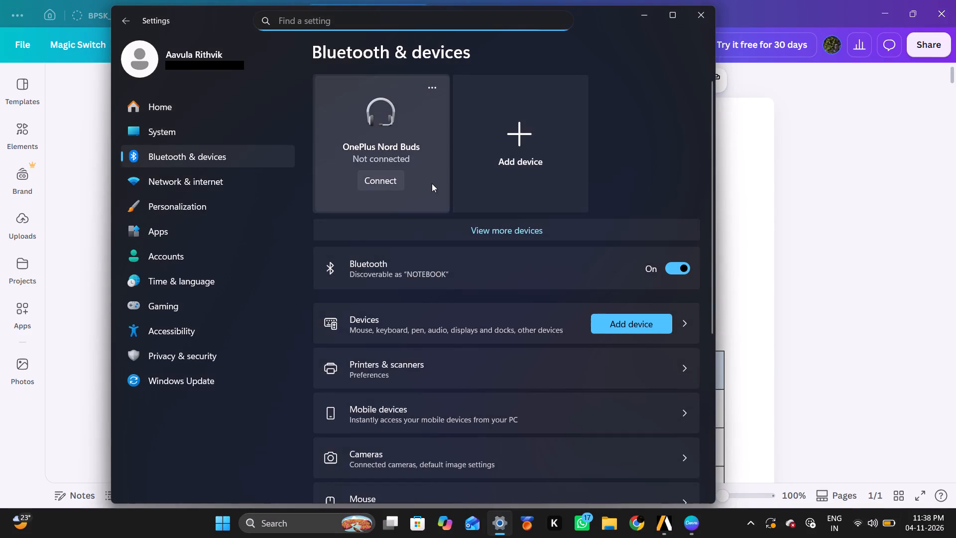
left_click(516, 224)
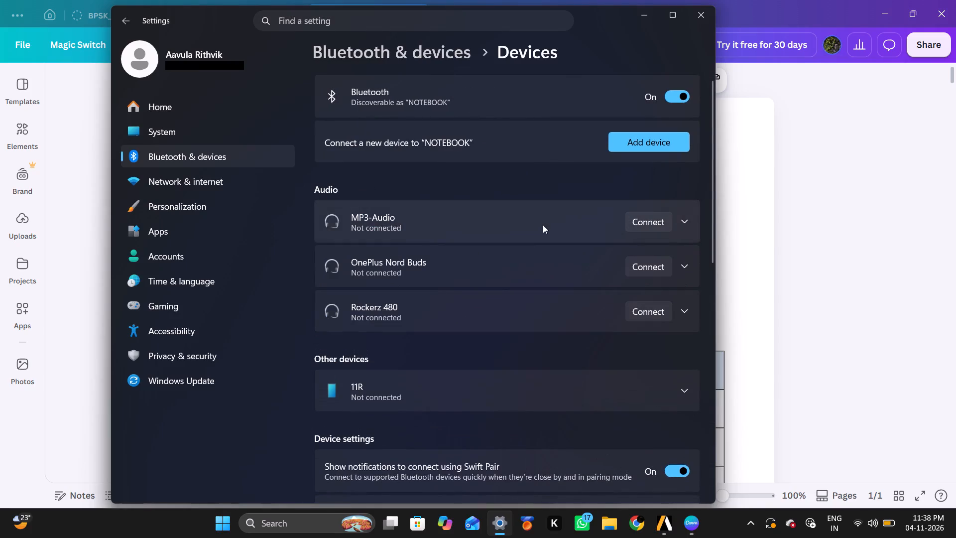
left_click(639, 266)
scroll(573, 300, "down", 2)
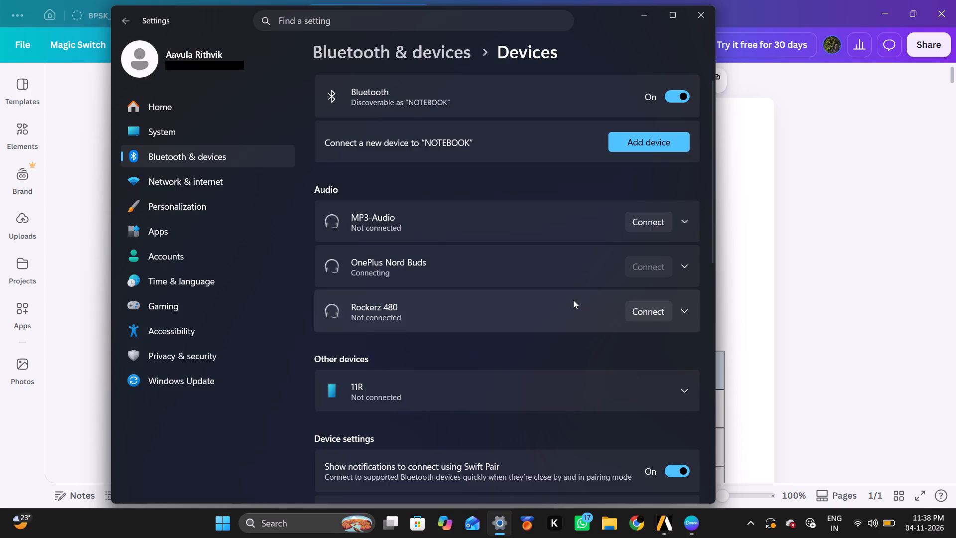
Turn the computer's Bluetooth off and close Settings to return to the report in Canva.
left_click(684, 94)
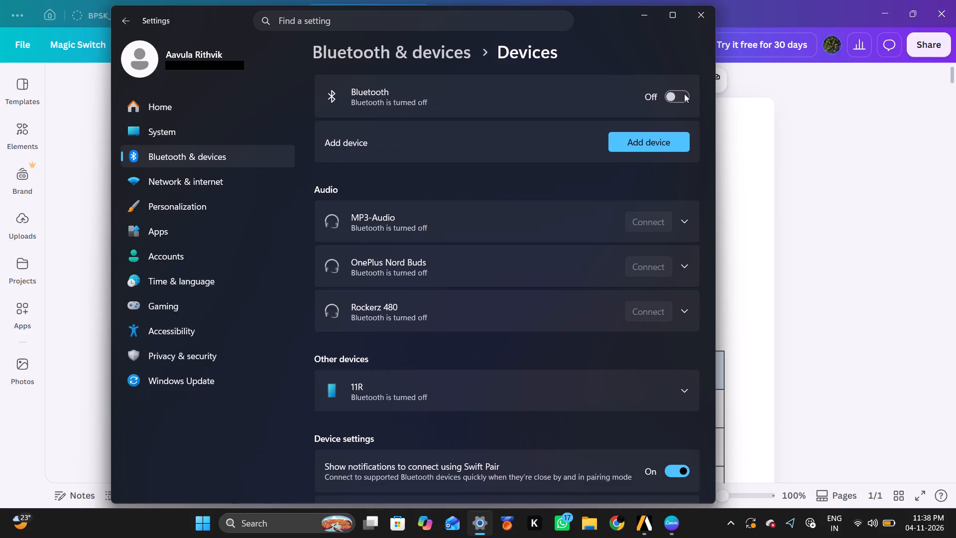
left_click(706, 16)
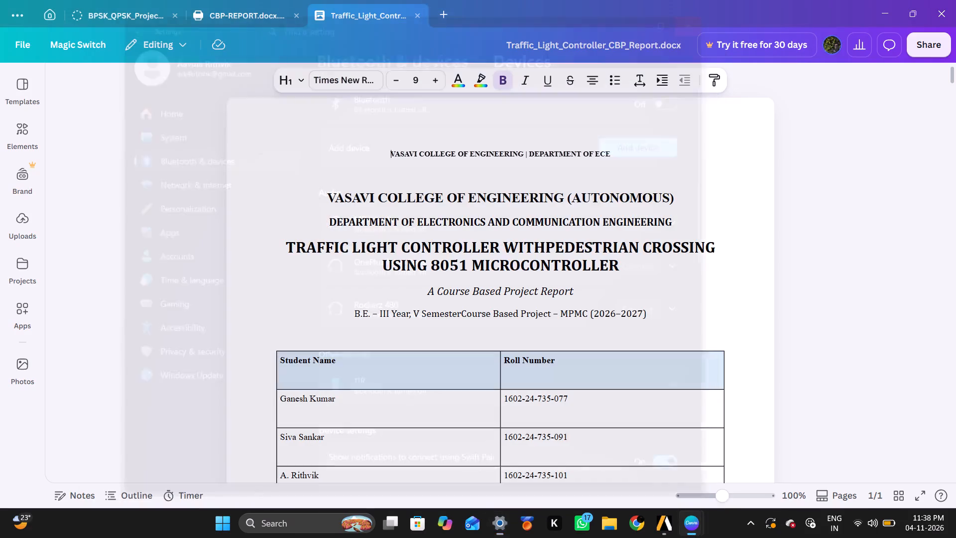
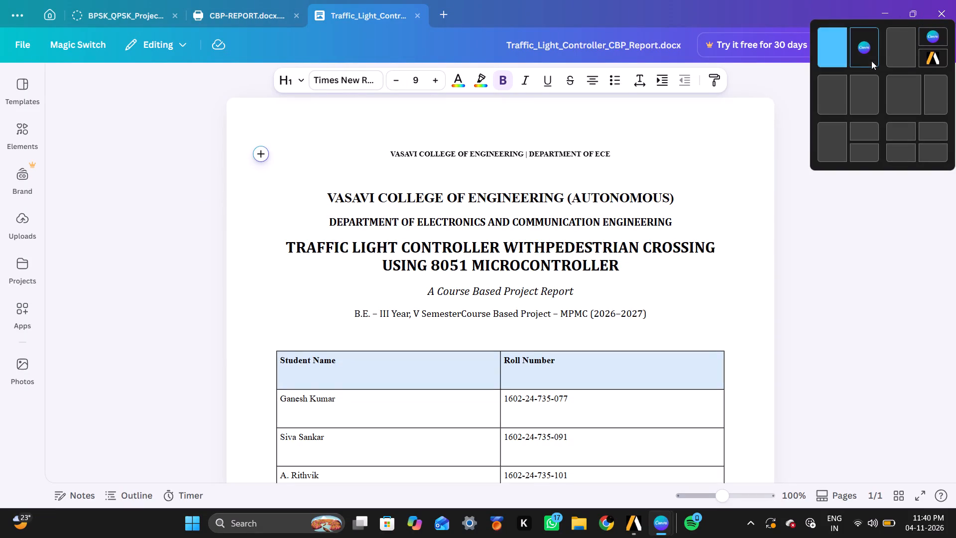
Place the traffic light report side by side with the Canva window holding the BPSK and QPSK report, showing that report's beginning.
left_click(831, 86)
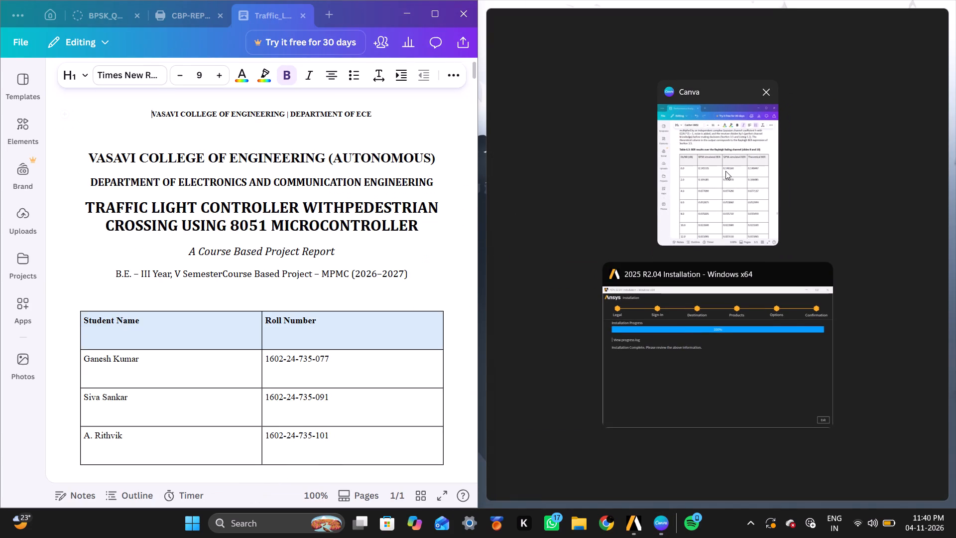
left_click(725, 171)
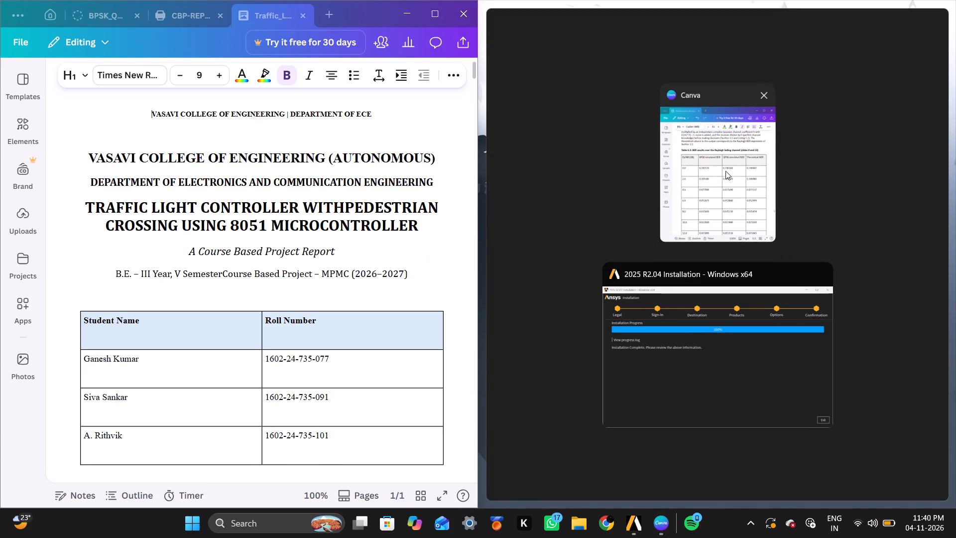
scroll(725, 171, "up", 14)
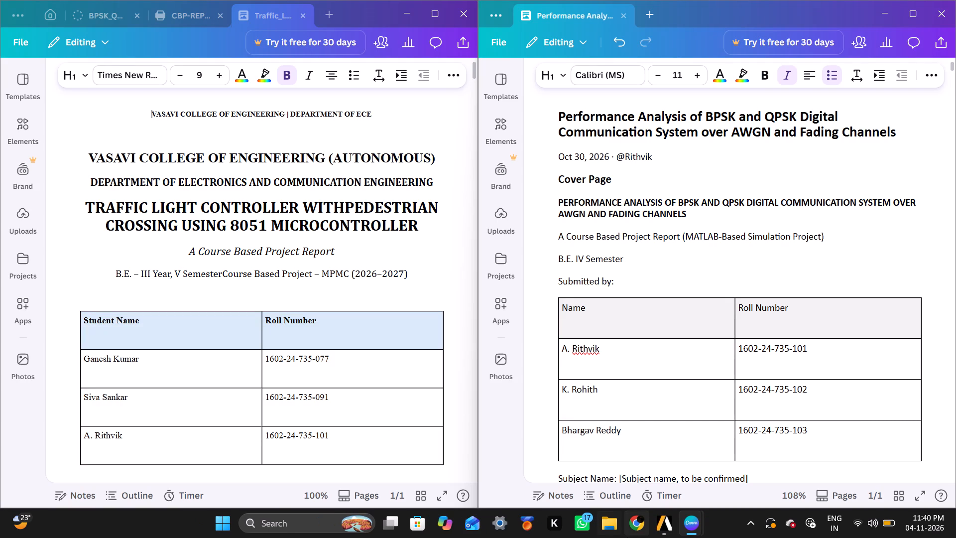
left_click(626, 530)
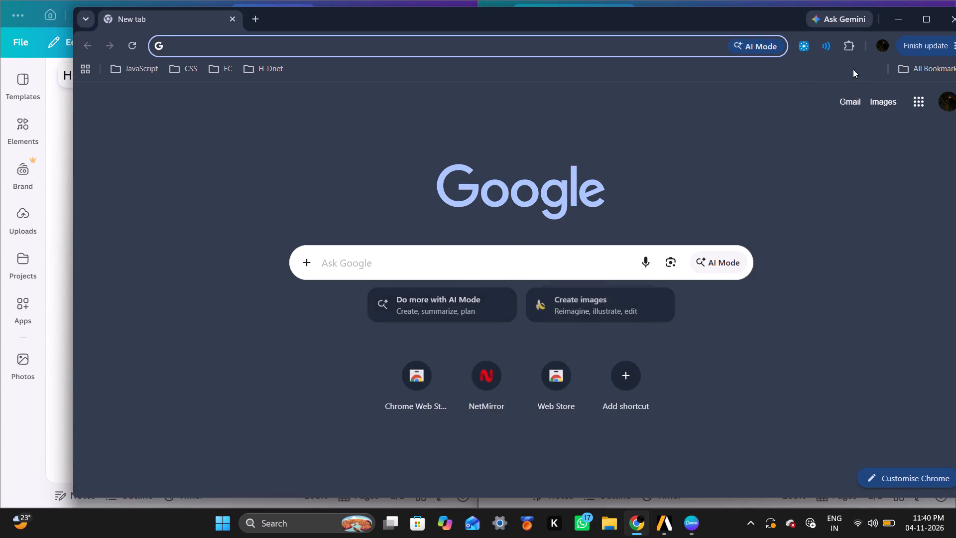
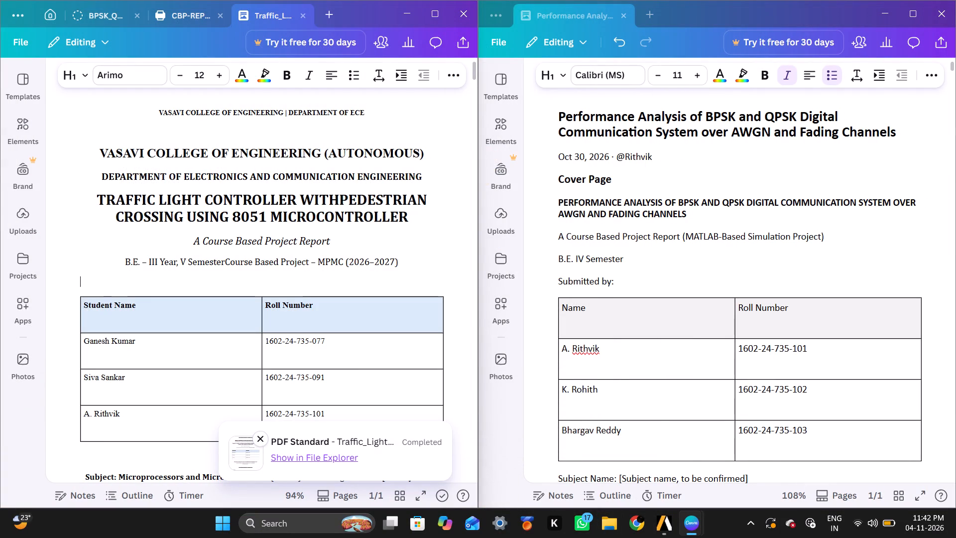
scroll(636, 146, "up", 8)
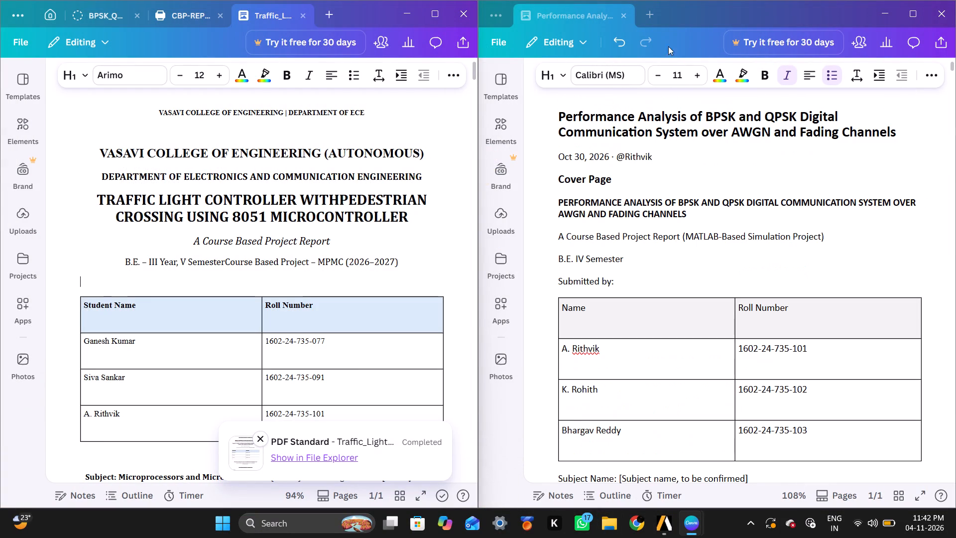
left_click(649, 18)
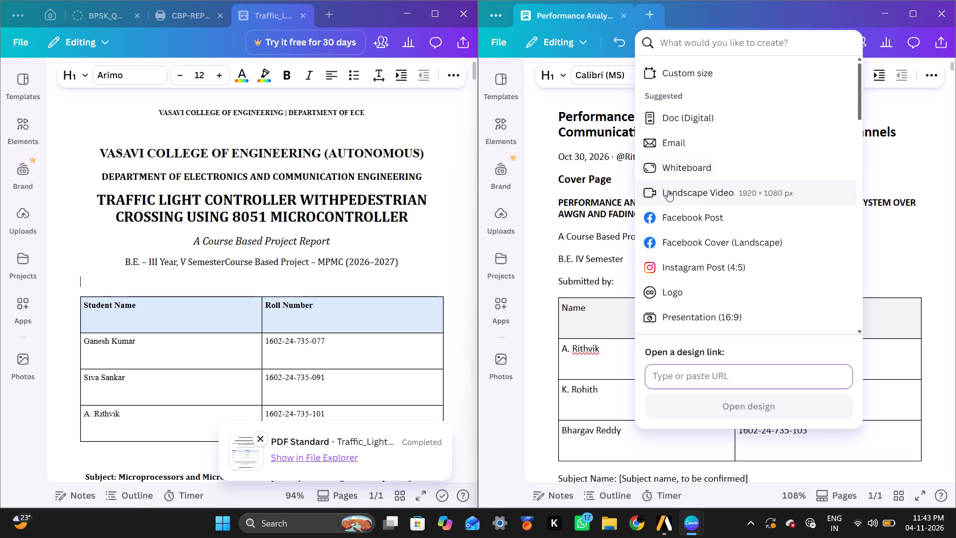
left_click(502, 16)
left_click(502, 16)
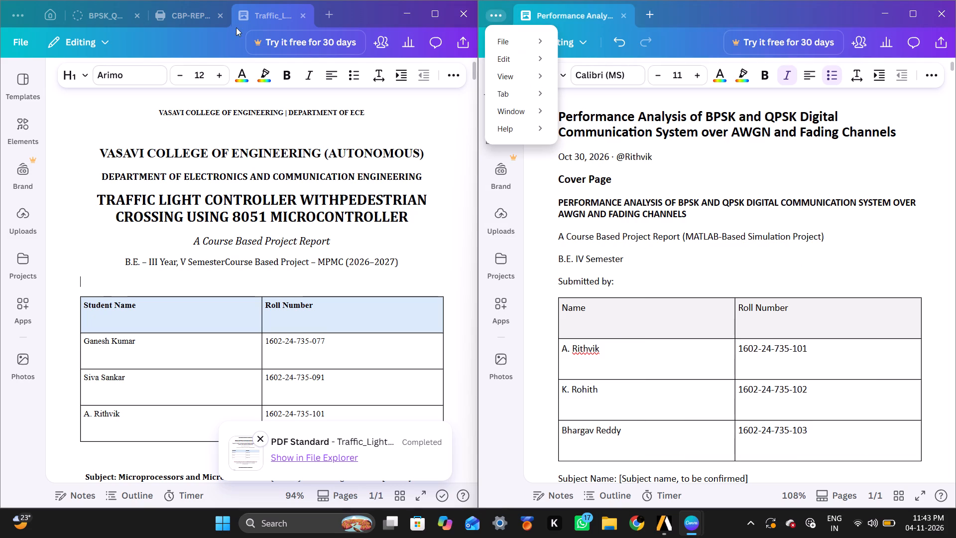
Upload mpmcreport.pdf from the Downloads folder through the home page and open the uploaded file as a design.
left_click(45, 14)
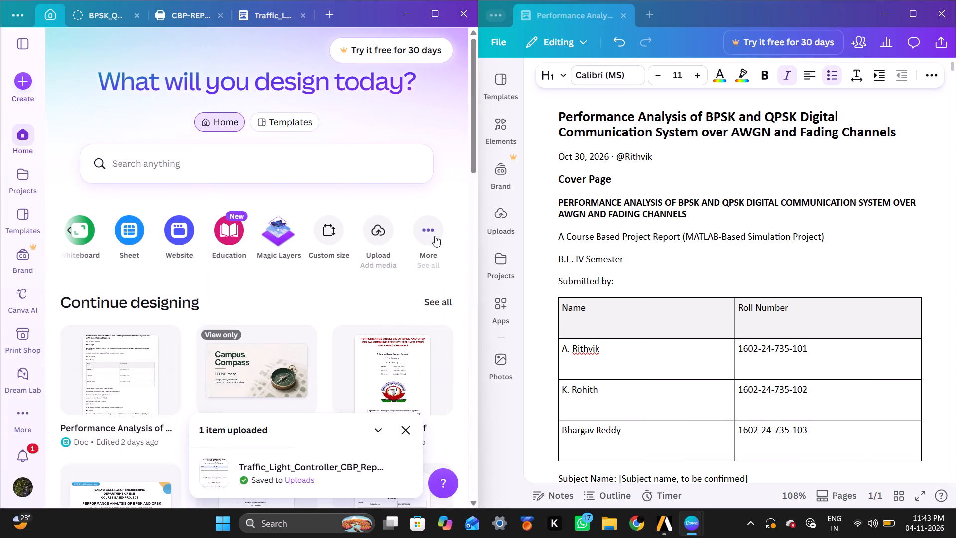
left_click(387, 233)
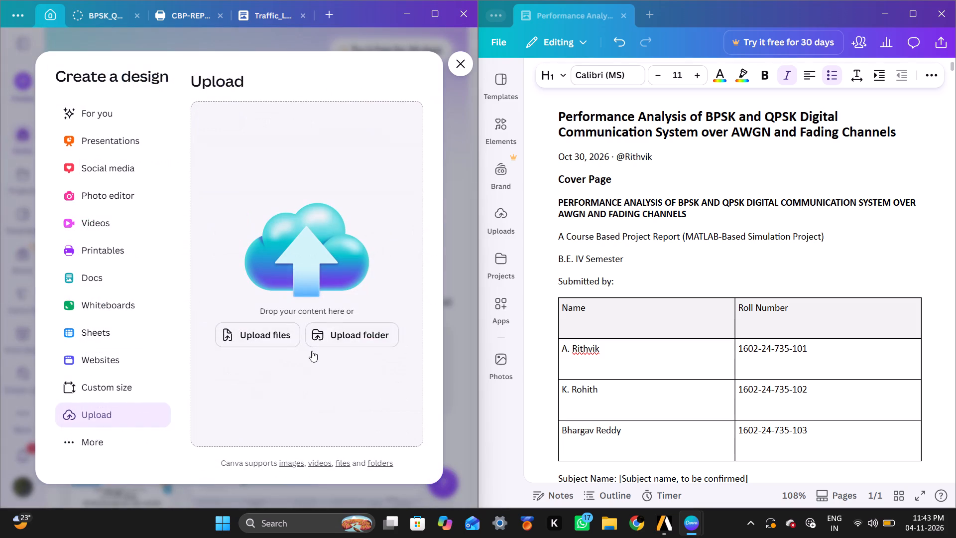
left_click(267, 325)
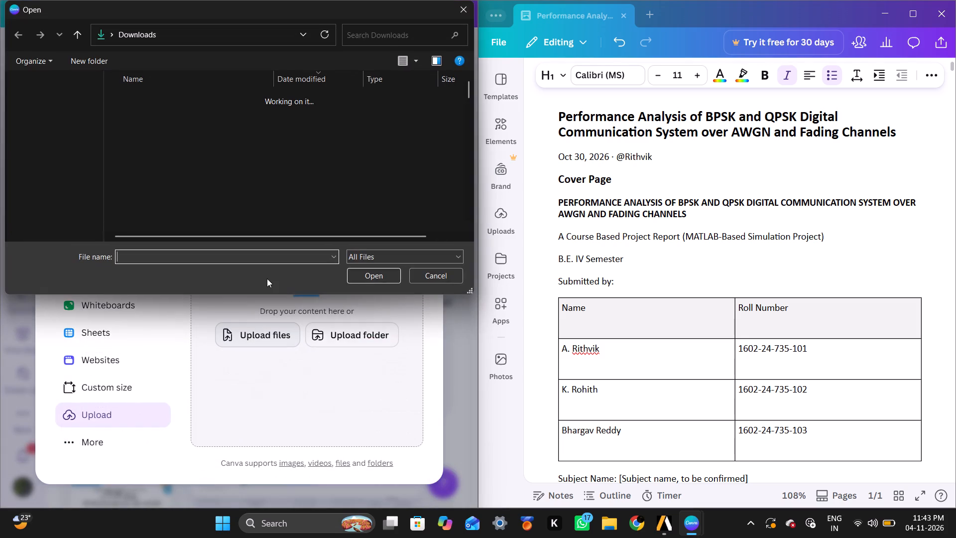
double_click(231, 117)
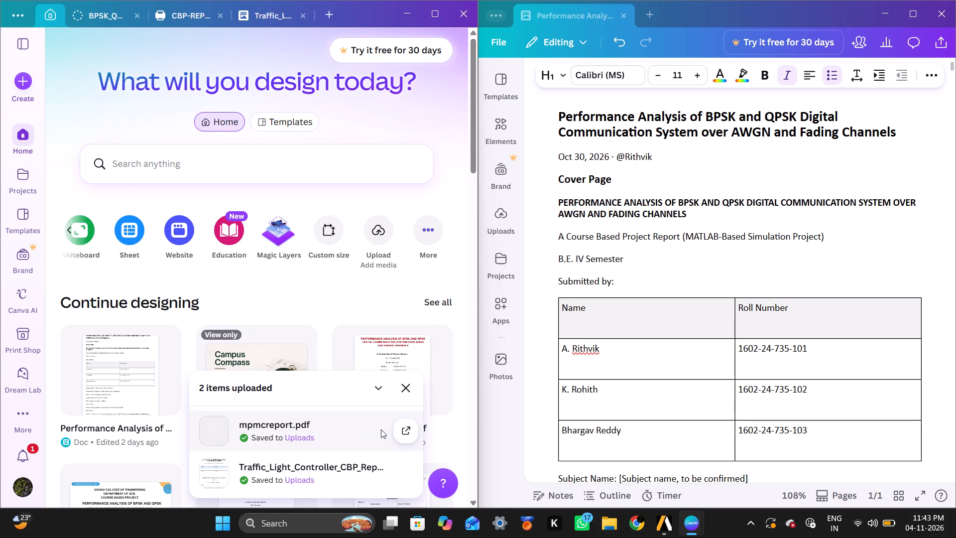
left_click(402, 431)
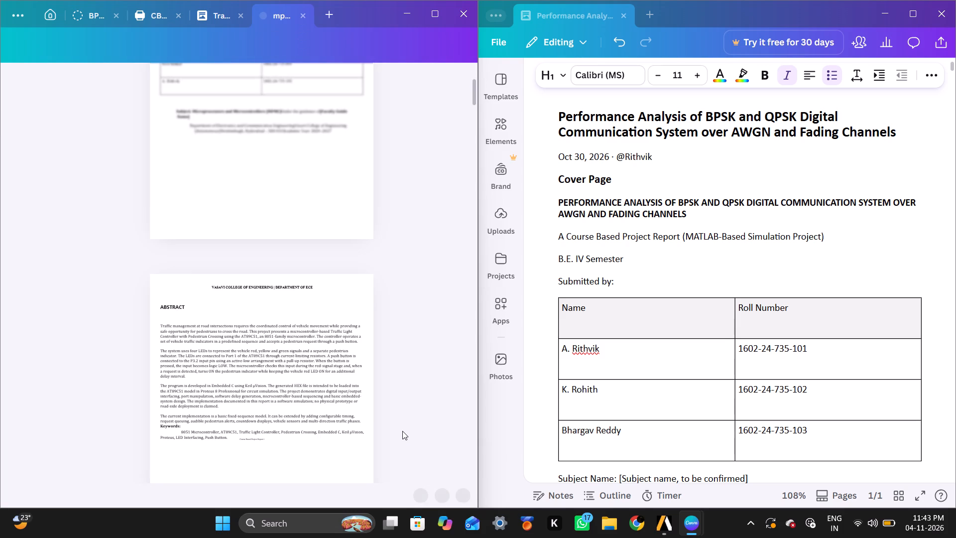
Move the mpmcreport.pdf design into the other Canva window, close the Performance Analysis document there, and show the report's first page.
left_click_drag(278, 9, 629, 22)
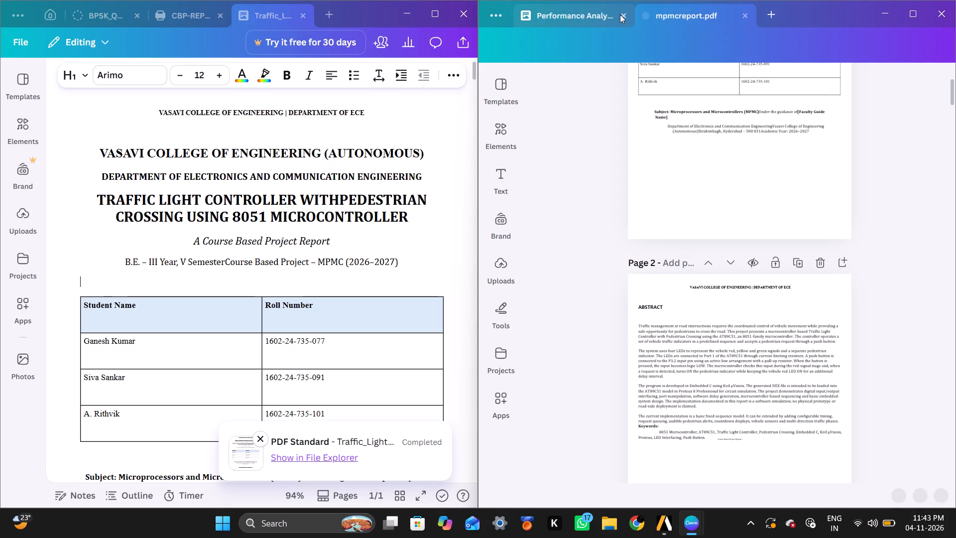
left_click(620, 14)
scroll(698, 150, "up", 7)
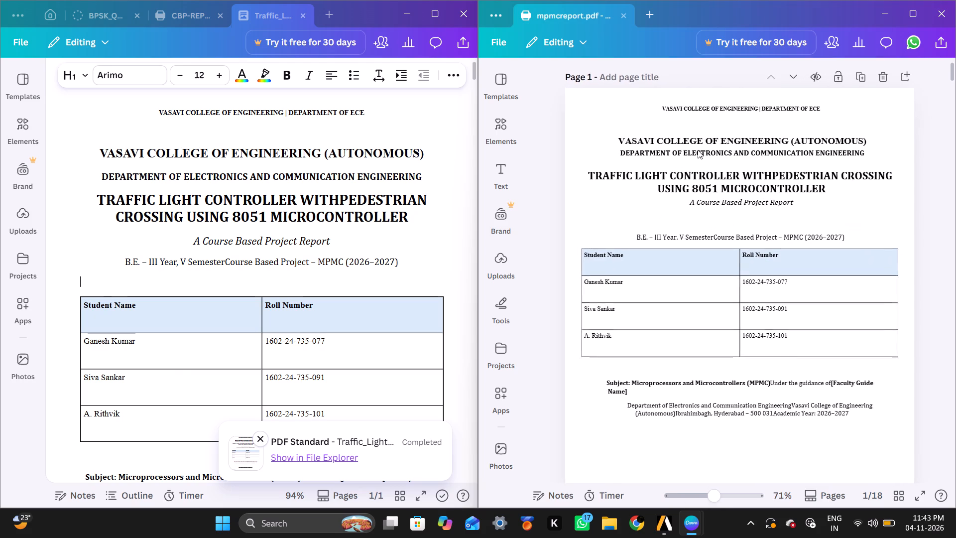
scroll(349, 163, "up", 6)
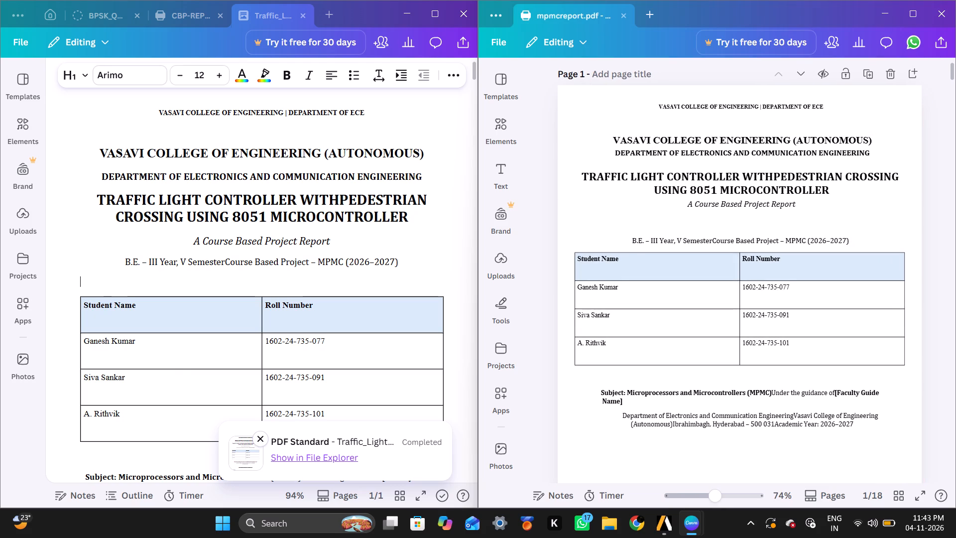
In the CBP report design of the first window, delete page 1, the duplicate BPSK and QPSK cover page.
left_click(188, 18)
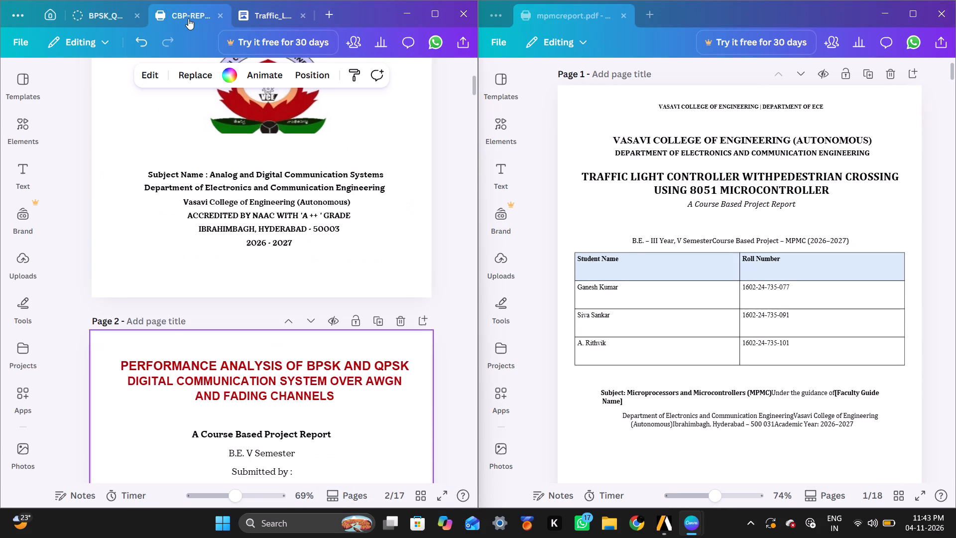
scroll(322, 210, "up", 7)
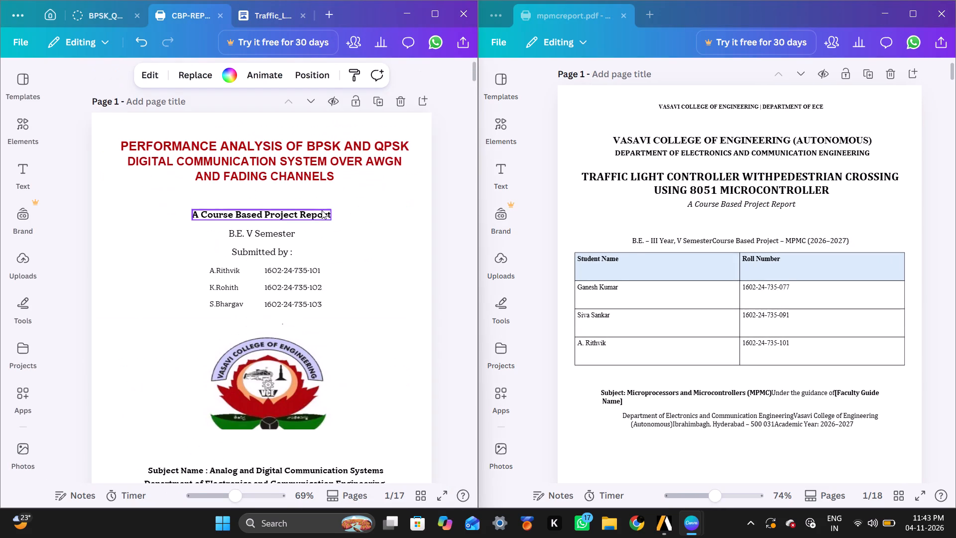
left_click(323, 162)
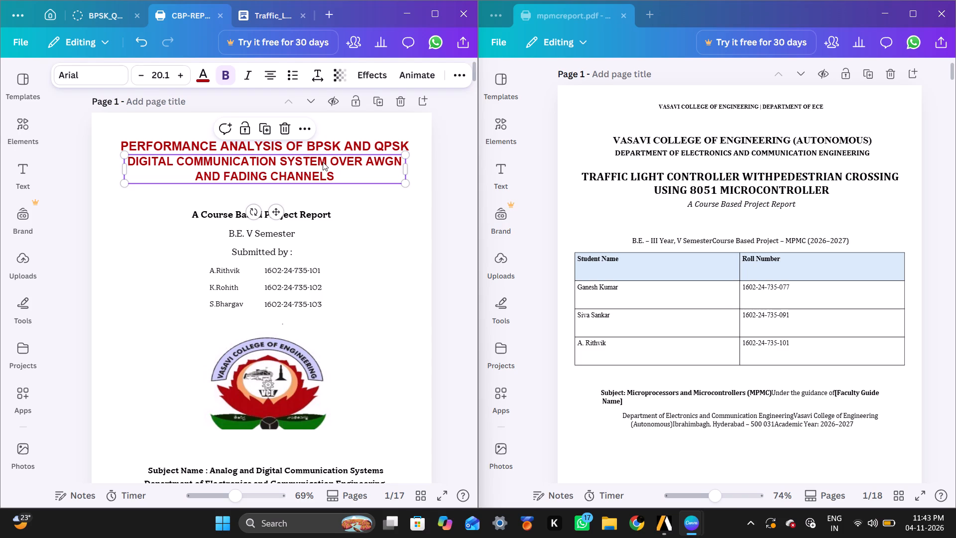
left_click(367, 200)
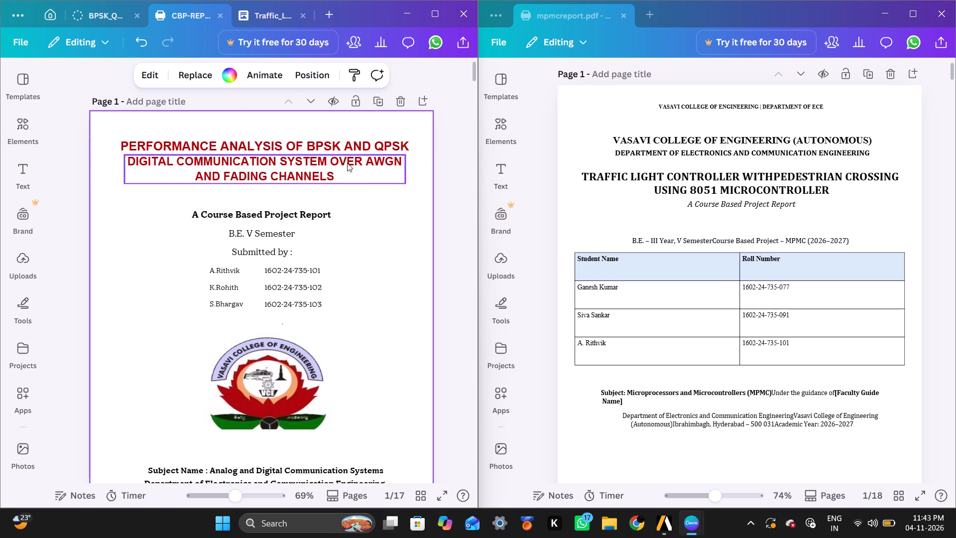
left_click(344, 148)
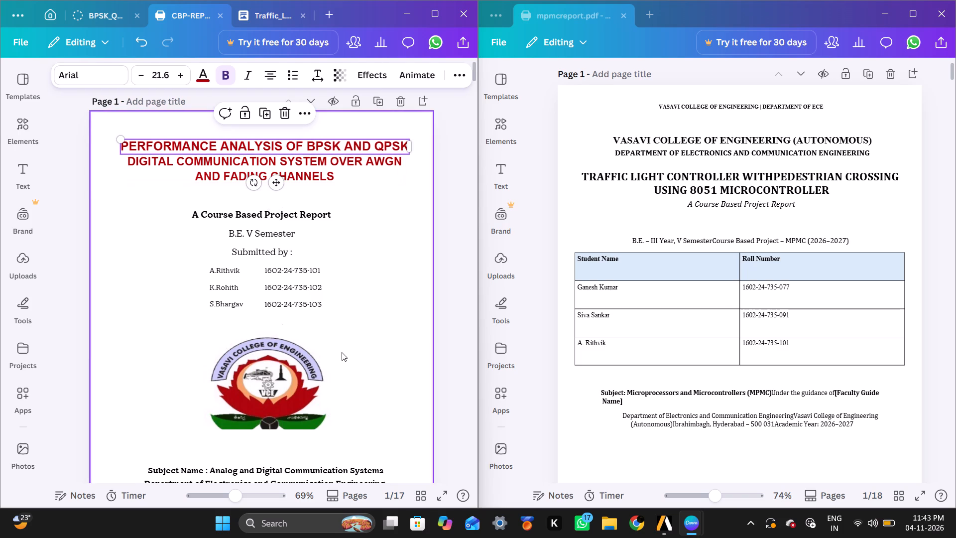
scroll(342, 352, "down", 6)
scroll(342, 352, "up", 1)
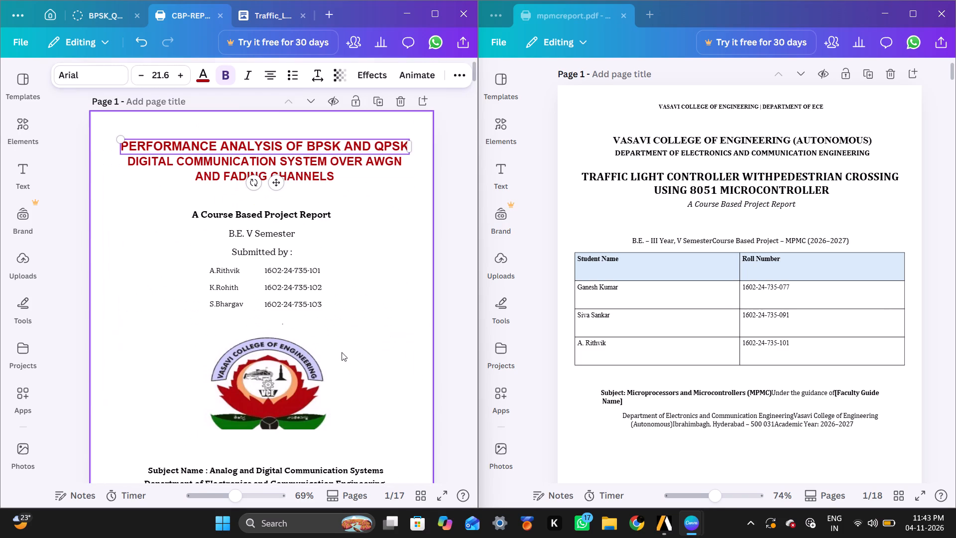
scroll(342, 352, "up", 1)
left_click(398, 104)
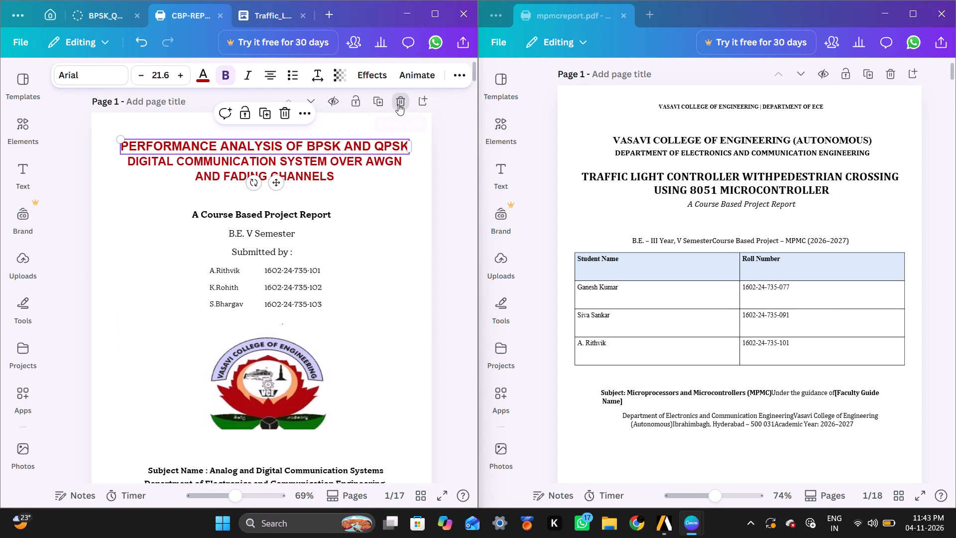
scroll(372, 295, "down", 1)
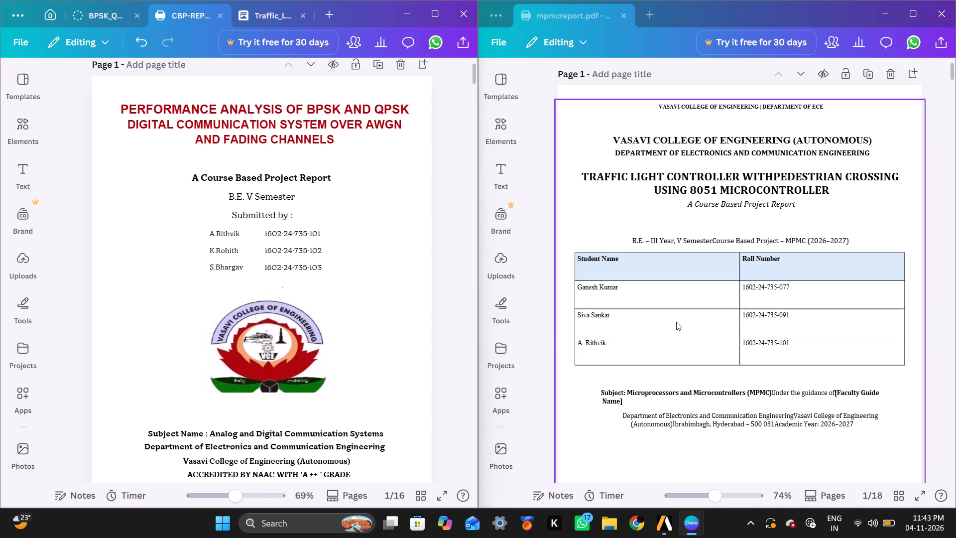
Add a blank page directly after the cover page of mpmcreport.pdf.
scroll(755, 152, "down", 3)
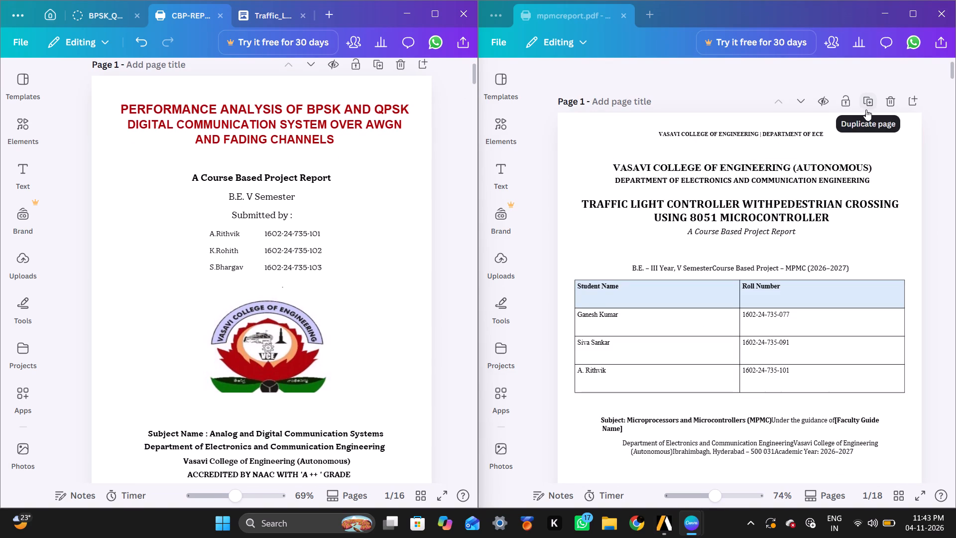
left_click(915, 105)
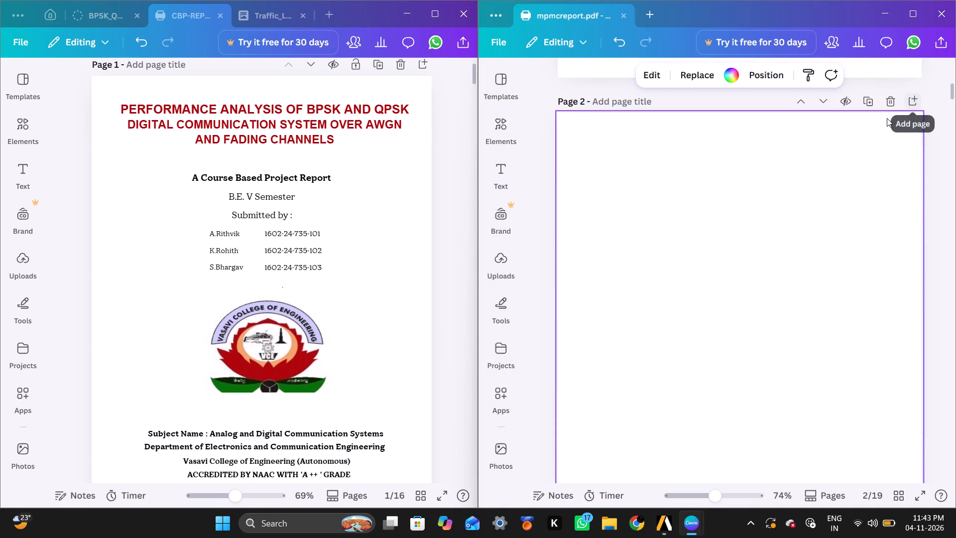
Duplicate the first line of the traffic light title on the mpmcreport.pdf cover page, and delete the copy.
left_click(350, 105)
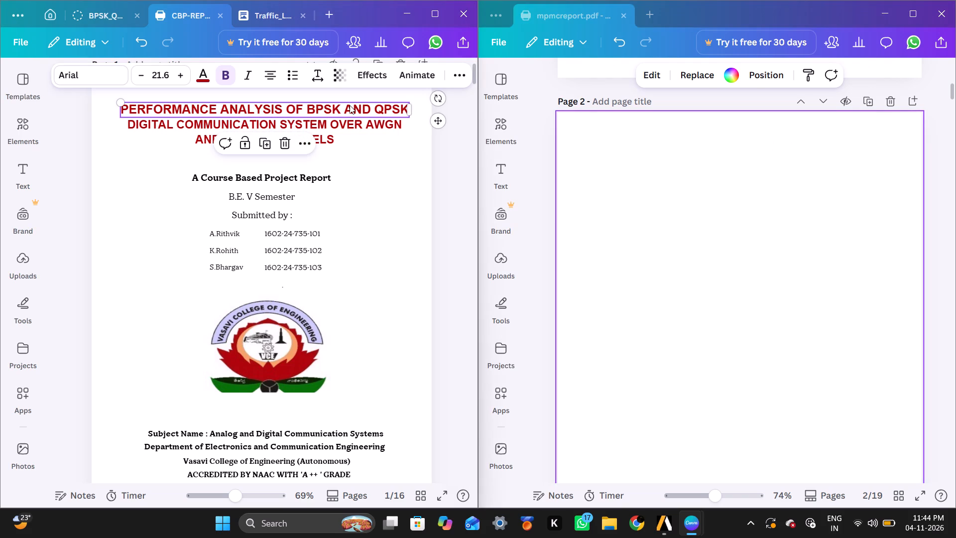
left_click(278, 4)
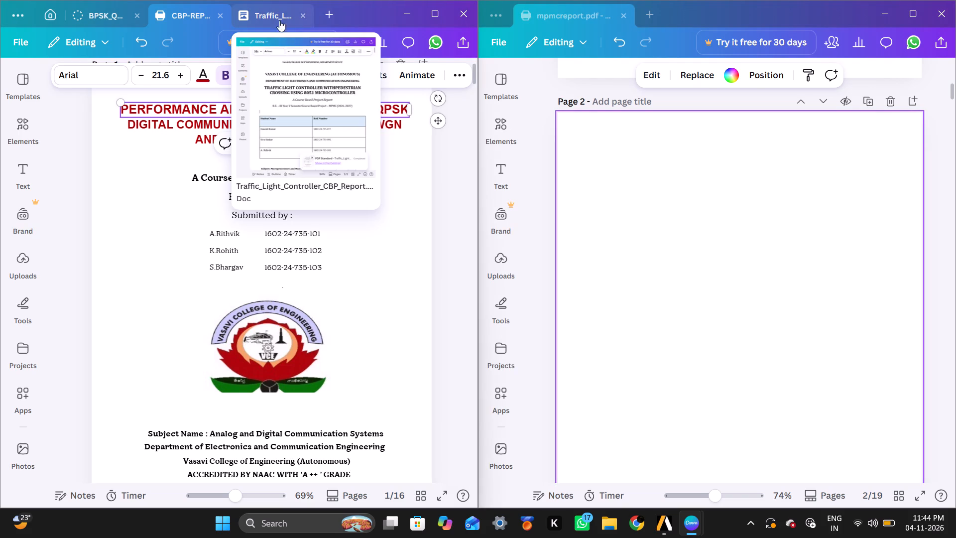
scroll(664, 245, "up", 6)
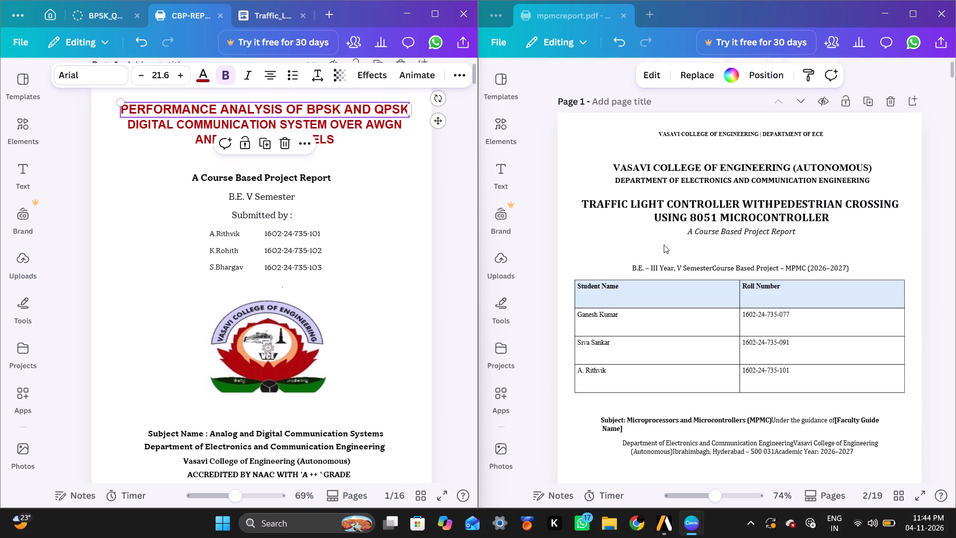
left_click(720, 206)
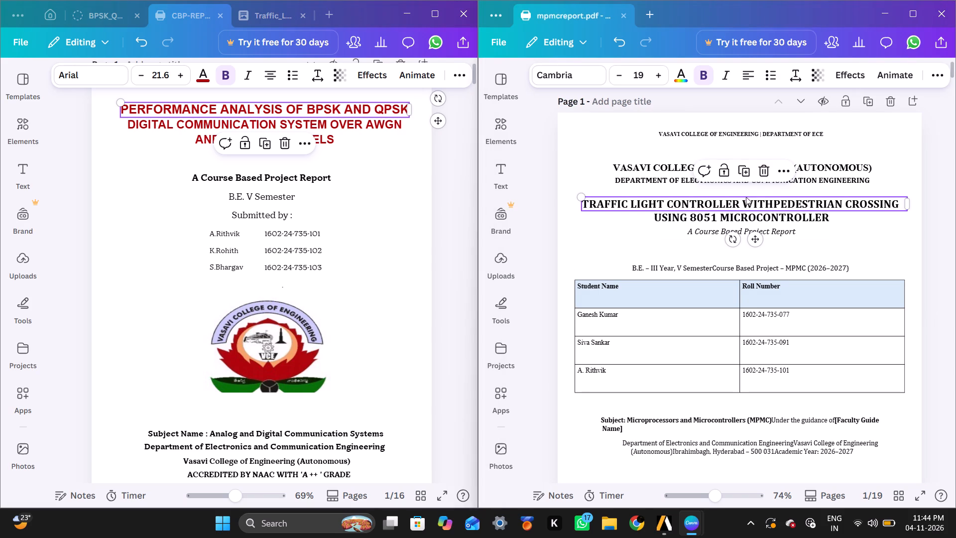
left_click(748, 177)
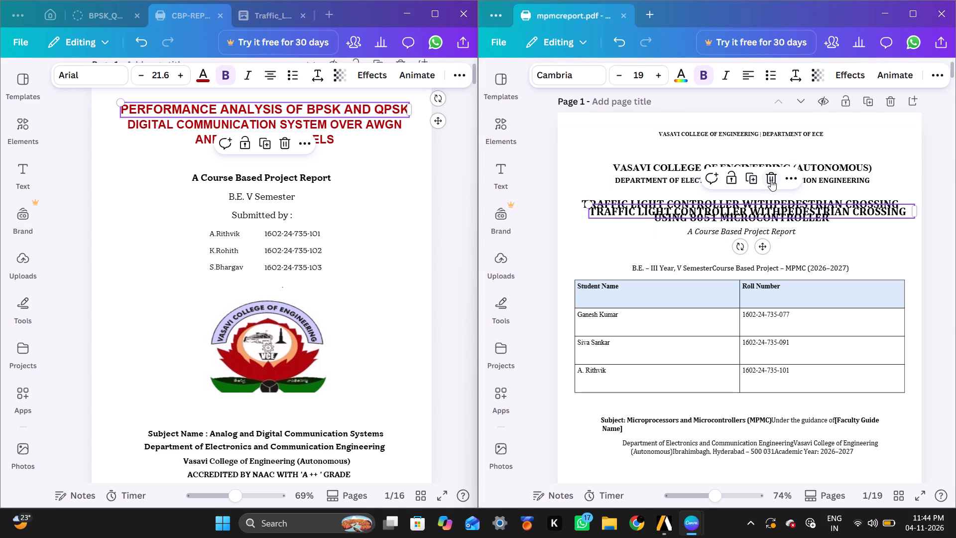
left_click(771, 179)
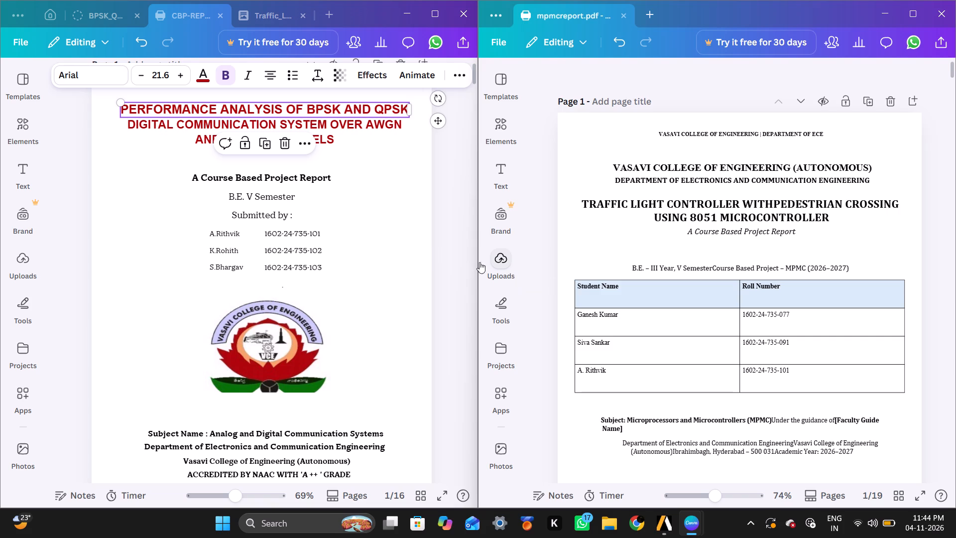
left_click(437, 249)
Examine the CBP report's abstract page against the abstract, table of contents, and lists of figures and tables in mpmcreport.pdf.
scroll(382, 207, "up", 1)
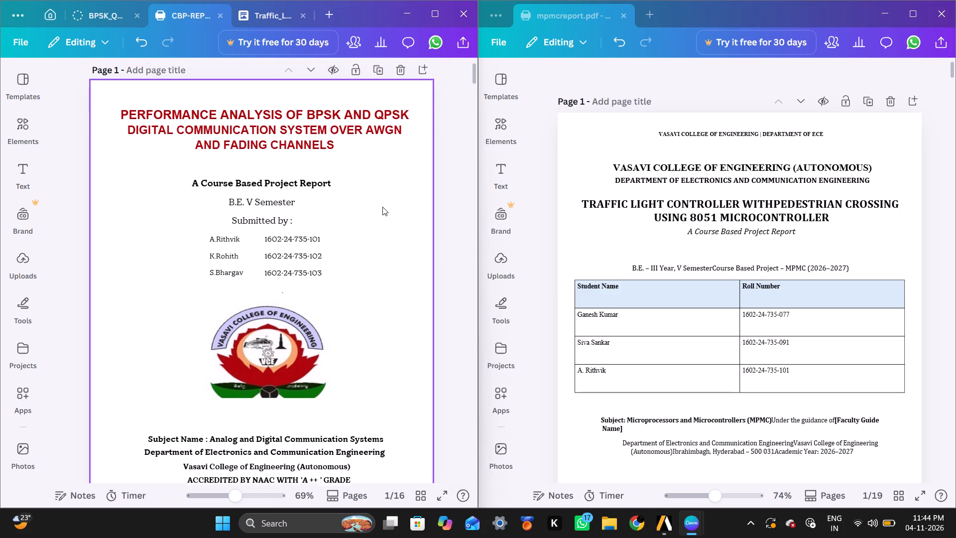
scroll(382, 207, "up", 1)
scroll(382, 207, "down", 6)
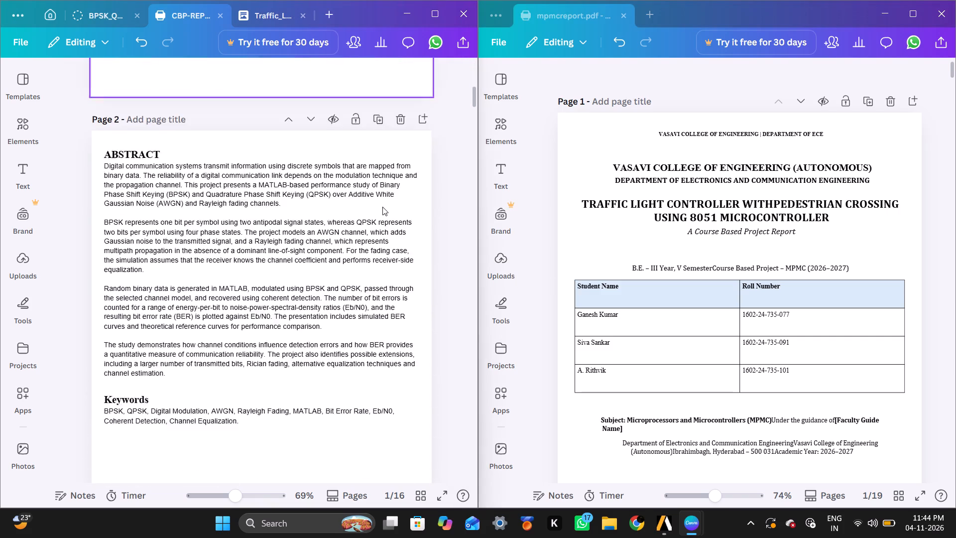
scroll(382, 207, "down", 1)
scroll(732, 211, "down", 7)
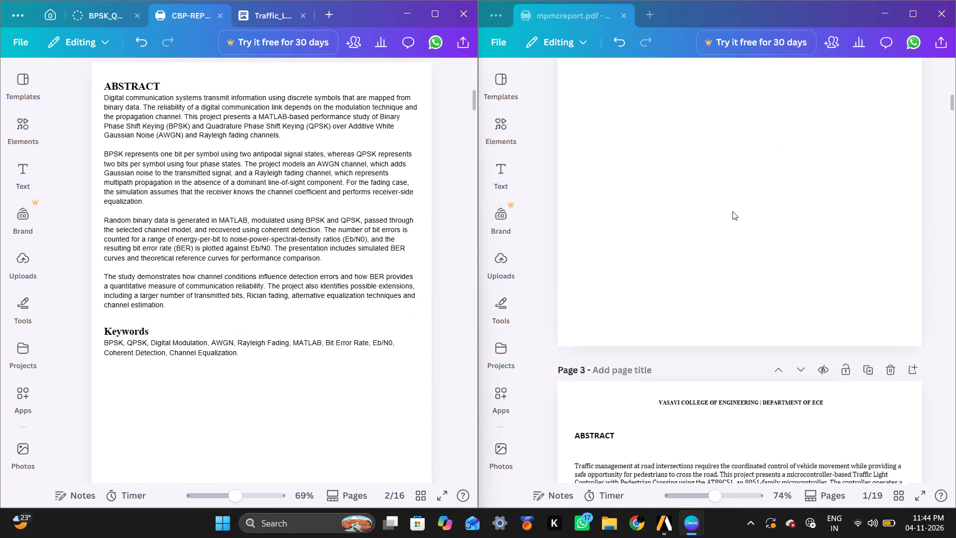
scroll(732, 211, "down", 1)
scroll(730, 239, "up", 4)
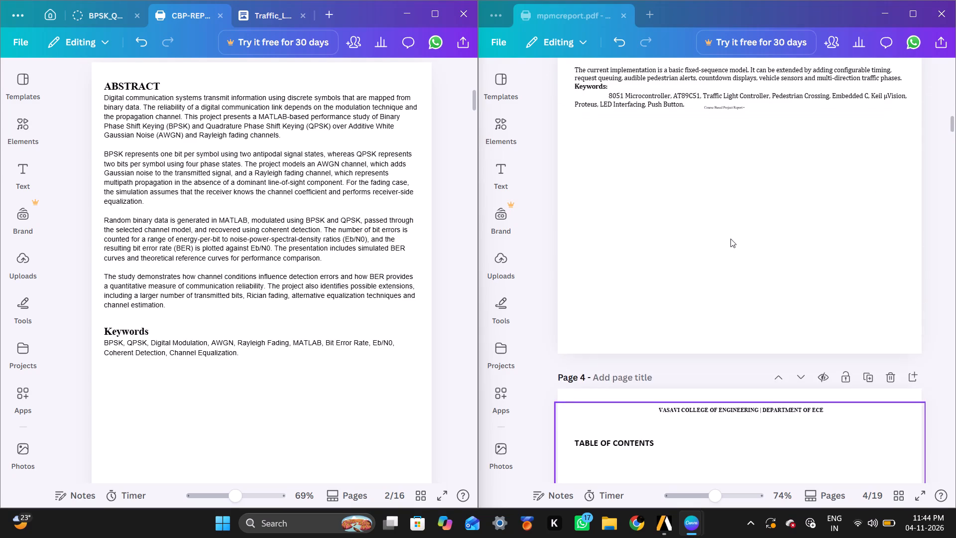
scroll(730, 239, "down", 4)
scroll(731, 230, "up", 3)
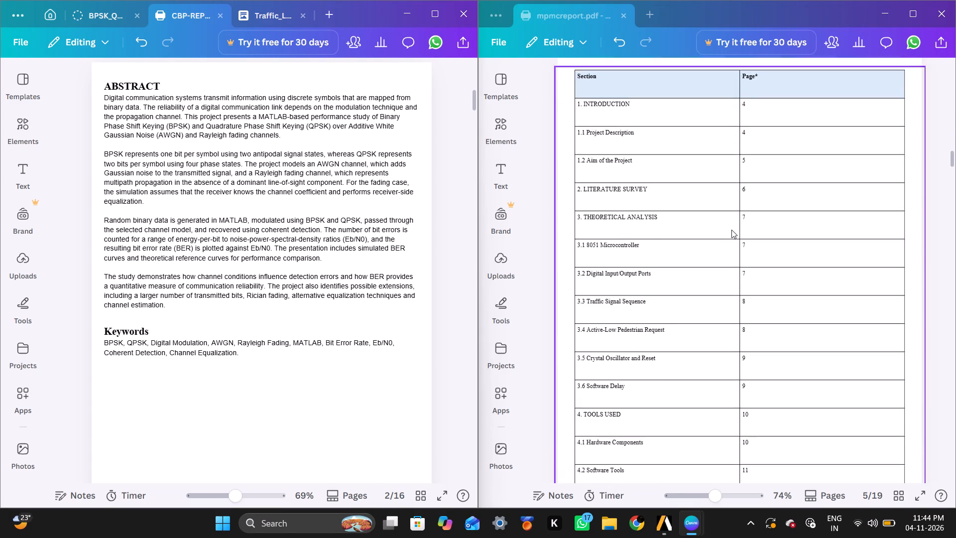
scroll(731, 230, "up", 4)
scroll(731, 230, "down", 3)
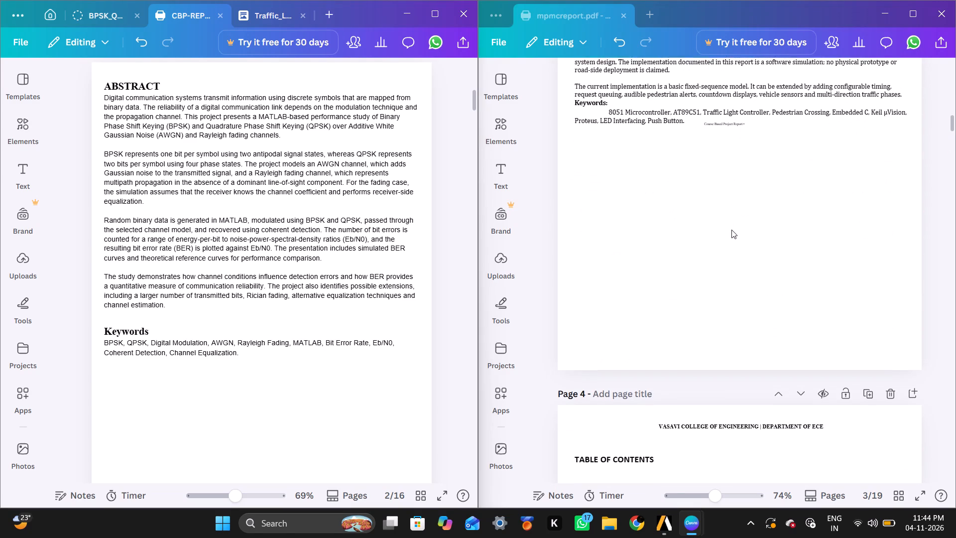
scroll(731, 230, "down", 7)
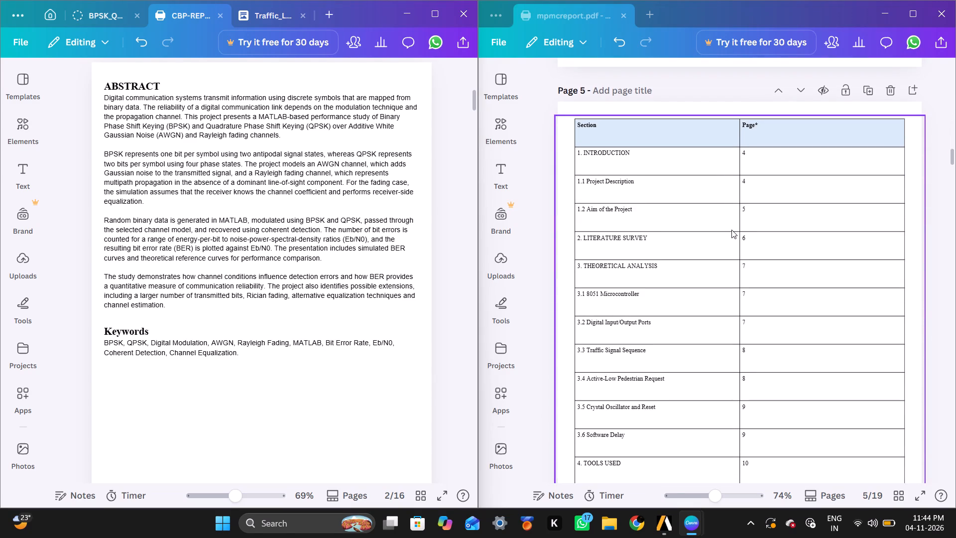
scroll(731, 230, "down", 5)
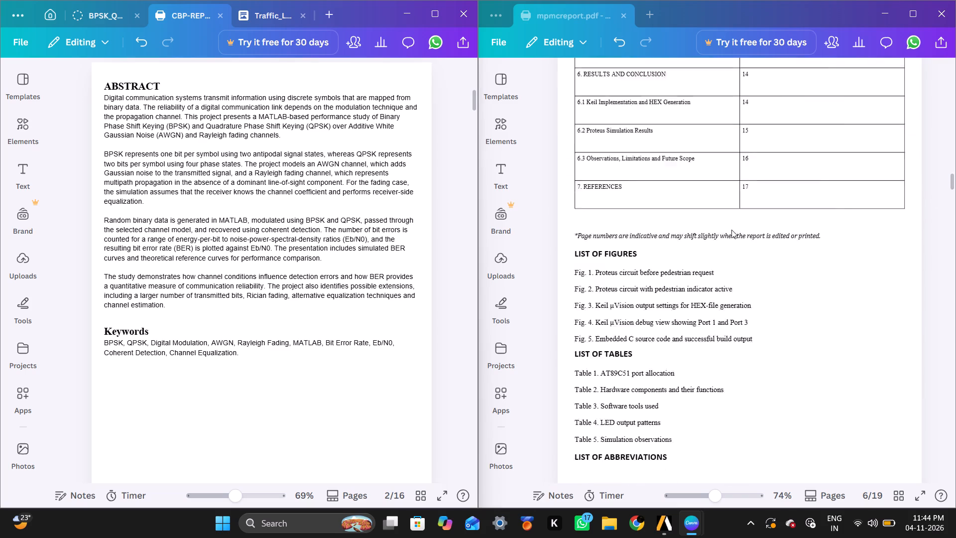
Examine the remaining pages of mpmcreport.pdf through the references and appendix, and return to its cover page.
scroll(731, 230, "down", 2)
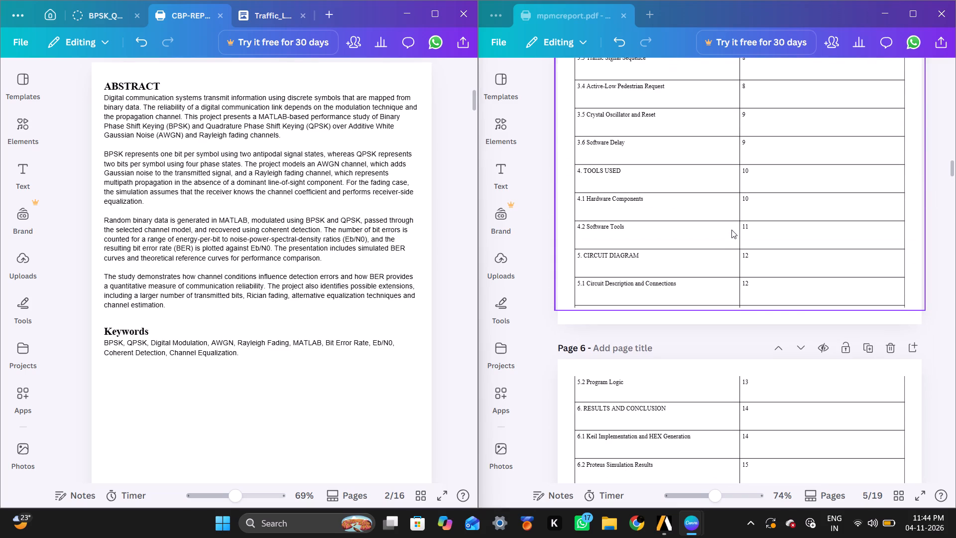
scroll(731, 230, "down", 5)
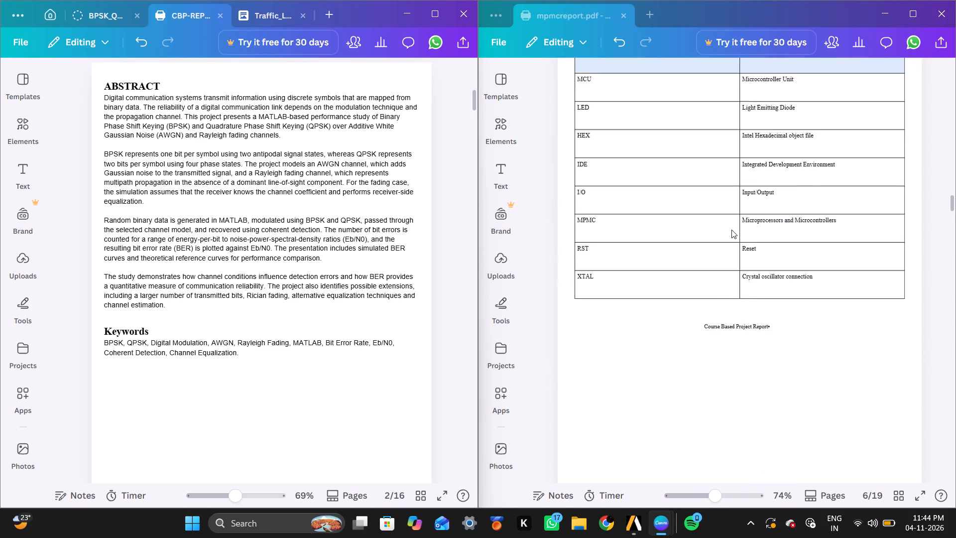
scroll(731, 230, "down", 5)
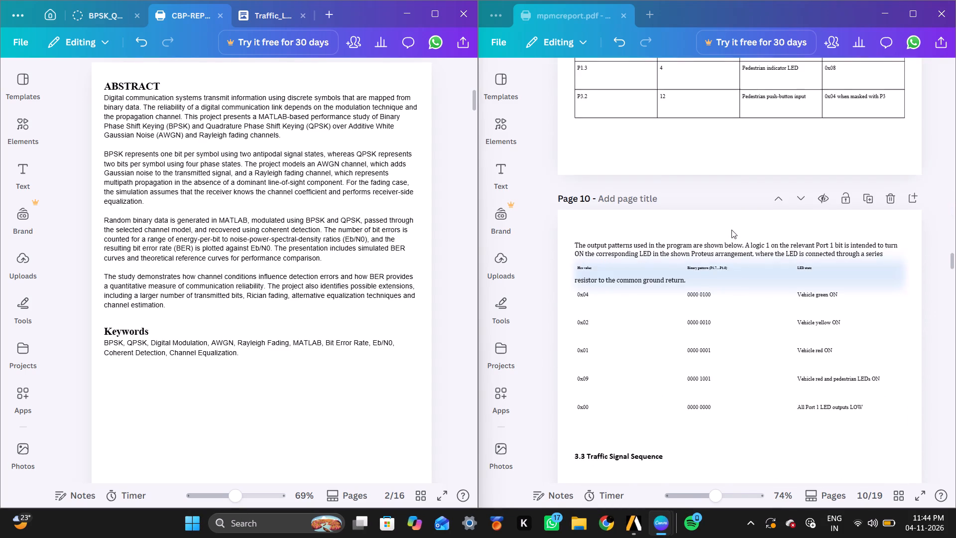
scroll(731, 230, "down", 2)
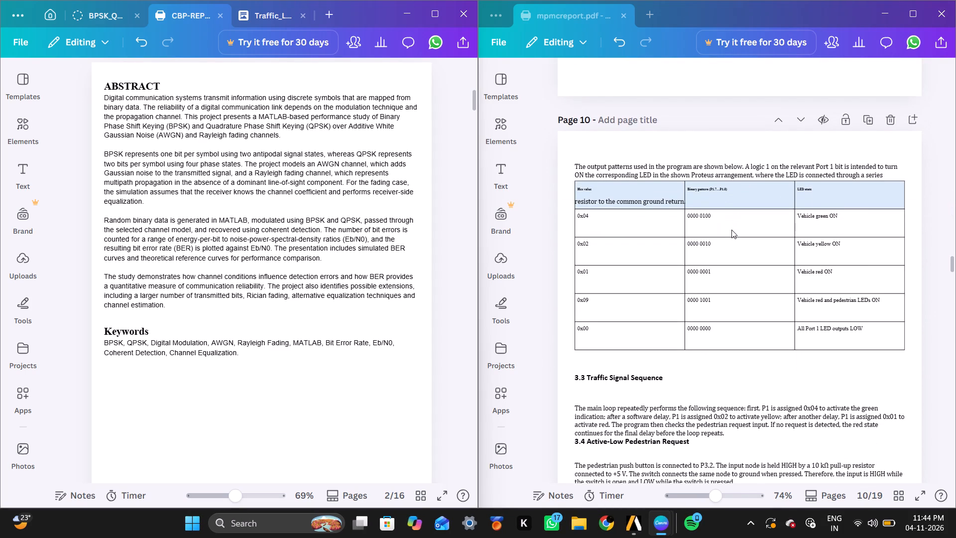
scroll(731, 230, "down", 4)
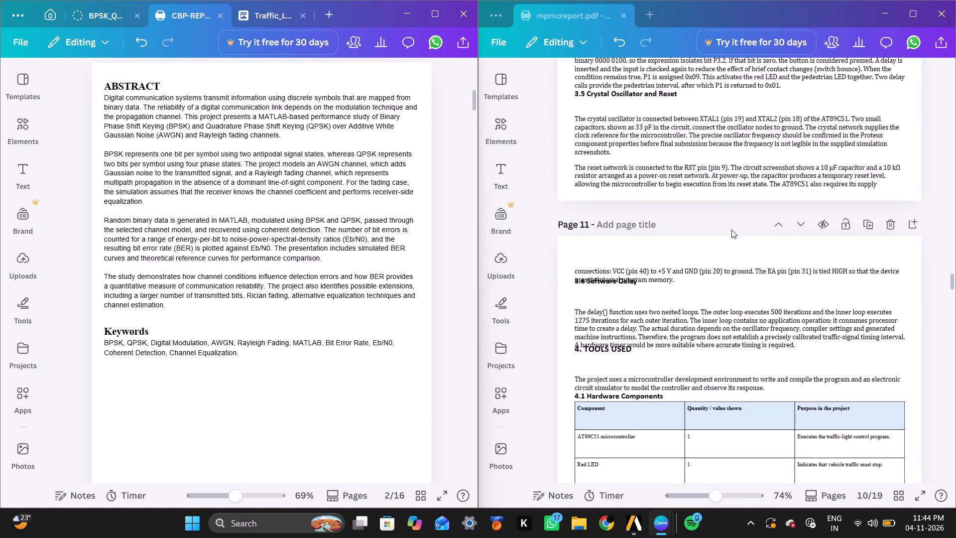
scroll(731, 230, "down", 7)
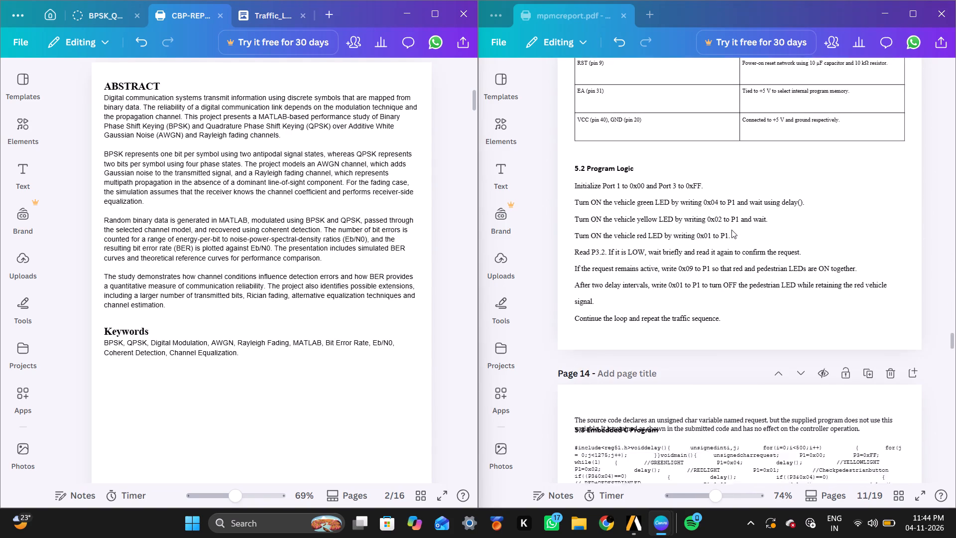
scroll(731, 230, "down", 3)
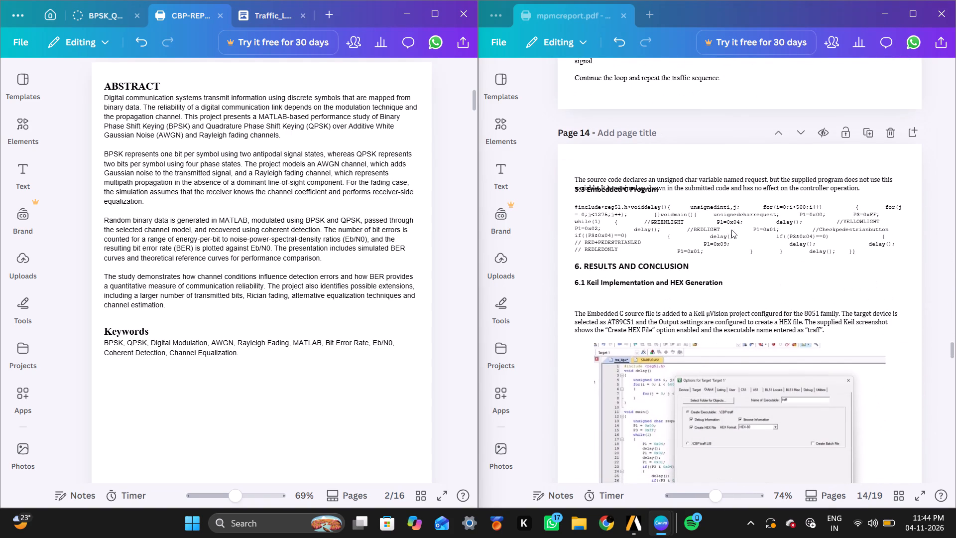
scroll(731, 230, "down", 3)
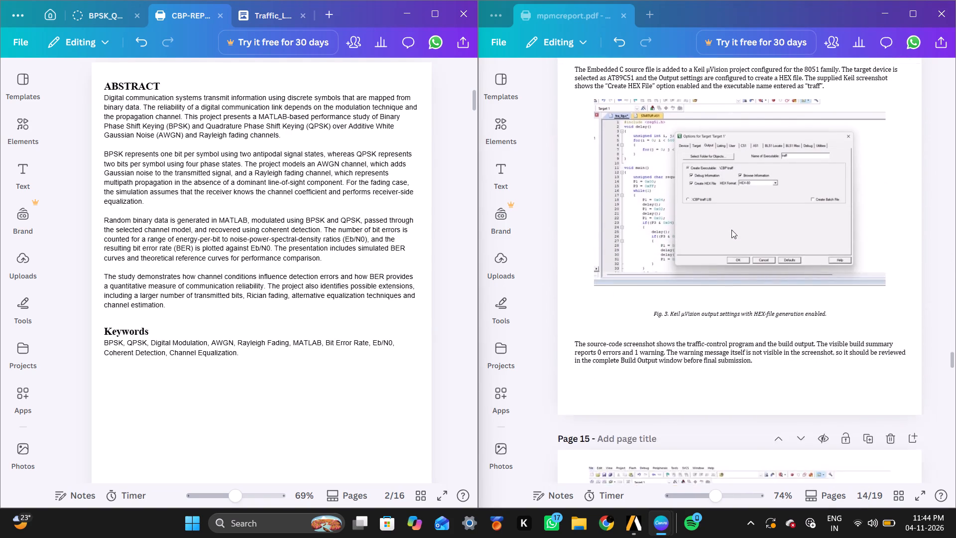
scroll(731, 230, "down", 7)
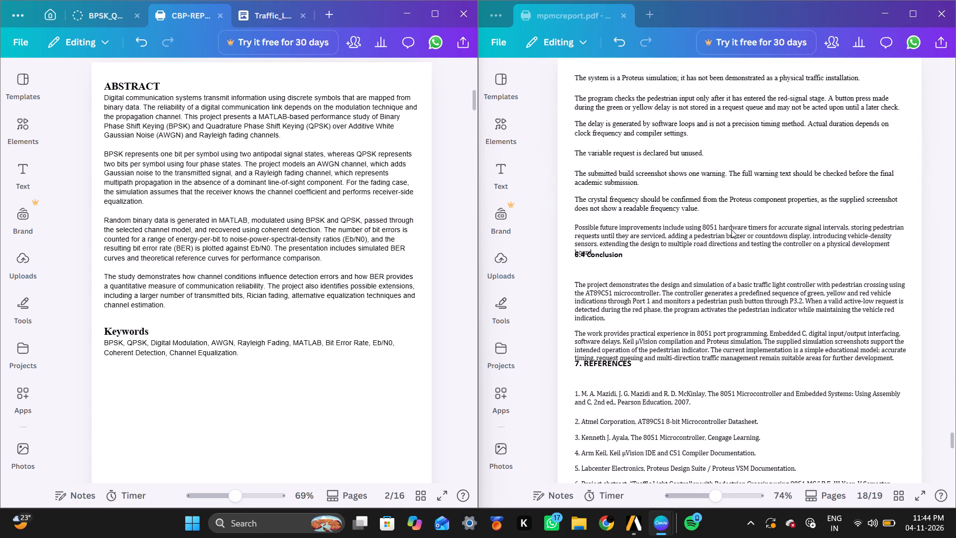
scroll(731, 230, "down", 11)
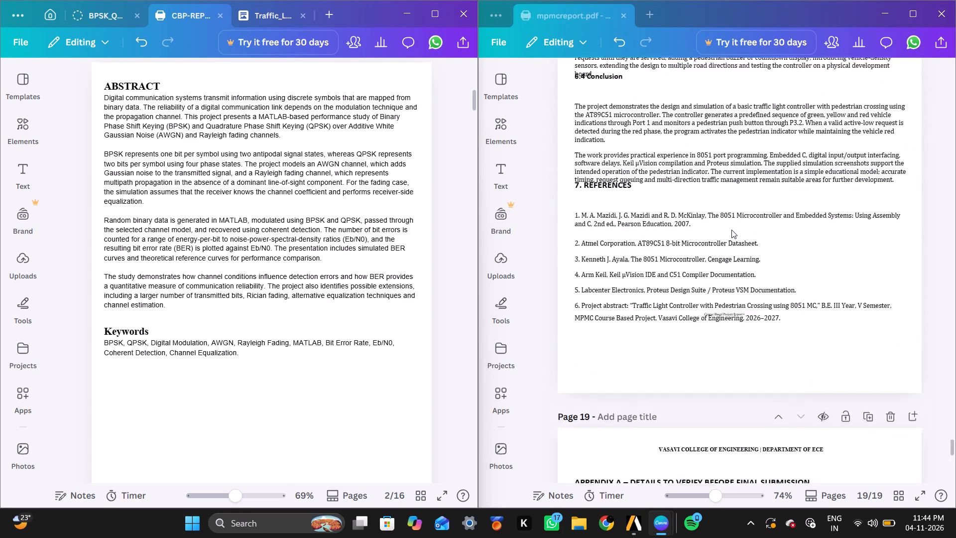
scroll(731, 230, "down", 3)
scroll(731, 230, "up", 17)
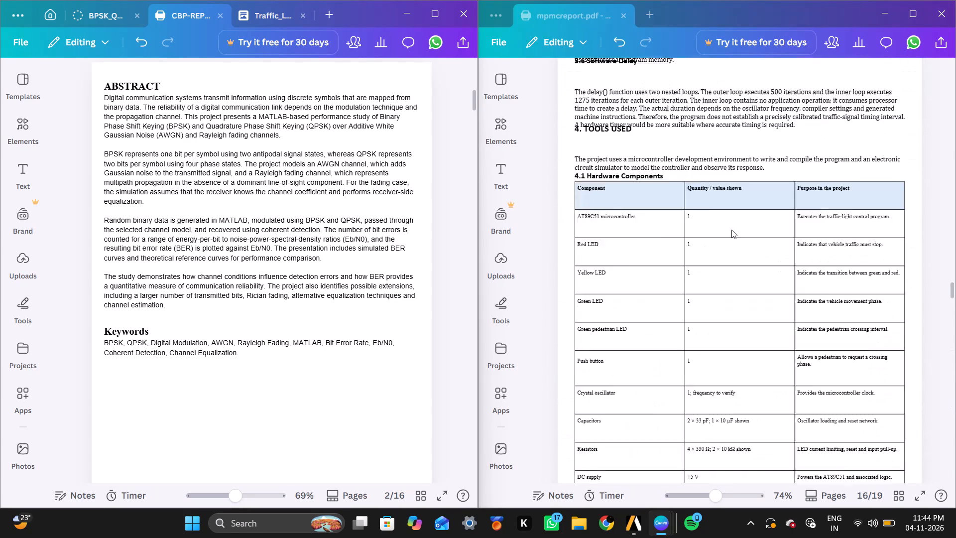
scroll(731, 230, "up", 16)
scroll(731, 230, "up", 5)
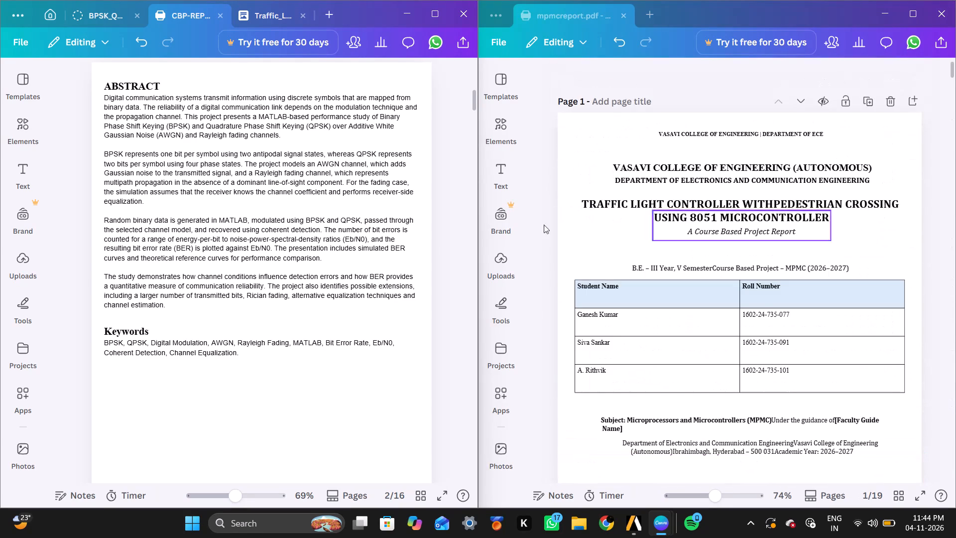
Replace the CBP report cover's first title line with "TRAFFIC LIGHT CONTROLLER WITHPEDESTRIAN CROSSING", copied from the mpmcreport.pdf cover.
scroll(278, 236, "up", 18)
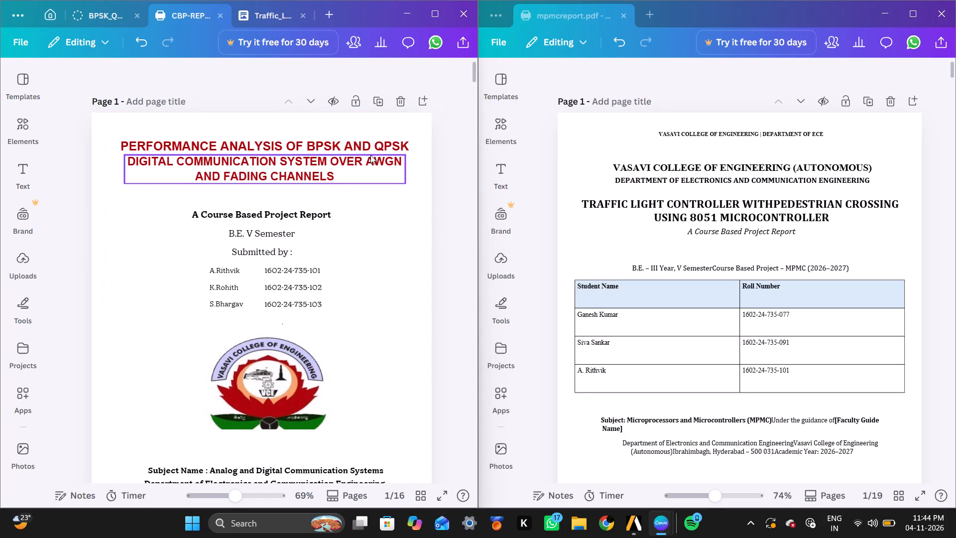
left_click(360, 144)
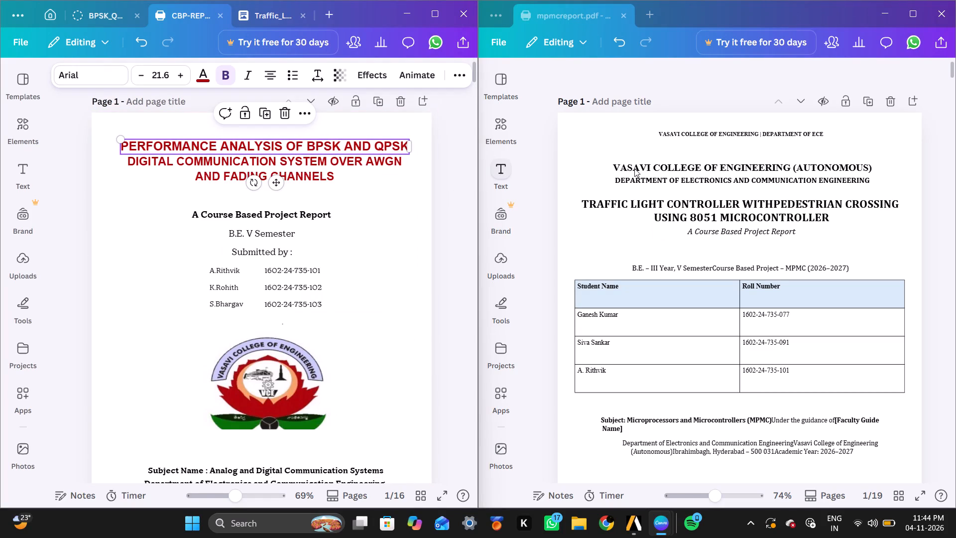
left_click(614, 200)
double_click(614, 200)
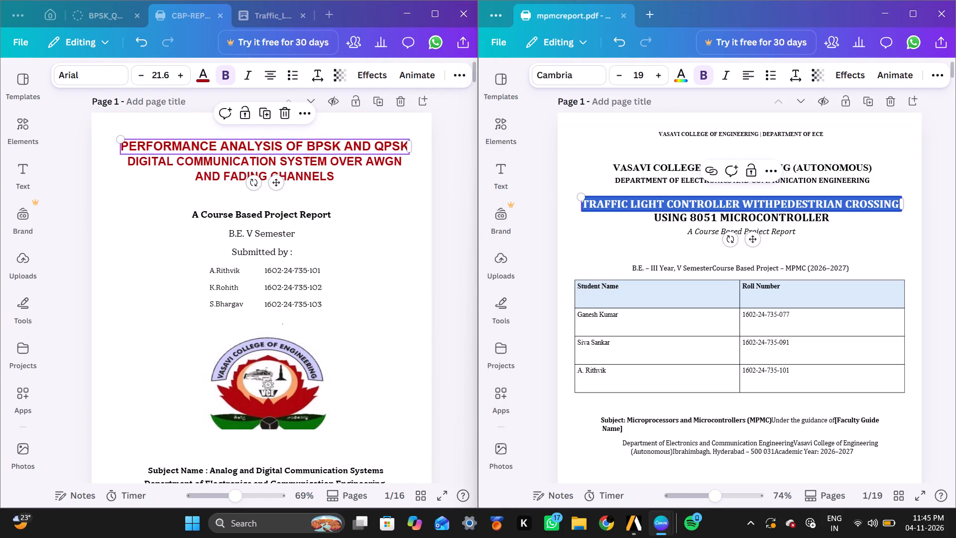
key("ctrl+c")
double_click(393, 148)
key("ctrl+v")
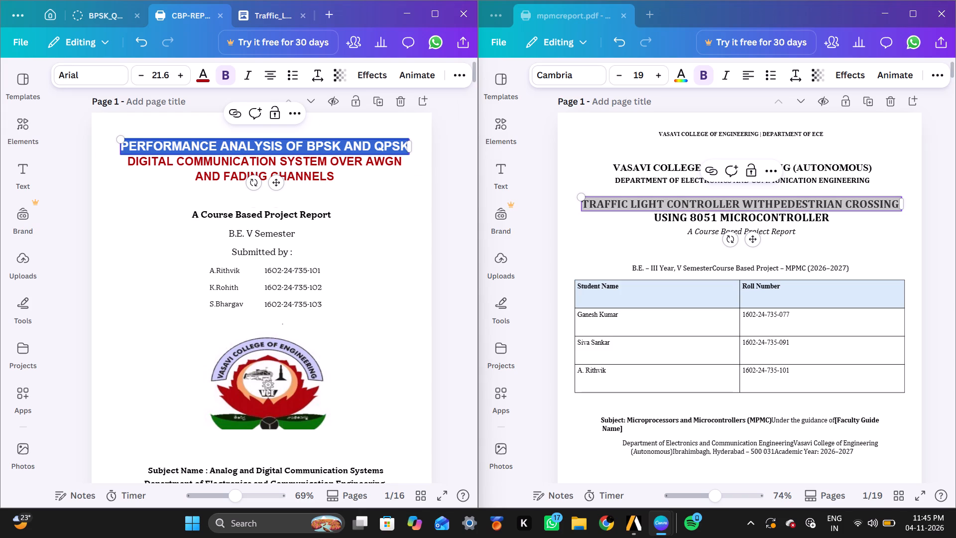
left_click(386, 197)
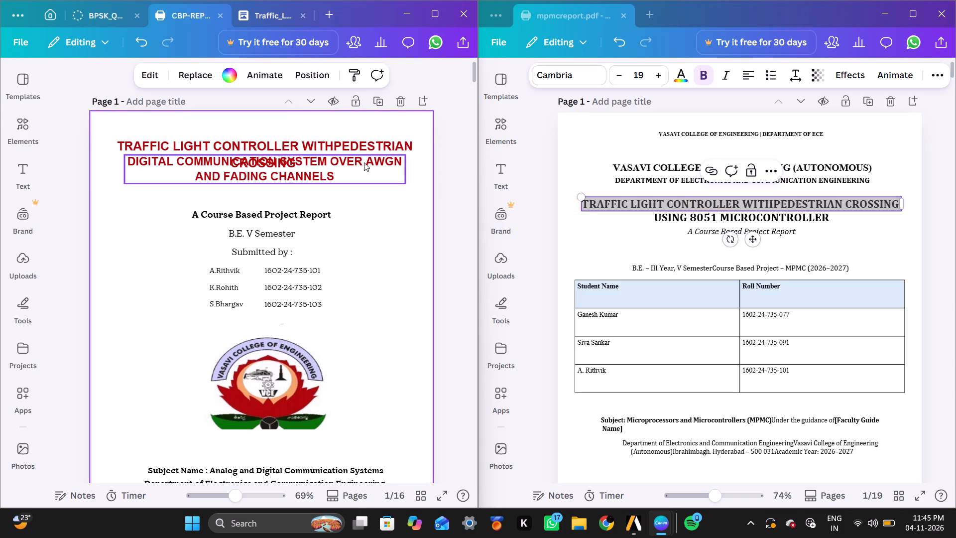
Delete the old "DIGITAL COMMUNICATION SYSTEM OVER AWGN AND FADING CHANNELS" lines and move the traffic light title into their place.
left_click(360, 158)
left_click_drag(357, 141, 359, 111)
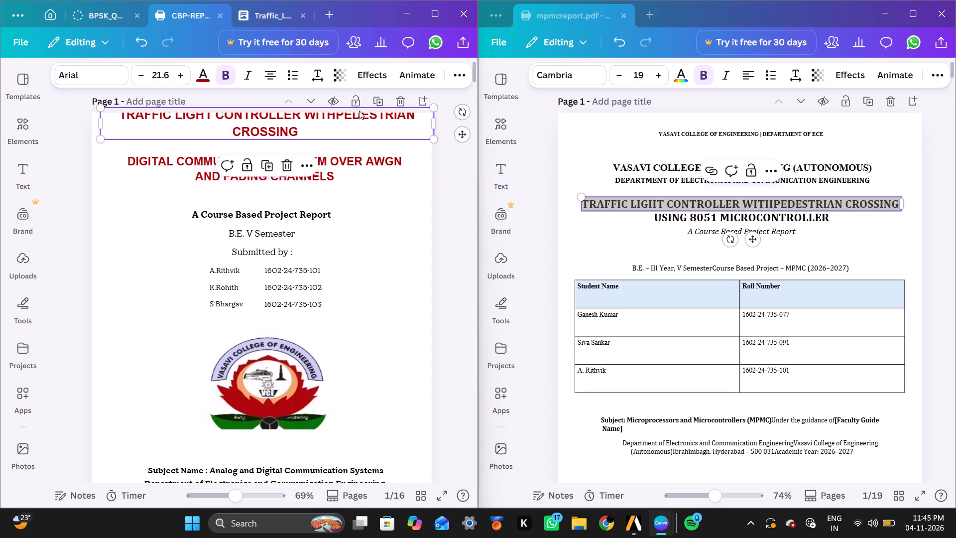
left_click(338, 179)
left_click(286, 129)
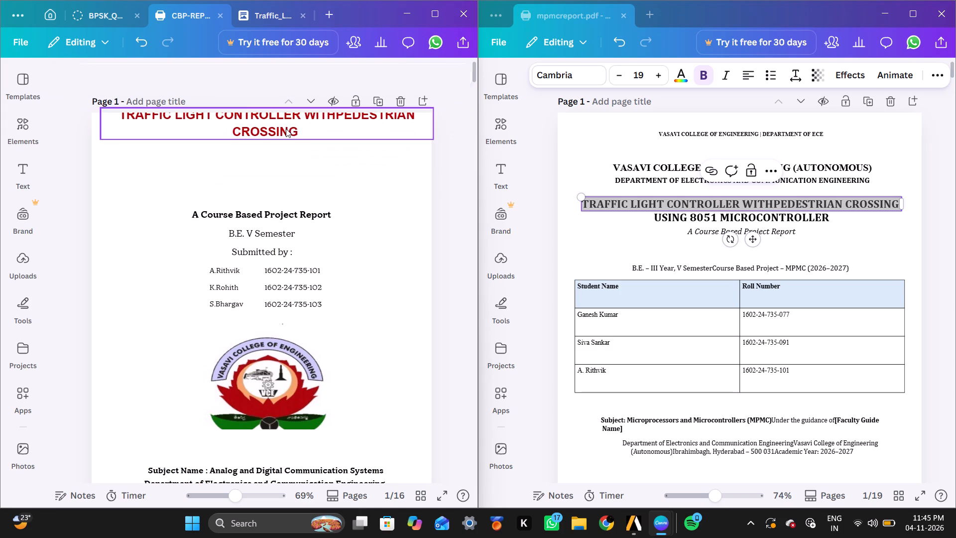
left_click_drag(294, 124, 299, 164)
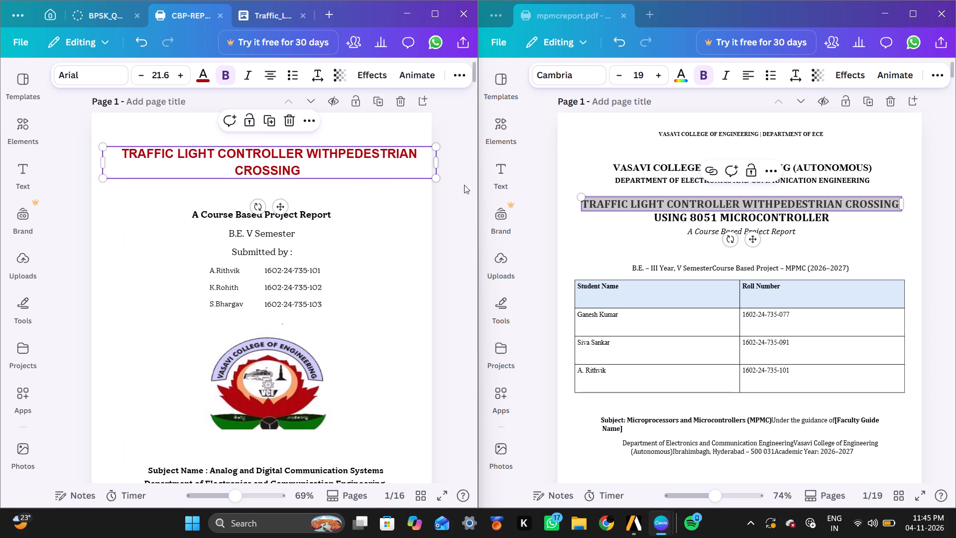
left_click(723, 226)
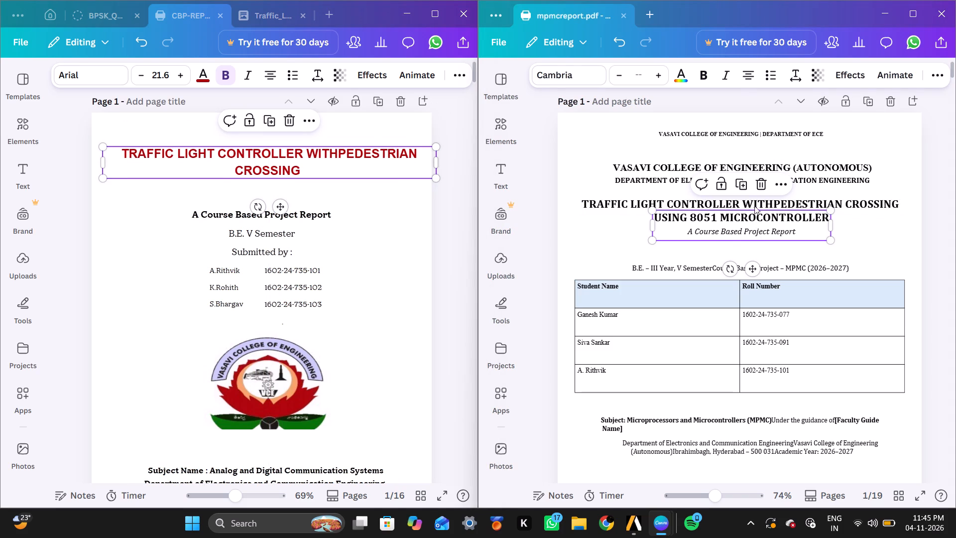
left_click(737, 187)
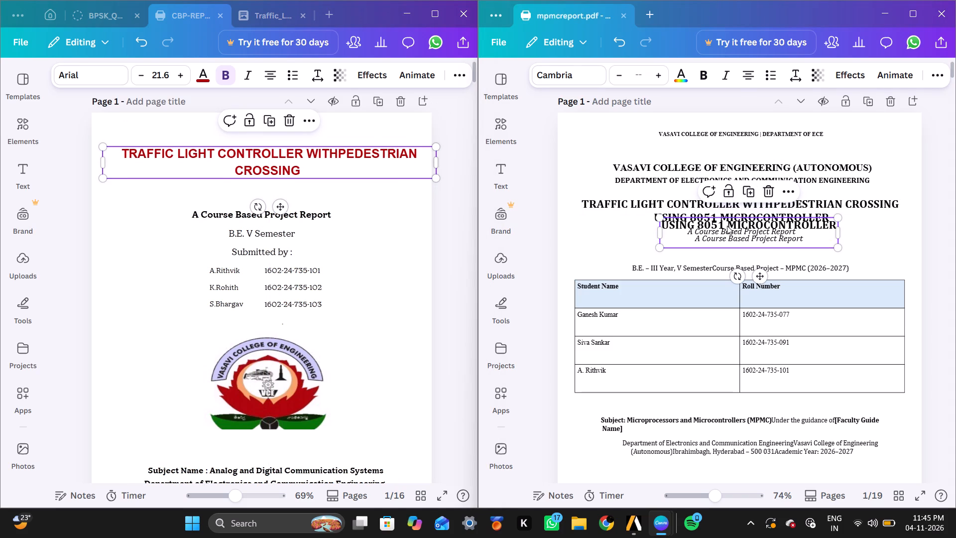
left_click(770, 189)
Copy the "USING 8051 MICROCONTROLLER" text box's content from the mpmcreport.pdf cover onto the end of the CBP report's title.
double_click(749, 216)
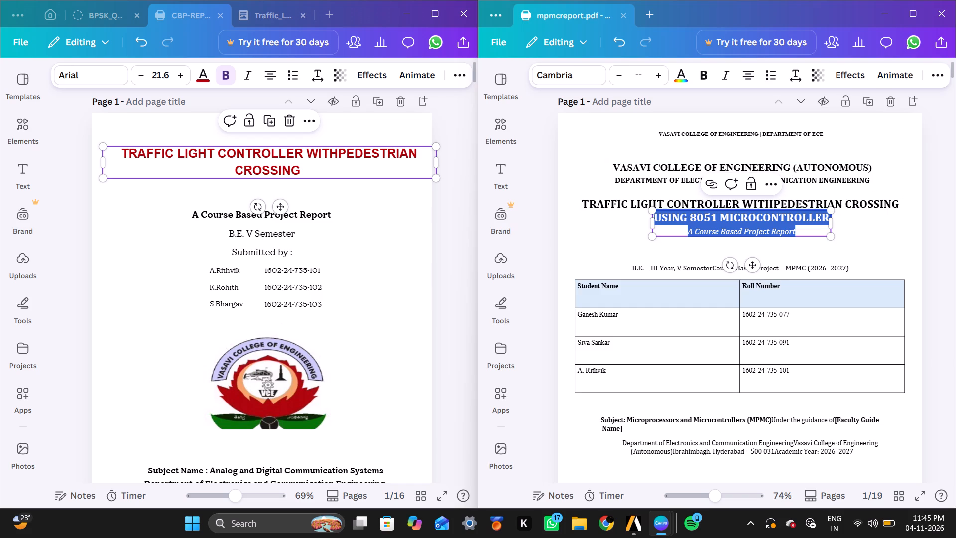
key("ctrl+c")
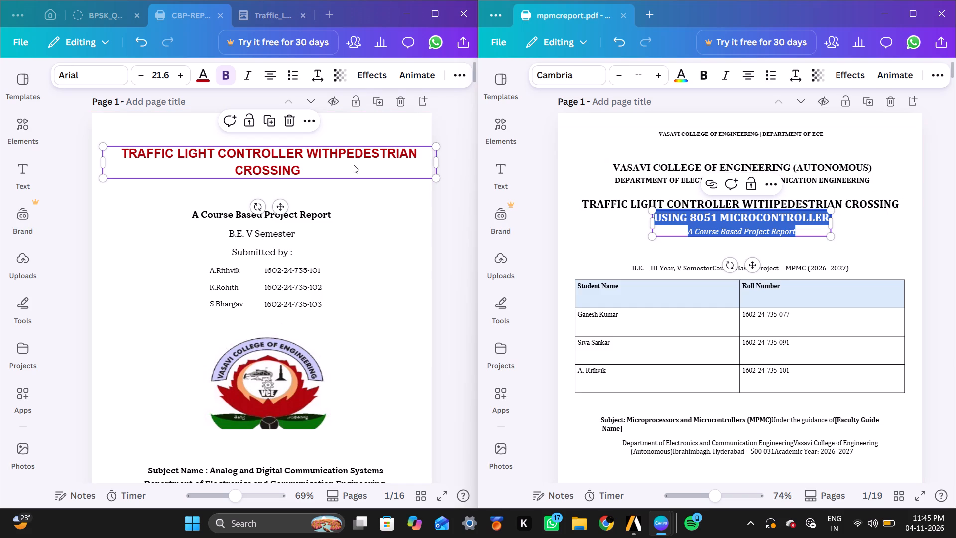
left_click(354, 165)
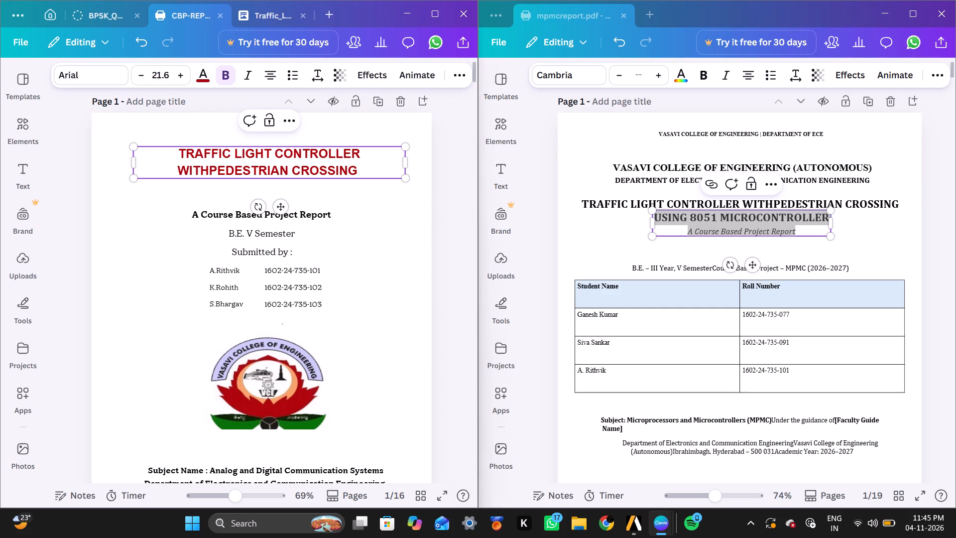
key("ctrl+v")
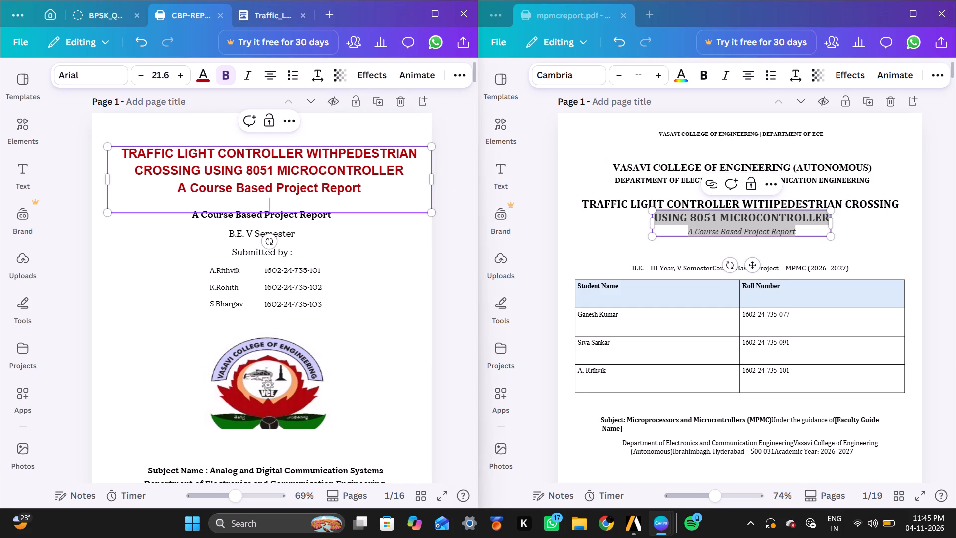
Remove the pasted "A Course Based Project Report" line from the red title, leaving "USING 8051 MICROCONTROLLER" as its ending.
key("BackSpace")
key("BackSpace")
key("BackSpace")
key("BackSpace")
key("BackSpace")
key("BackSpace")
key("BackSpace")
key("BackSpace")
key("BackSpace")
key("BackSpace")
key("BackSpace")
key("BackSpace")
key("BackSpace")
key("BackSpace")
key("BackSpace")
key("BackSpace")
key("BackSpace")
key("BackSpace")
key("BackSpace")
key("BackSpace")
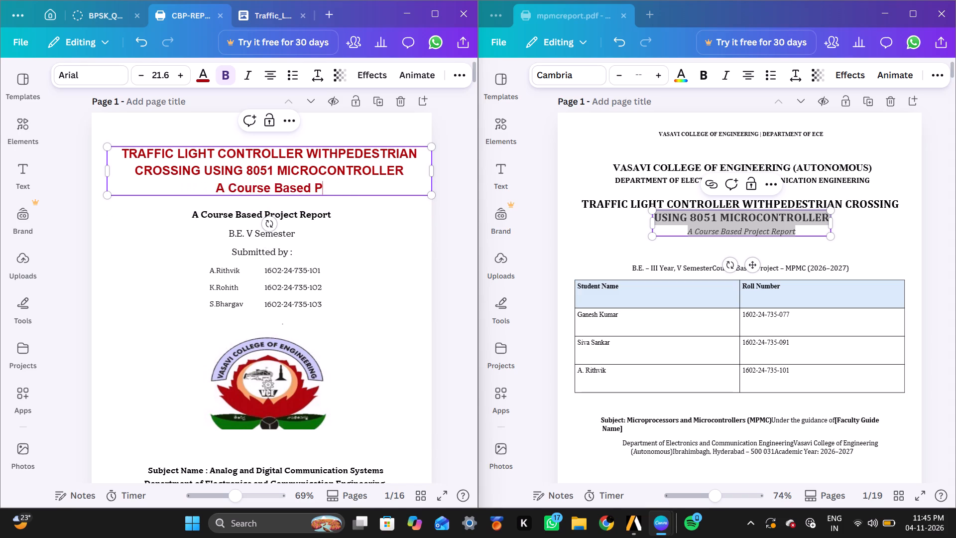
key("BackSpace")
key("BackSpace")
key("BackSpace")
key("BackSpace")
key("BackSpace")
key("BackSpace")
key("BackSpace")
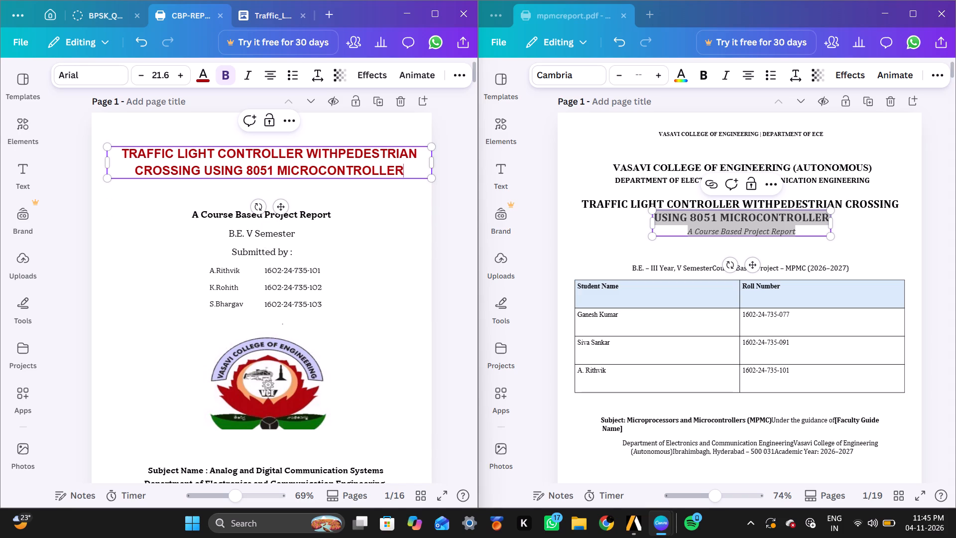
left_click(351, 199)
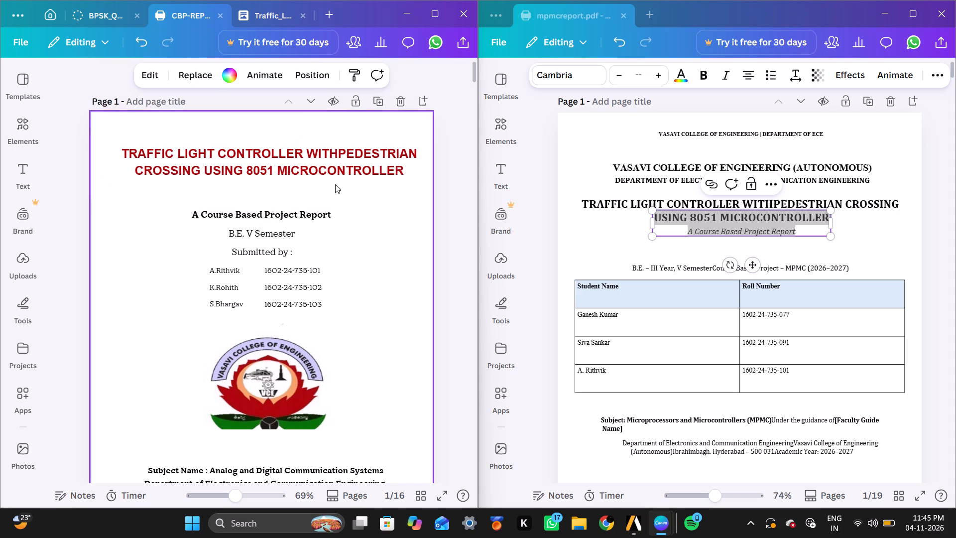
Reposition the red traffic light title horizontally centred on the page, above "A Course Based Project Report".
left_click(331, 180)
left_click_drag(328, 170, 319, 160)
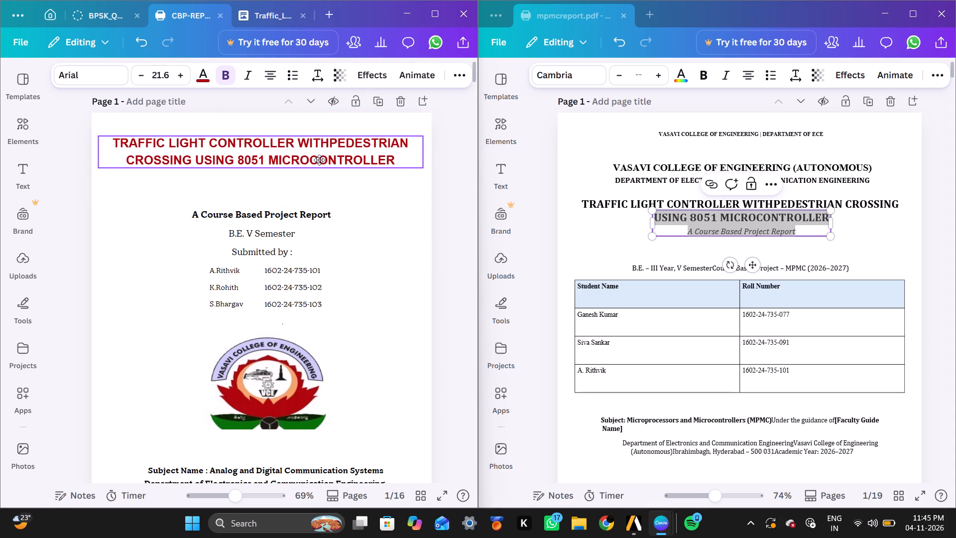
left_click_drag(319, 160, 322, 174)
Insert a space between "WITH" and "PEDESTRIAN" in the CBP report's red cover title.
left_click(328, 156)
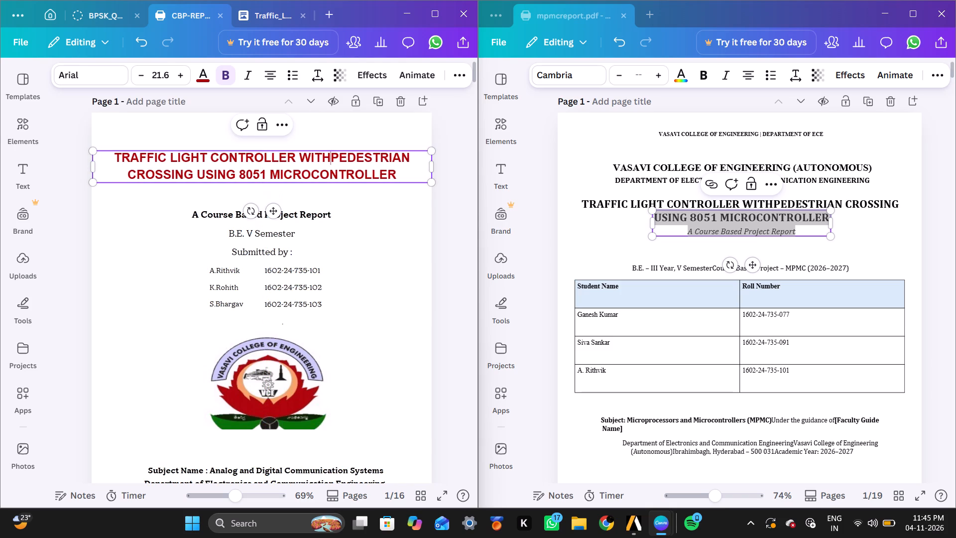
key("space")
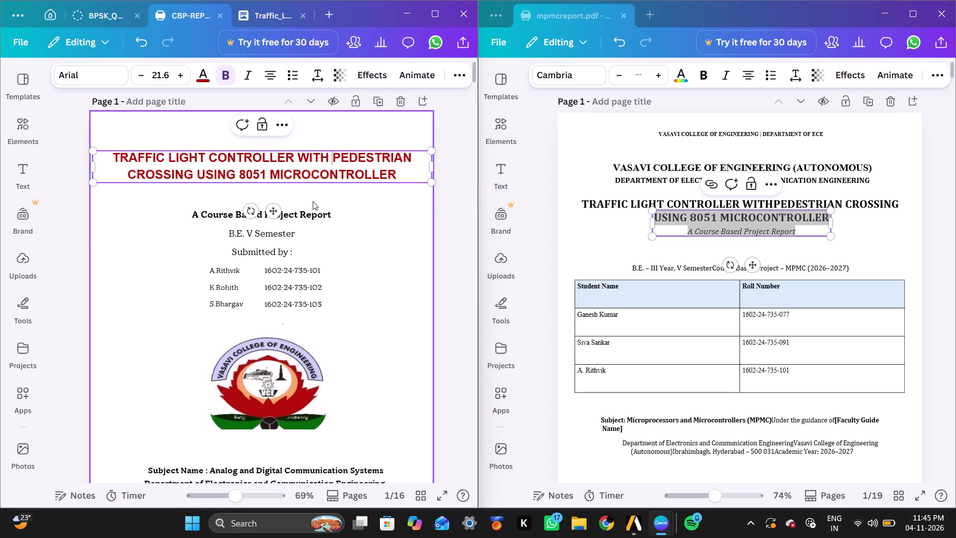
left_click(436, 169)
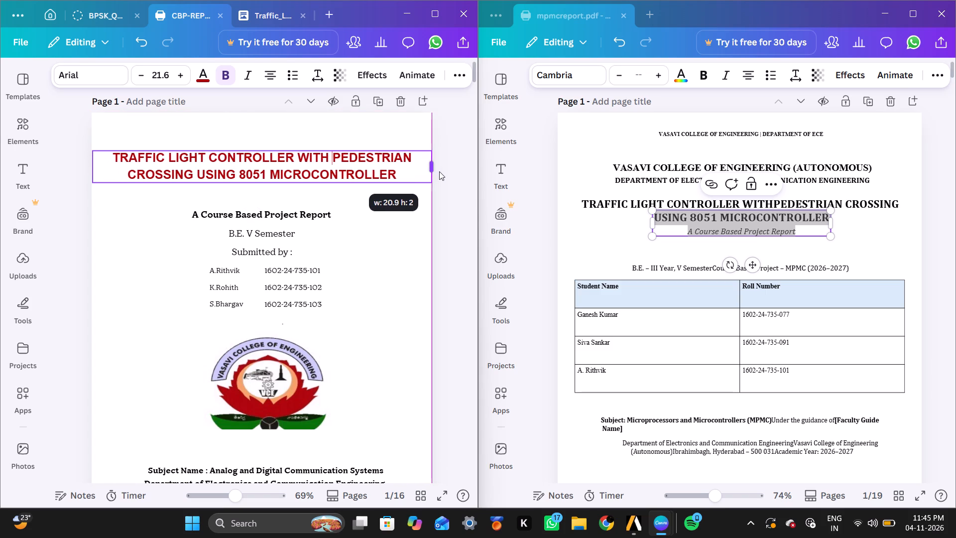
Shift the red cover title slightly toward the left edge of the CBP report page.
left_click(398, 216)
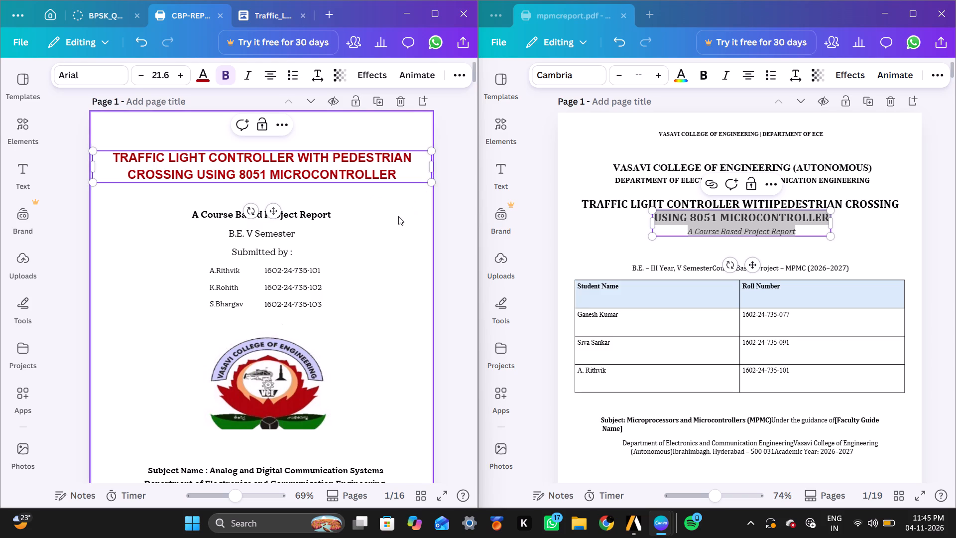
left_click(325, 175)
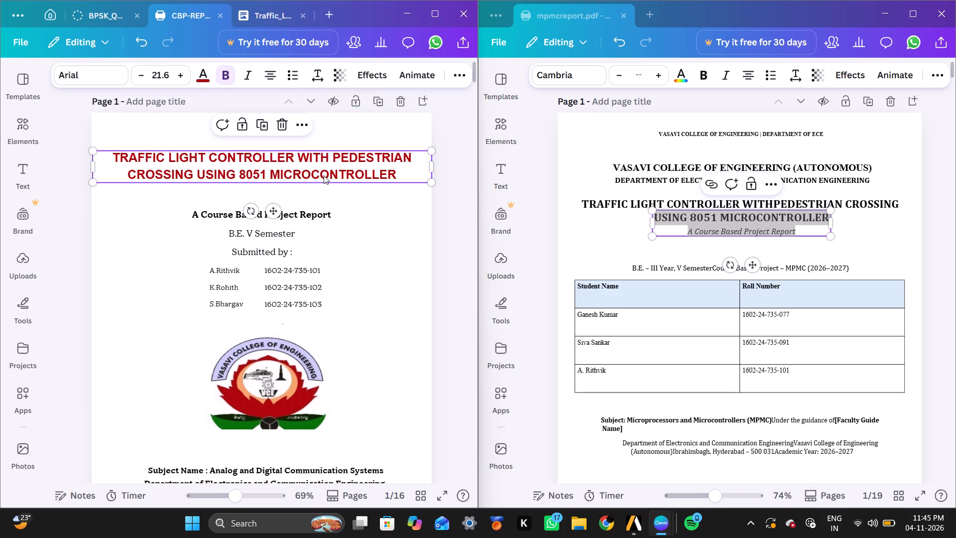
left_click(351, 219)
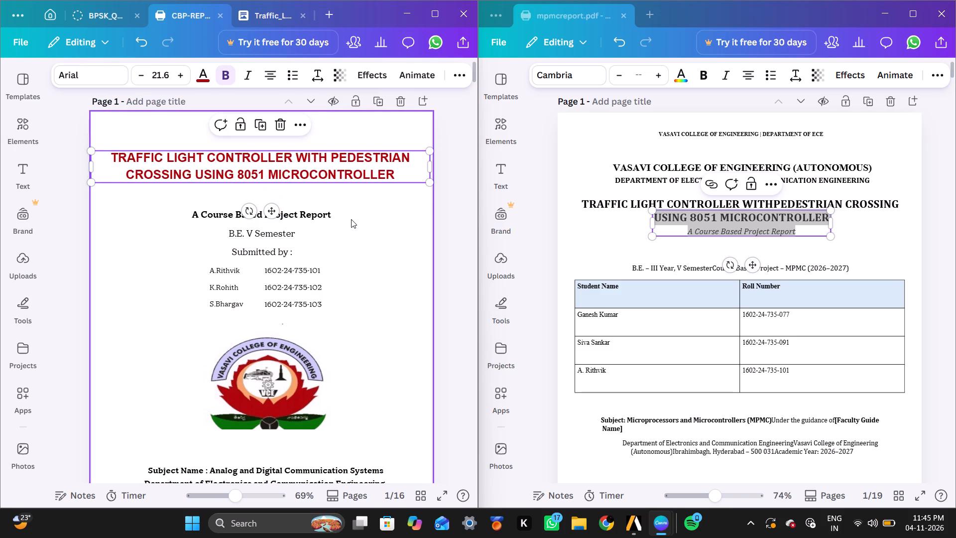
Replace the first student name under "Submitted by" with the first student name from the mpmcreport.pdf cover table.
scroll(351, 219, "down", 1)
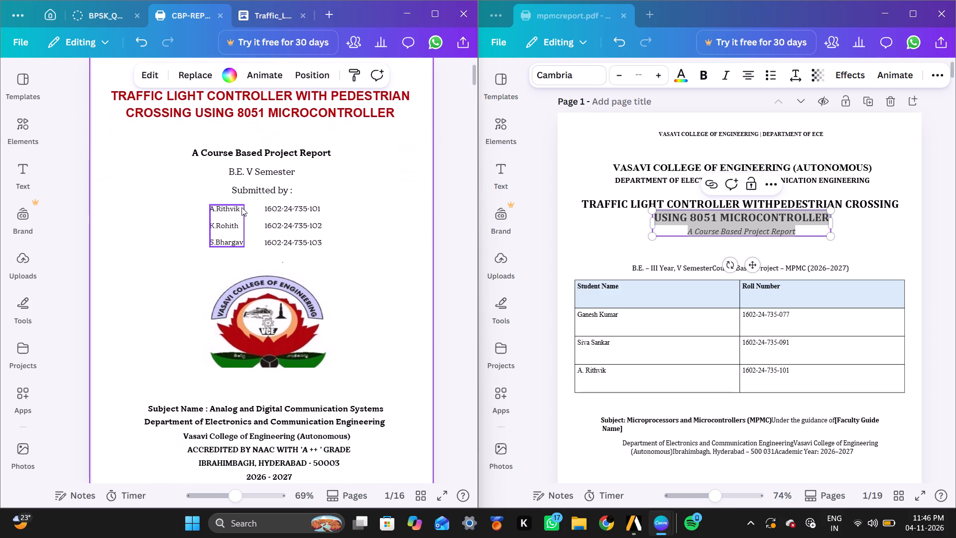
left_click(232, 207)
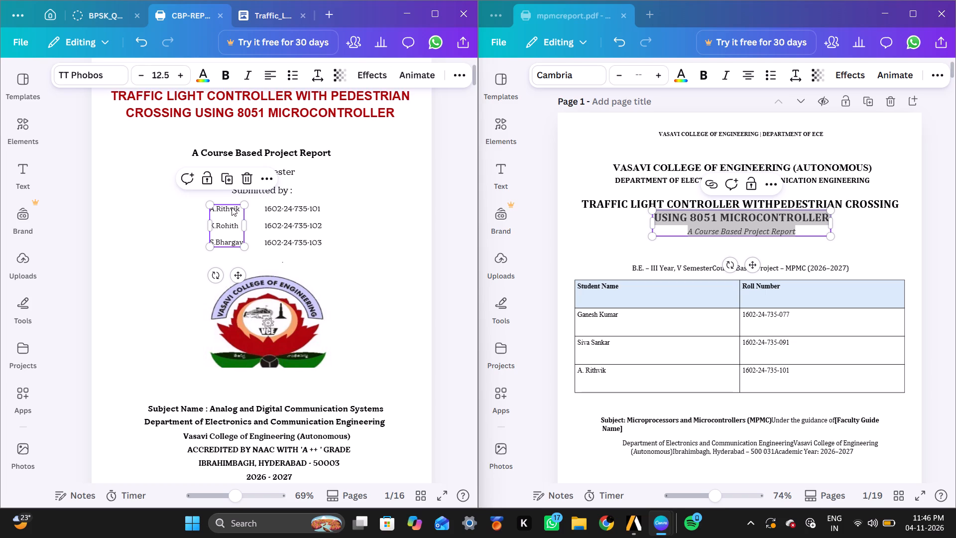
left_click(232, 207)
left_click(232, 207)
key("Right")
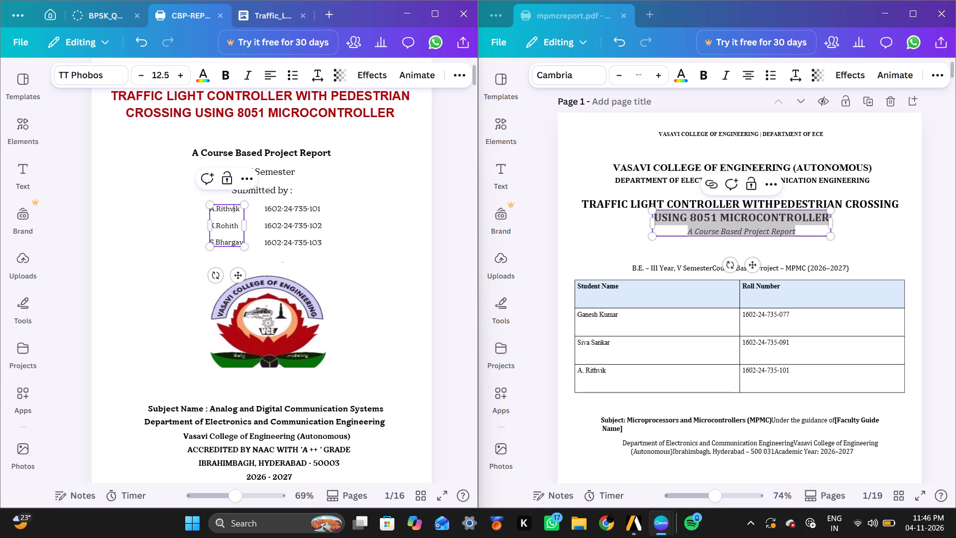
key("Right")
key("Right")
key("BackSpace")
key("BackSpace")
key("BackSpace")
key("BackSpace")
key("BackSpace")
key("BackSpace")
key("BackSpace")
key("BackSpace")
key("BackSpace")
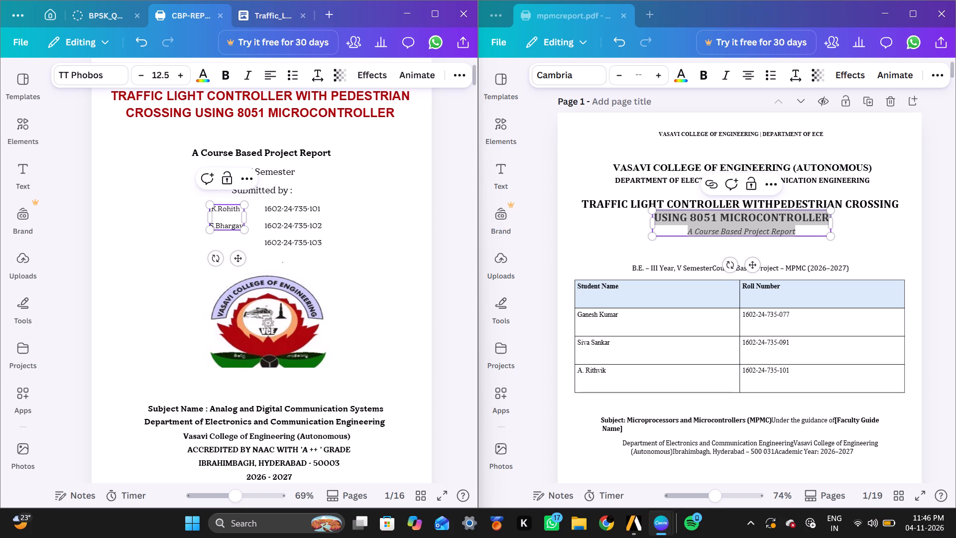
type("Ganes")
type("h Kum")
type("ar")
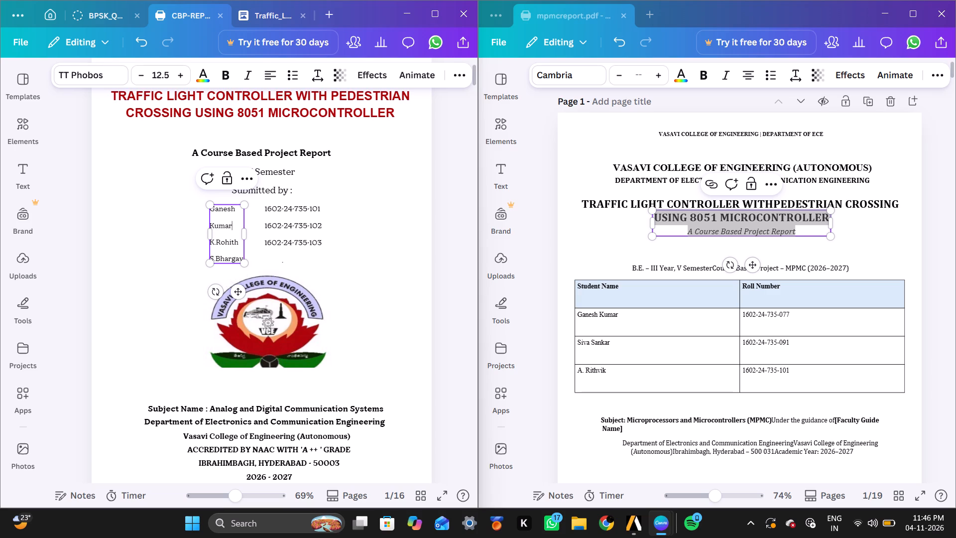
Widen the student names text box so the first student's name fits on one line.
left_click(241, 234)
left_click_drag(244, 234, 273, 231)
Replace the second student name with the second name from the mpmcreport.pdf cover table, preceded by the initial "M.".
key("BackSpace")
key("BackSpace")
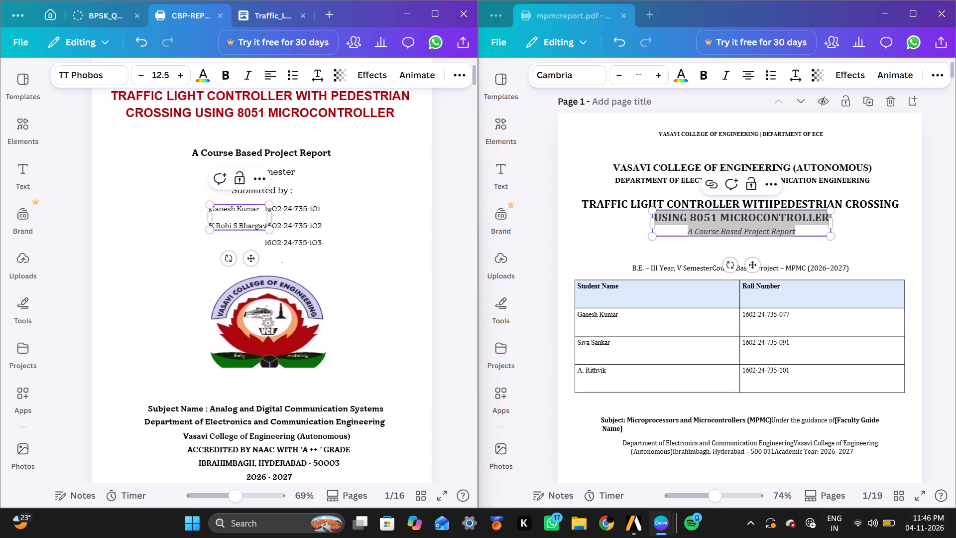
key("BackSpace")
key("BackSpace")
key("BackSpace")
key("BackSpace")
key("BackSpace")
key("BackSpace")
key("Return")
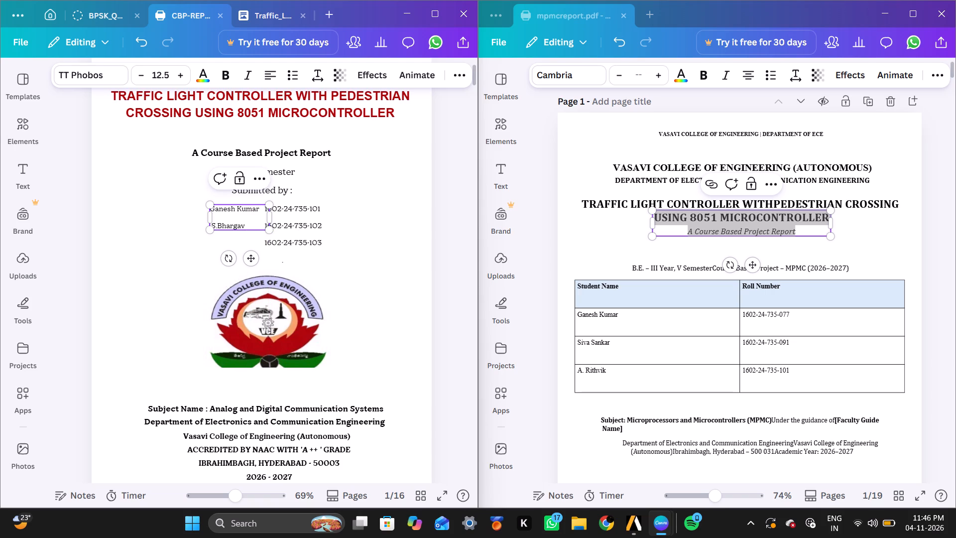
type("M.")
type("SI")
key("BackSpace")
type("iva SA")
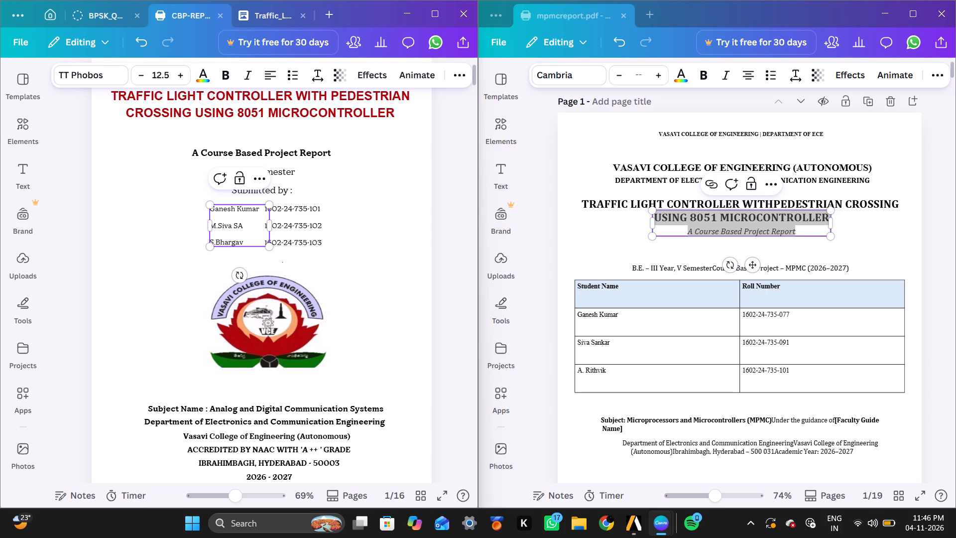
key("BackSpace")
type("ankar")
Replace the third student name with the third name from the mpmcreport.pdf cover table, keeping its initial "A.".
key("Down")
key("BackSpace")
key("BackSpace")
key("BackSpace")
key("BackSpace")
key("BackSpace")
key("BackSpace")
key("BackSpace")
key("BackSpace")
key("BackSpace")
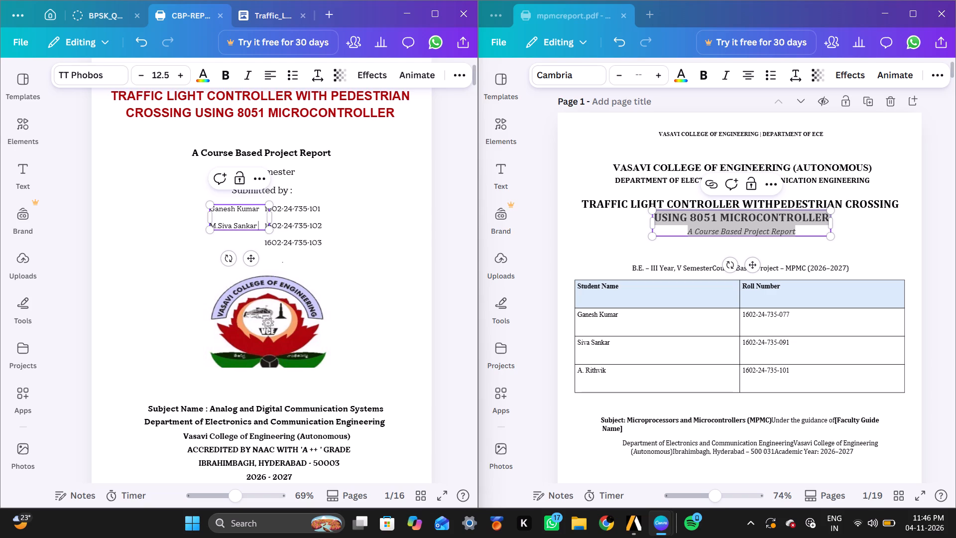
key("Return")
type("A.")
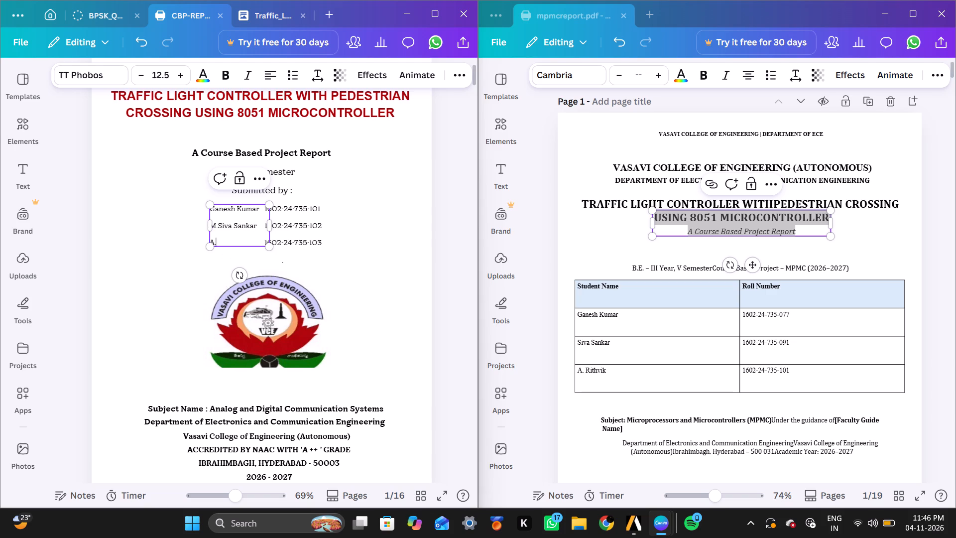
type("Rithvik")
Add the initial "P." in front of the first student's name.
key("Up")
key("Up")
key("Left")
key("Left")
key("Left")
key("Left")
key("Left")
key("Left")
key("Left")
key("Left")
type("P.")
left_click(340, 221)
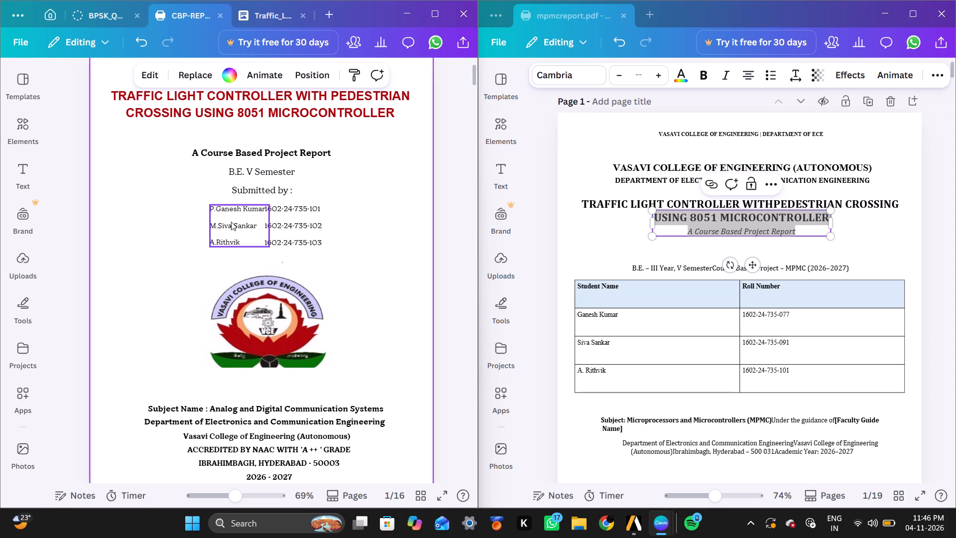
Insert a space after the initial in each of the three student names on the cover.
left_click(218, 212)
left_click(218, 212)
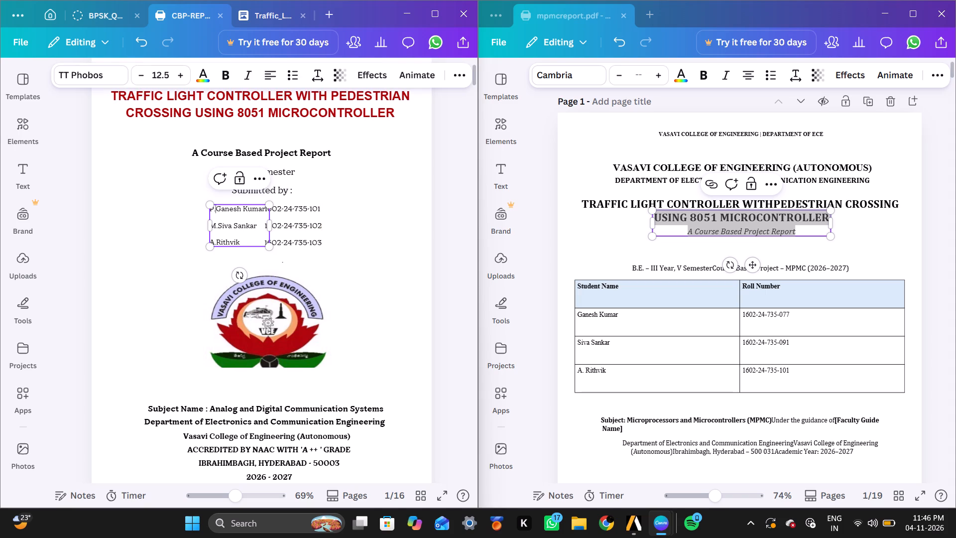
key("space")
key("Left")
key("Down")
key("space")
key("BackSpace")
key("Right")
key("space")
key("Down")
key("Left")
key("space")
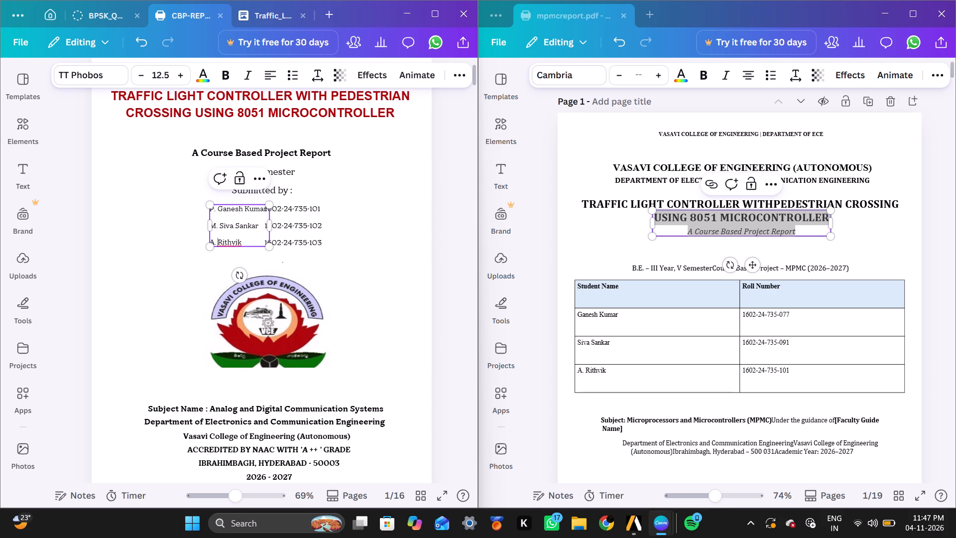
left_click(339, 218)
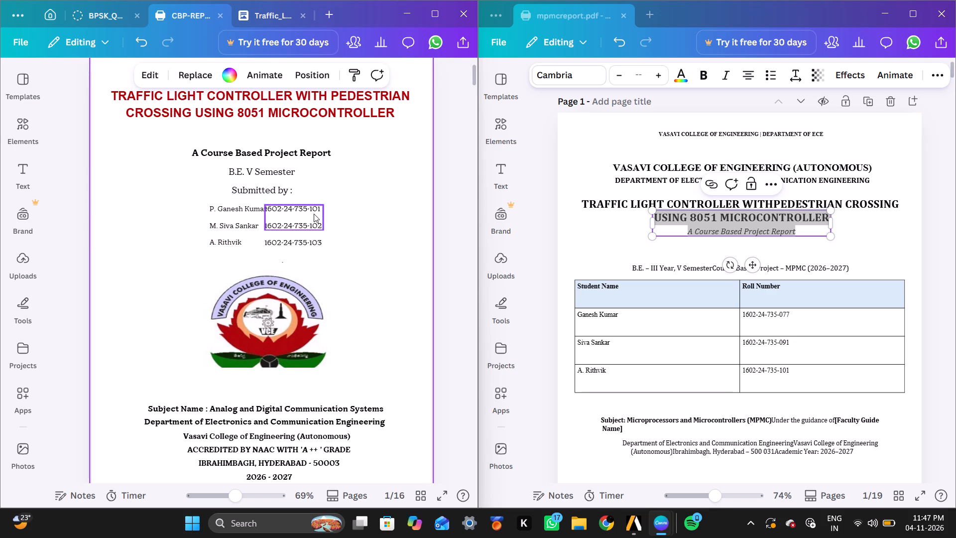
Move both roll number text boxes slightly right on the page, clear of the student names and aligned with each other.
left_click_drag(314, 214, 327, 214)
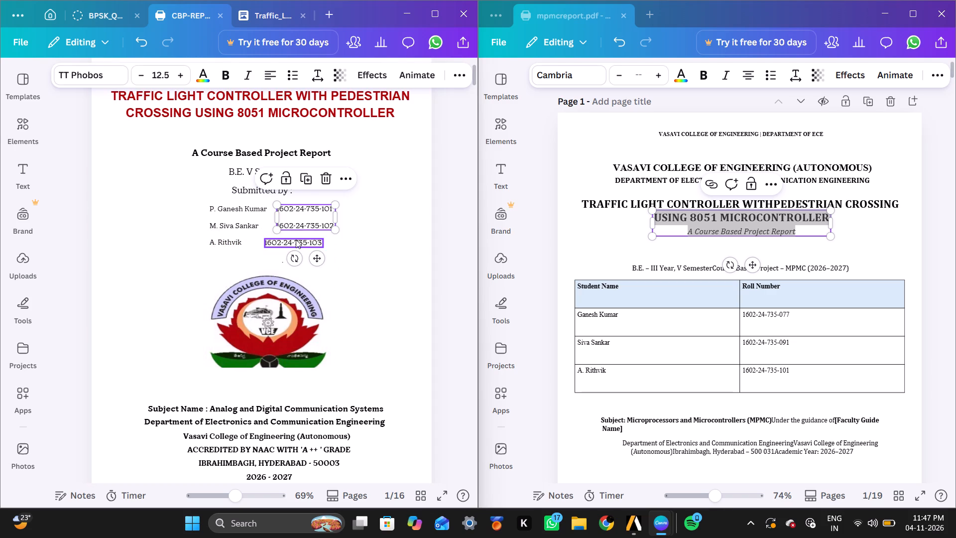
left_click_drag(296, 240, 308, 240)
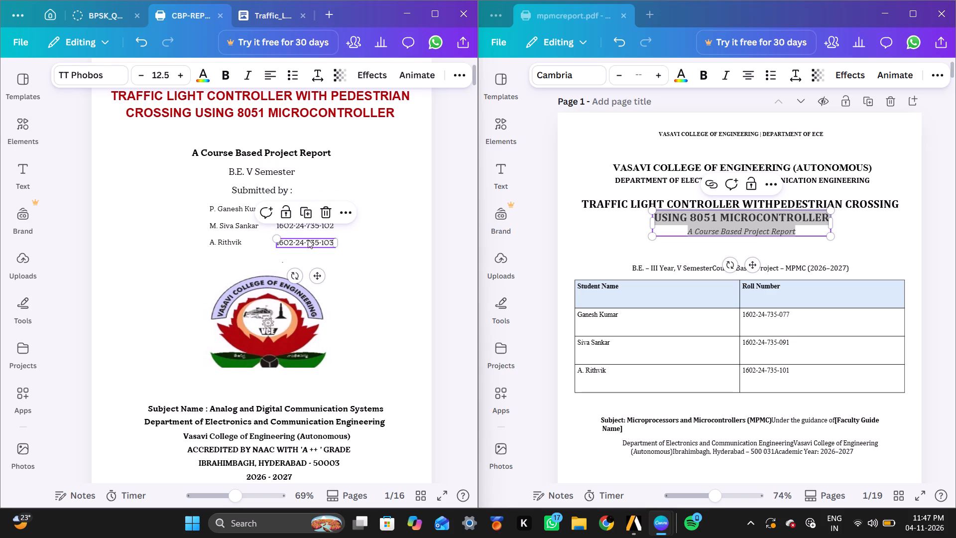
Change the third student's roll number to the one listed for that student in the mpmcreport.pdf cover table.
left_click(327, 241)
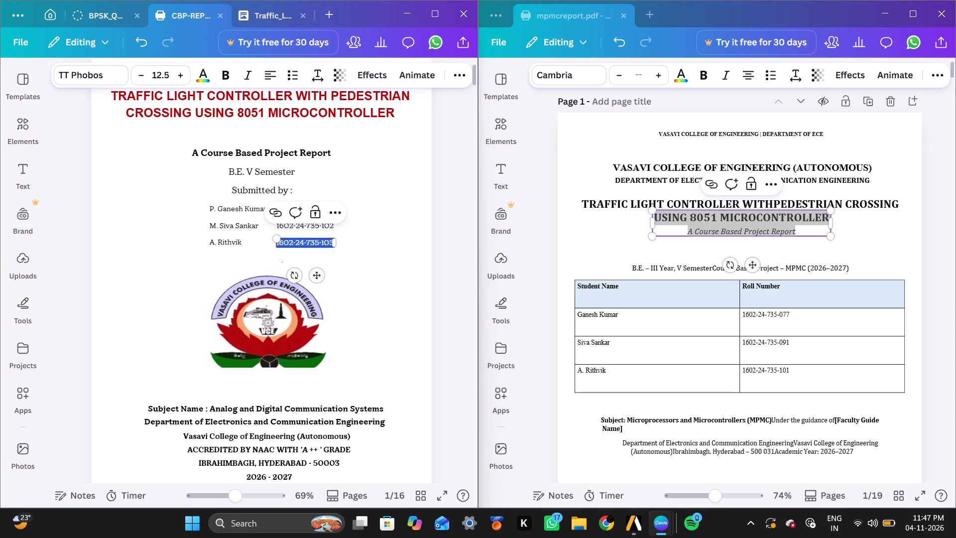
left_click(327, 241)
key("Right")
key("BackSpace")
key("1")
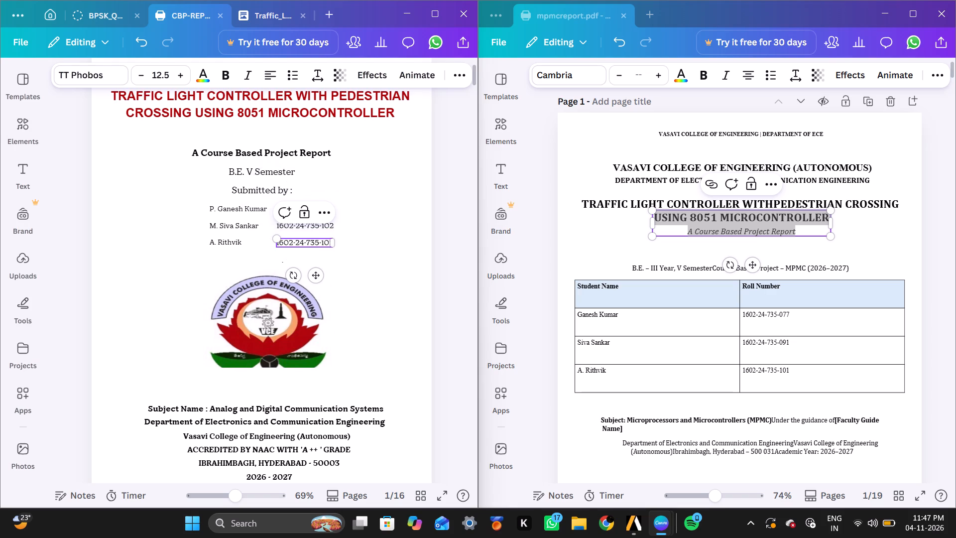
Change the second student's roll number to the one listed for that student in the mpmcreport.pdf cover table.
left_click(332, 227)
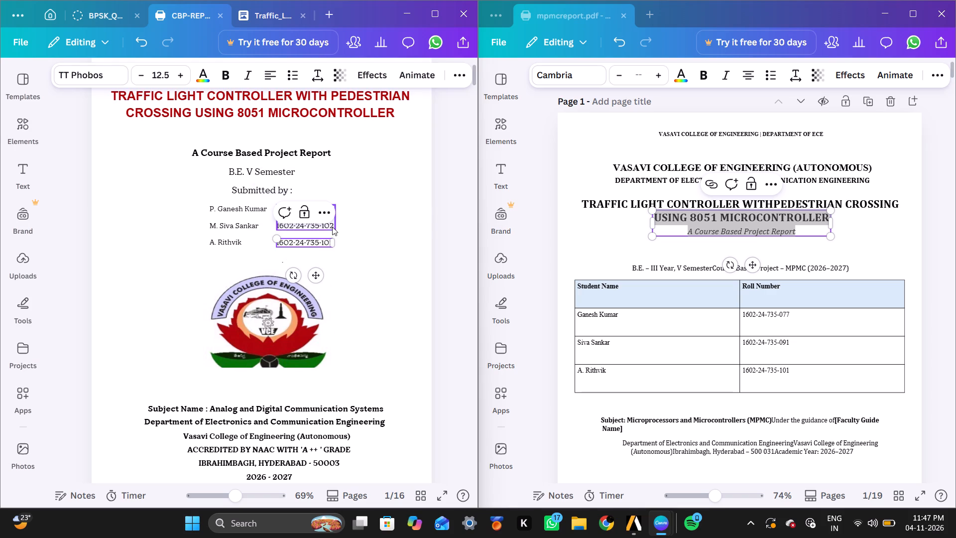
left_click(332, 227)
left_click(328, 223)
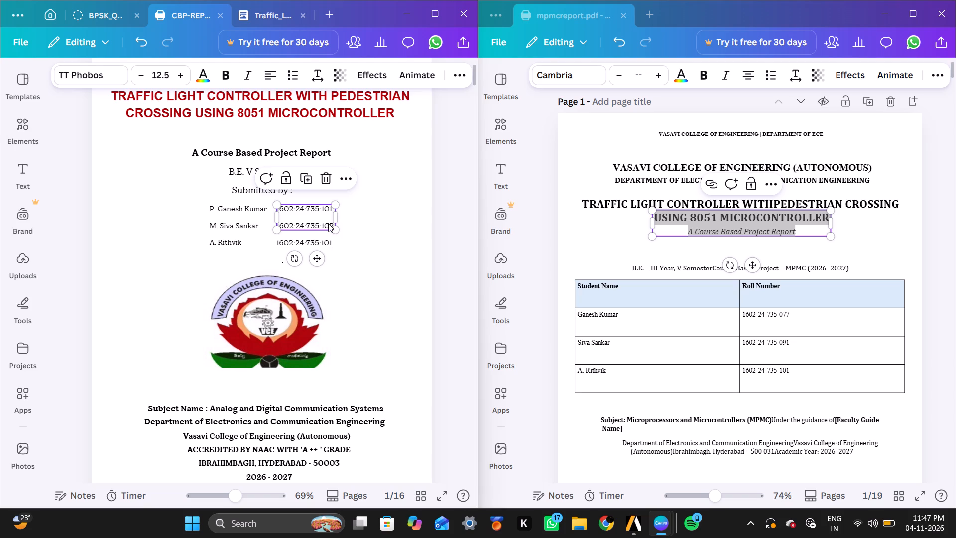
left_click(328, 223)
key("Right")
key("BackSpace")
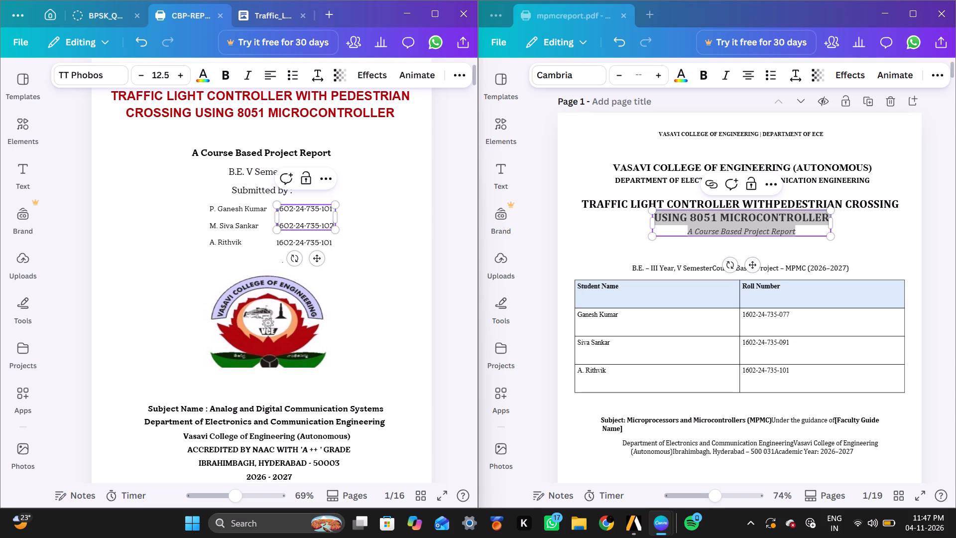
key("BackSpace")
key("BackSpace")
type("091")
Change the first student's roll number to the one listed for that student in the mpmcreport.pdf cover table.
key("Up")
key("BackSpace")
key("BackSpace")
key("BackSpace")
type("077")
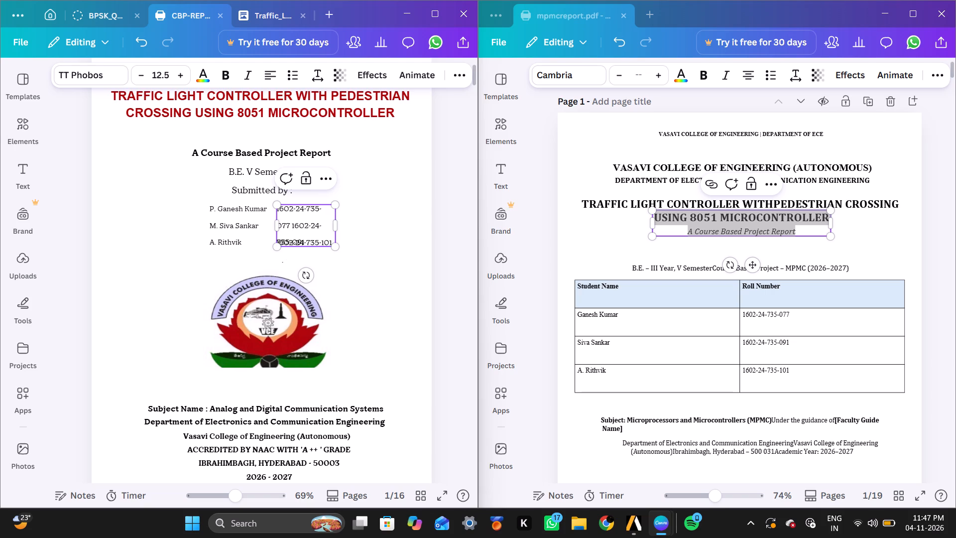
Widen the two-line roll number text box so each number fits on one line, and realign the third roll number beside its student's name.
left_click(383, 263)
scroll(383, 263, "down", 1)
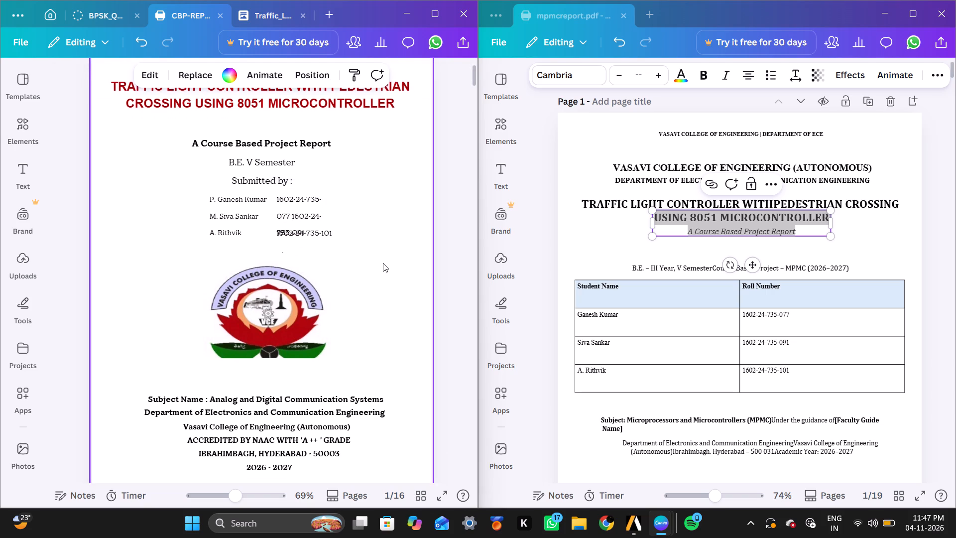
scroll(383, 263, "down", 1)
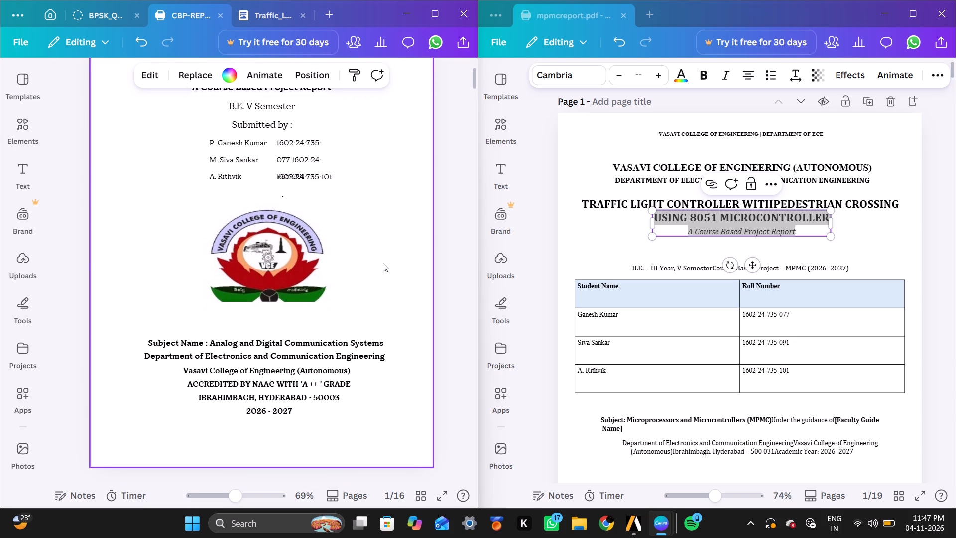
scroll(383, 263, "down", 1)
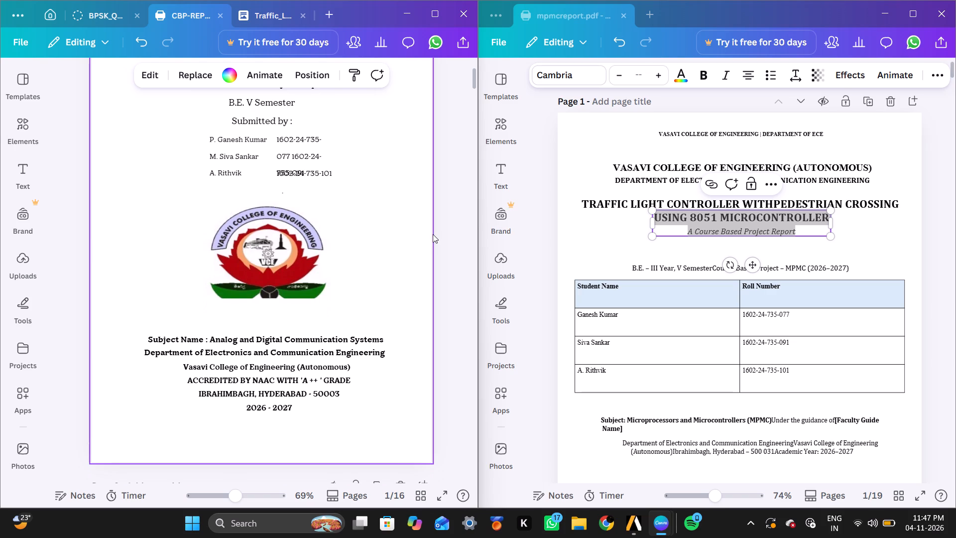
left_click(298, 172)
left_click_drag(298, 172, 306, 193)
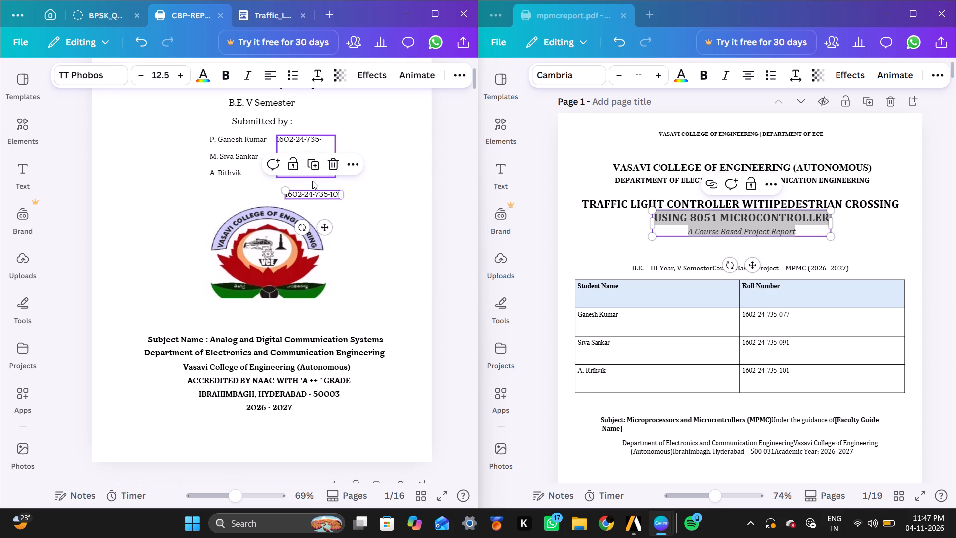
left_click(312, 181)
left_click_drag(336, 160, 346, 160)
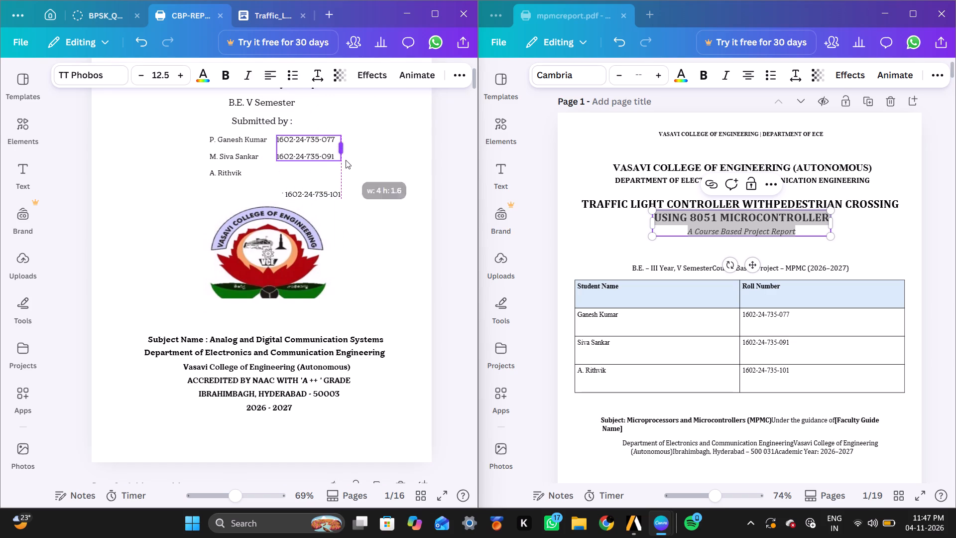
left_click_drag(346, 160, 349, 160)
left_click_drag(338, 193, 331, 170)
left_click(350, 188)
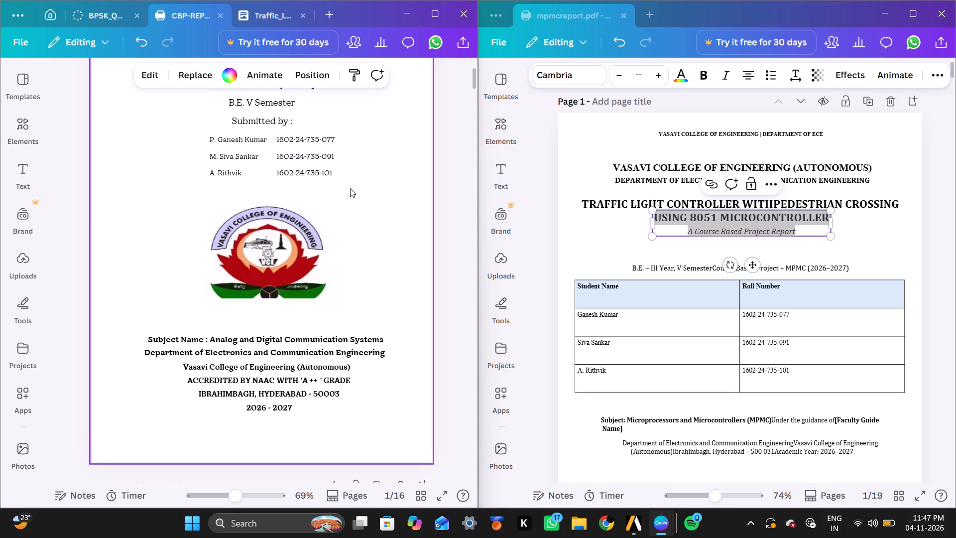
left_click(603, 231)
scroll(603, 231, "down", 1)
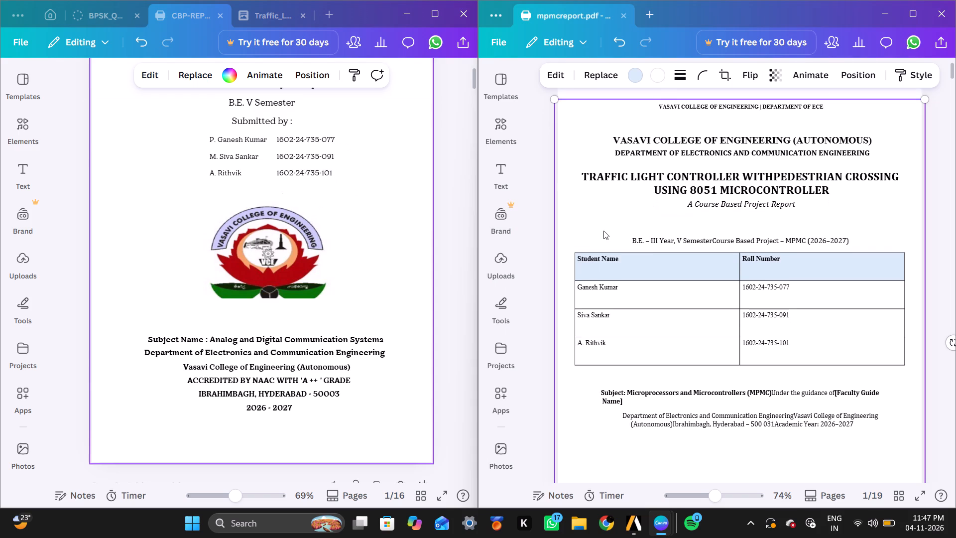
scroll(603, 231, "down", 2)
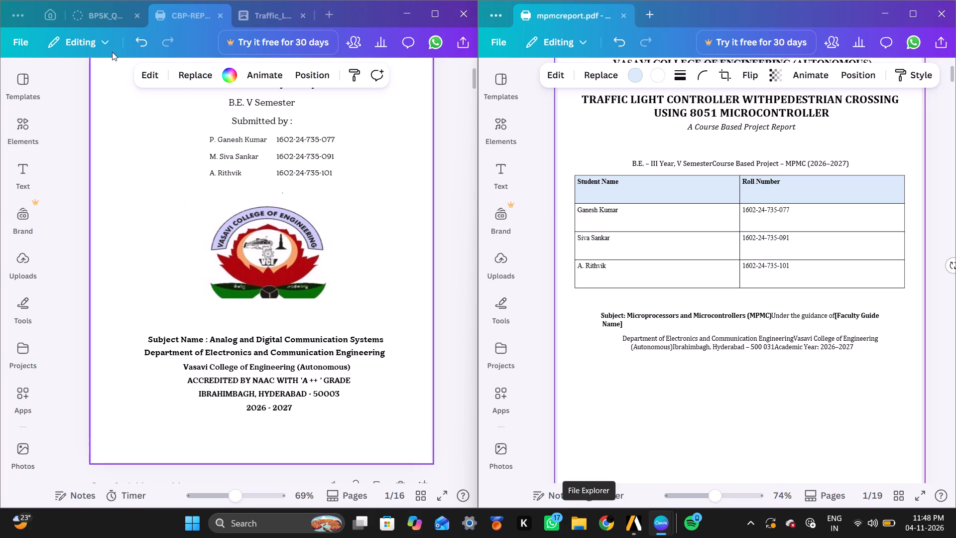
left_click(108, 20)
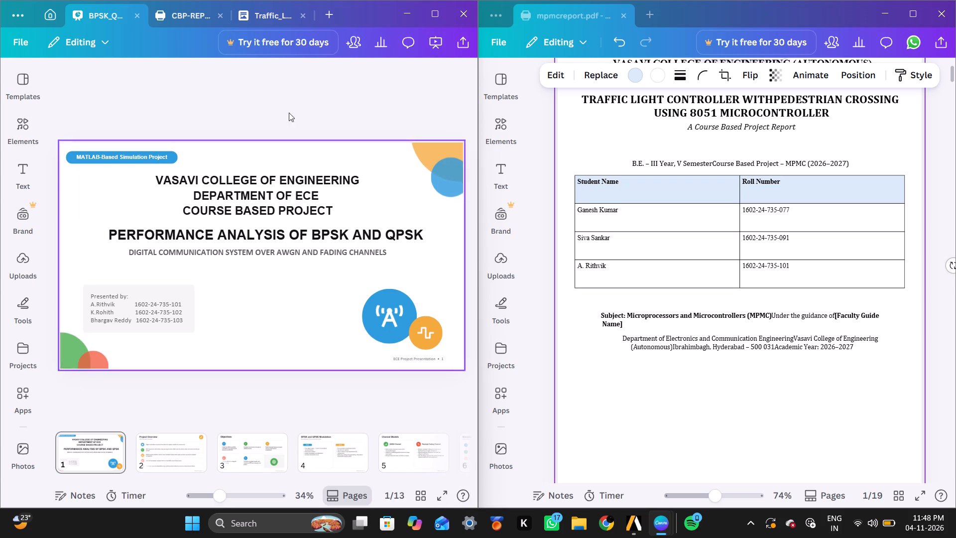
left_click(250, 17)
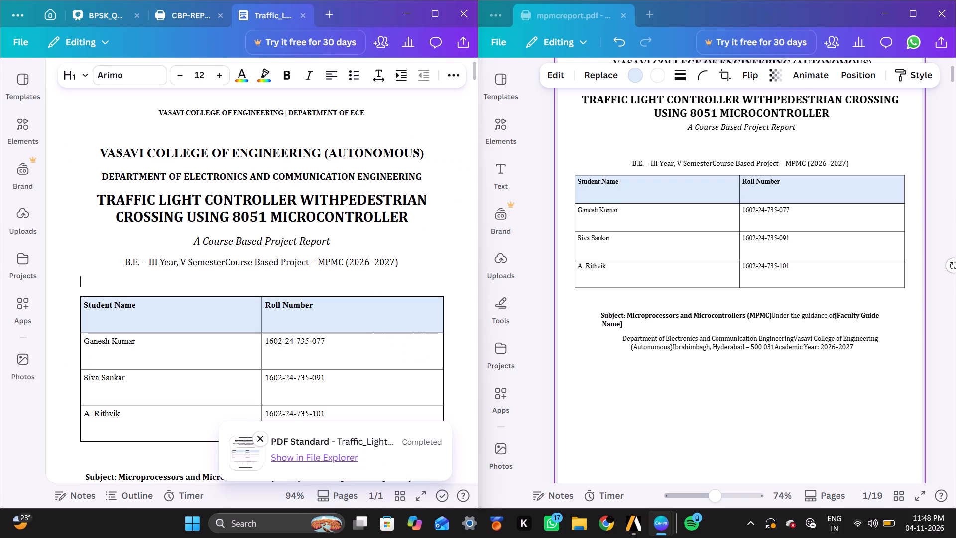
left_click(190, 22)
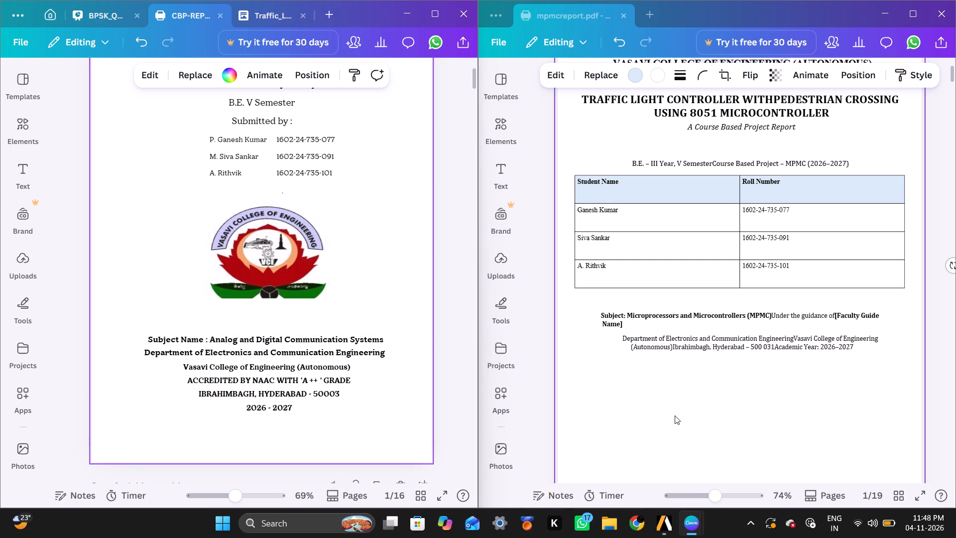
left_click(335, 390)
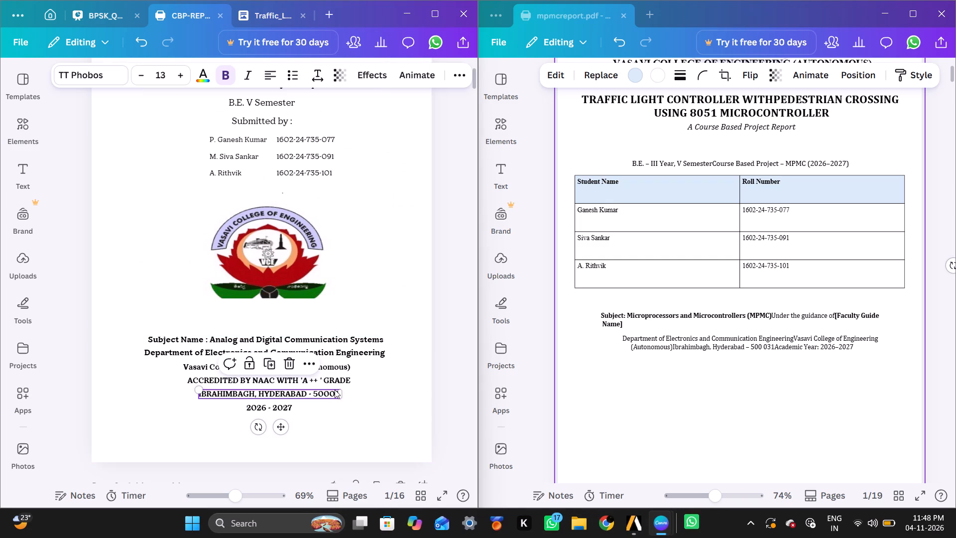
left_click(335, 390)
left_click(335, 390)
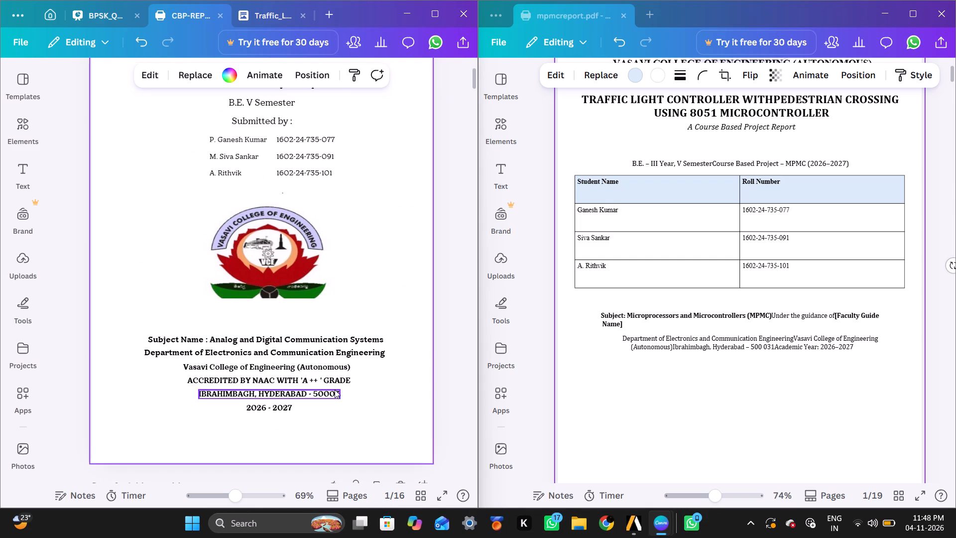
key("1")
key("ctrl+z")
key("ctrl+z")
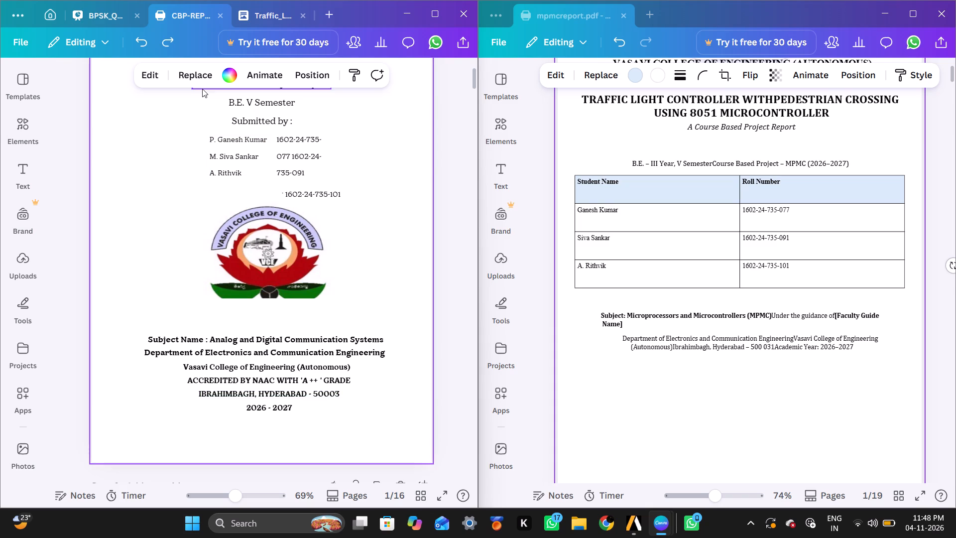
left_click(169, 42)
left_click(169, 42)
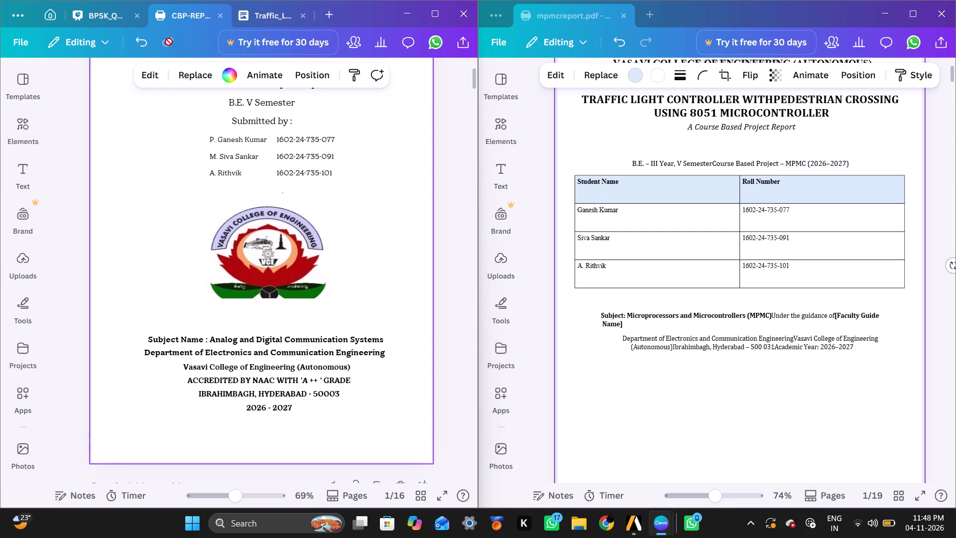
Complete the postal code in the college address line on the cover as 500031.
double_click(326, 393)
left_click(326, 393)
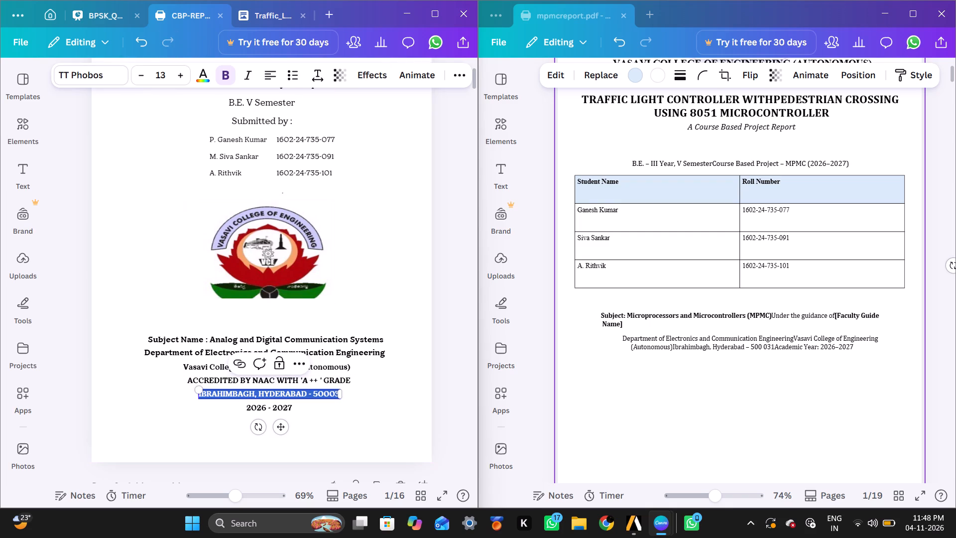
left_click(326, 393)
key("Right")
key("Right")
key("Right")
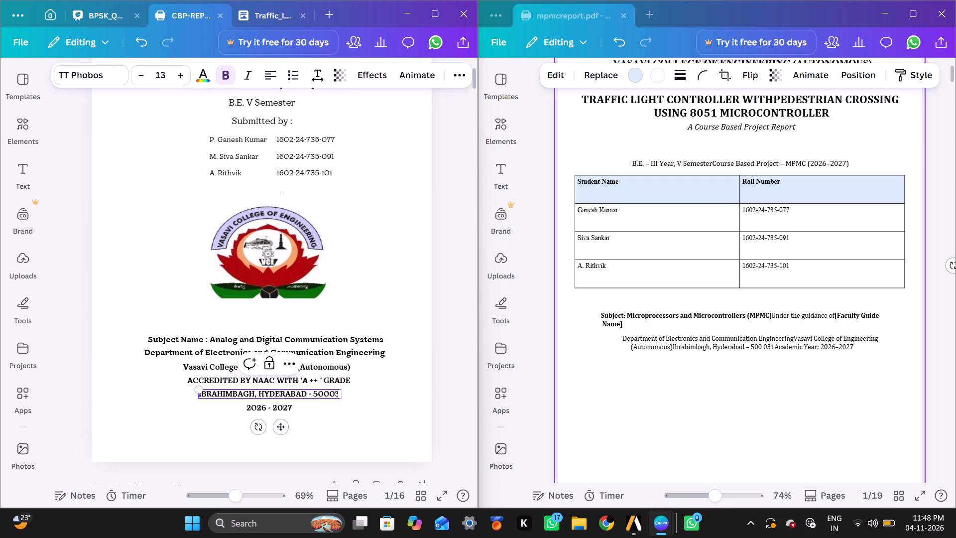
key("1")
left_click(364, 414)
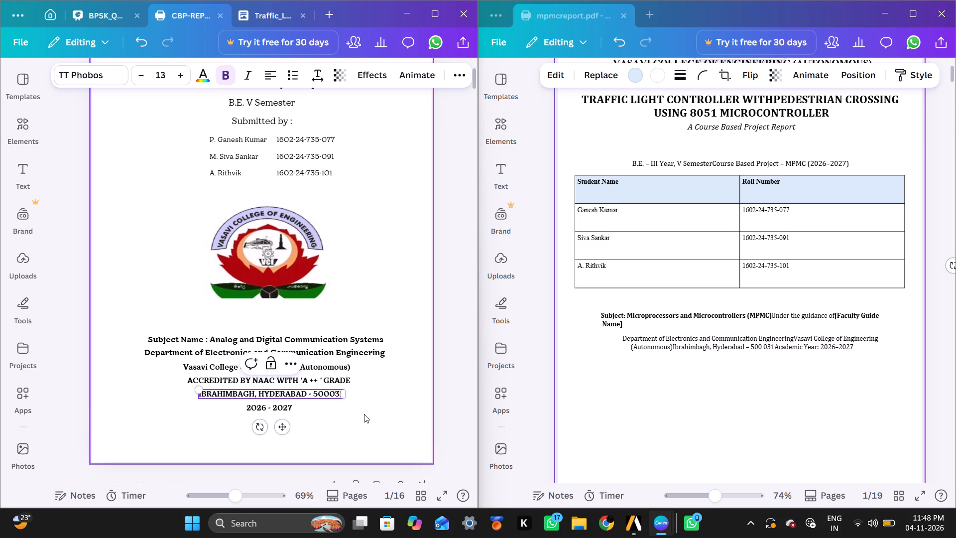
Replace the cover's subject line with "Subject: Microprocessors and Microcontrollers (MPMC)" copied from the mpmcreport.pdf cover.
left_click(725, 313)
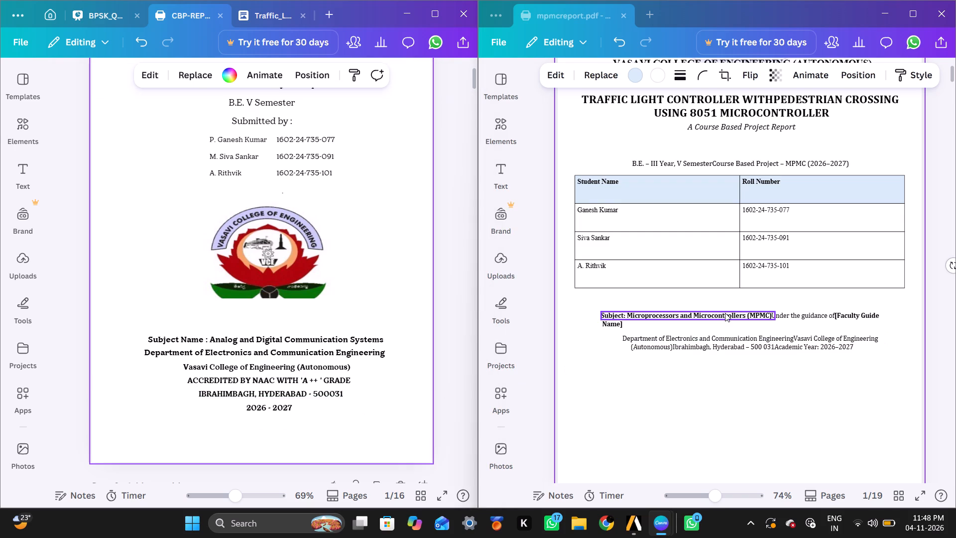
double_click(725, 313)
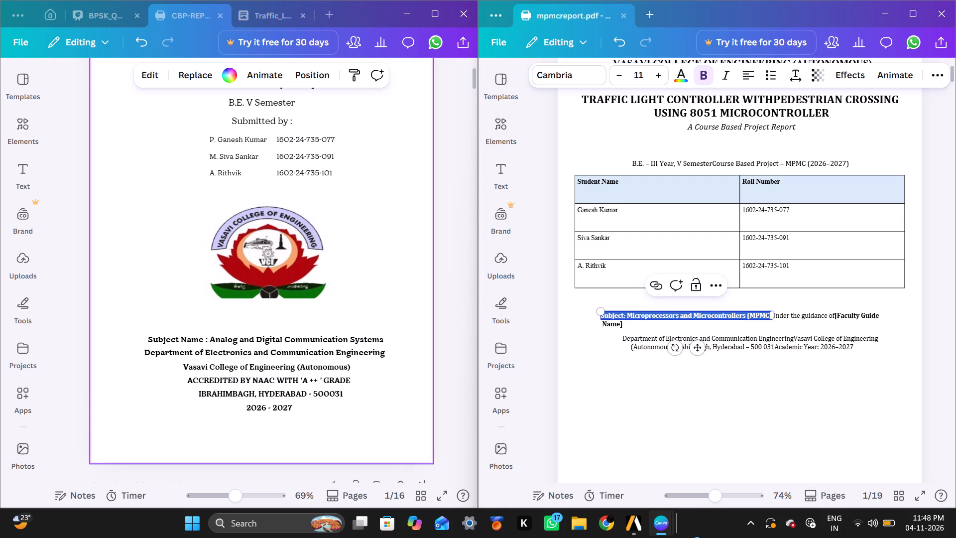
key("ctrl+c")
left_click(673, 376)
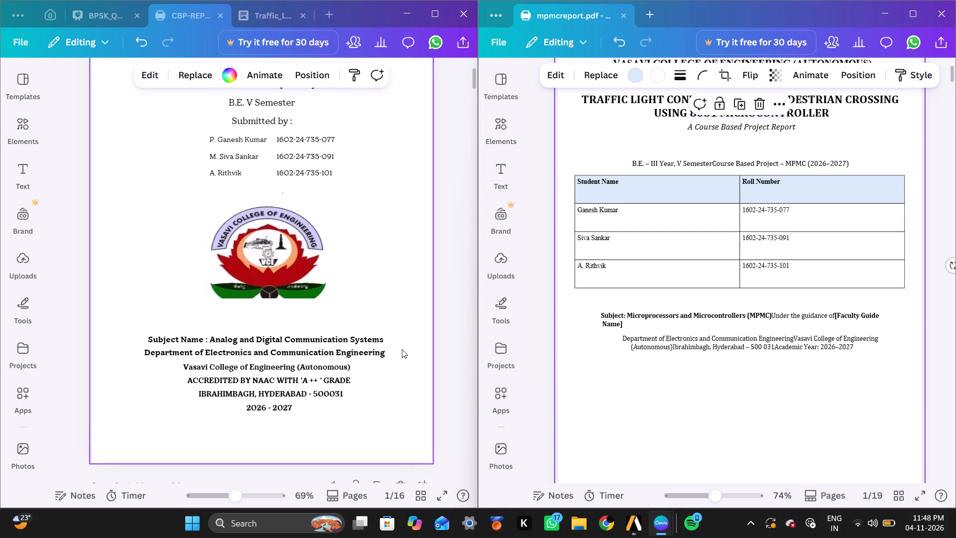
double_click(355, 341)
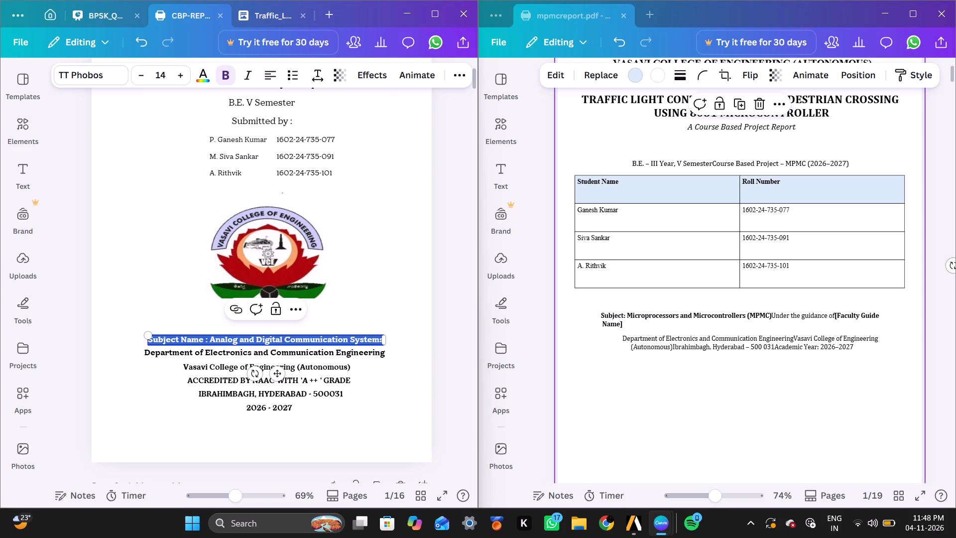
key("ctrl+v")
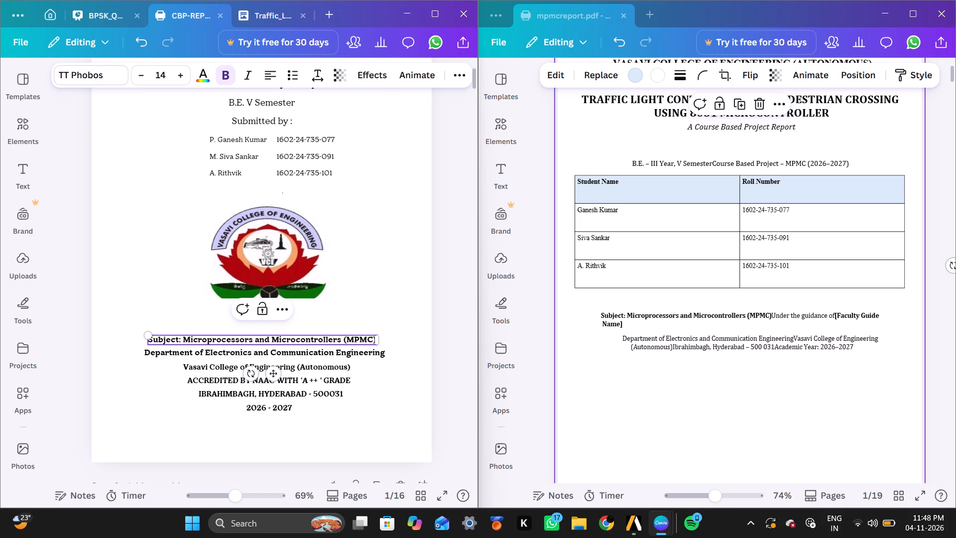
Delete "(MPMC)" from the end of the subject line on the cover.
left_click(371, 338)
key("Right")
key("BackSpace")
key("BackSpace")
key("BackSpace")
key("BackSpace")
key("BackSpace")
key("BackSpace")
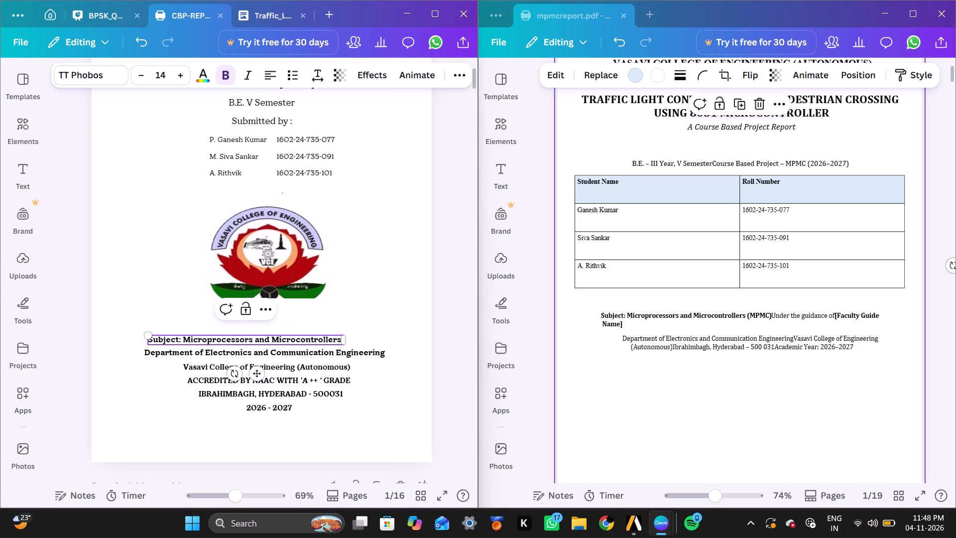
left_click(403, 308)
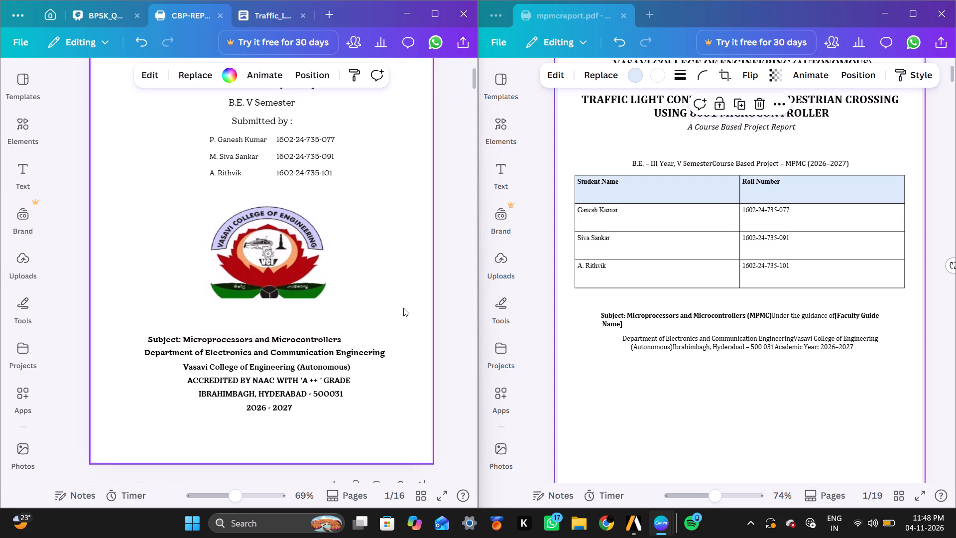
Insert two extra spaces between "Subject:" and "Microprocessors" in the cover's subject line.
left_click(183, 335)
left_click(183, 335)
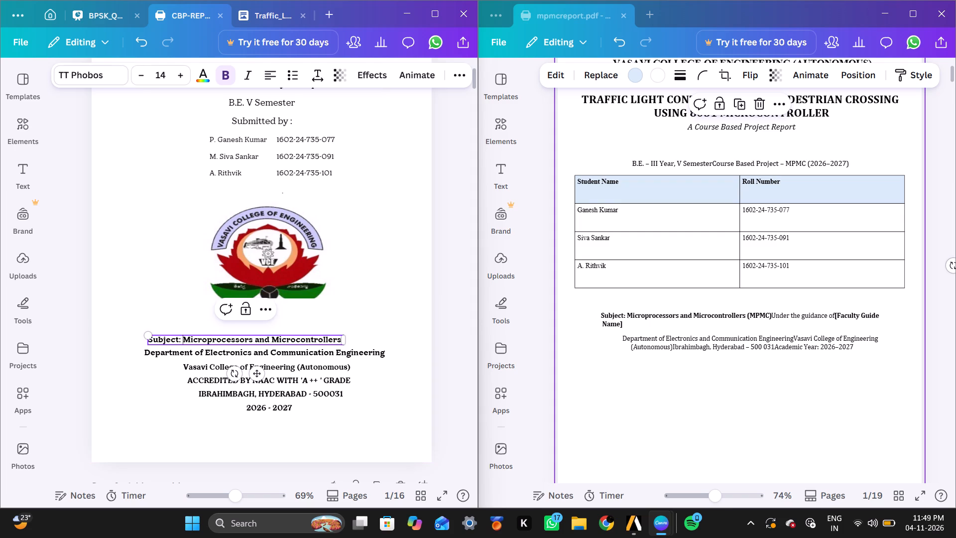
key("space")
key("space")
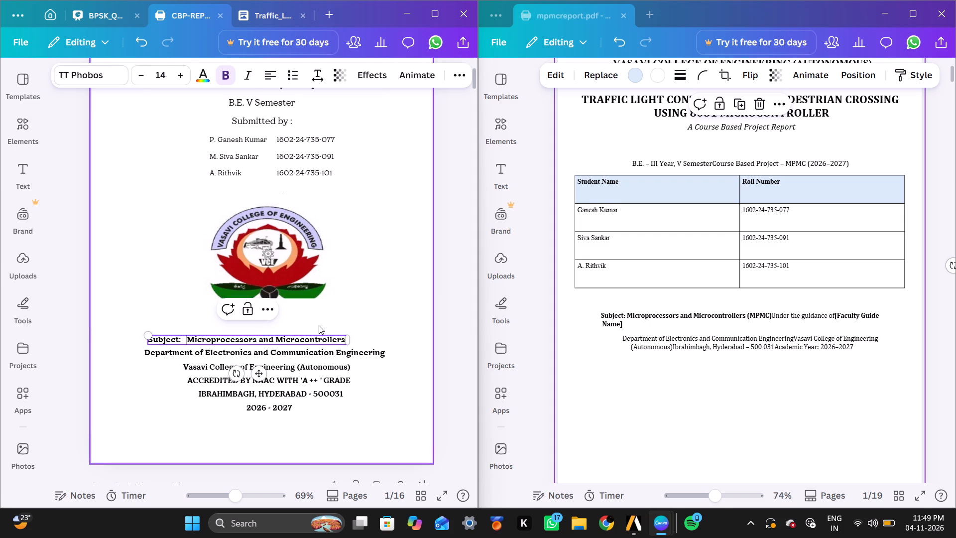
left_click(354, 309)
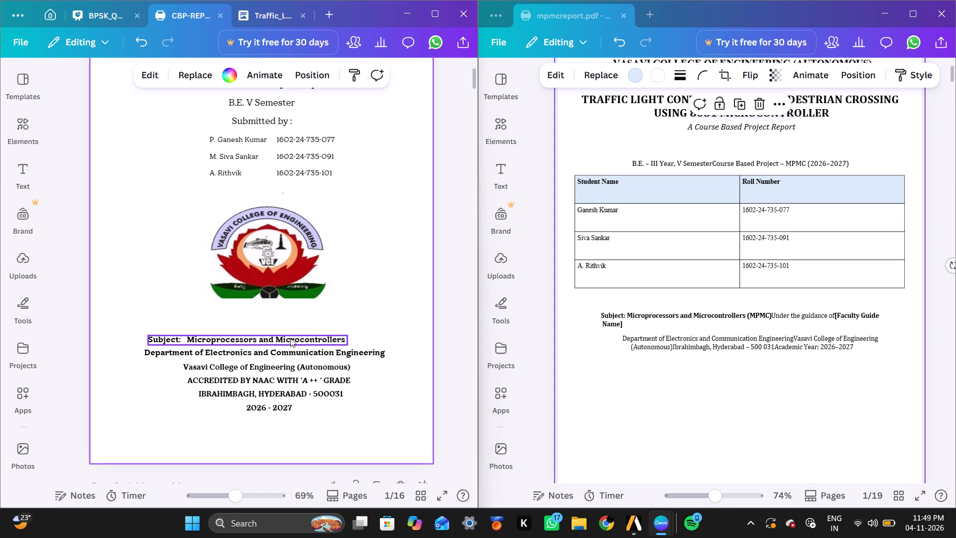
Move the subject line slightly right on the page to centre it above the department line.
left_click_drag(290, 339, 305, 339)
left_click(375, 299)
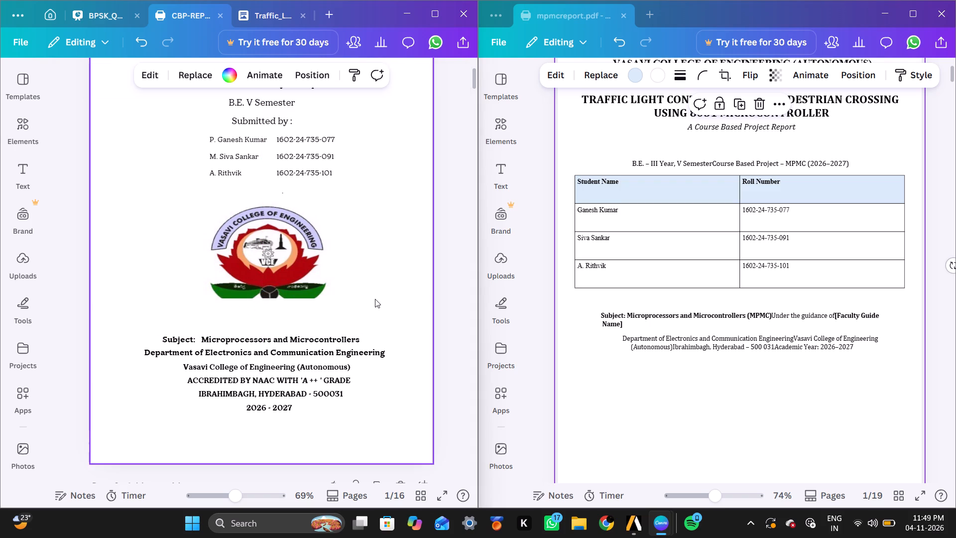
scroll(375, 299, "up", 1)
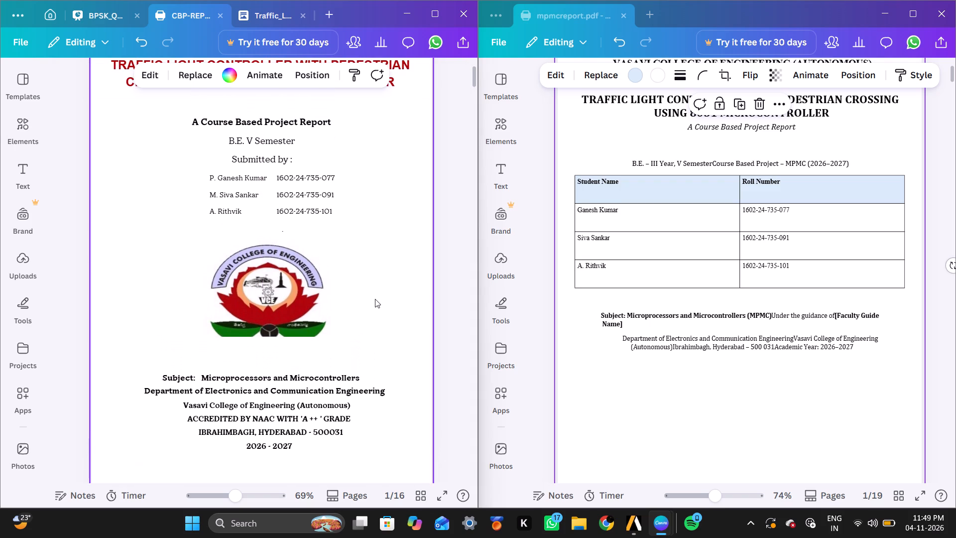
Add " Laboratory" after "Microprocessors and Microcontrollers" at the end of the cover's subject line.
left_click(344, 379)
left_click(344, 379)
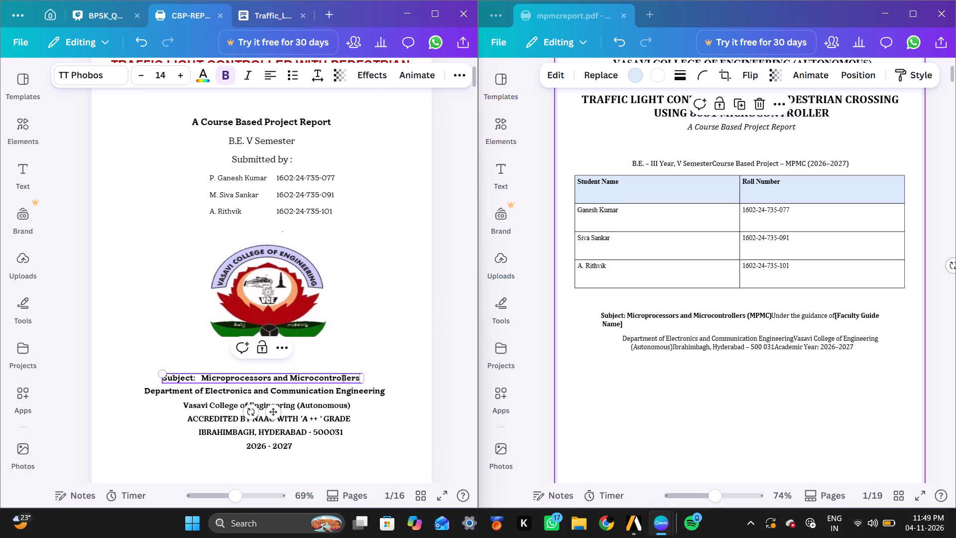
key("Right")
key("Right")
key("Right")
key("Right")
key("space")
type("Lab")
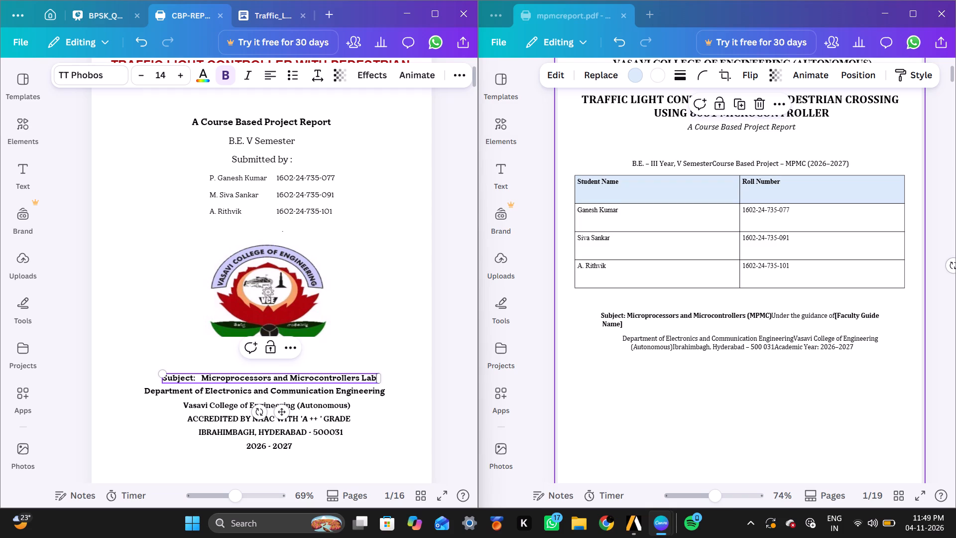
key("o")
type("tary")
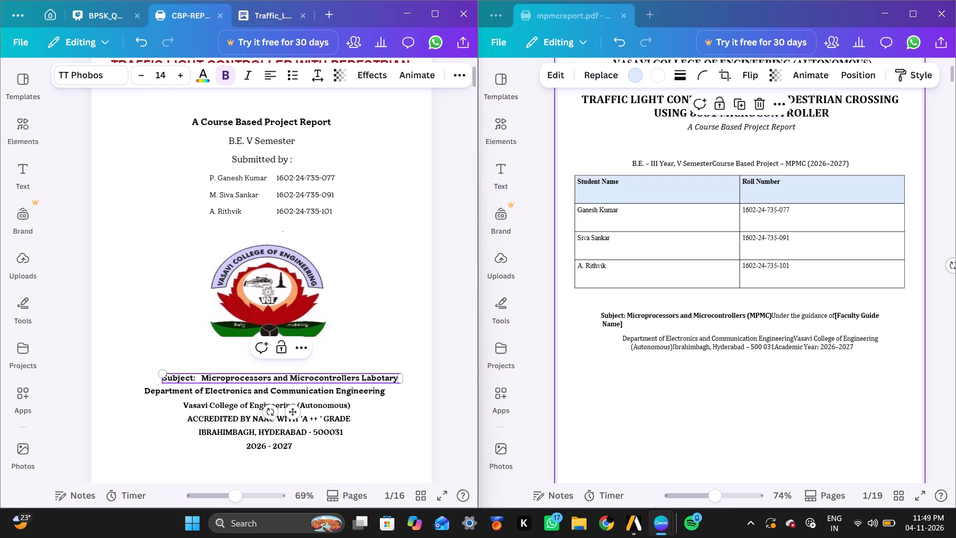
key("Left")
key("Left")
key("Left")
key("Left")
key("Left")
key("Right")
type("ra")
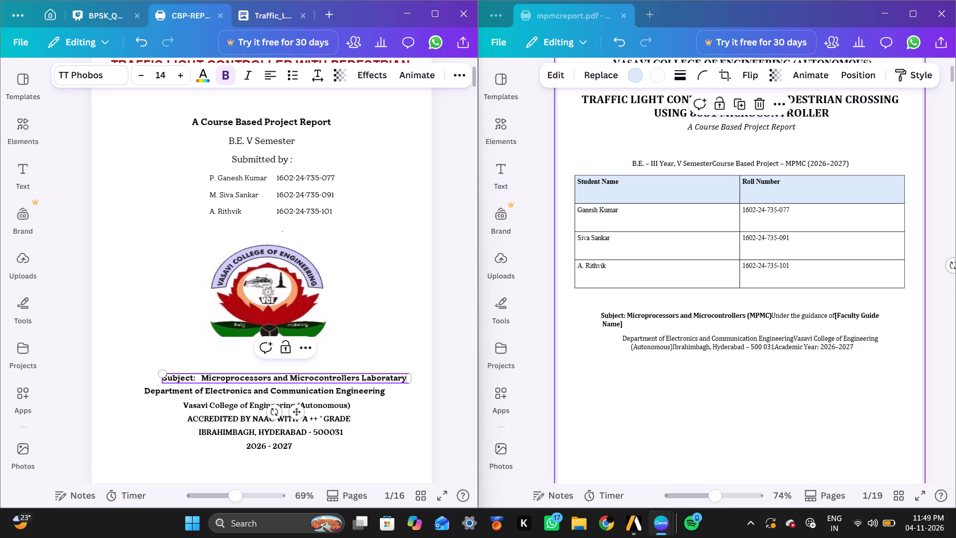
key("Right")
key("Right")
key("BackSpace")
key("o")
left_click(392, 343)
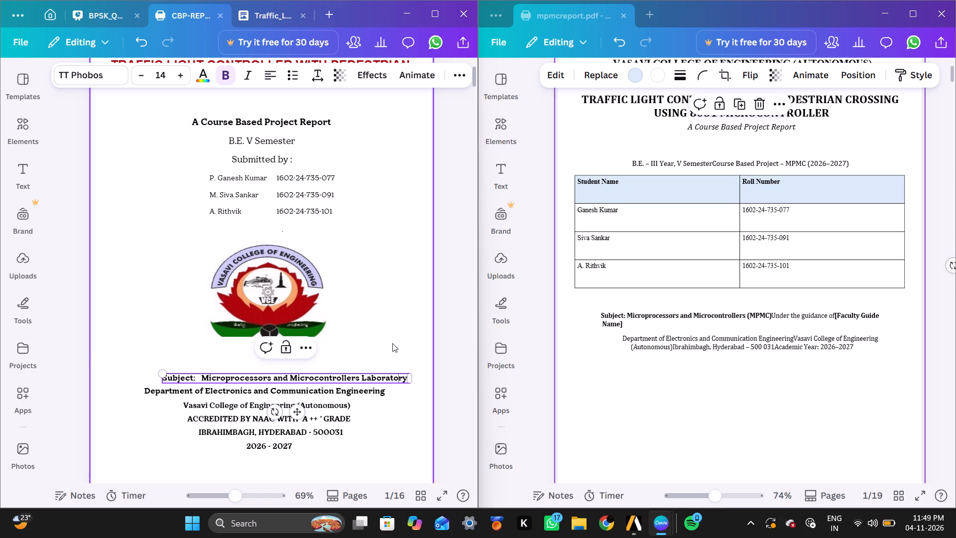
Move the lengthened subject line left on the cover so it is roughly centred above the department line.
left_click_drag(353, 378, 336, 378)
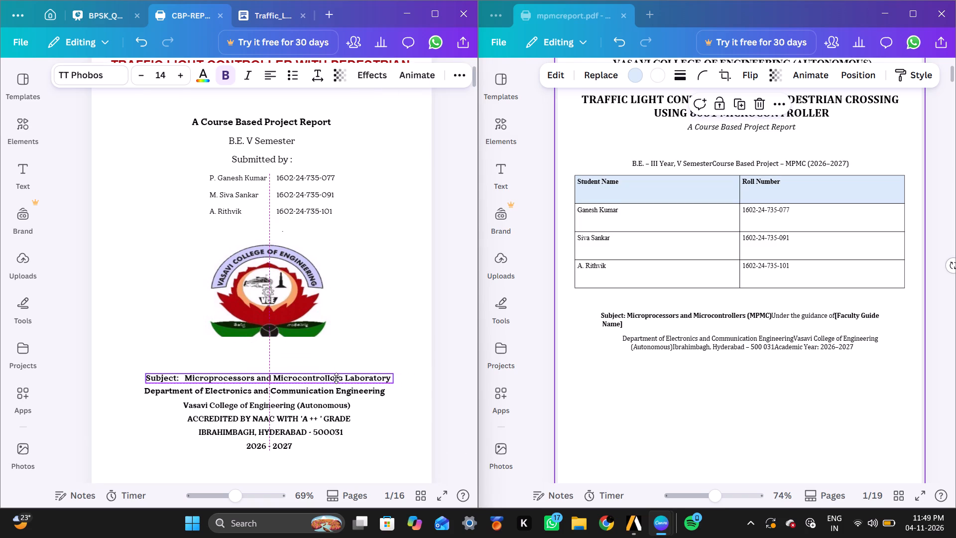
left_click_drag(336, 378, 330, 379)
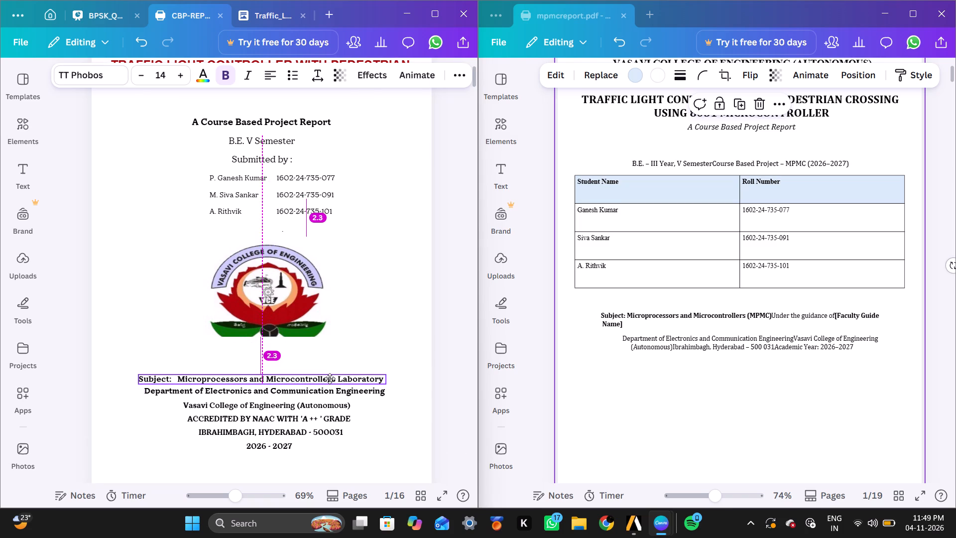
left_click_drag(330, 379, 333, 379)
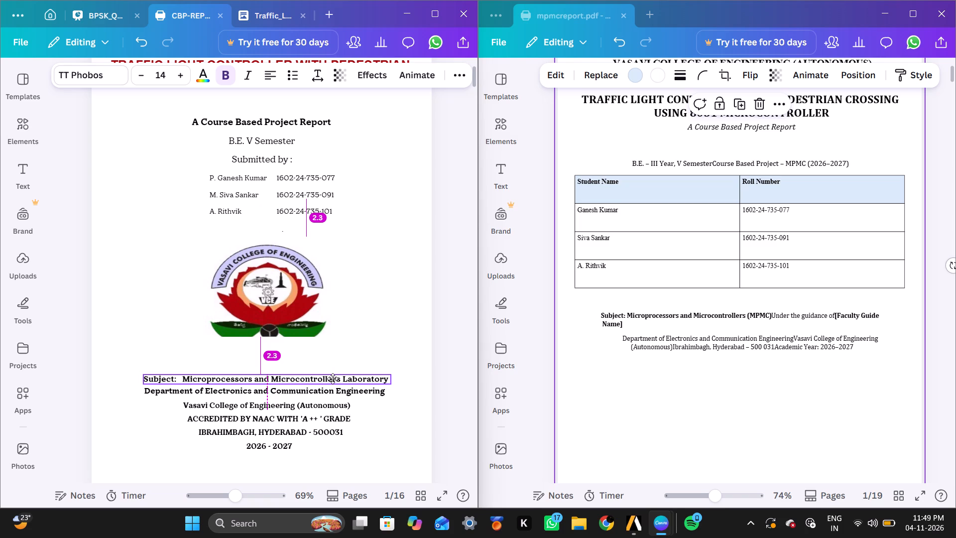
left_click_drag(333, 379, 332, 379)
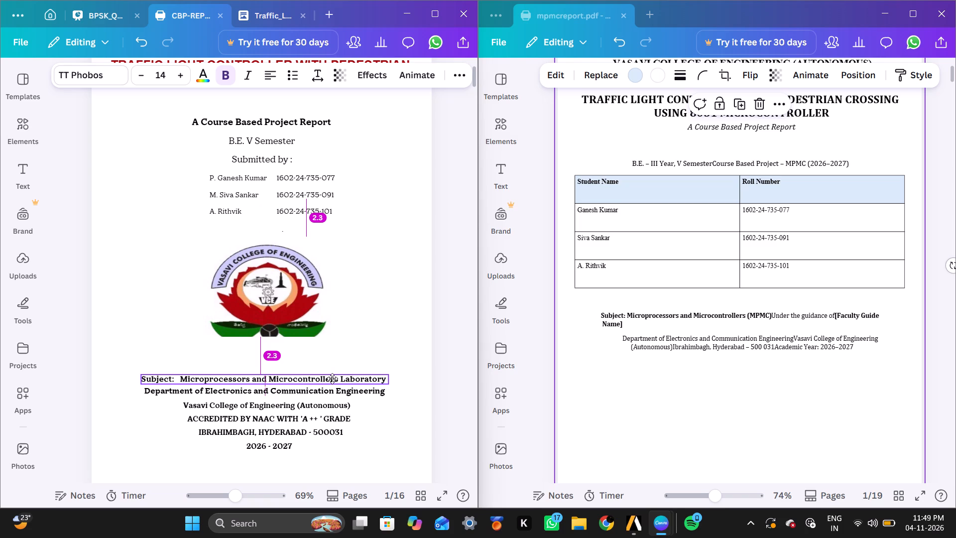
left_click_drag(332, 379, 331, 379)
left_click(367, 337)
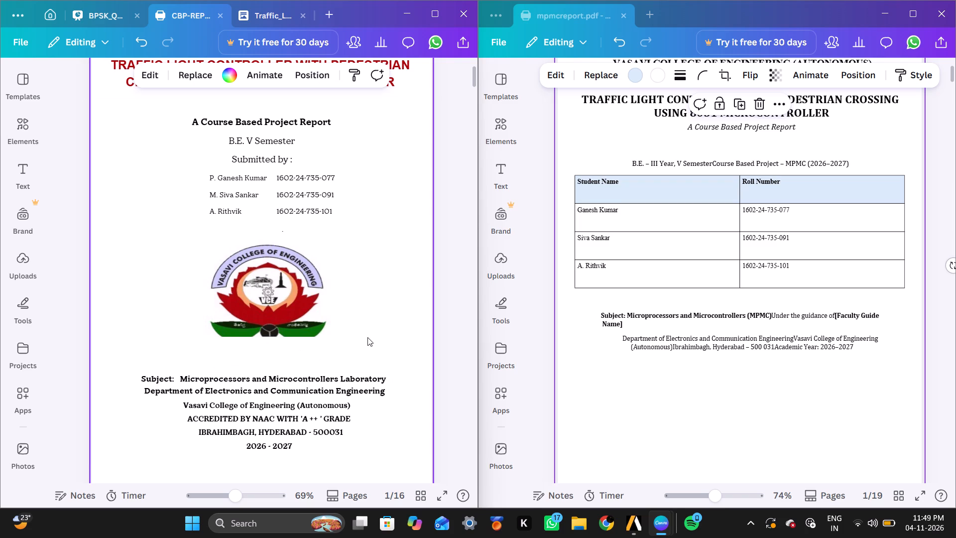
Replace the BPSK/QPSK abstract text box on page 2 with the abstract text copied from page 3 of mpmcreport.pdf.
scroll(367, 337, "down", 4)
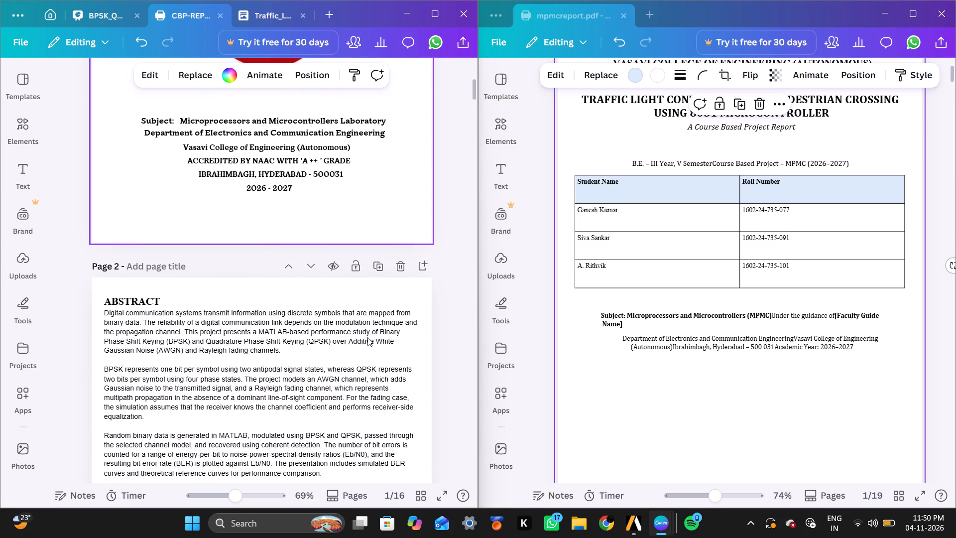
scroll(634, 422, "down", 2)
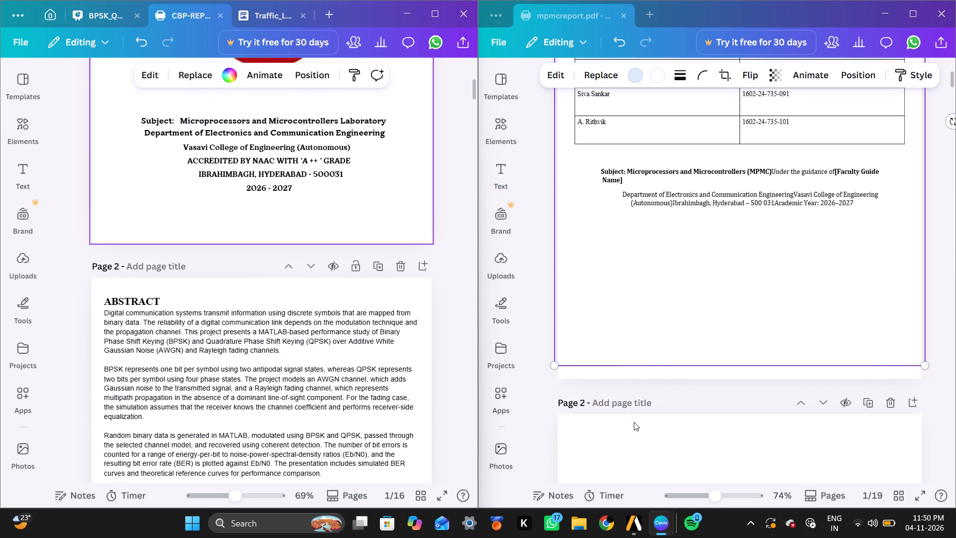
scroll(634, 422, "down", 2)
scroll(683, 347, "down", 4)
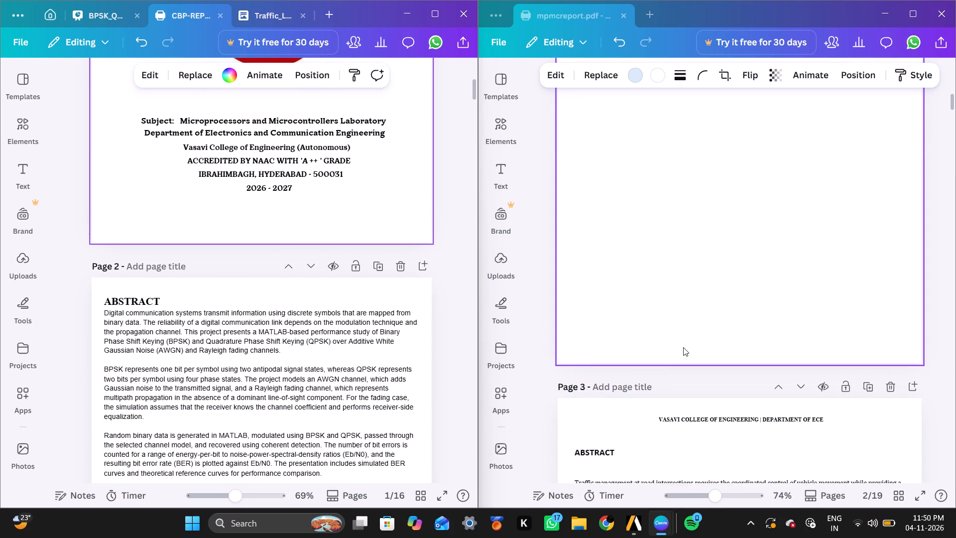
scroll(683, 347, "down", 3)
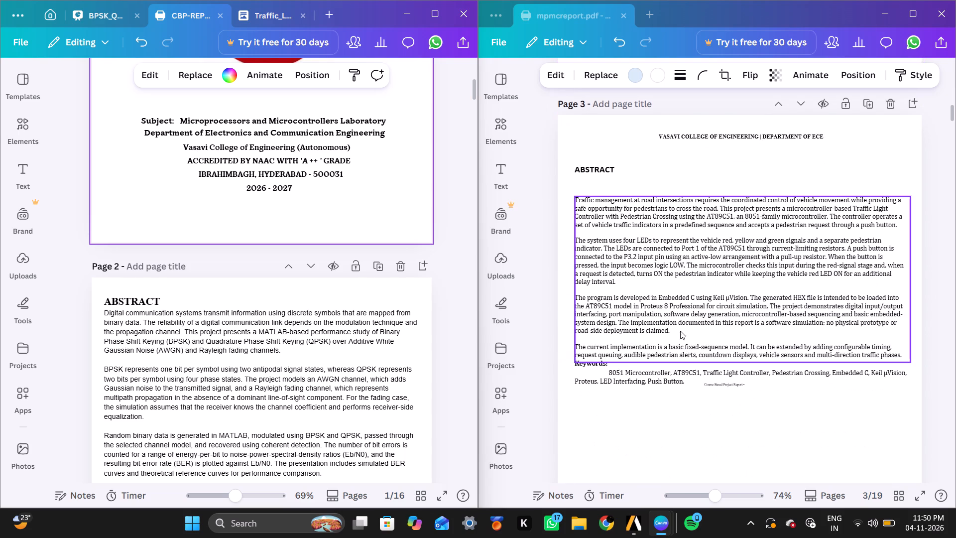
scroll(717, 330, "down", 1)
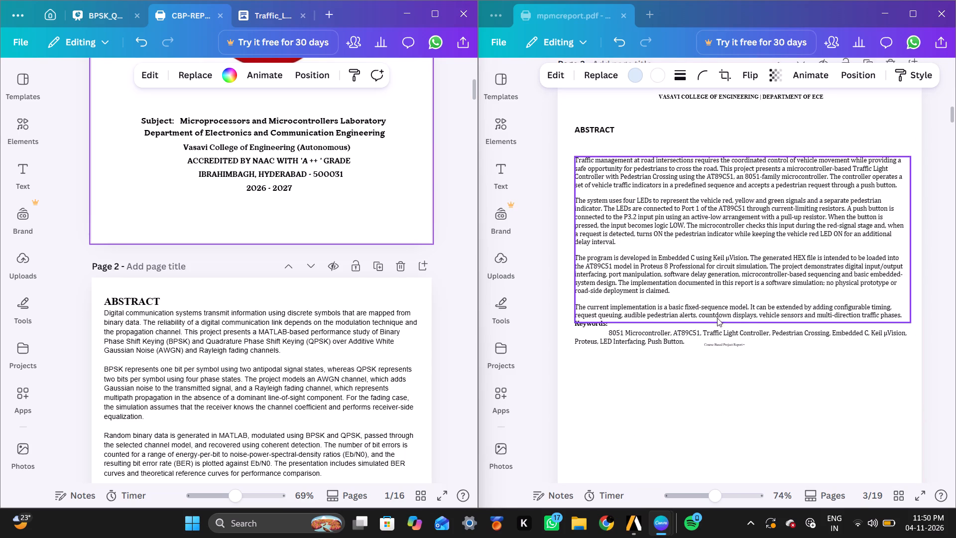
left_click(717, 311)
double_click(717, 311)
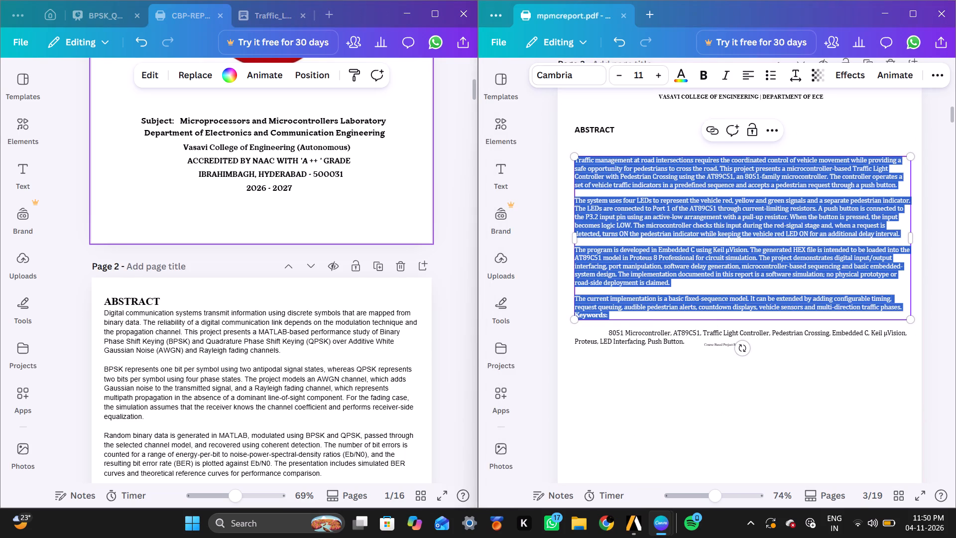
key("ctrl+c")
scroll(366, 380, "down", 1)
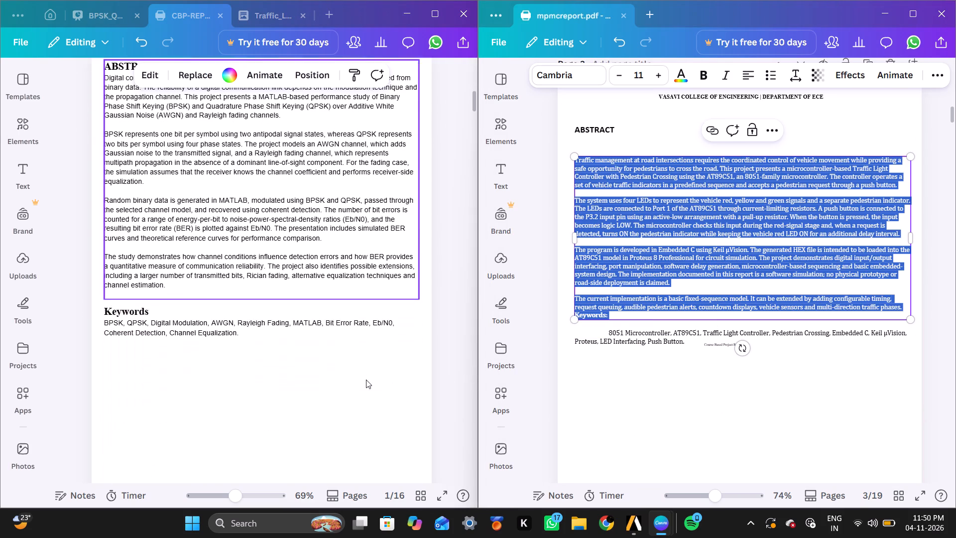
scroll(366, 380, "down", 1)
double_click(358, 254)
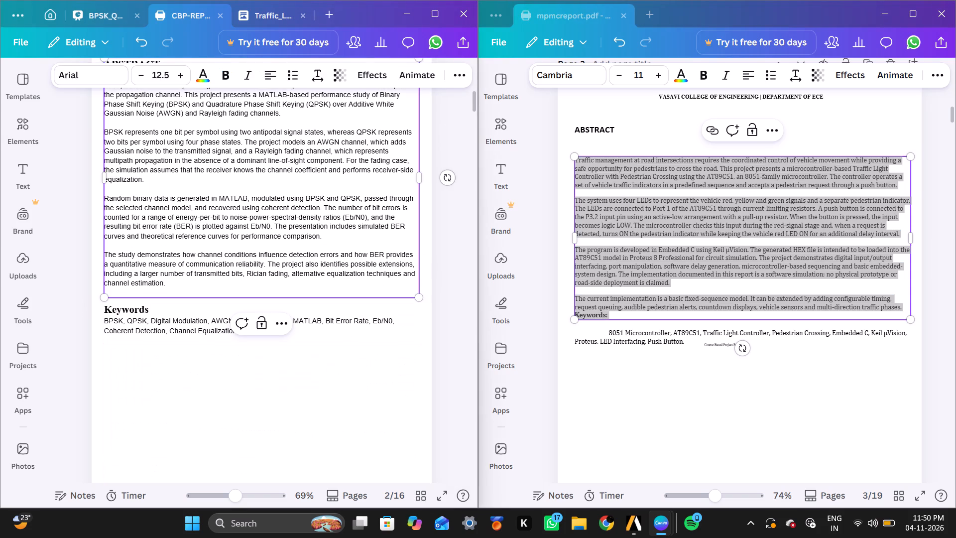
key("ctrl+a")
key("ctrl+v")
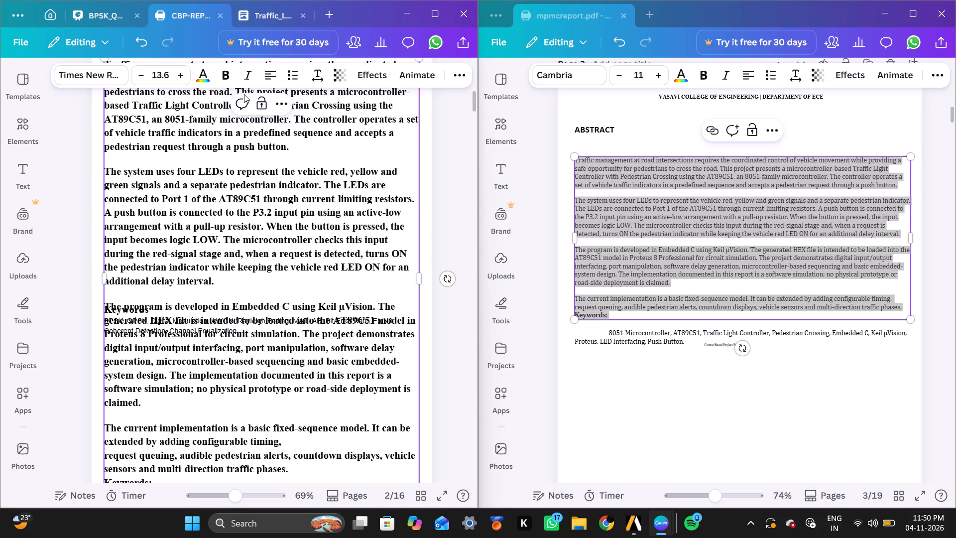
Format all of the pasted abstract text on page 2 in Arial at size 12.5.
left_click(218, 125)
key("ctrl+a")
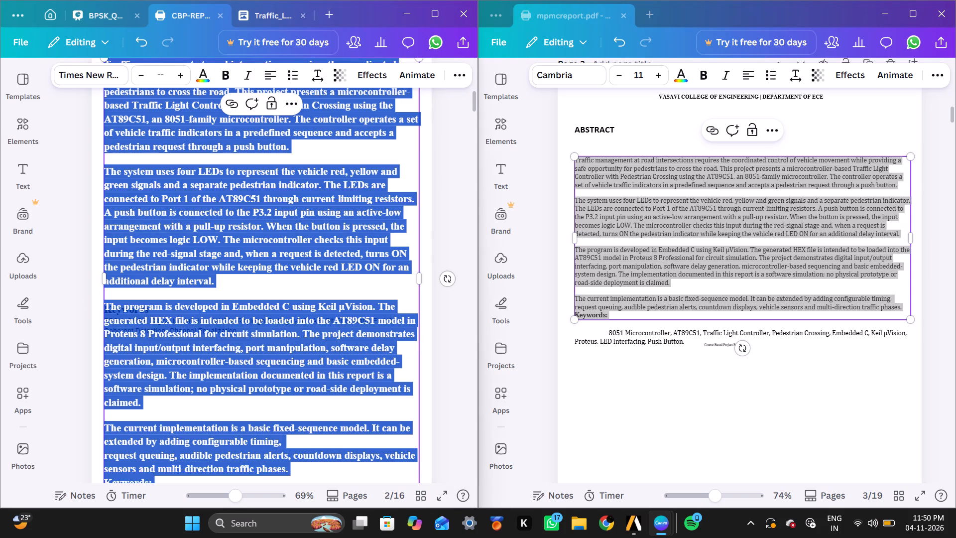
left_click(216, 71)
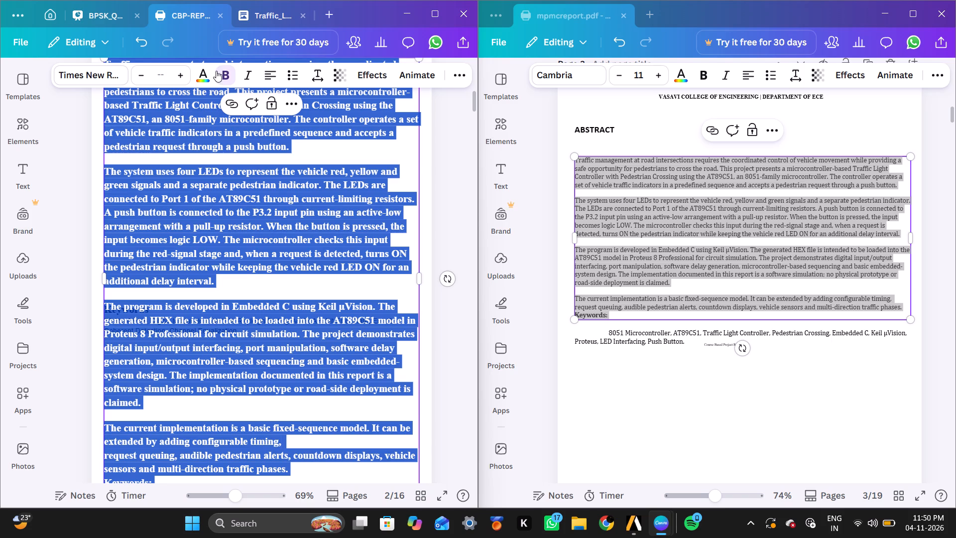
left_click(162, 74)
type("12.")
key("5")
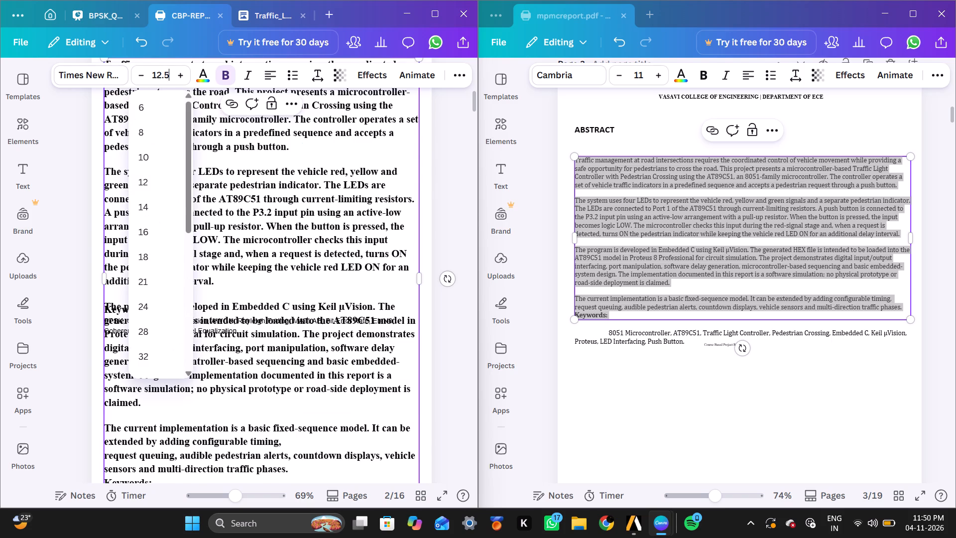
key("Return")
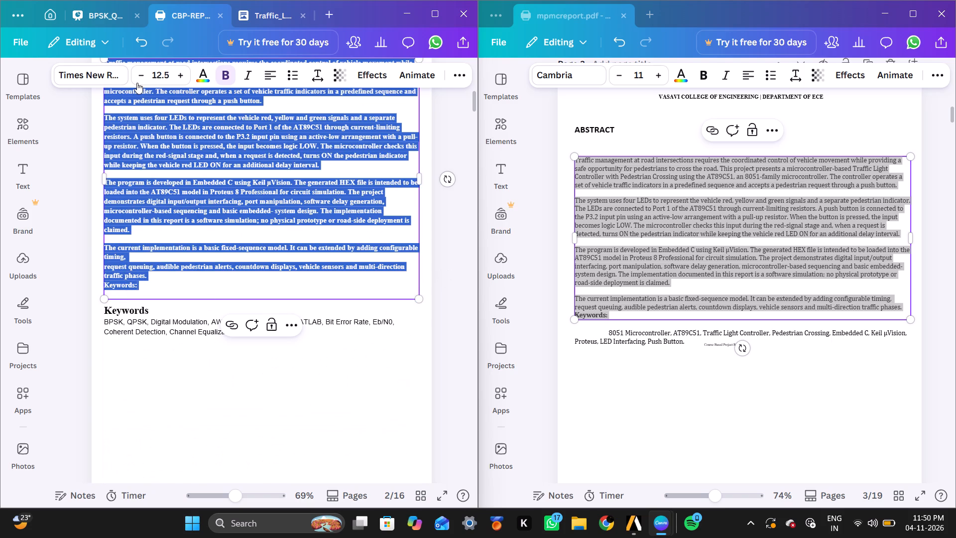
left_click(114, 79)
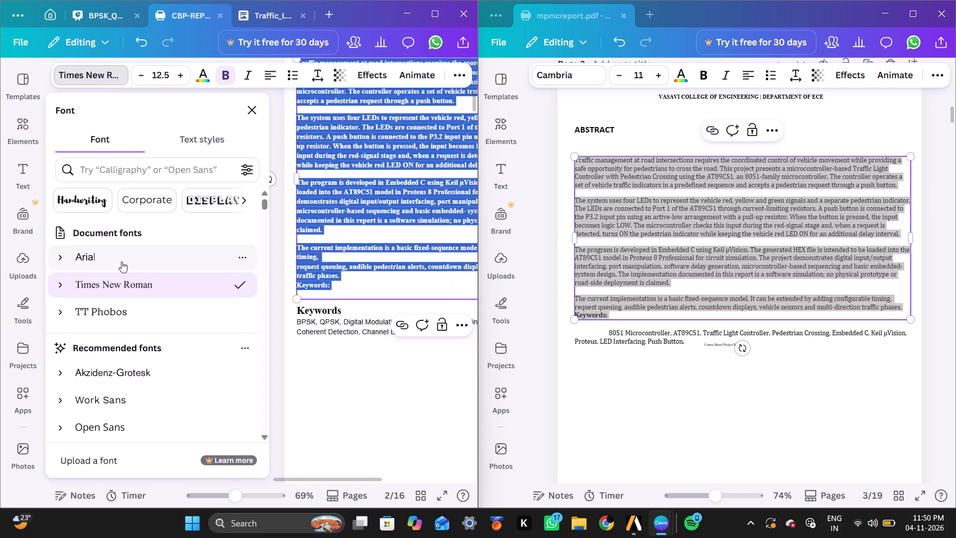
left_click(121, 262)
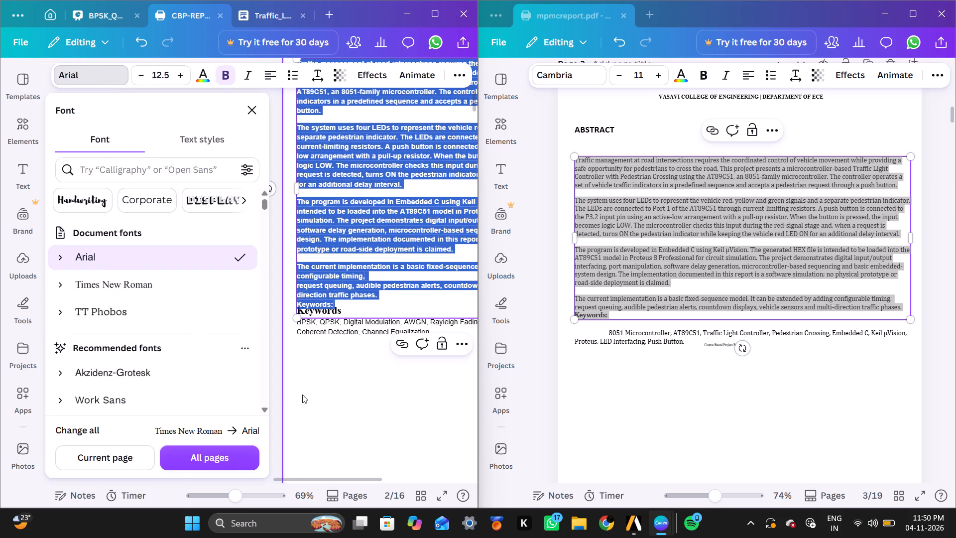
left_click(327, 395)
Remove the bold formatting from all of the abstract text on page 2.
scroll(300, 269, "up", 1)
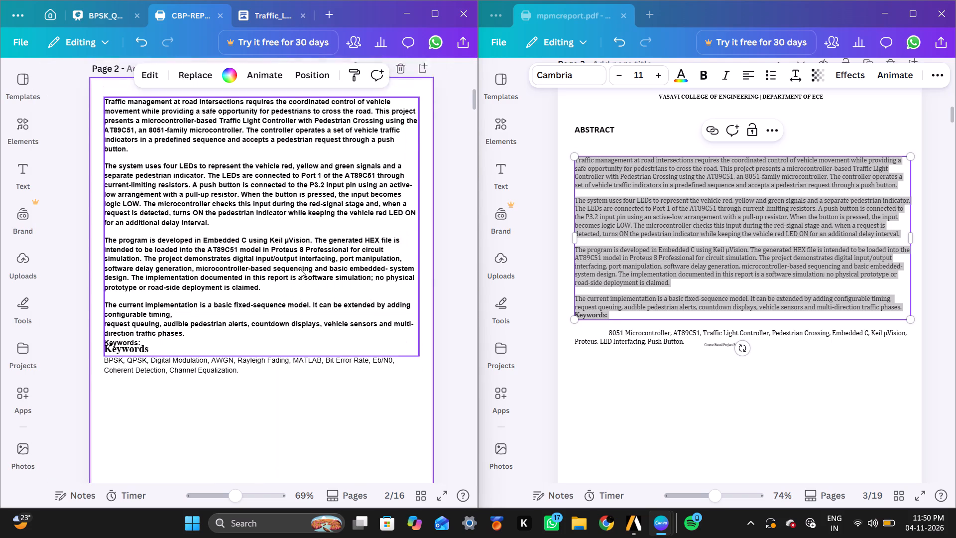
scroll(300, 269, "up", 1)
left_click(300, 269)
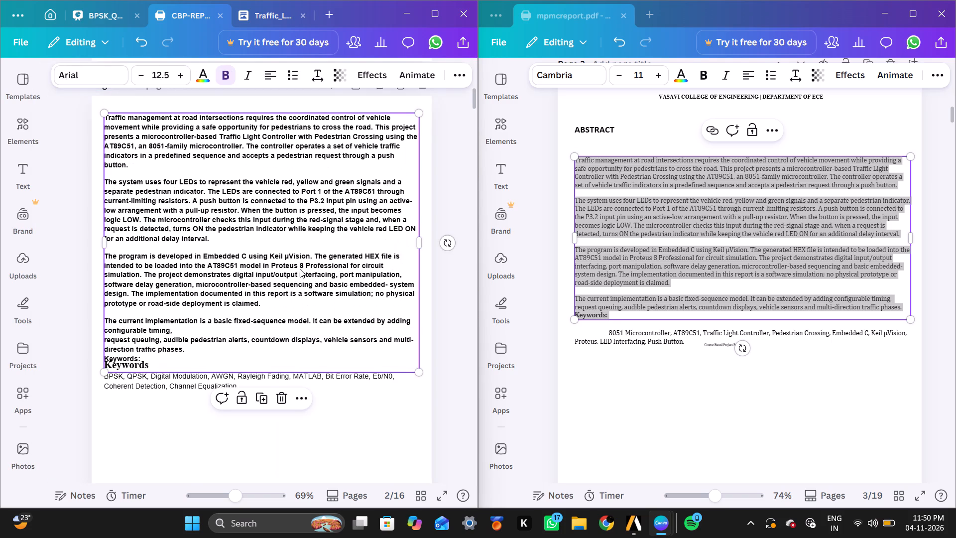
left_click(300, 269)
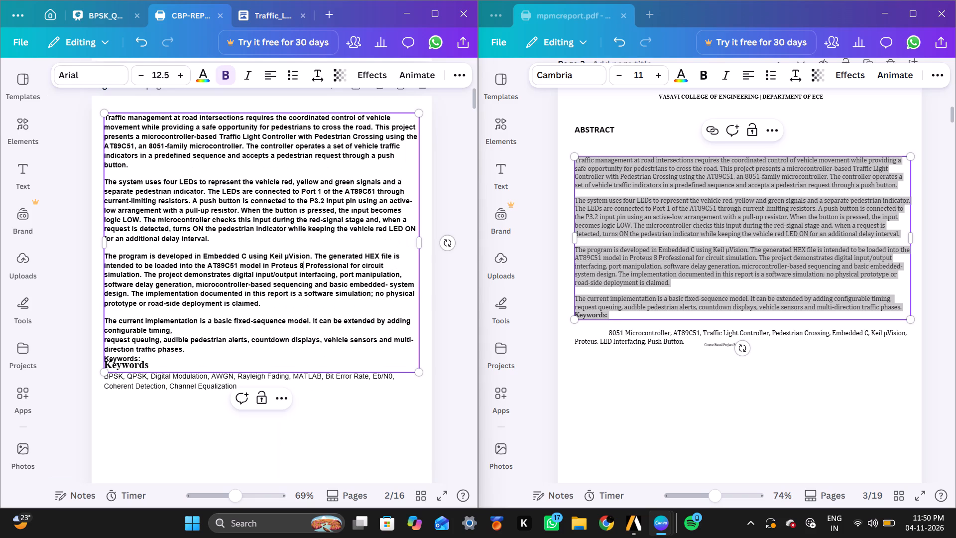
key("ctrl+a")
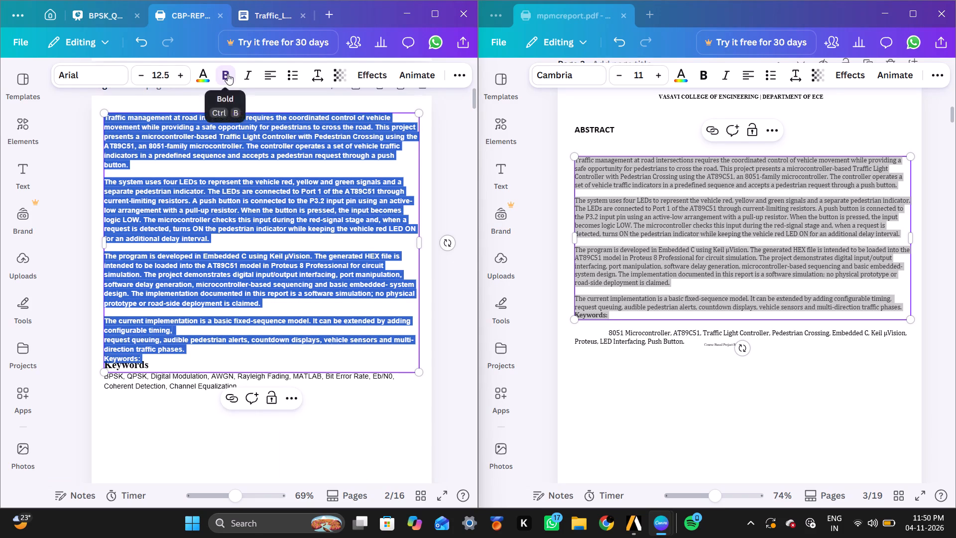
left_click(228, 74)
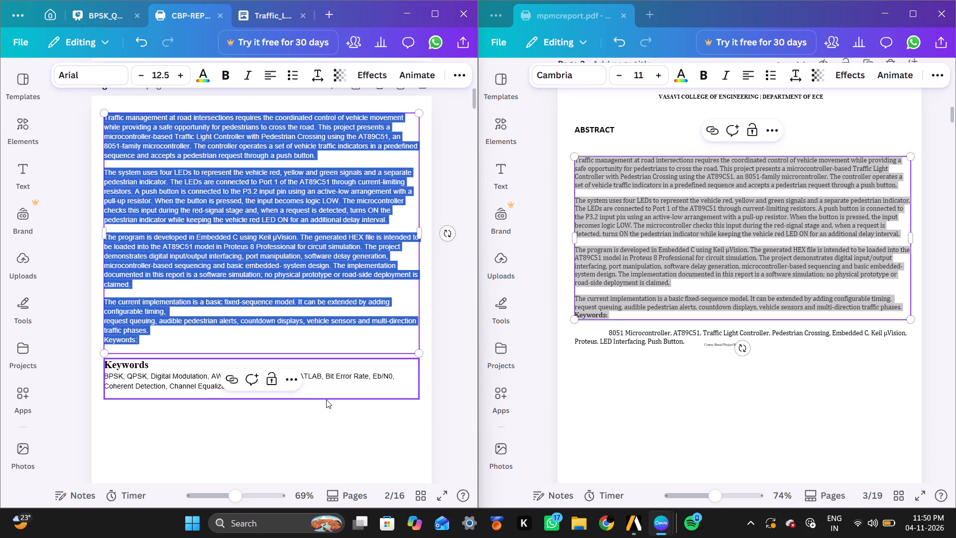
Move the abstract text down on page 2 and place the Keywords block just below it, leaving space above for a heading.
left_click(327, 424)
left_click_drag(306, 259, 307, 279)
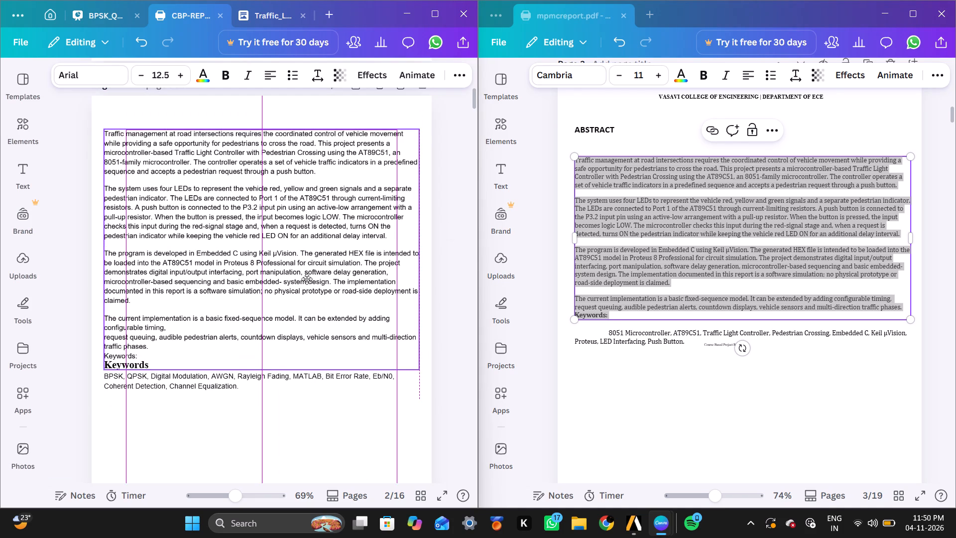
left_click_drag(307, 279, 308, 282)
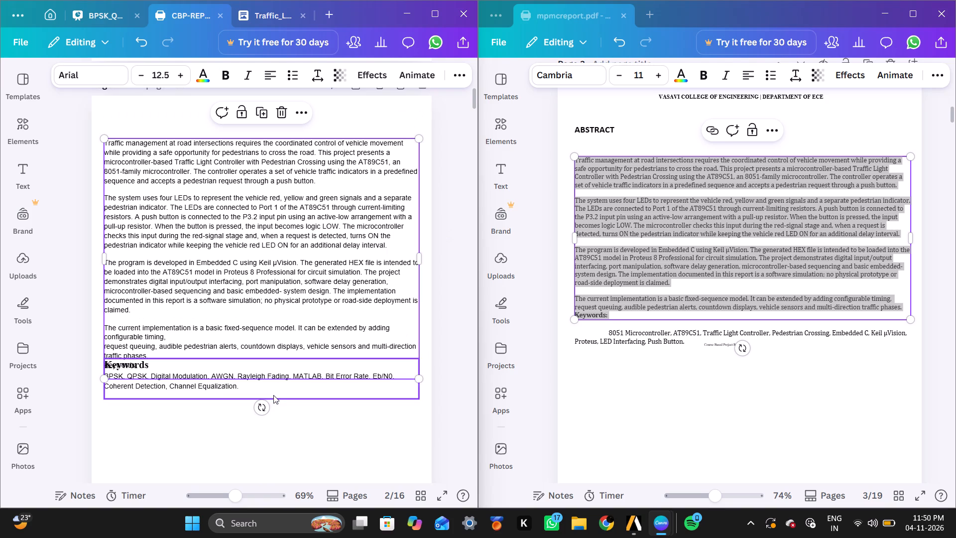
left_click_drag(273, 392, 271, 421)
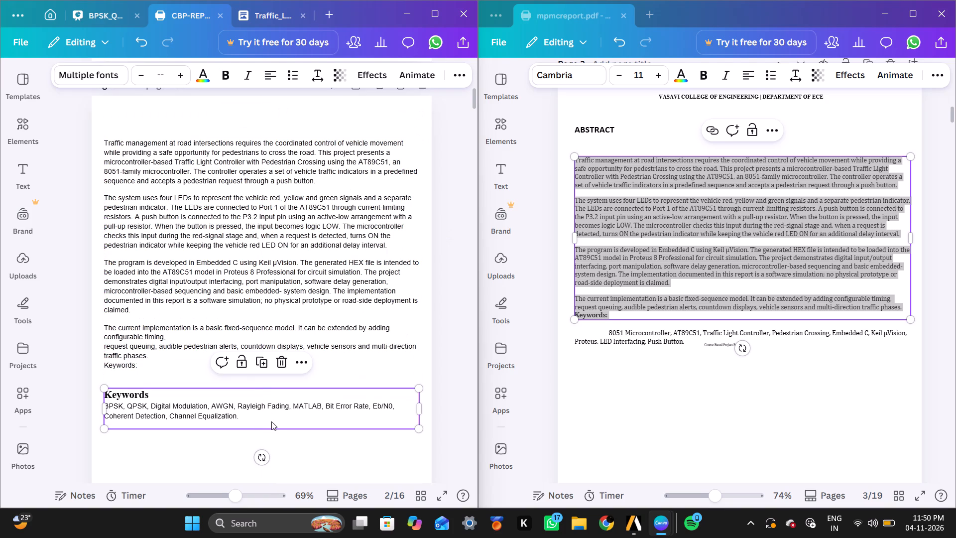
Duplicate the Keywords text box on page 2 and replace all of the copy's text with ABSTRACT.
left_click(285, 219)
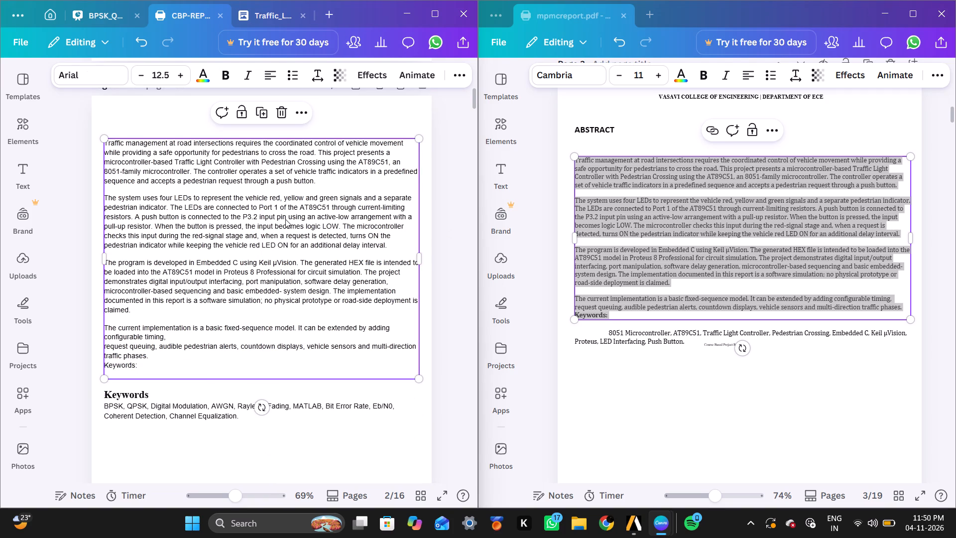
left_click(607, 131)
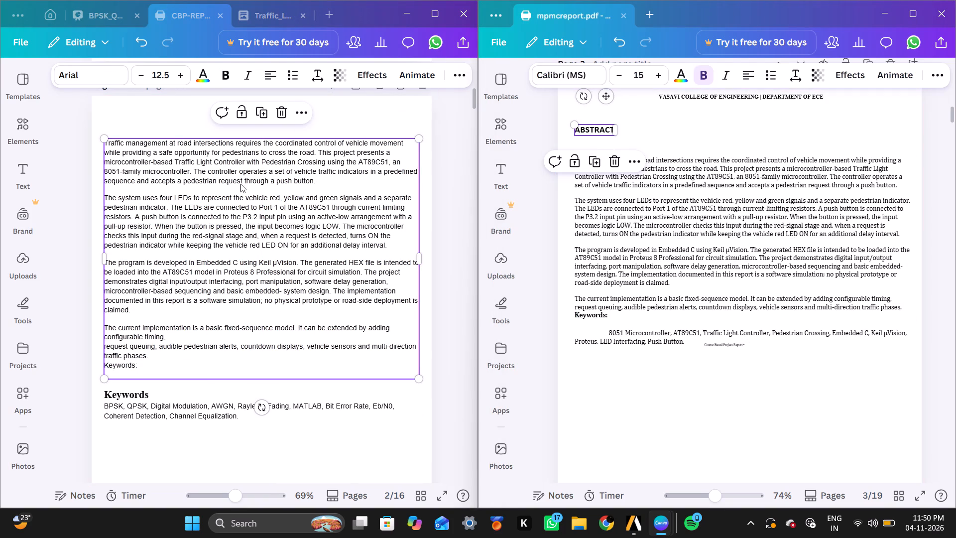
left_click(157, 411)
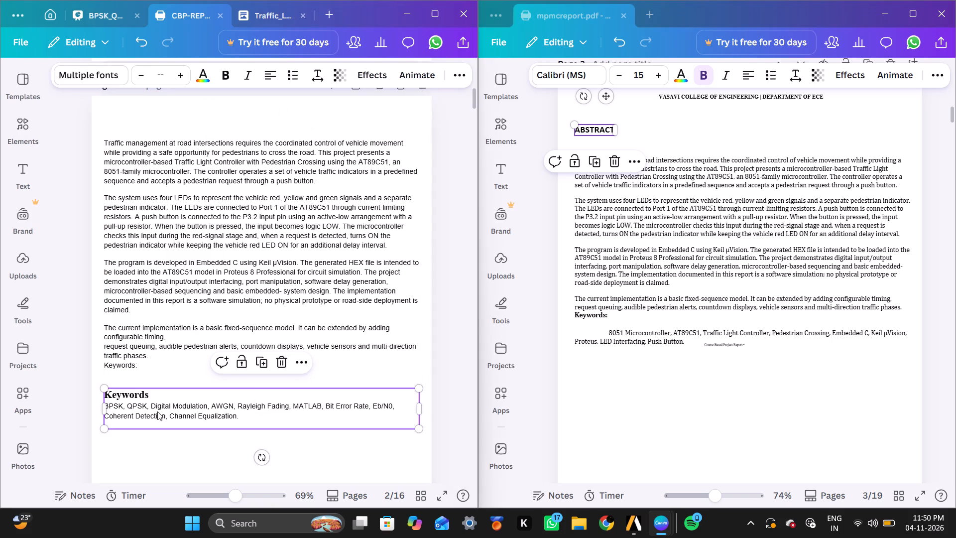
left_click(269, 362)
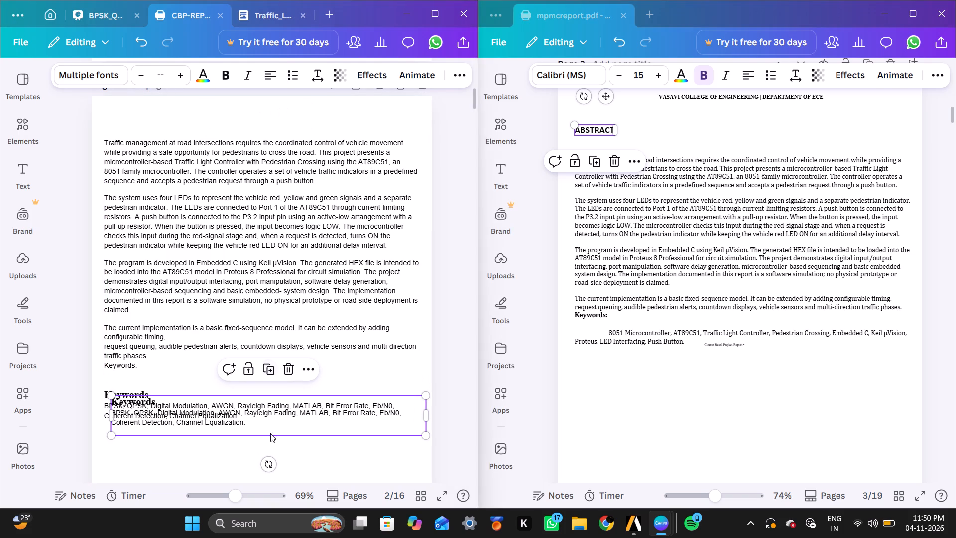
left_click_drag(278, 417, 299, 445)
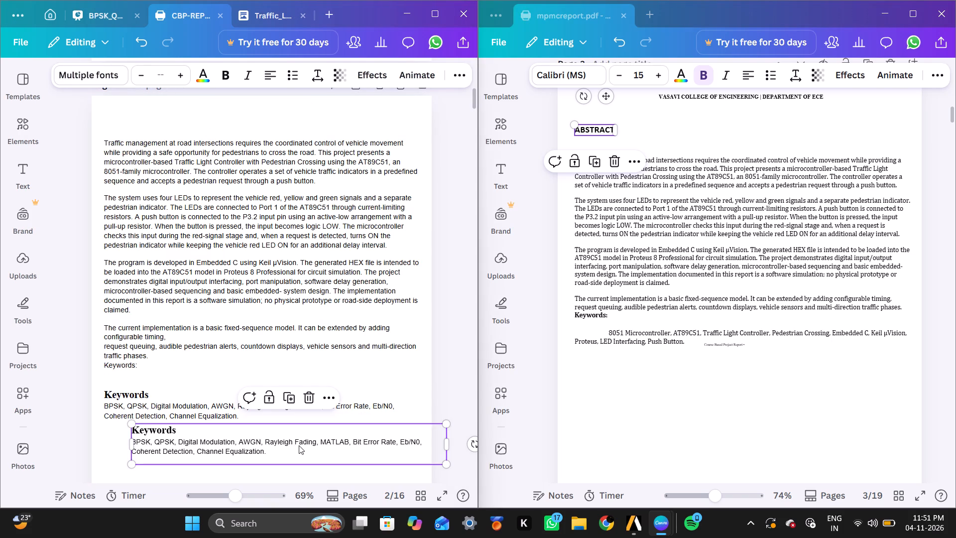
double_click(299, 445)
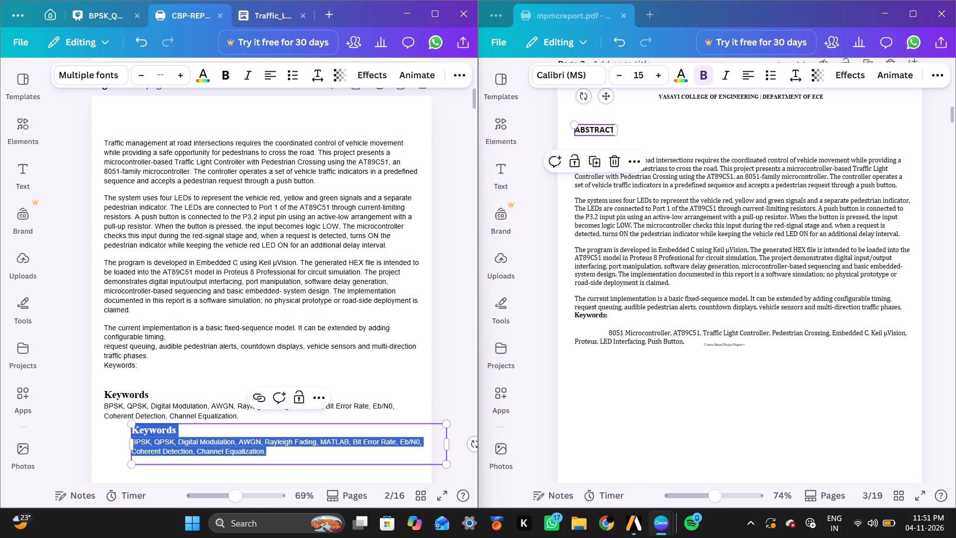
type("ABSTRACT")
left_click(386, 384)
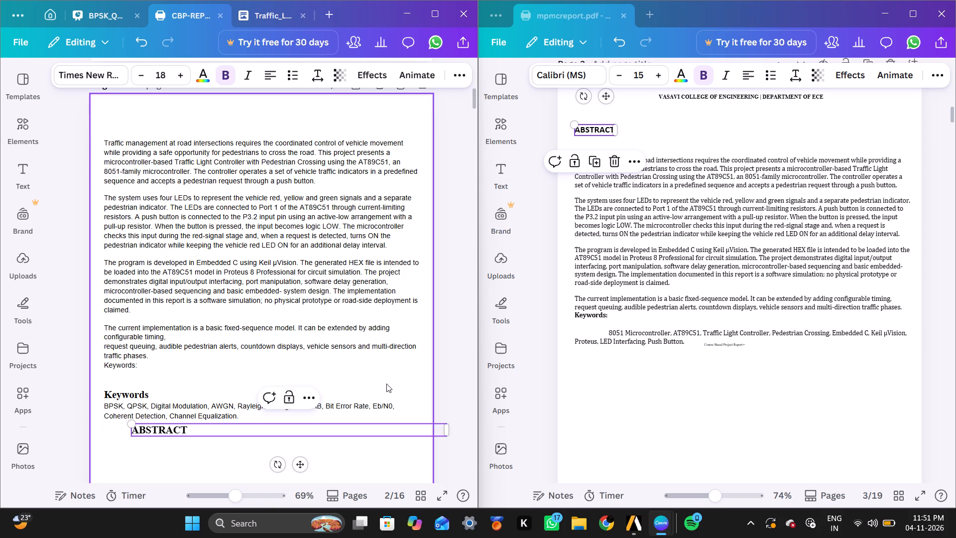
Place the ABSTRACT heading at the top of page 2, left-aligned with the abstract text, and move that text up directly beneath it.
left_click_drag(374, 428, 335, 129)
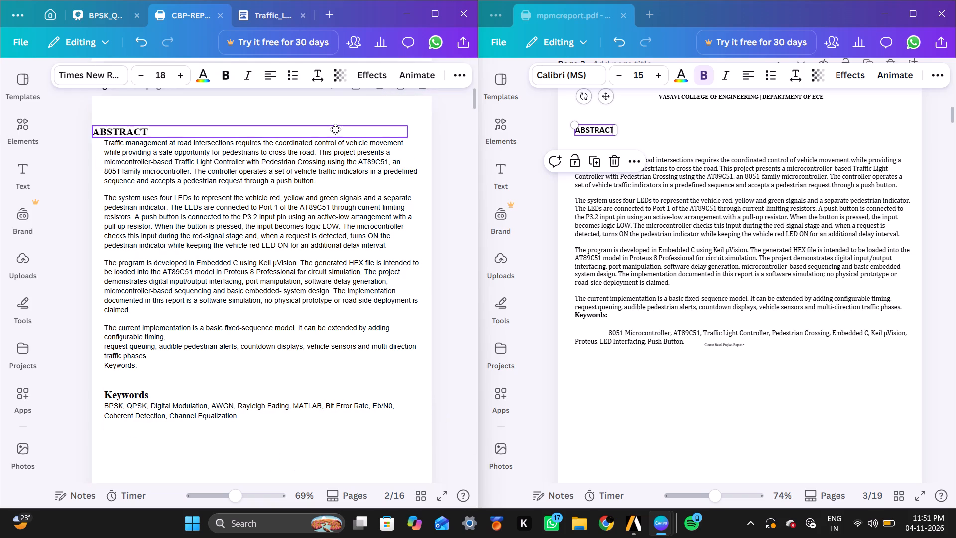
left_click_drag(335, 129, 344, 116)
left_click_drag(315, 209, 316, 205)
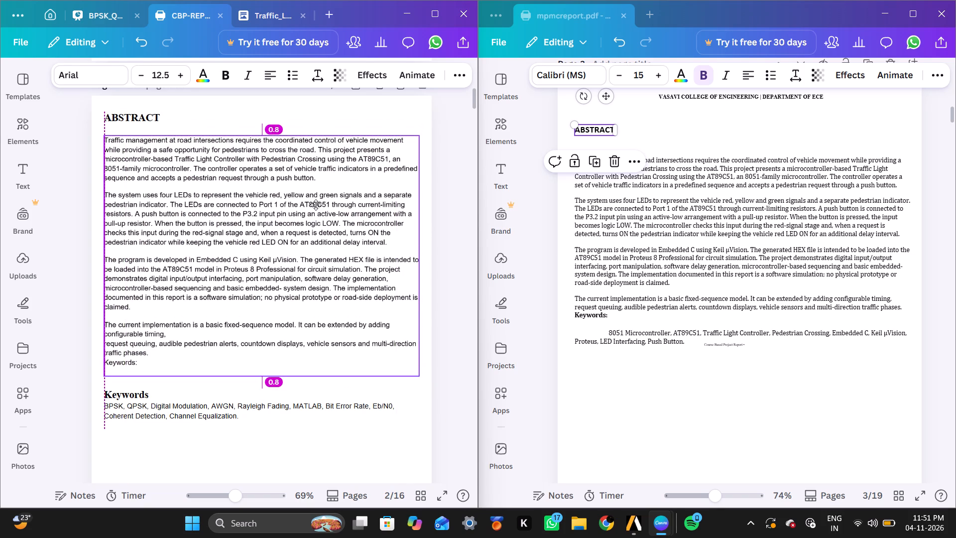
left_click_drag(316, 205, 315, 203)
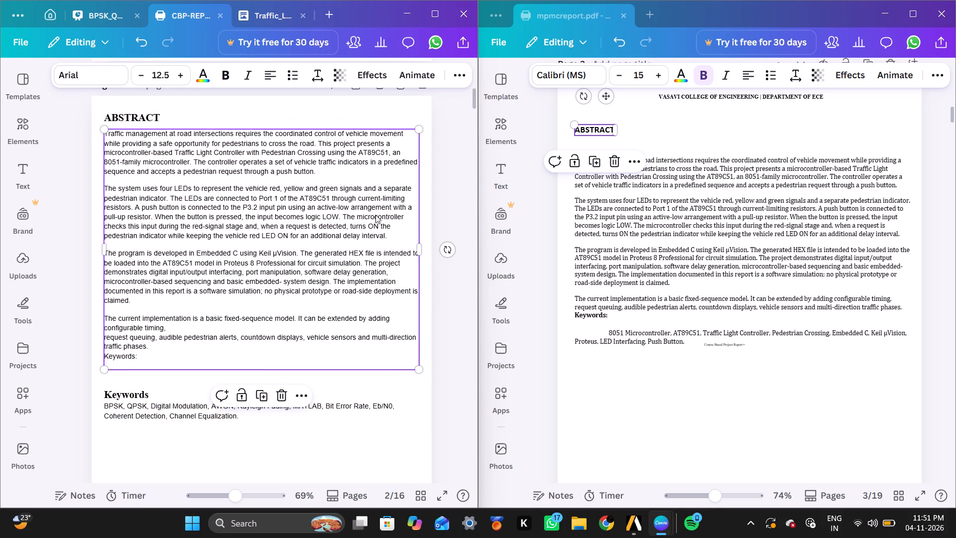
Examine the table of contents on pages 4 to 6 and the keywords on page 3 of mpmcreport.pdf.
left_click(646, 380)
scroll(646, 380, "down", 3)
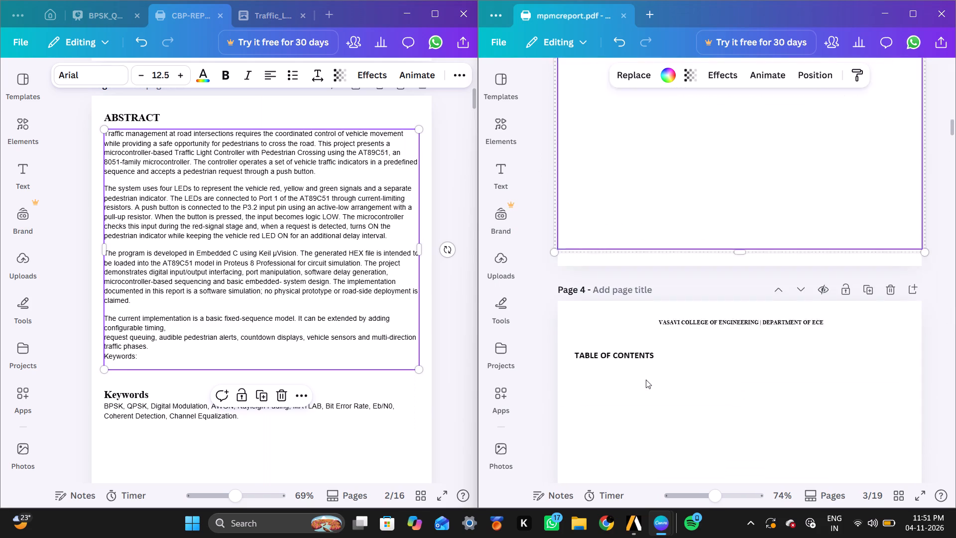
scroll(646, 380, "down", 7)
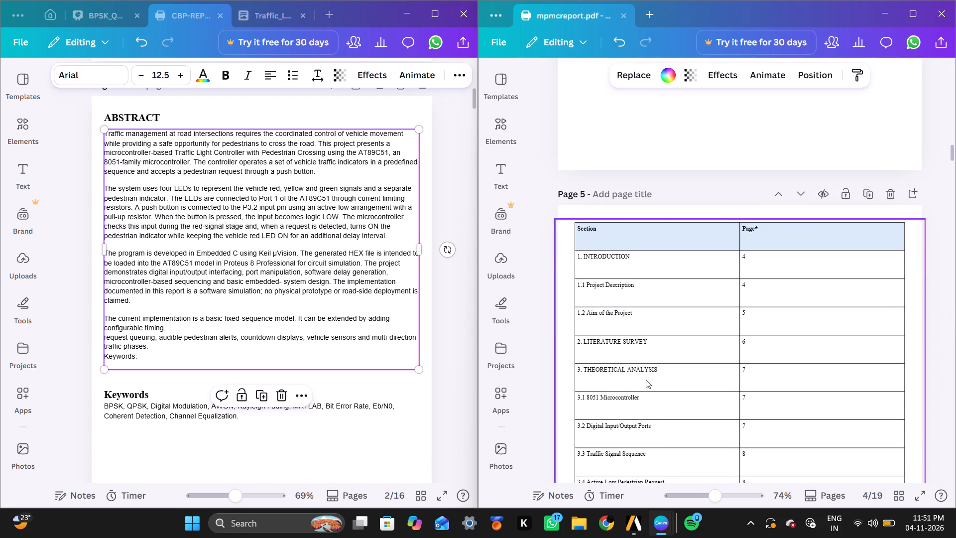
scroll(646, 380, "down", 4)
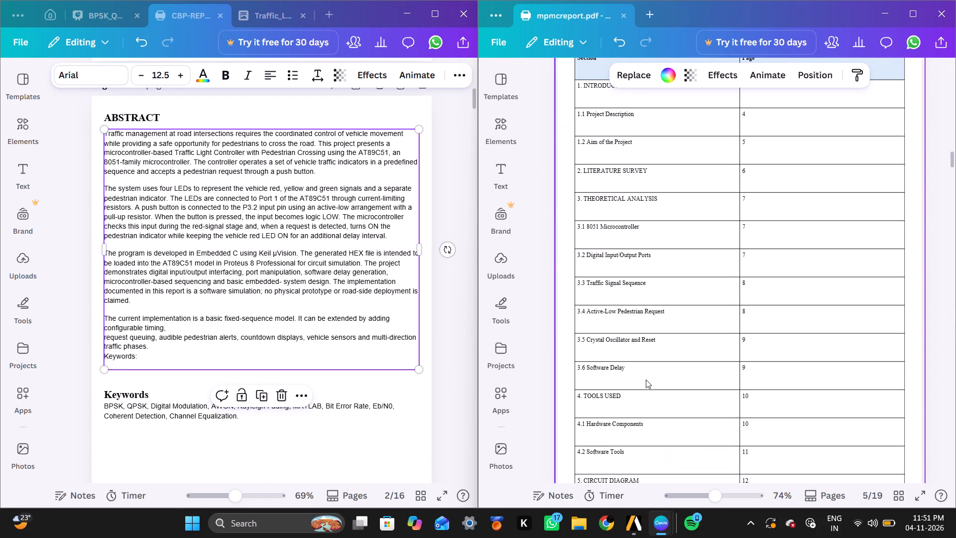
scroll(646, 380, "down", 2)
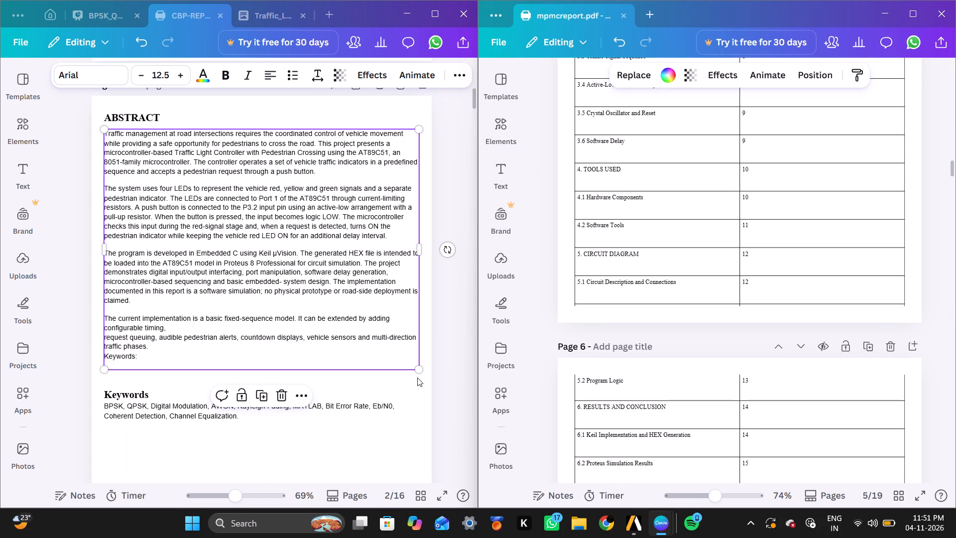
scroll(733, 277, "up", 3)
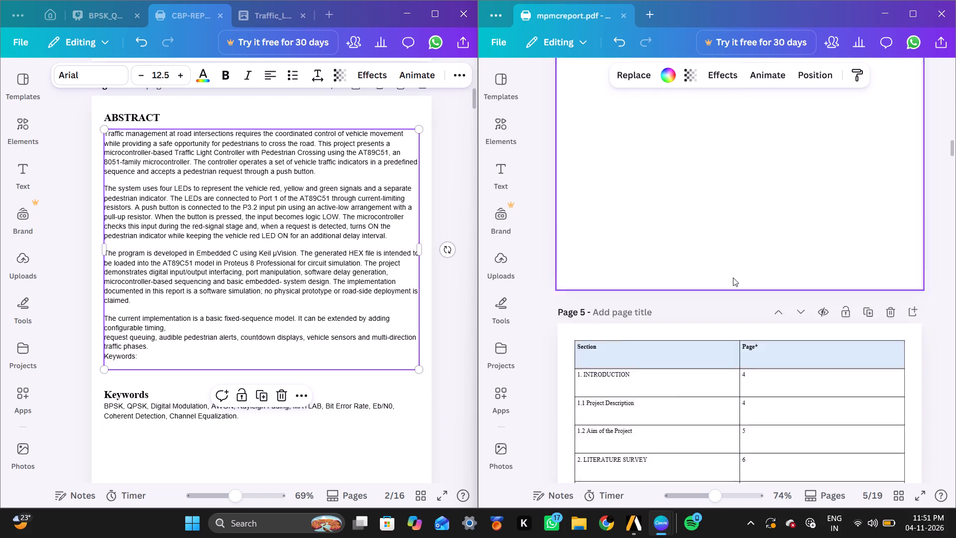
scroll(733, 277, "up", 4)
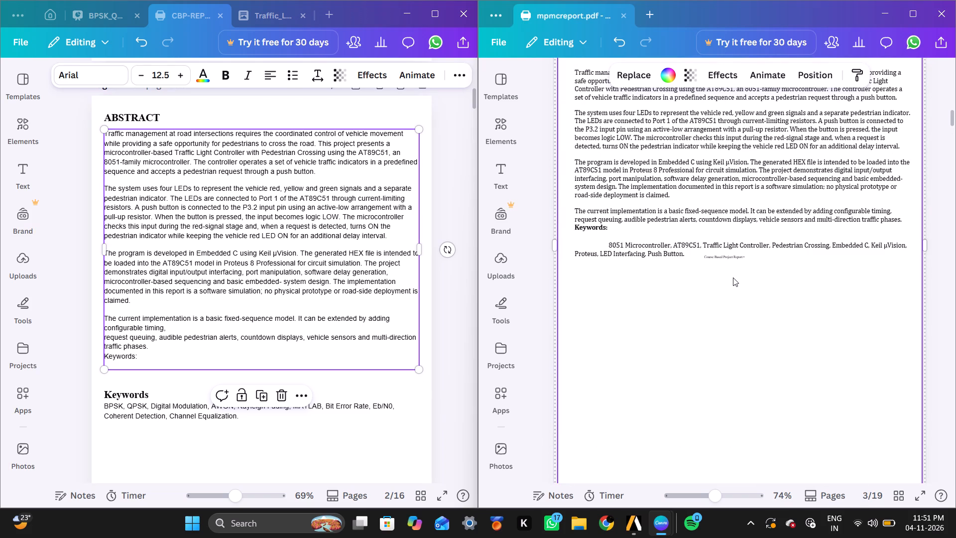
left_click(692, 252)
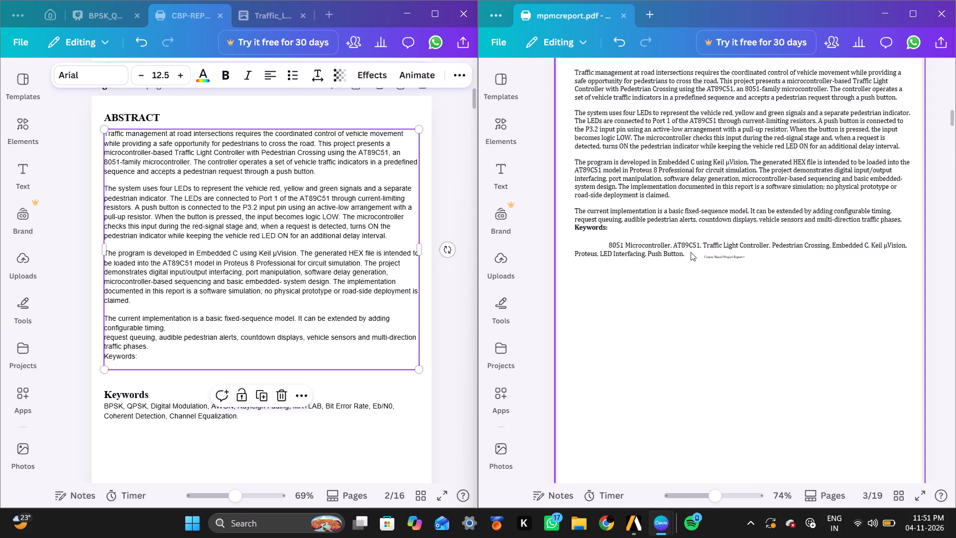
scroll(354, 363, "down", 1)
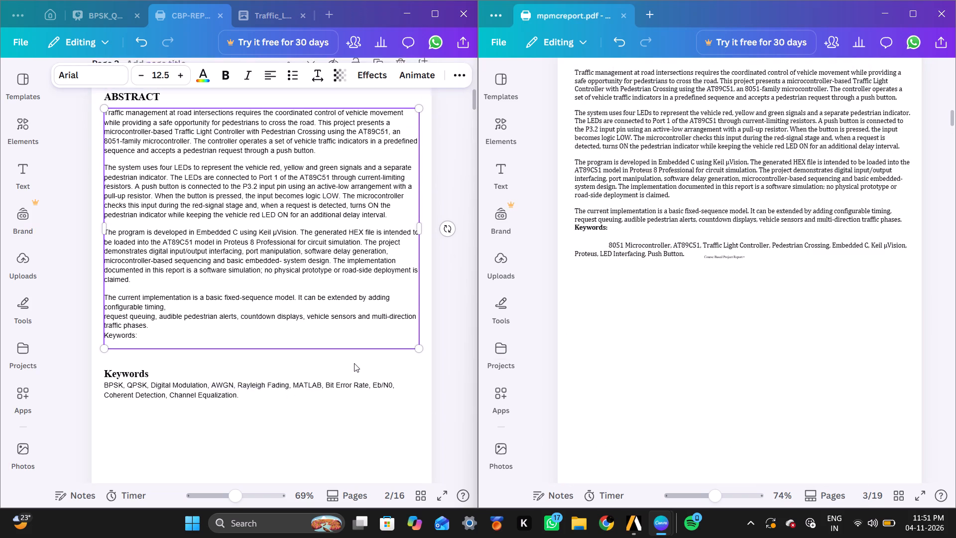
scroll(354, 363, "down", 1)
left_click(354, 363)
scroll(354, 363, "up", 1)
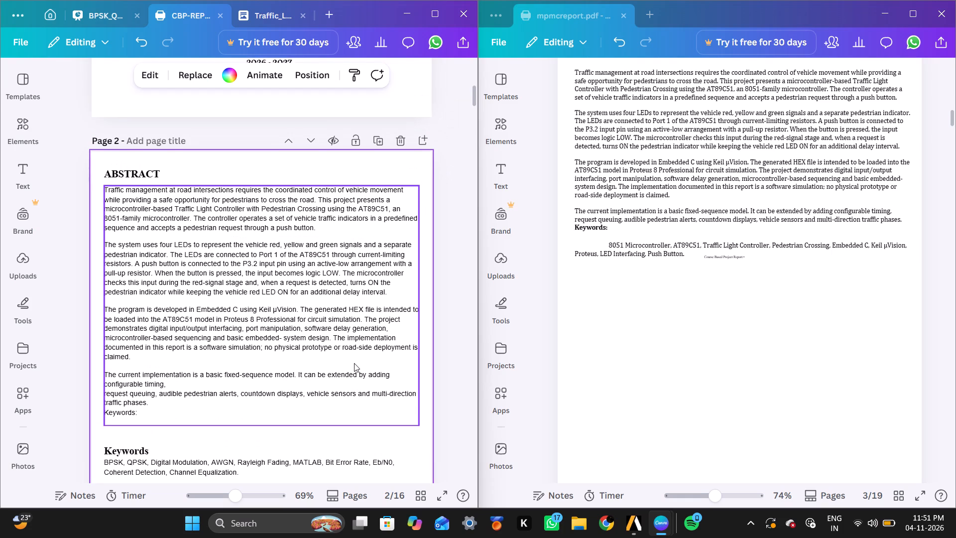
scroll(354, 363, "up", 1)
left_click(645, 250)
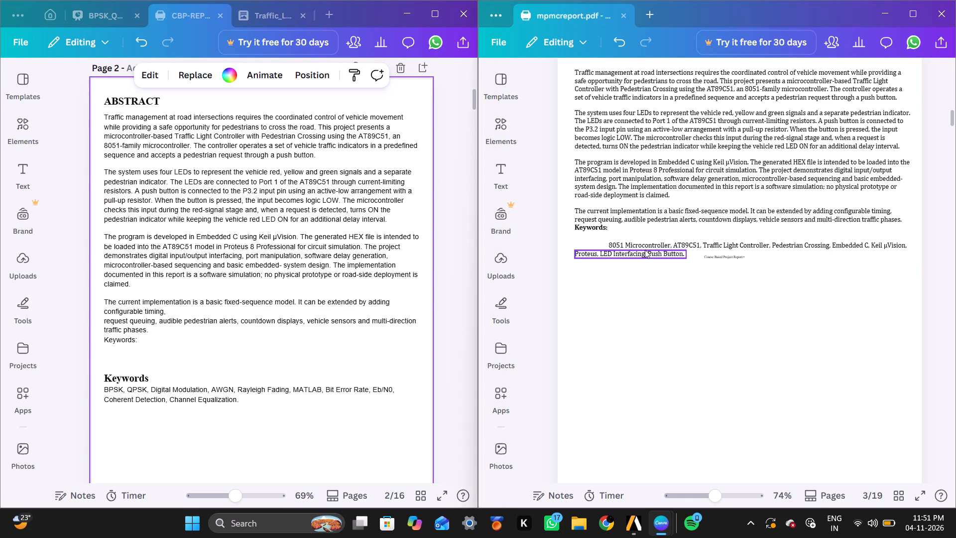
scroll(645, 250, "down", 3)
scroll(645, 250, "up", 1)
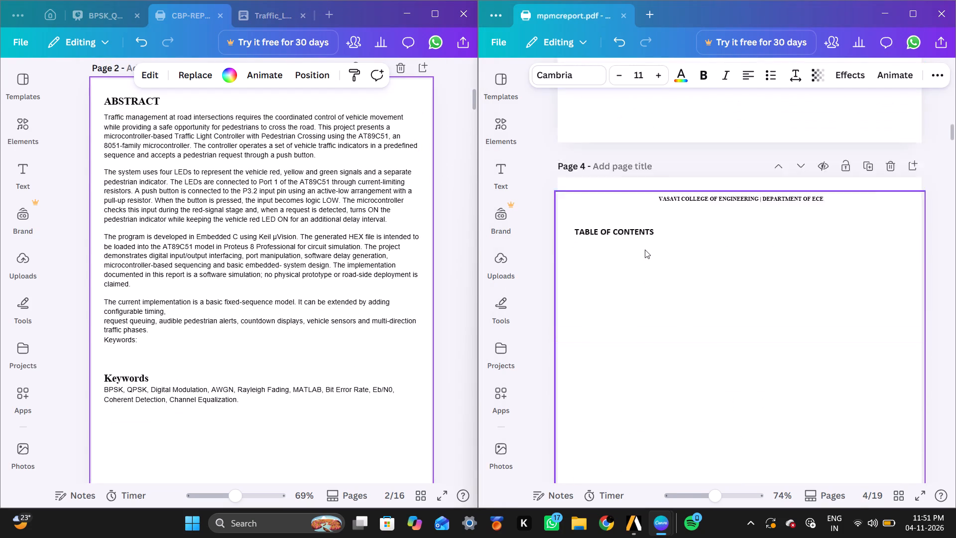
scroll(645, 250, "up", 2)
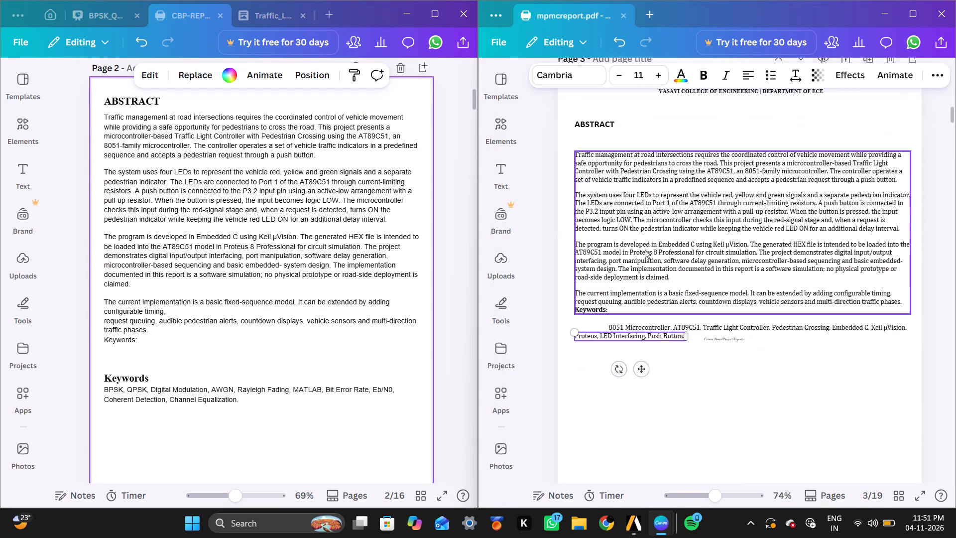
scroll(645, 250, "up", 2)
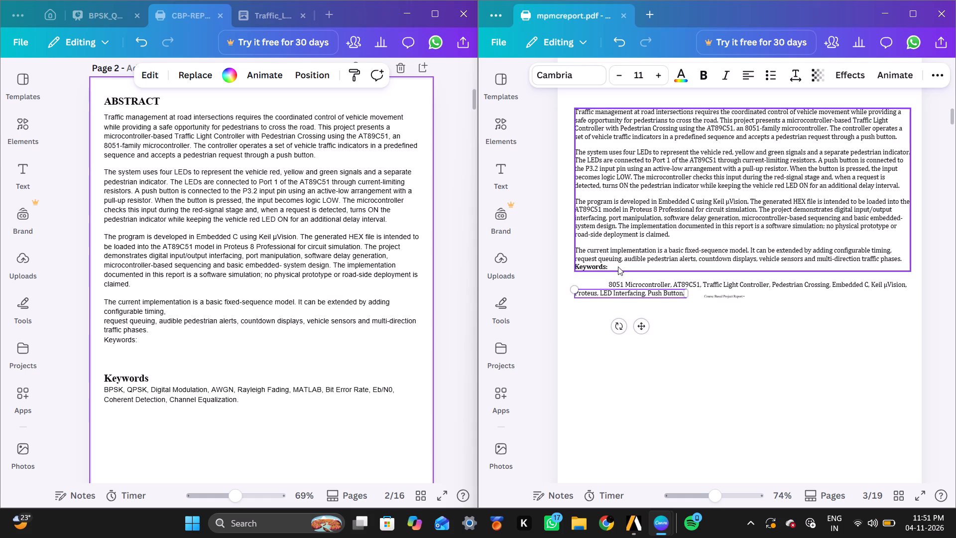
Replace the BPSK/QPSK keyword list on page 2 with the first keyword line, starting 8051 Microcontroller, copied from page 3 of mpmcreport.pdf.
left_click(637, 286)
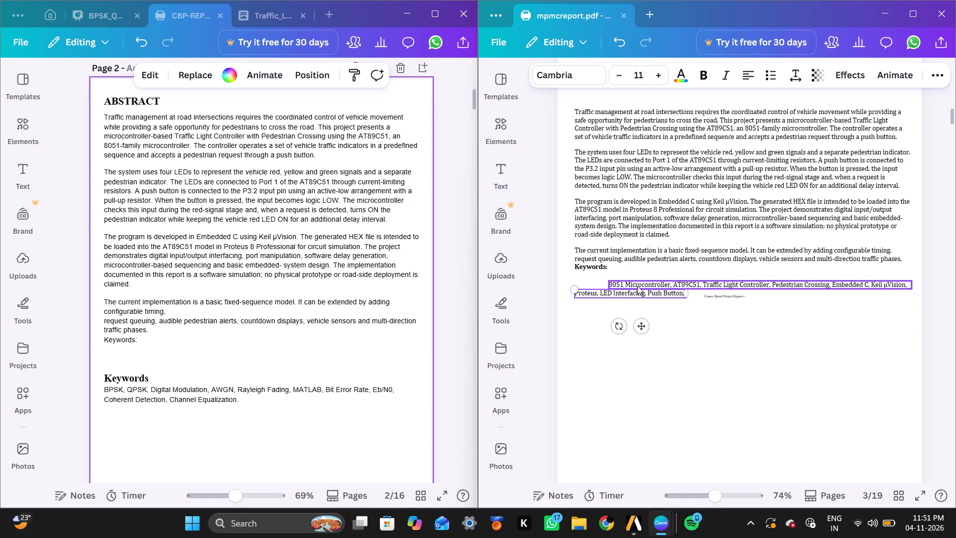
double_click(637, 286)
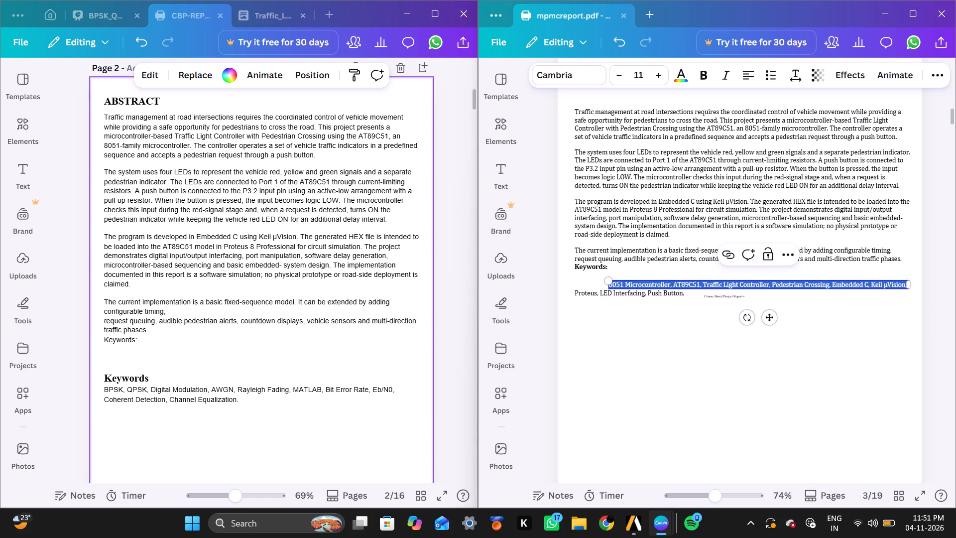
key("ctrl+c")
left_click(298, 408)
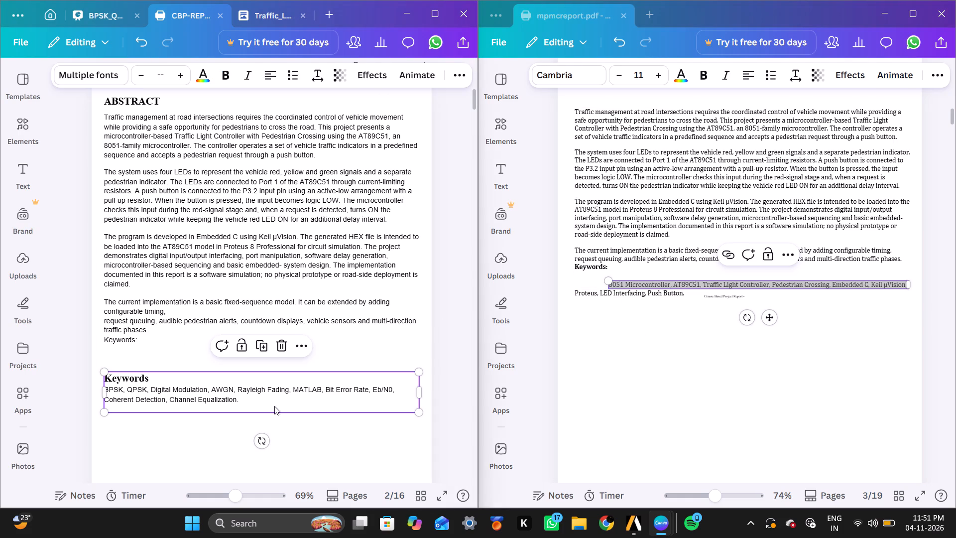
left_click(242, 396)
left_click_drag(242, 396, 111, 387)
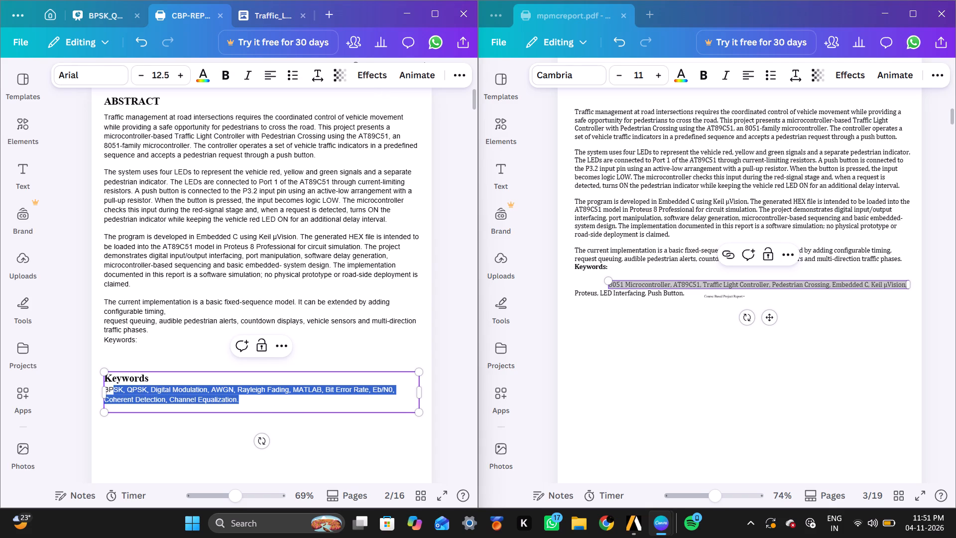
left_click_drag(111, 387, 104, 393)
key("ctrl+v")
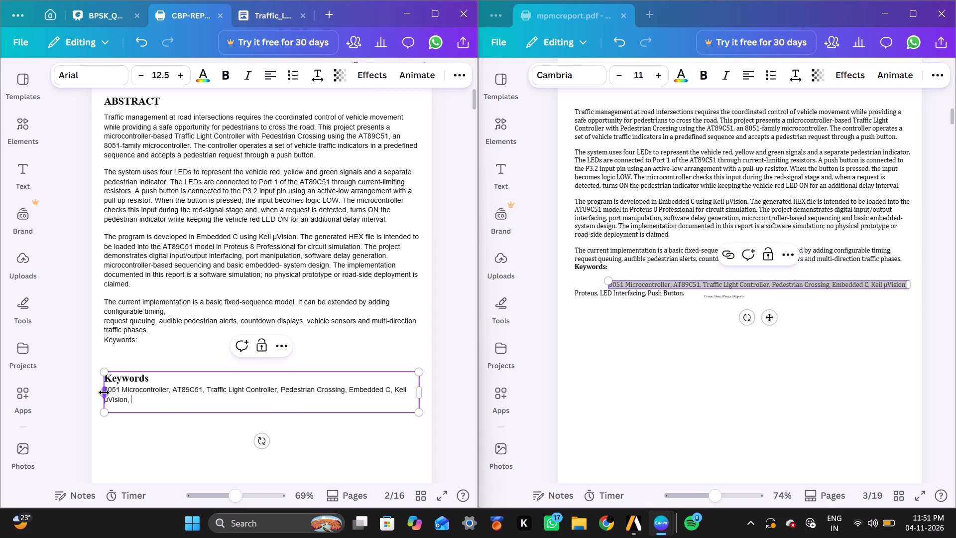
Append the copied second keyword line, "Proteus, LED Interfacing, Push Button.", to the end of the keyword list on page 2.
left_click(659, 290)
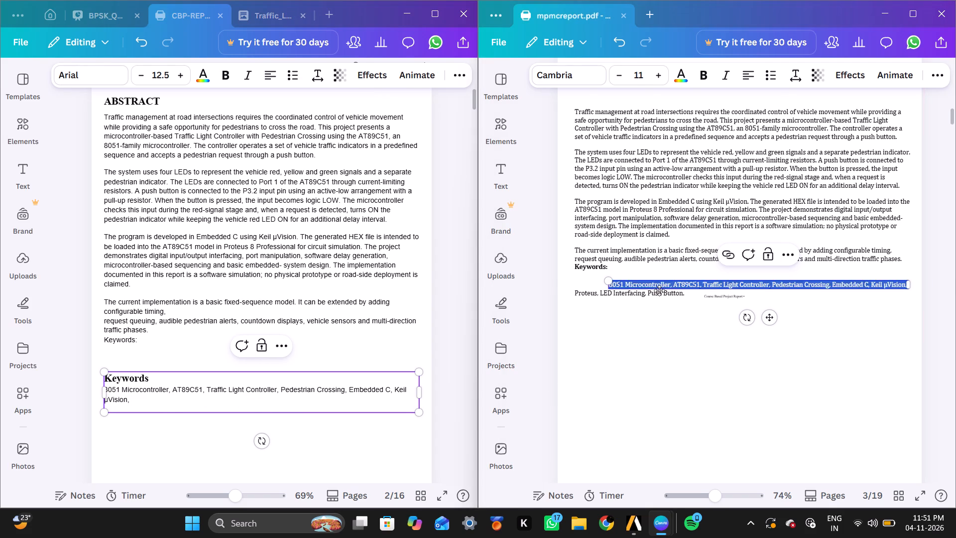
double_click(659, 295)
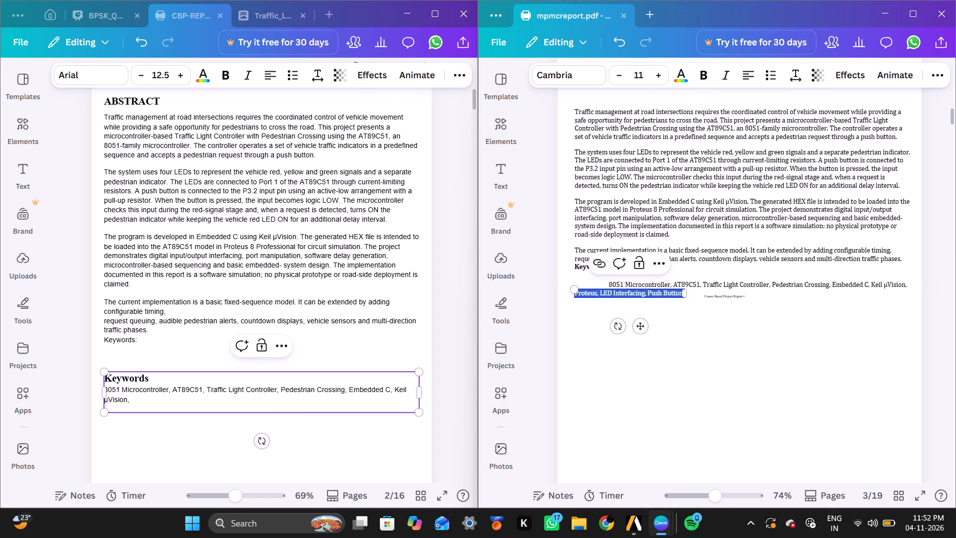
key("ctrl+c")
left_click(217, 400)
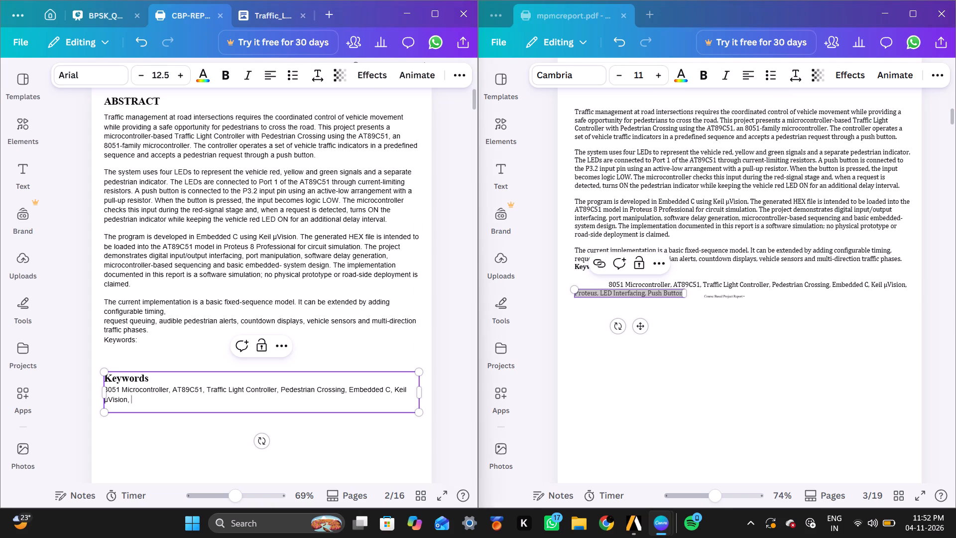
key("ctrl+v")
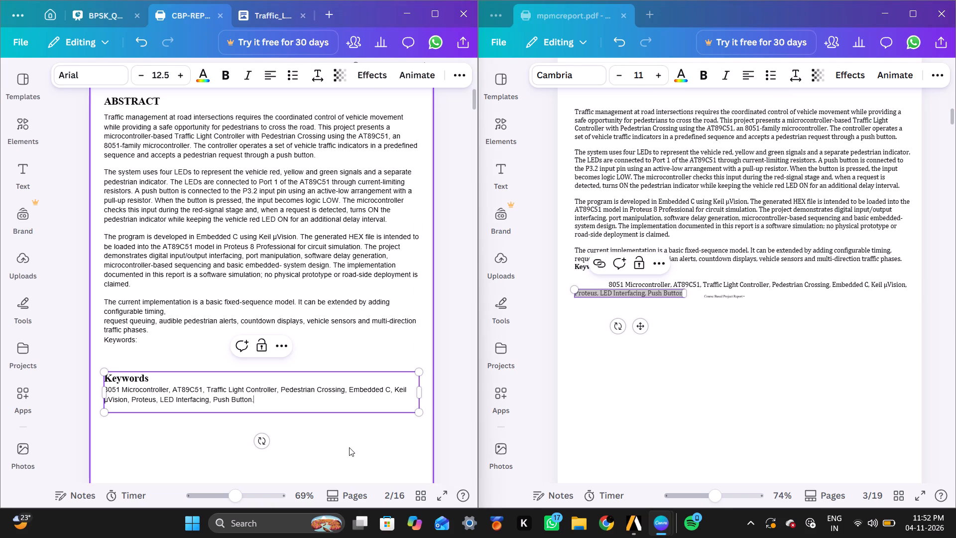
Move the Keywords block on page 2 up to sit just beneath the abstract text, keeping it left-aligned with that text.
left_click(349, 447)
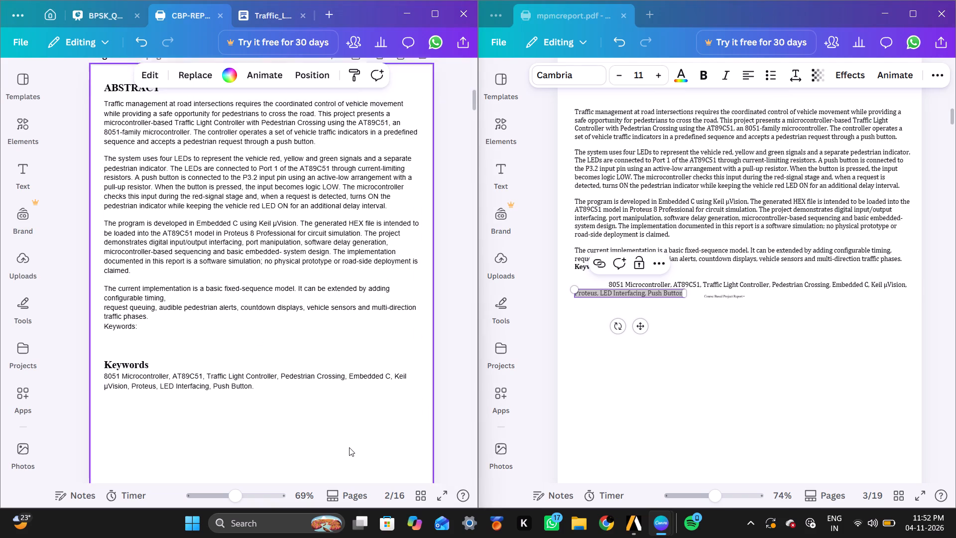
left_click(168, 367)
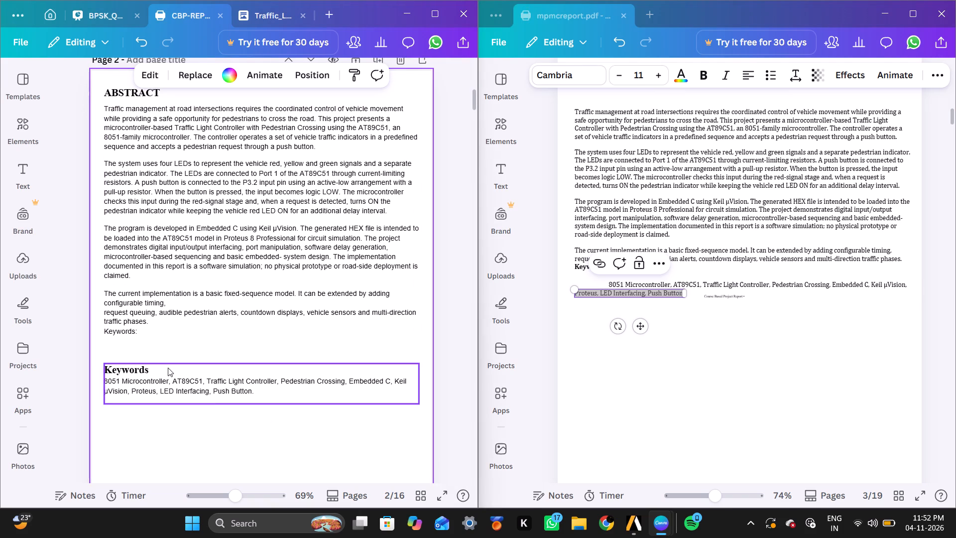
left_click(168, 367)
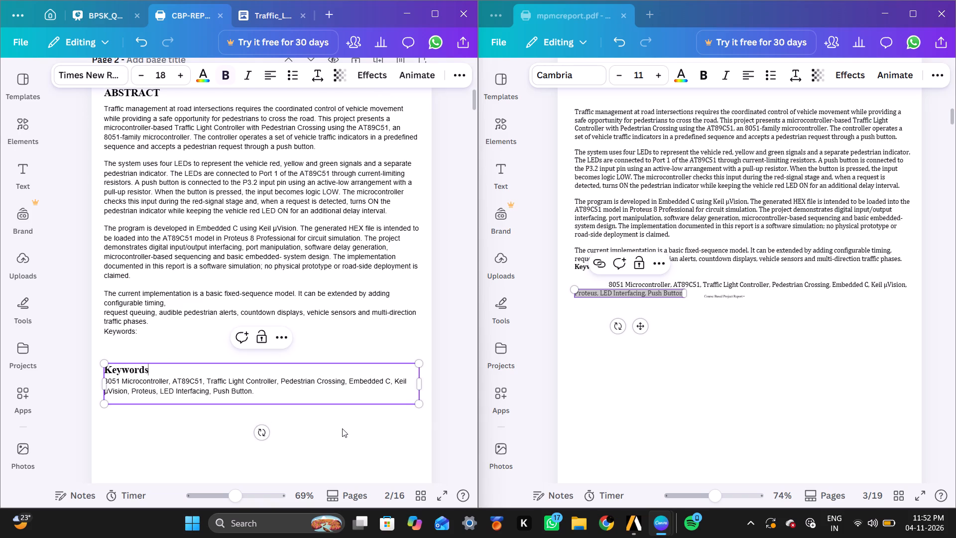
left_click(342, 428)
left_click_drag(317, 399, 311, 375)
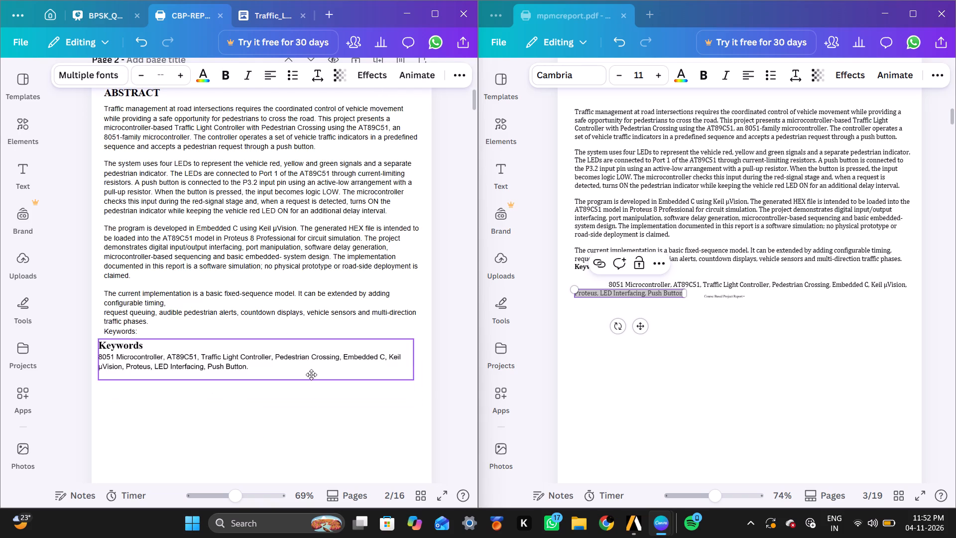
left_click_drag(311, 375, 315, 382)
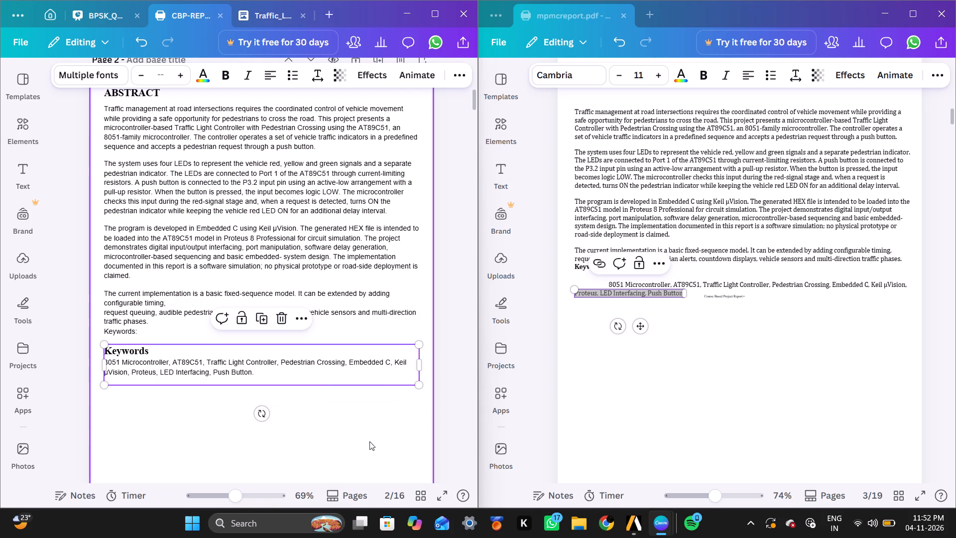
left_click(373, 447)
Compare the contents, figures and tables lists on page 3 of the report with those on pages 4 to 6 of mpmcreport.pdf.
scroll(373, 447, "down", 4)
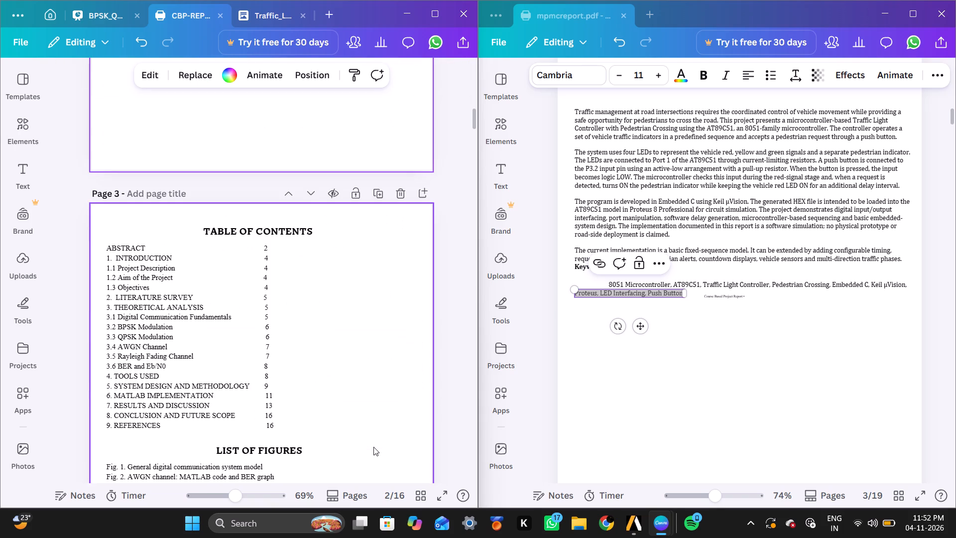
scroll(631, 413, "down", 4)
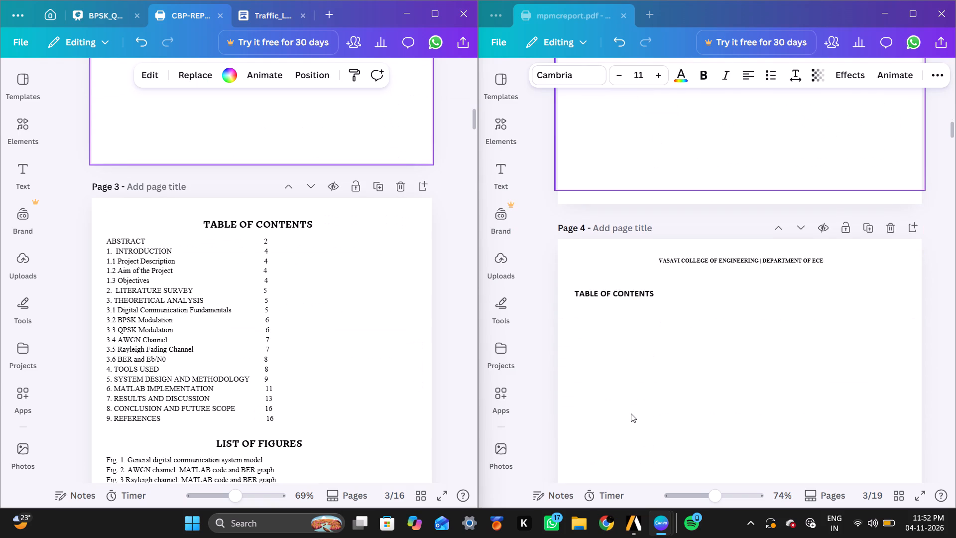
scroll(631, 413, "down", 1)
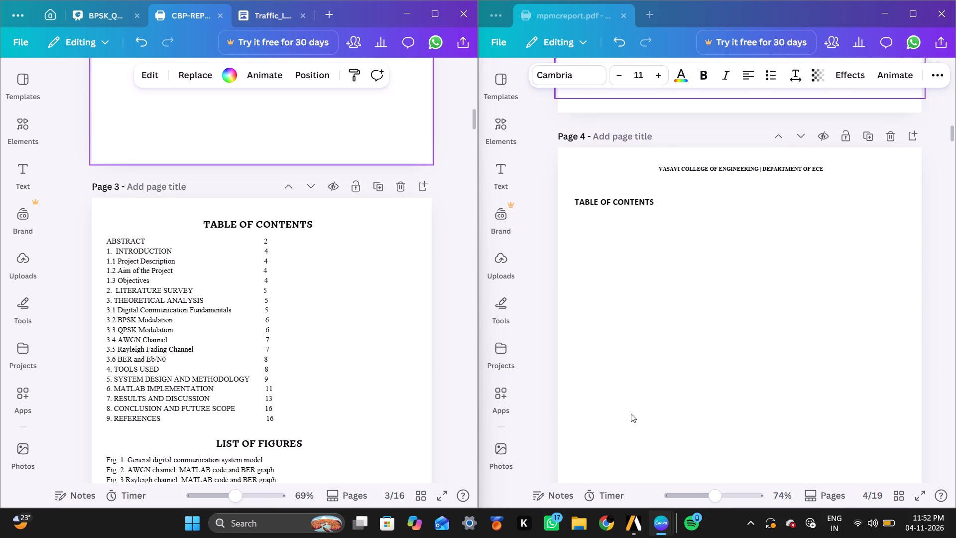
scroll(631, 413, "down", 5)
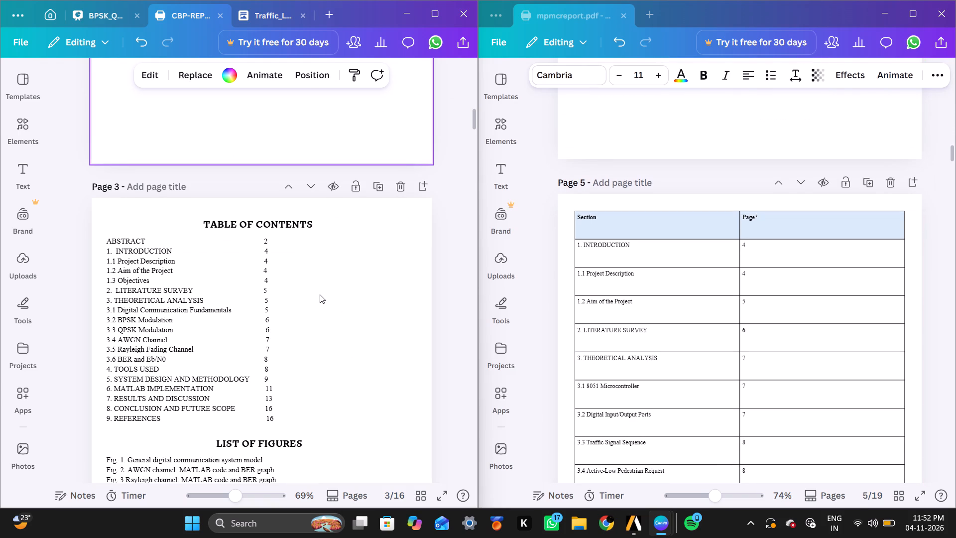
scroll(320, 294, "up", 3)
scroll(320, 294, "down", 2)
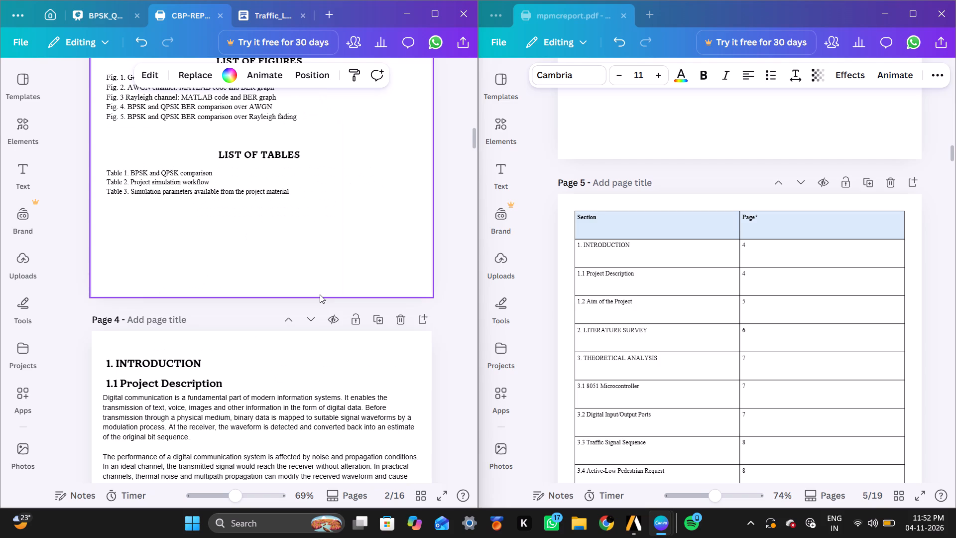
scroll(320, 294, "down", 1)
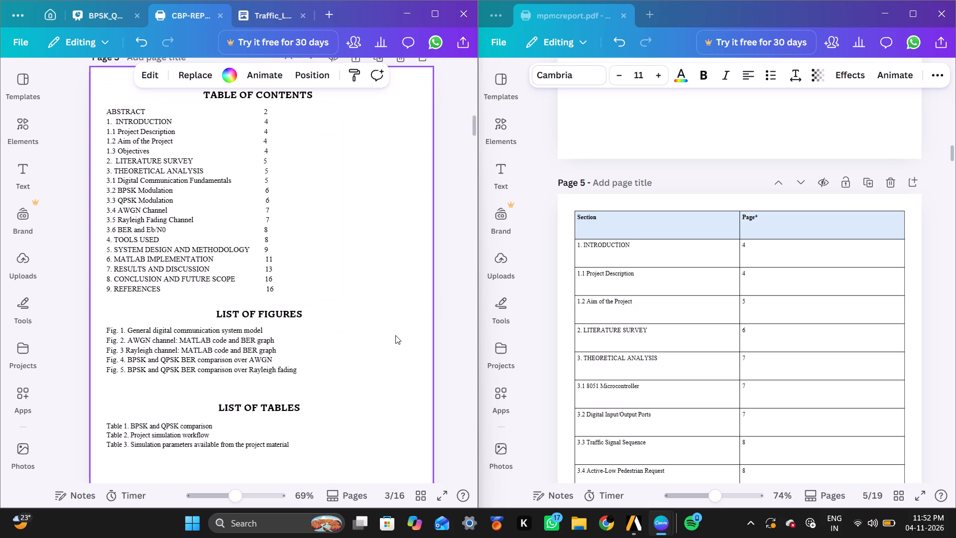
scroll(597, 341, "down", 5)
scroll(597, 341, "up", 1)
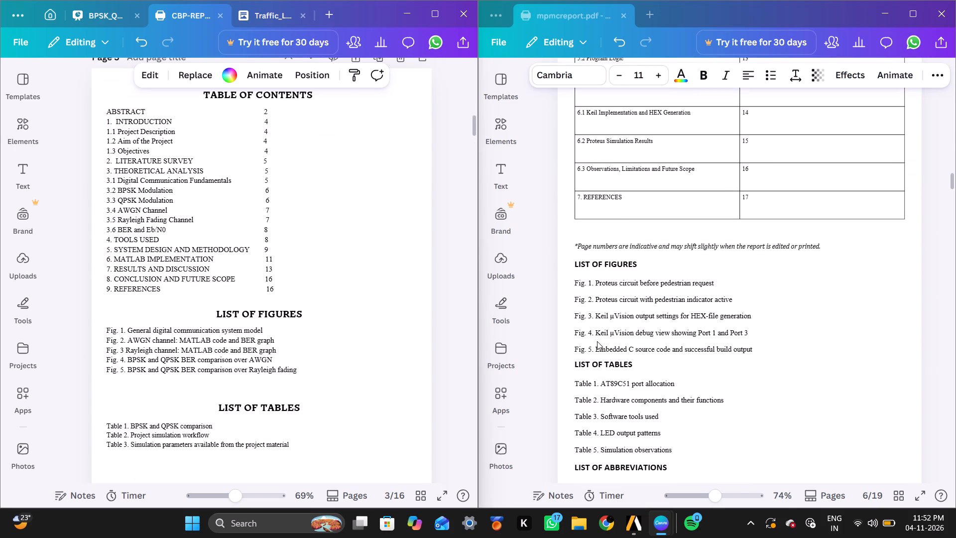
scroll(597, 341, "up", 2)
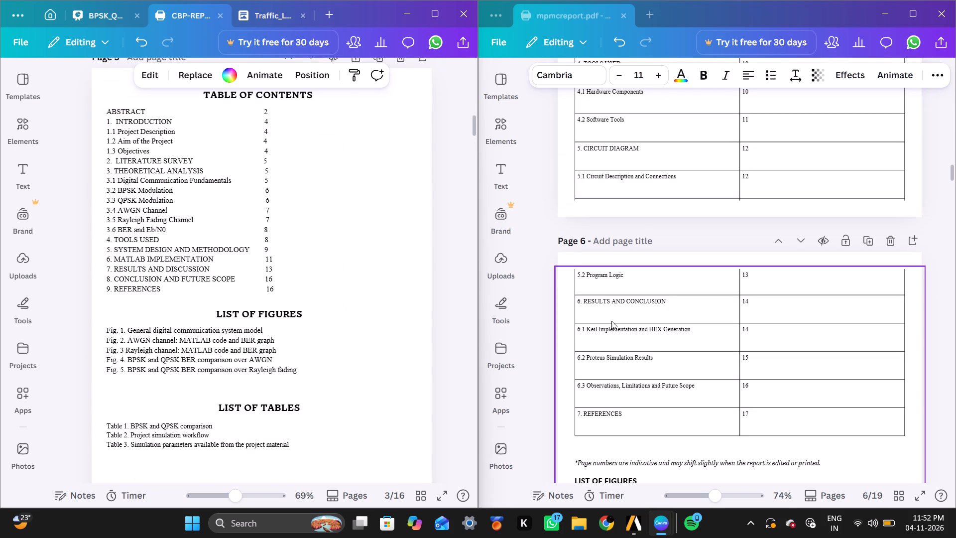
scroll(611, 321, "up", 3)
scroll(611, 321, "down", 1)
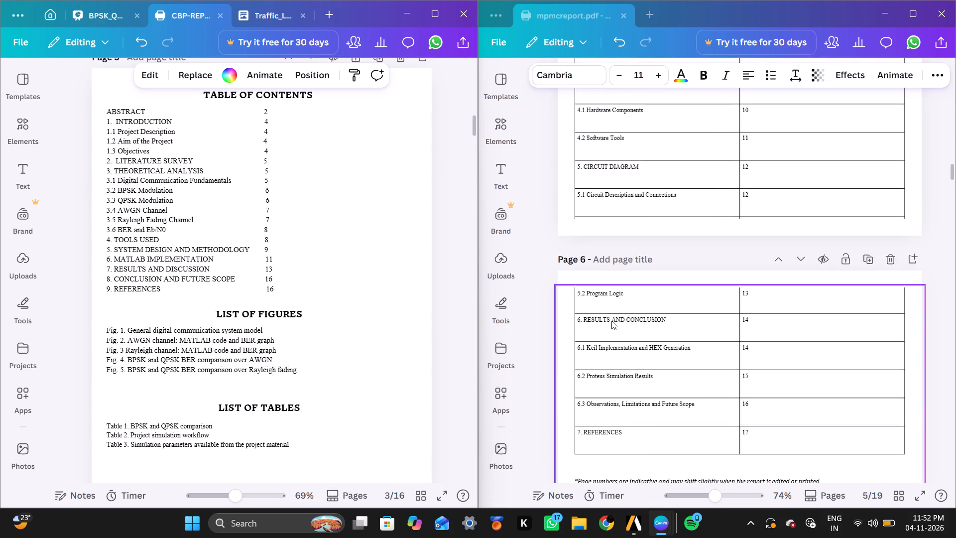
scroll(611, 321, "down", 1)
scroll(611, 321, "up", 1)
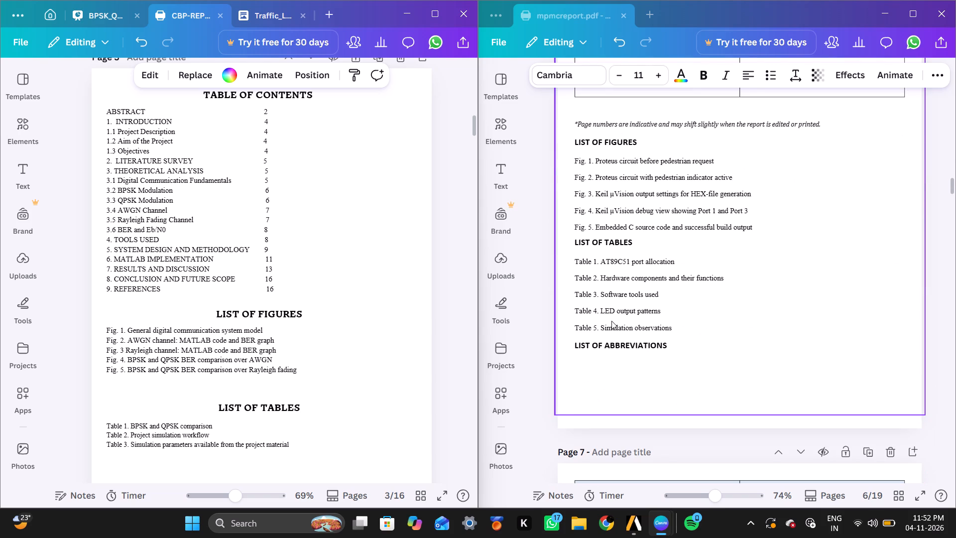
scroll(611, 321, "up", 6)
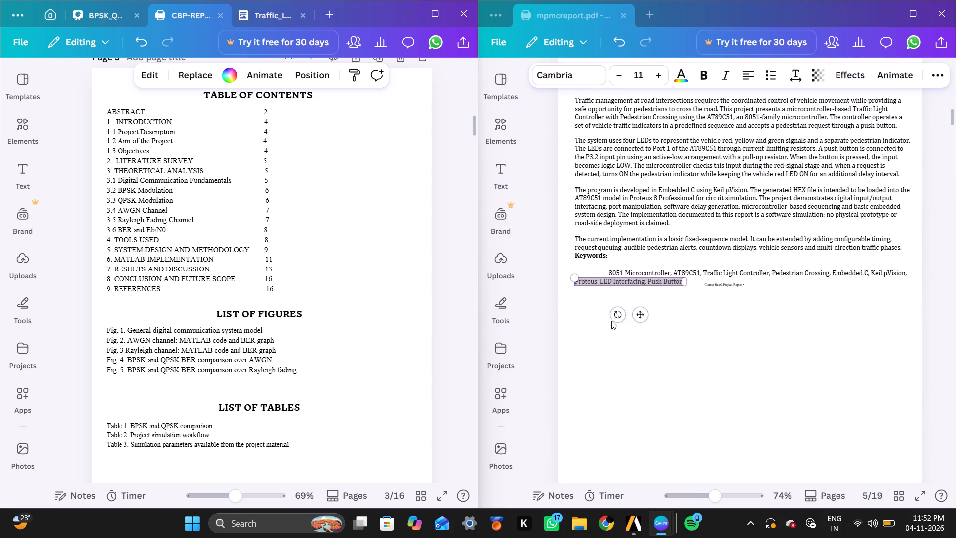
scroll(611, 321, "up", 5)
scroll(611, 321, "down", 2)
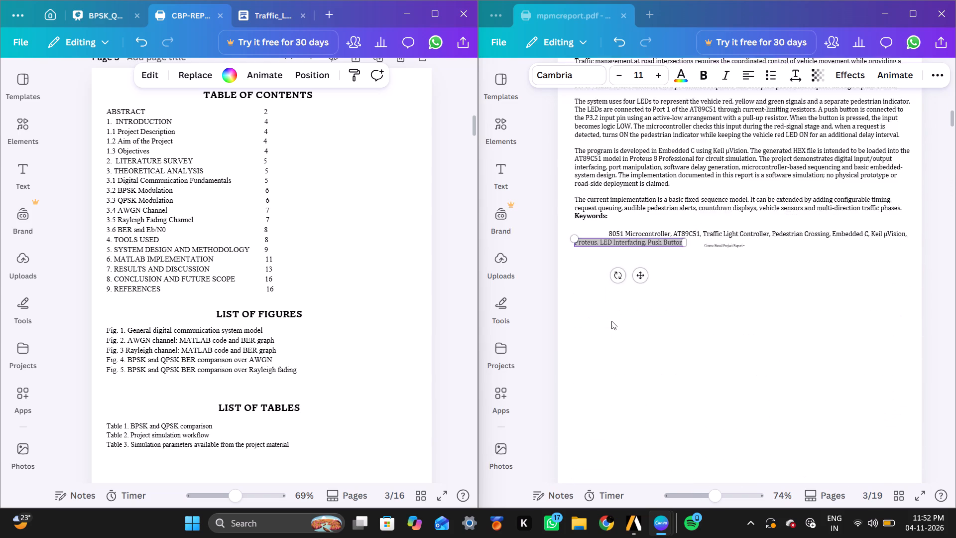
scroll(611, 321, "down", 3)
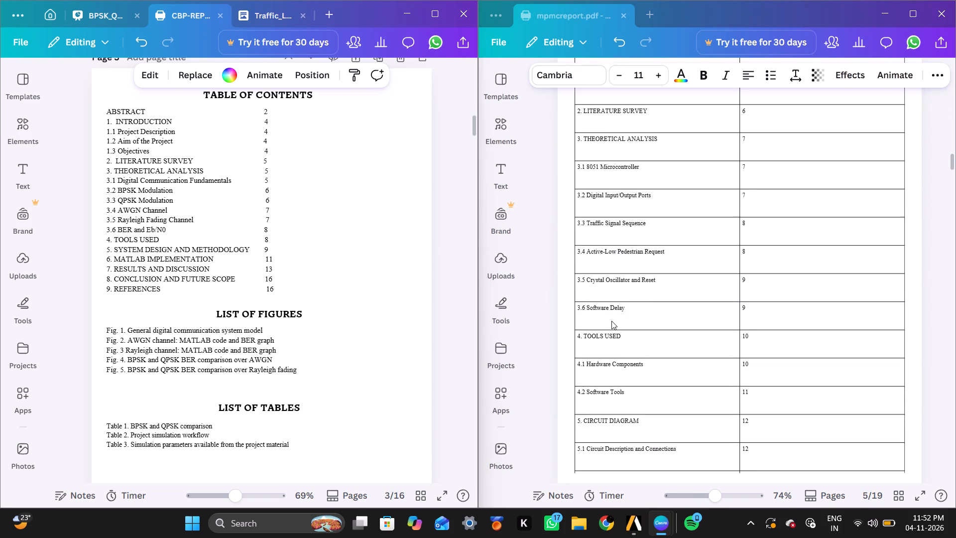
scroll(611, 321, "down", 3)
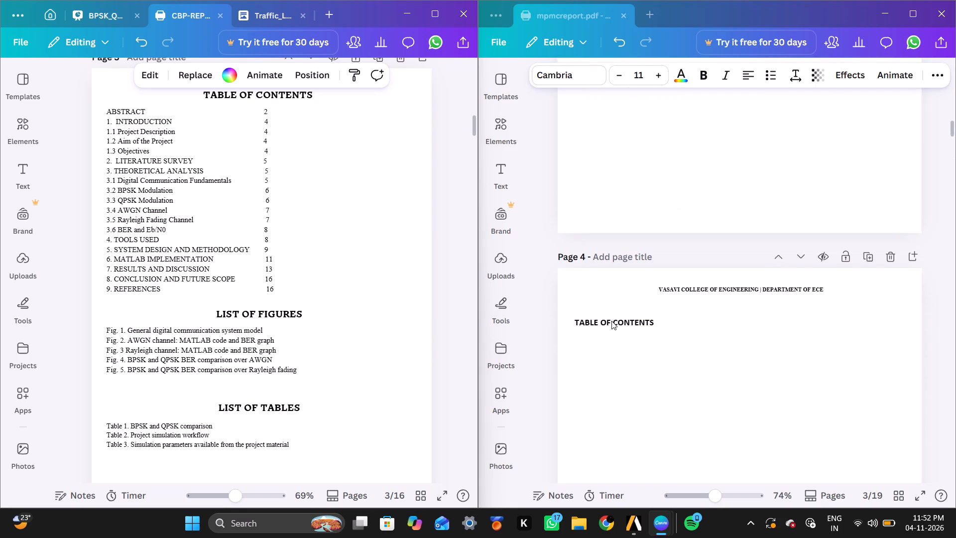
scroll(611, 321, "down", 5)
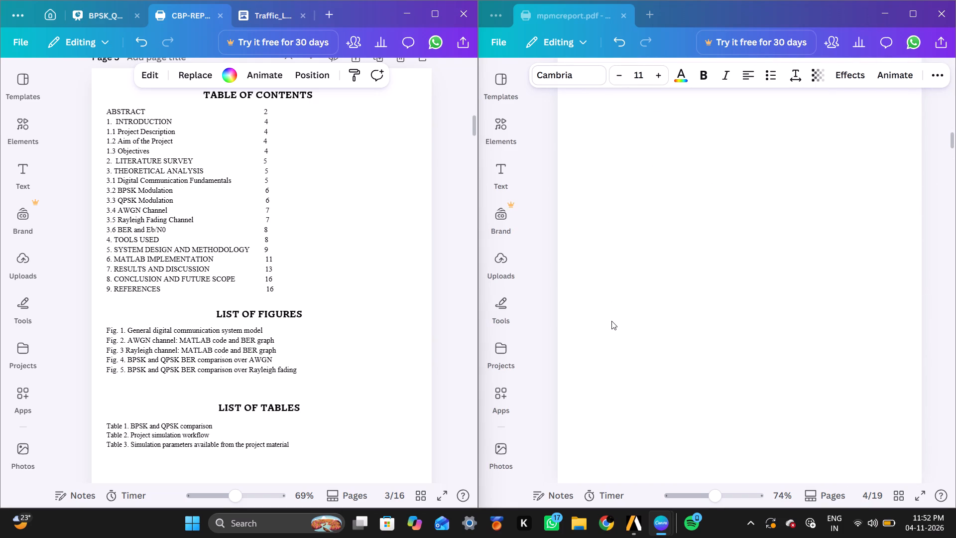
scroll(611, 321, "down", 3)
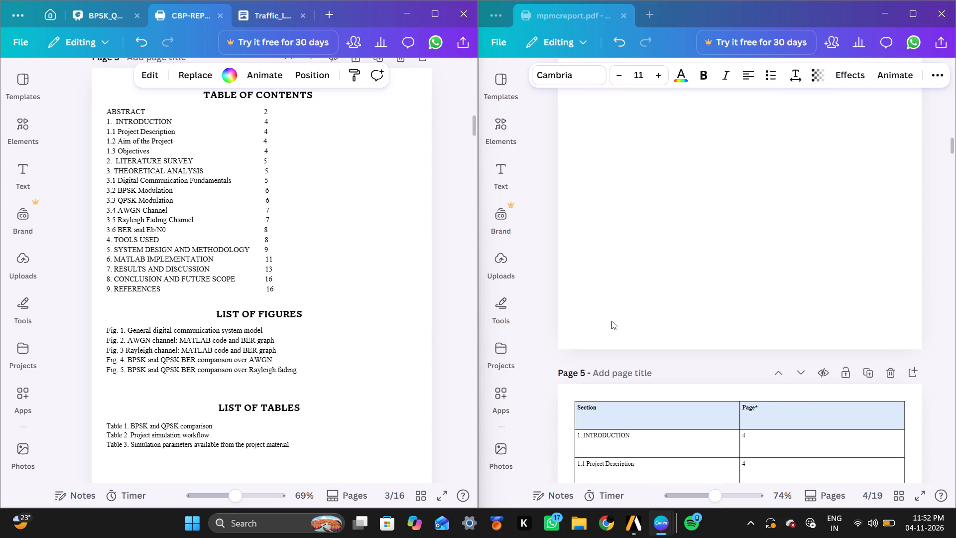
scroll(611, 321, "down", 3)
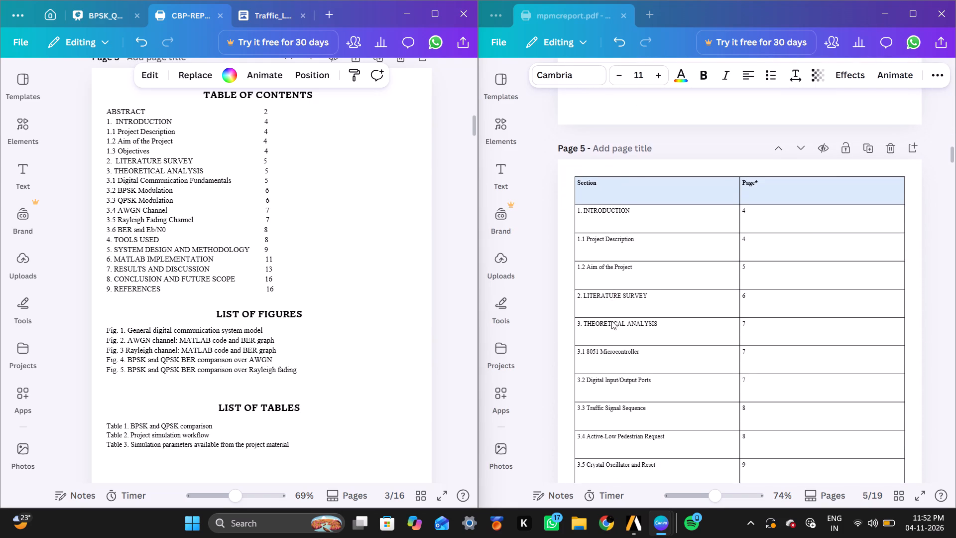
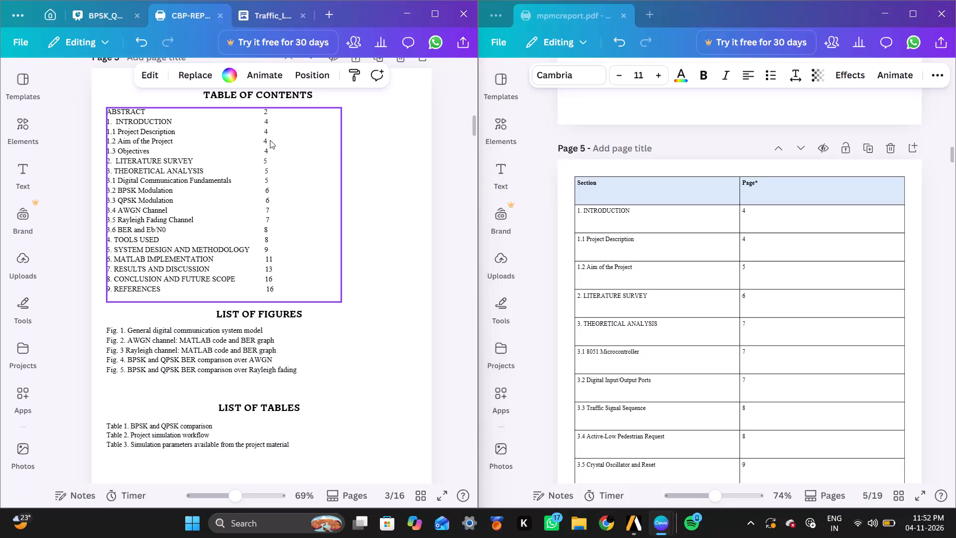
Delete the "1.3 Objectives" line from the table of contents on page 3 of the report.
left_click(270, 140)
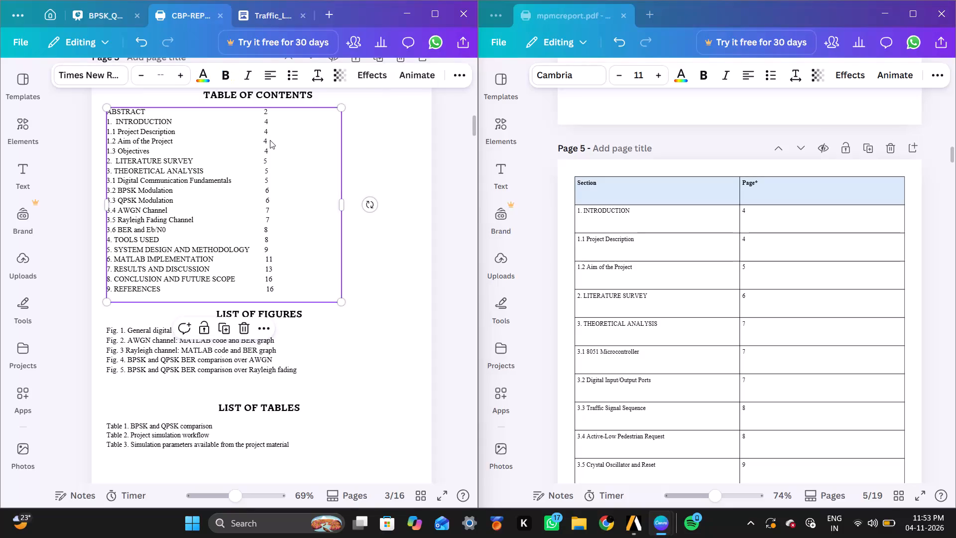
left_click(164, 150)
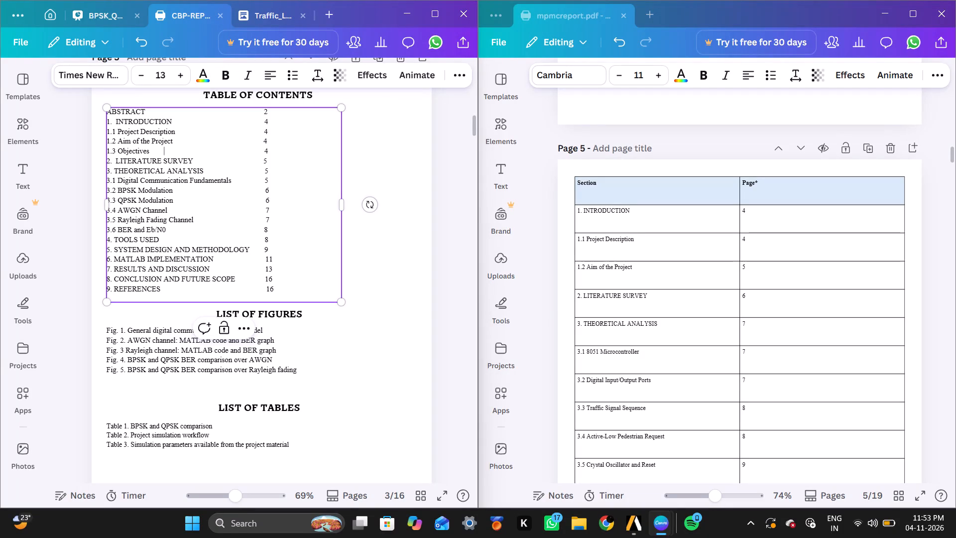
key("BackSpace")
key("BackSpace")
key("BackSpace")
key("BackSpace")
key("BackSpace")
key("BackSpace")
key("BackSpace")
key("BackSpace")
key("BackSpace")
key("BackSpace")
key("BackSpace")
key("BackSpace")
key("BackSpace")
key("BackSpace")
key("BackSpace")
key("BackSpace")
key("BackSpace")
key("BackSpace")
key("BackSpace")
key("BackSpace")
key("BackSpace")
key("BackSpace")
key("BackSpace")
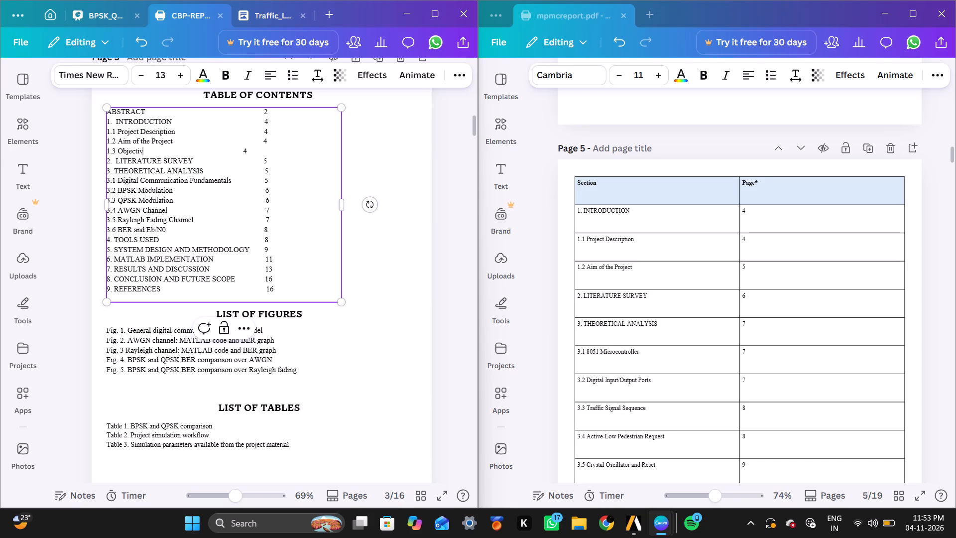
key("BackSpace")
key("BackSpace")
key("BackSpace")
key("BackSpace")
key("BackSpace")
key("BackSpace")
key("BackSpace")
key("BackSpace")
key("BackSpace")
key("BackSpace")
key("BackSpace")
key("BackSpace")
key("BackSpace")
key("BackSpace")
key("BackSpace")
key("BackSpace")
key("BackSpace")
key("BackSpace")
key("BackSpace")
key("BackSpace")
key("BackSpace")
key("BackSpace")
key("BackSpace")
key("BackSpace")
key("BackSpace")
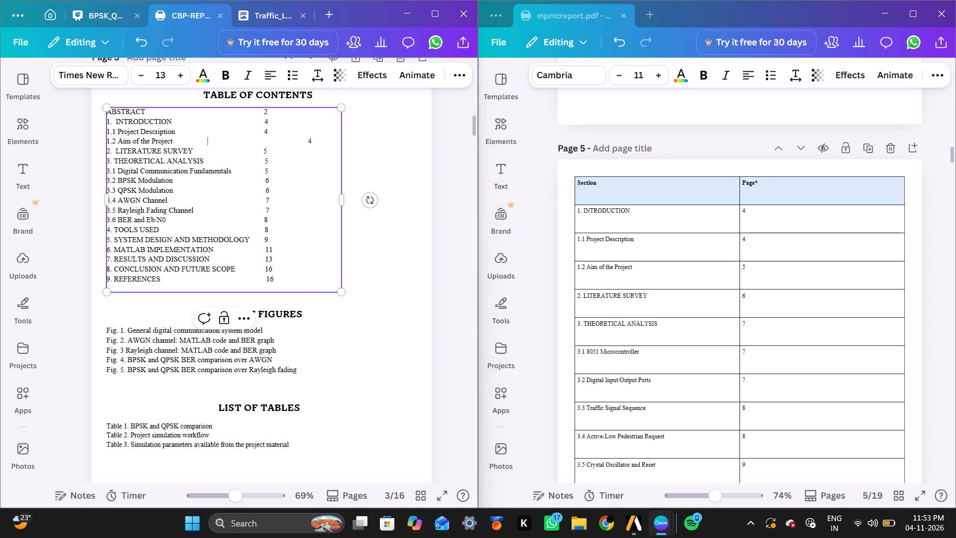
Remove the extra spacing after "1.2 Aim of the Project" so its page number 4 lines up with the page-number column.
key("BackSpace")
key("BackSpace")
key("BackSpace")
key("BackSpace")
key("BackSpace")
key("BackSpace")
key("BackSpace")
key("Right")
key("Right")
key("Right")
key("Right")
key("Right")
key("Right")
key("BackSpace")
key("BackSpace")
key("BackSpace")
key("BackSpace")
key("BackSpace")
key("BackSpace")
key("BackSpace")
key("BackSpace")
key("BackSpace")
key("BackSpace")
key("BackSpace")
key("Right")
key("Right")
key("Right")
key("Right")
key("Right")
key("BackSpace")
key("BackSpace")
key("BackSpace")
key("BackSpace")
key("BackSpace")
key("BackSpace")
key("space")
Replace the "Digital Communication Fundamentals" title of contents entry 3.1 with "8051 microcontroller".
left_click(210, 168)
left_click_drag(235, 174, 126, 173)
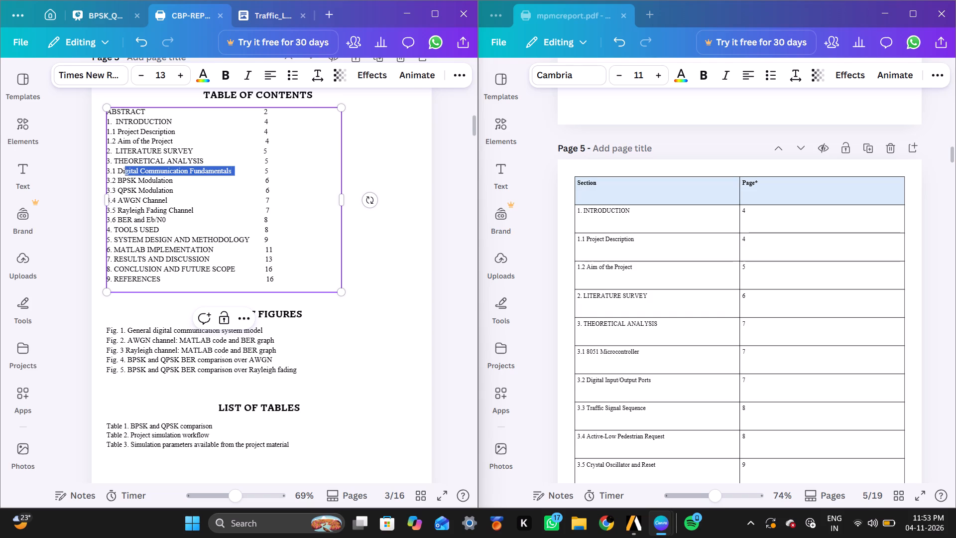
left_click_drag(126, 173, 116, 171)
left_click_drag(116, 171, 117, 171)
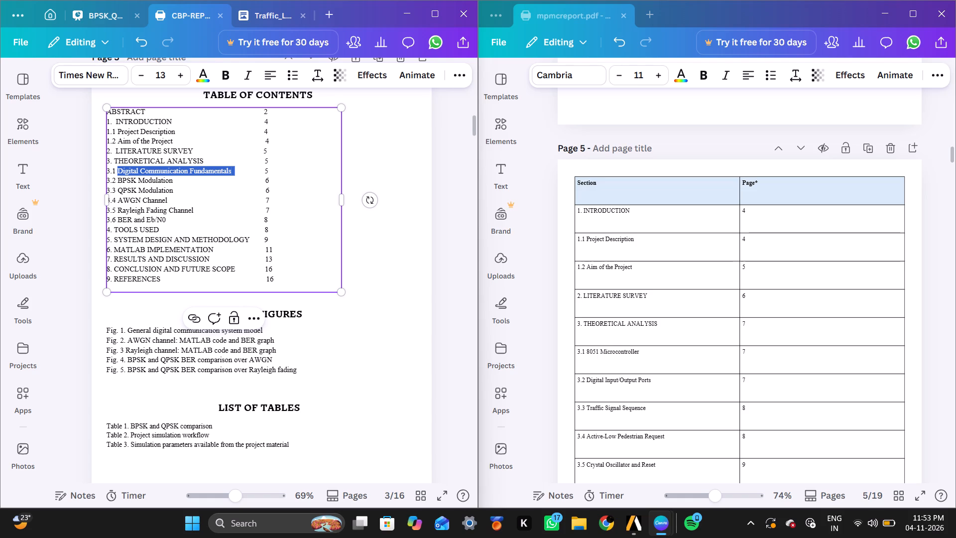
type("8052")
key("BackSpace")
key("1")
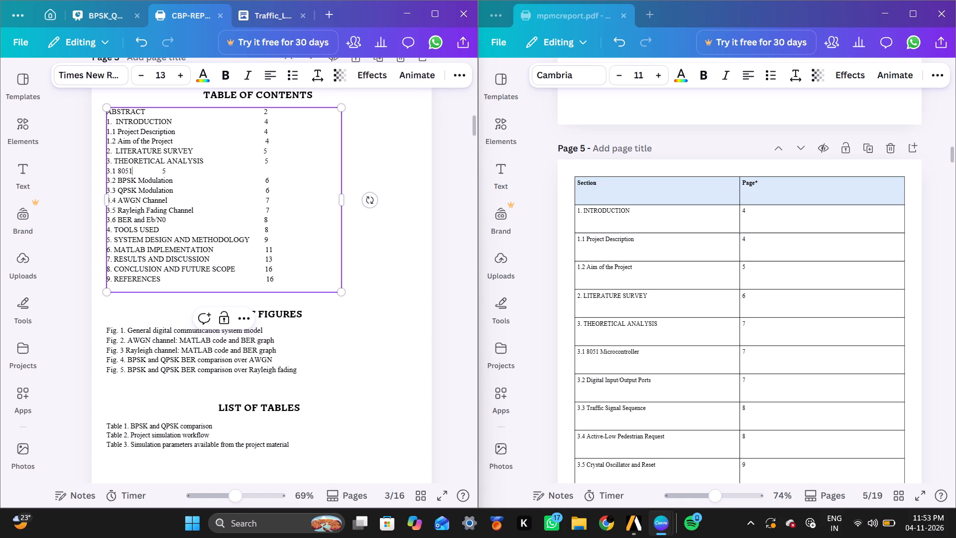
key("space")
type("mICRO")
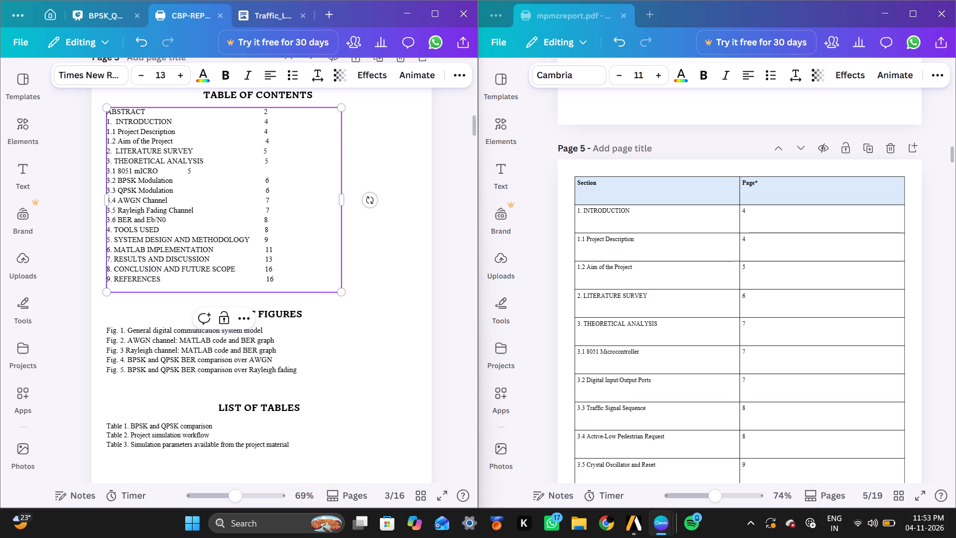
type("CONTROLLER")
left_click_drag(215, 165, 192, 166)
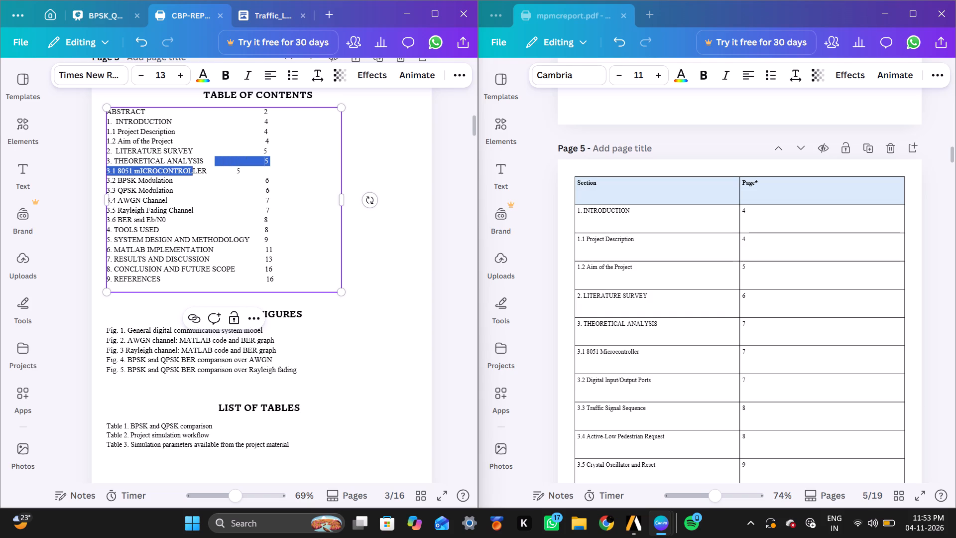
left_click(213, 170)
left_click_drag(213, 170, 138, 171)
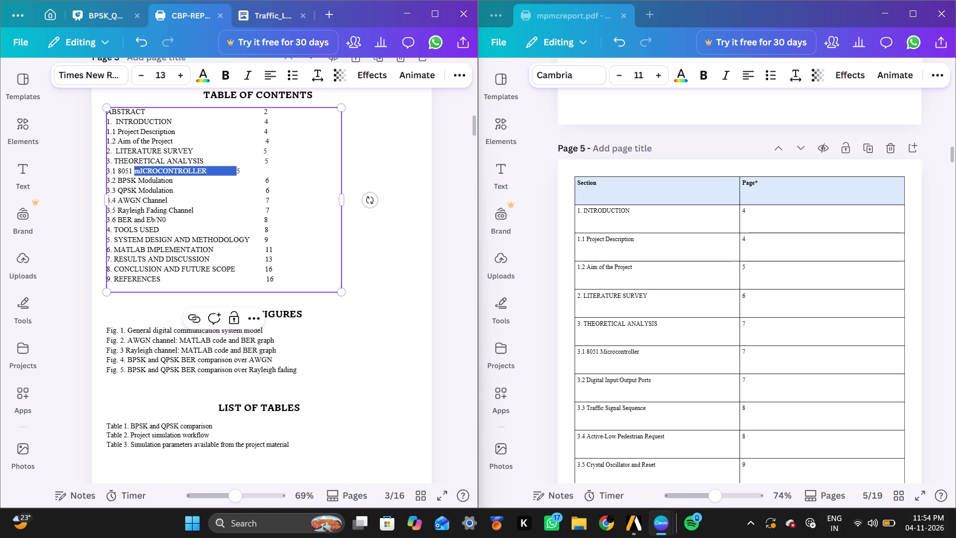
type("mi")
type("crocontroller")
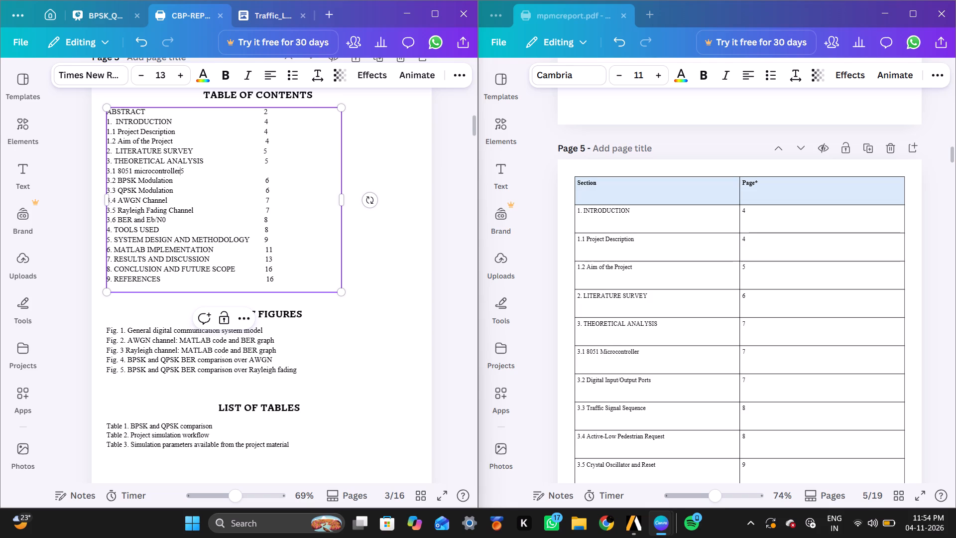
Space out contents entry 3.1 so its page number 5 aligns with the page-number column.
key("space")
key("space")
key("space")
key("space")
key("space")
key("space")
key("space")
key("BackSpace")
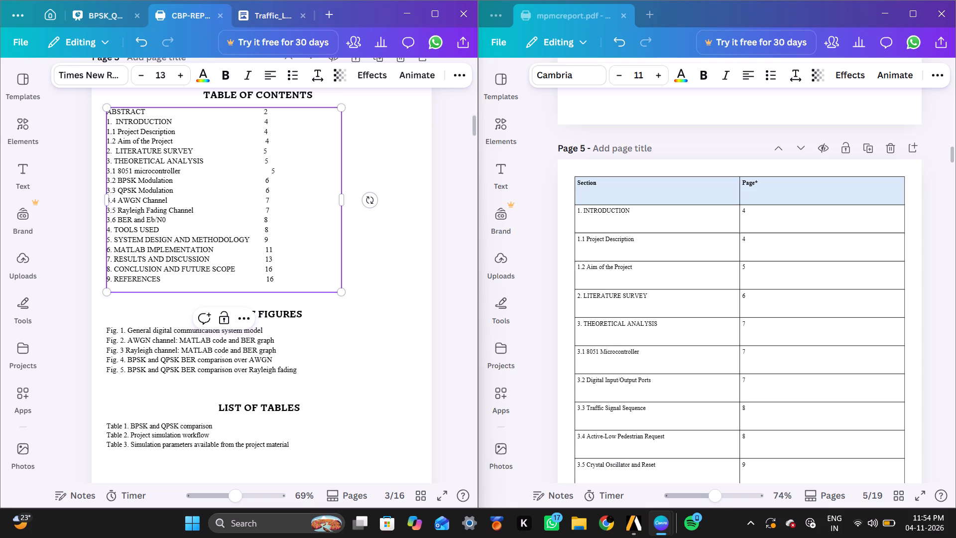
key("BackSpace")
key("BackSpace")
key("BackSpace")
Replace "BPSK Modulation" in contents entry 3.2 with "Digital Input/Output Ports" copied from page 5 of mpmcreport.pdf, keeping a single 3.2 number.
left_click(653, 382)
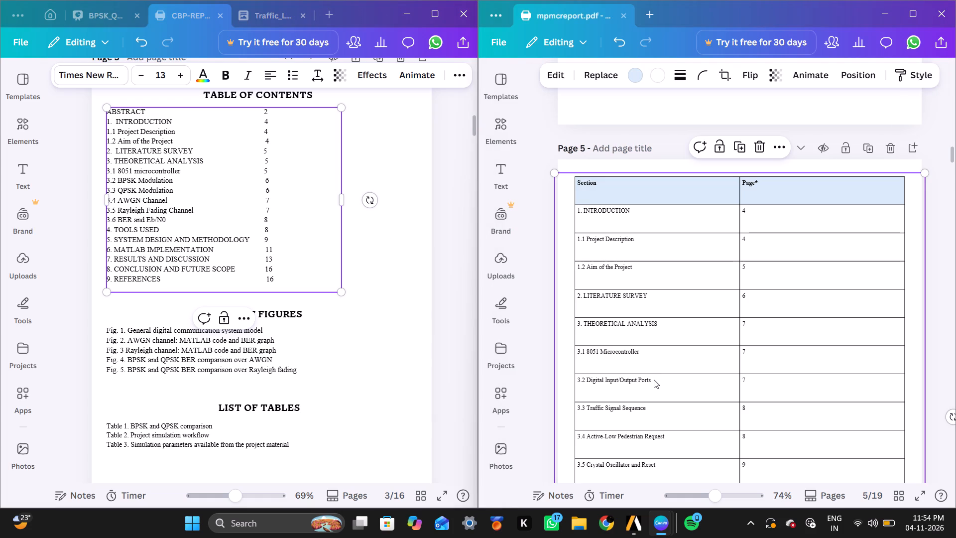
double_click(654, 379)
left_click(654, 379)
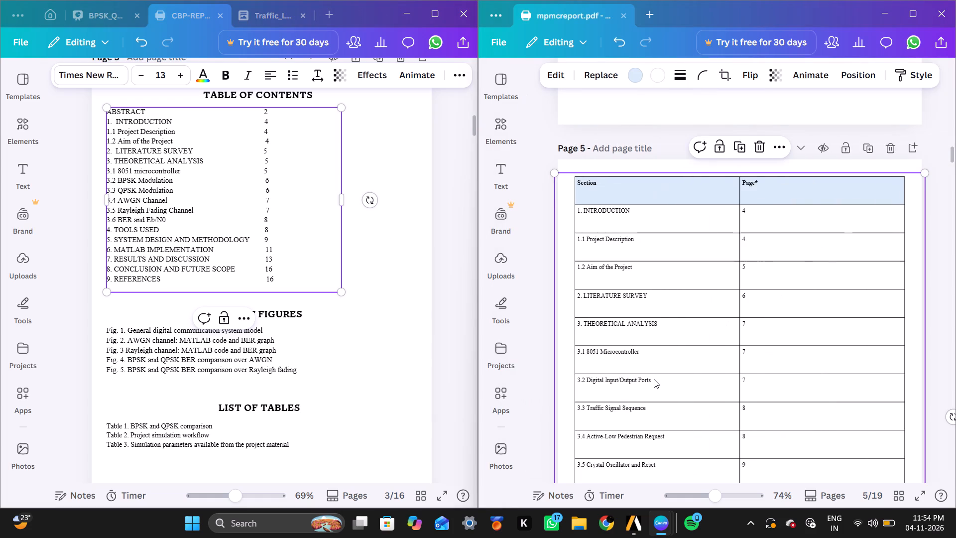
left_click(654, 379)
left_click(648, 379)
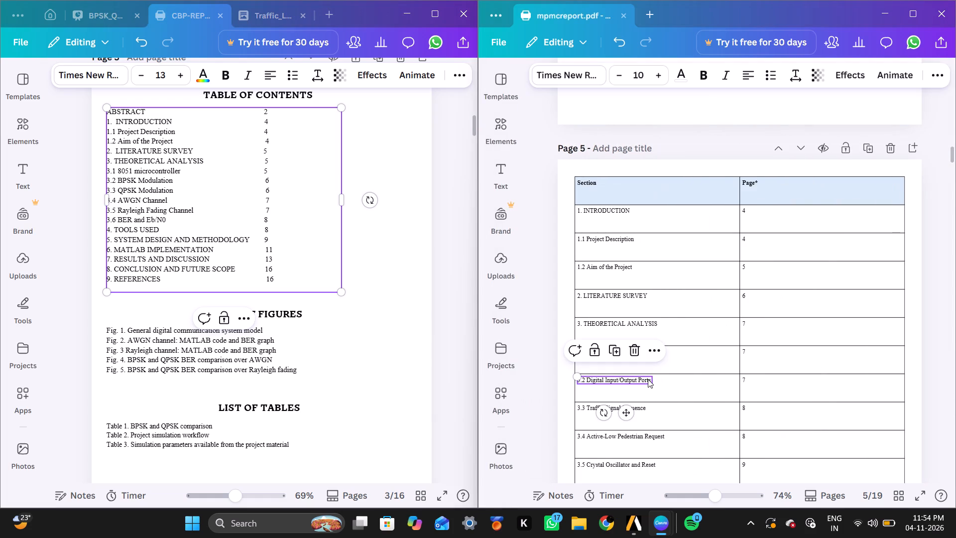
double_click(648, 379)
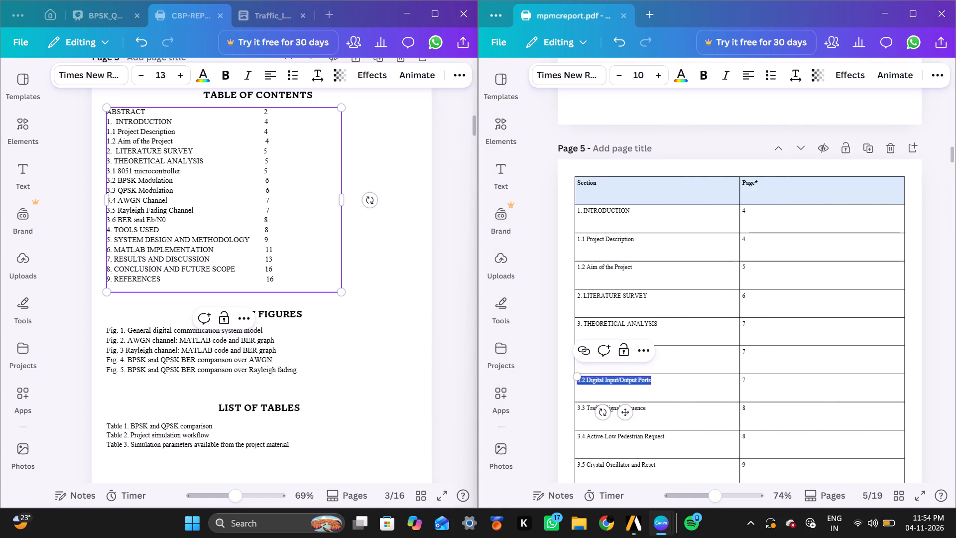
key("ctrl+c")
left_click_drag(173, 180, 119, 180)
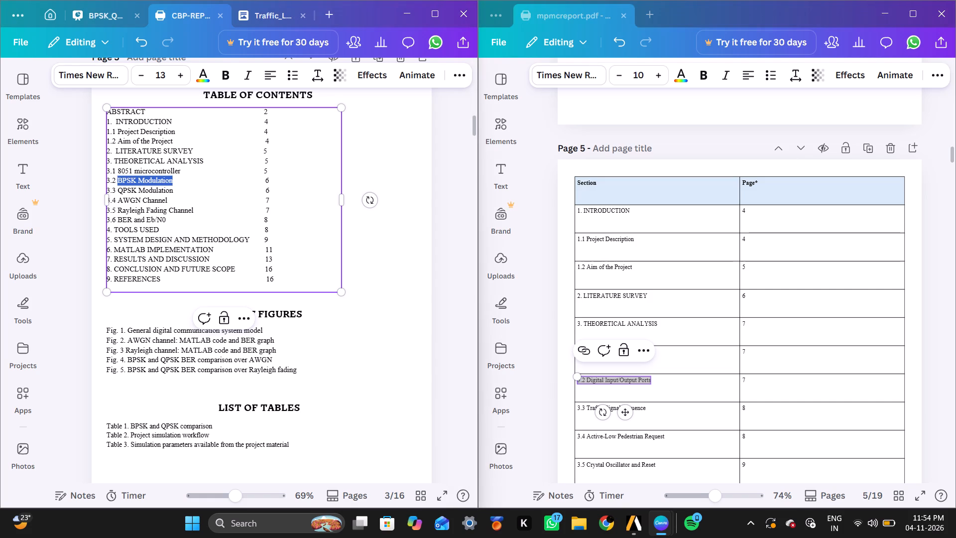
key("ctrl+v")
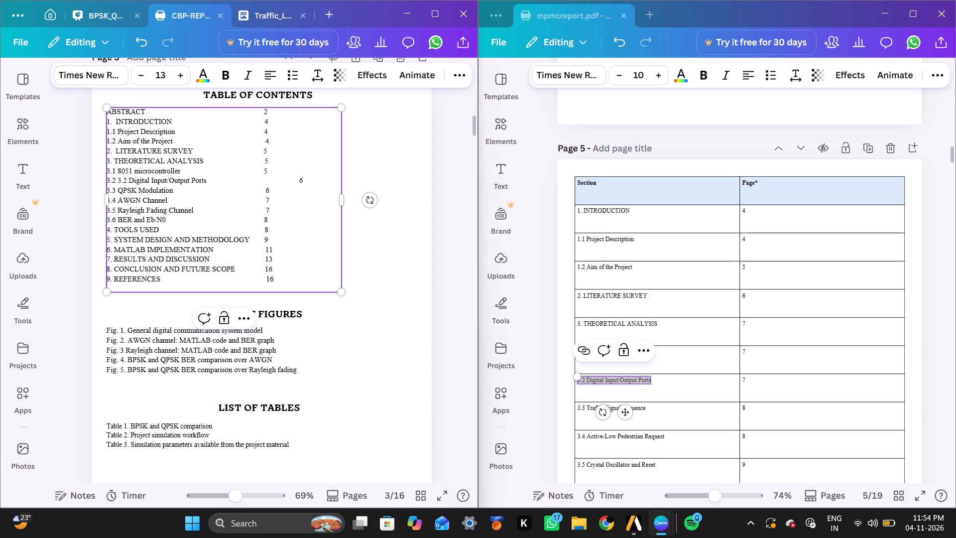
left_click(125, 181)
key("Right")
key("BackSpace")
key("BackSpace")
key("BackSpace")
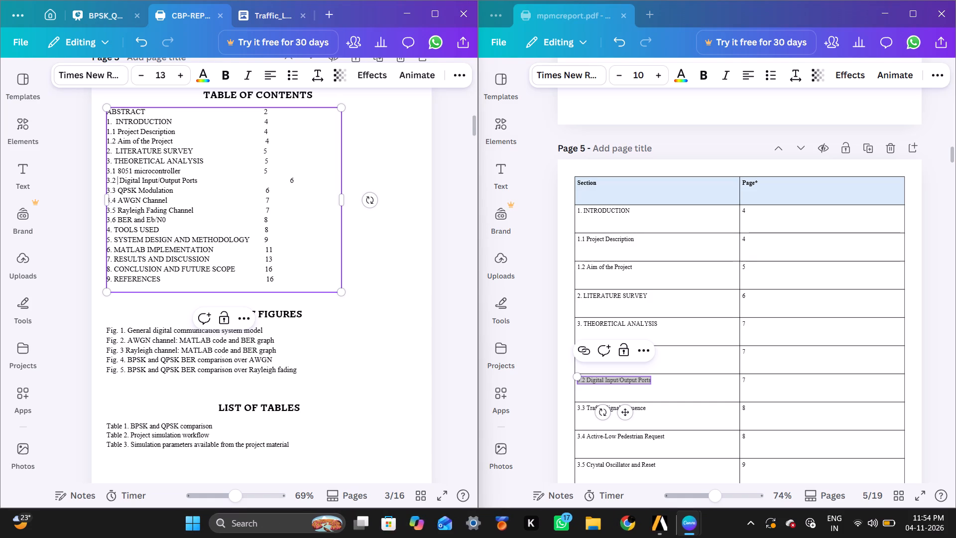
key("Right")
key("BackSpace")
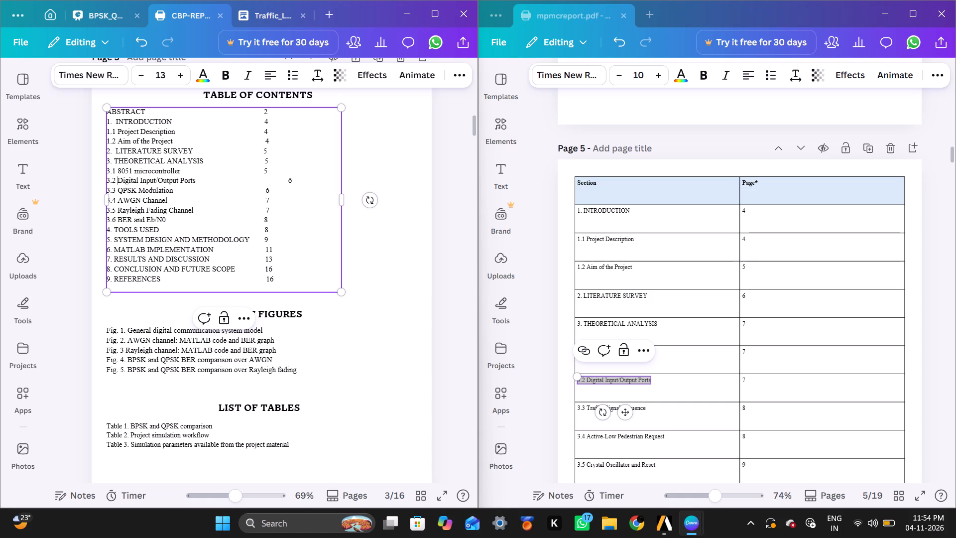
Trim the spacing in contents entry 3.2 so its page number 6 aligns with the page-number column.
left_click(232, 181)
key("BackSpace")
key("BackSpace")
key("BackSpace")
key("BackSpace")
key("BackSpace")
key("BackSpace")
key("BackSpace")
key("BackSpace")
key("BackSpace")
key("BackSpace")
key("BackSpace")
key("BackSpace")
key("BackSpace")
key("space")
Review the contents table on pages 5–6 of mpmcreport.pdf and its theory, tools, circuit and results sections on pages 9 to 15.
left_click(666, 401)
scroll(666, 401, "down", 1)
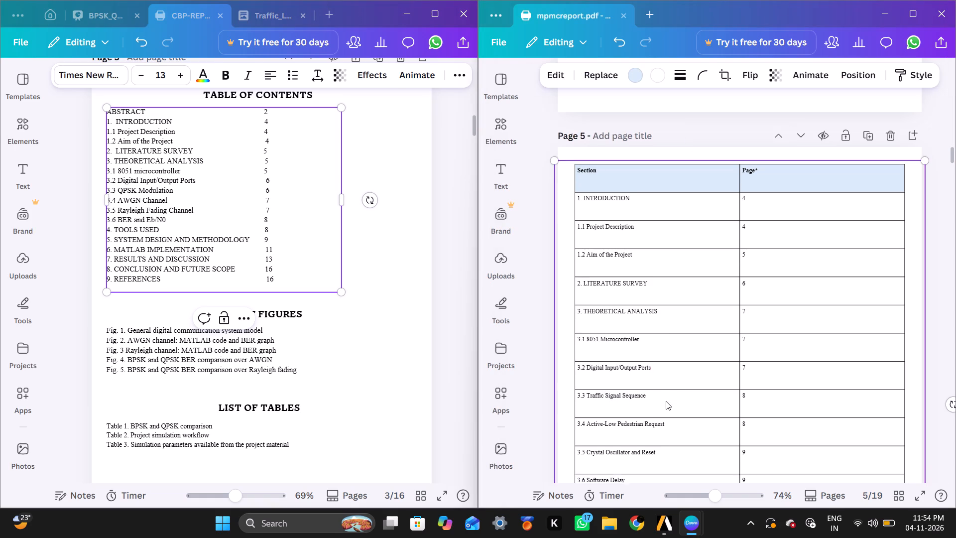
scroll(666, 401, "down", 2)
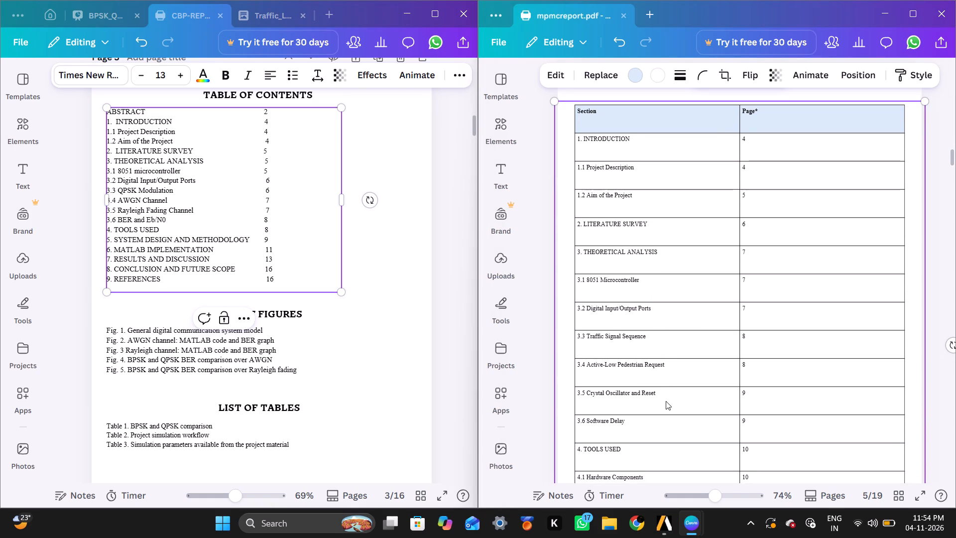
scroll(666, 401, "down", 3)
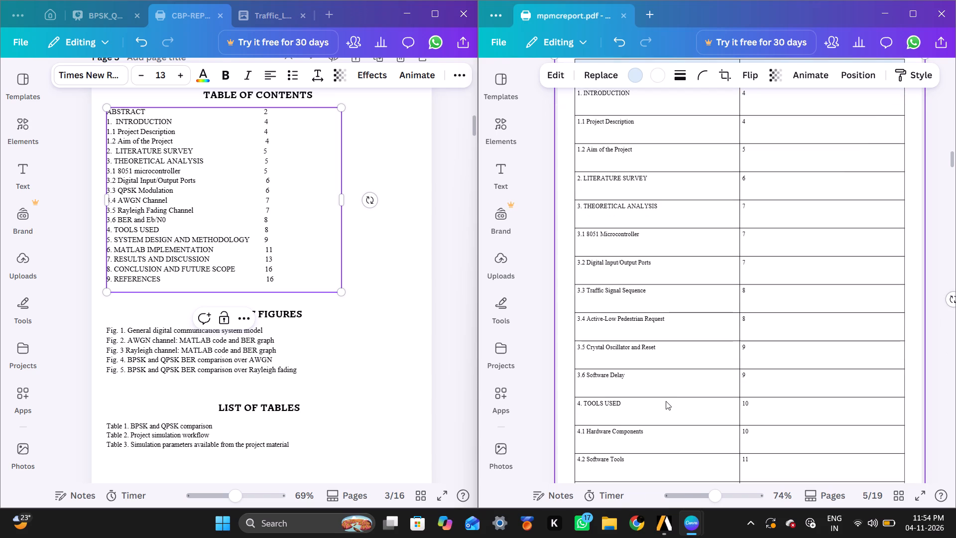
scroll(666, 401, "down", 18)
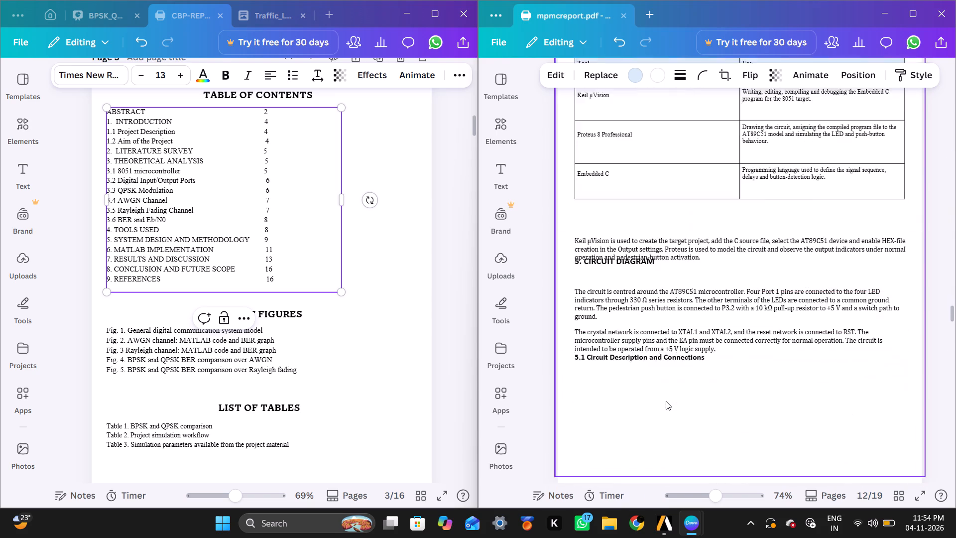
scroll(666, 401, "down", 7)
scroll(666, 401, "up", 2)
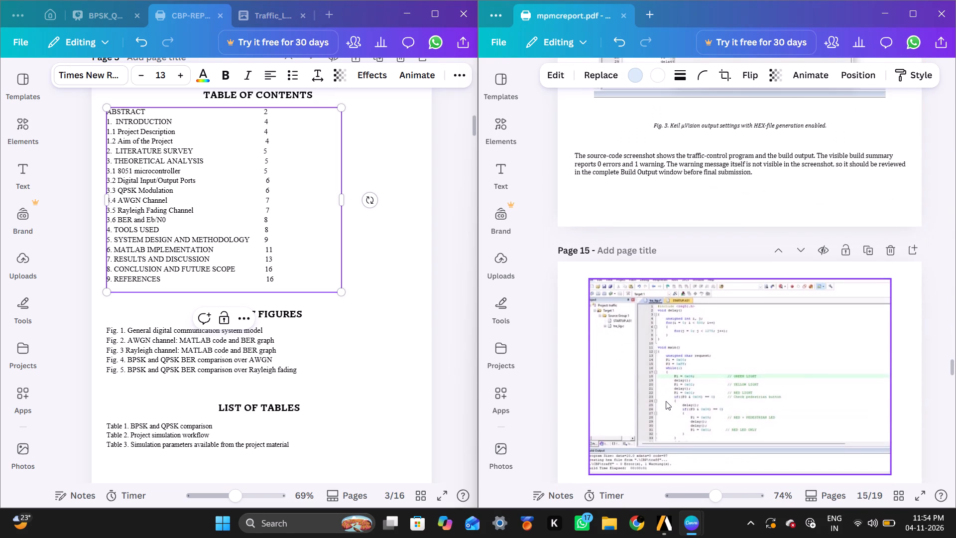
scroll(666, 401, "up", 1)
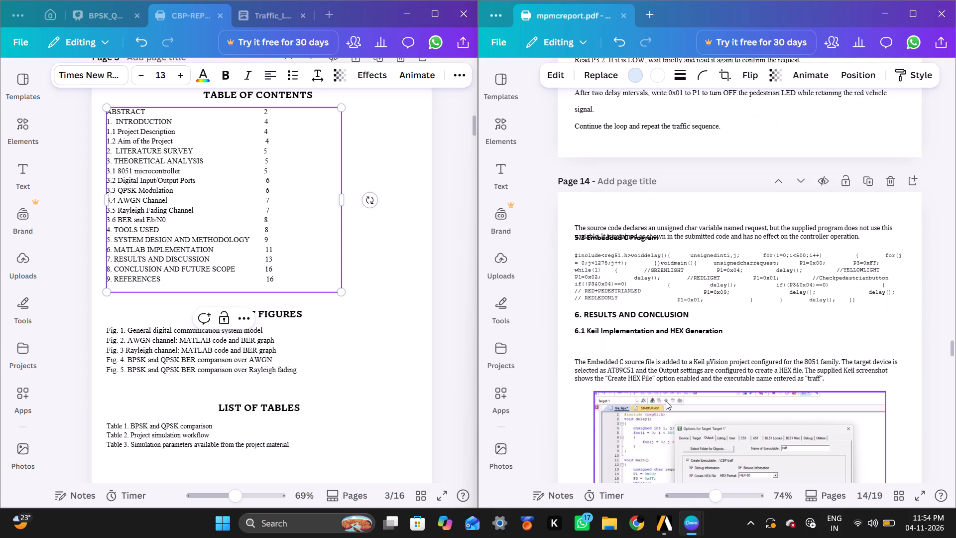
scroll(666, 401, "up", 5)
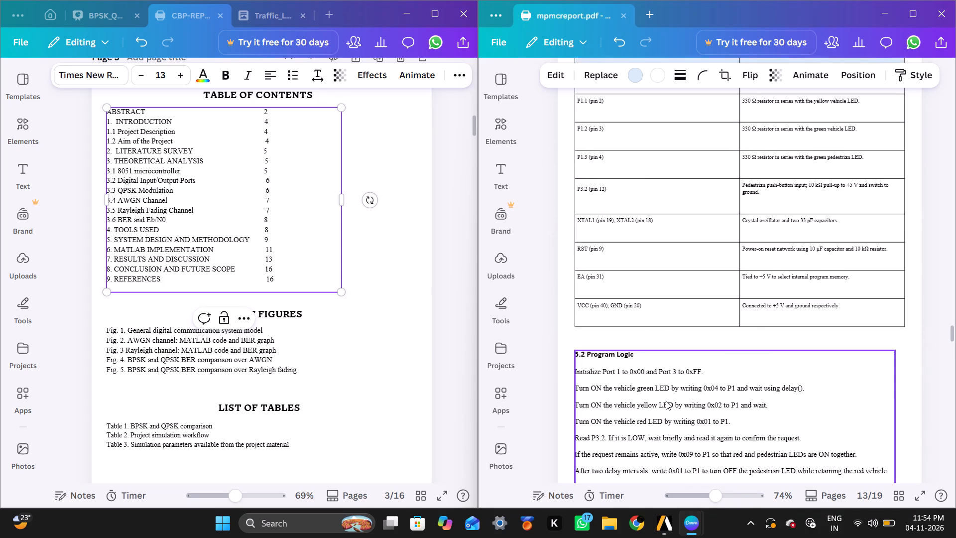
scroll(666, 401, "up", 7)
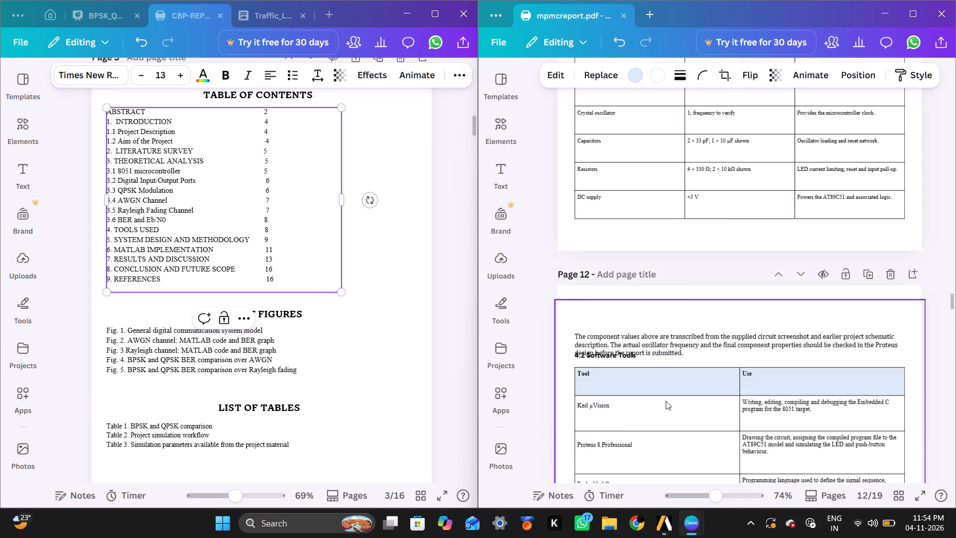
scroll(666, 401, "up", 8)
scroll(666, 401, "down", 1)
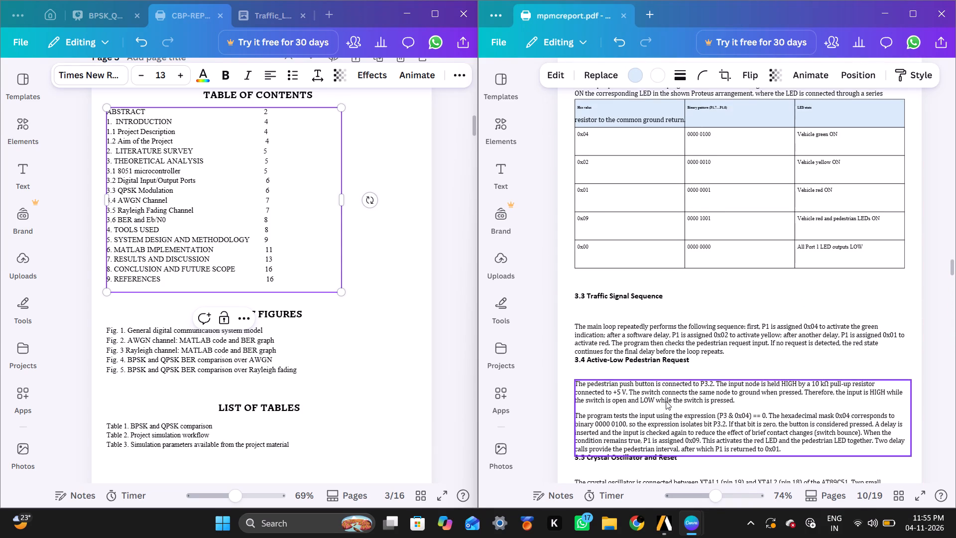
scroll(666, 401, "down", 1)
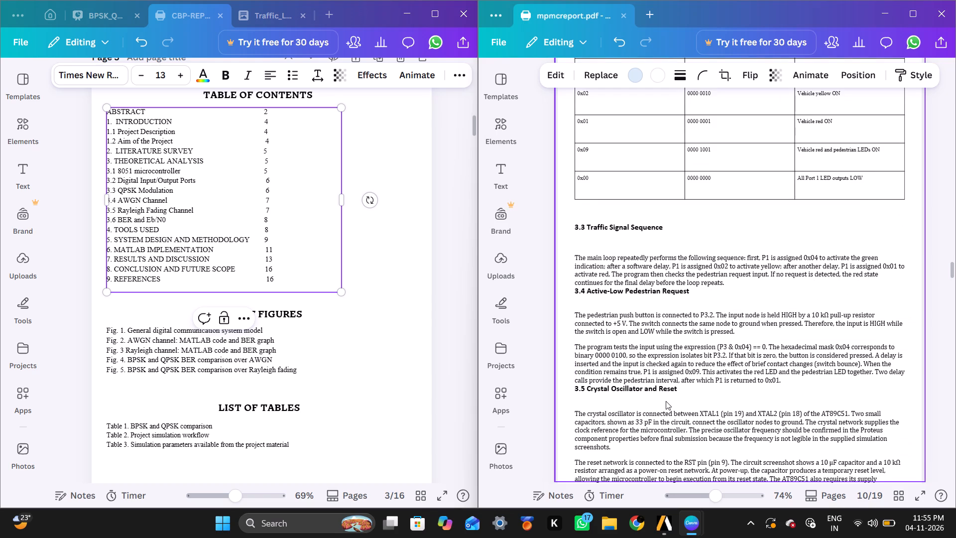
scroll(666, 401, "up", 1)
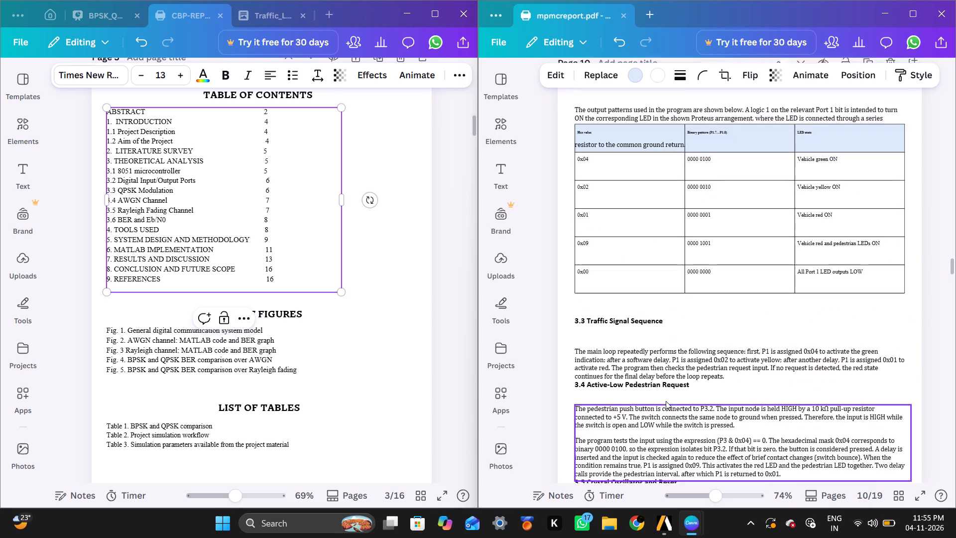
scroll(666, 401, "up", 3)
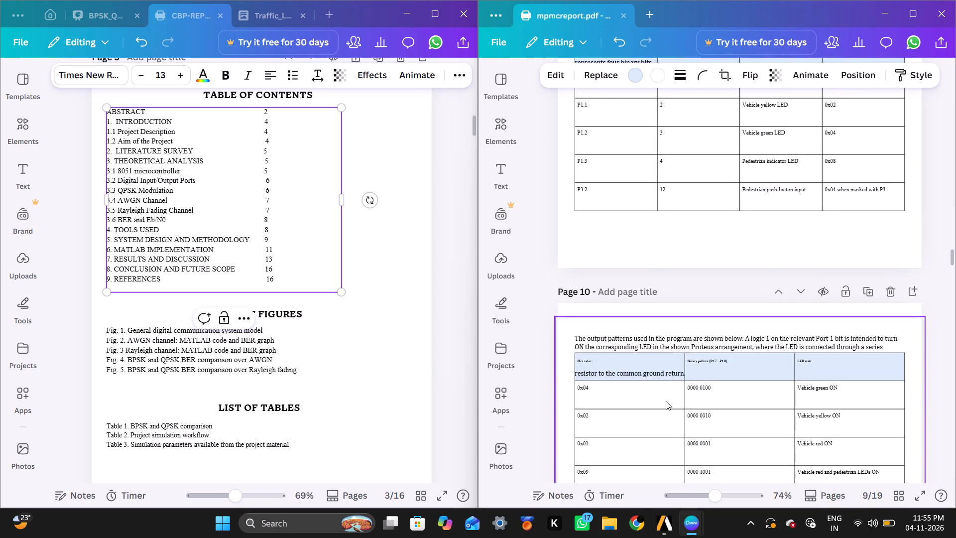
scroll(666, 401, "down", 7)
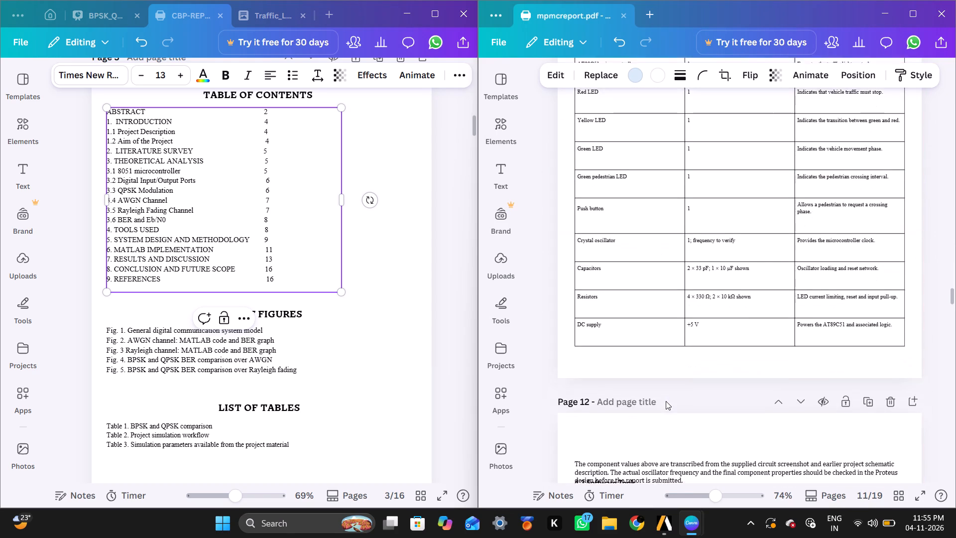
scroll(666, 401, "down", 1)
scroll(666, 401, "up", 12)
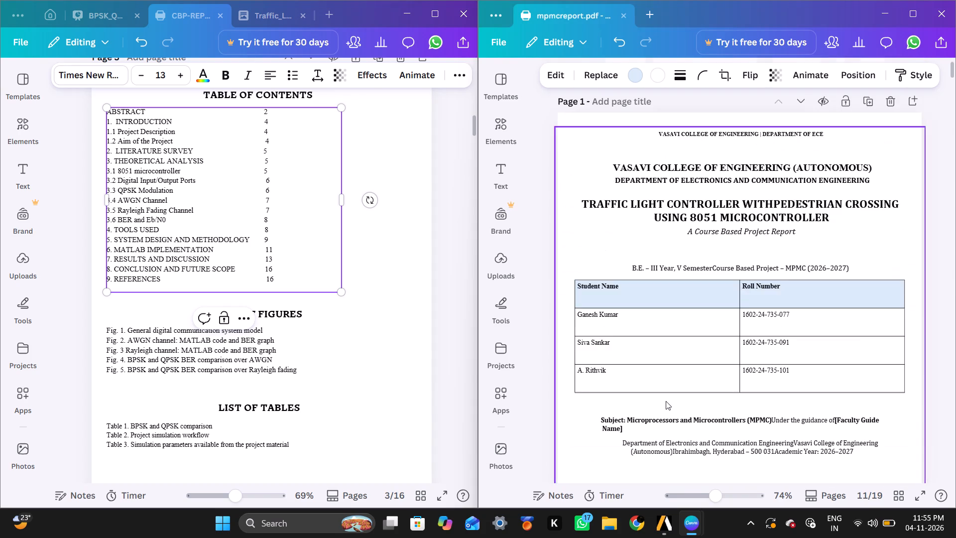
scroll(675, 349, "down", 13)
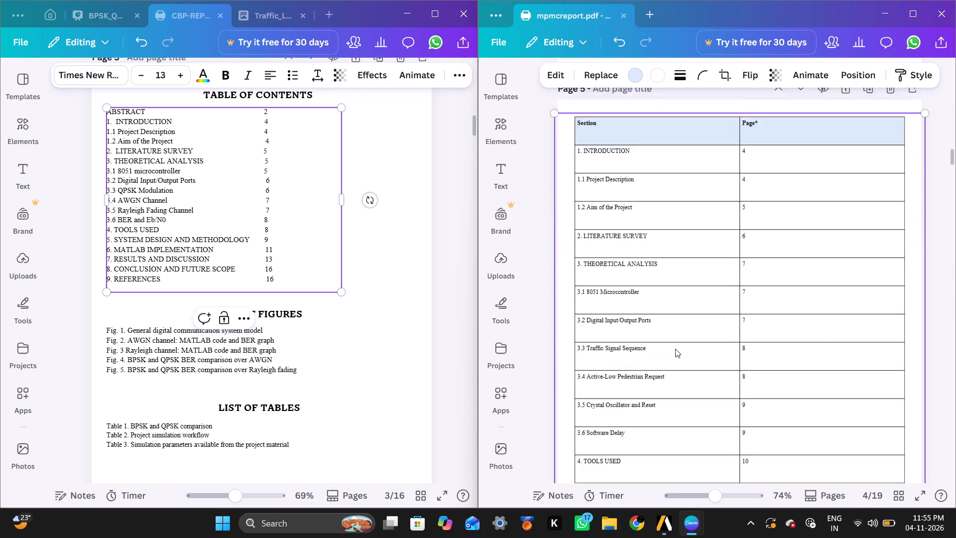
scroll(675, 349, "down", 1)
scroll(675, 349, "up", 4)
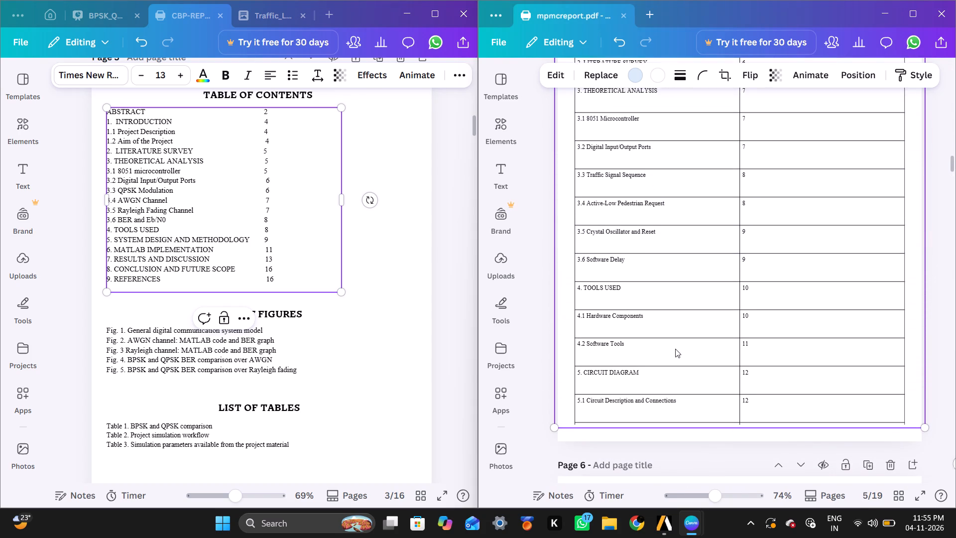
scroll(675, 349, "up", 1)
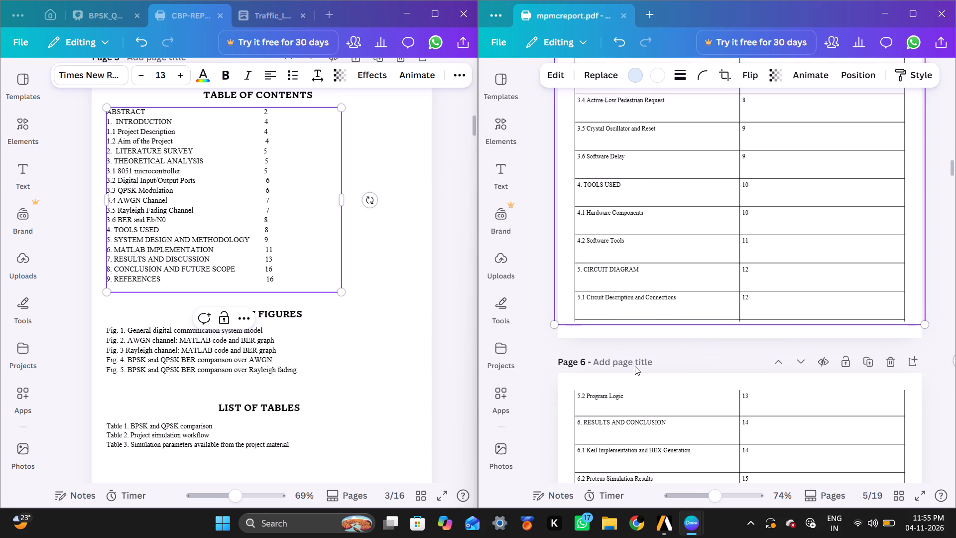
scroll(635, 366, "up", 2)
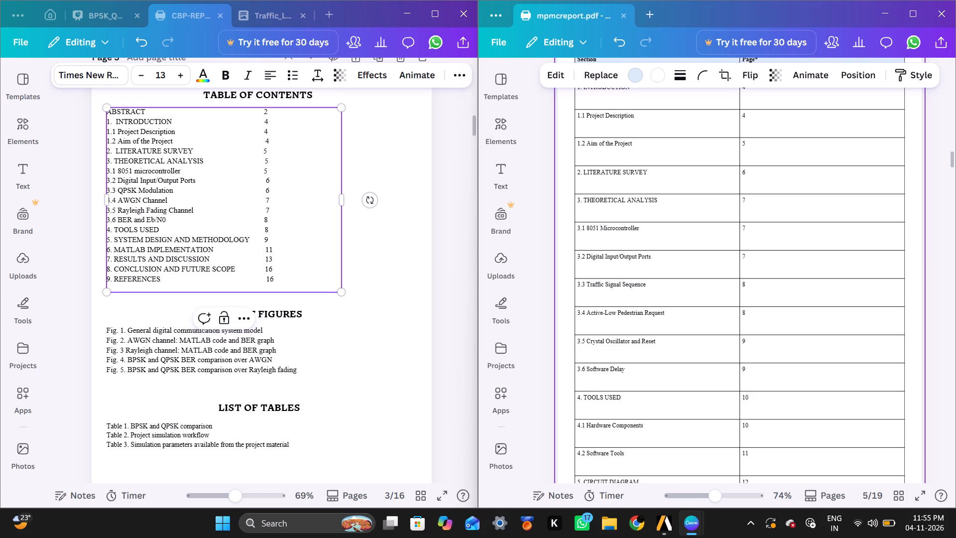
Delete entries 3.1 to 3.5 from the report's table of contents, including the empty line they leave.
left_click_drag(276, 209, 117, 172)
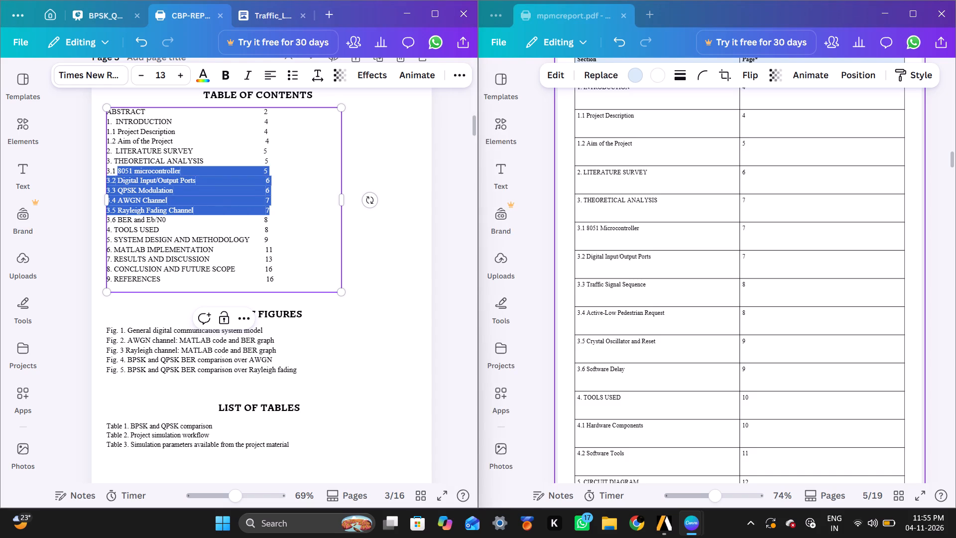
left_click_drag(117, 172, 104, 172)
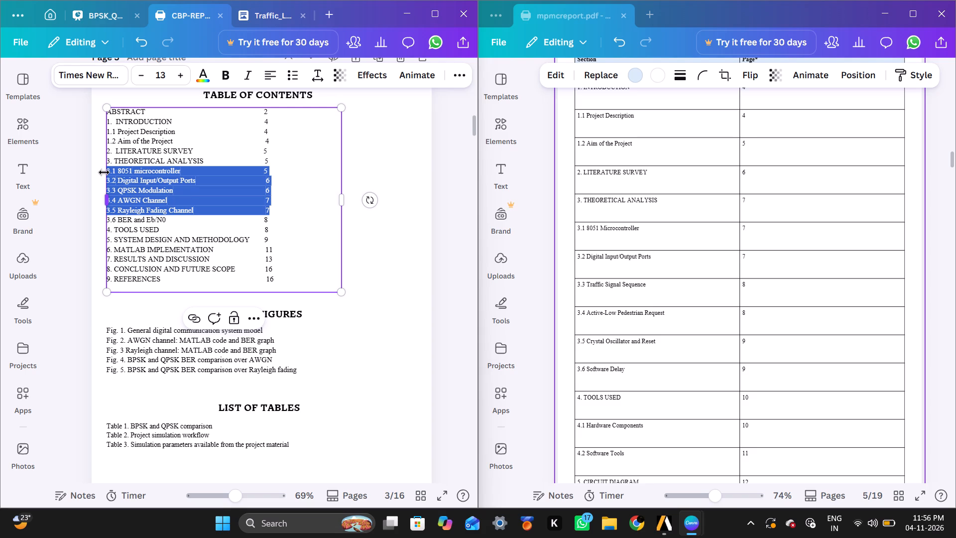
key("BackSpace")
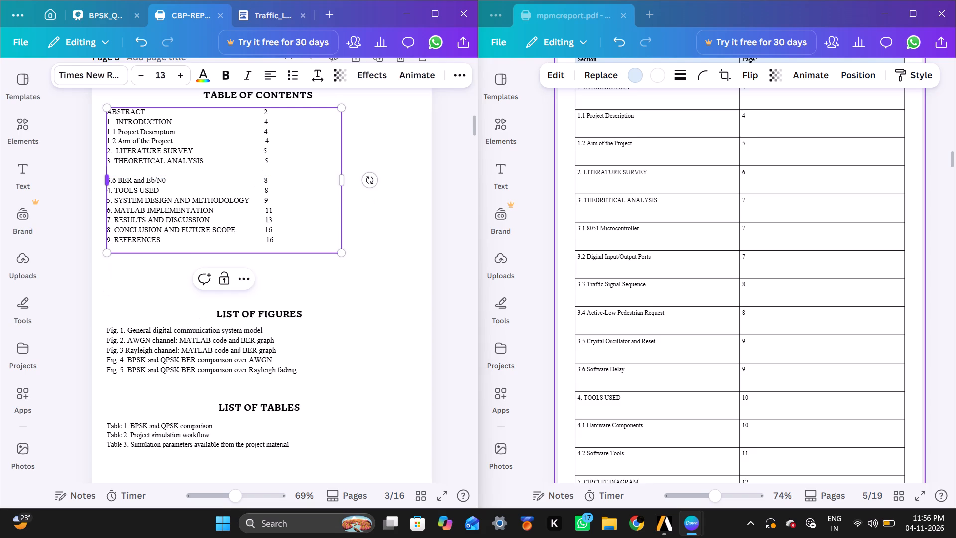
key("BackSpace")
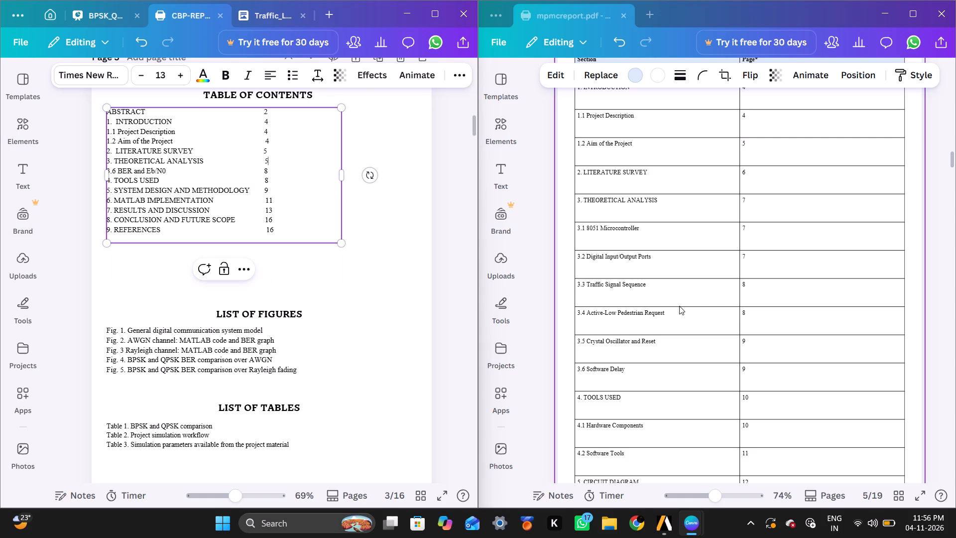
Replace "SYSTEM DESIGN AND METHODOLOGY" in contents entry 5 with "CIRCUIT DIAGRAM" copied from page 5 of mpmcreport.pdf, keeping a single 5 number.
scroll(679, 306, "down", 3)
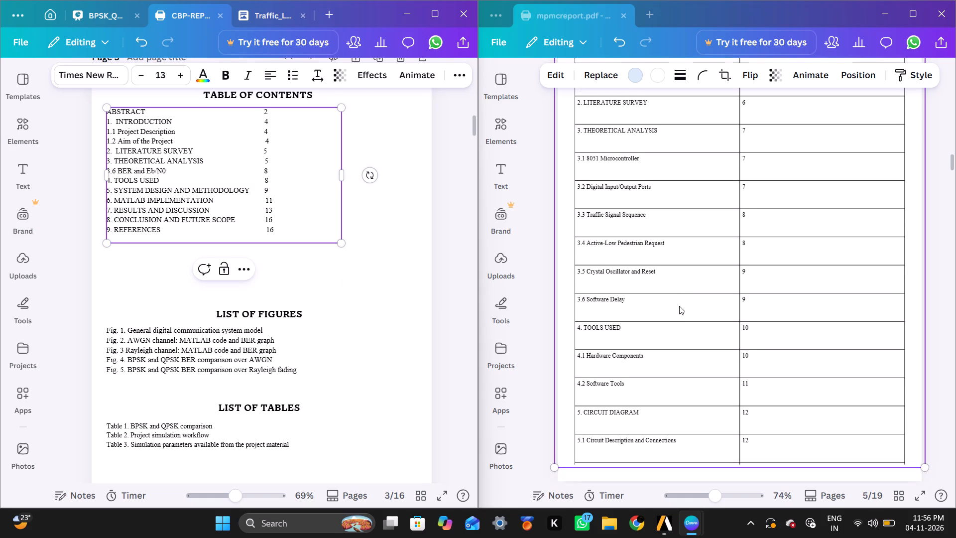
scroll(679, 306, "down", 1)
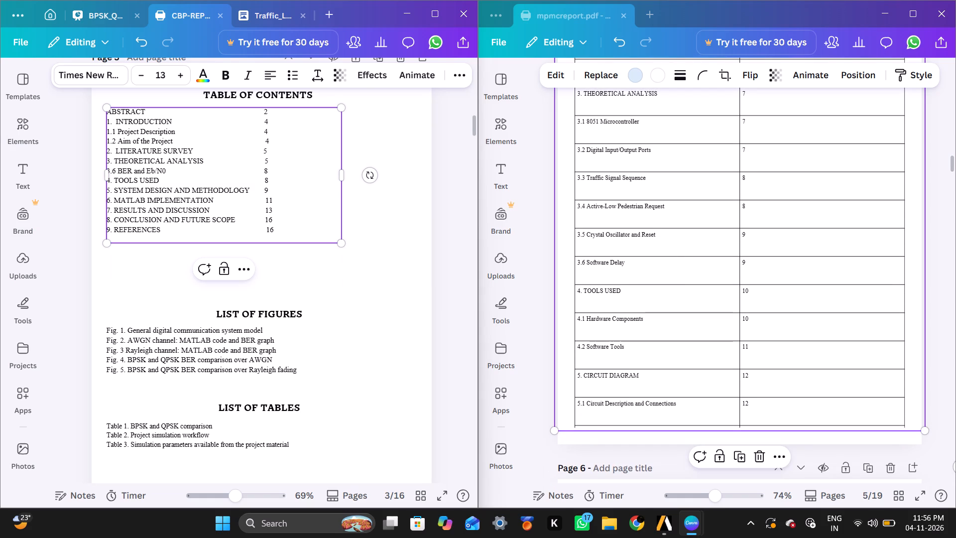
left_click(169, 178)
scroll(169, 178, "down", 1)
scroll(640, 288, "down", 1)
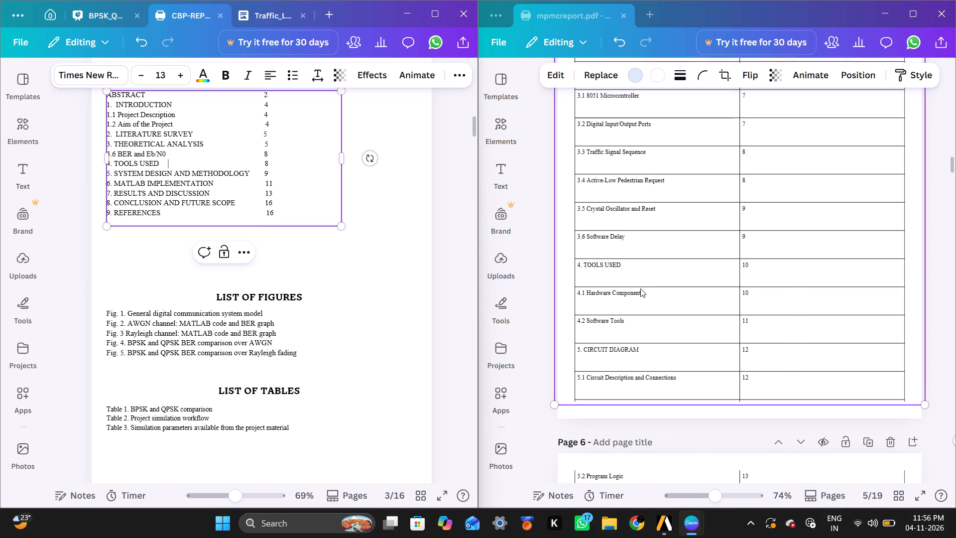
scroll(640, 288, "down", 1)
scroll(637, 334, "down", 1)
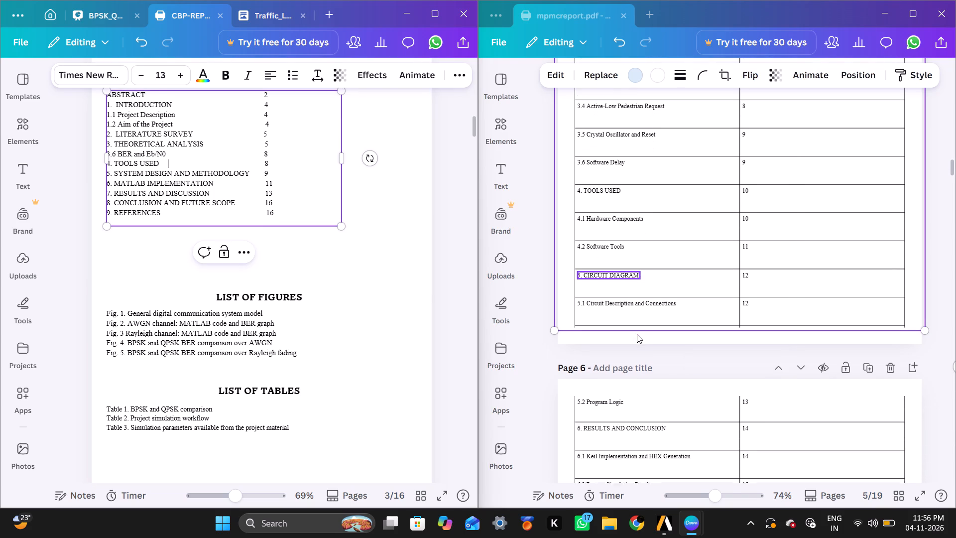
scroll(637, 334, "down", 1)
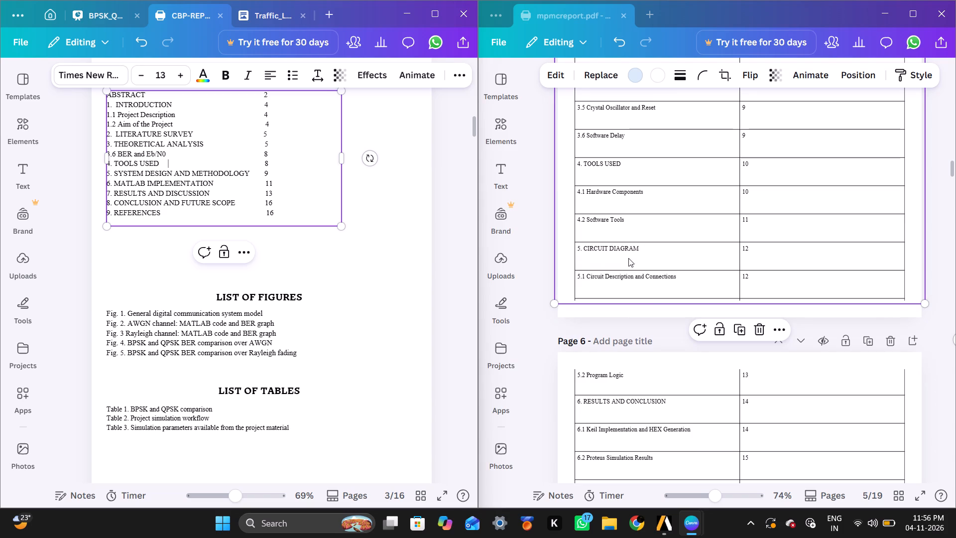
left_click(620, 250)
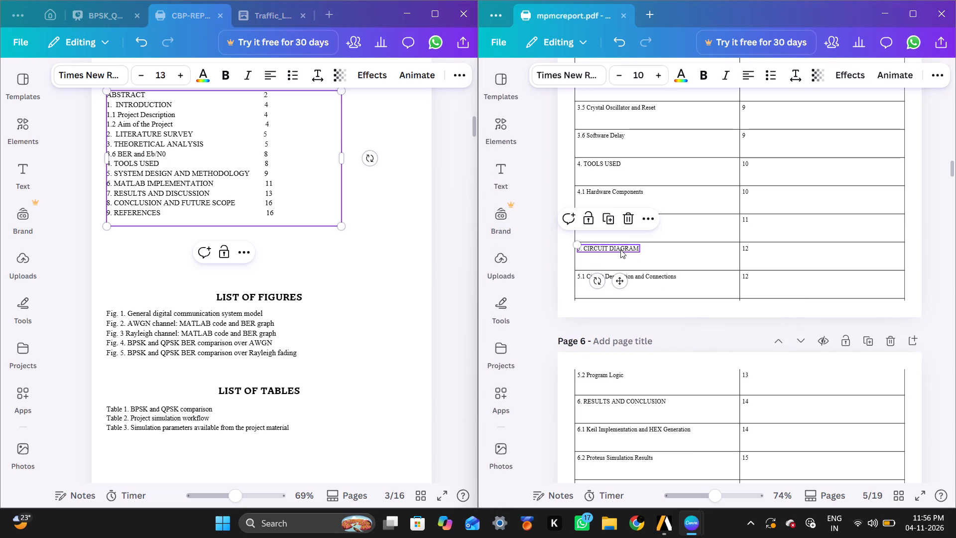
double_click(620, 250)
key("ctrl+c")
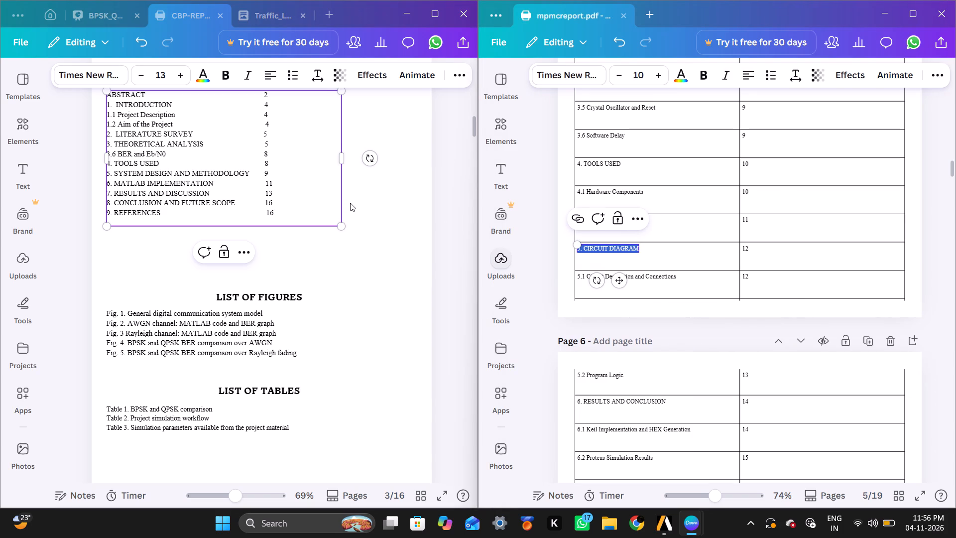
left_click(257, 177)
left_click_drag(256, 175, 115, 173)
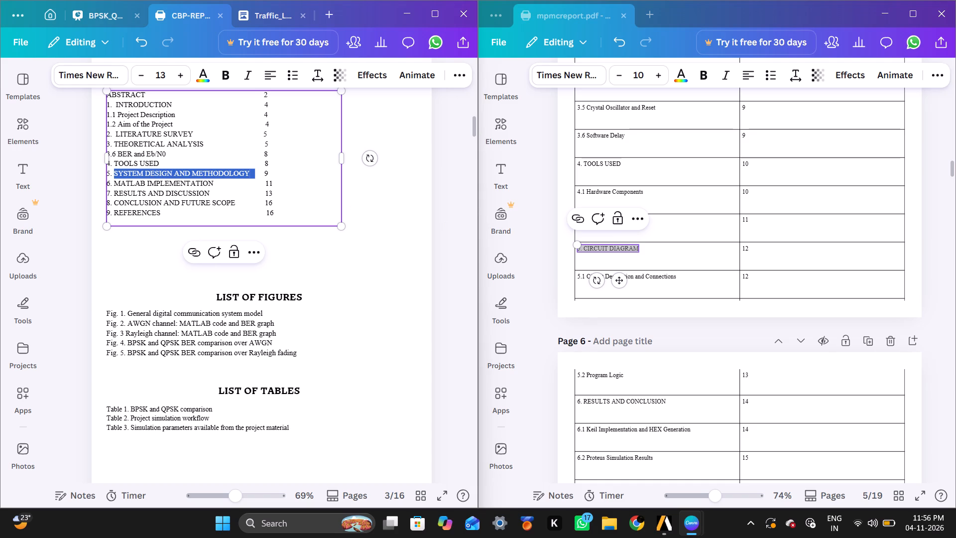
key("ctrl+v")
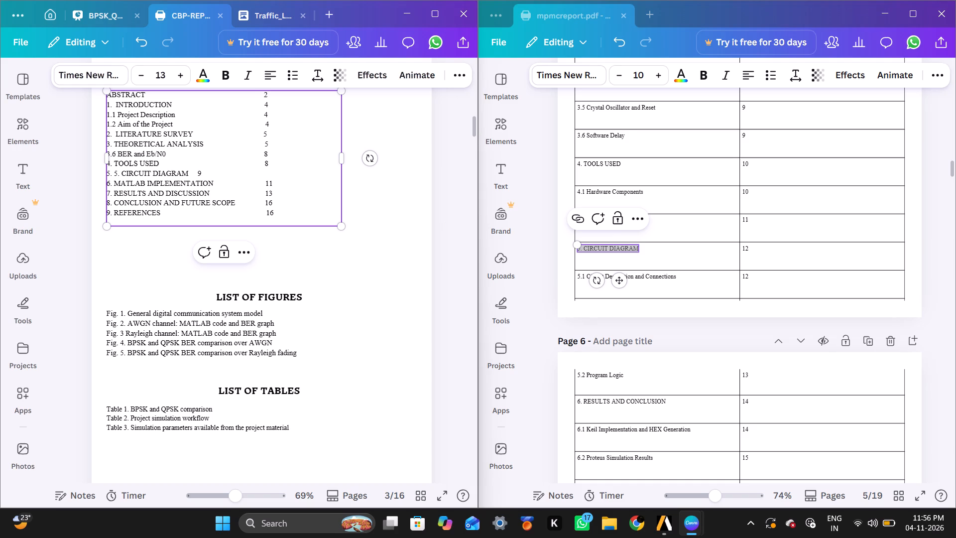
key("Left")
key("Left")
key("Left")
key("Left")
key("Left")
key("Left")
key("Left")
key("Left")
key("Left")
key("Left")
key("Left")
key("Left")
key("Left")
key("Left")
key("Left")
key("Left")
key("Left")
key("Left")
key("BackSpace")
key("BackSpace")
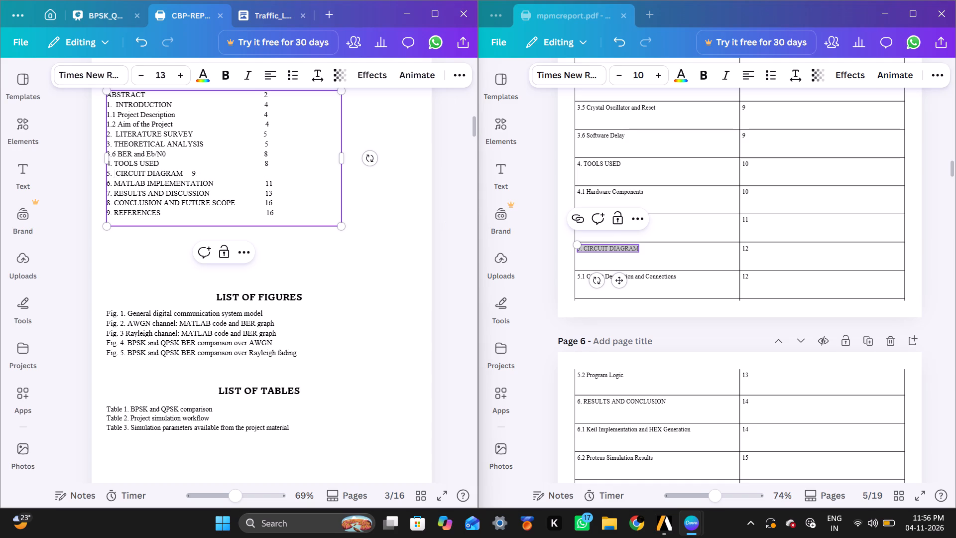
Reduce the gap after the number in contents entry 5, CIRCUIT DIAGRAM, to a single space without list indentation.
key("Right")
key("BackSpace")
key("BackSpace")
key("space")
key("Left")
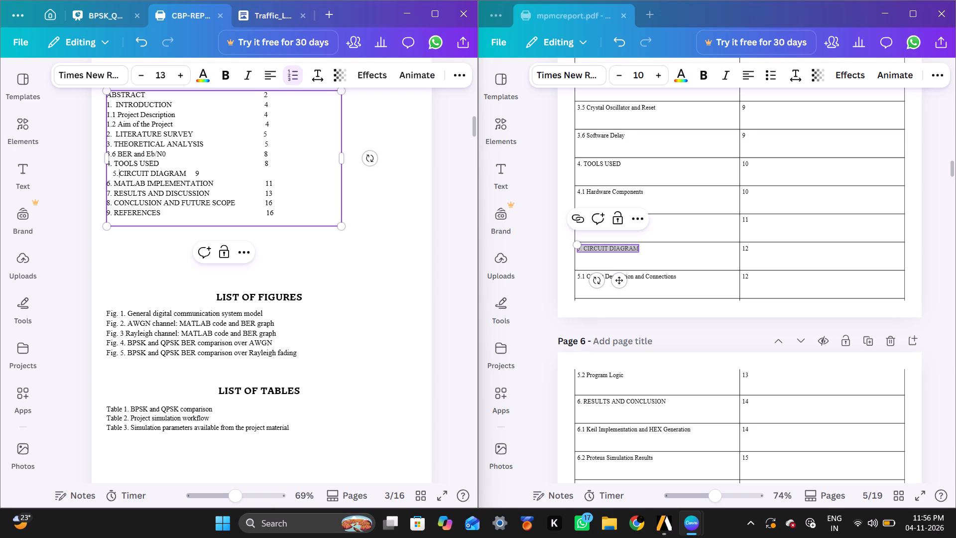
key("Left")
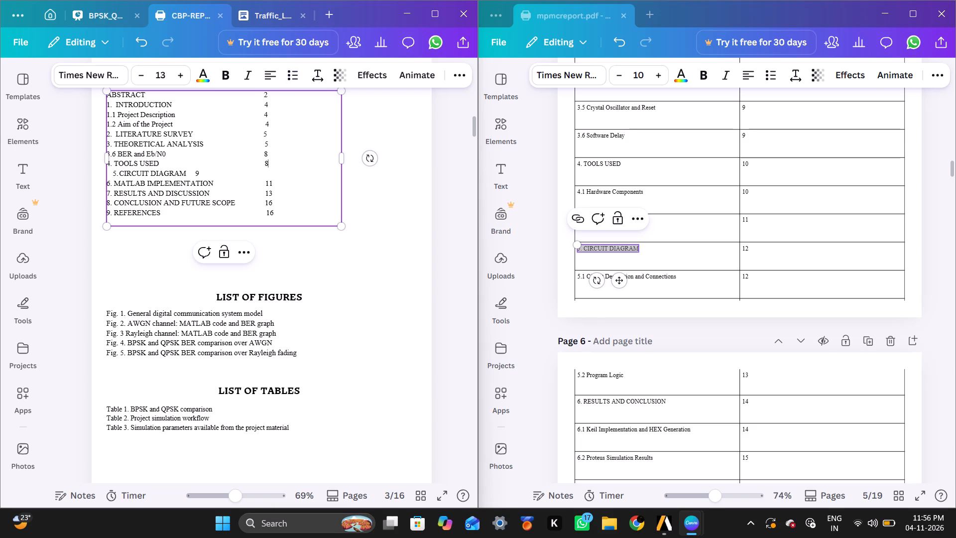
key("ctrl+z")
key("ctrl+z")
Copy the entry "5.1 Circuit Description and Connections" from the contents table on page 5 of mpmcreport.pdf.
left_click(682, 282)
left_click(677, 279)
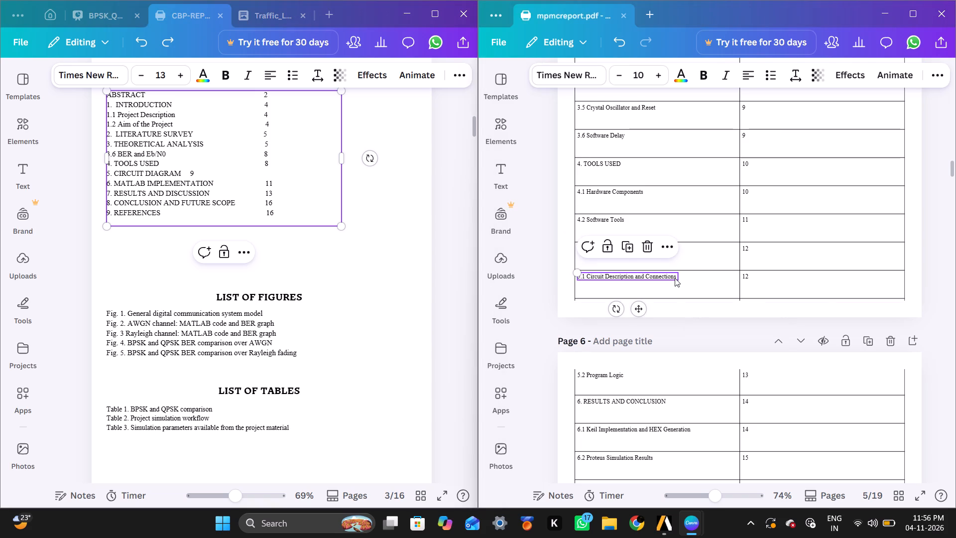
double_click(674, 278)
key("ctrl+c")
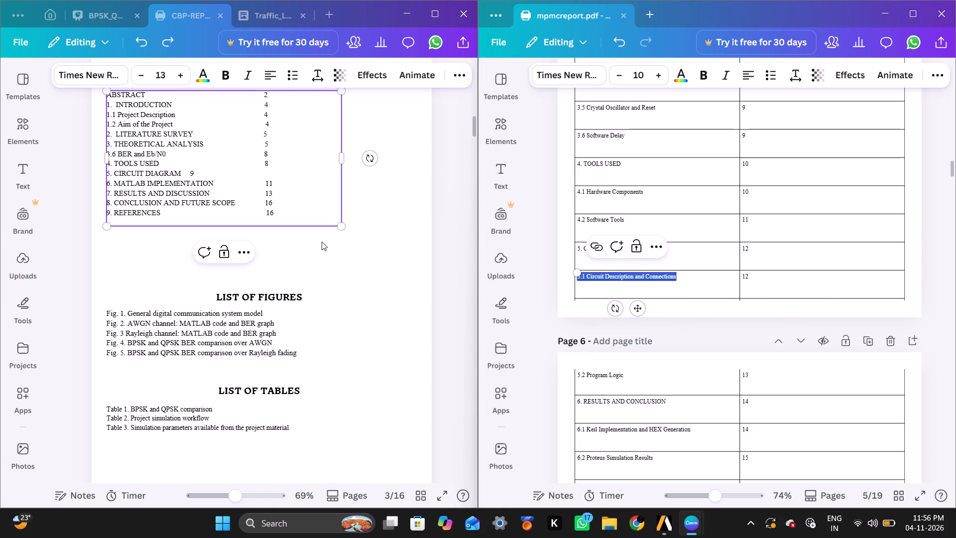
Pad contents entry 5, CIRCUIT DIAGRAM, with spaces so its page number 9 aligns with the page-number column.
left_click(188, 175)
key("space")
key("space")
key("space")
key("space")
key("space")
key("space")
key("space")
key("space")
key("space")
key("space")
key("space")
key("space")
key("space")
key("space")
key("space")
key("space")
key("space")
key("space")
key("space")
key("space")
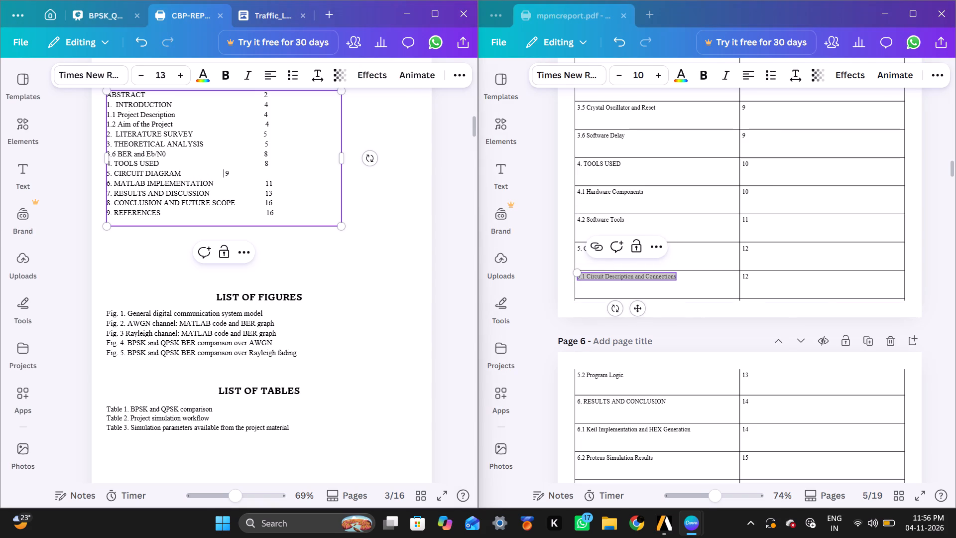
key("space")
key("space")
key("space")
key("space")
key("space")
key("space")
key("space")
key("space")
key("space")
key("space")
key("space")
key("space")
Add the copied "5.1 Circuit Description and Connections" as a new line below contents entry 5, with page number 9 aligned in the column.
key("Right")
key("Right")
key("Return")
key("ctrl+v")
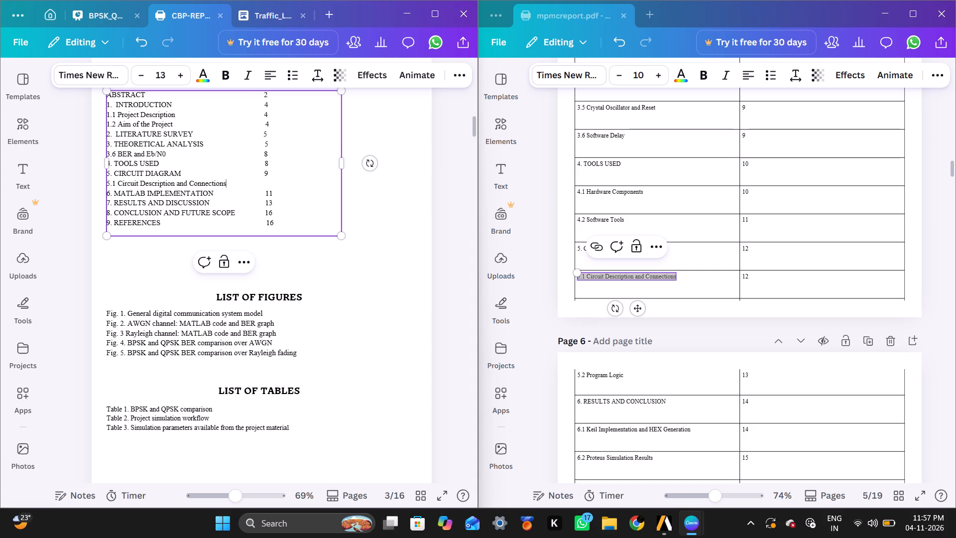
left_click(259, 180)
key("space")
key("space")
key("space")
key("space")
key("space")
key("space")
key("space")
key("space")
key("space")
key("space")
key("space")
key("space")
key("space")
key("space")
key("space")
key("space")
key("space")
key("space")
key("space")
key("space")
key("space")
key("9")
Add "5.2 Program Logic" from page 6 of mpmcreport.pdf below contents entry 5.1, with page number 9 in the column.
key("Return")
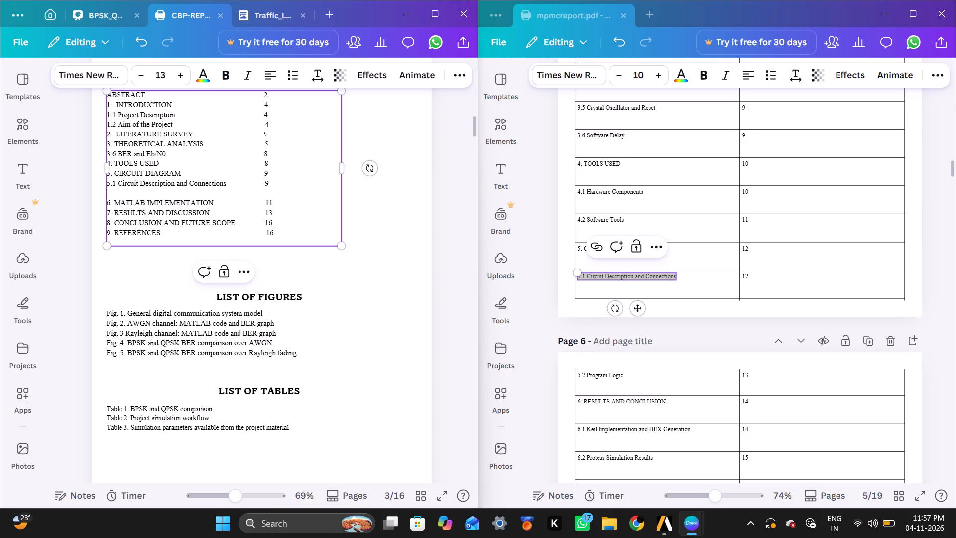
left_click(617, 377)
double_click(615, 376)
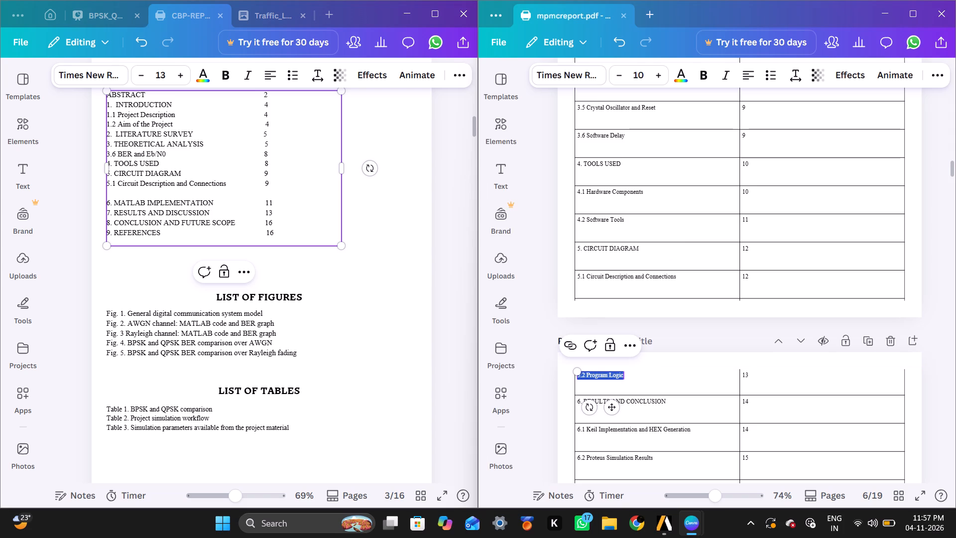
key("ctrl+c")
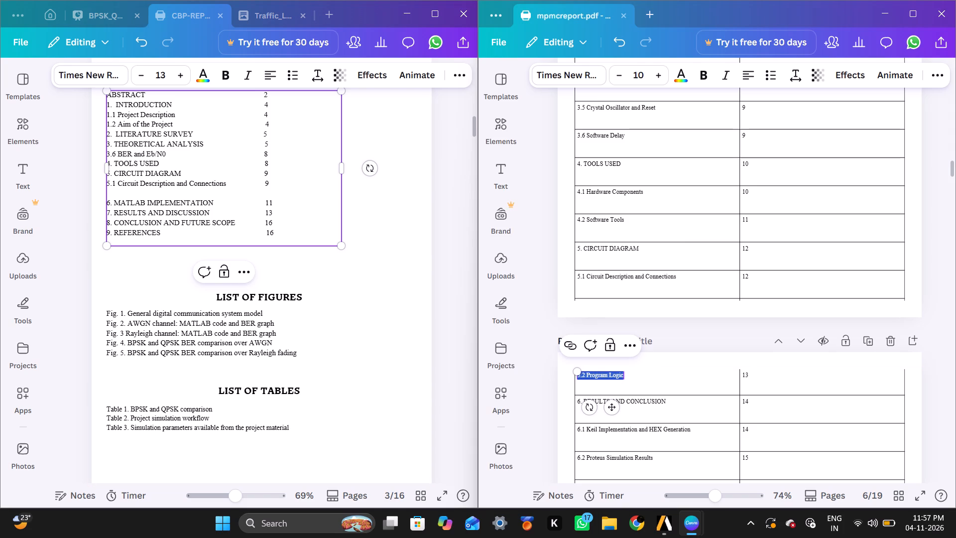
left_click(163, 187)
left_click(163, 187)
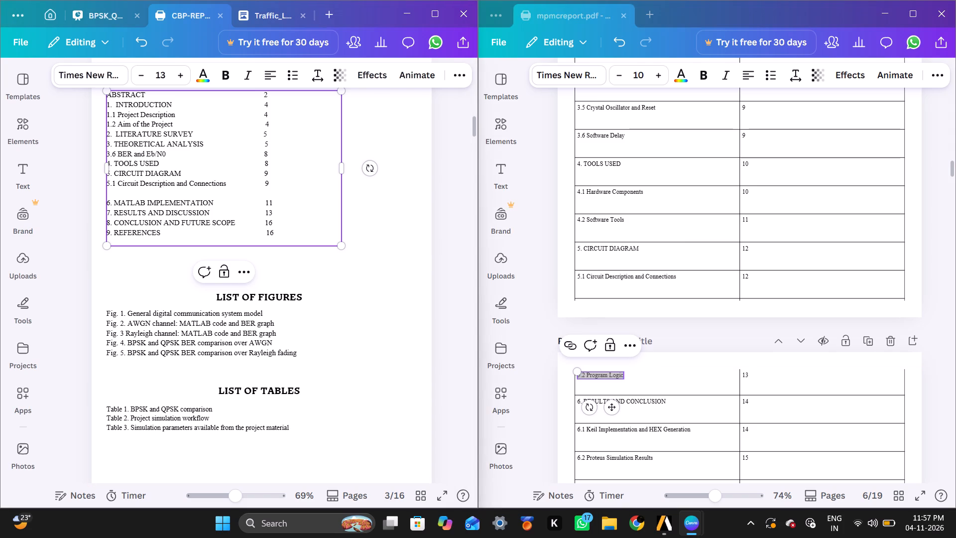
left_click(163, 189)
left_click(276, 182)
key("Return")
key("ctrl+v")
key("space")
key("space")
key("space")
key("space")
key("space")
key("space")
key("space")
key("space")
key("space")
key("space")
key("space")
key("space")
key("space")
key("space")
key("space")
key("space")
key("space")
key("space")
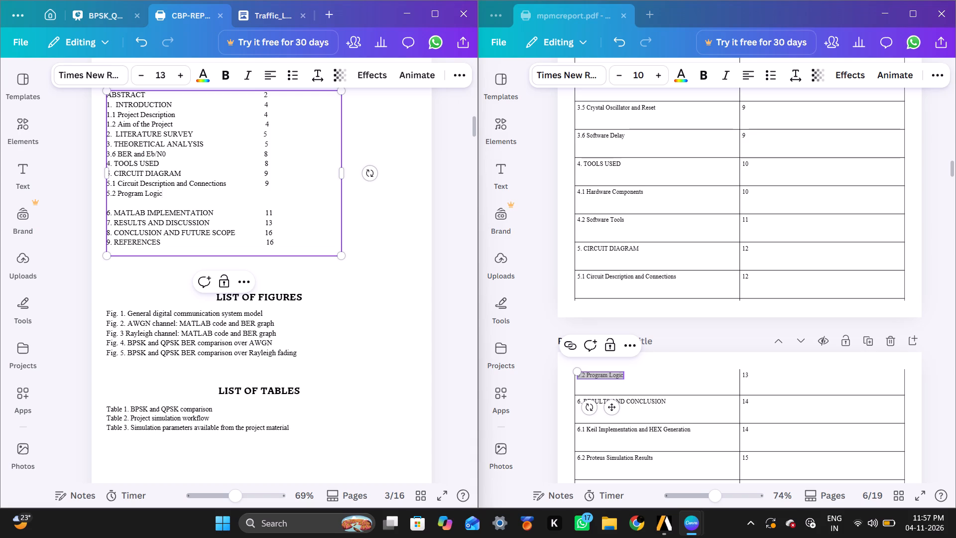
key("space")
key("space")
key("space")
key("space")
key("space")
key("space")
key("space")
key("space")
key("space")
key("space")
key("space")
key("space")
key("space")
key("space")
key("space")
key("space")
key("space")
key("space")
key("space")
key("space")
key("space")
key("space")
key("space")
key("space")
type("9")
Replace contents entry "6. MATLAB IMPLEMENTATION" with "6. RESULTS AND CONCLUSION" copied from page 6 of mpmcreport.pdf.
left_click(558, 328)
scroll(558, 328, "down", 1)
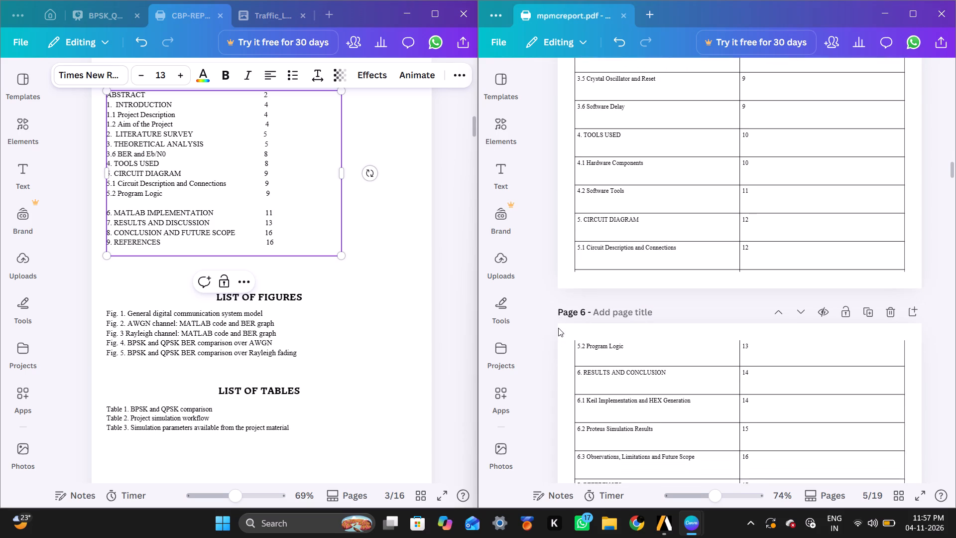
scroll(558, 328, "down", 2)
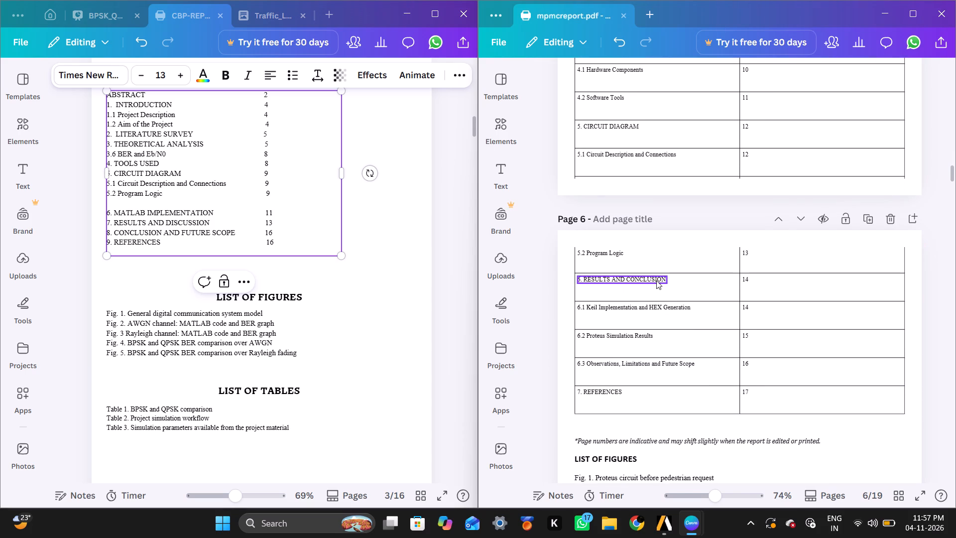
double_click(656, 280)
key("ctrl+c")
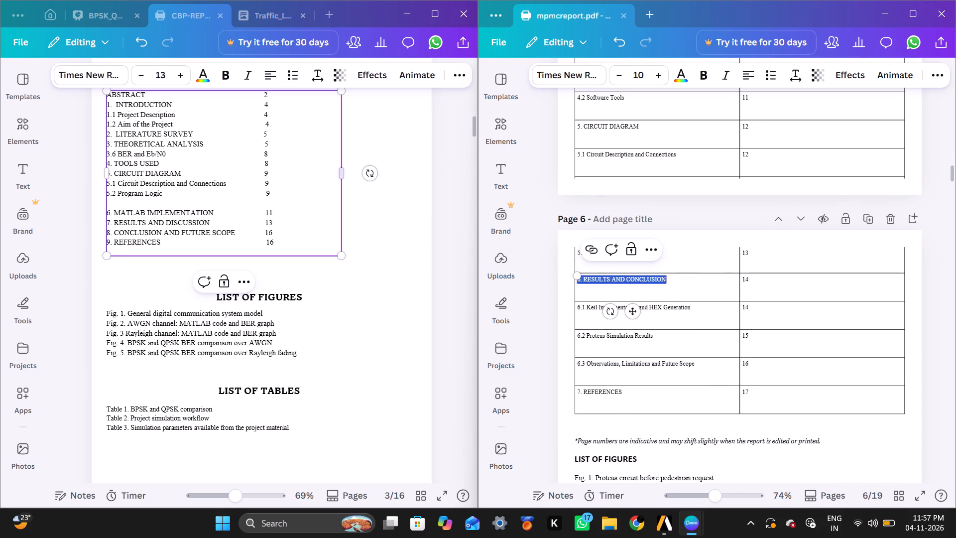
left_click_drag(213, 215, 140, 212)
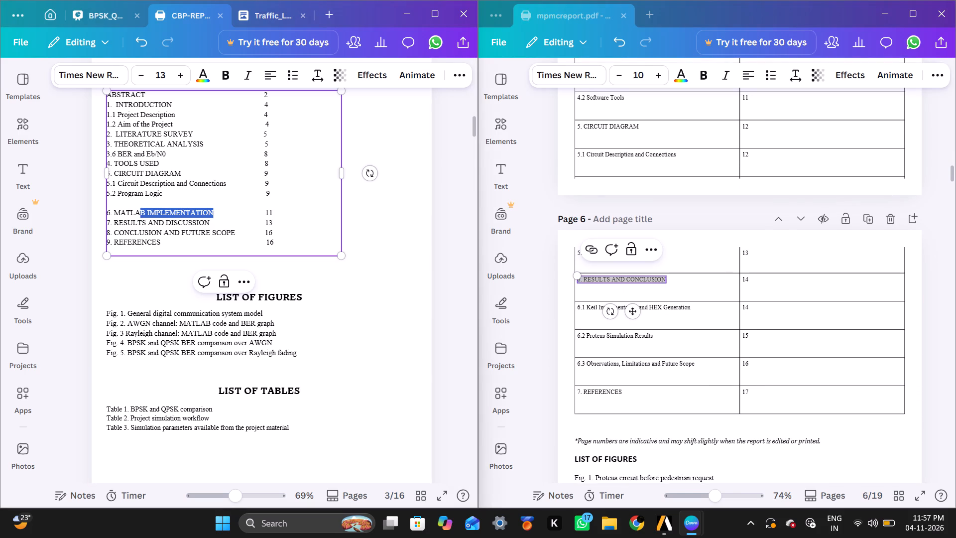
left_click_drag(140, 212, 105, 211)
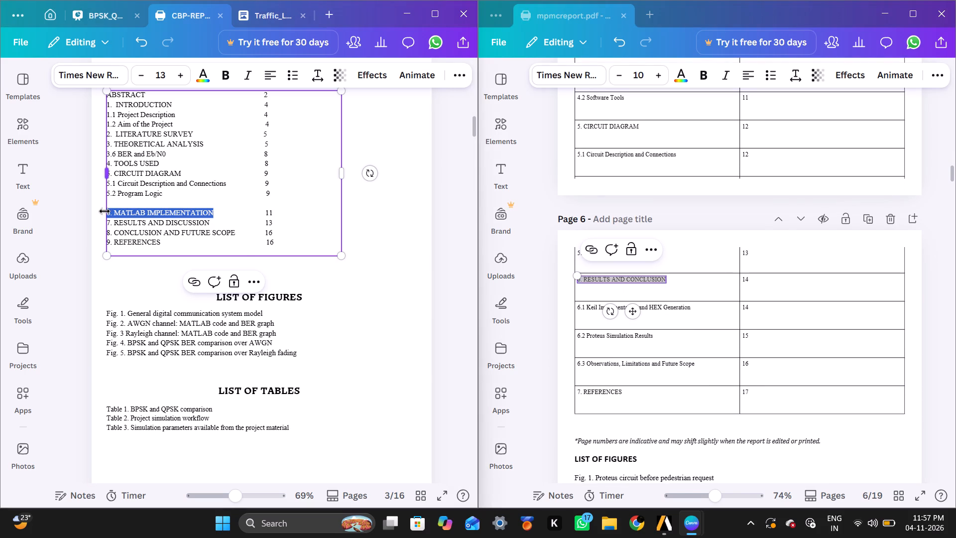
key("ctrl+v")
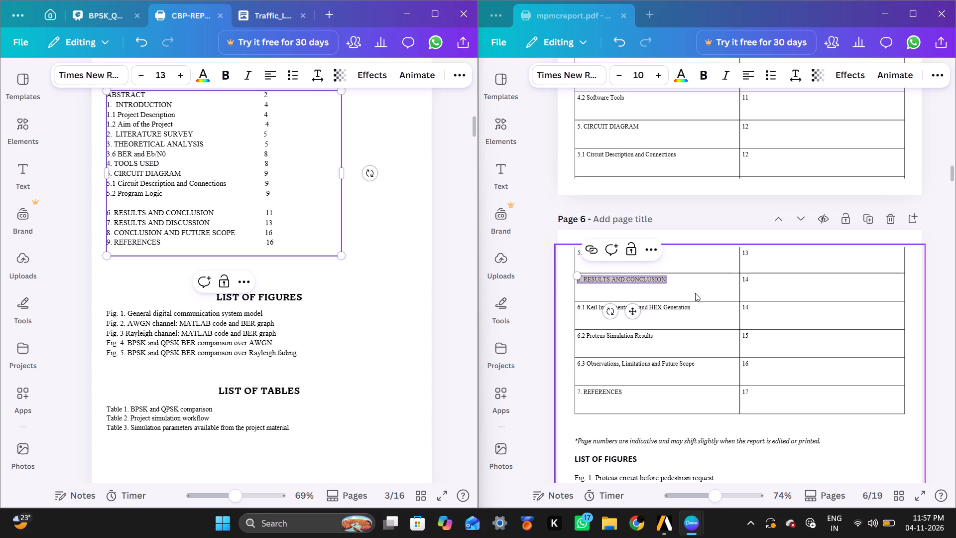
Add "6.1 Keil Implementation and HEX Generation" from mpmcreport.pdf below contents entry 6, with page number 11 aligned in the column.
left_click(674, 306)
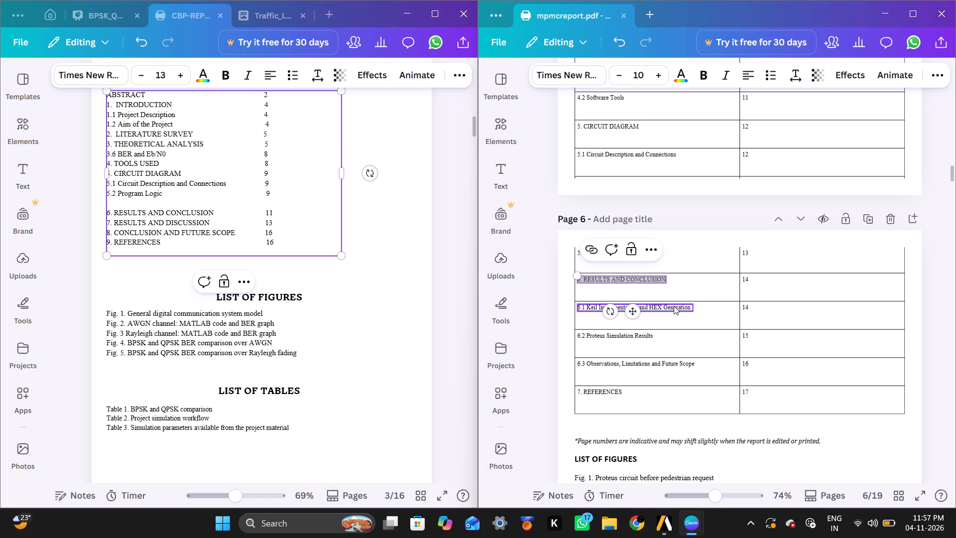
double_click(674, 306)
key("ctrl+c")
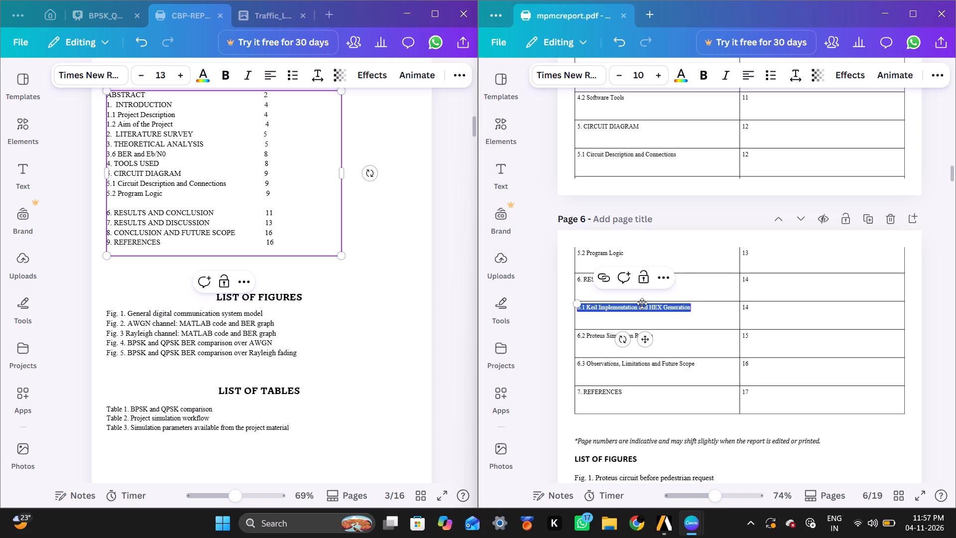
left_click(227, 212)
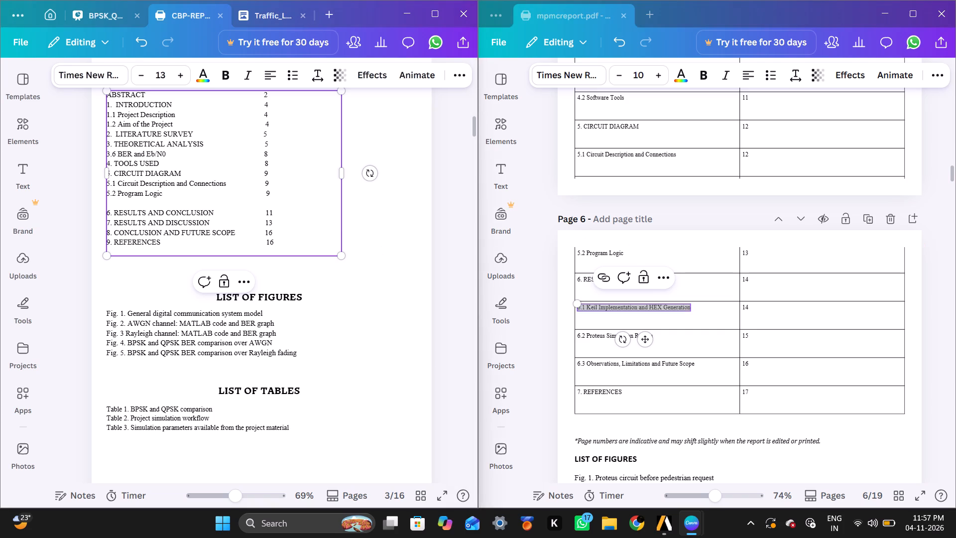
left_click(277, 212)
key("Return")
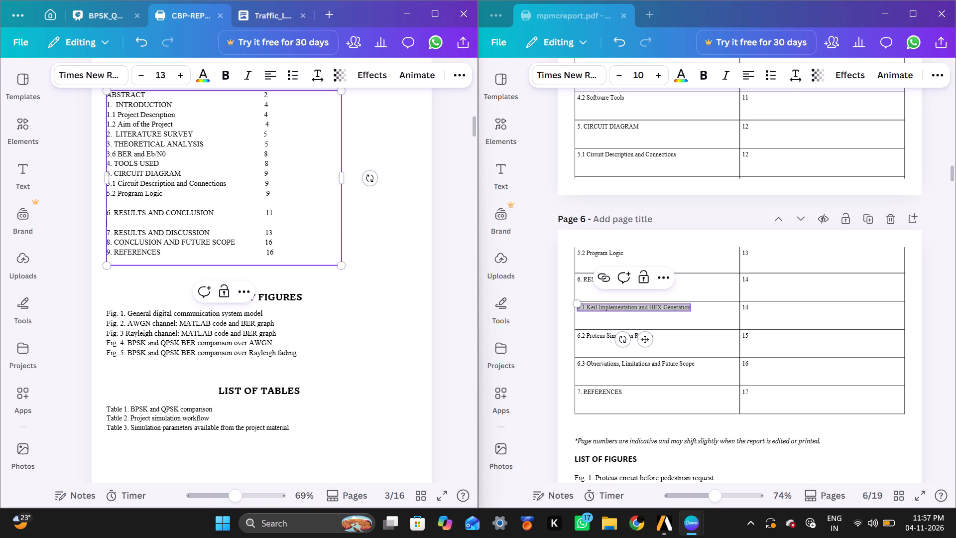
key("ctrl+v")
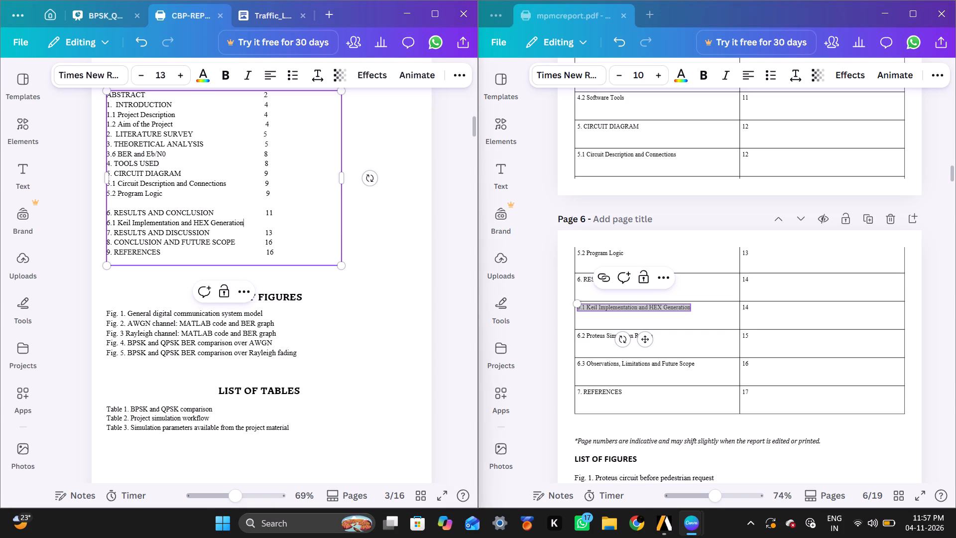
left_click(286, 223)
key("space")
key("space")
key("space")
key("space")
key("space")
key("space")
key("space")
key("space")
key("space")
key("space")
key("space")
key("space")
type("11")
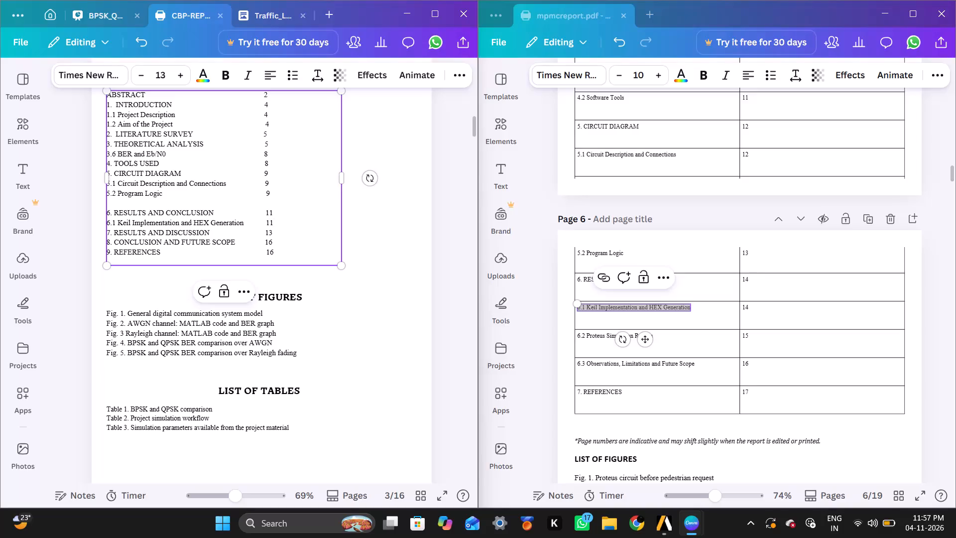
Add "6.2 Proteus Simulation Results" from mpmcreport.pdf below contents entry 6.1, with page number 11 aligned in the column.
key("Return")
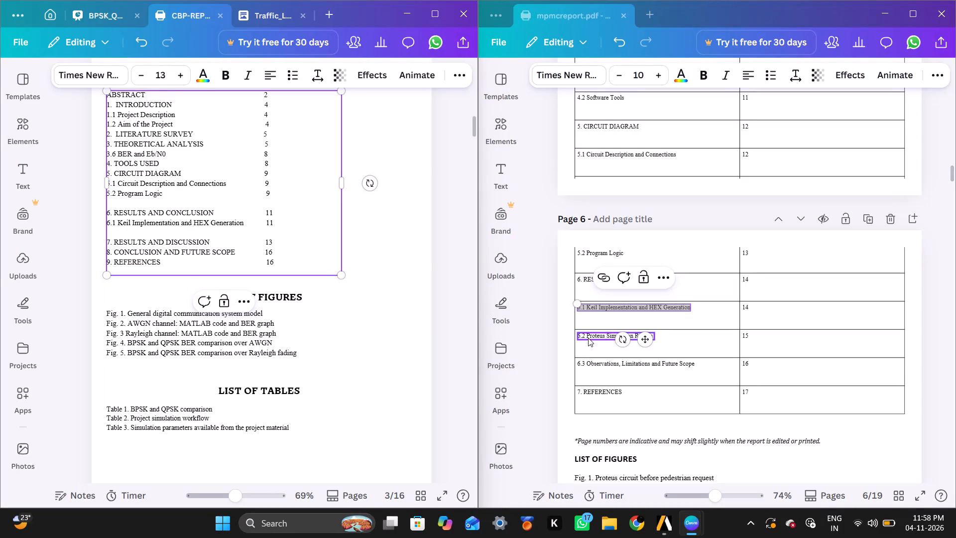
double_click(589, 338)
key("ctrl+c")
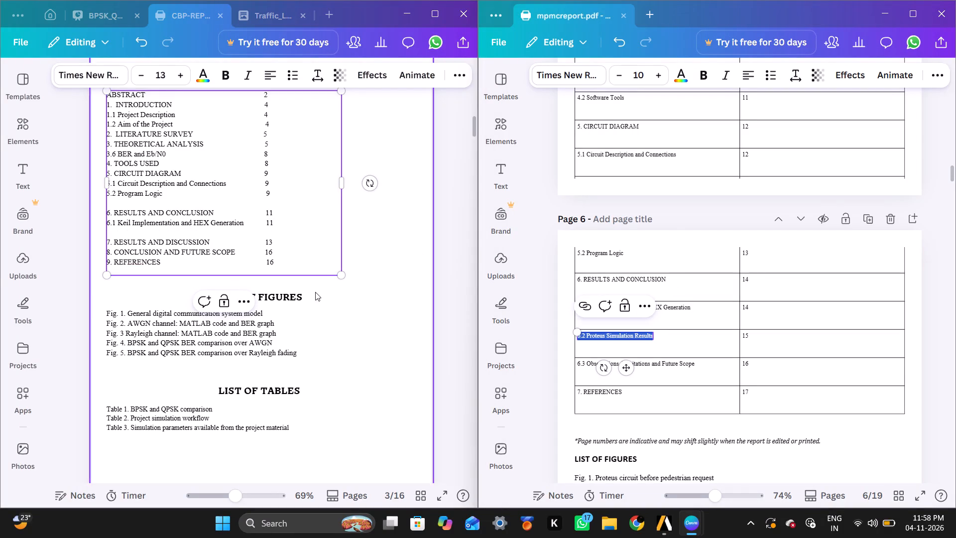
left_click(206, 233)
key("ctrl+v")
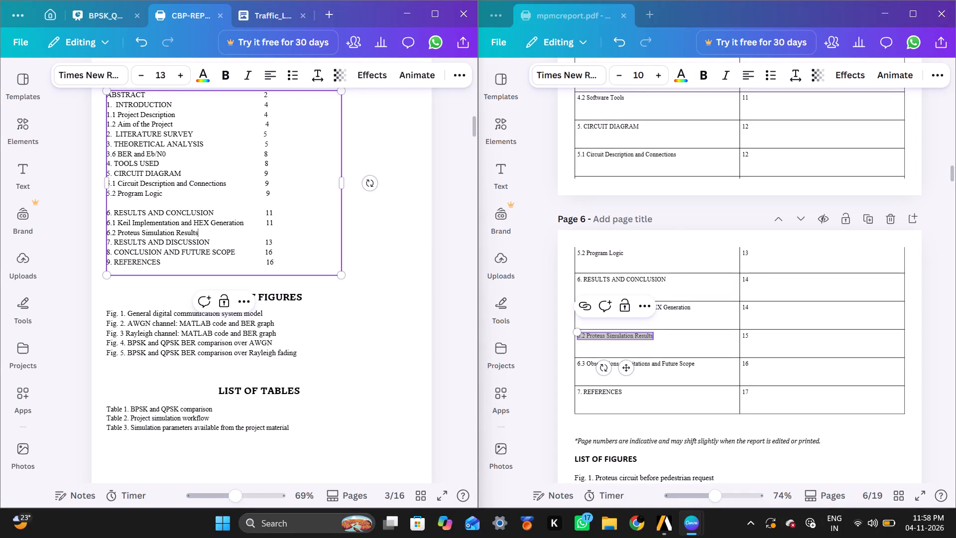
key("space")
key("space")
key("space")
key("space")
key("space")
key("space")
key("space")
key("space")
key("space")
key("space")
key("space")
key("space")
key("space")
key("space")
key("space")
key("space")
key("space")
key("space")
key("space")
key("space")
key("space")
key("space")
key("space")
key("space")
key("space")
type("11")
Add "6.3 Observations, Limitations and Future Scope" from mpmcreport.pdf below contents entry 6.2, with page number 12 in the column.
key("Return")
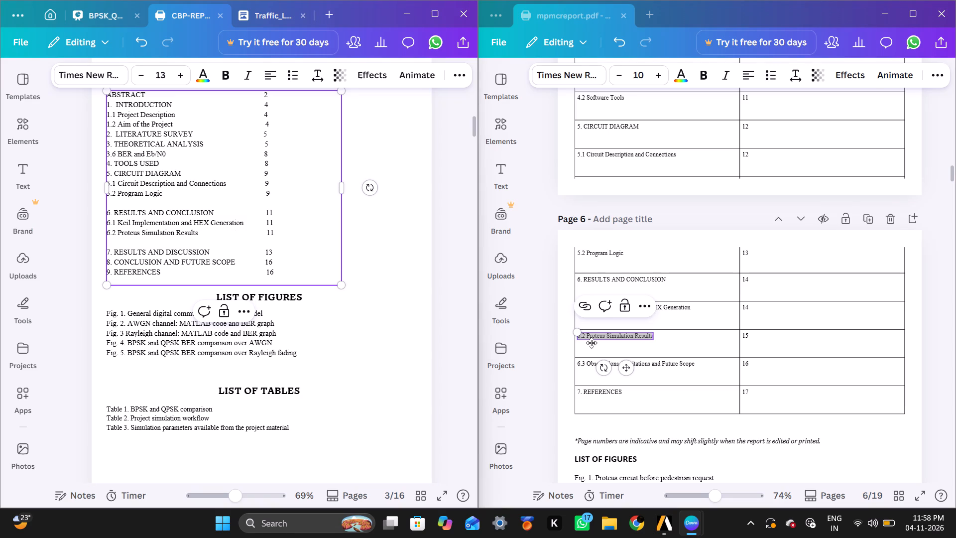
left_click(662, 367)
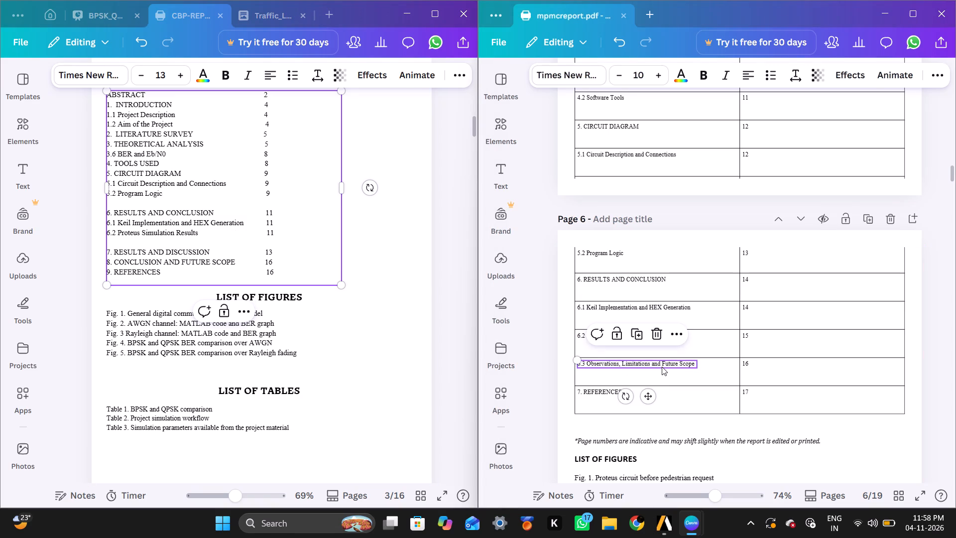
double_click(662, 367)
key("ctrl+c")
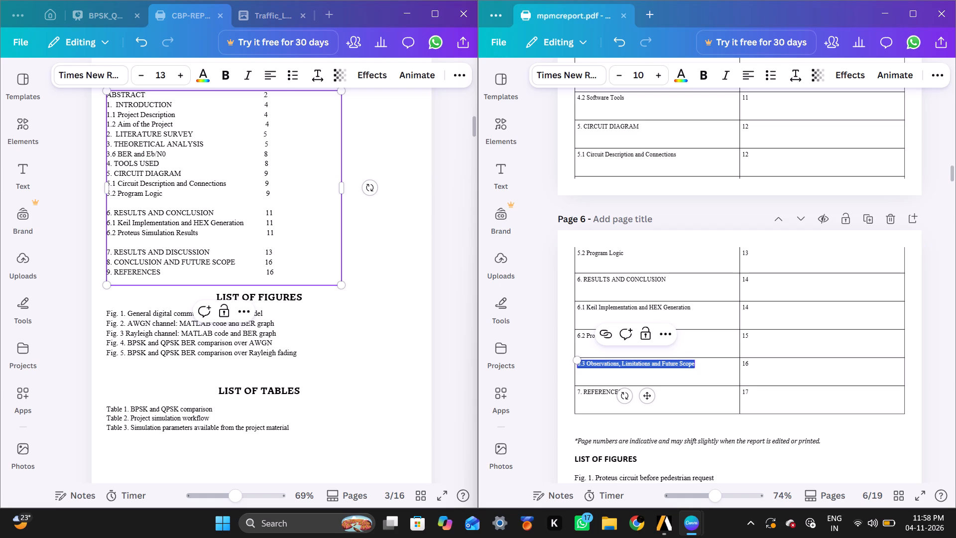
left_click(203, 238)
key("ctrl+v")
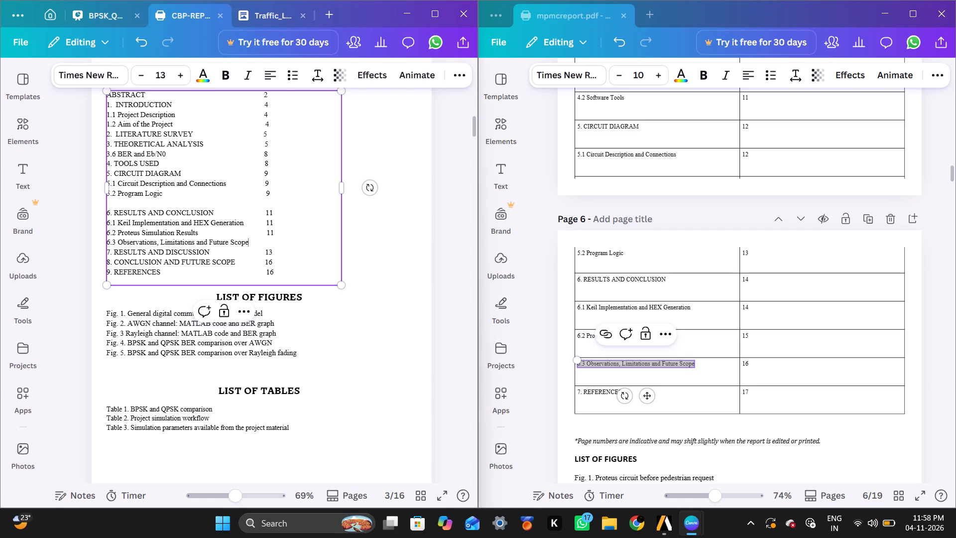
key("space")
key("space")
key("space")
key("space")
key("space")
key("space")
key("space")
key("space")
key("space")
key("space")
type("12")
Delete contents entries "7. RESULTS AND DISCUSSION" and "8. CONCLUSION AND FUTURE SCOPE", leaving no blank line above REFERENCES.
key("Return")
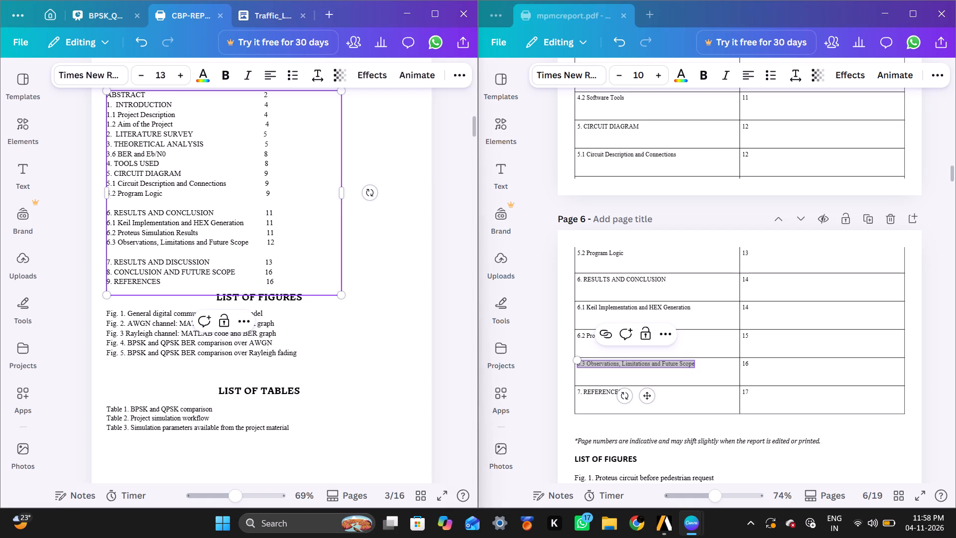
left_click_drag(276, 271, 204, 253)
key("BackSpace")
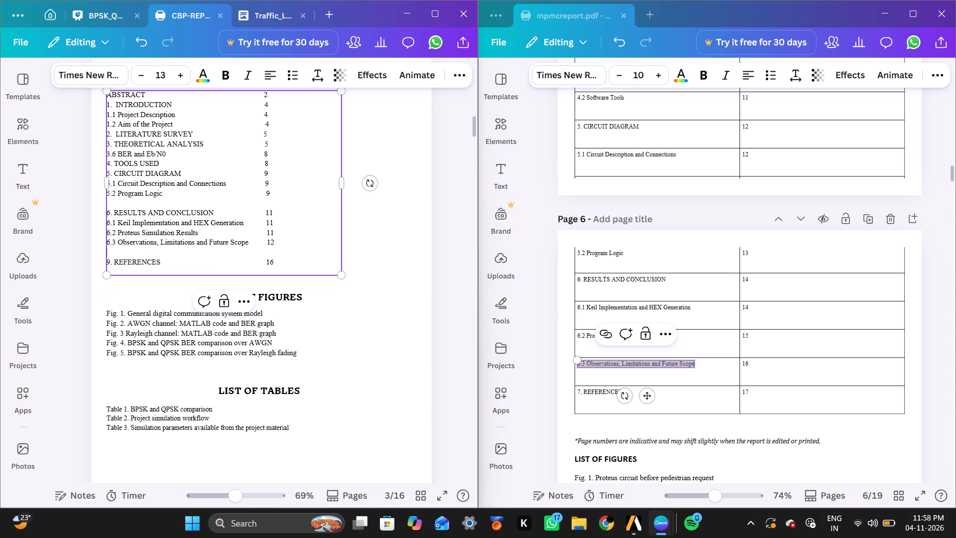
key("BackSpace")
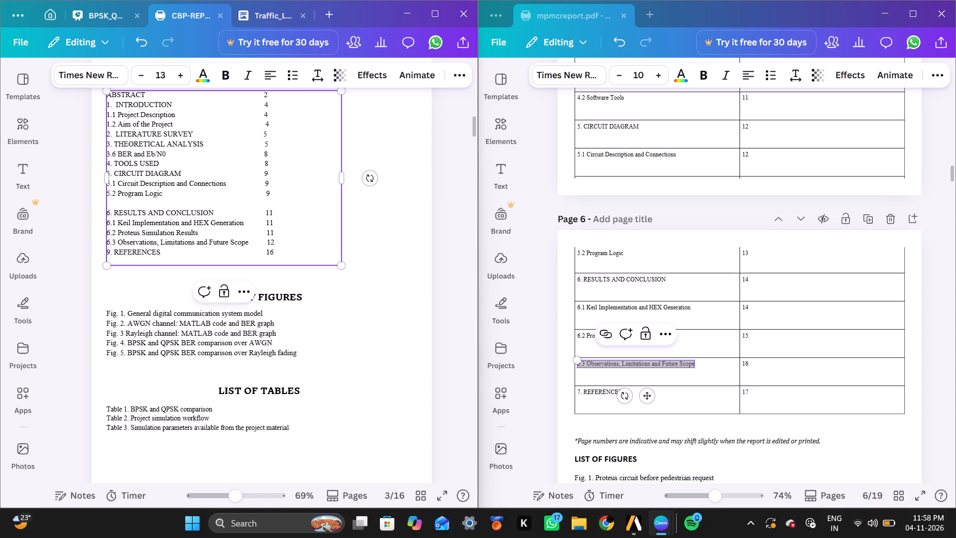
Renumber the REFERENCES contents entry as 7.
left_click(112, 255)
key("Left")
key("BackSpace")
key("7")
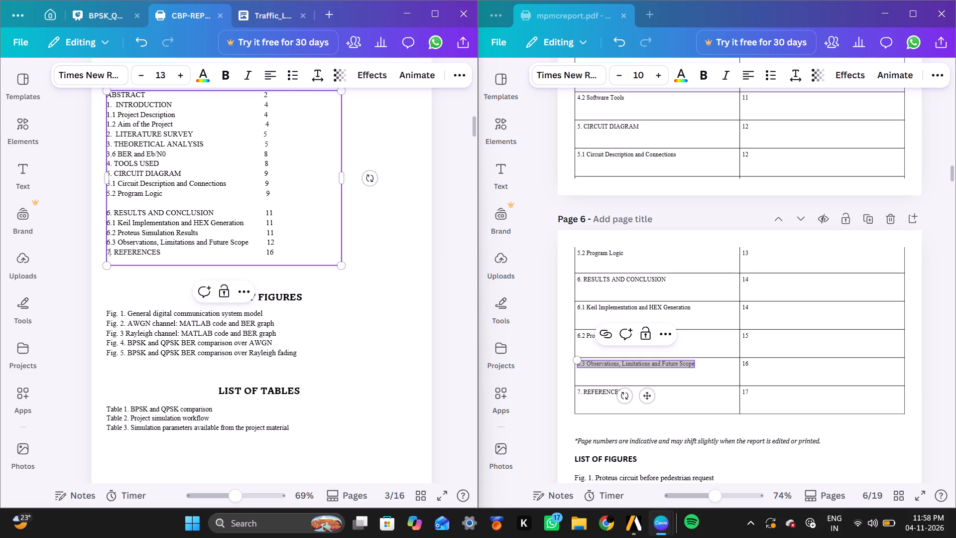
left_click(400, 315)
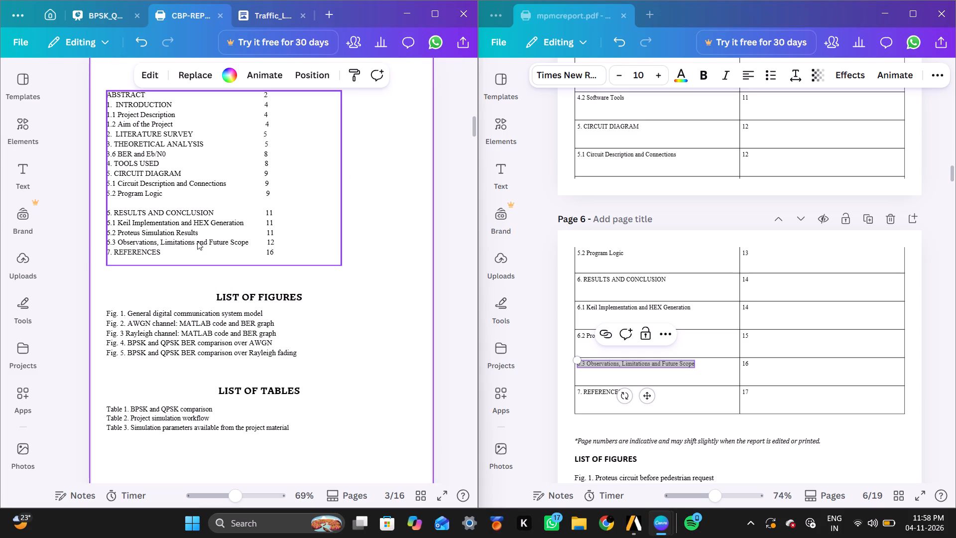
Indent contents subentries 6.1, 6.2 and 6.3 by four spaces each under RESULTS AND CONCLUSION.
left_click(119, 223)
left_click(119, 223)
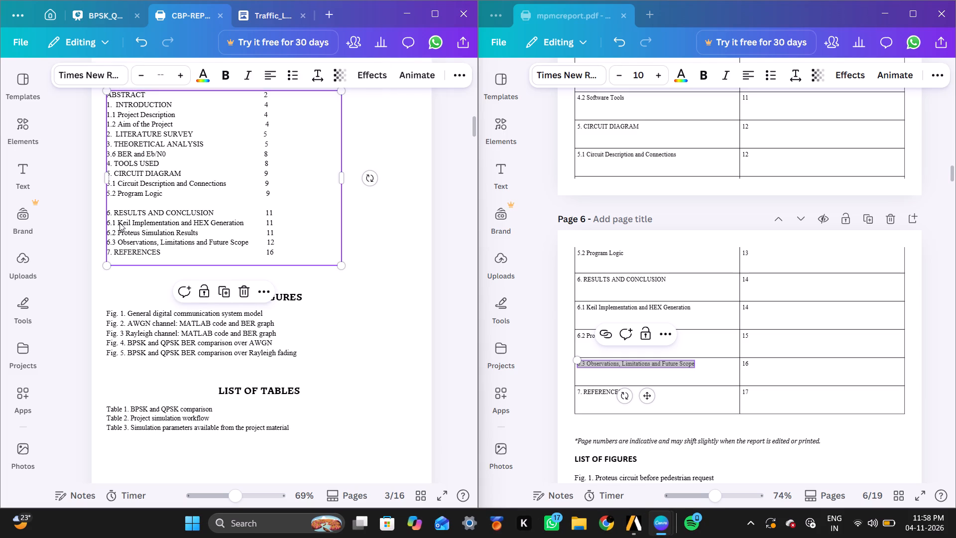
key("Left")
key("Left")
key("Left")
key("Left")
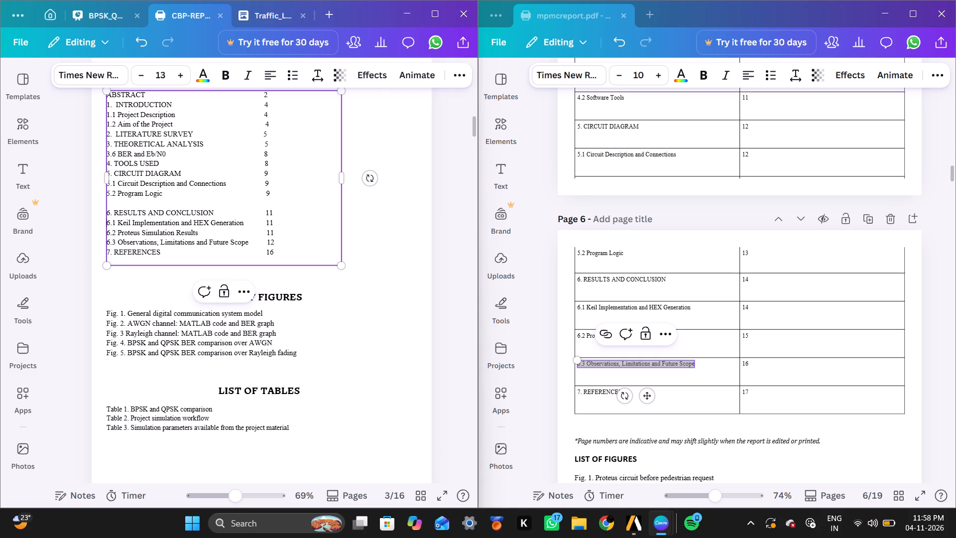
key("space")
key("Down")
key("Up")
key("space")
key("space")
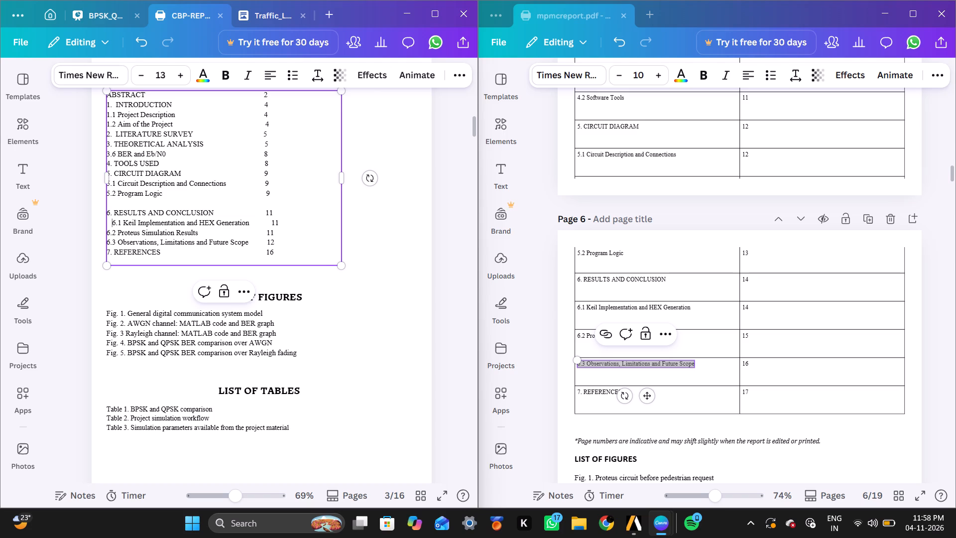
key("space")
key("Down")
key("Left")
key("Left")
key("space")
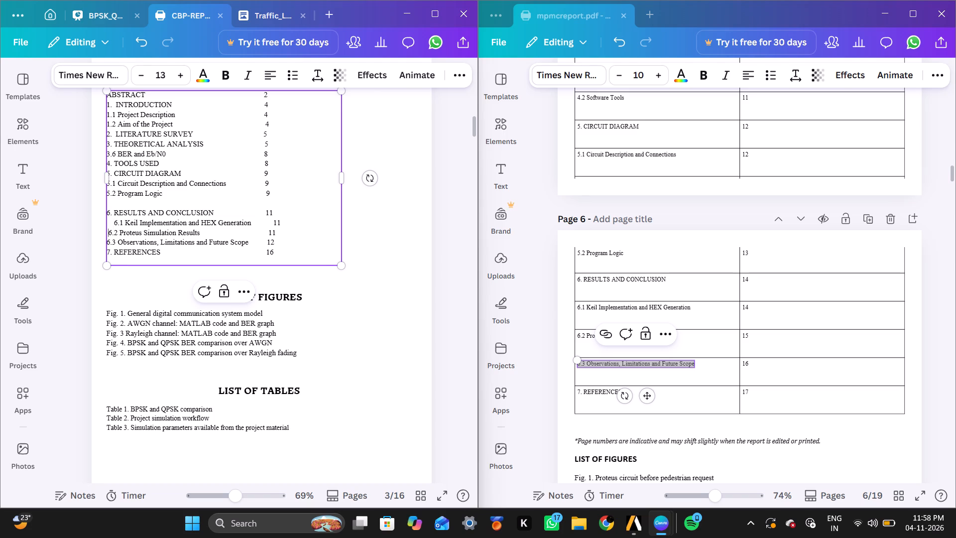
key("space")
key("space")
key("space")
key("Down")
key("Left")
key("Left")
key("space")
key("space")
key("space")
key("space")
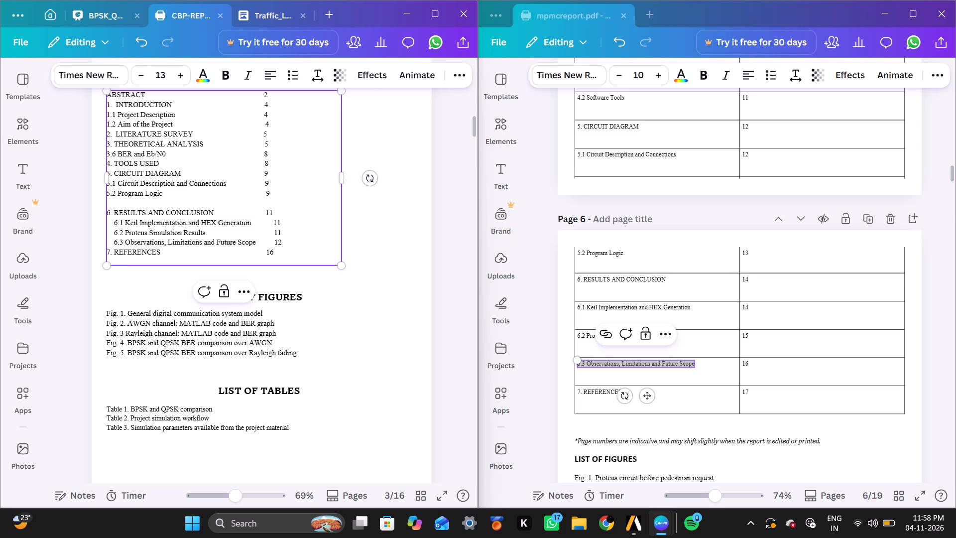
Remove the blank line between contents entries 5.2 and 6.
left_click(217, 204)
key("BackSpace")
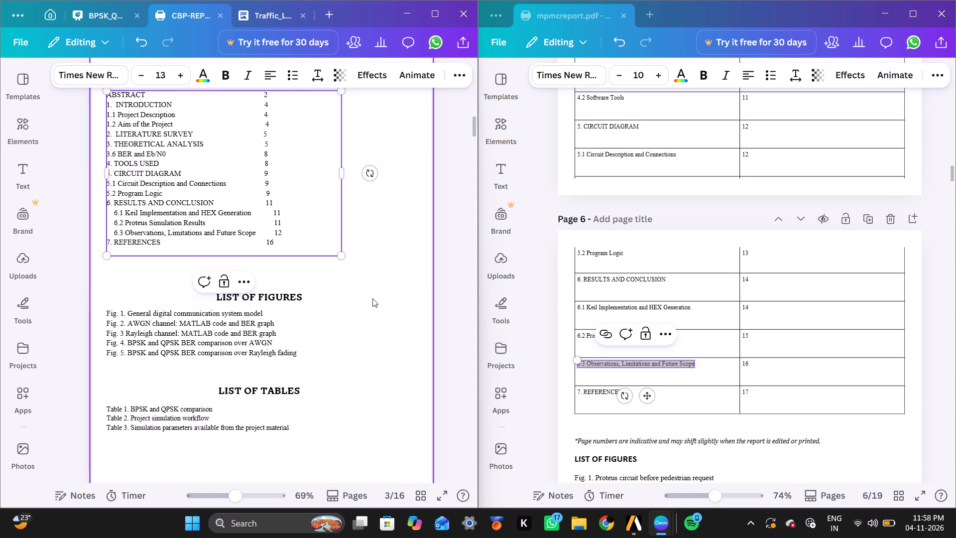
left_click(372, 298)
Indent contents subentries 5.1 and 5.2 by four spaces each under CIRCUIT DIAGRAM.
left_click(115, 177)
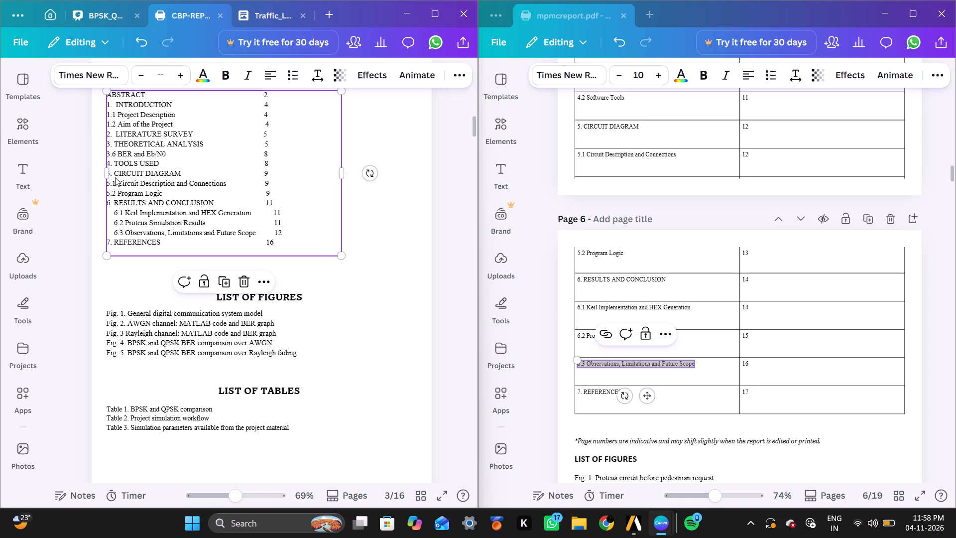
key("Left")
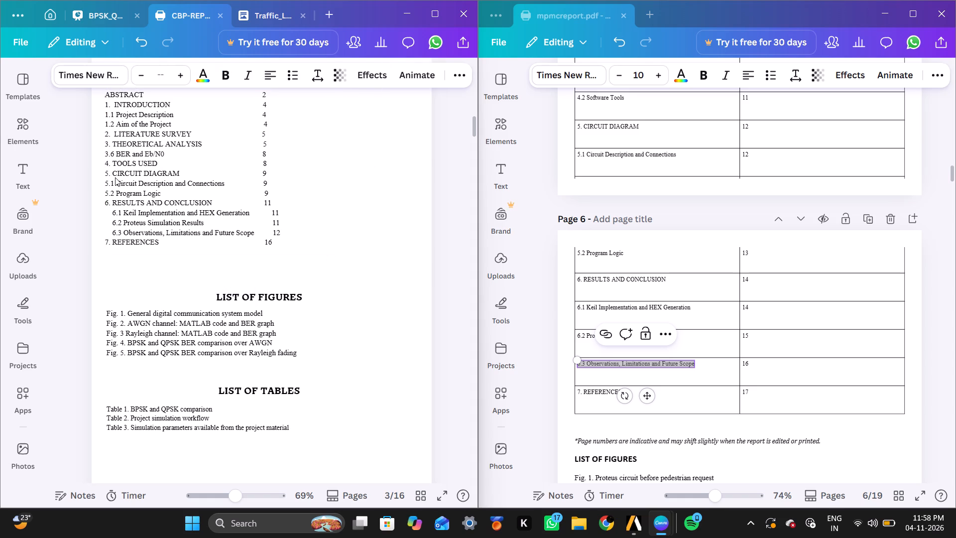
left_click(118, 185)
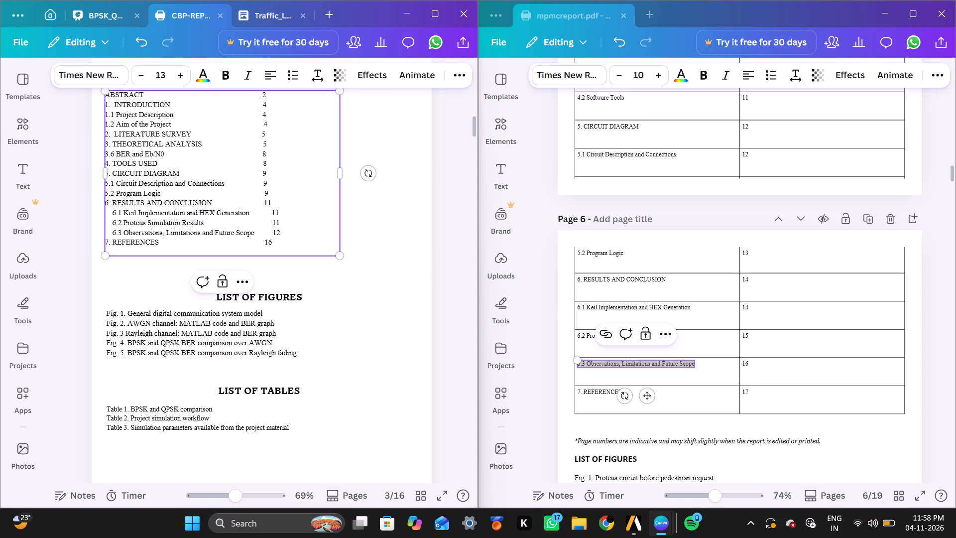
key("Left")
key("Left")
key("Left")
key("Left")
key("space")
key("space")
key("space")
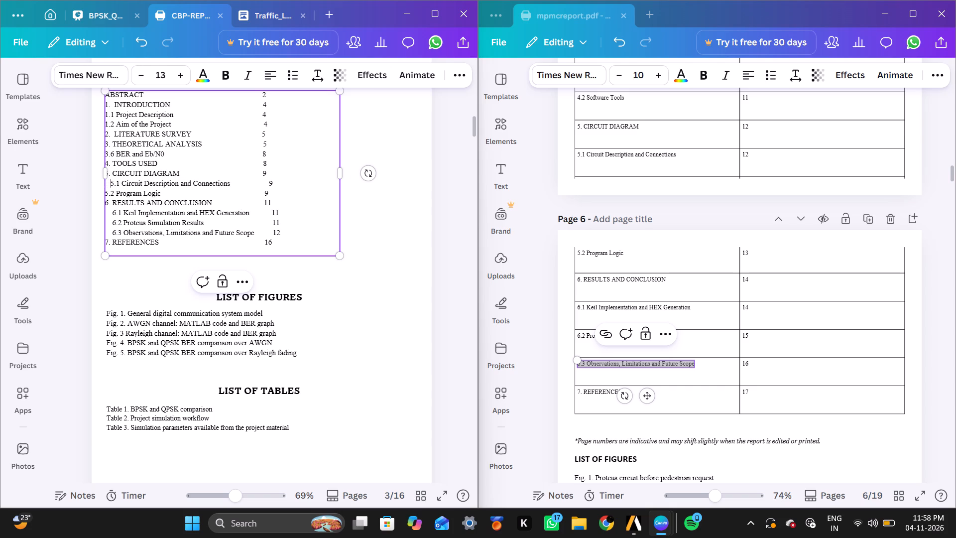
key("space")
key("Down")
key("Left")
key("space")
key("space")
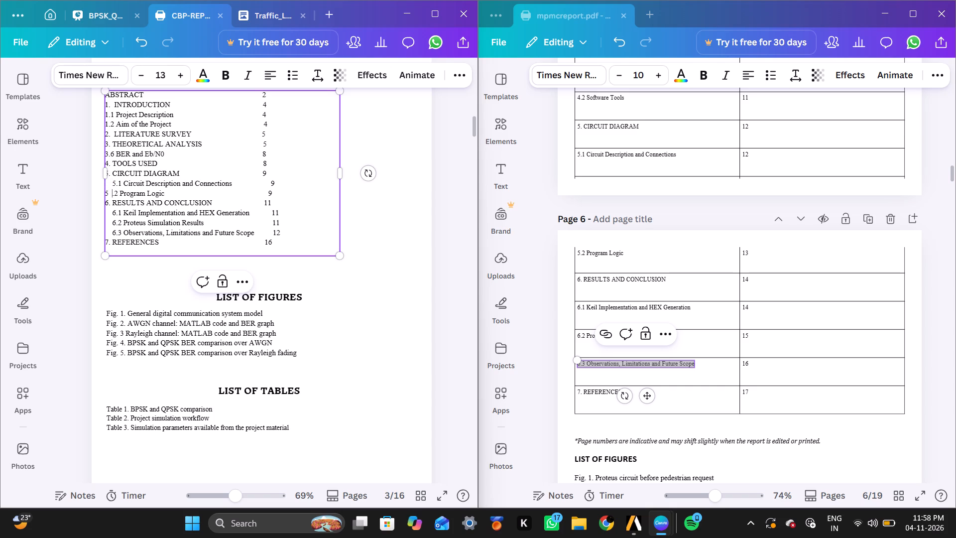
key("BackSpace")
key("BackSpace")
key("Left")
key("space")
key("space")
key("space")
key("space")
Delete the contents entry "3.6 BER and Eb/N0" together with its page number and line.
key("Down")
key("Down")
key("Up")
key("Up")
key("Up")
key("Up")
key("Up")
key("Up")
left_click(273, 160)
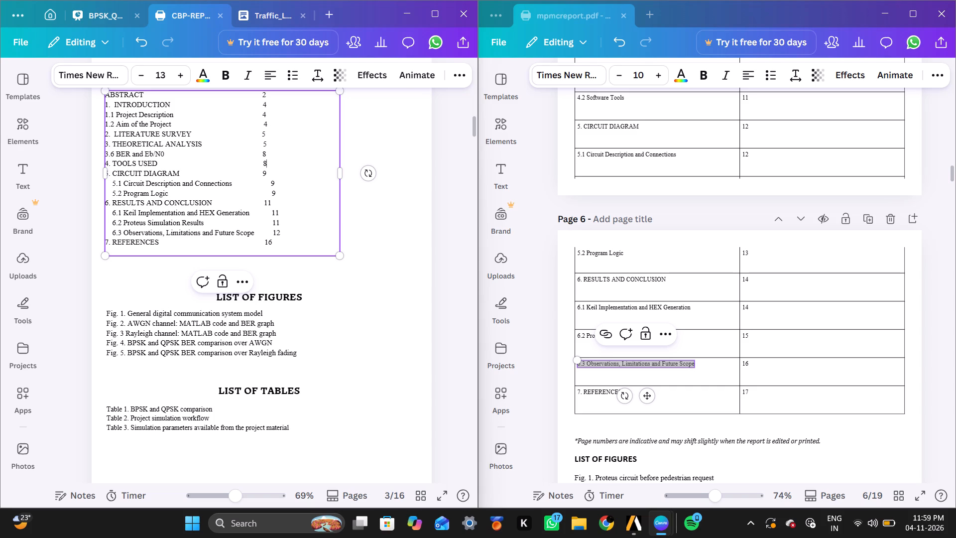
left_click(272, 158)
left_click(270, 157)
left_click_drag(270, 157, 266, 157)
left_click_drag(266, 157, 107, 152)
key("space")
key("BackSpace")
key("BackSpace")
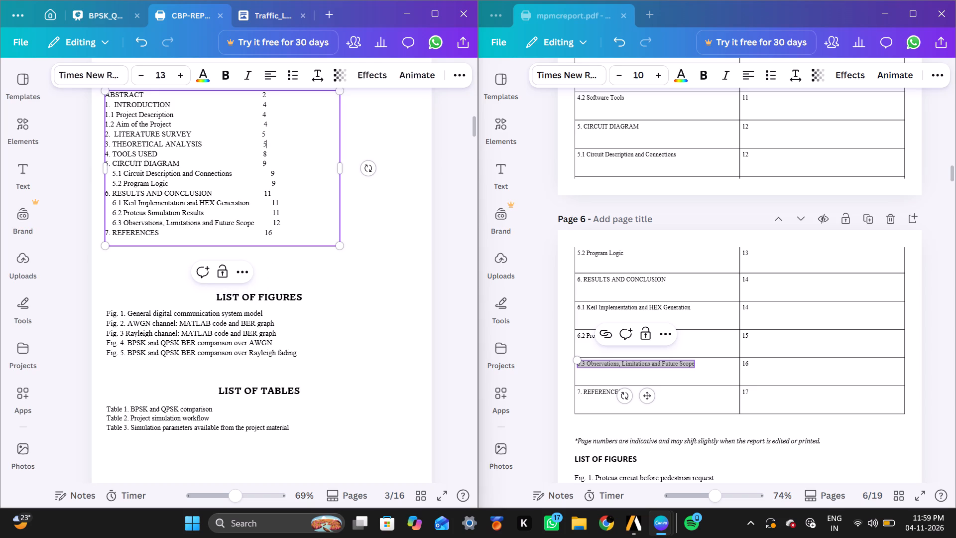
Remove extra spaces before the page numbers of contents entries 5.1 and 5.2 so they line up with the entries above.
left_click(255, 179)
key("space")
key("BackSpace")
key("BackSpace")
key("BackSpace")
key("BackSpace")
key("BackSpace")
key("Up")
key("Up")
key("Down")
key("BackSpace")
key("BackSpace")
key("BackSpace")
key("BackSpace")
key("Down")
key("BackSpace")
Remove extra spaces before the page numbers of contents entries 6 and 6.1 to align them, keeping the title "Keil Implementation and HEX Generation" intact.
key("Down")
key("Down")
key("Up")
key("BackSpace")
key("Down")
key("Right")
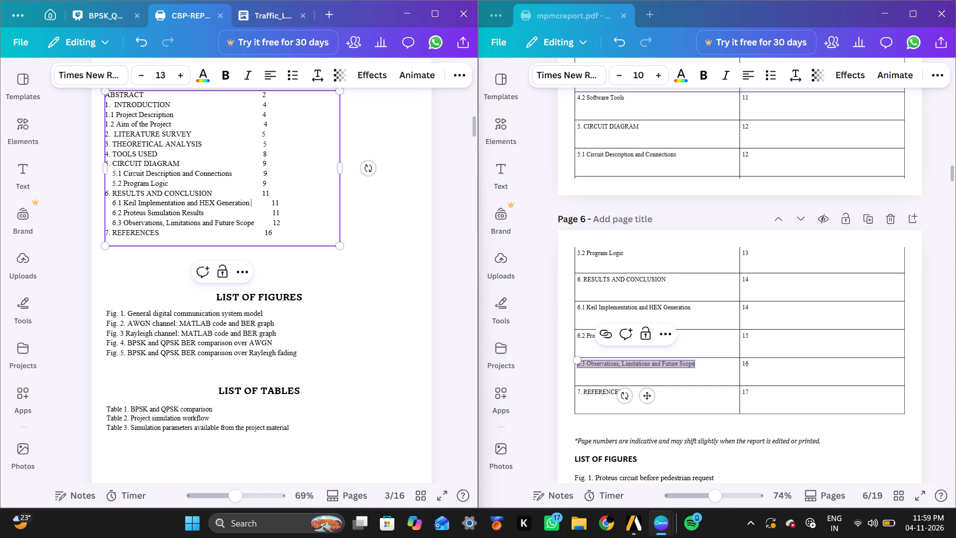
key("Right")
key("Right")
key("BackSpace")
key("BackSpace")
key("BackSpace")
key("BackSpace")
key("n")
key("Right")
key("Right")
key("BackSpace")
key("BackSpace")
Remove extra spaces before the page numbers of contents entries 6.2 and 6.3 to align them with entry 6.1.
key("Down")
key("BackSpace")
key("BackSpace")
key("BackSpace")
key("BackSpace")
key("BackSpace")
key("Down")
key("Right")
key("Right")
key("Right")
key("Right")
key("BackSpace")
key("BackSpace")
key("BackSpace")
key("Right")
key("Right")
key("Right")
key("BackSpace")
key("BackSpace")
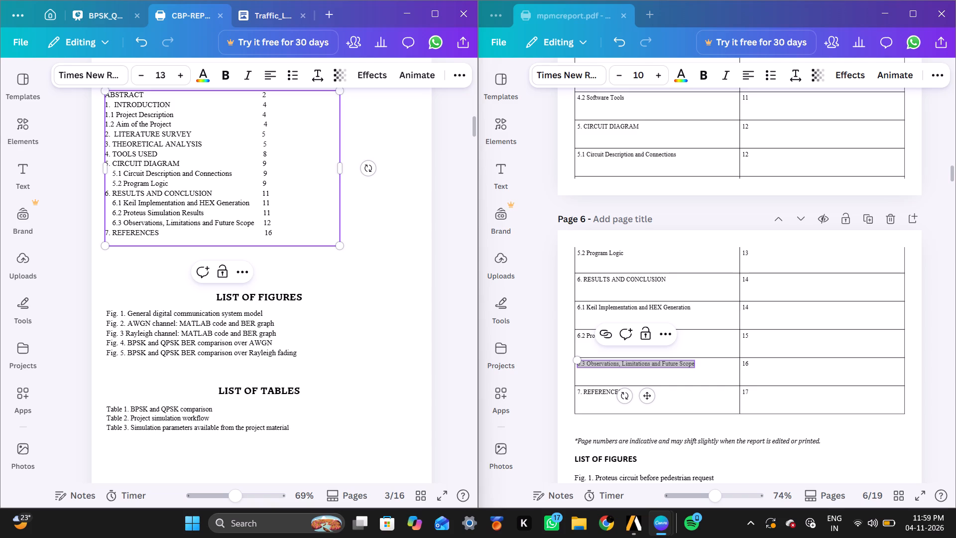
Add one space before the page number of contents entry 5.2 Program Logic.
key("Up")
key("Up")
key("Up")
key("Up")
key("space")
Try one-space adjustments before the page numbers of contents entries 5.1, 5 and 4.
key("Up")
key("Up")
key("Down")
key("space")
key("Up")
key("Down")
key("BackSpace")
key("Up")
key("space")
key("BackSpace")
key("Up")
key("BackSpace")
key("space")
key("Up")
Add one space before the page number of contents entry 2, LITERATURE SURVEY.
key("Up")
key("space")
key("BackSpace")
key("BackSpace")
key("space")
key("space")
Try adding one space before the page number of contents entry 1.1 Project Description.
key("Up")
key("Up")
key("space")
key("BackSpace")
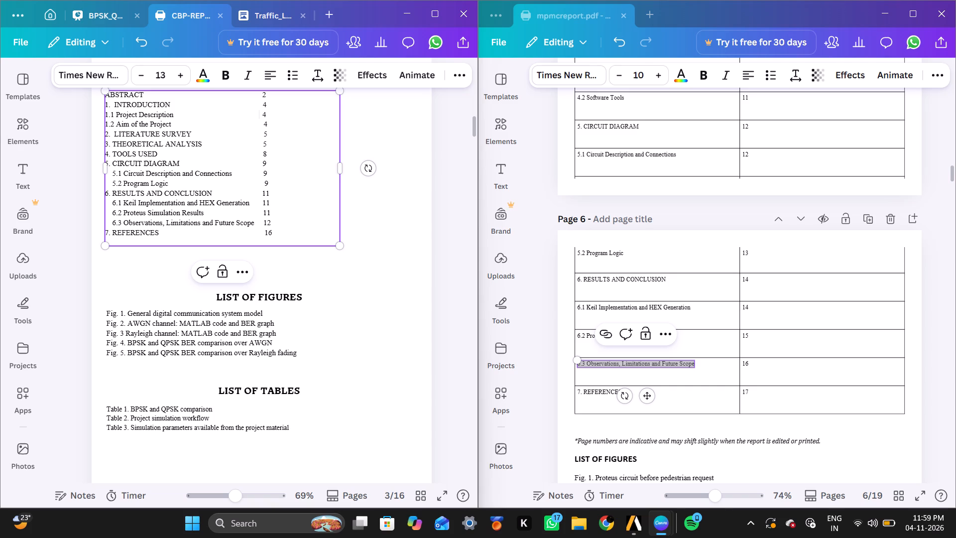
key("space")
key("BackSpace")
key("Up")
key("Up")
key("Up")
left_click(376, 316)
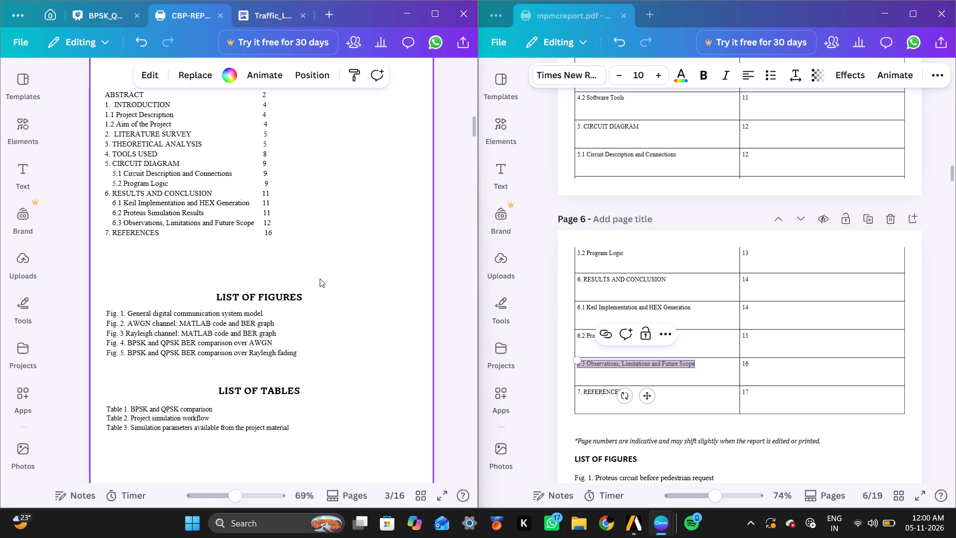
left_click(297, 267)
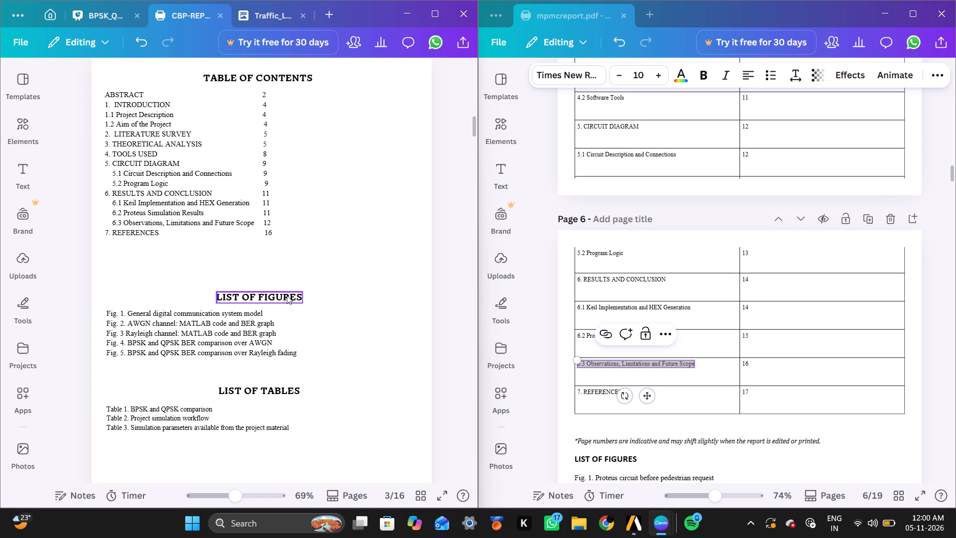
Move the LIST OF FIGURES heading and its entries up, close beneath the contents list.
scroll(556, 202, "up", 4)
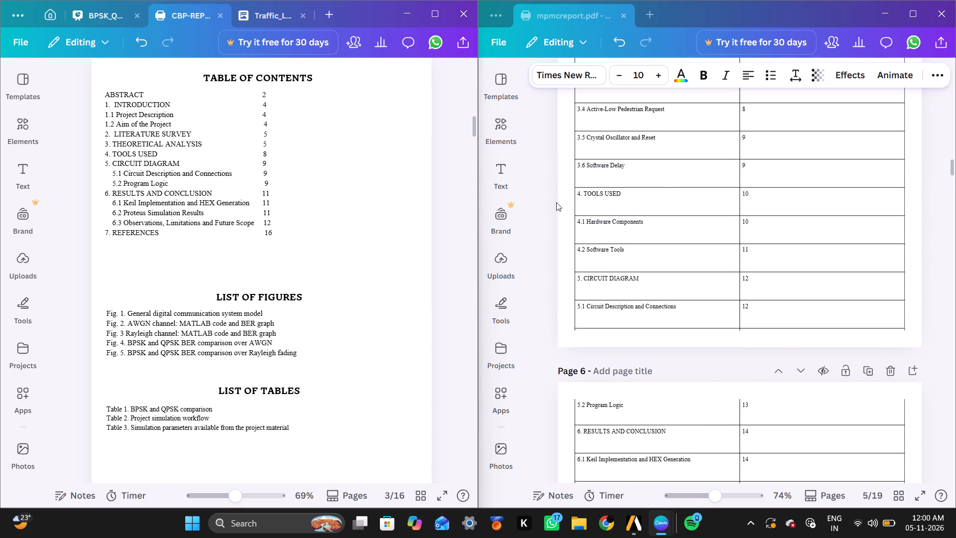
scroll(556, 202, "down", 2)
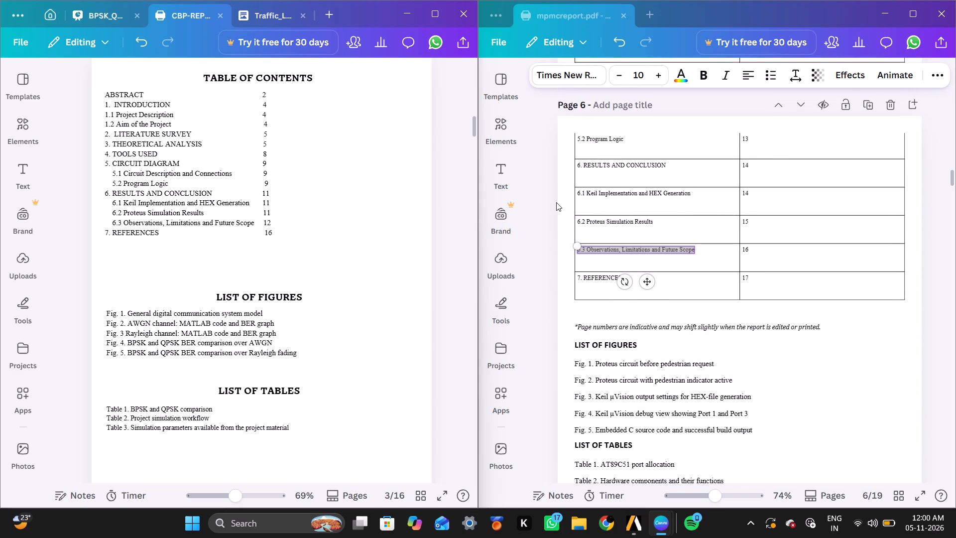
scroll(556, 202, "down", 1)
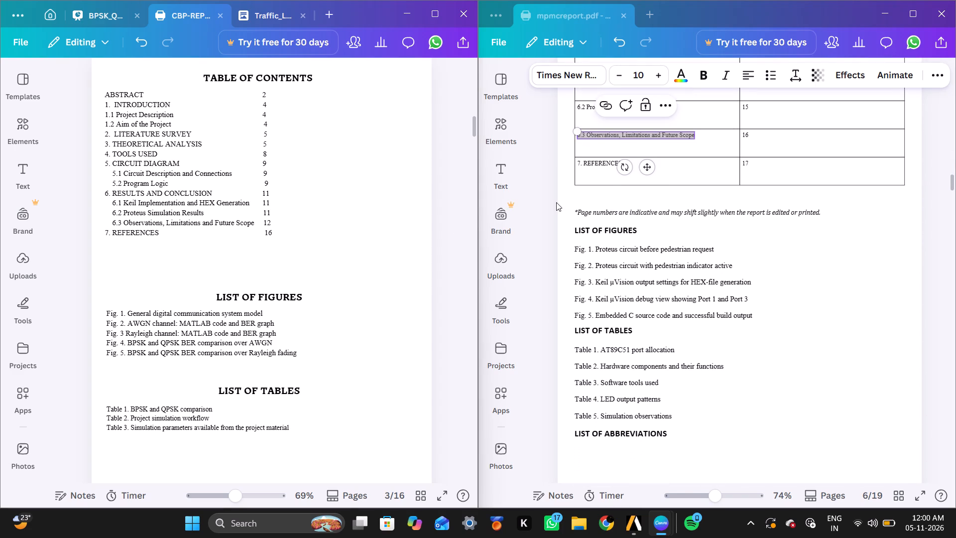
scroll(556, 202, "down", 1)
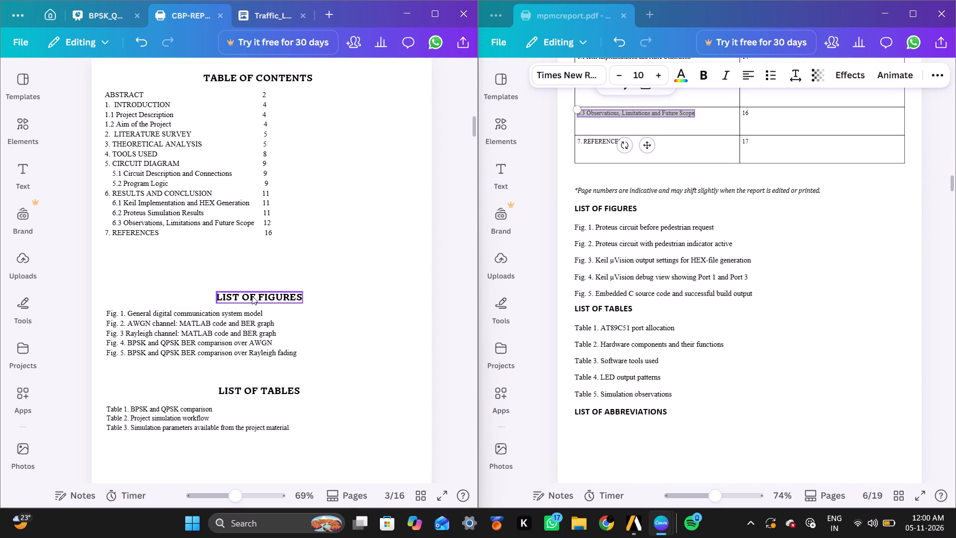
left_click_drag(252, 296, 251, 256)
left_click_drag(244, 321, 244, 288)
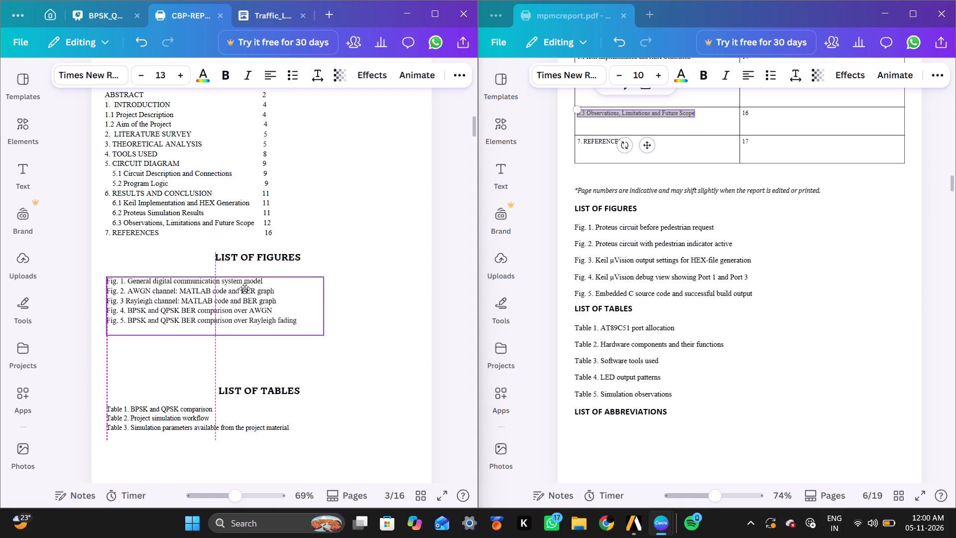
left_click_drag(244, 288, 244, 286)
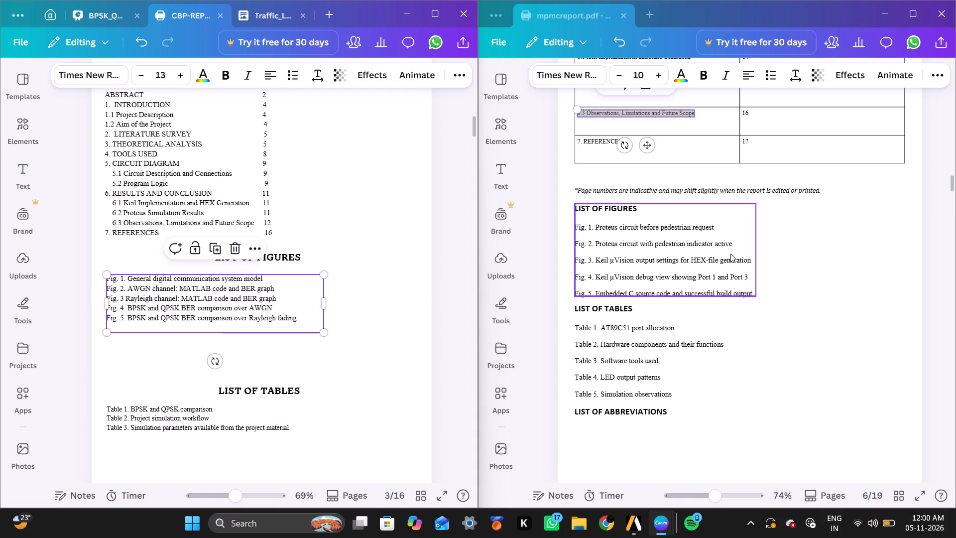
Replace the entries under LIST OF FIGURES with the Fig. 1 to Fig. 5 entries copied from mpmcreport.pdf.
left_click(715, 228)
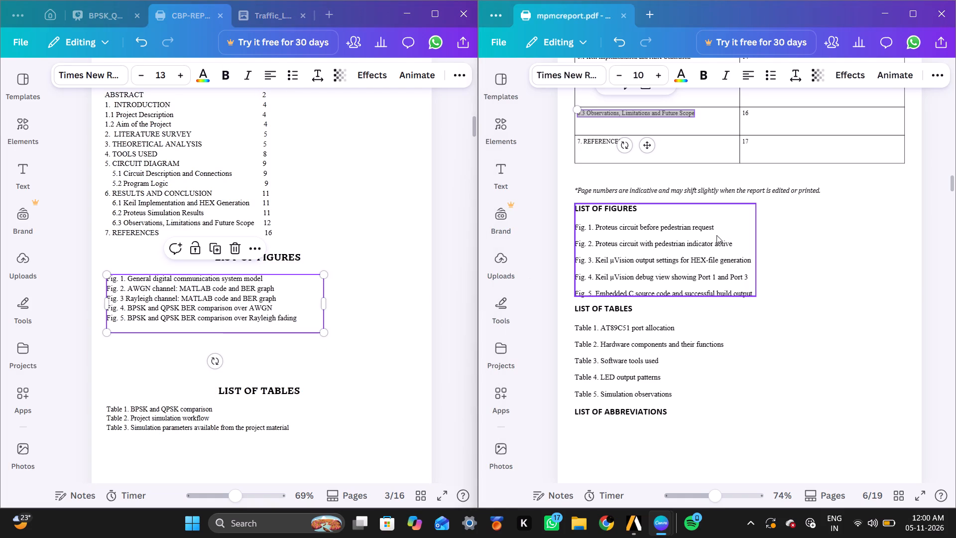
double_click(738, 284)
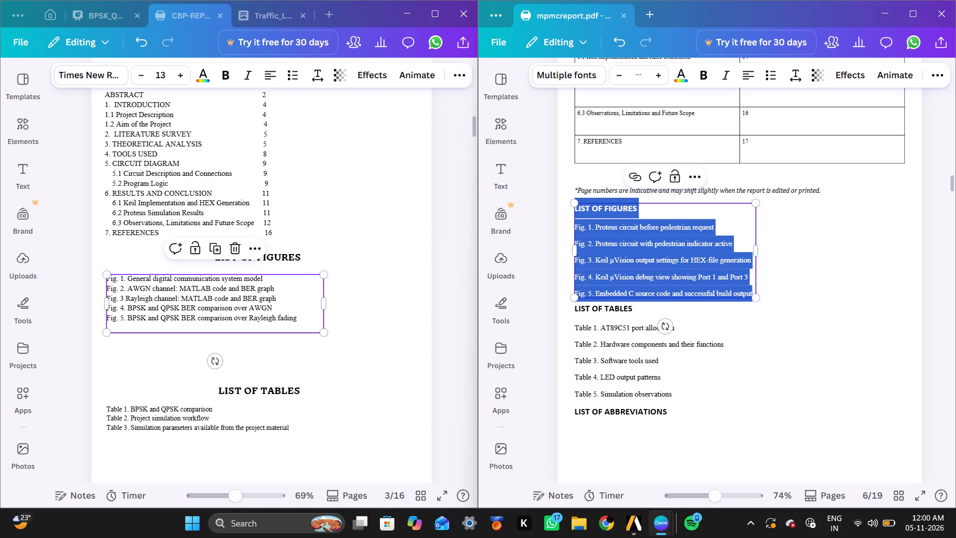
left_click(751, 295)
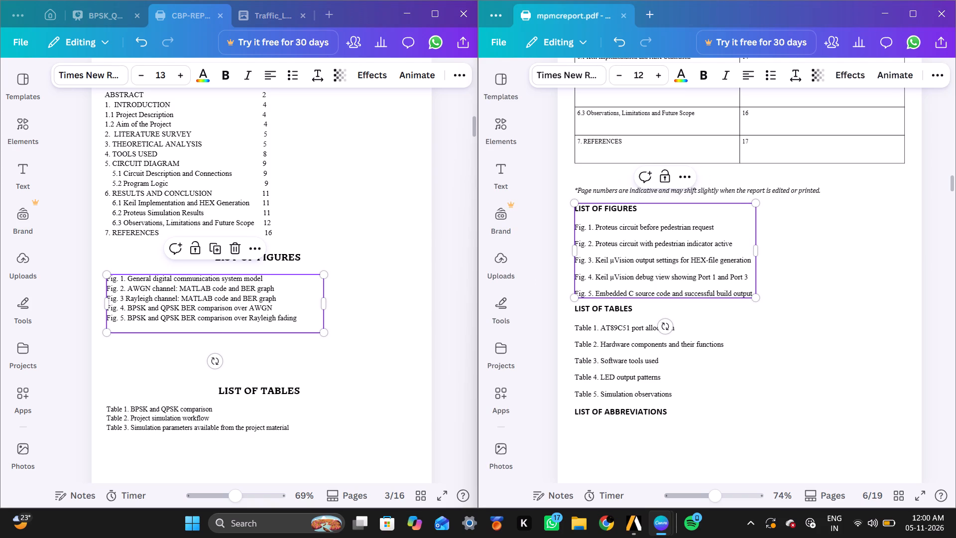
key("Right")
left_click_drag(751, 295, 734, 288)
left_click_drag(734, 288, 574, 225)
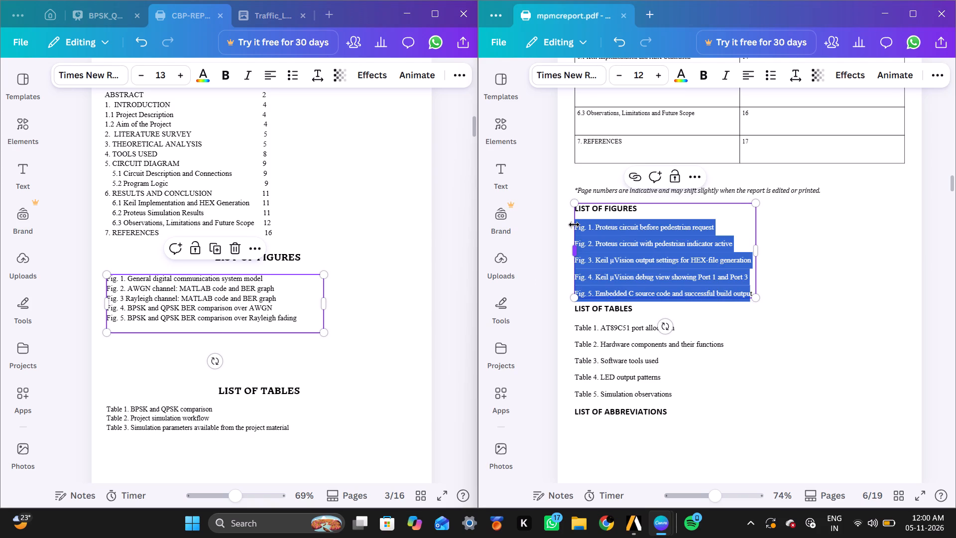
key("ctrl+c")
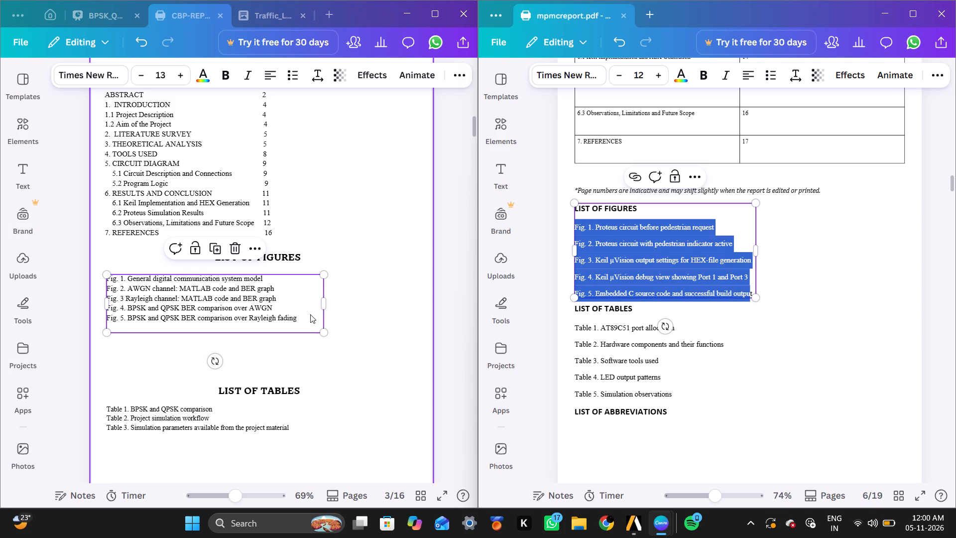
double_click(310, 314)
key("ctrl+a")
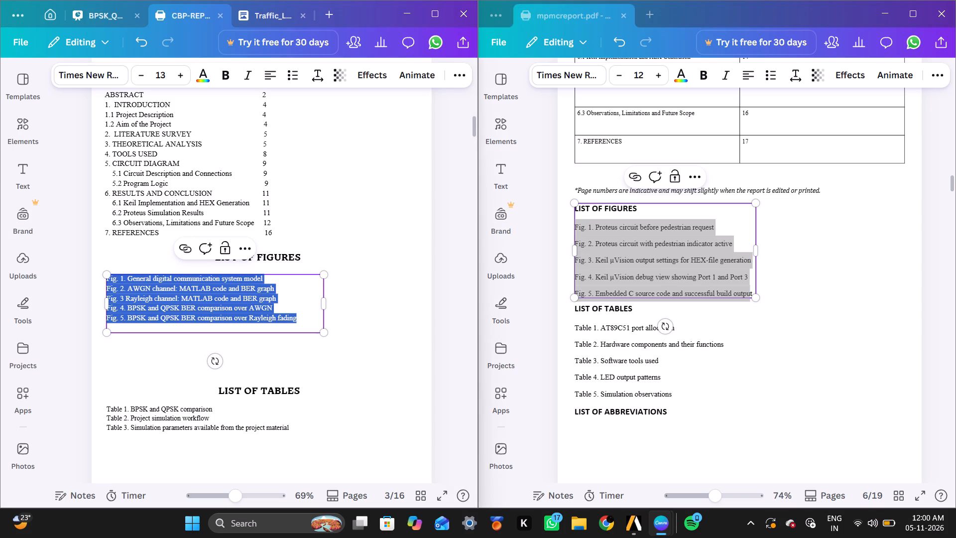
key("ctrl+v")
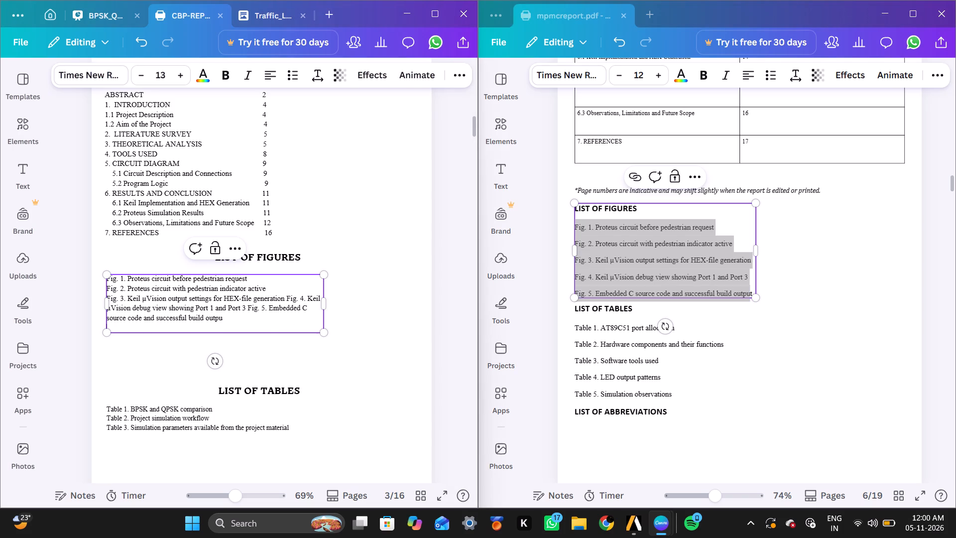
Put the Fig. 4 and Fig. 5 entries under LIST OF FIGURES on their own lines.
left_click(285, 298)
key("Return")
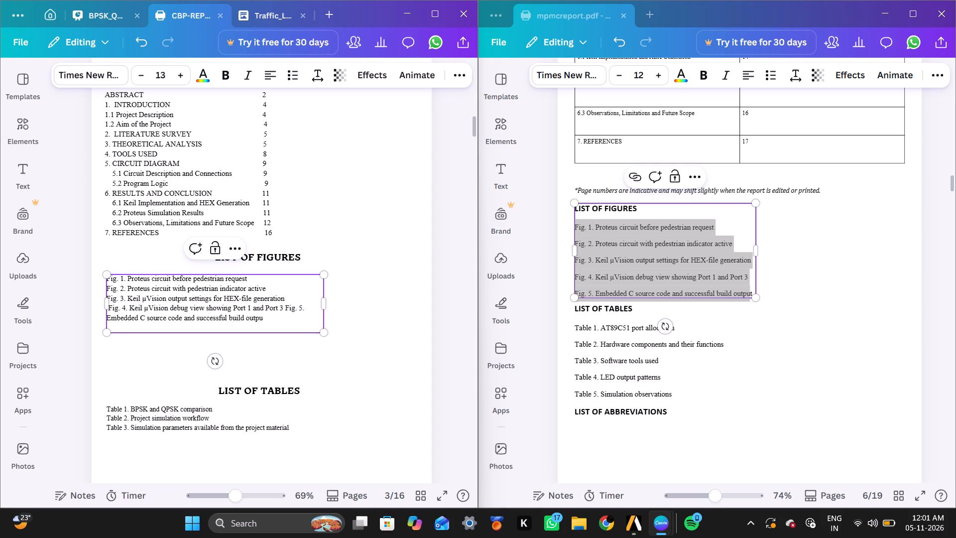
left_click(286, 309)
key("Return")
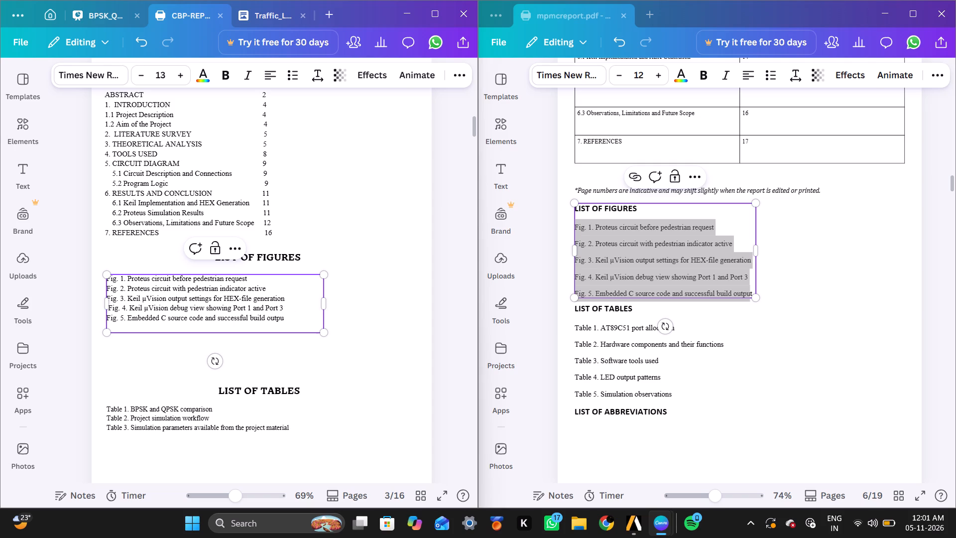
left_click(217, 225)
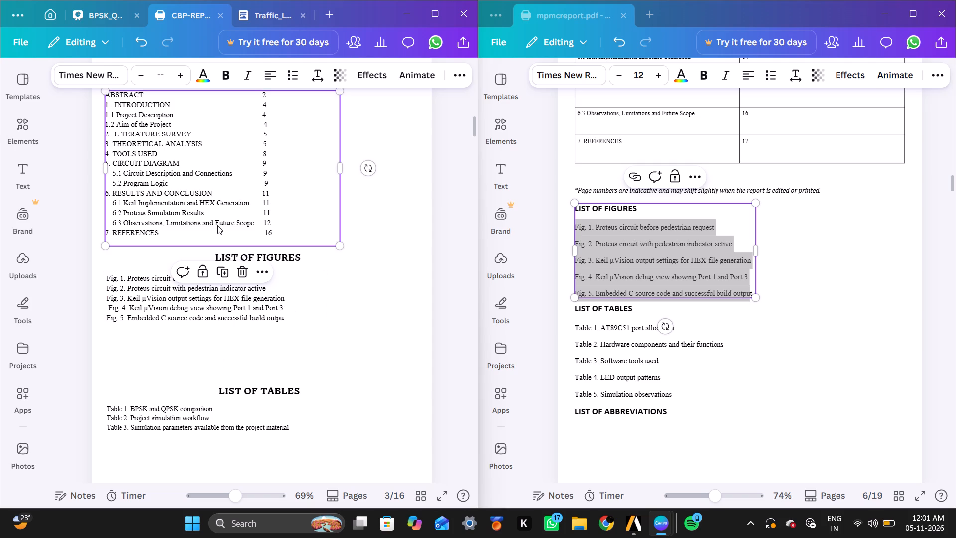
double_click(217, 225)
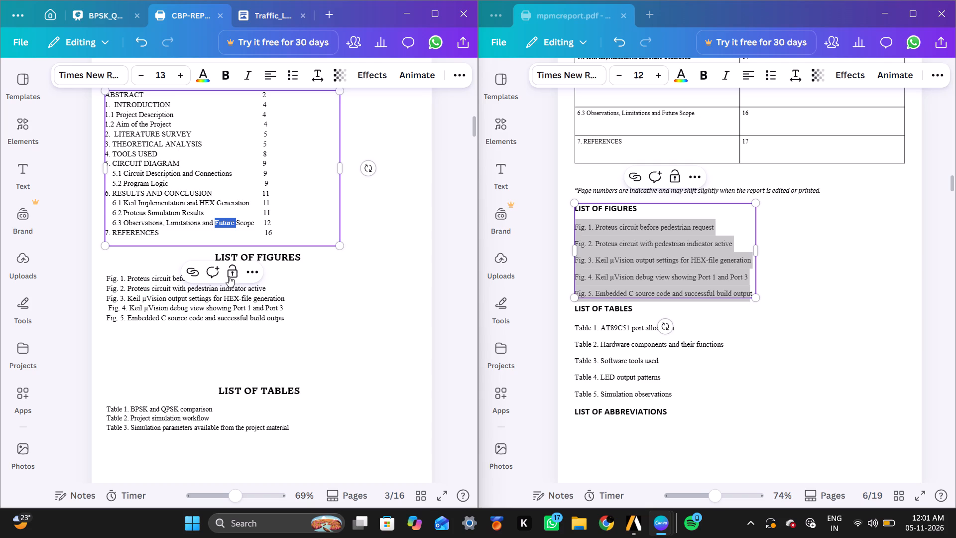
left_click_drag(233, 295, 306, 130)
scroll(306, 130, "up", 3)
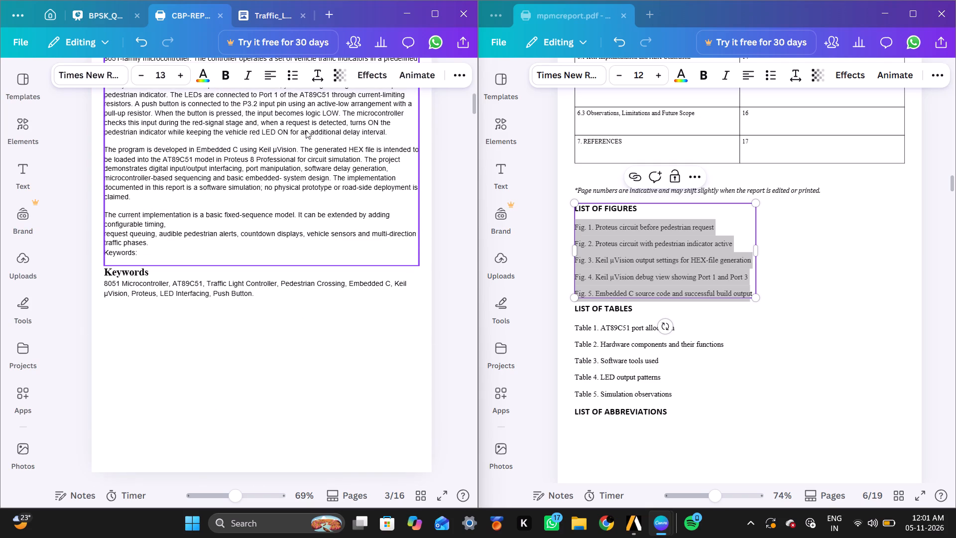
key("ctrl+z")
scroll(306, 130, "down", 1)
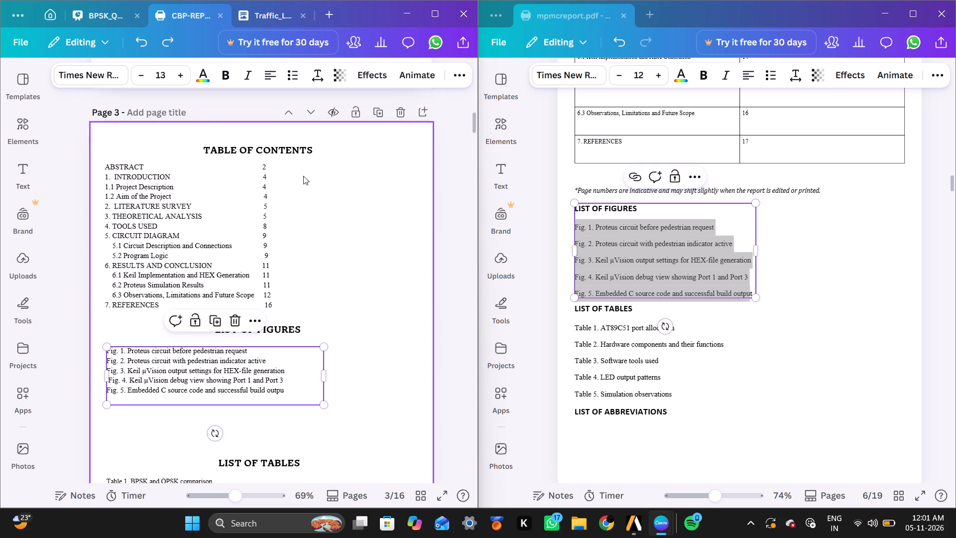
Set the font size of the abstract's body text on page 2 to 13.
scroll(303, 181, "up", 3)
left_click(303, 181)
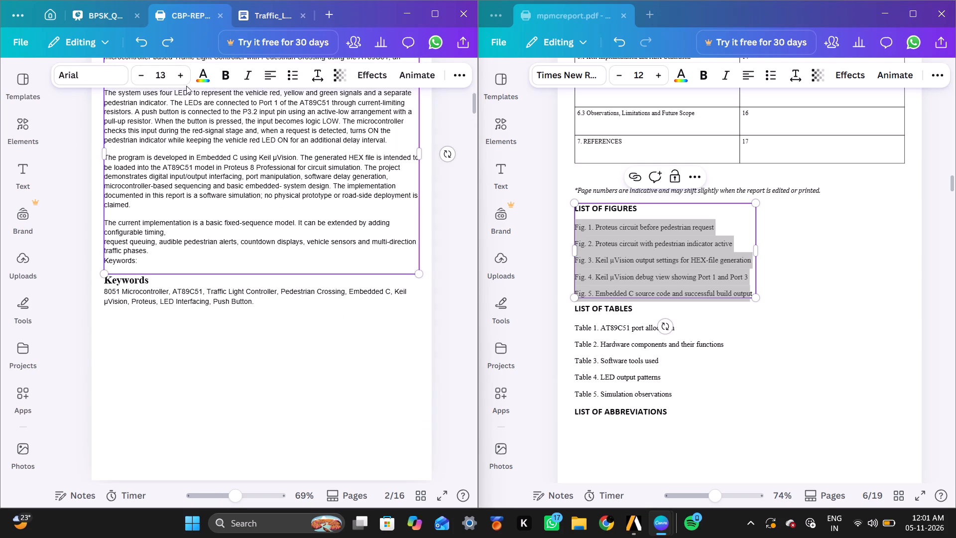
left_click_drag(178, 80, 167, 76)
double_click(167, 76)
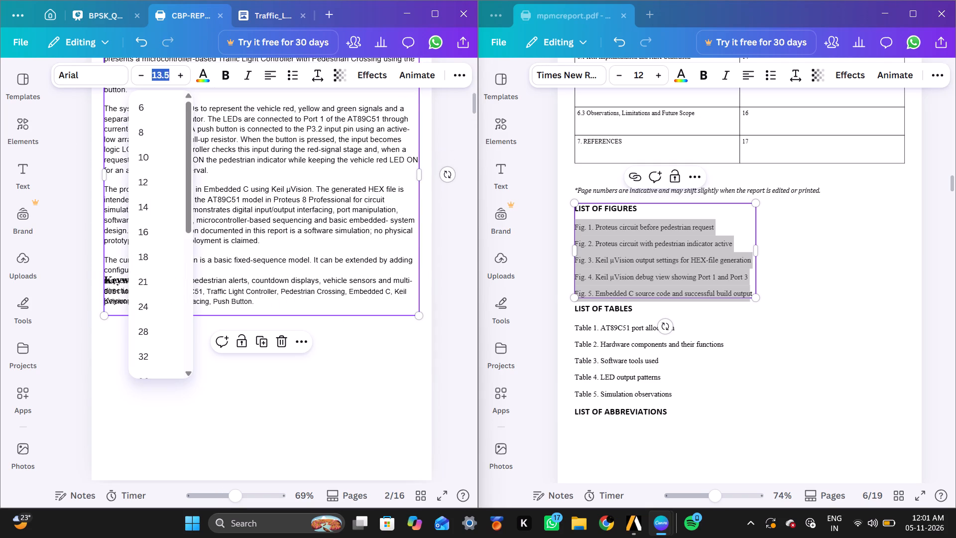
key("Right")
key("BackSpace")
key("BackSpace")
key("Return")
Move the Keywords block down so it clears the end of the abstract text.
left_click(148, 308)
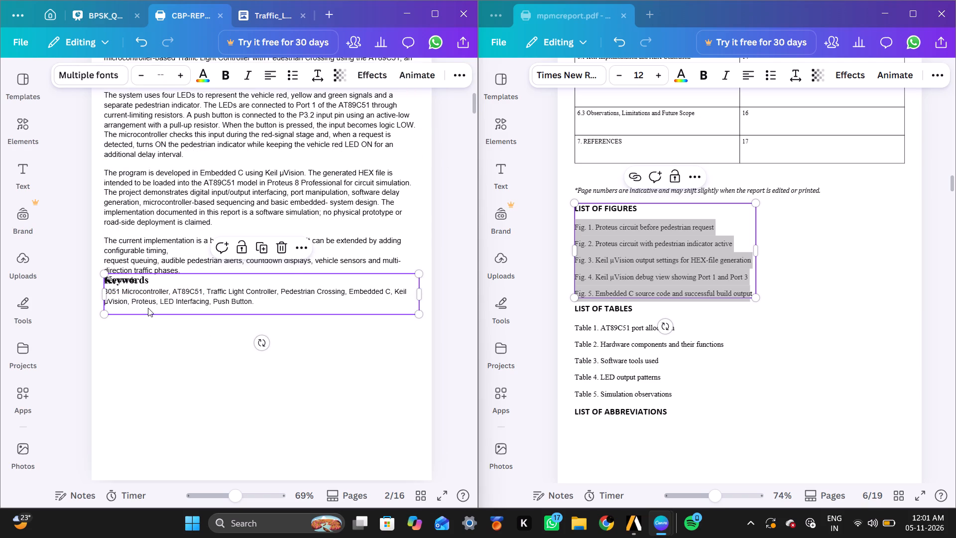
left_click_drag(148, 308, 147, 327)
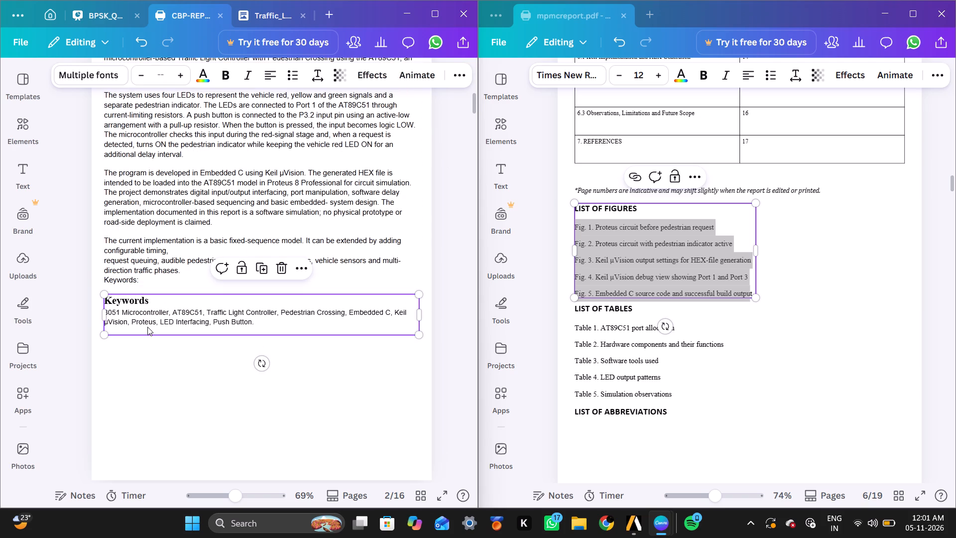
Delete the stray "Keywords:" line at the end of the abstract's body text.
left_click(144, 282)
left_click(144, 282)
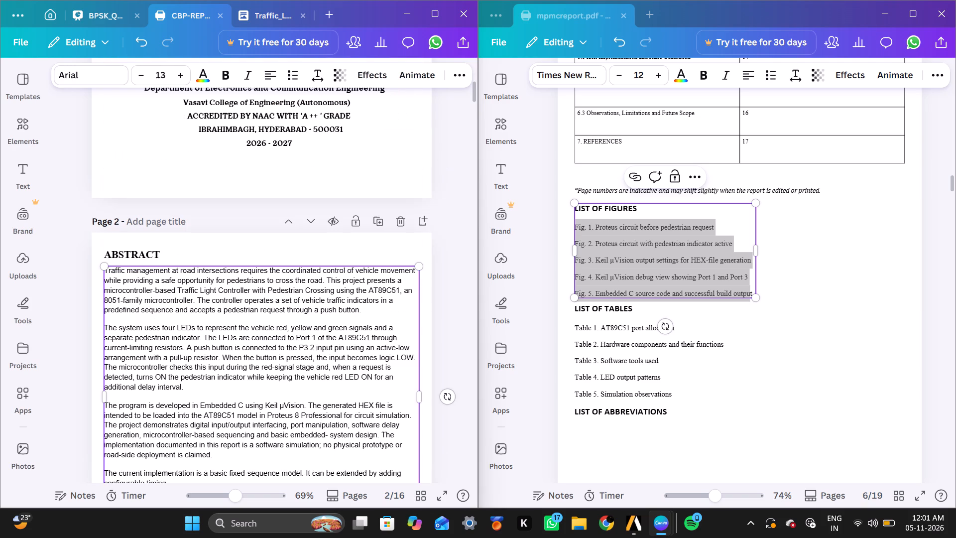
scroll(144, 282, "down", 1)
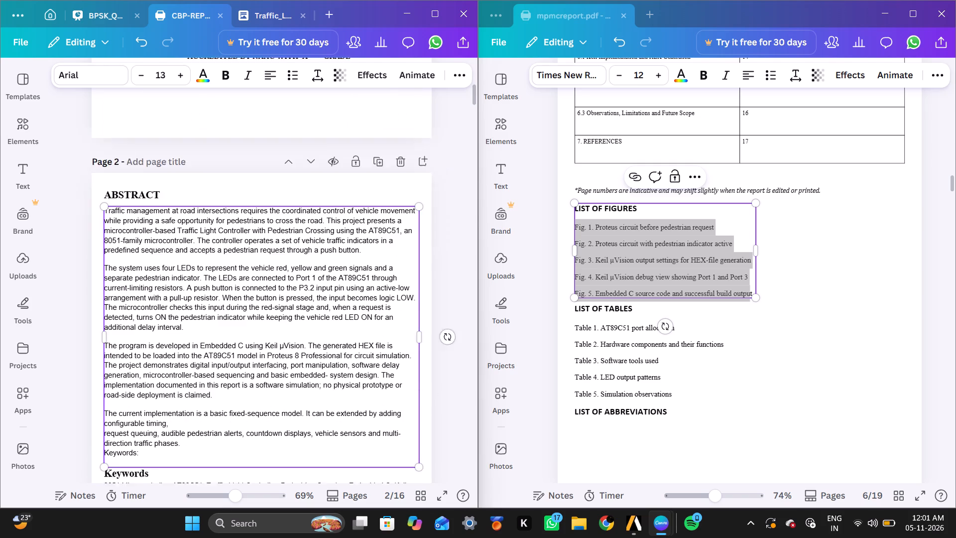
scroll(144, 282, "down", 2)
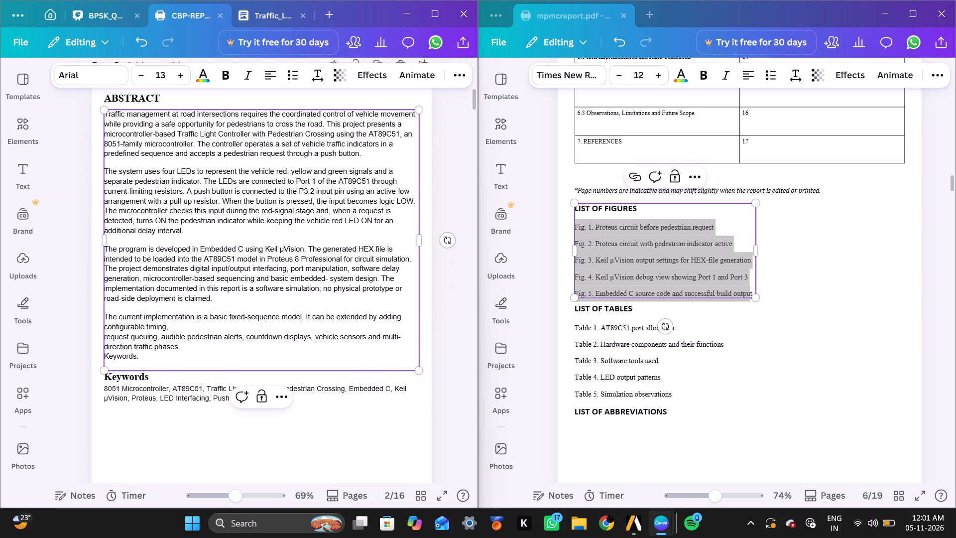
left_click(139, 363)
key("BackSpace")
key("BackSpace")
key("BackSpace")
key("BackSpace")
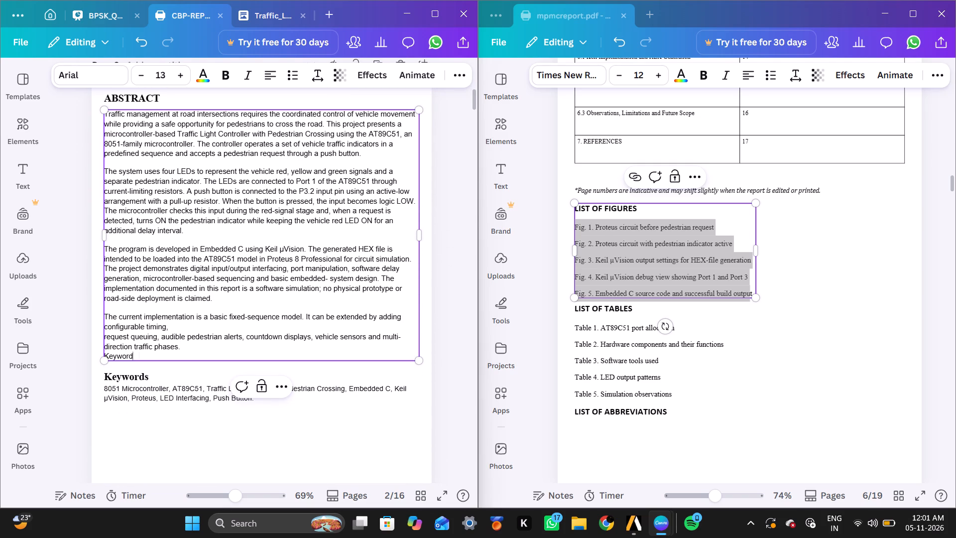
key("BackSpace")
key("BackSpace")
key("BackSpace")
key("BackSpace")
key("BackSpace")
key("BackSpace")
key("BackSpace")
key("BackSpace")
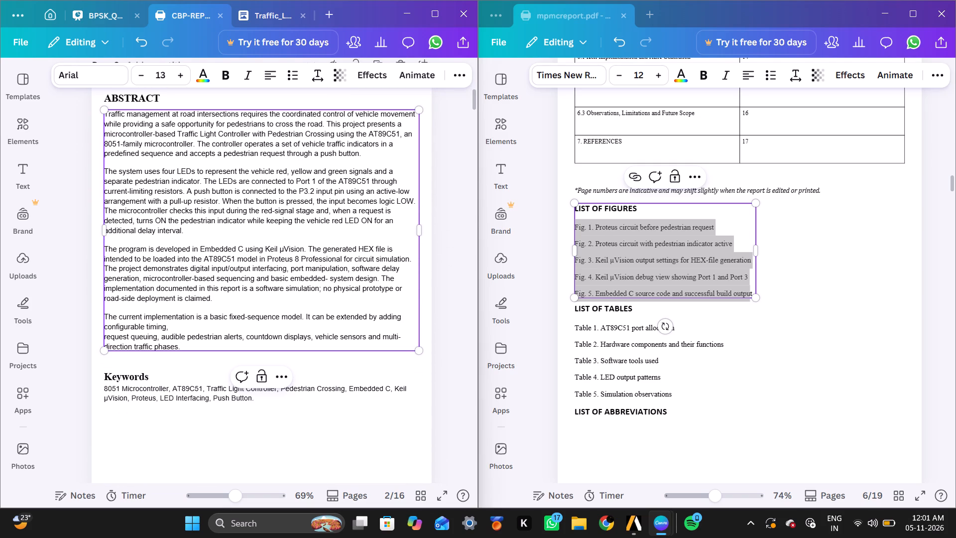
Move the Keywords block up, close beneath the last paragraph of the abstract.
left_click(135, 416)
left_click_drag(158, 402, 158, 391)
left_click(158, 421)
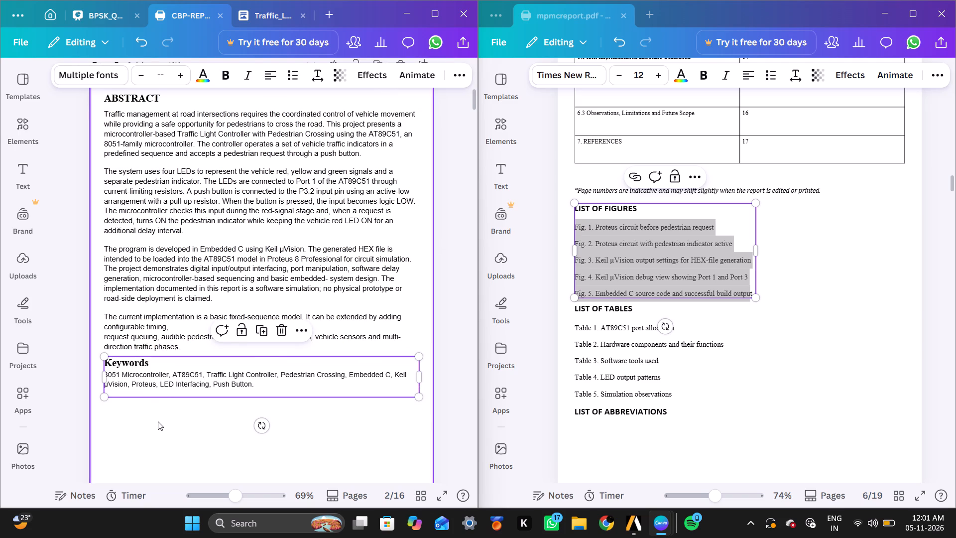
Set the font size of the keyword list under the Keywords heading to 13.
left_click(193, 372)
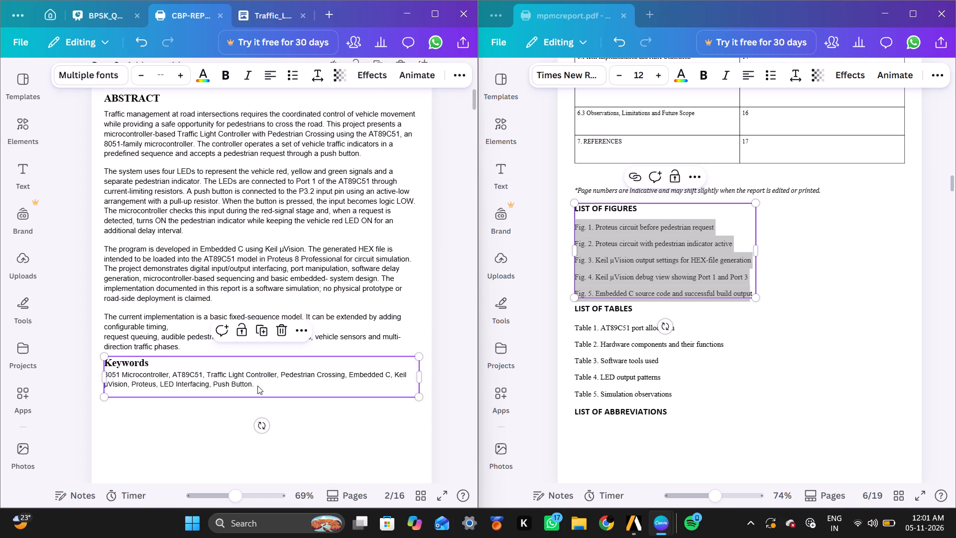
left_click(257, 386)
left_click_drag(257, 386, 110, 377)
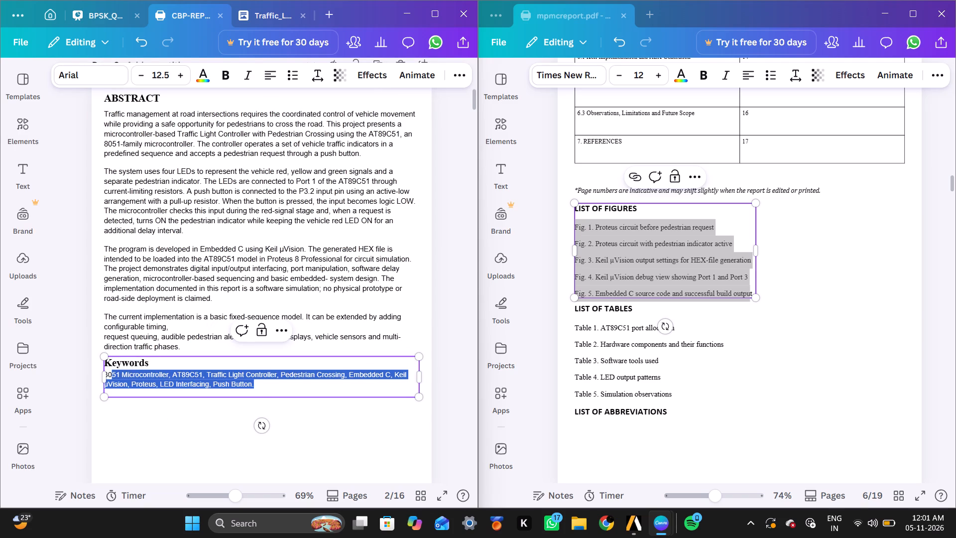
left_click_drag(110, 377, 99, 377)
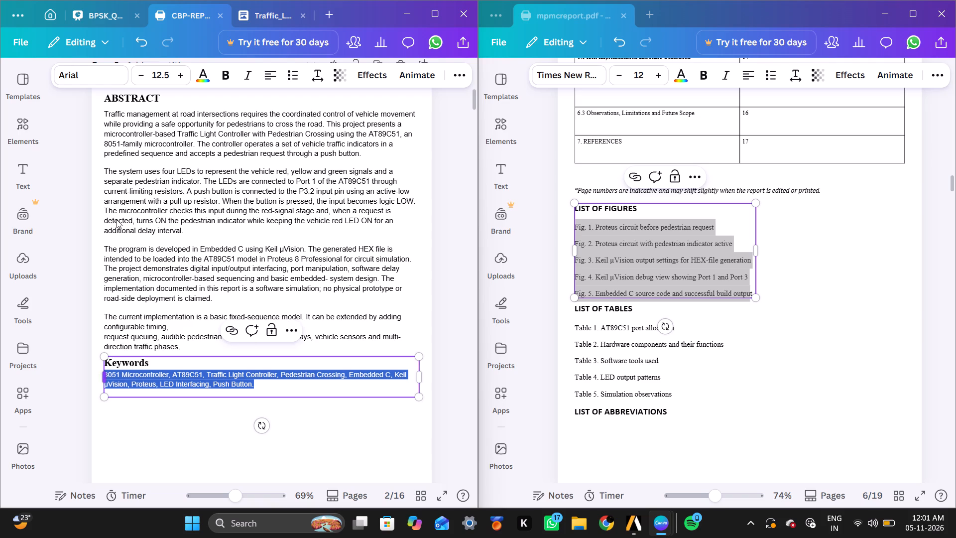
double_click(170, 69)
type("13")
key("Return")
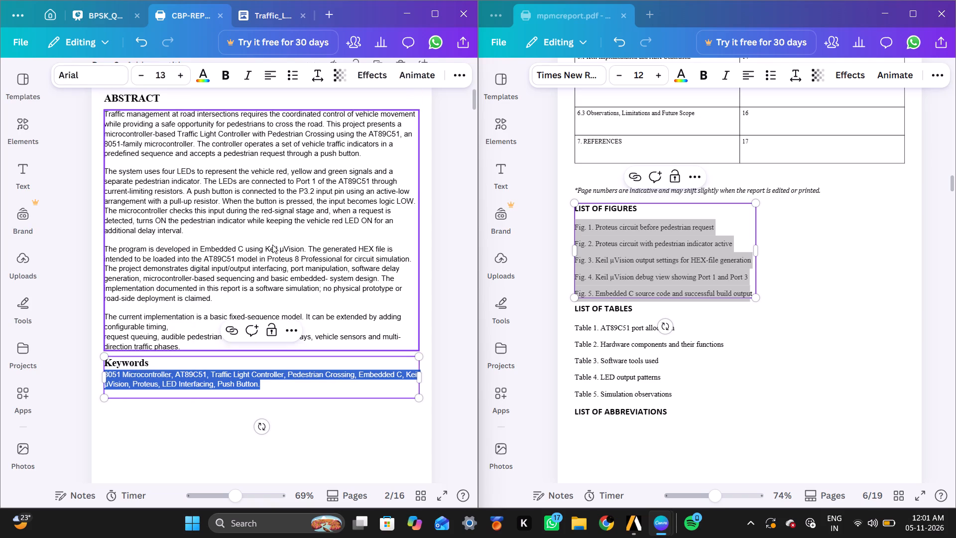
left_click(323, 471)
Increase the line spacing of the Keywords block to 1.61.
scroll(323, 471, "down", 3)
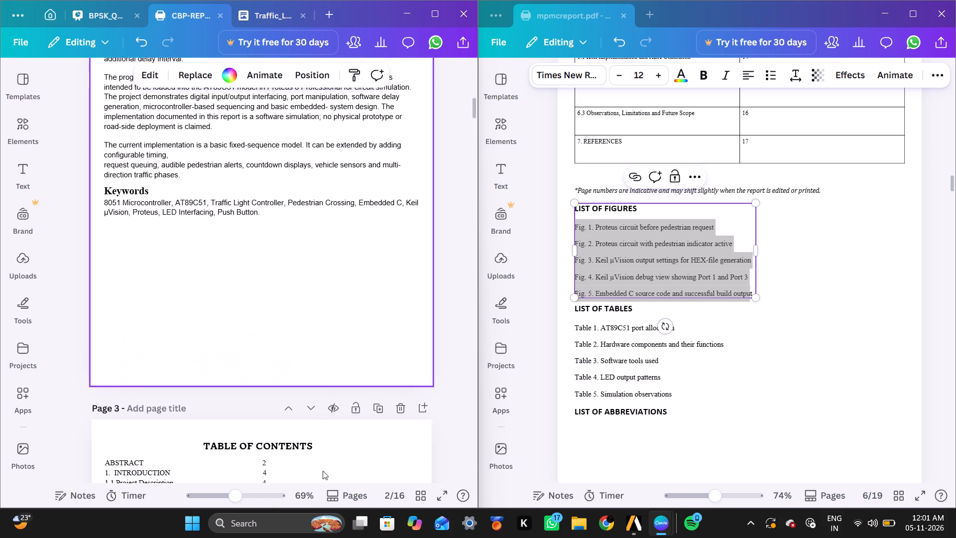
left_click(179, 247)
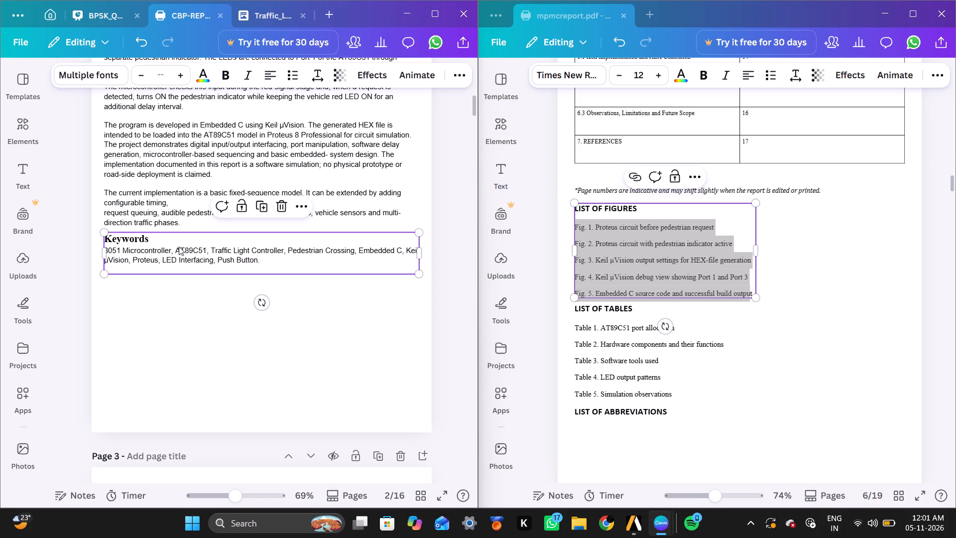
left_click(179, 247)
left_click_drag(179, 247, 130, 235)
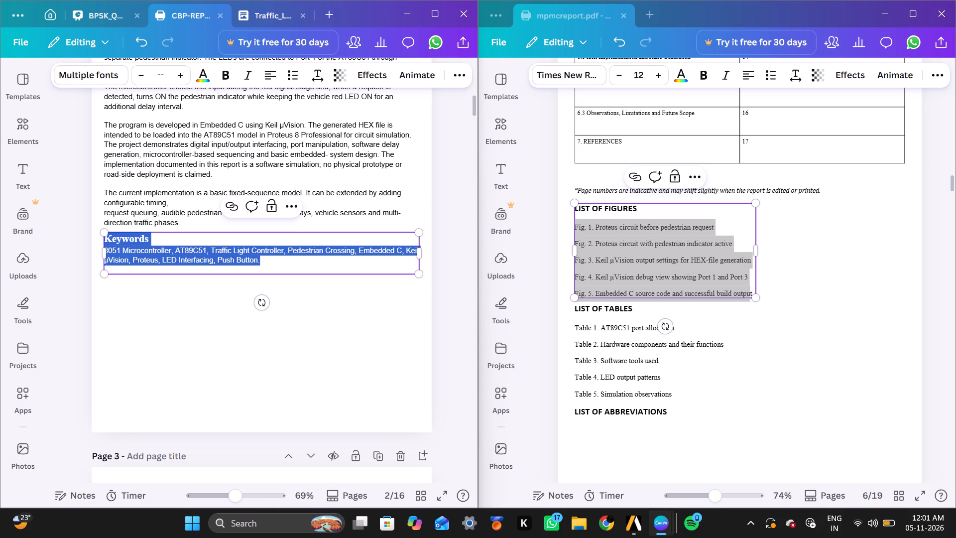
left_click(166, 251)
left_click_drag(166, 251, 113, 235)
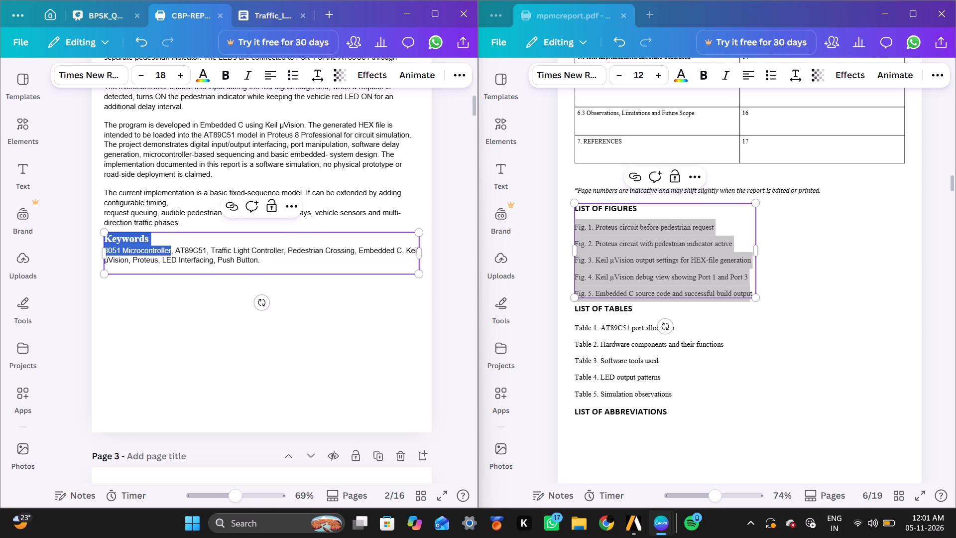
left_click(315, 72)
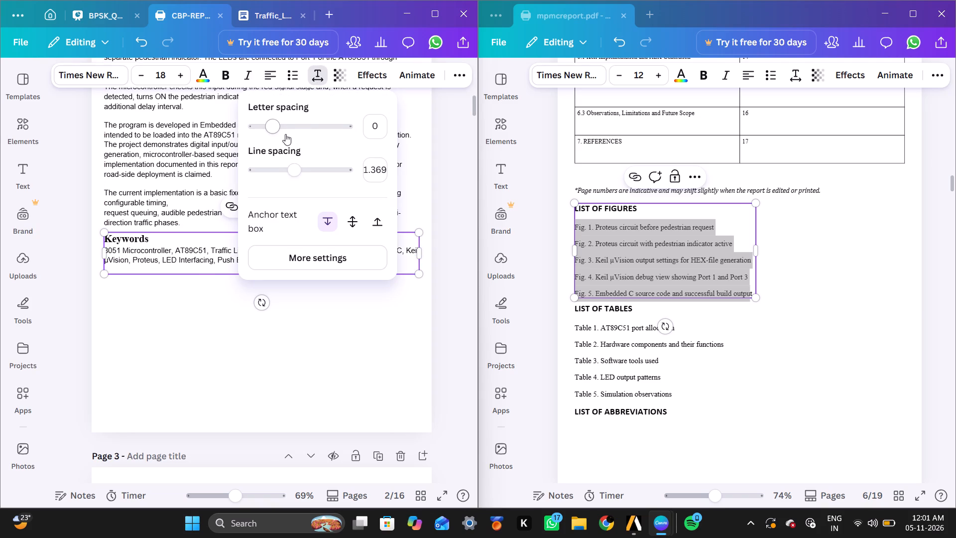
left_click_drag(294, 175, 304, 175)
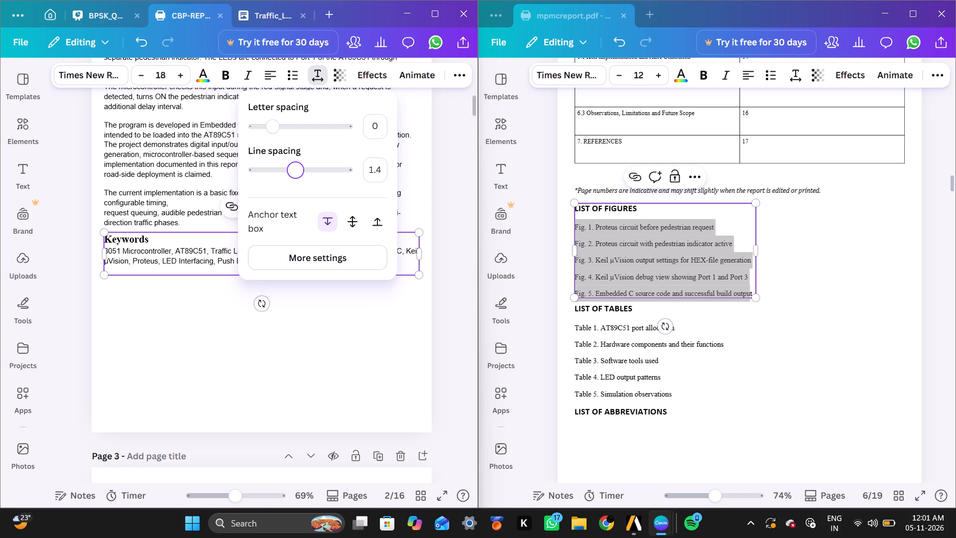
left_click_drag(304, 175, 306, 176)
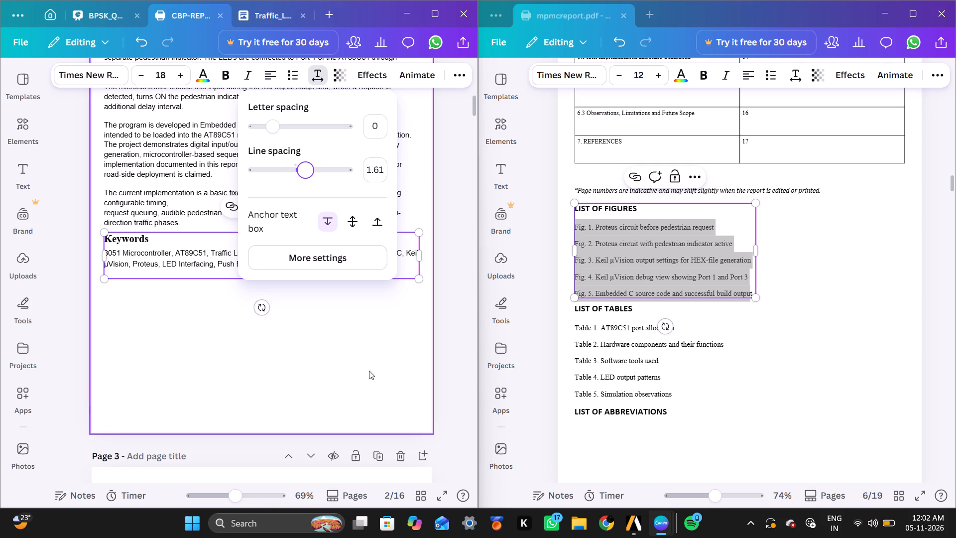
left_click(372, 377)
left_click(307, 261)
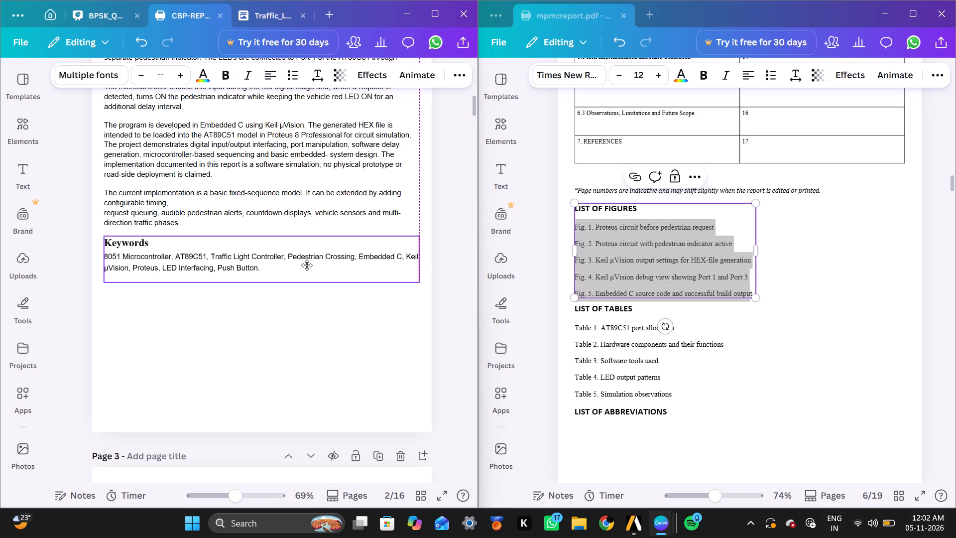
left_click(329, 307)
Copy the Table 1 to Table 5 entries under LIST OF TABLES in mpmcreport.pdf.
scroll(329, 307, "down", 2)
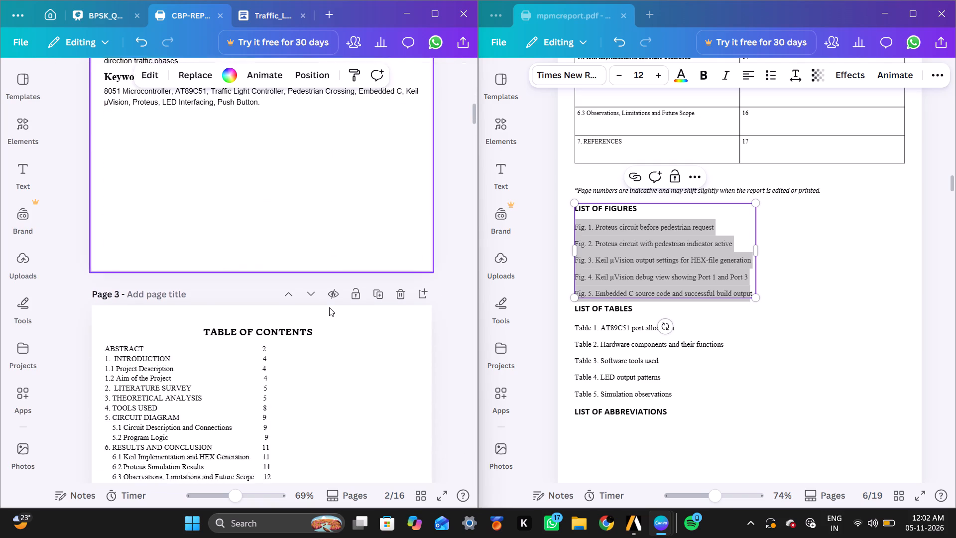
scroll(329, 307, "down", 4)
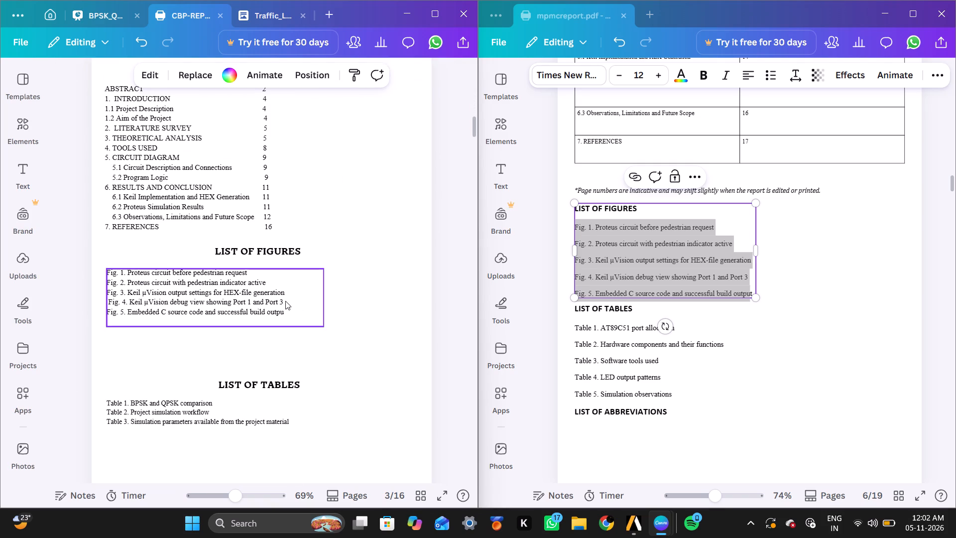
left_click(285, 301)
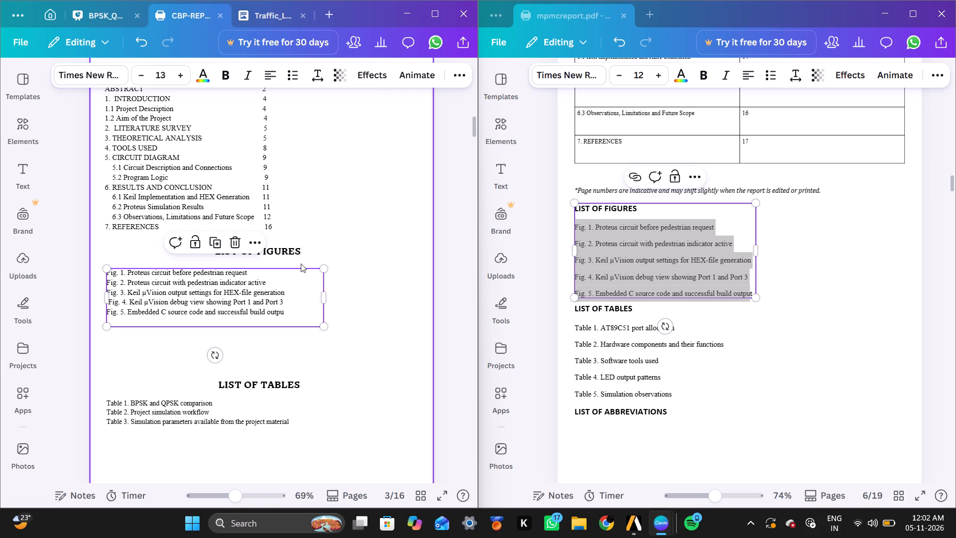
scroll(283, 363, "down", 1)
scroll(749, 363, "down", 1)
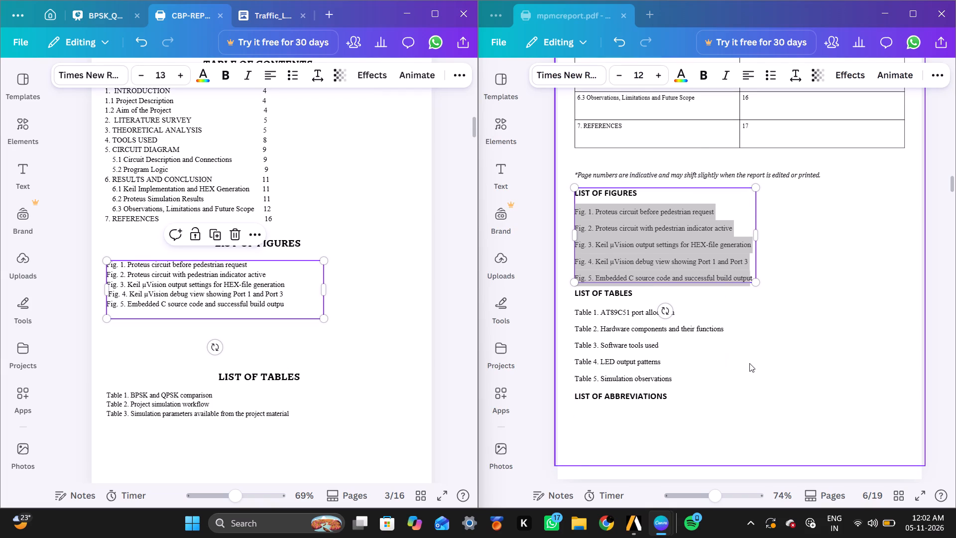
double_click(674, 340)
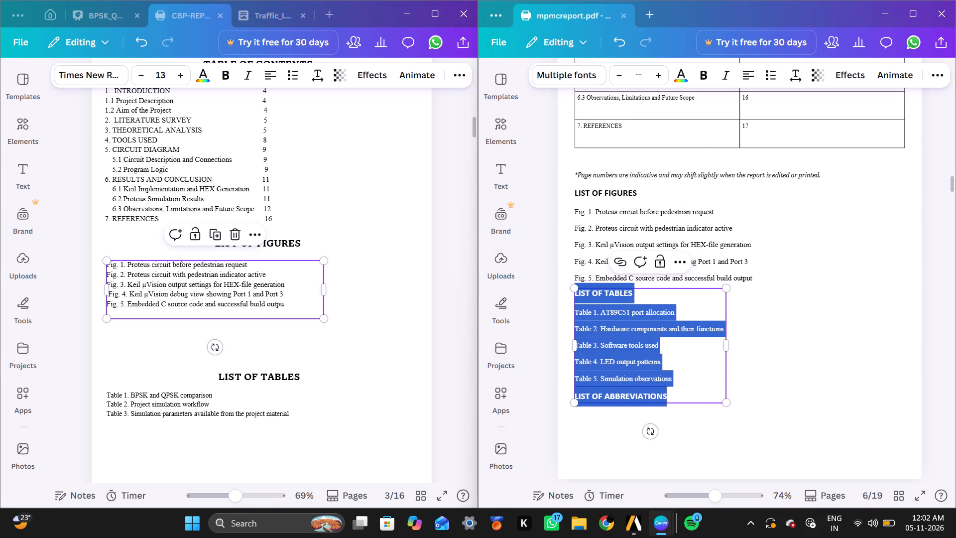
left_click(667, 371)
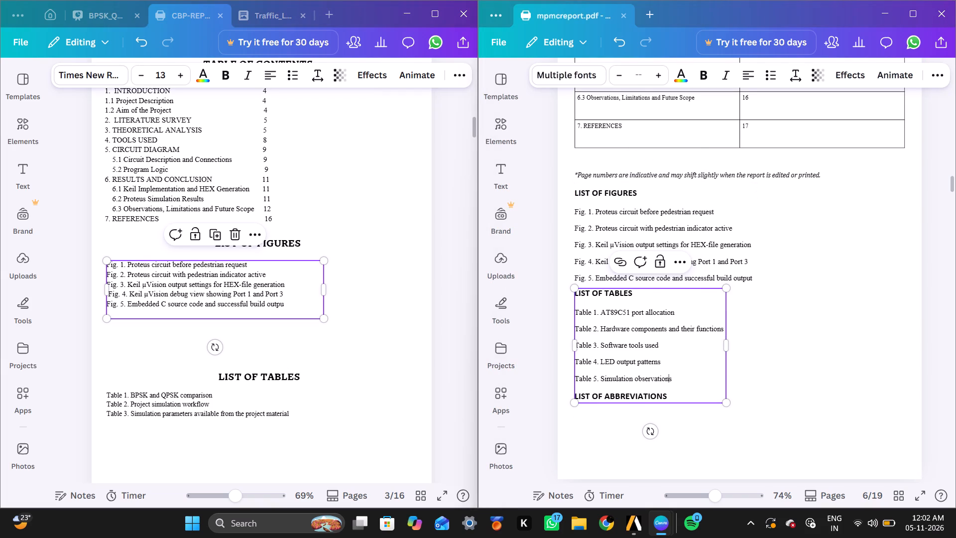
left_click(681, 374)
left_click_drag(681, 374, 587, 318)
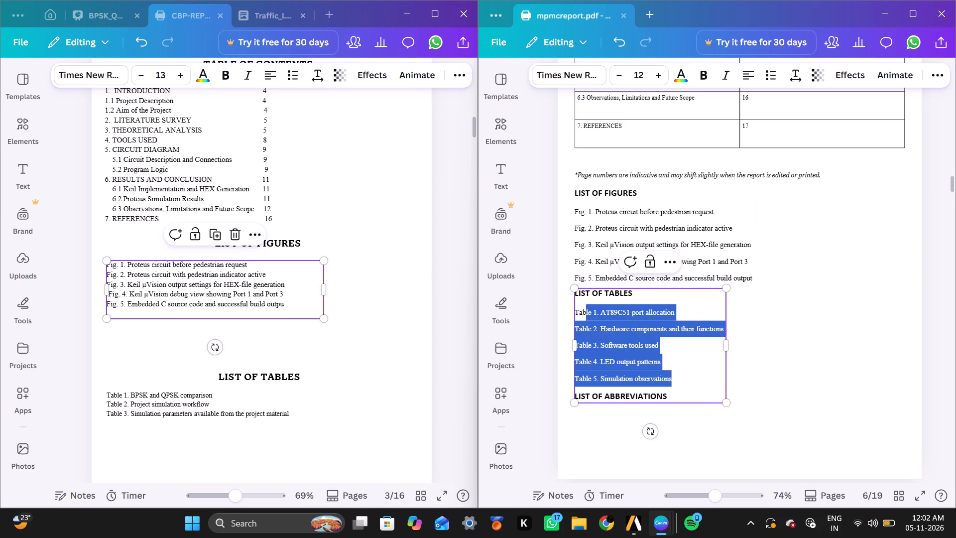
left_click_drag(587, 318, 575, 314)
key("ctrl+c")
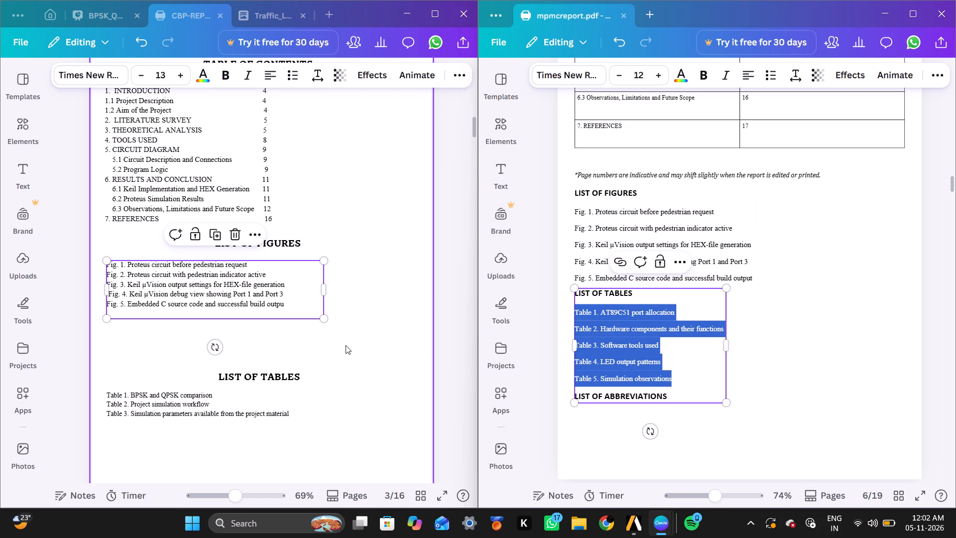
Replace the entries under LIST OF TABLES in the CBP report with the copied ones, putting Table 3 on its own line.
double_click(298, 305)
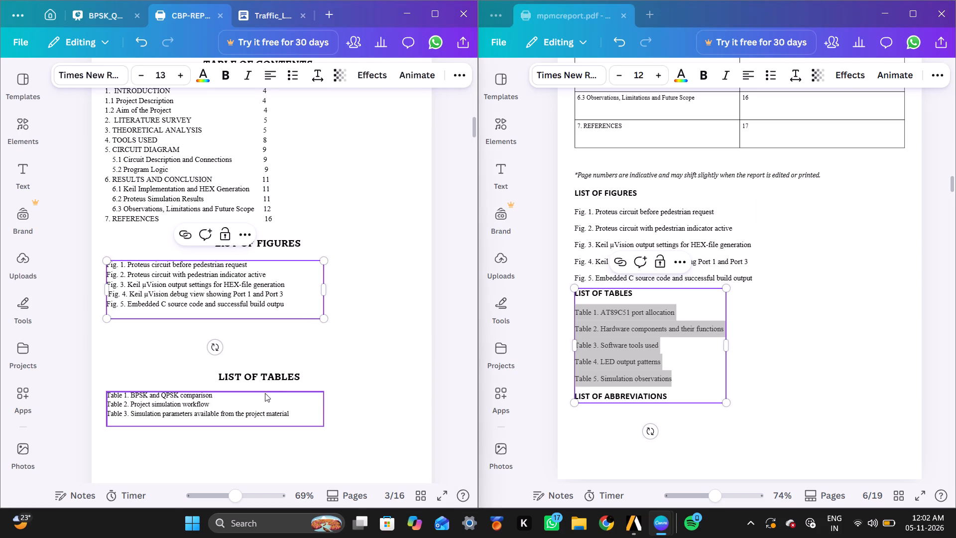
double_click(266, 399)
key("ctrl+a")
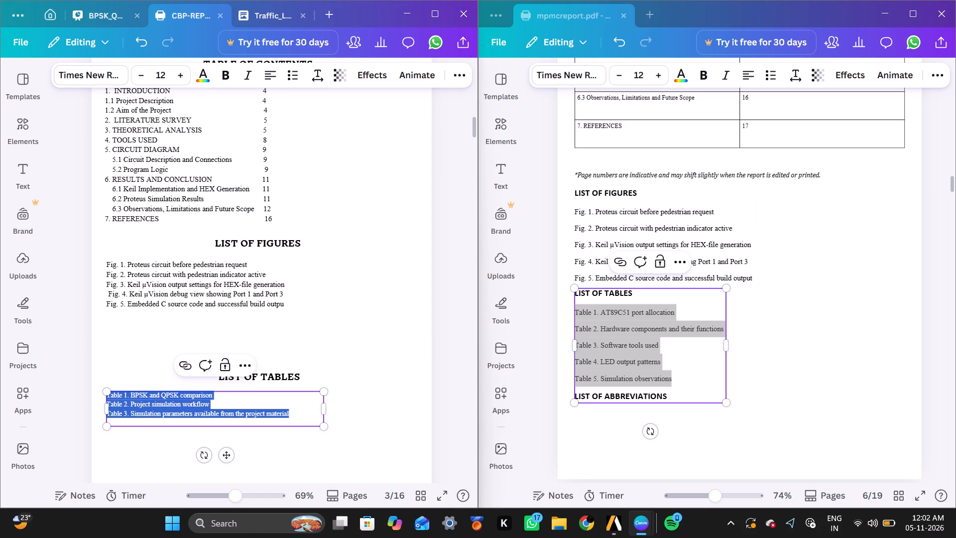
key("ctrl+v")
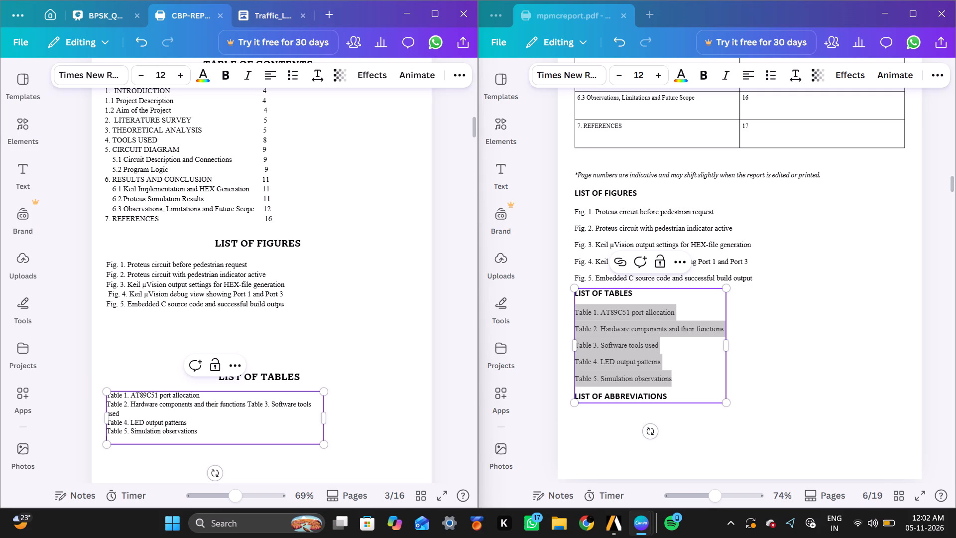
left_click(250, 405)
key("Left")
key("Return")
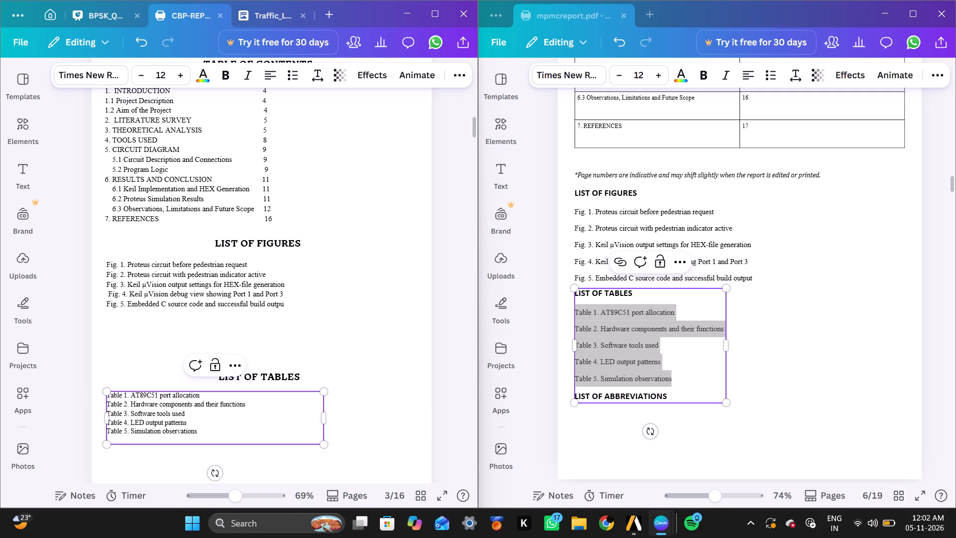
Set the font size of the five entries under LIST OF TABLES to 13.
left_click(221, 426)
key("ctrl+a")
left_click(175, 75)
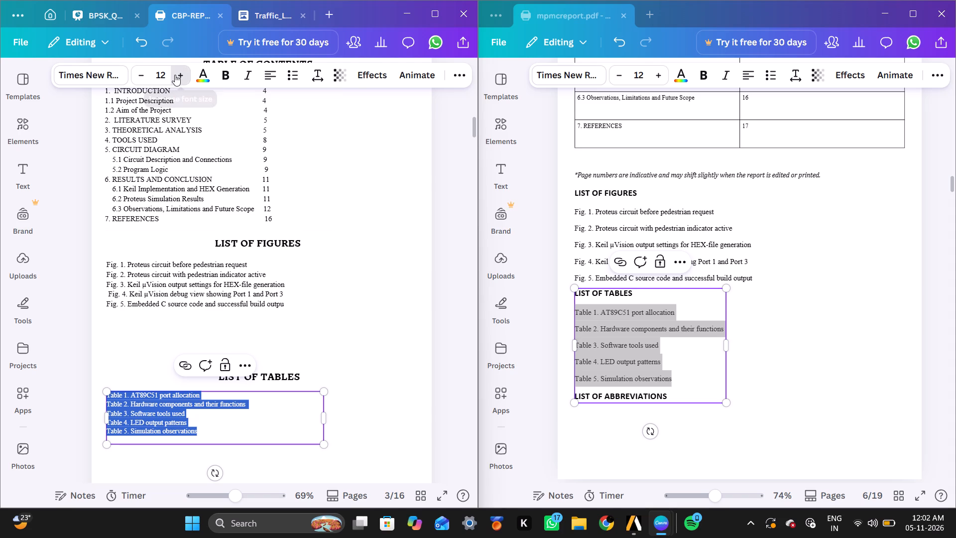
left_click(363, 298)
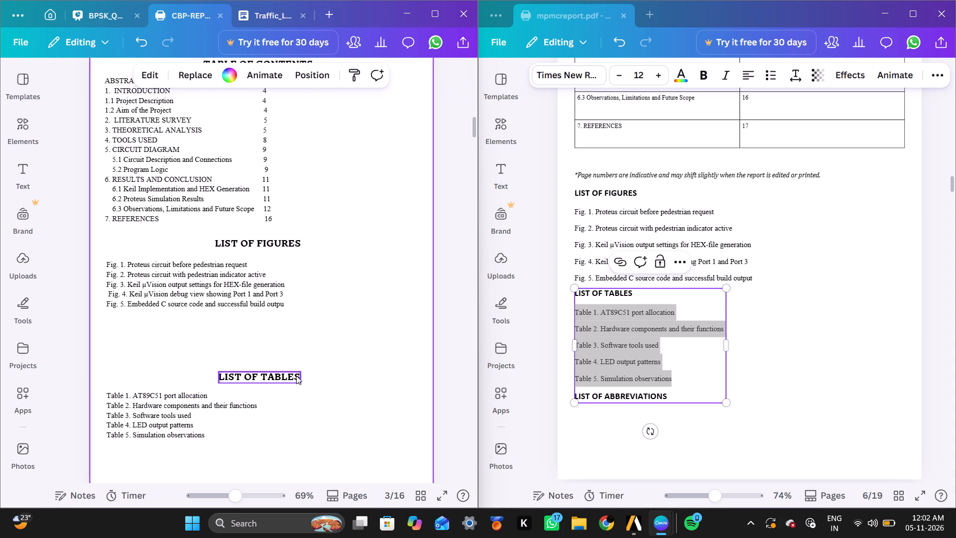
Move the LIST OF TABLES heading and its entries up, closing the gap beneath the list of figures.
left_click_drag(294, 376, 294, 335)
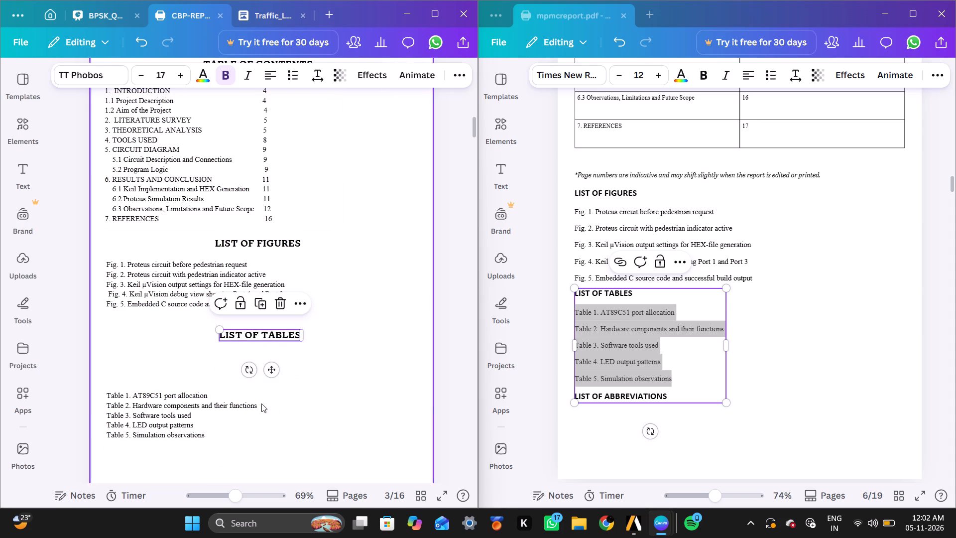
left_click_drag(244, 412, 246, 376)
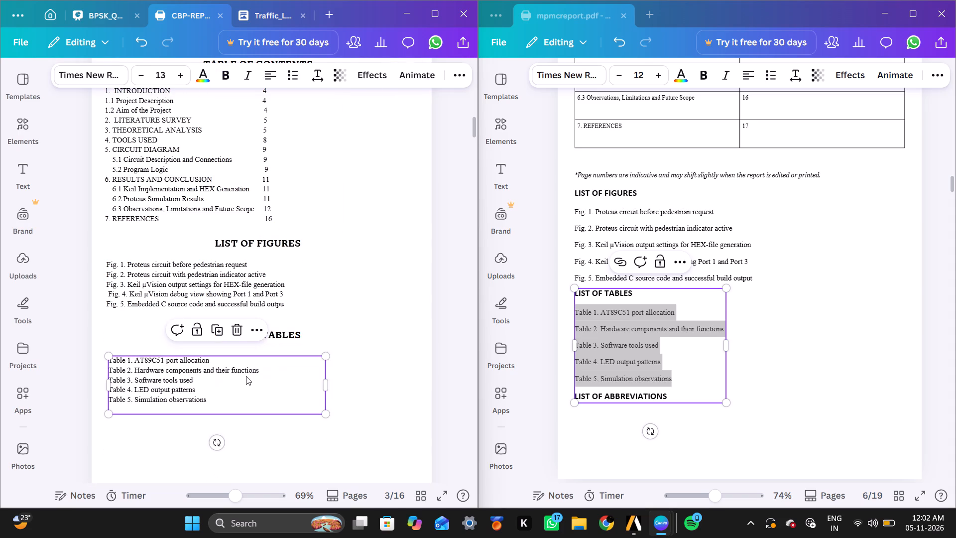
Look over the CBP report's introduction page and the abbreviations table on page 7 of mpmcreport.pdf.
scroll(364, 234, "down", 2)
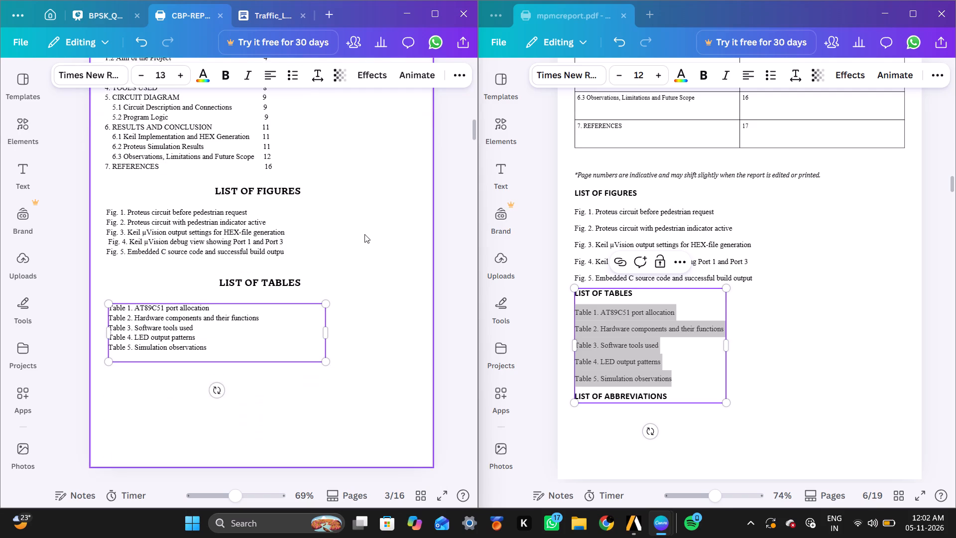
scroll(364, 234, "down", 1)
scroll(652, 263, "down", 2)
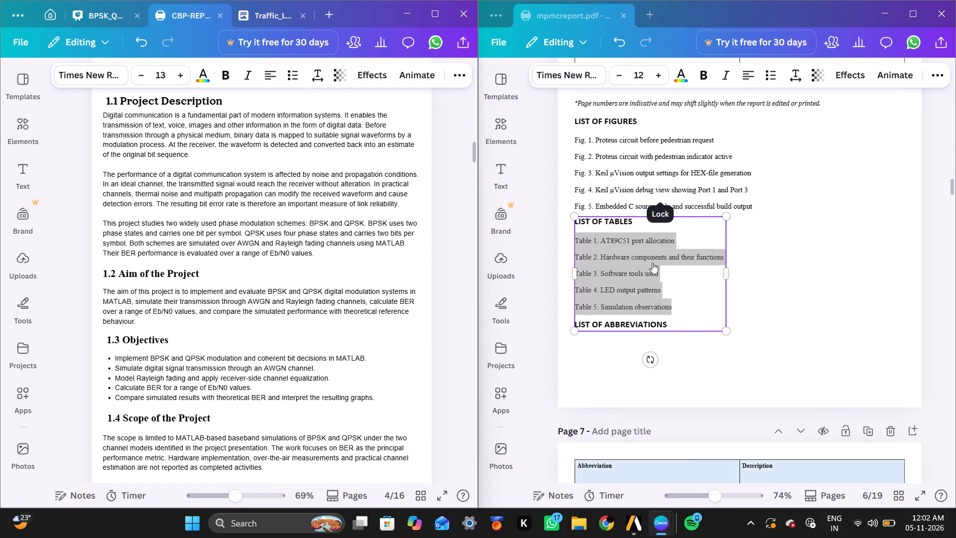
scroll(652, 263, "down", 2)
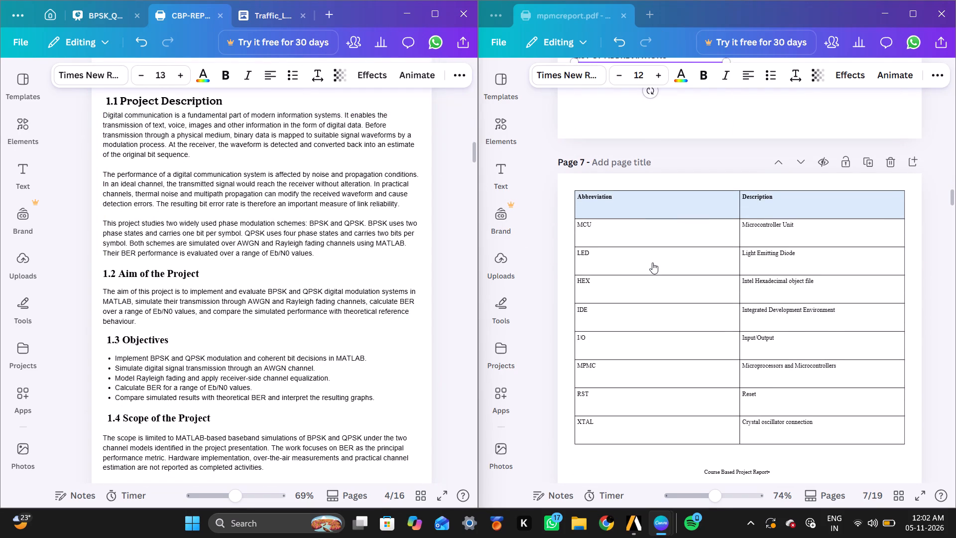
scroll(652, 263, "up", 1)
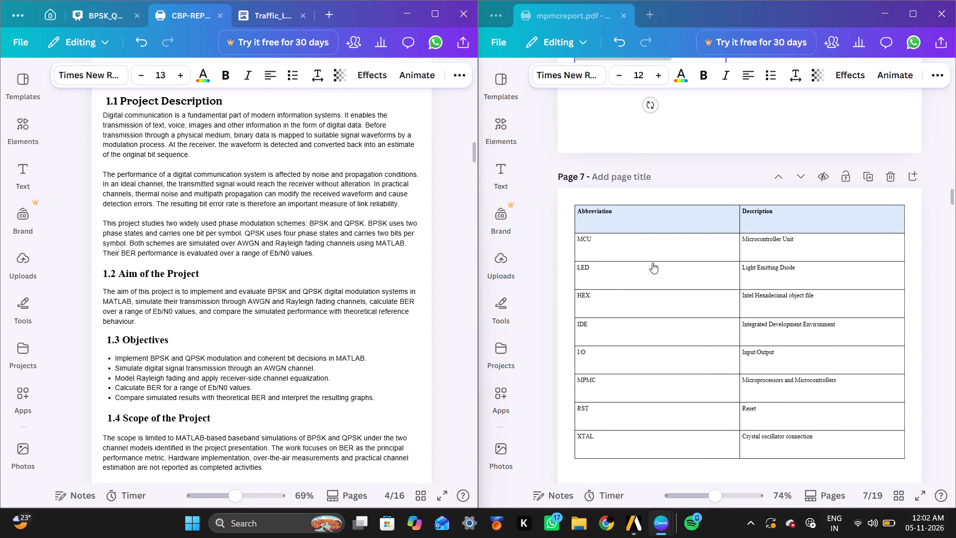
scroll(652, 263, "up", 3)
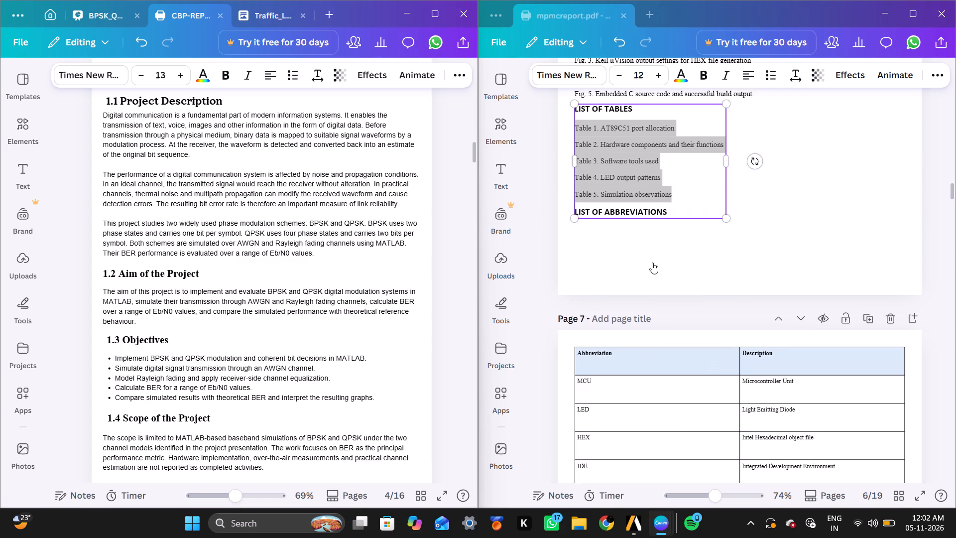
scroll(652, 263, "up", 2)
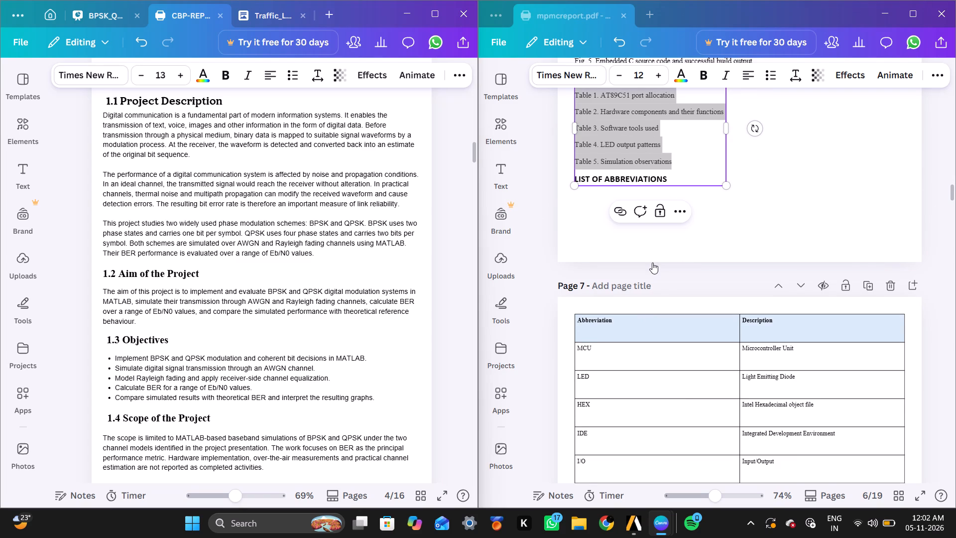
scroll(652, 263, "up", 1)
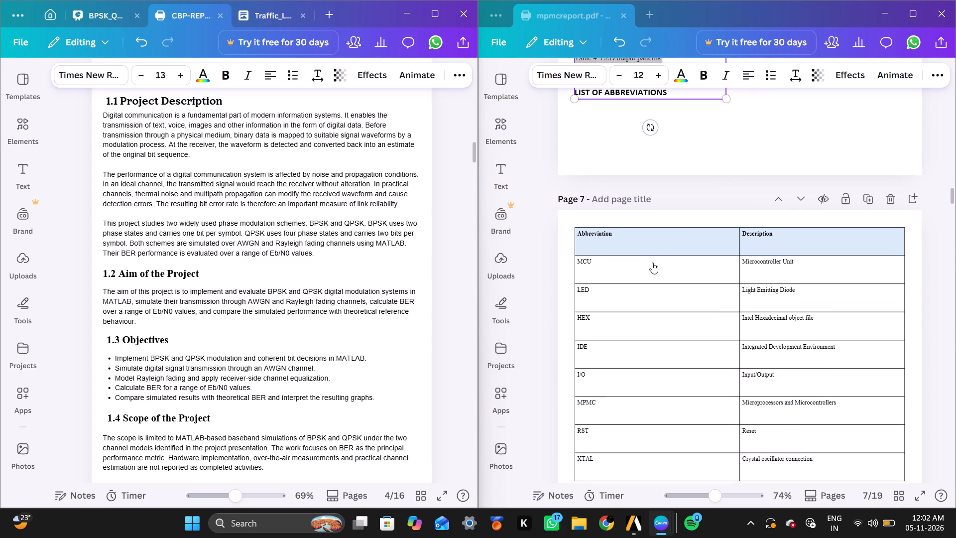
scroll(652, 263, "down", 6)
scroll(652, 263, "up", 1)
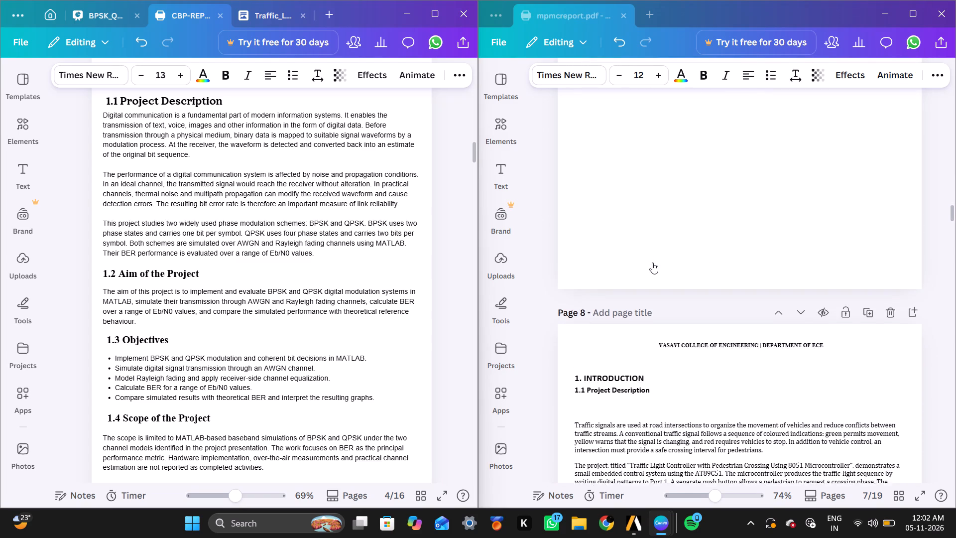
scroll(652, 263, "up", 1)
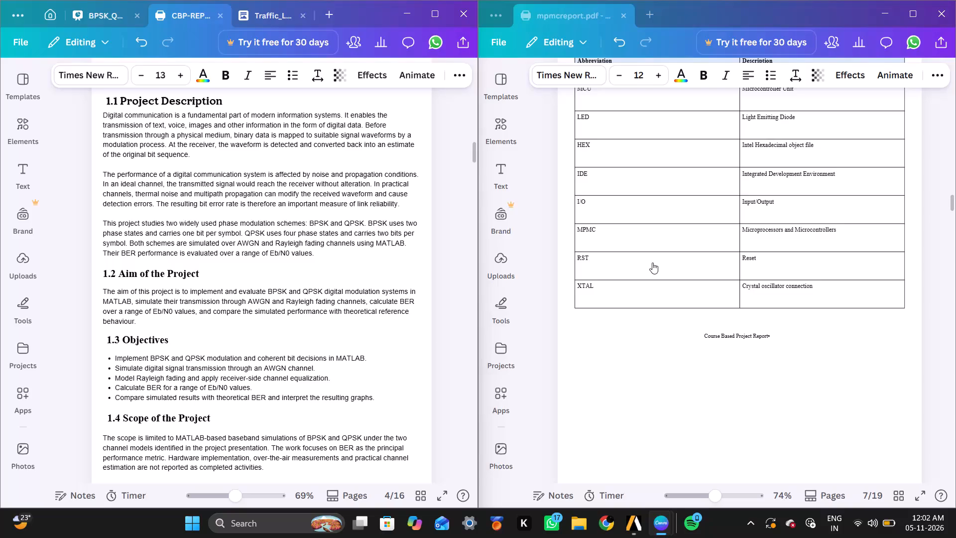
scroll(652, 263, "up", 1)
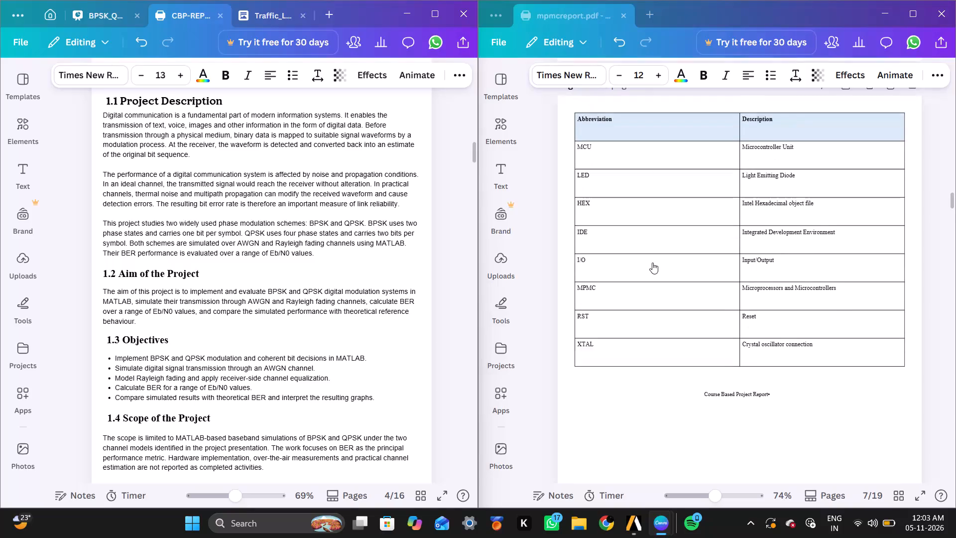
scroll(652, 263, "up", 2)
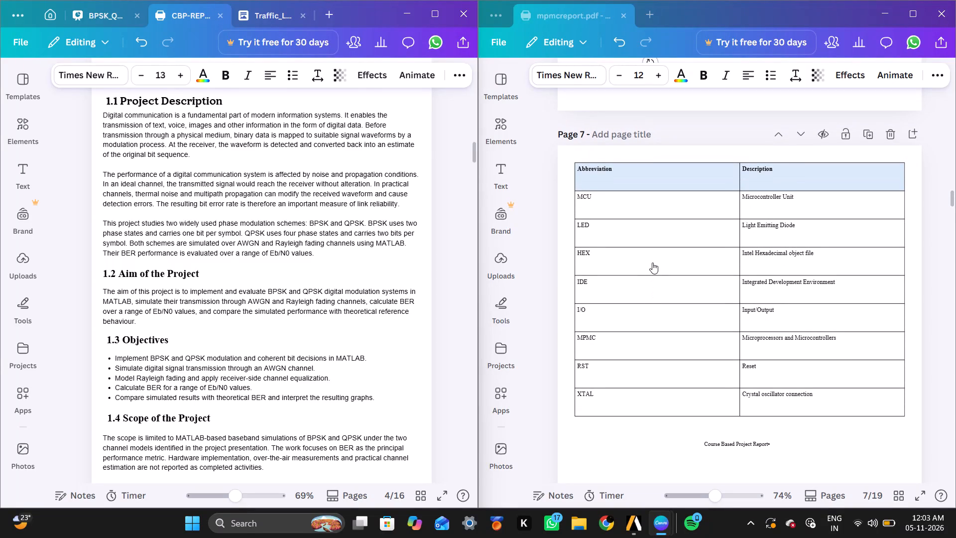
On page 8 of mpmcreport.pdf, move the project description text up beneath heading 1.1 and its "After this interval" paragraph clear of heading 1.2.
scroll(652, 263, "down", 3)
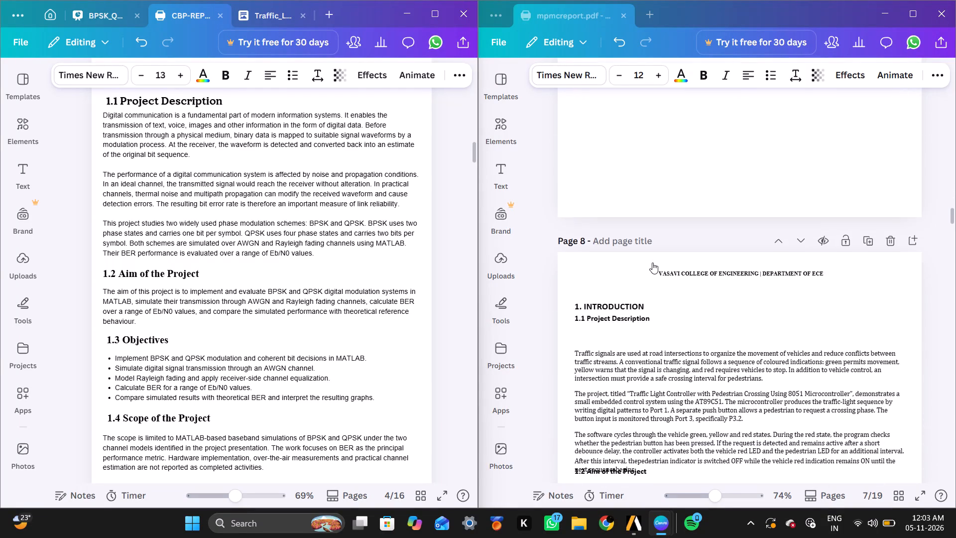
scroll(652, 263, "down", 2)
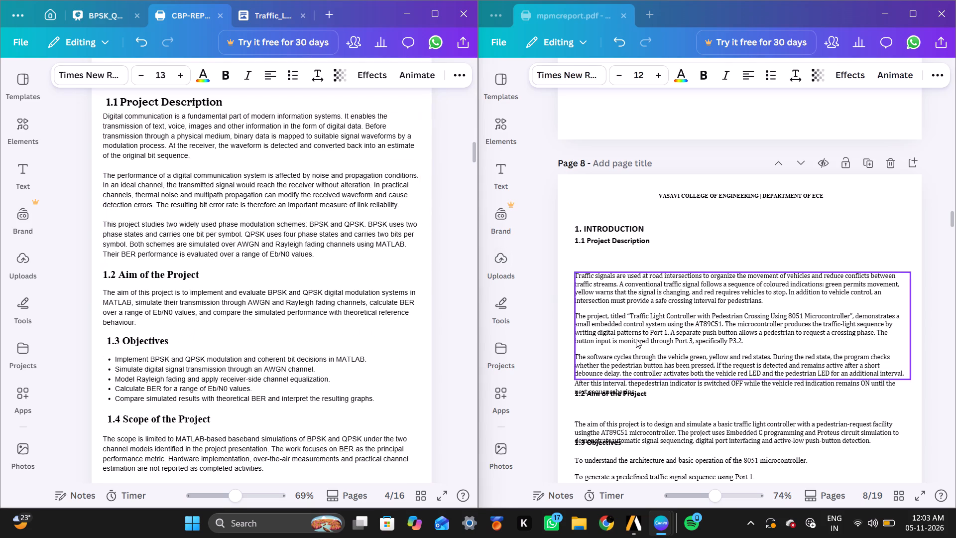
left_click(641, 344)
left_click_drag(641, 344, 642, 321)
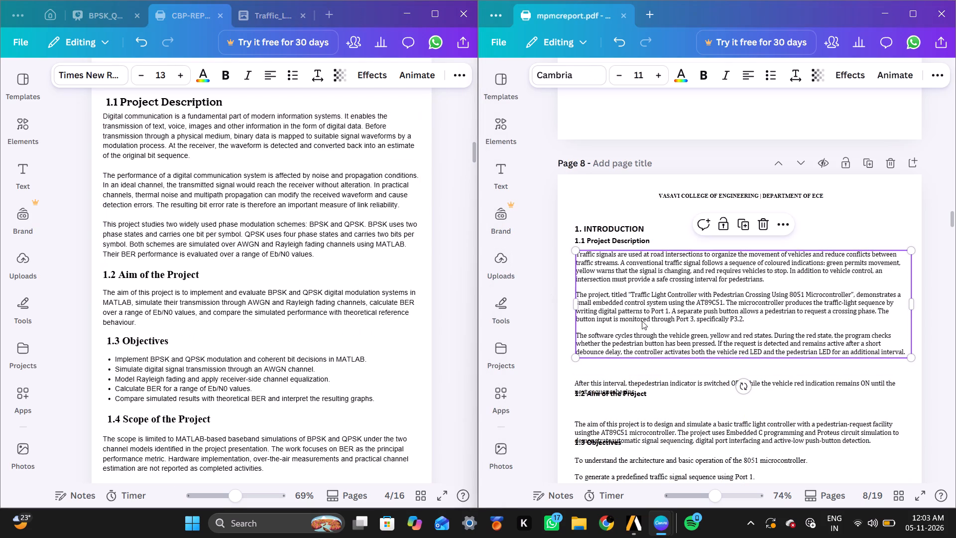
left_click_drag(661, 388, 663, 380)
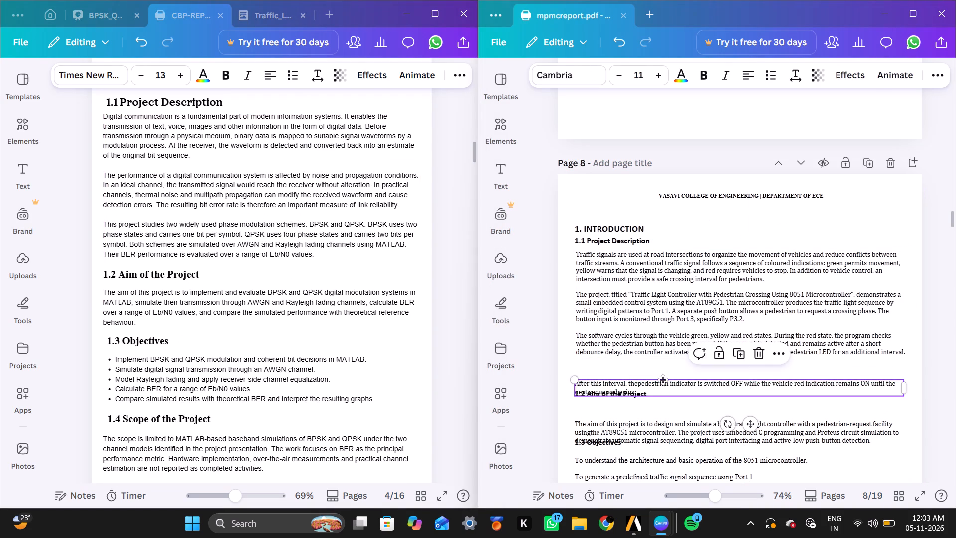
left_click_drag(663, 380, 665, 374)
On page 8 of mpmcreport.pdf, transfer the "After this interval" paragraph into the project description text box as its last paragraph.
double_click(665, 374)
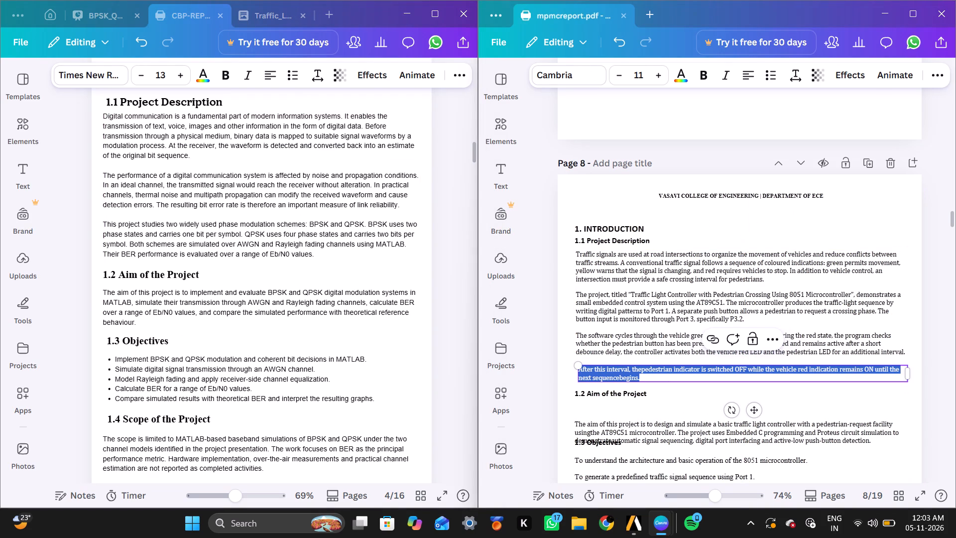
key("ctrl+c")
key("BackSpace")
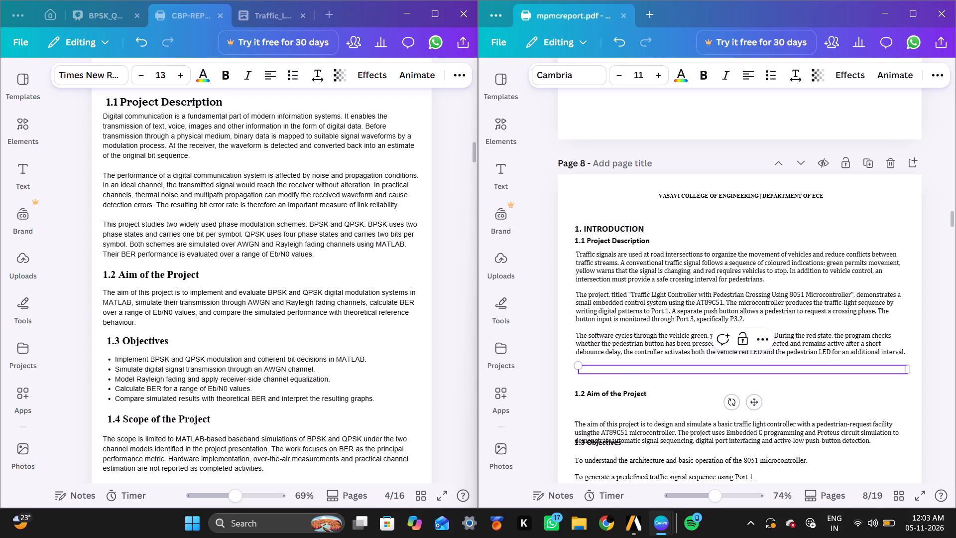
left_click(887, 349)
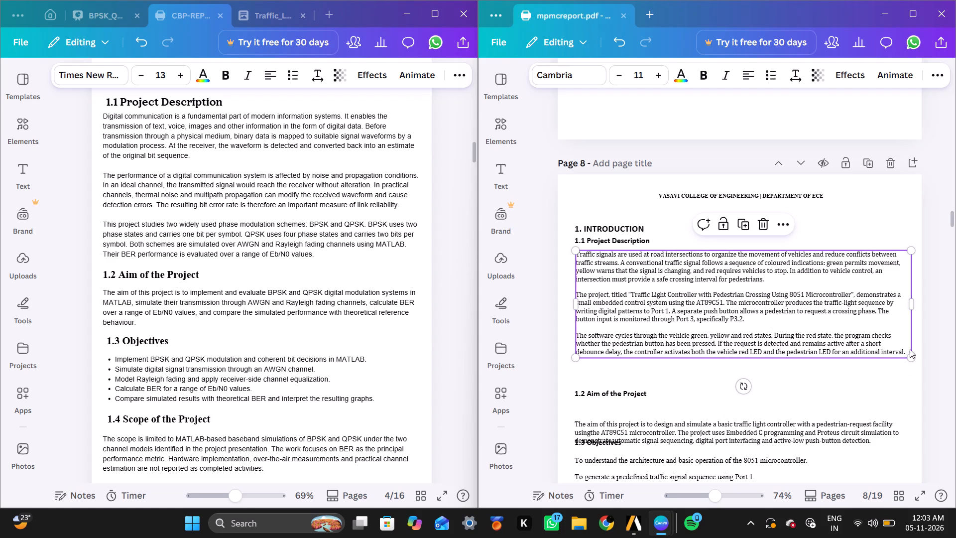
left_click(910, 349)
left_click(906, 349)
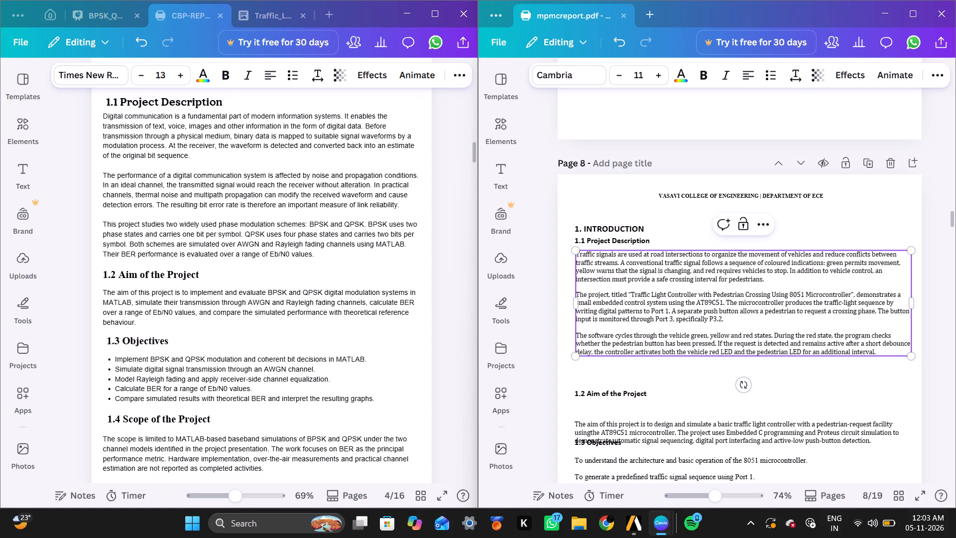
key("Return")
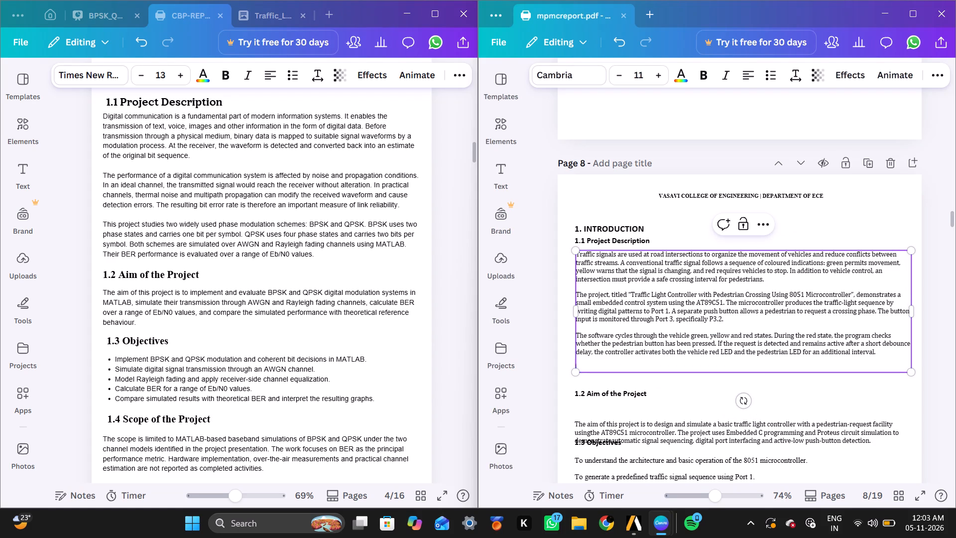
key("ctrl+v")
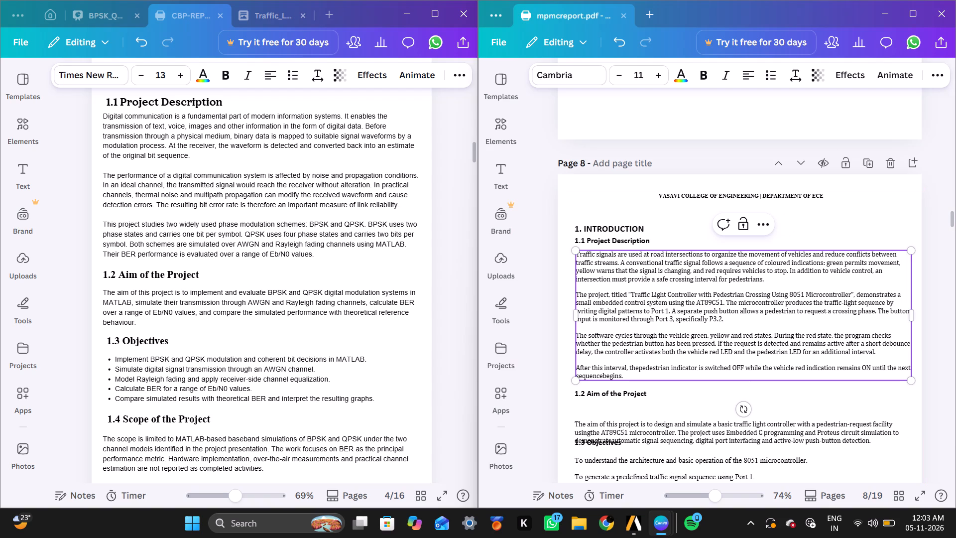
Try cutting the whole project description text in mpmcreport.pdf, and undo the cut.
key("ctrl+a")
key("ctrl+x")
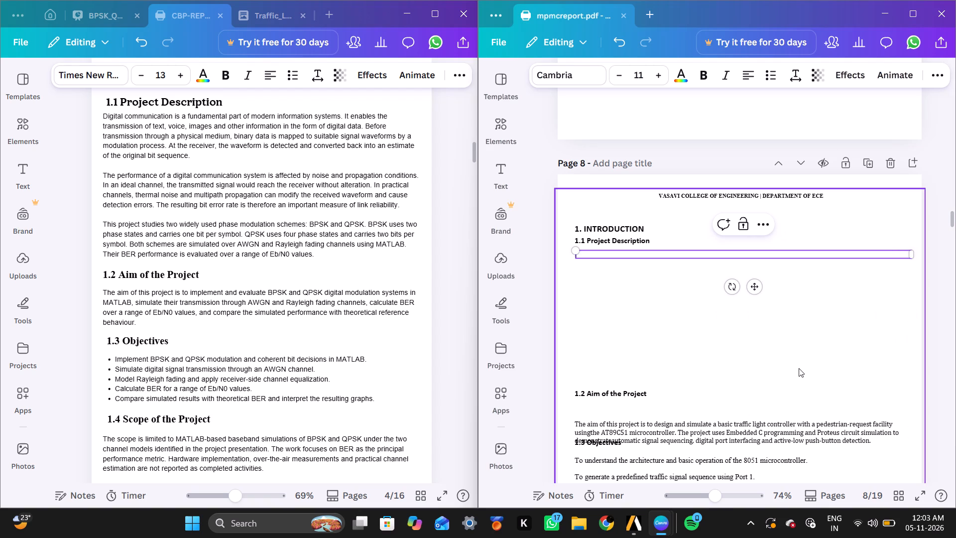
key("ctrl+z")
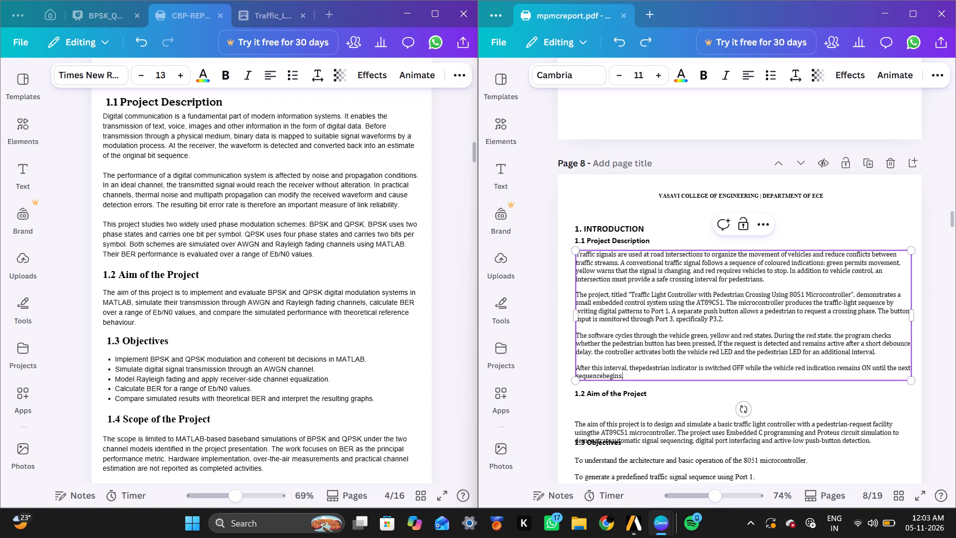
Copy the complete project description from mpmcreport.pdf and replace the text under heading 1.1 in the CBP report with it.
key("ctrl+a")
key("ctrl+c")
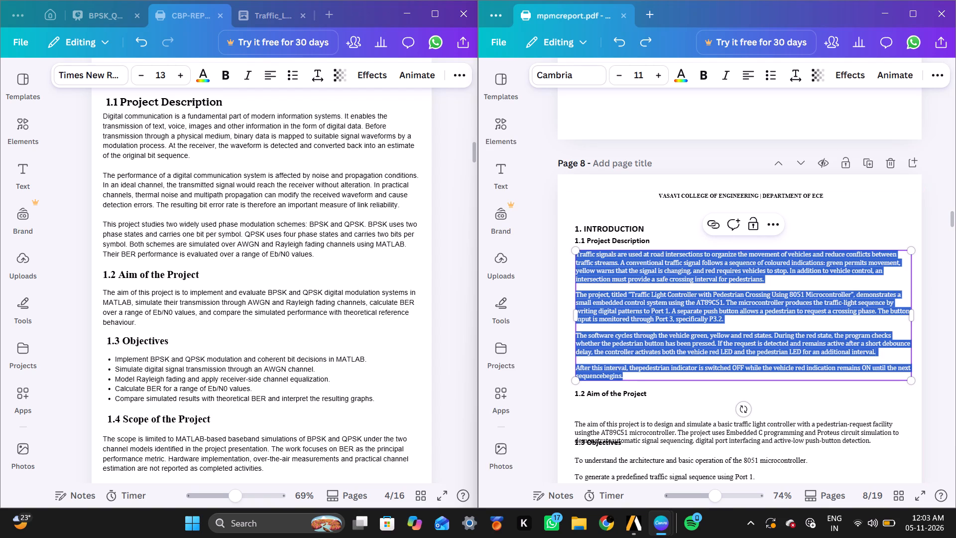
double_click(295, 243)
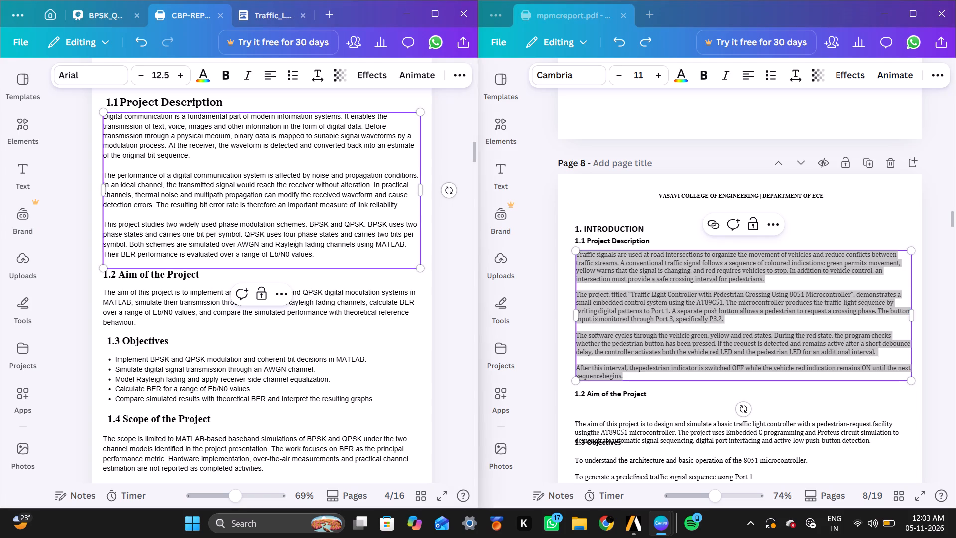
key("ctrl+a")
key("ctrl+v")
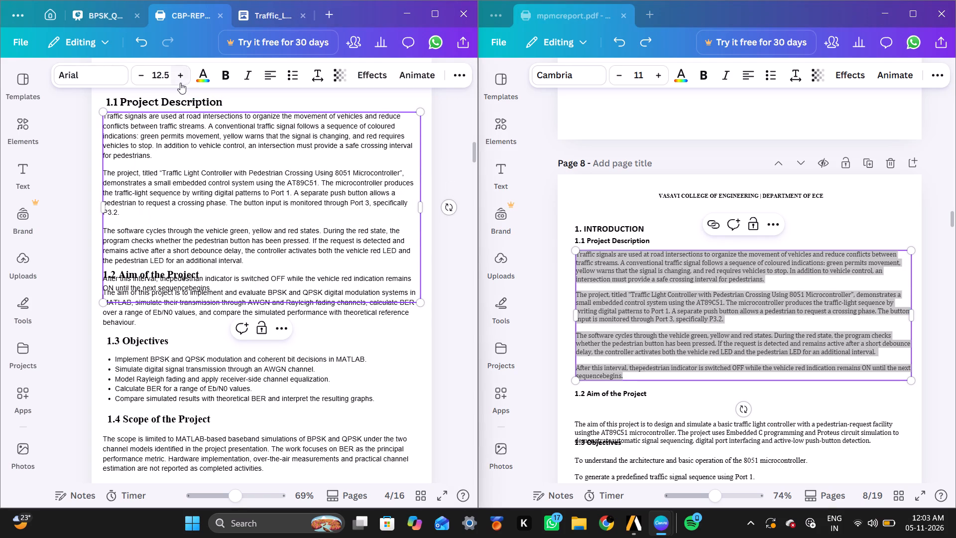
left_click(280, 106)
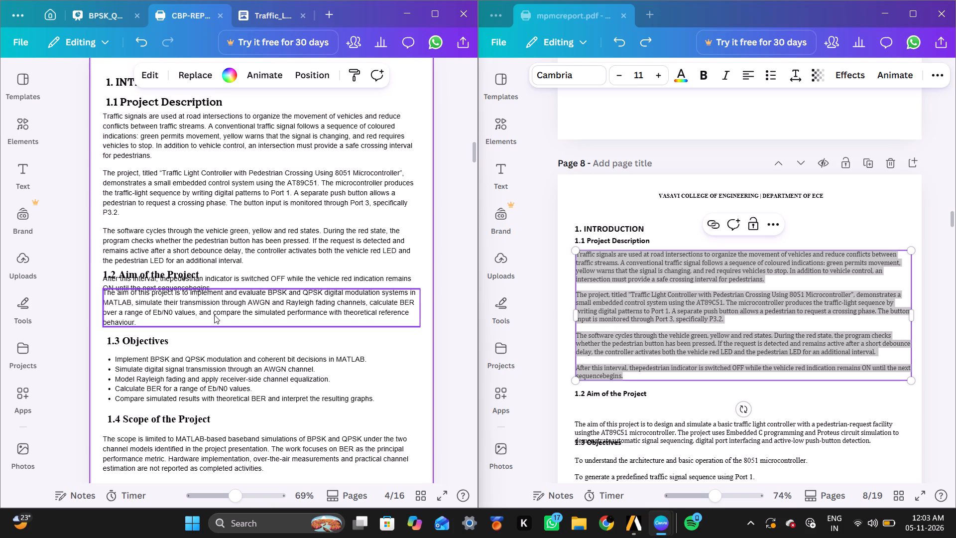
Move the 1.2 Aim of the Project heading and its paragraph down, clear of the new project description.
left_click_drag(214, 315, 226, 323)
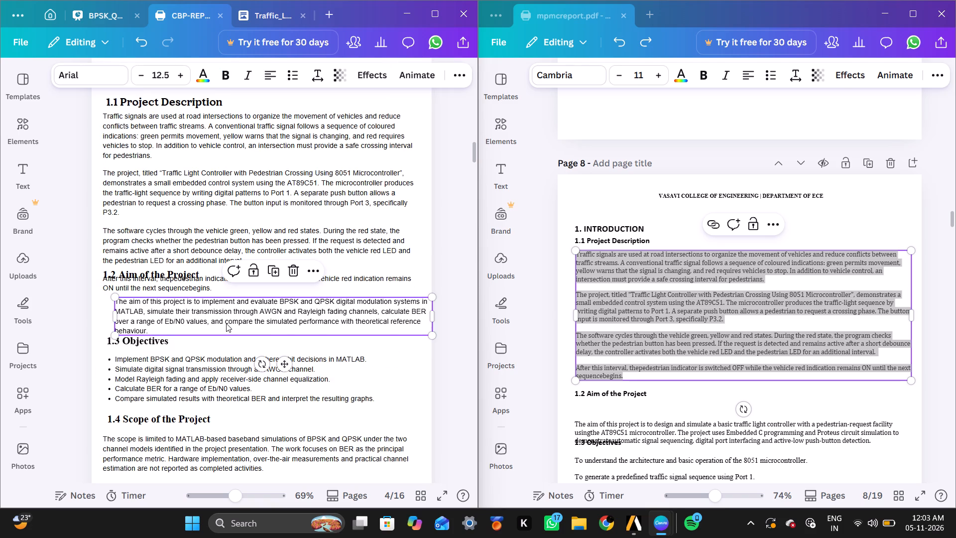
left_click(184, 281)
left_click_drag(184, 281, 194, 290)
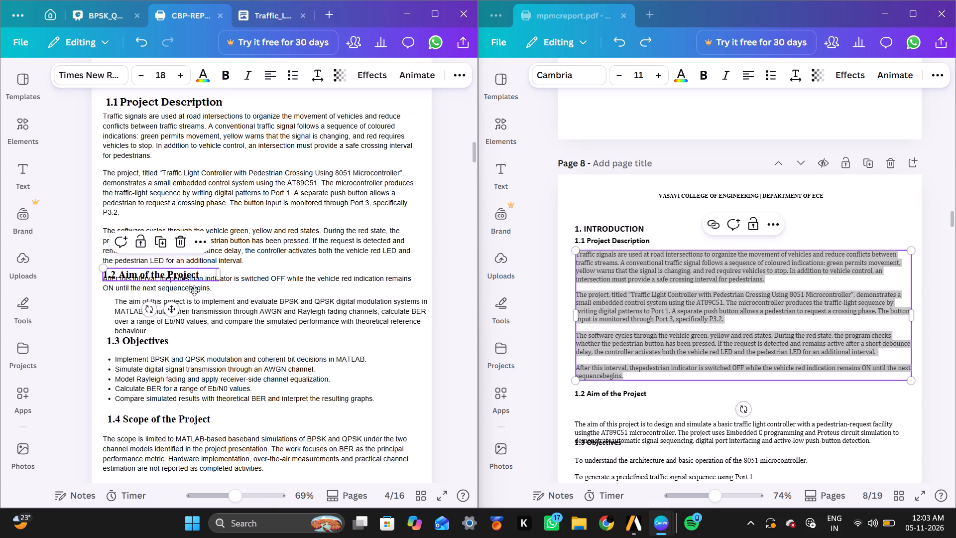
left_click_drag(194, 290, 291, 364)
left_click_drag(337, 306, 351, 328)
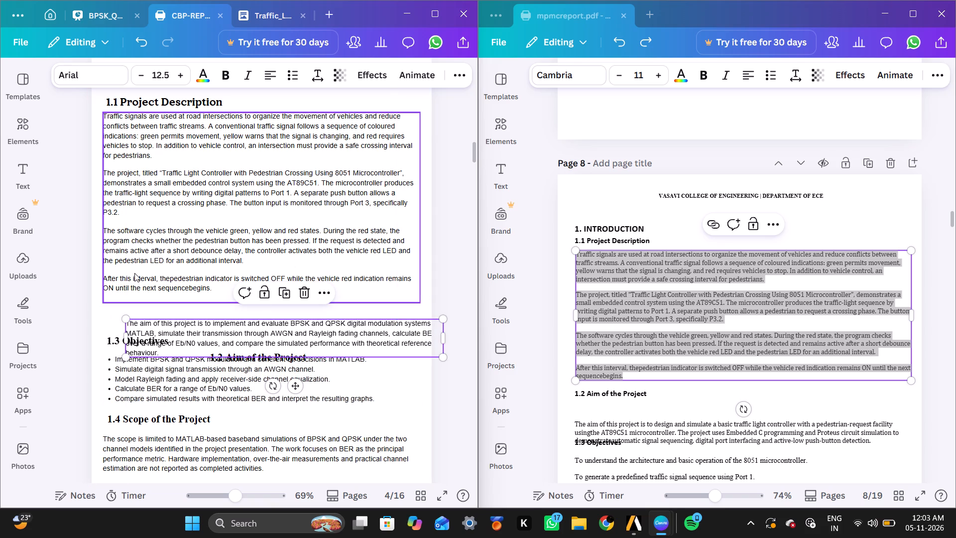
Insert the missing spaces in "the pedestrian" and "sequence begins" in the last project description paragraph.
left_click(167, 276)
left_click(167, 276)
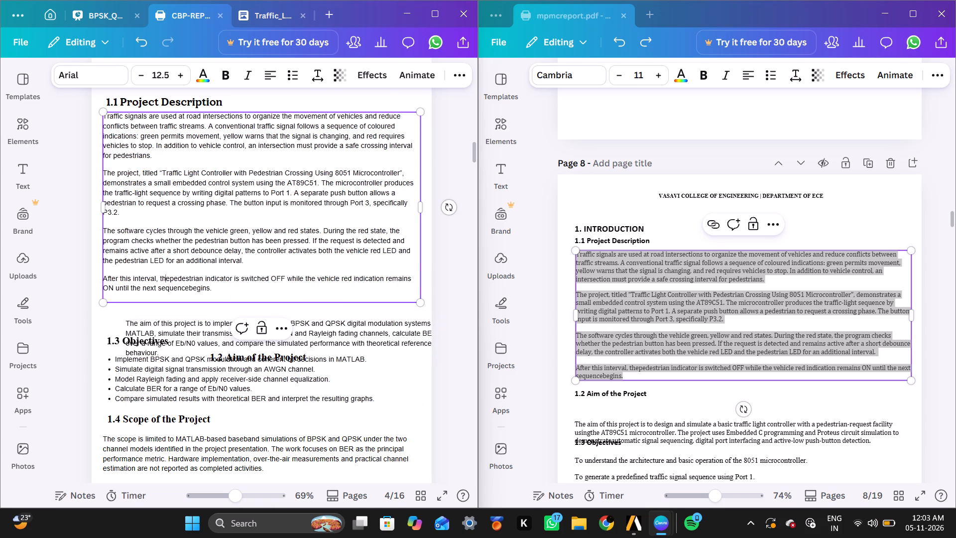
key("Right")
key("space")
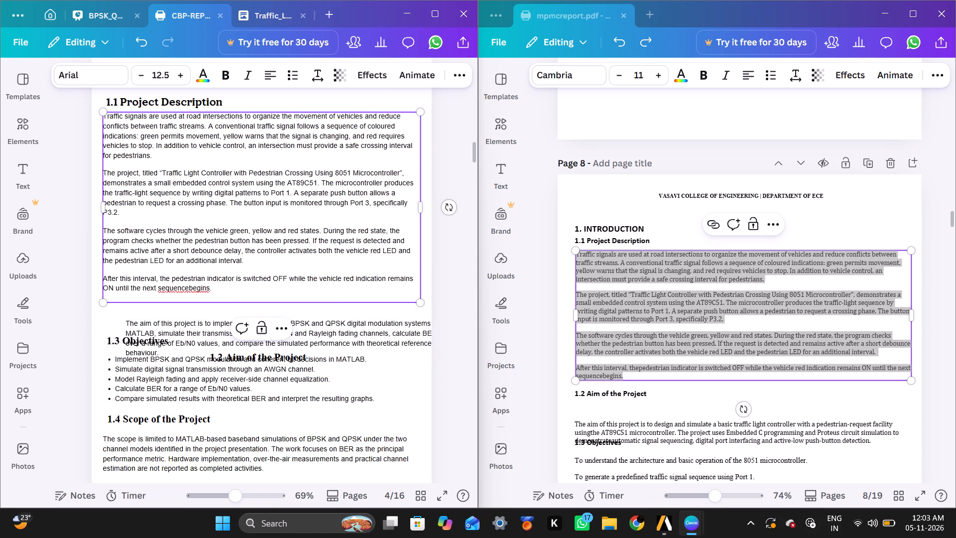
left_click(187, 287)
key("space")
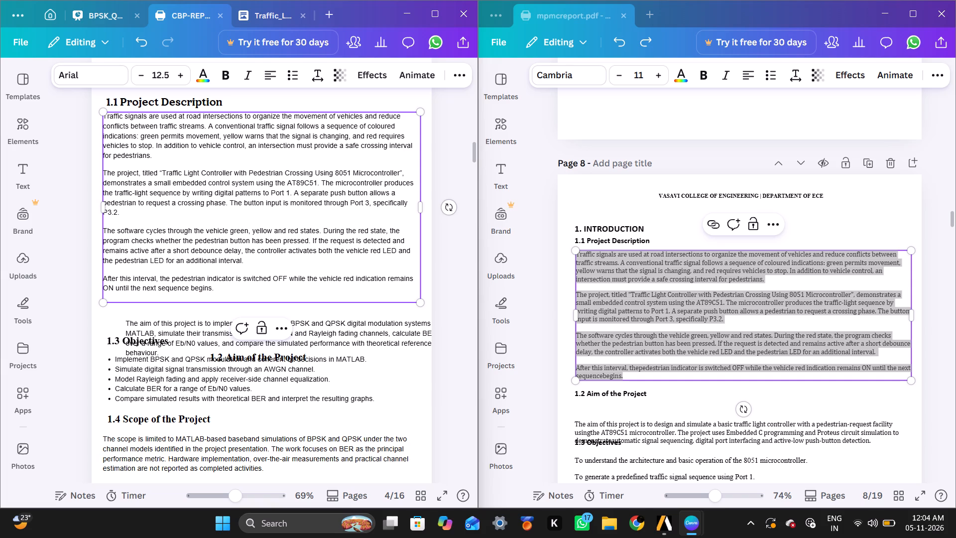
Move the 1. INTRODUCTION heading, the 1.1 Project Description heading and the description text slightly up on page 4.
scroll(249, 146, "up", 1)
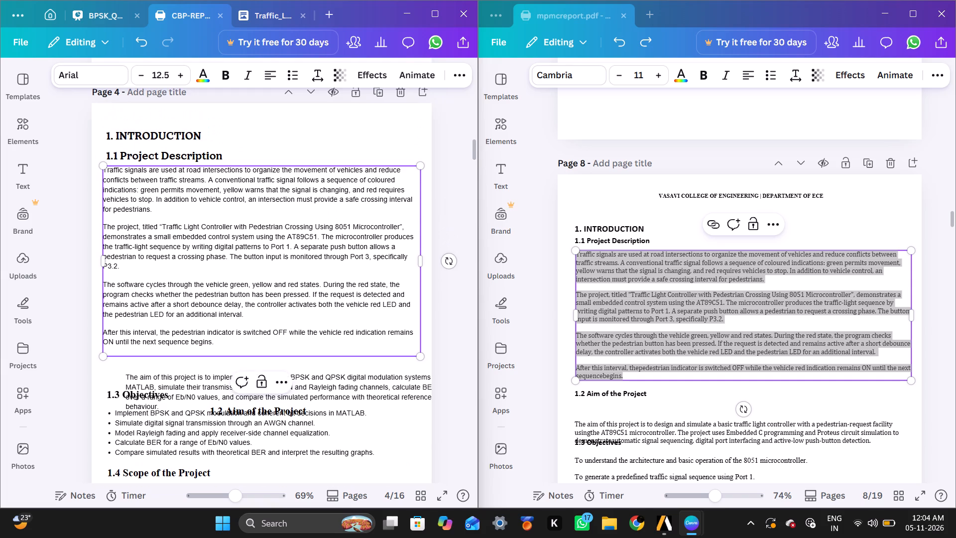
scroll(249, 146, "up", 1)
left_click_drag(185, 135, 185, 130)
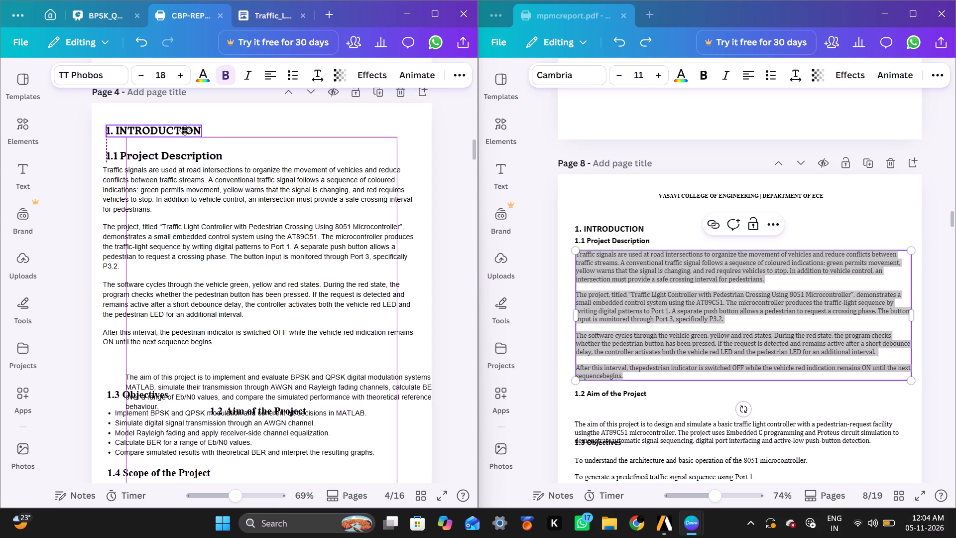
left_click_drag(185, 130, 185, 130)
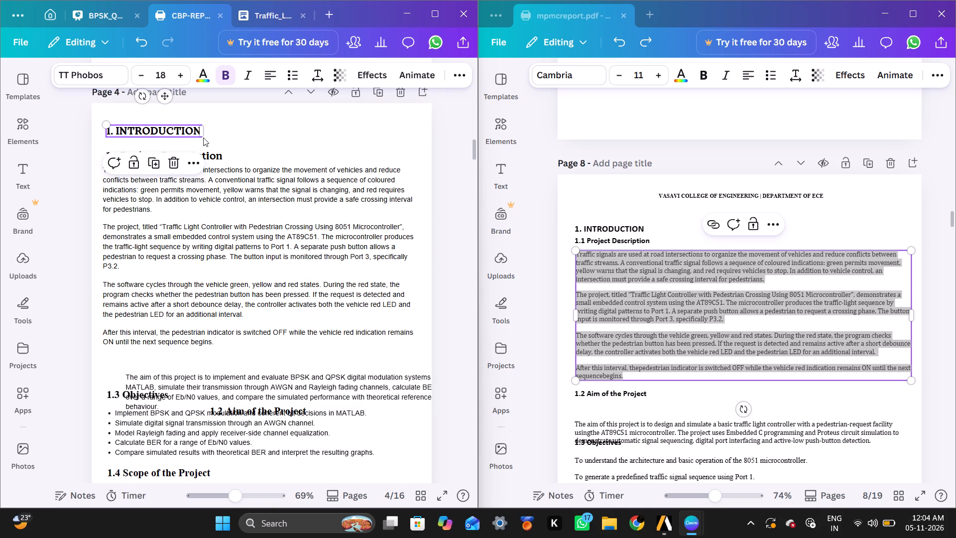
left_click(223, 143)
left_click_drag(210, 156, 211, 149)
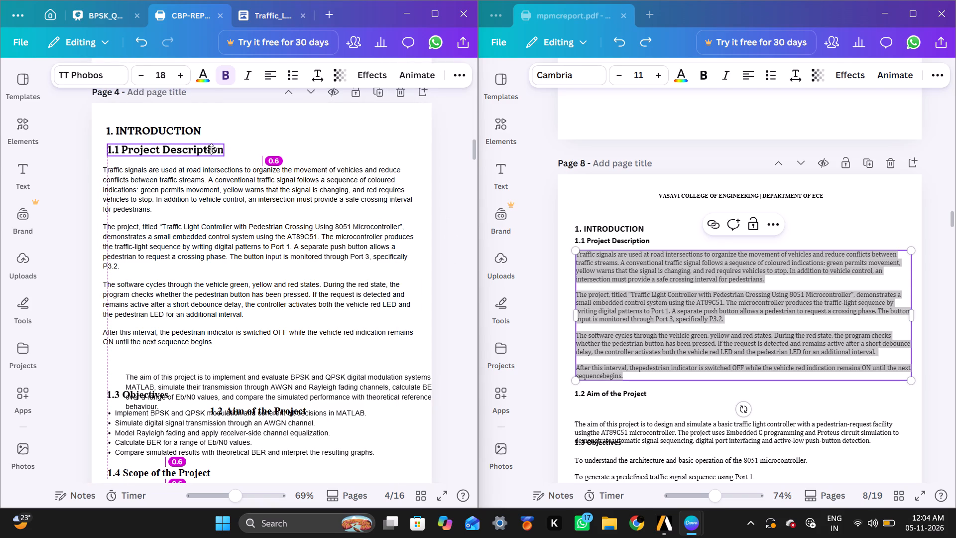
left_click_drag(211, 149, 211, 149)
left_click_drag(215, 199, 215, 197)
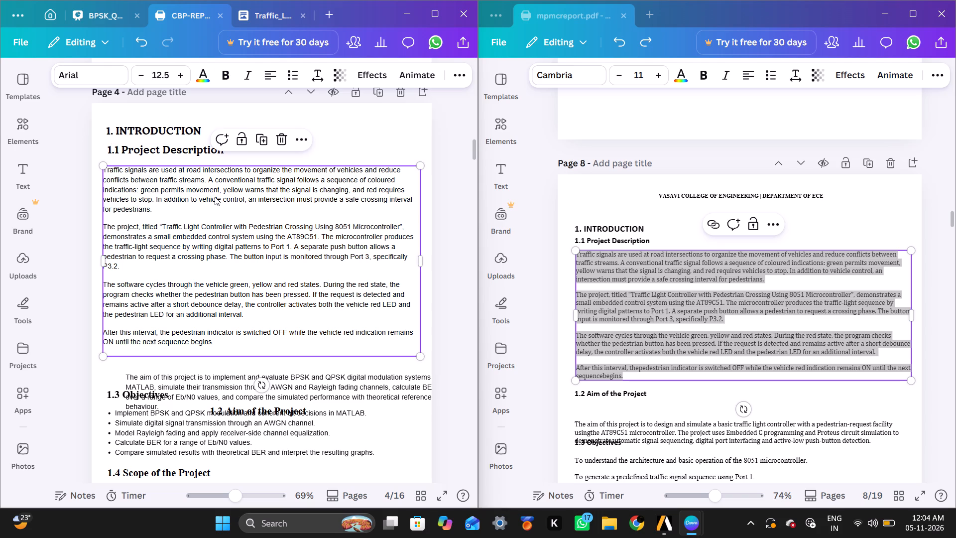
left_click_drag(215, 197, 215, 194)
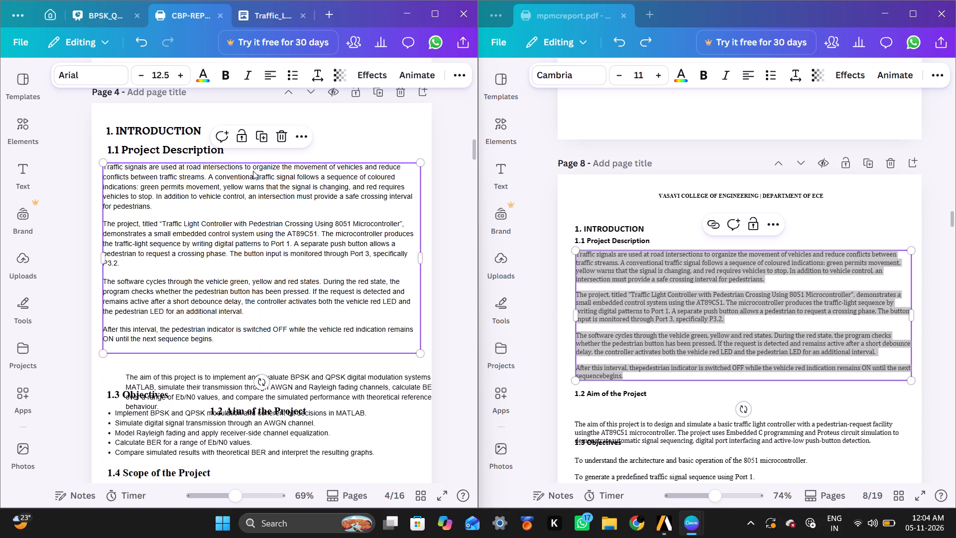
left_click(331, 131)
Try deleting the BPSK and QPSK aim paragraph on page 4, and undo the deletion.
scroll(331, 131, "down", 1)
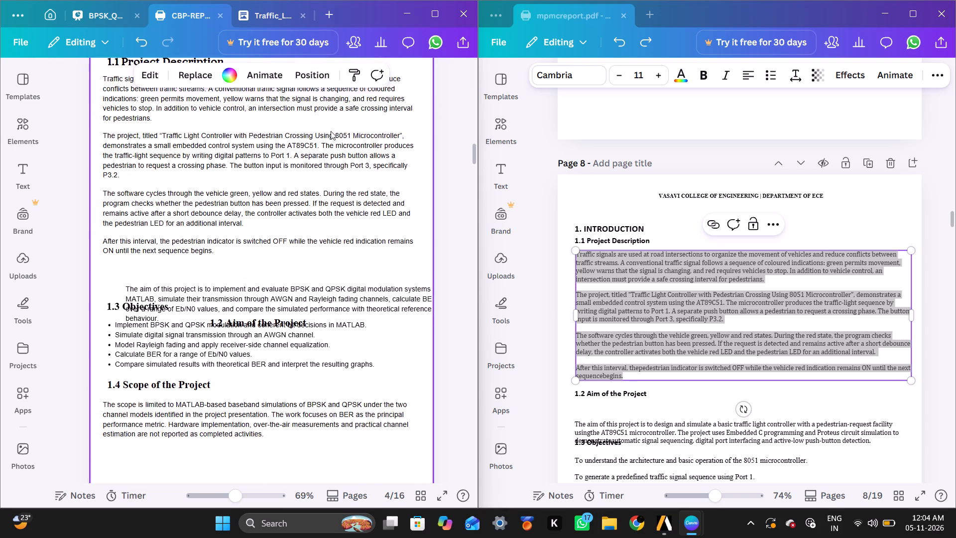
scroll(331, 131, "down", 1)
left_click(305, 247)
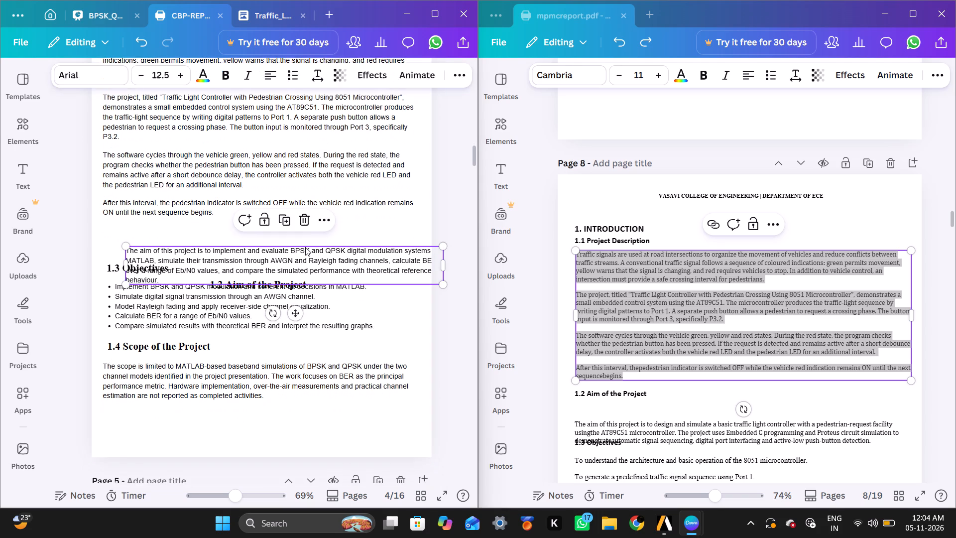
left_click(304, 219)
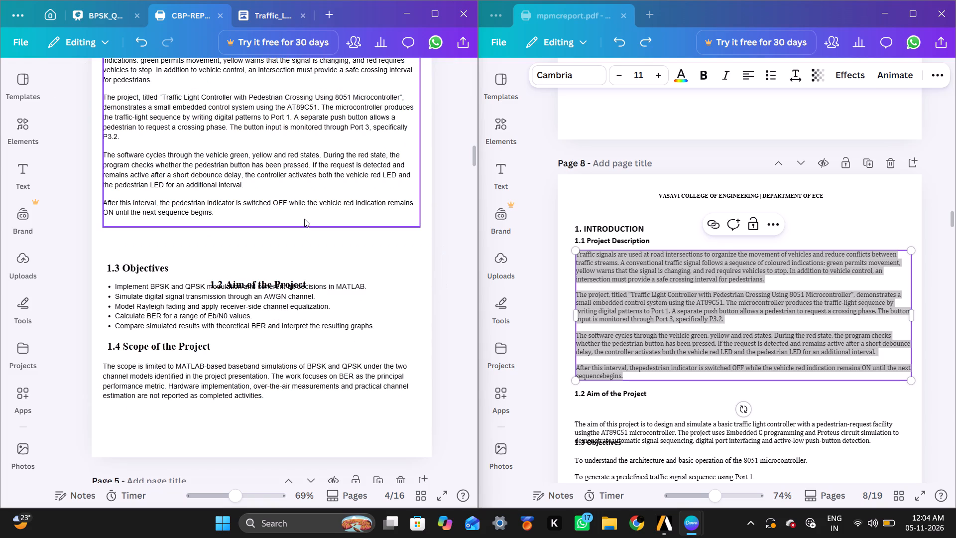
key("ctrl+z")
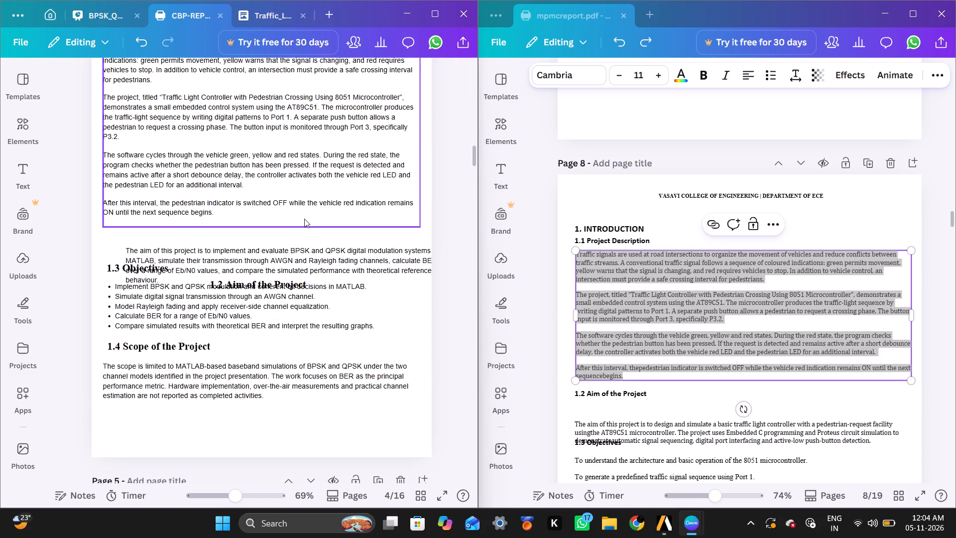
Move the 1.4 Scope and 1.3 Objectives headings with their texts down toward the bottom of page 4.
scroll(304, 219, "down", 1)
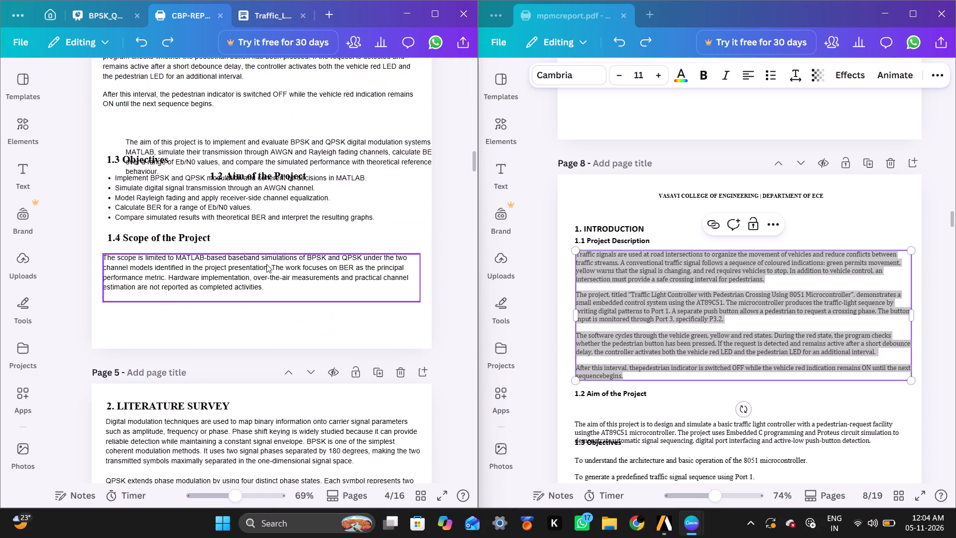
left_click_drag(266, 264, 270, 320)
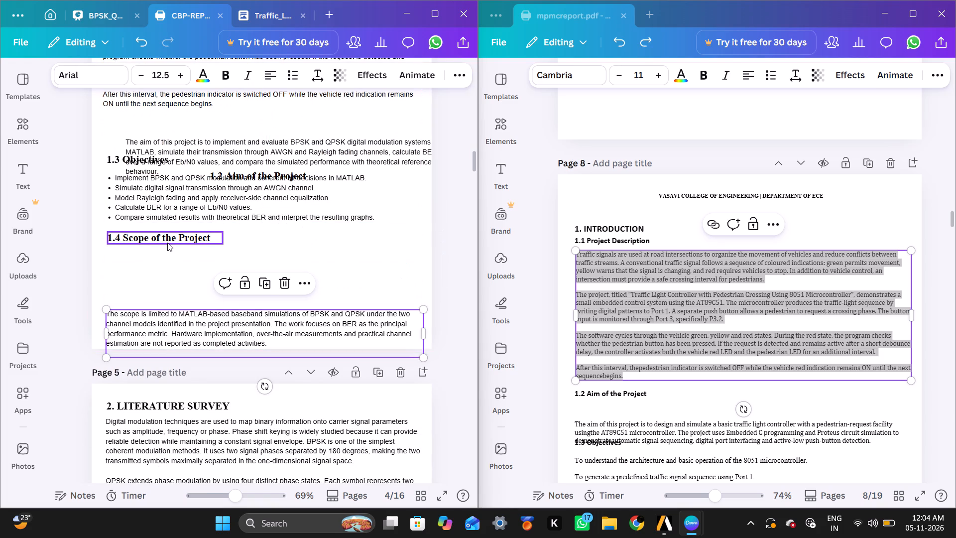
left_click_drag(167, 243, 171, 308)
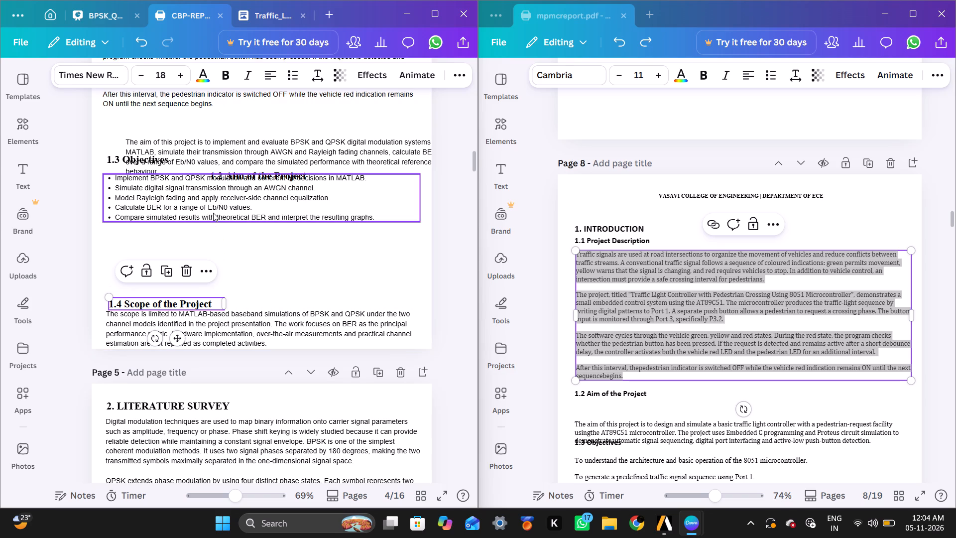
left_click_drag(213, 213, 215, 287)
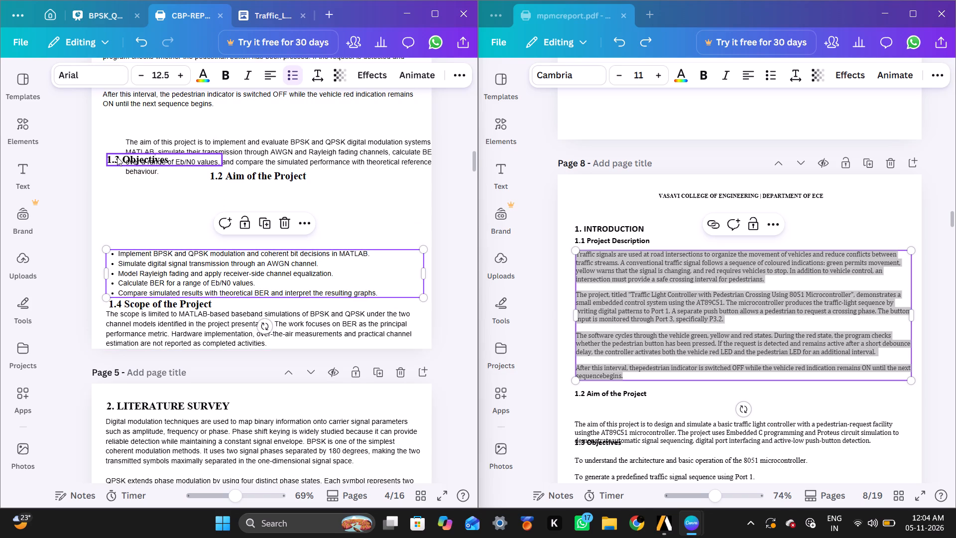
left_click_drag(117, 157, 133, 241)
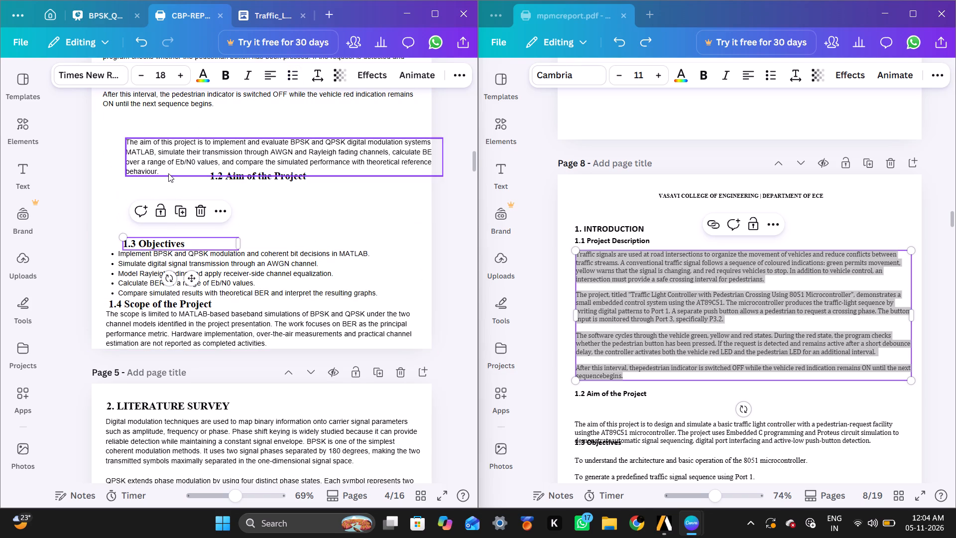
Move the BPSK/QPSK aim paragraph down and place the 1.2 Aim of the Project heading directly below the description text on page 4.
left_click_drag(168, 173, 200, 236)
left_click_drag(238, 174, 143, 125)
scroll(143, 125, "up", 1)
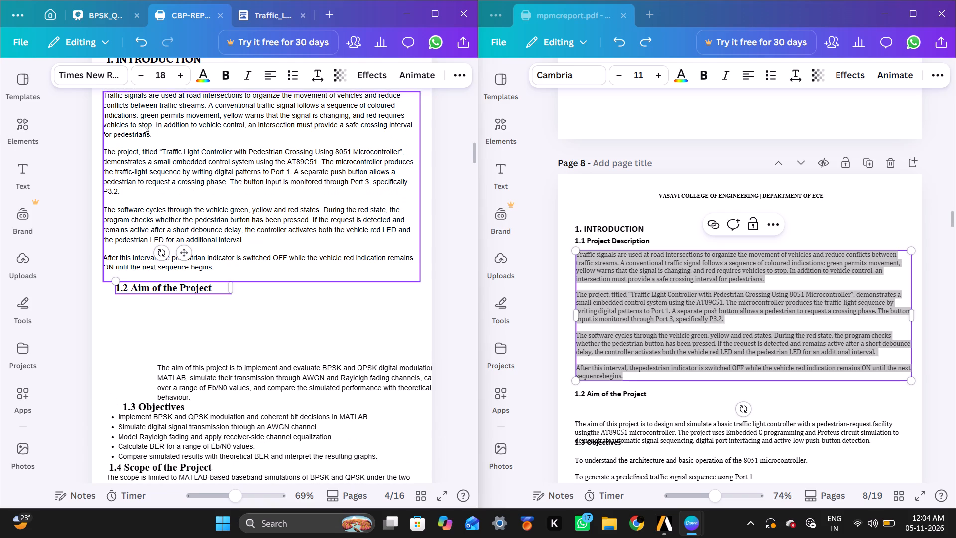
scroll(143, 125, "up", 1)
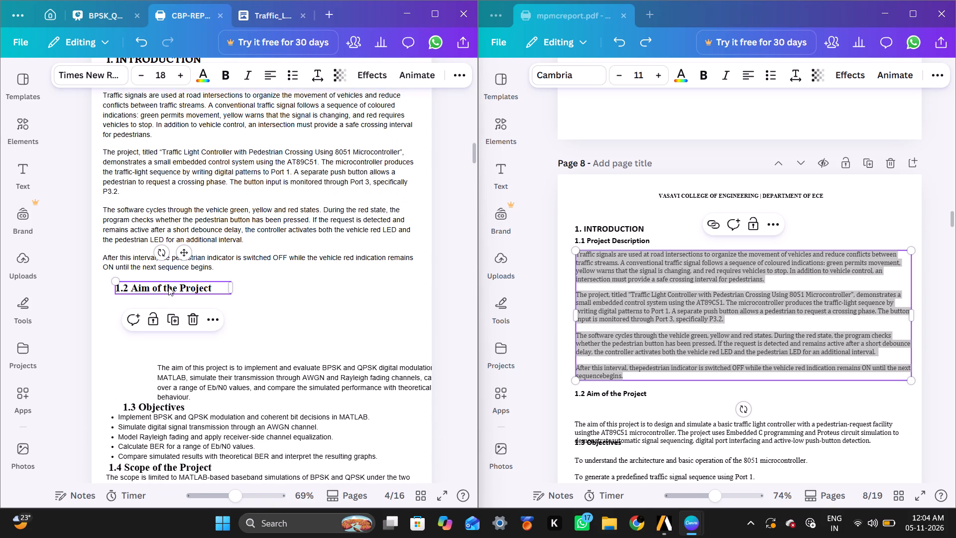
left_click_drag(168, 287, 158, 288)
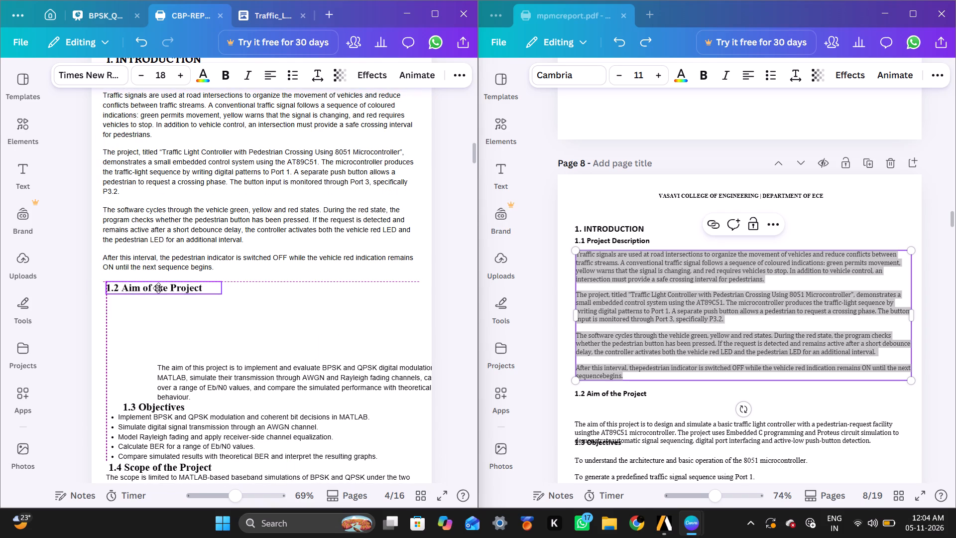
left_click_drag(158, 288, 158, 287)
left_click_drag(158, 287, 158, 285)
left_click(318, 313)
In mpmcreport.pdf, move the first aim line up under its heading, append the "usingthe AT89C51" line to it, and delete the separate original.
scroll(318, 313, "down", 1)
scroll(634, 327, "down", 2)
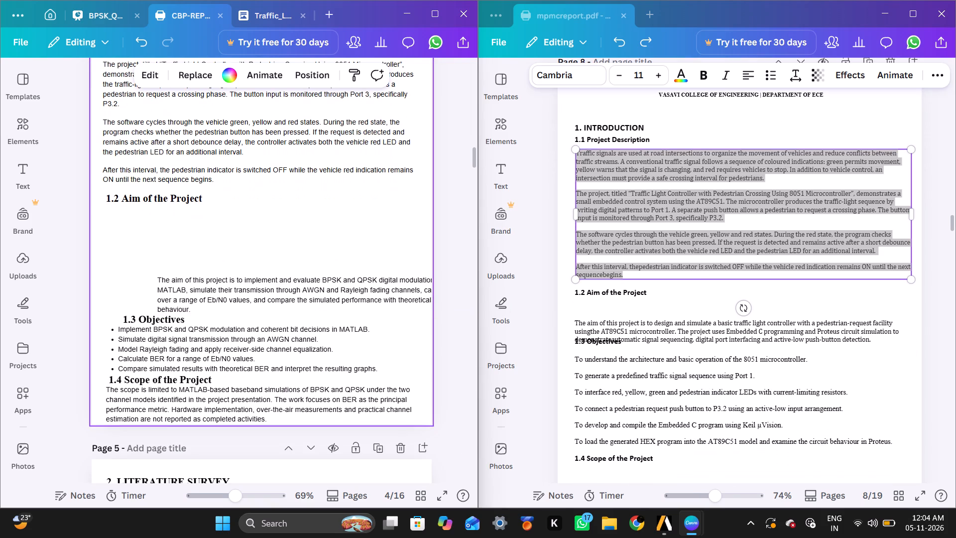
left_click(663, 328)
left_click_drag(664, 320, 661, 304)
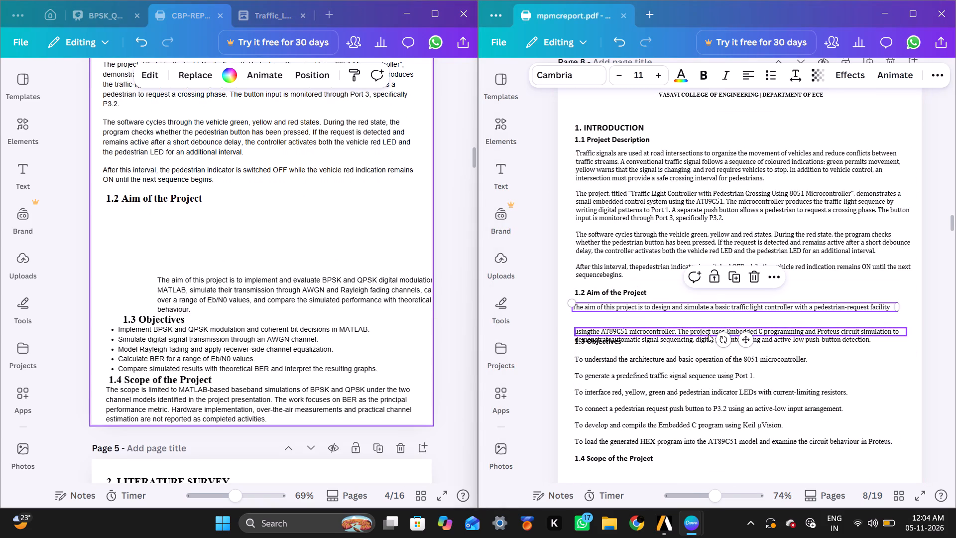
double_click(708, 334)
key("ctrl+c")
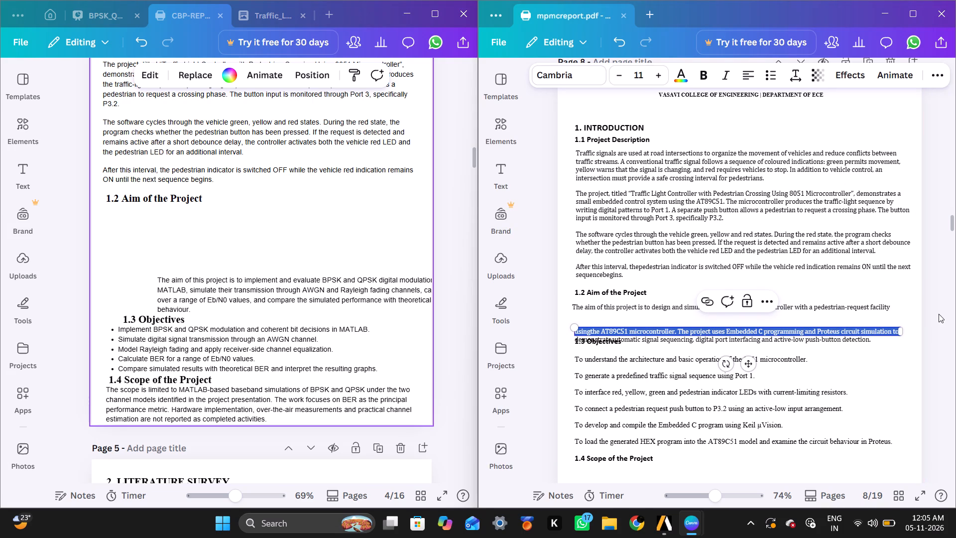
left_click(884, 302)
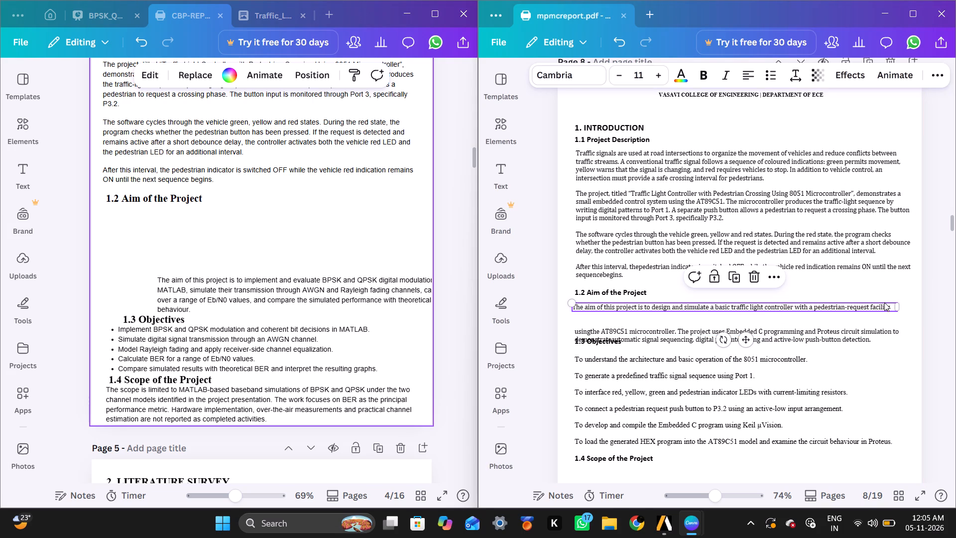
left_click(884, 302)
left_click(884, 304)
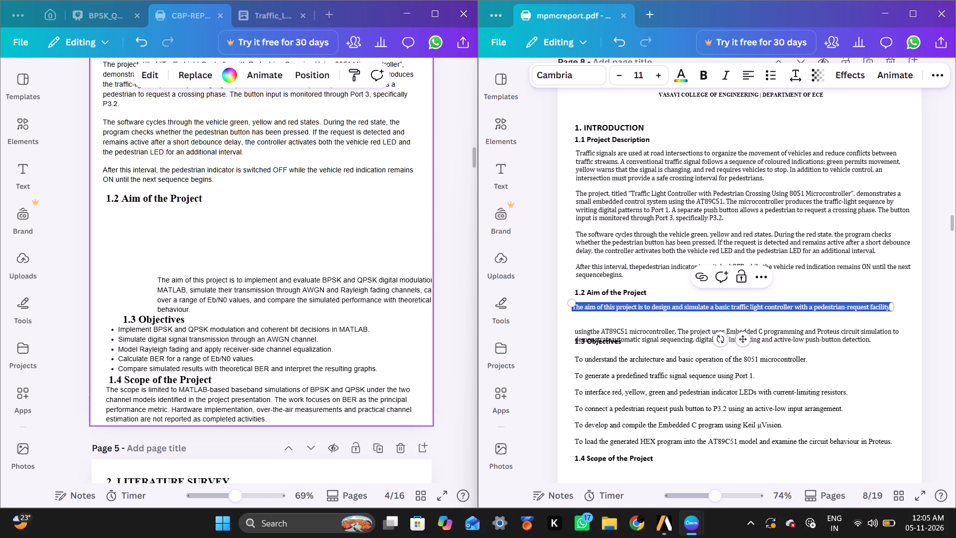
key("Right")
key("Right")
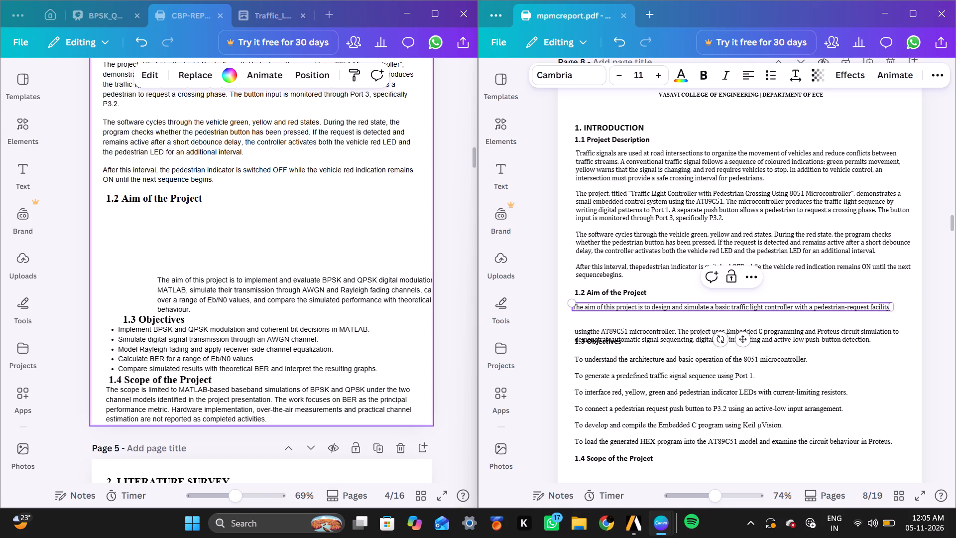
key("Return")
key("ctrl+v")
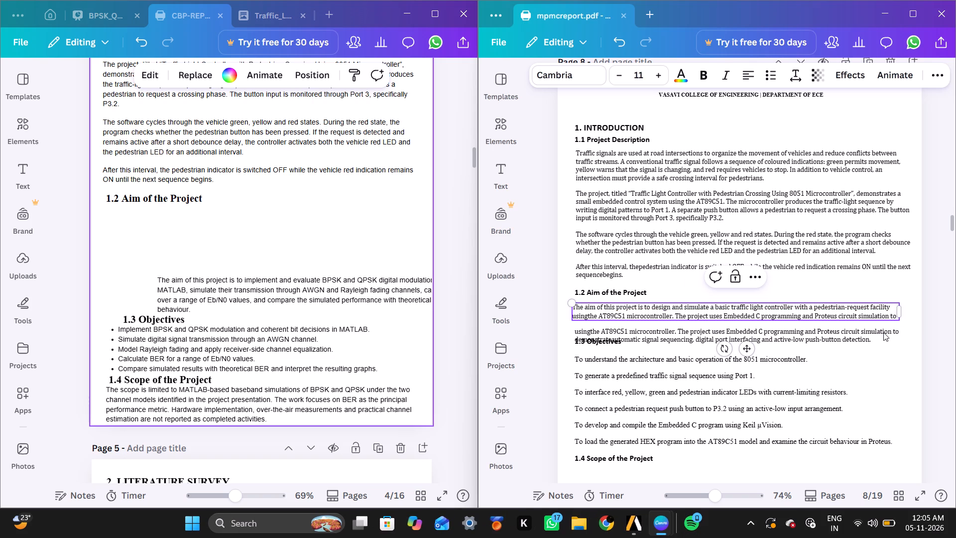
left_click(877, 331)
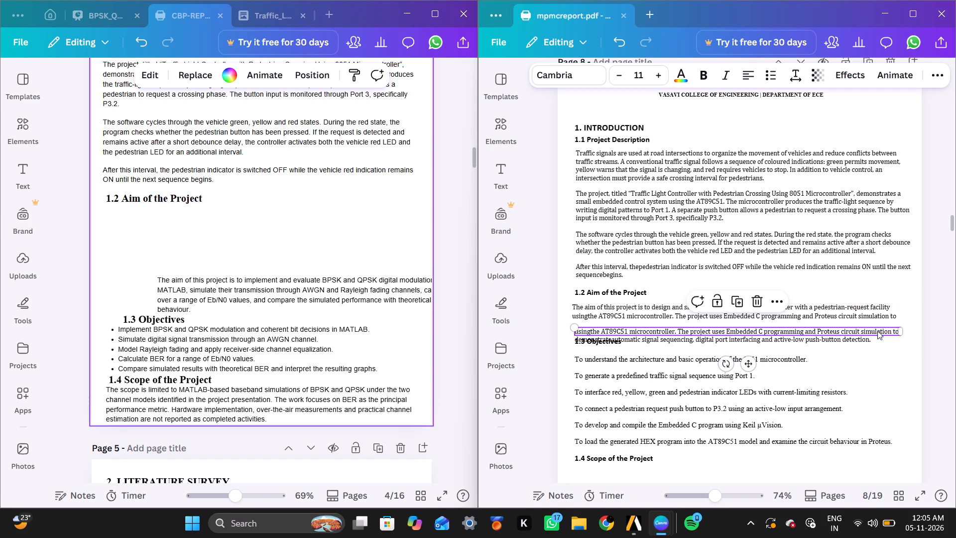
key("Delete")
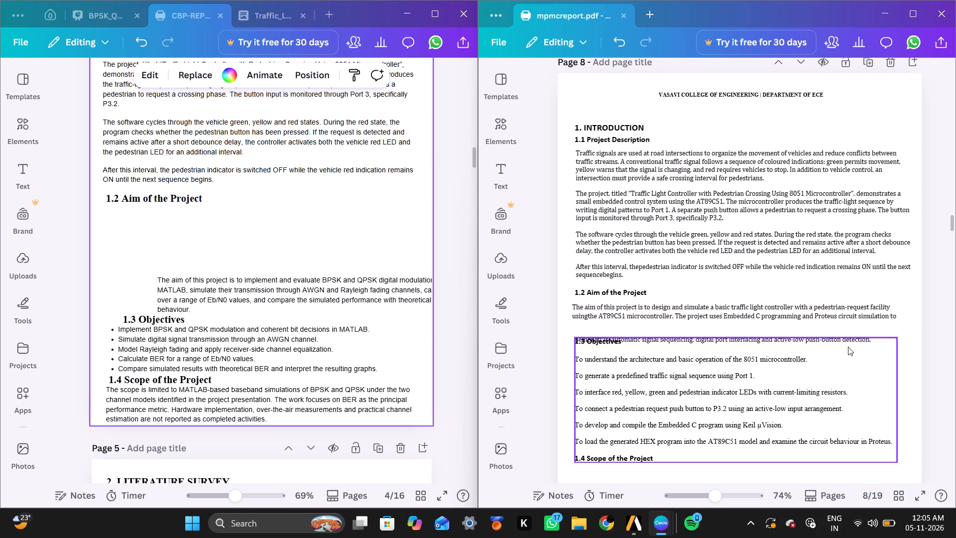
Append the "demonstrateautomatic signal sequencing" line to the combined aim text in mpmcreport.pdf and delete its separate original.
left_click(847, 338)
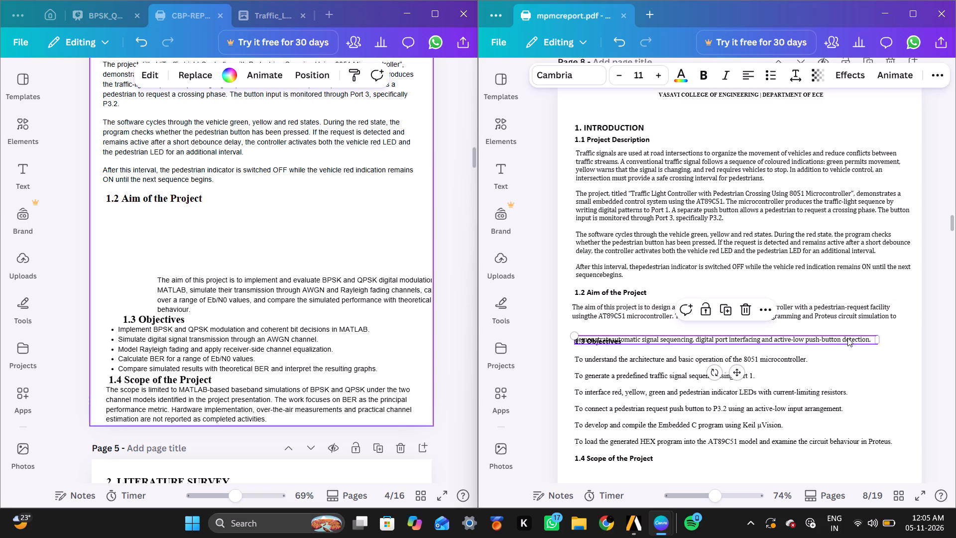
double_click(847, 338)
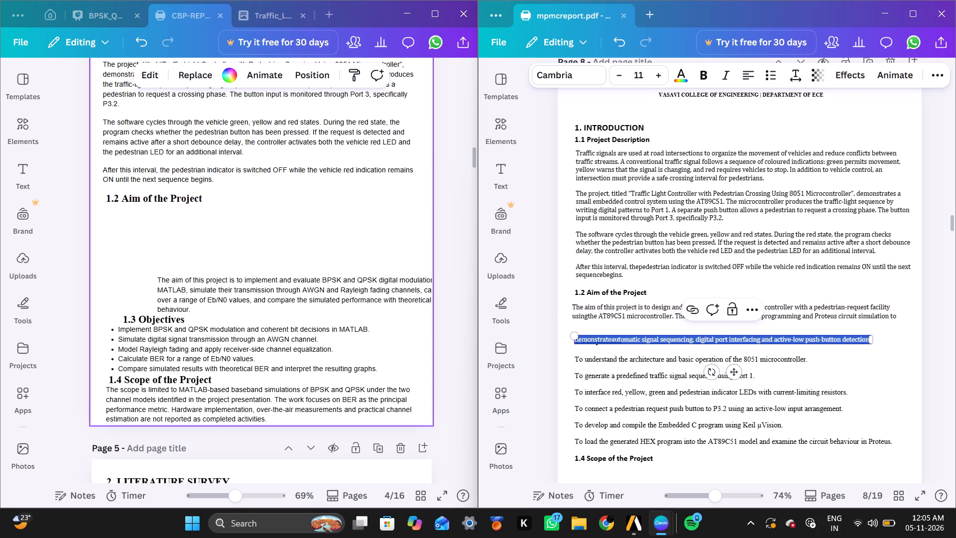
key("ctrl+c")
left_click(891, 311)
left_click(891, 311)
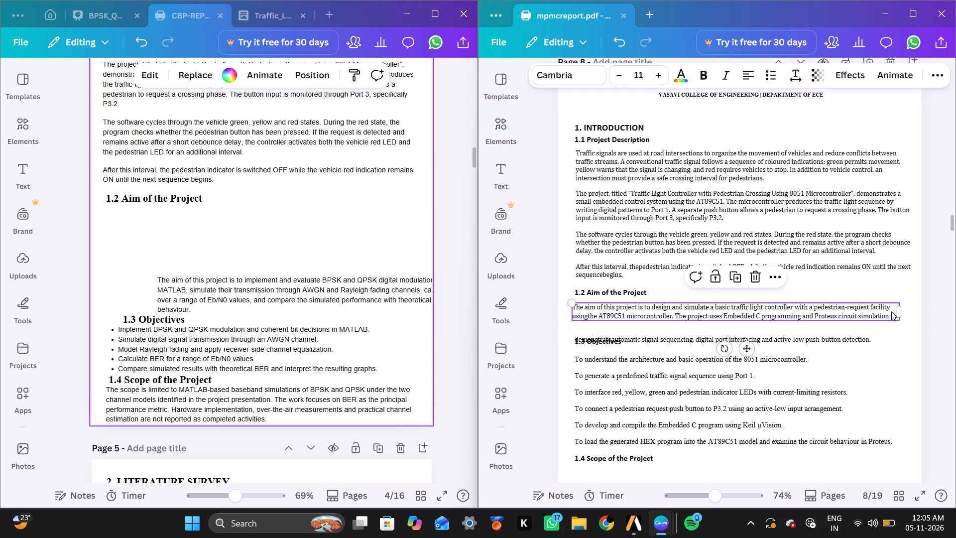
key("Right")
key("Right")
key("Return")
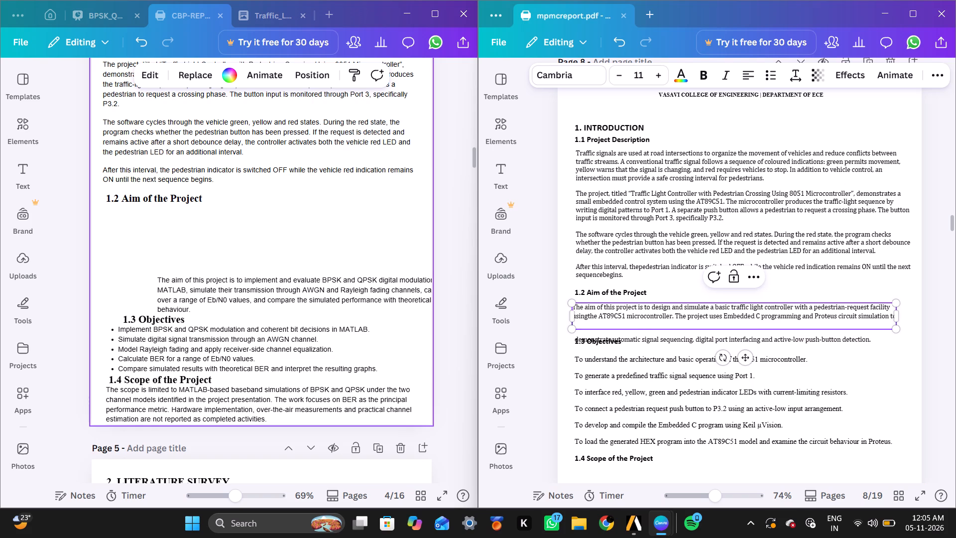
key("ctrl+v")
left_click(860, 344)
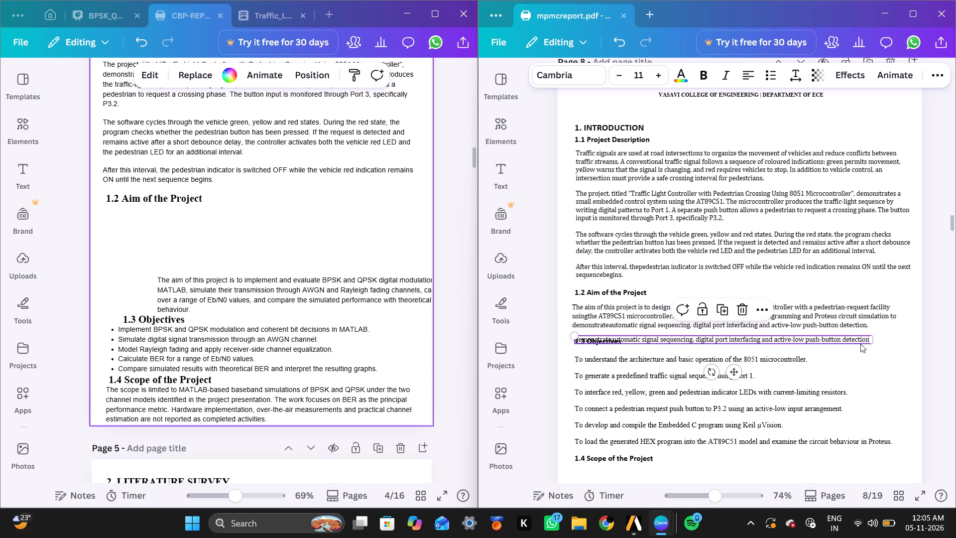
left_click(740, 307)
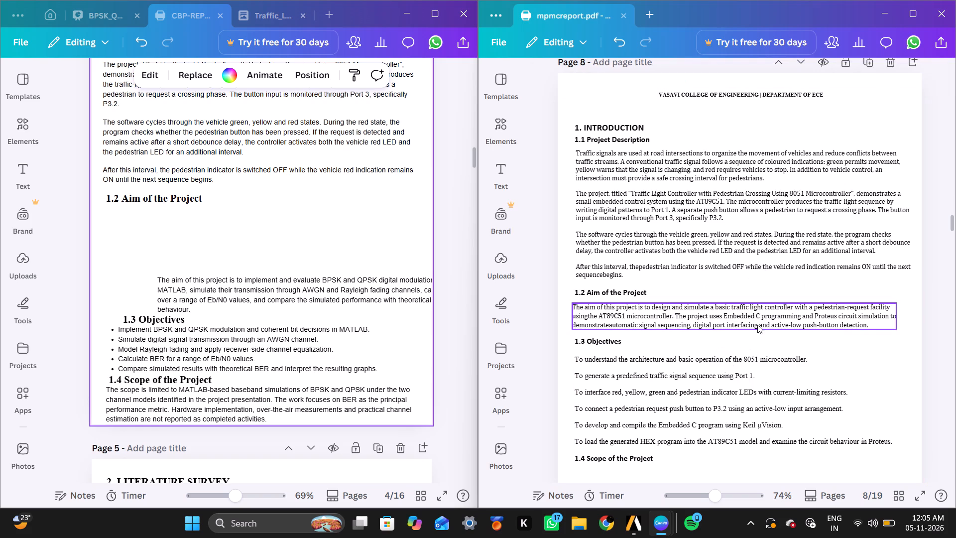
Replace the BPSK/QPSK aim paragraph on page 4 of the CBP report with the combined aim text copied from mpmcreport.pdf.
double_click(757, 325)
key("ctrl+c")
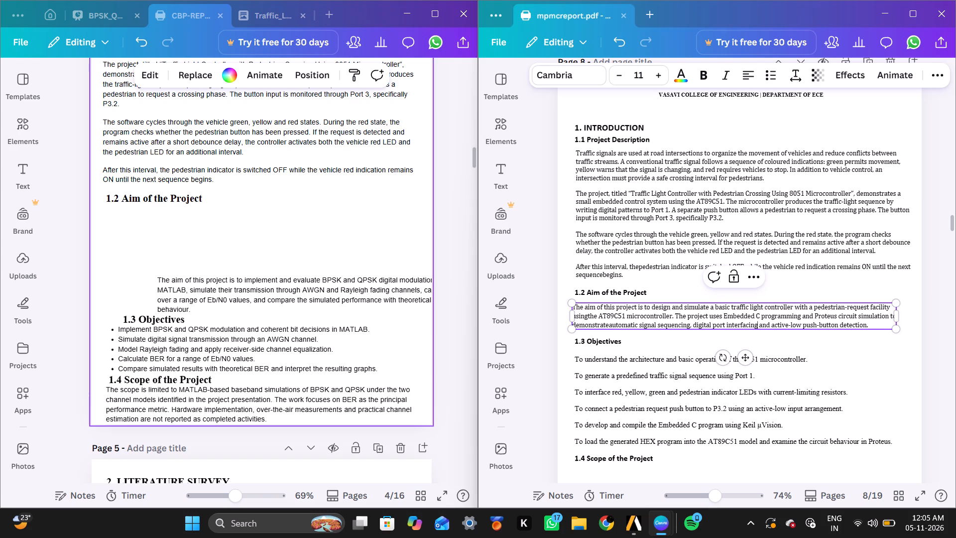
key("ctrl+c")
key("ctrl+a")
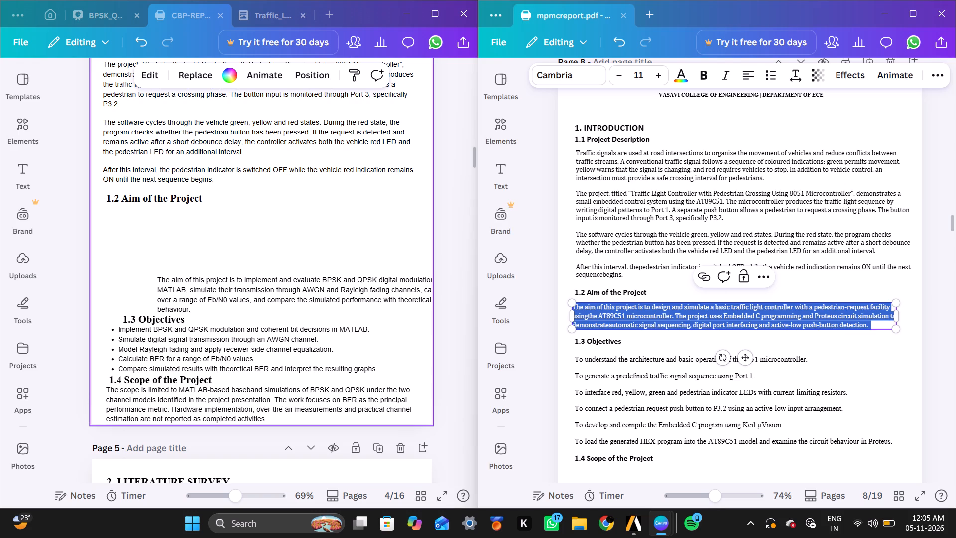
key("ctrl+c")
double_click(386, 283)
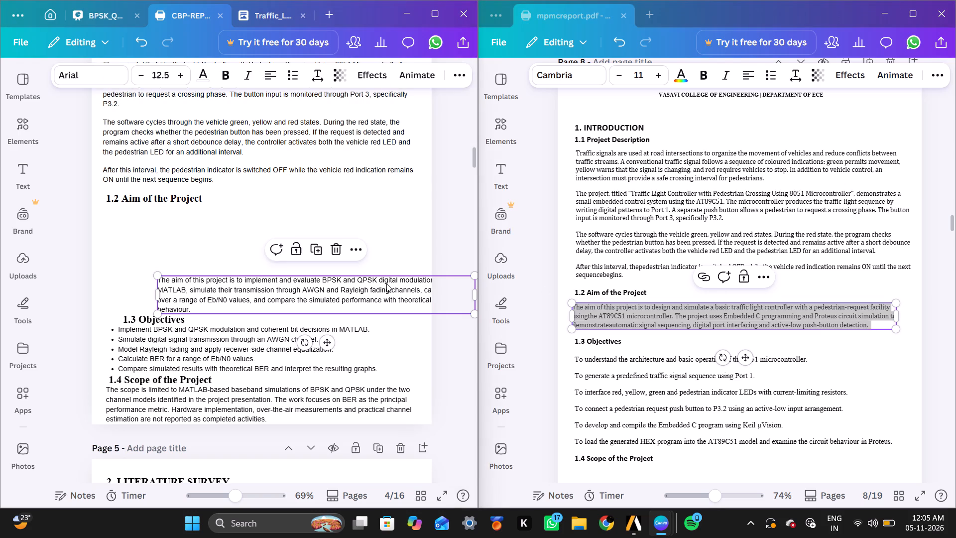
key("ctrl+a")
key("ctrl+v")
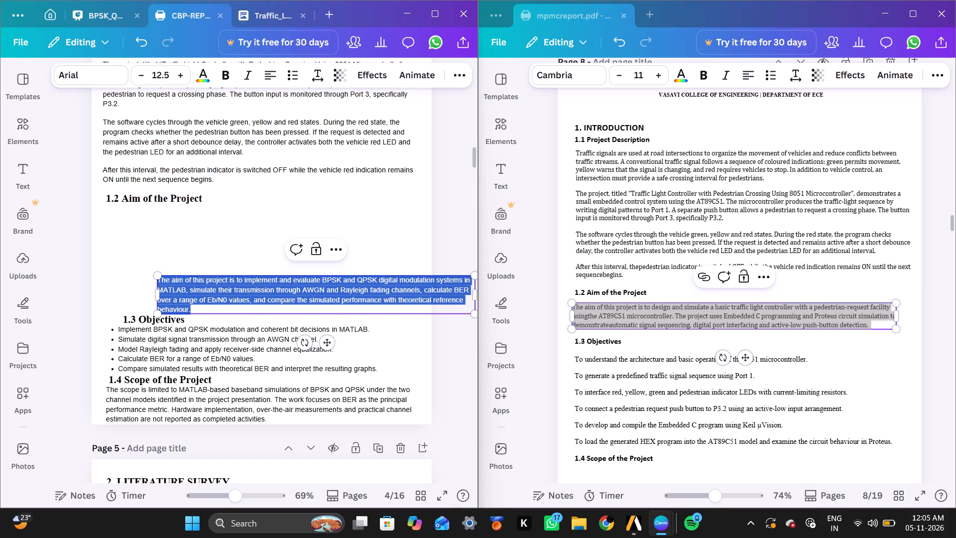
left_click(391, 209)
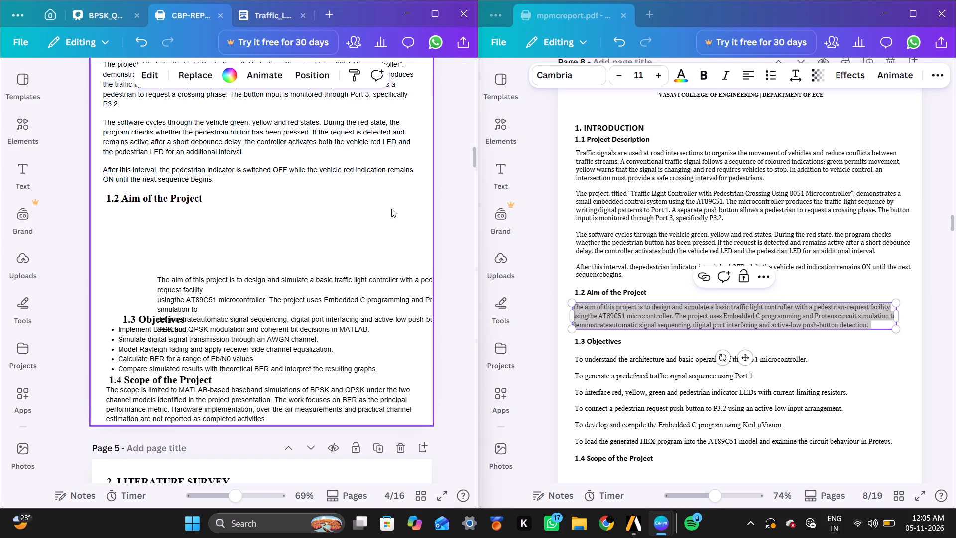
Move the new aim paragraph up under the 1.2 Aim of the Project heading and justify its text.
left_click_drag(361, 289, 317, 235)
double_click(279, 268)
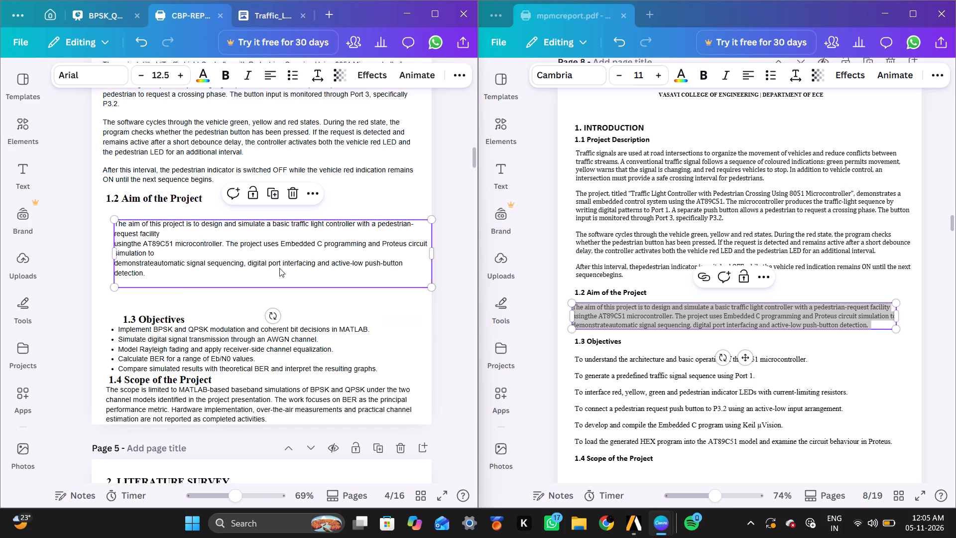
key("ctrl+a")
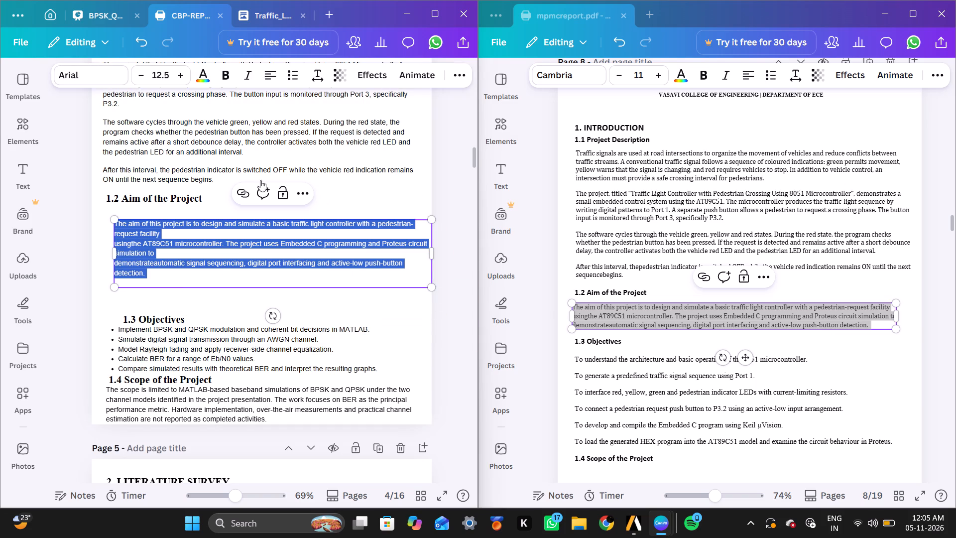
left_click(271, 81)
left_click(271, 81)
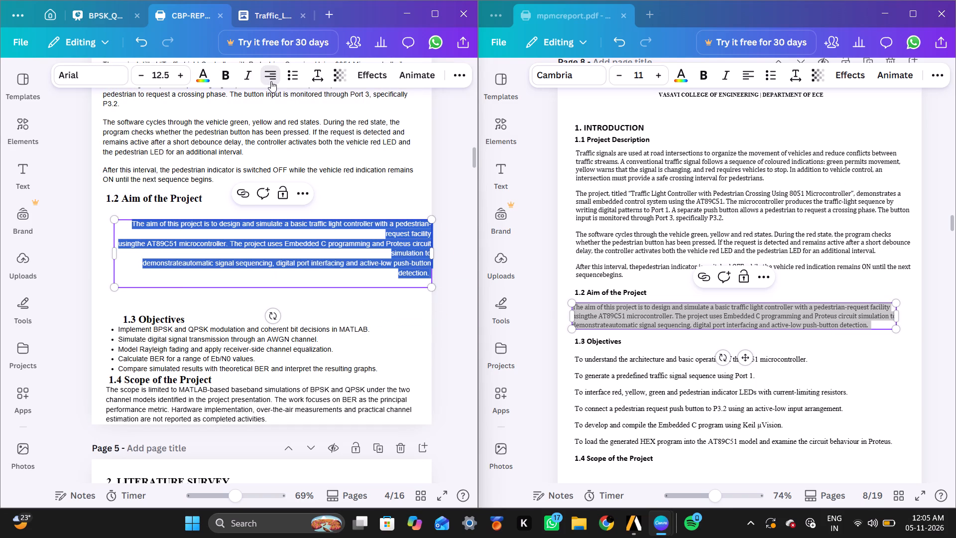
left_click(271, 81)
Insert the missing space in "using the" and join that line to "request facility" in the aim paragraph.
left_click(180, 243)
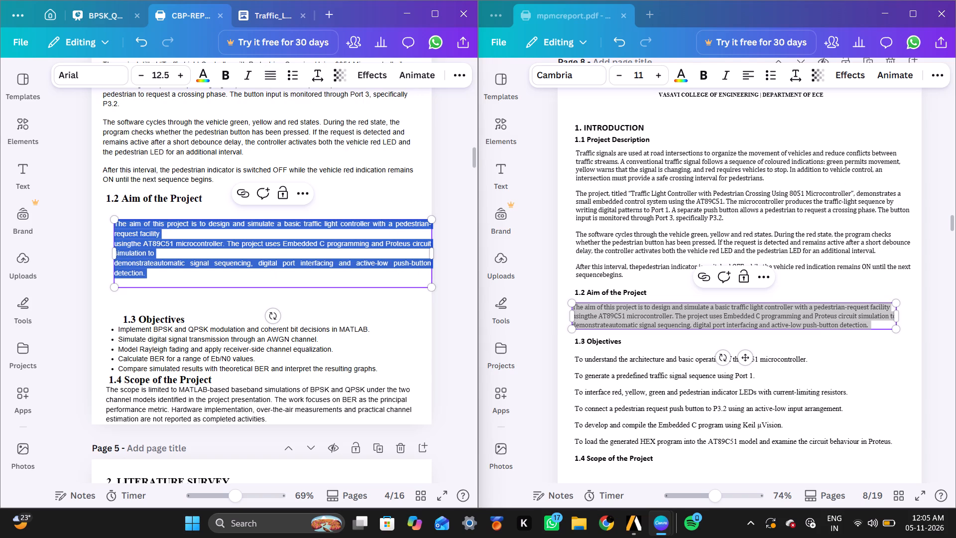
left_click(130, 244)
key("space")
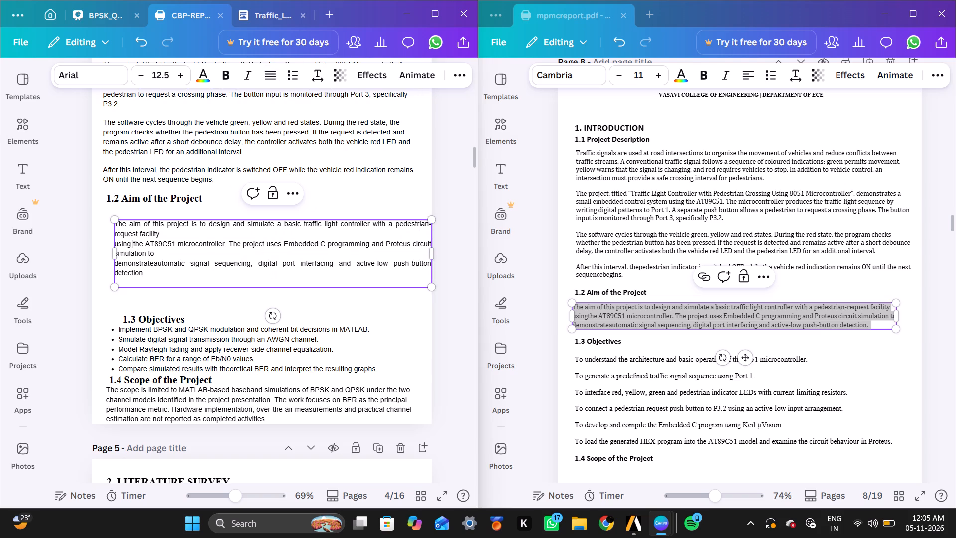
key("Left")
key("Left")
key("Left")
key("Left")
key("Left")
key("Left")
key("BackSpace")
key("space")
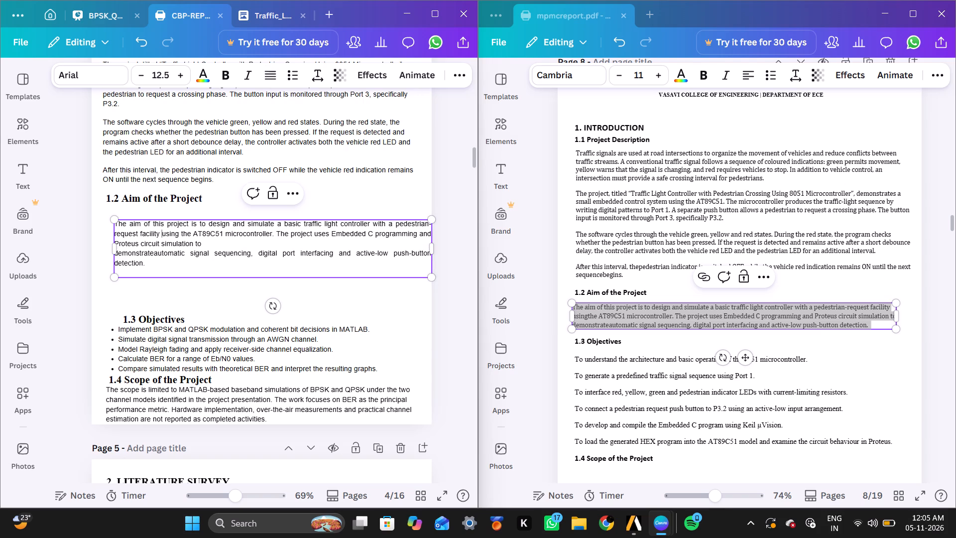
Join the "demonstrate" line to "circuit simulation to" in the aim paragraph and insert the missing space in "demonstrate automatic".
left_click(127, 256)
key("Left")
key("Left")
key("Left")
key("BackSpace")
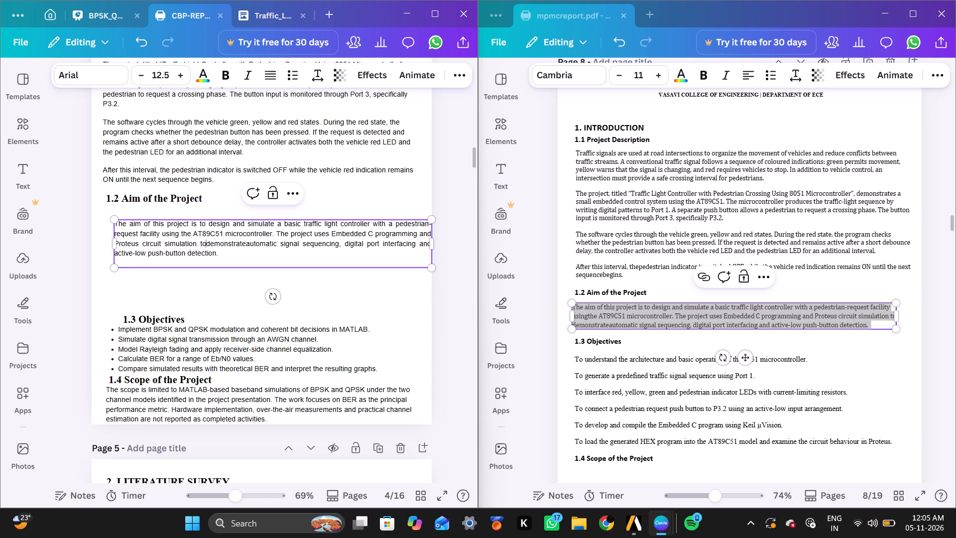
key("space")
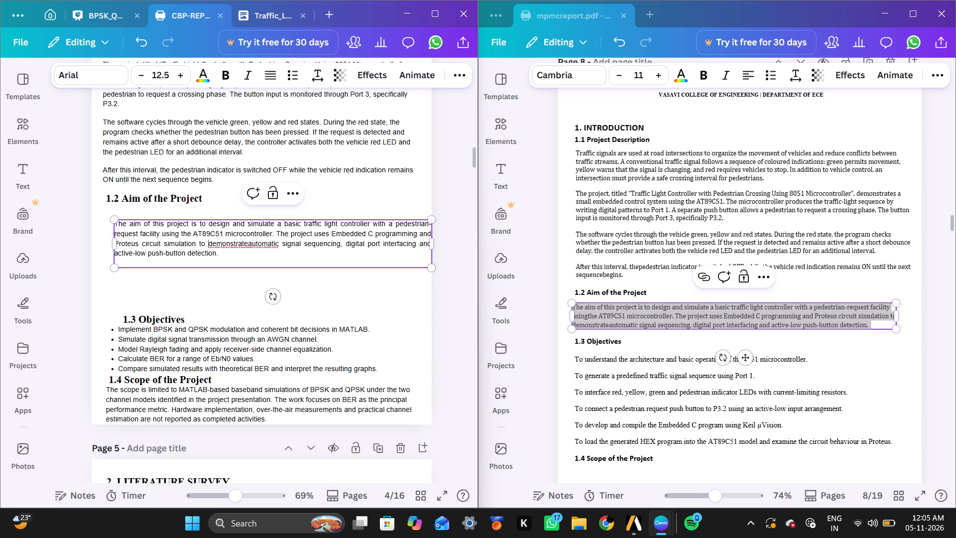
left_click(247, 240)
key("space")
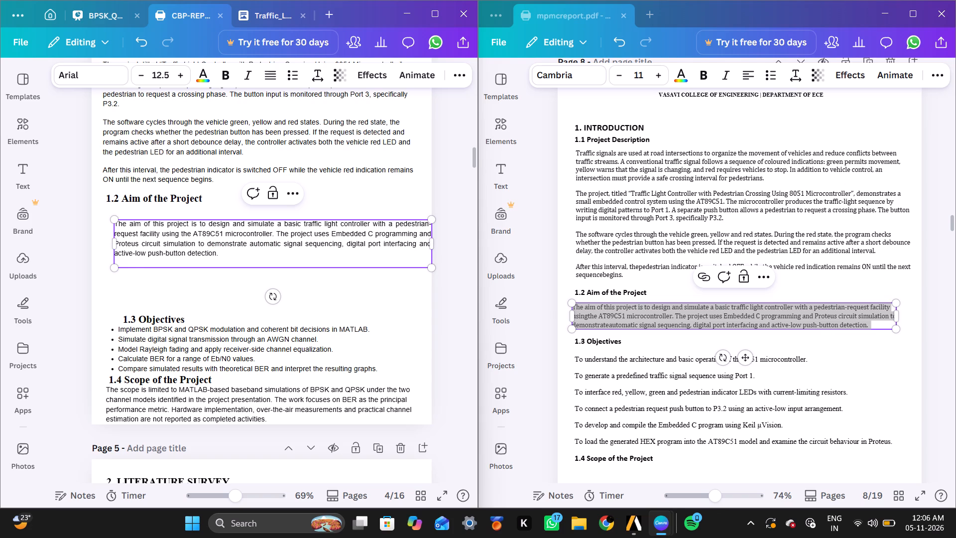
Move the aim paragraph on page 4 closer beneath the 1.2 Aim of the Project heading, aligned with the description text above.
left_click(343, 282)
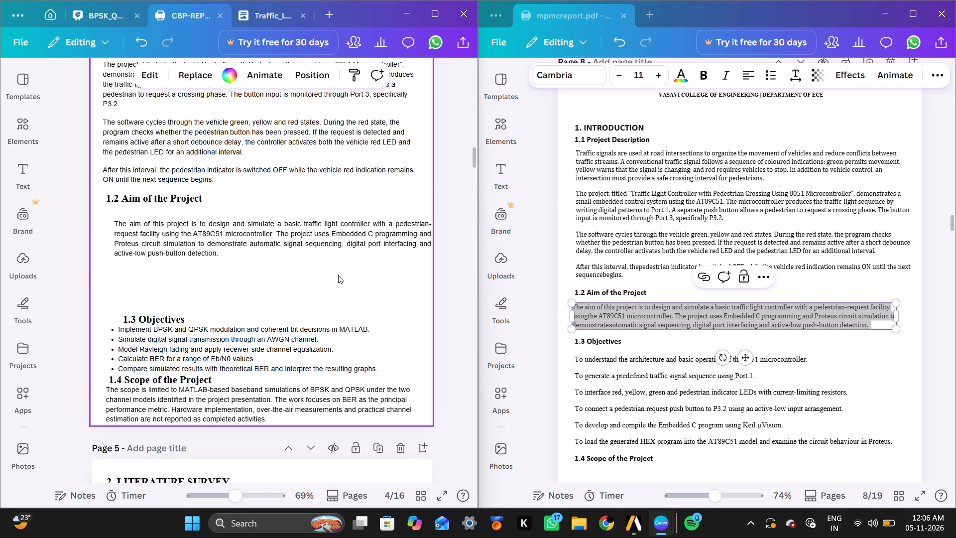
left_click_drag(322, 248, 308, 240)
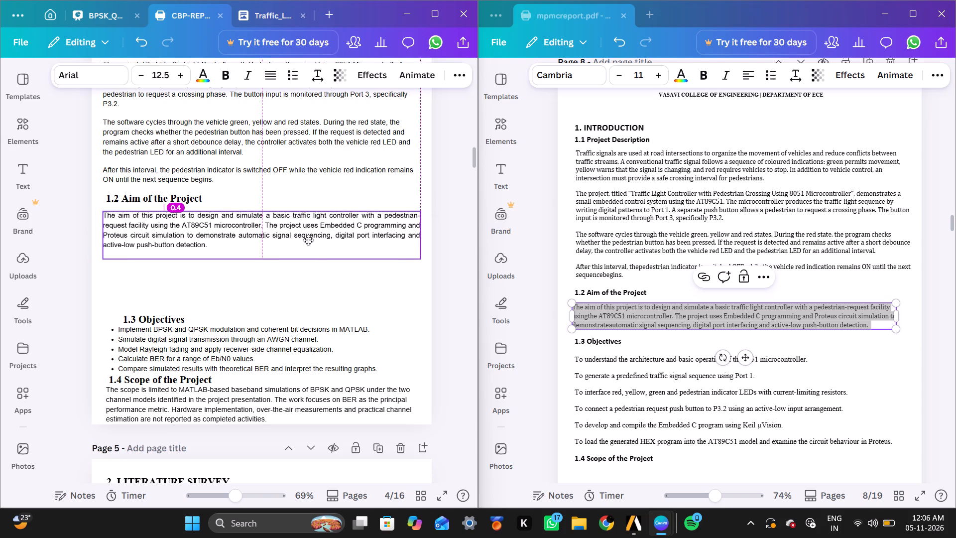
left_click_drag(308, 240, 310, 237)
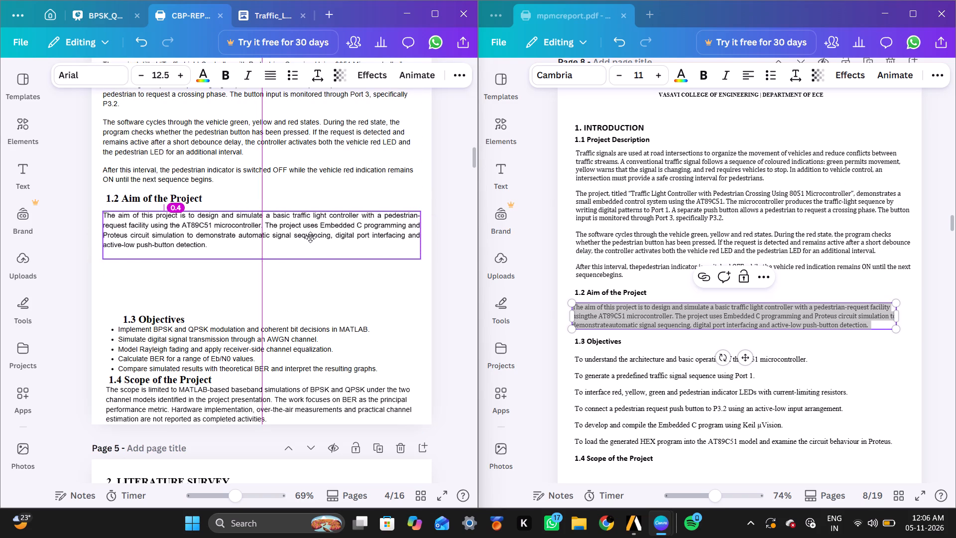
left_click_drag(310, 237, 308, 236)
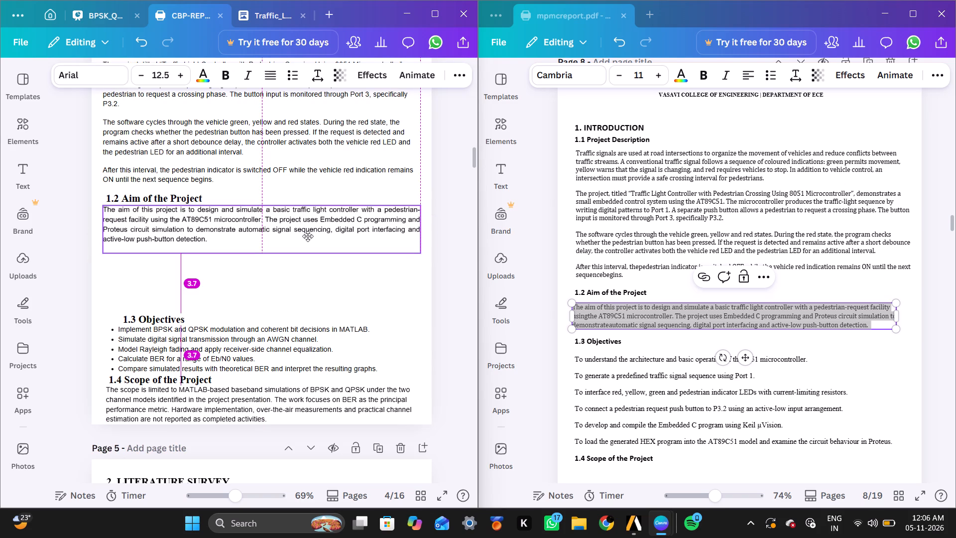
left_click_drag(308, 236, 307, 238)
left_click(313, 285)
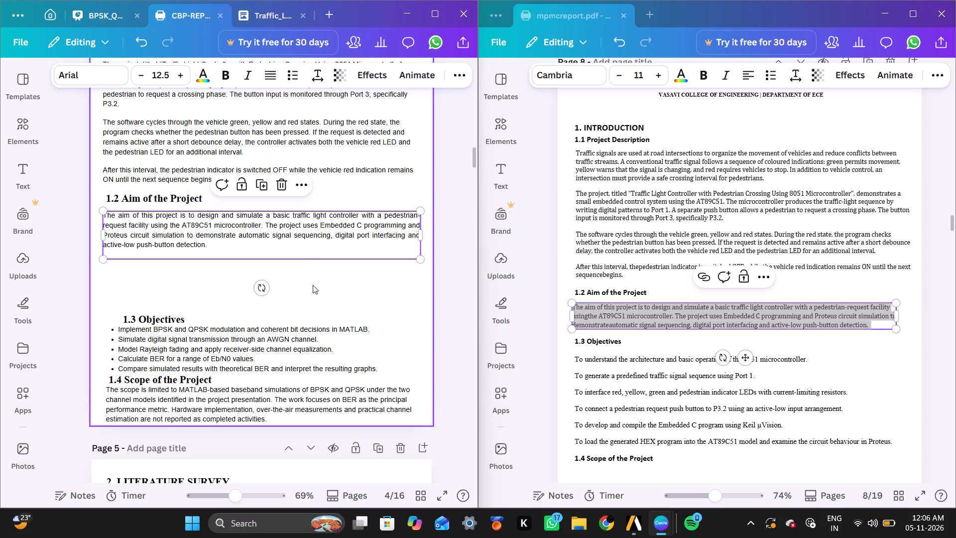
Delete the empty trailing line at the end of the aim paragraph.
scroll(313, 285, "up", 1)
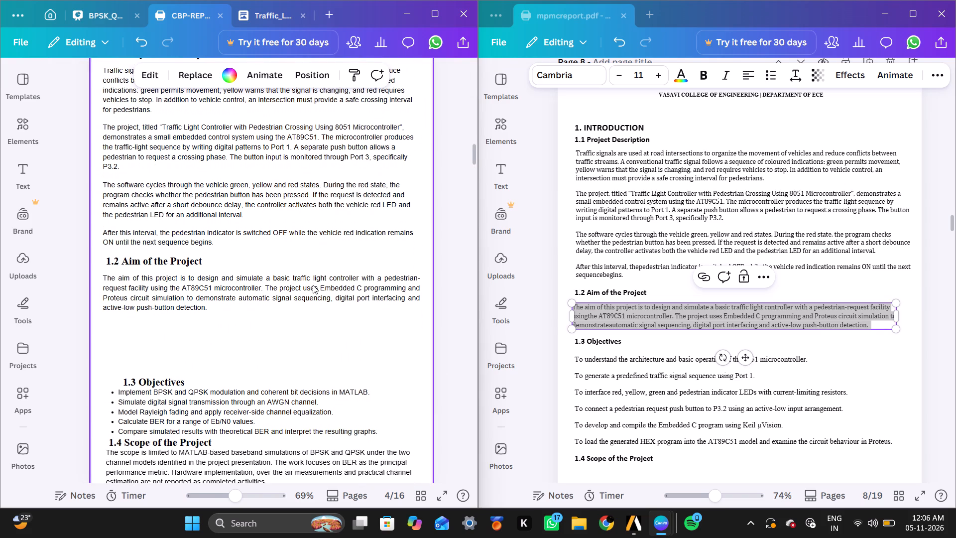
left_click(313, 285)
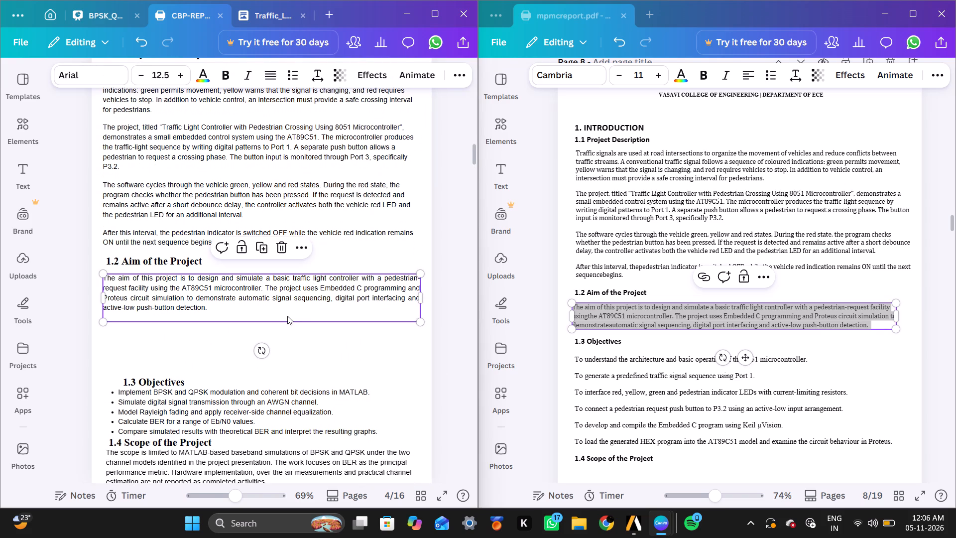
left_click(287, 316)
key("BackSpace")
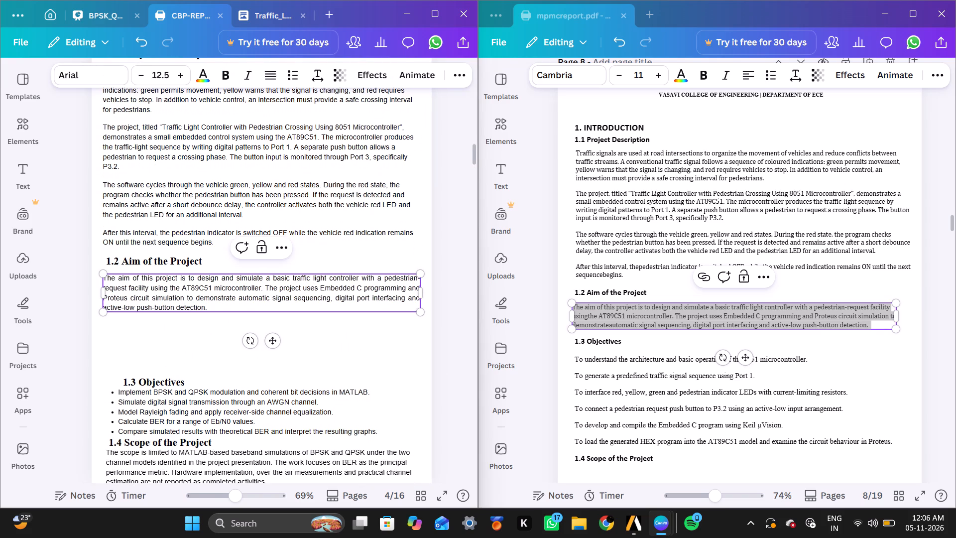
left_click(311, 356)
Move the 1.3 Objectives heading and its bullet list up beneath the aim paragraph, aligned with its left edge.
scroll(311, 356, "down", 1)
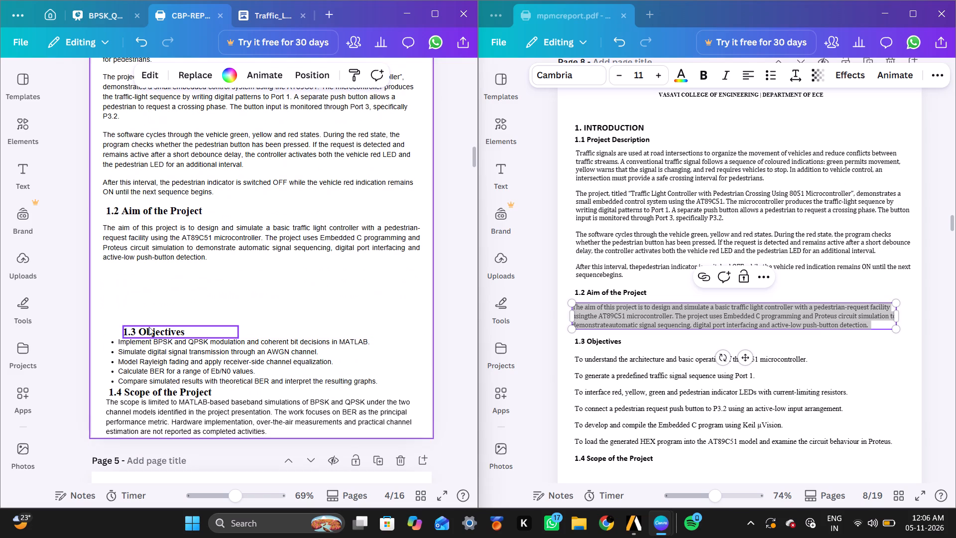
left_click_drag(148, 327, 127, 270)
left_click_drag(211, 373, 205, 353)
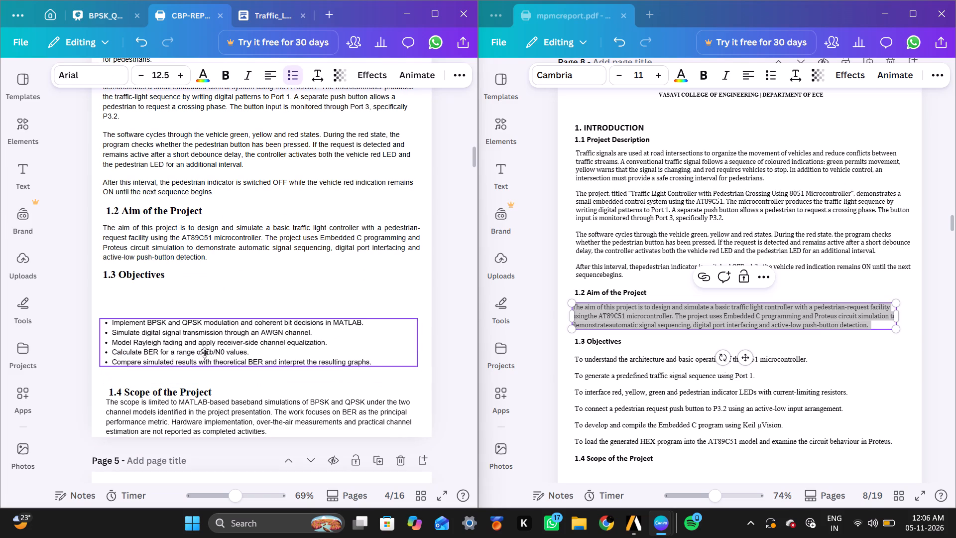
left_click_drag(205, 353, 207, 325)
Replace the BPSK/QPSK objectives bullets with the six objectives copied from section 1.3 of mpmcreport.pdf, removing the empty last bullet.
scroll(561, 355, "down", 1)
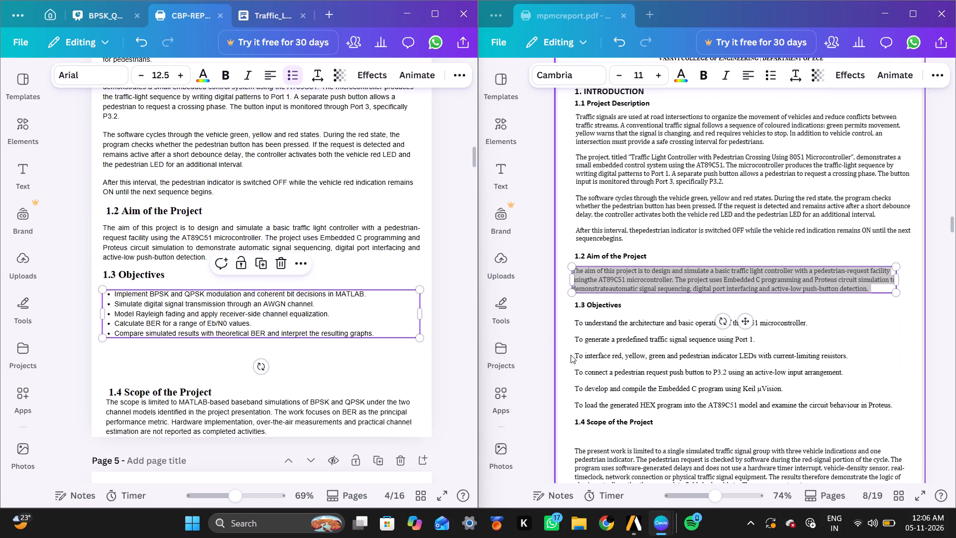
double_click(781, 378)
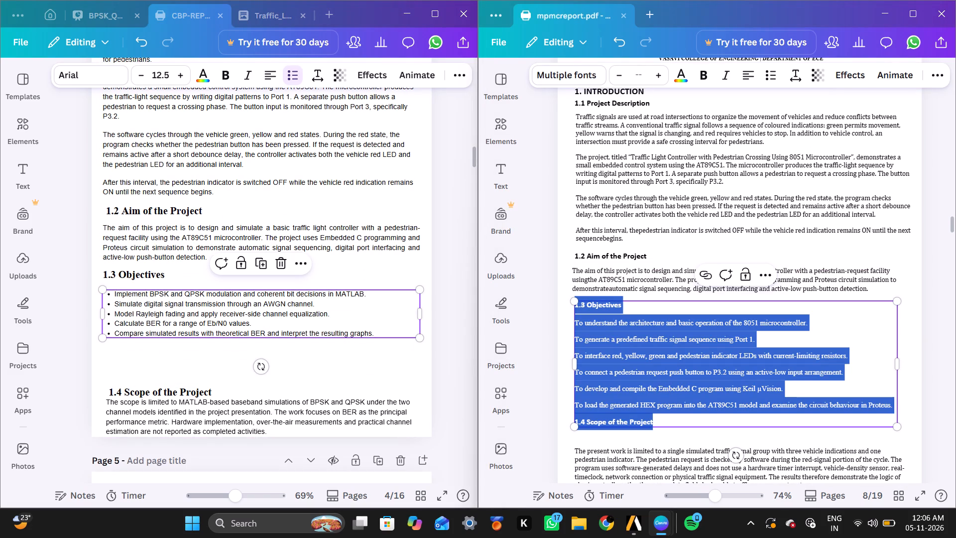
left_click_drag(697, 419, 890, 405)
left_click(890, 405)
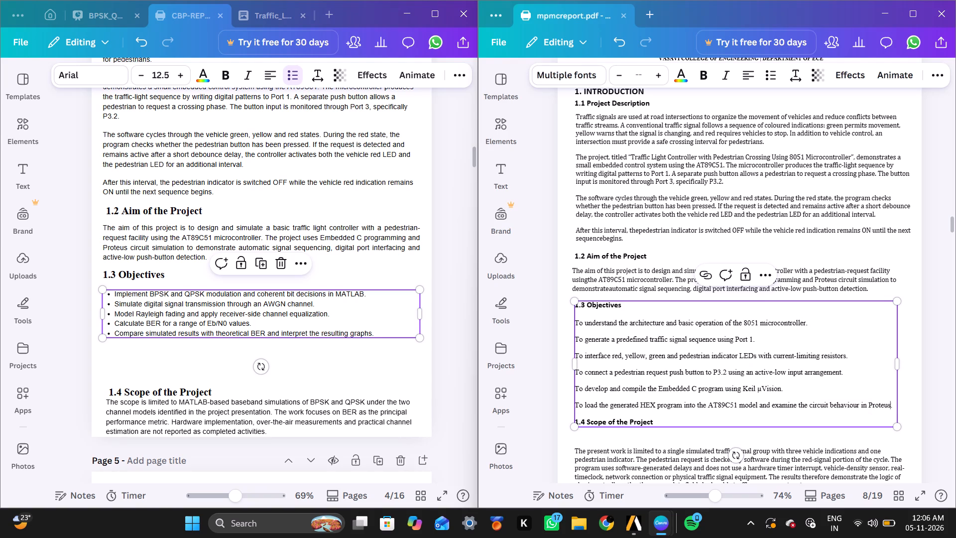
left_click(890, 405)
key("Right")
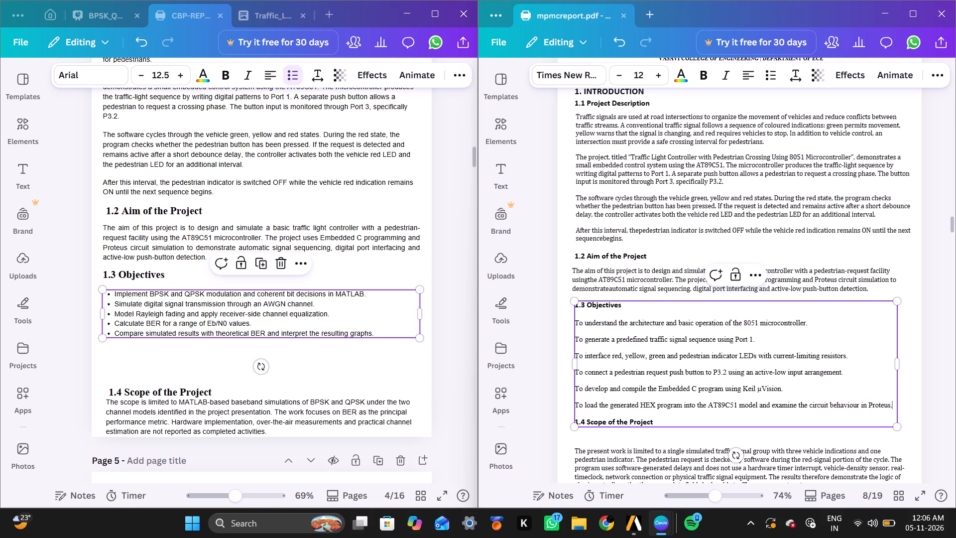
left_click_drag(890, 405, 584, 327)
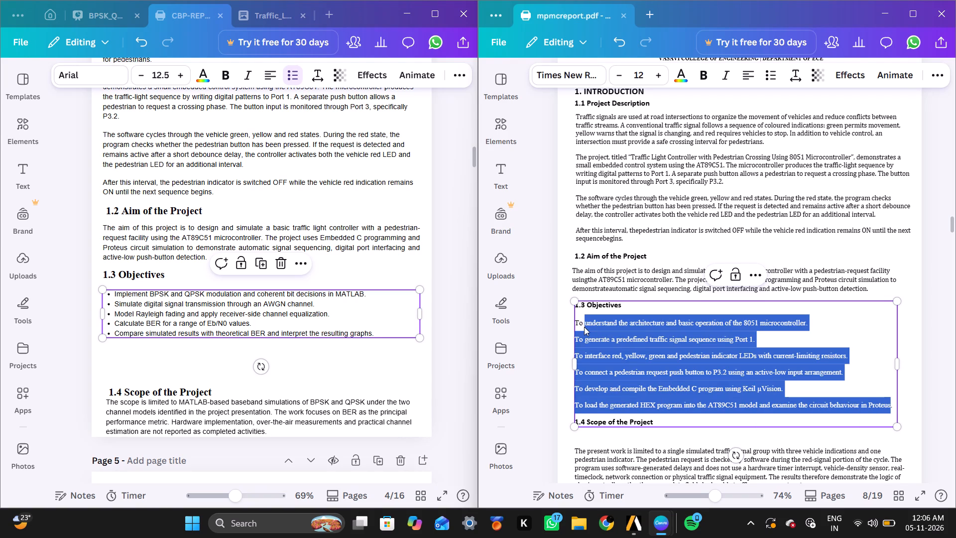
left_click_drag(584, 327, 569, 322)
key("ctrl+c")
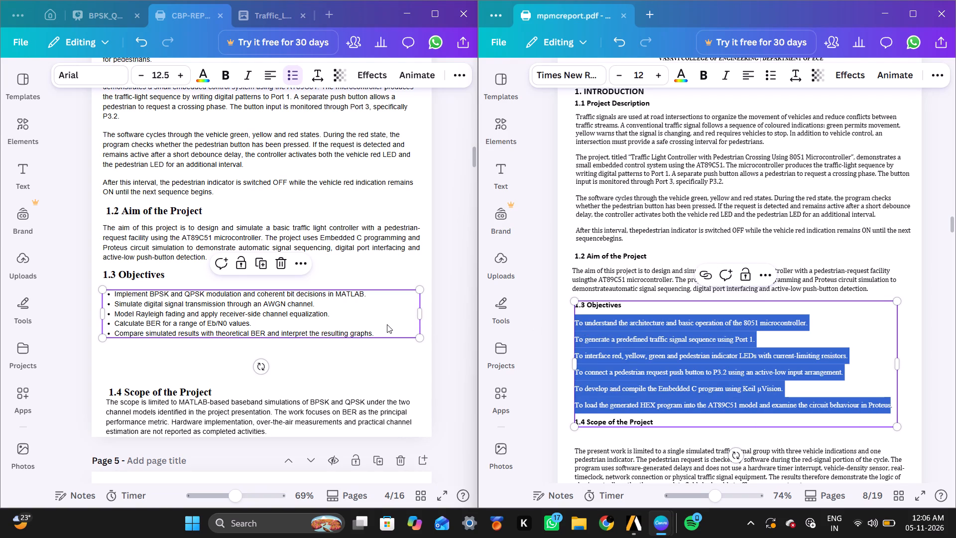
left_click(387, 324)
key("ctrl+a")
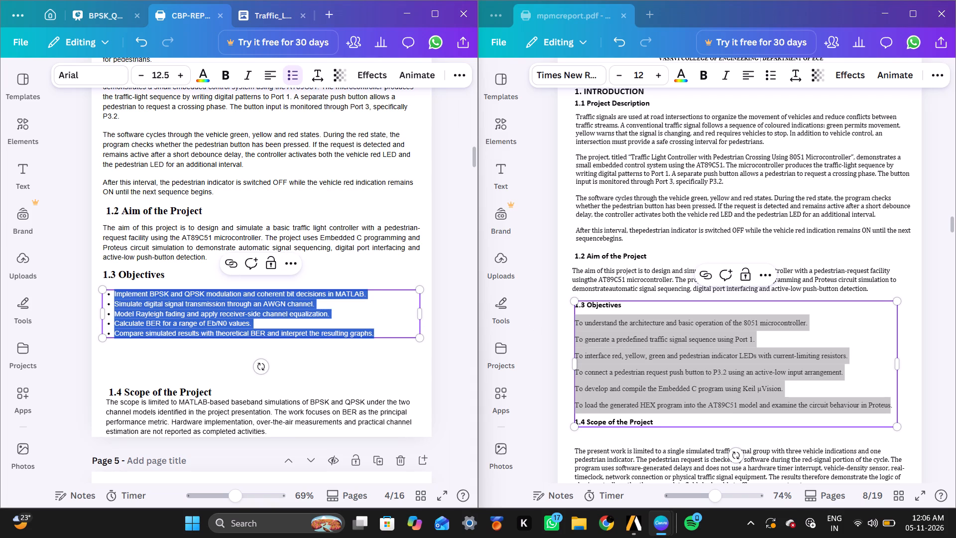
key("ctrl+v")
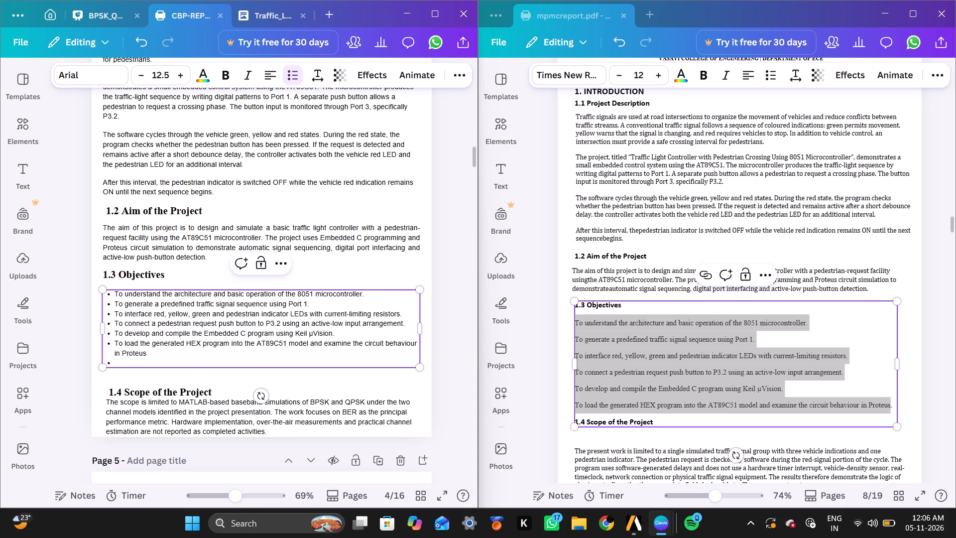
key("BackSpace")
key("BackSpace")
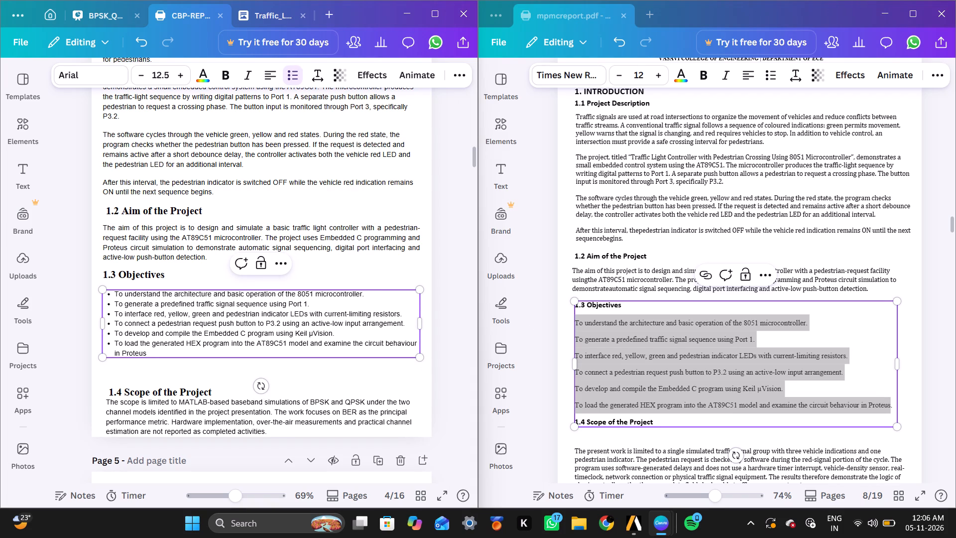
Set the font size of the whole objectives bullet list to 13.
left_click(346, 282)
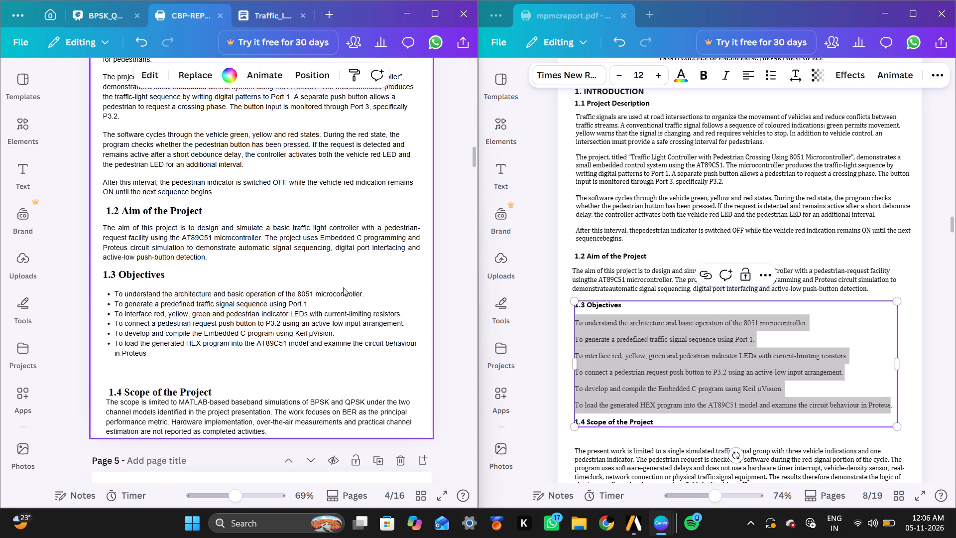
left_click(318, 306)
key("ctrl+a")
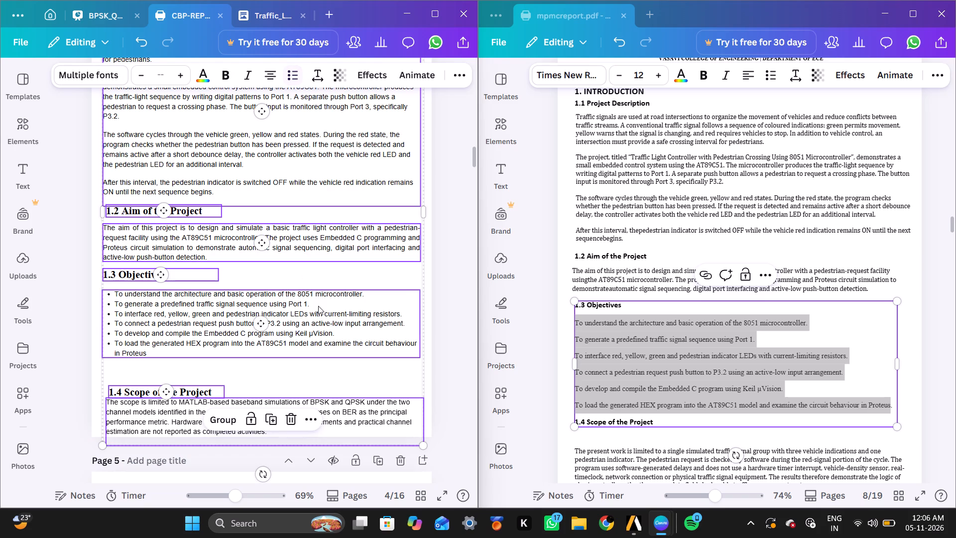
triple_click(346, 264)
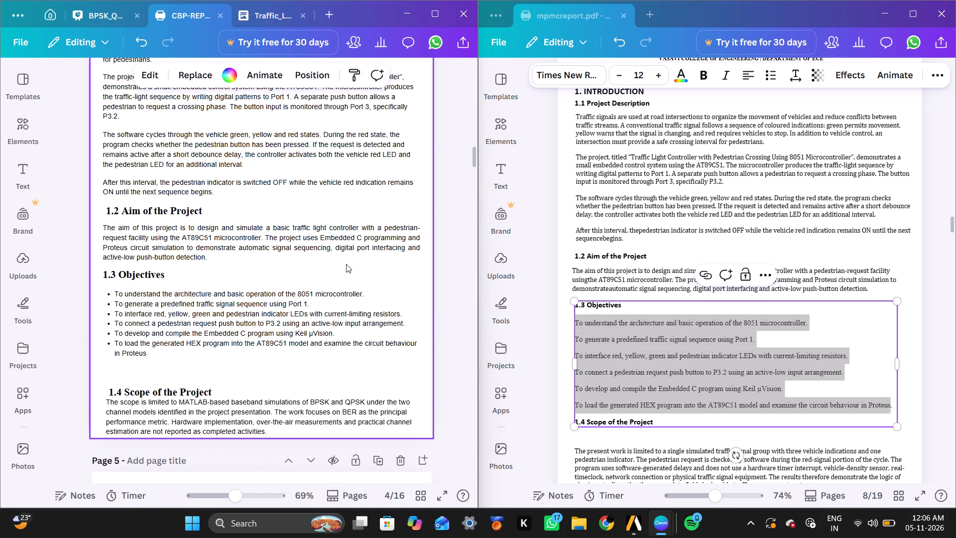
double_click(327, 306)
key("ctrl+a")
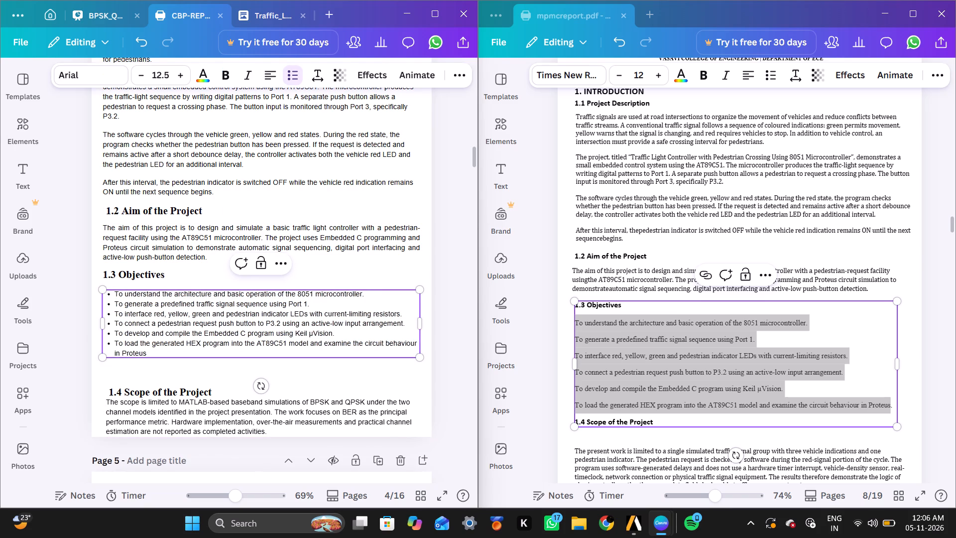
double_click(171, 74)
double_click(171, 74)
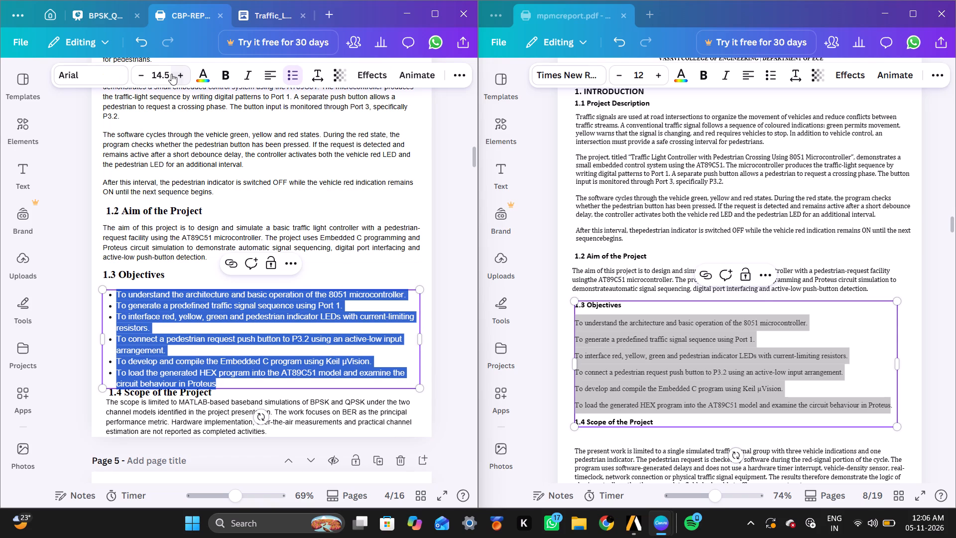
double_click(169, 73)
key("1")
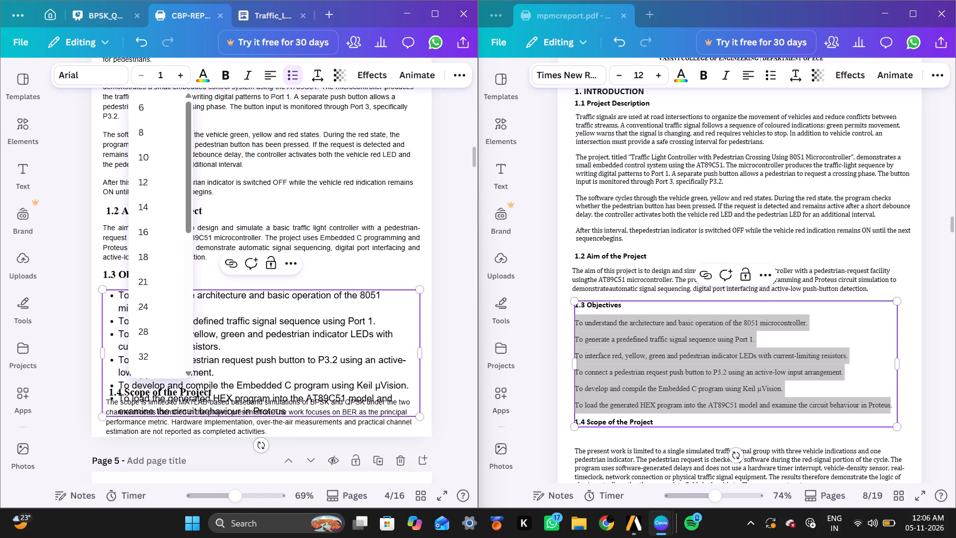
key("Return")
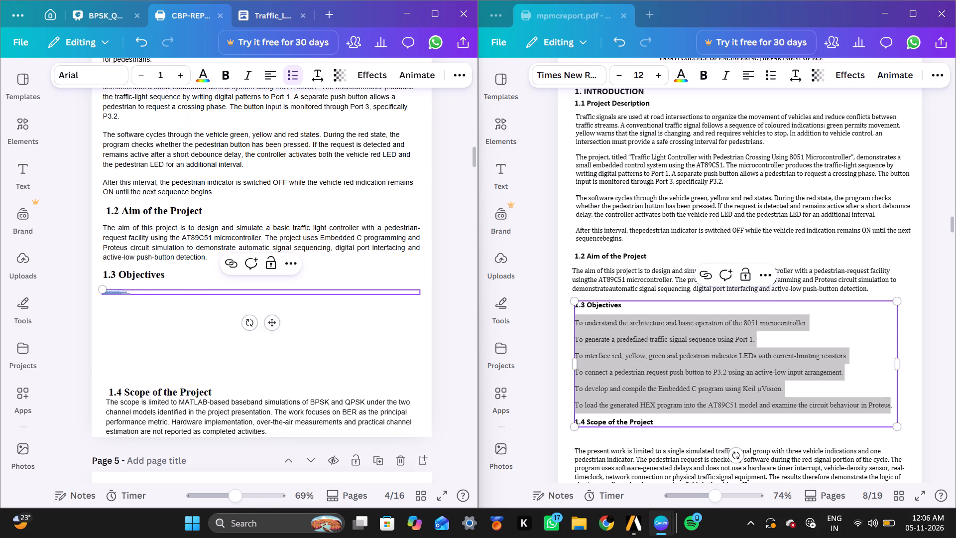
double_click(166, 72)
type("13")
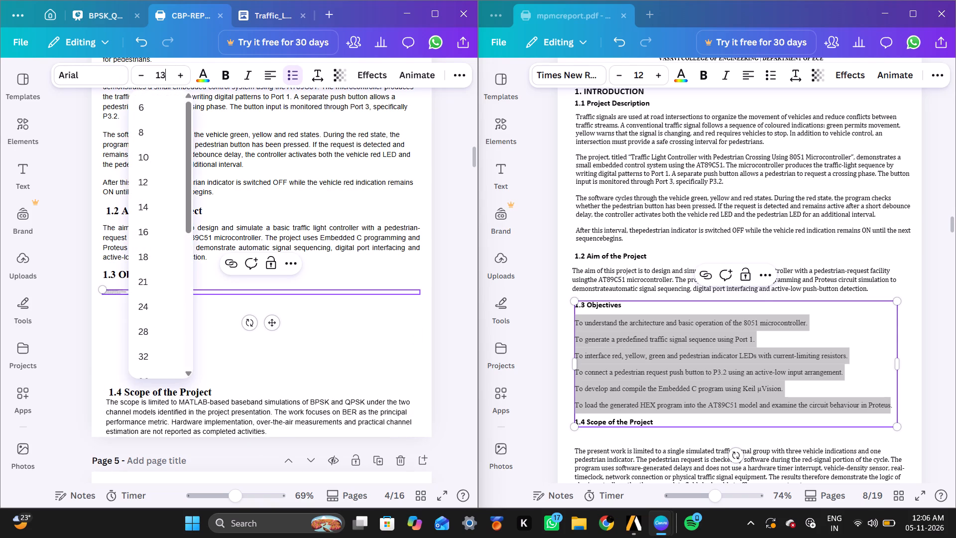
key("Return")
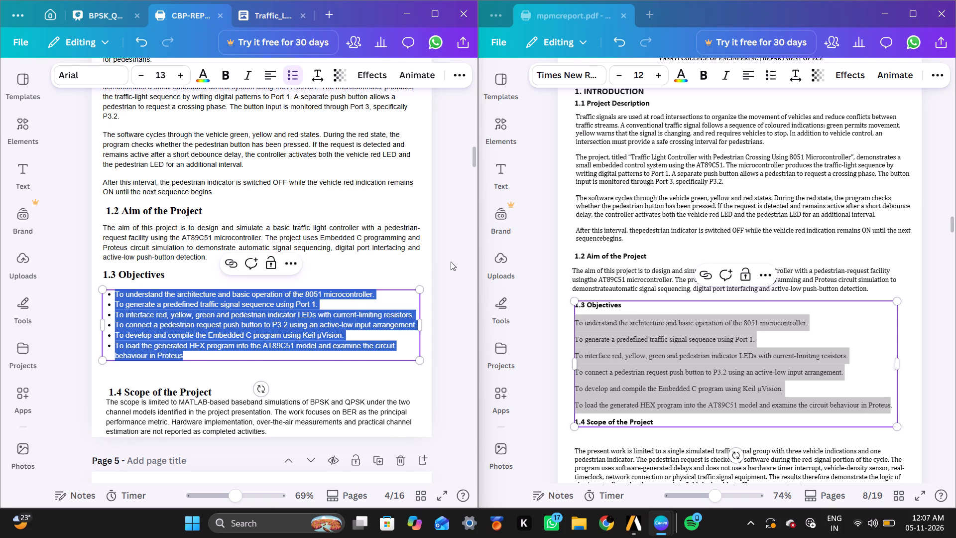
left_click(451, 262)
left_click(549, 294)
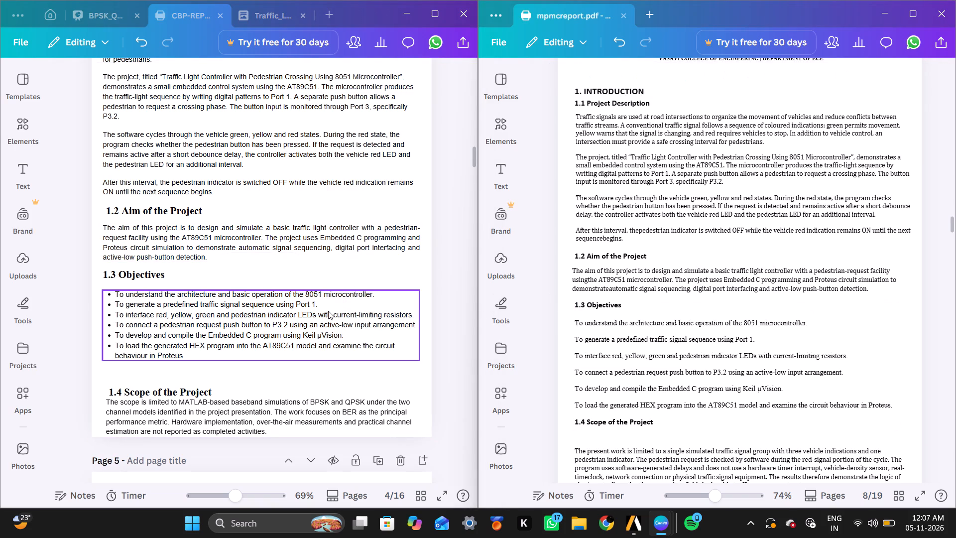
Move the 1.4 Scope of the Project heading up beneath the objectives list, aligned with the 1.3 Objectives heading.
scroll(328, 311, "down", 1)
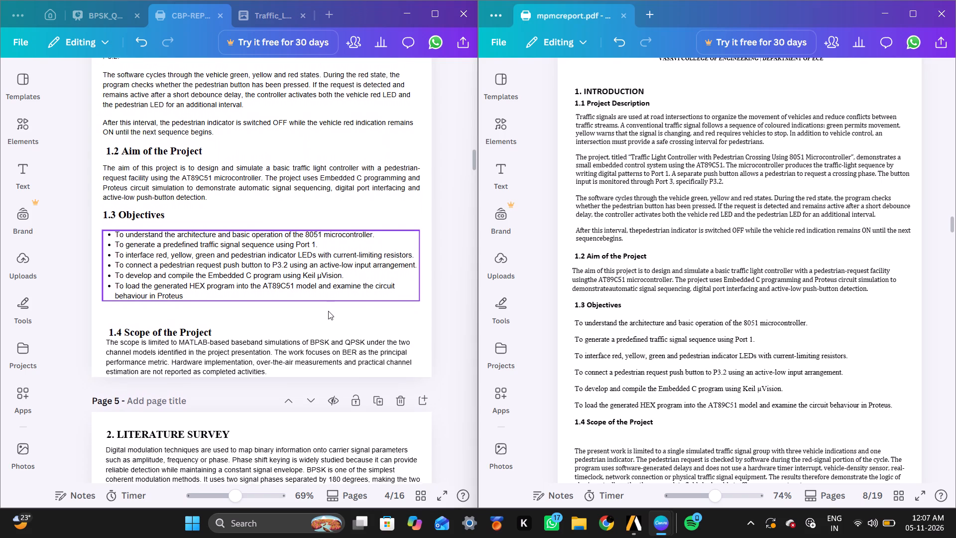
scroll(627, 341, "down", 2)
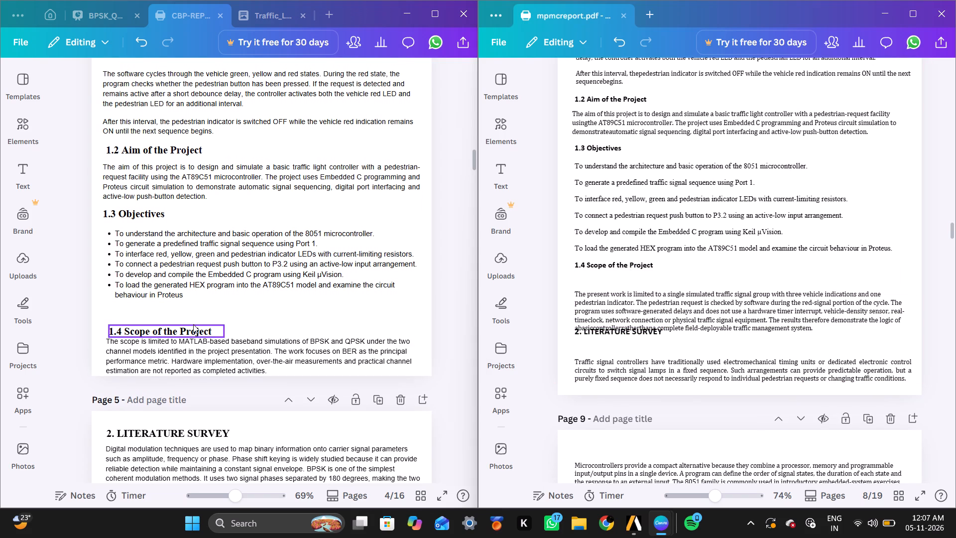
left_click_drag(193, 324, 190, 302)
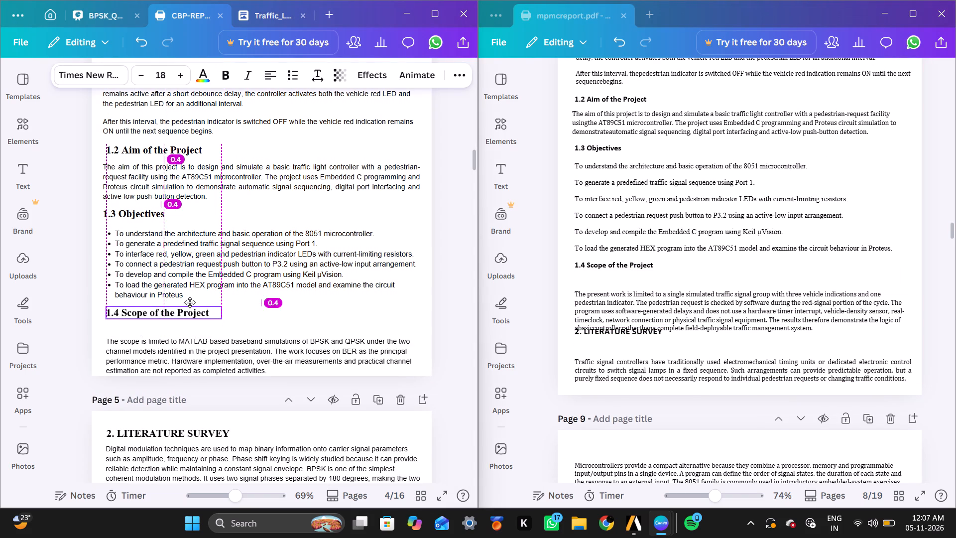
left_click_drag(190, 302, 188, 302)
Replace the BPSK/QPSK scope paragraph with the three-line block starting "The present work is limited" from section 1.4 of mpmcreport.pdf.
scroll(188, 302, "down", 1)
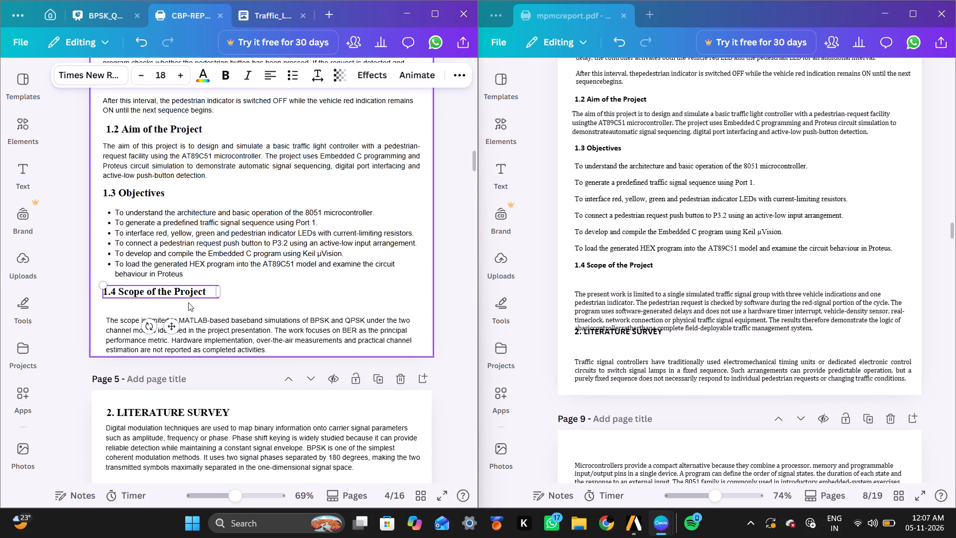
scroll(188, 302, "down", 1)
left_click_drag(660, 299, 657, 282)
double_click(657, 282)
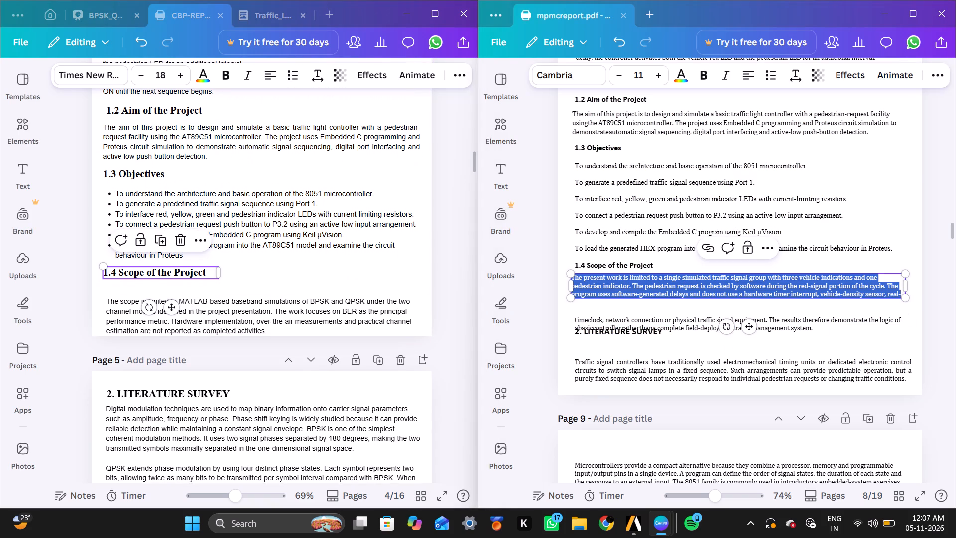
key("ctrl+c")
double_click(340, 309)
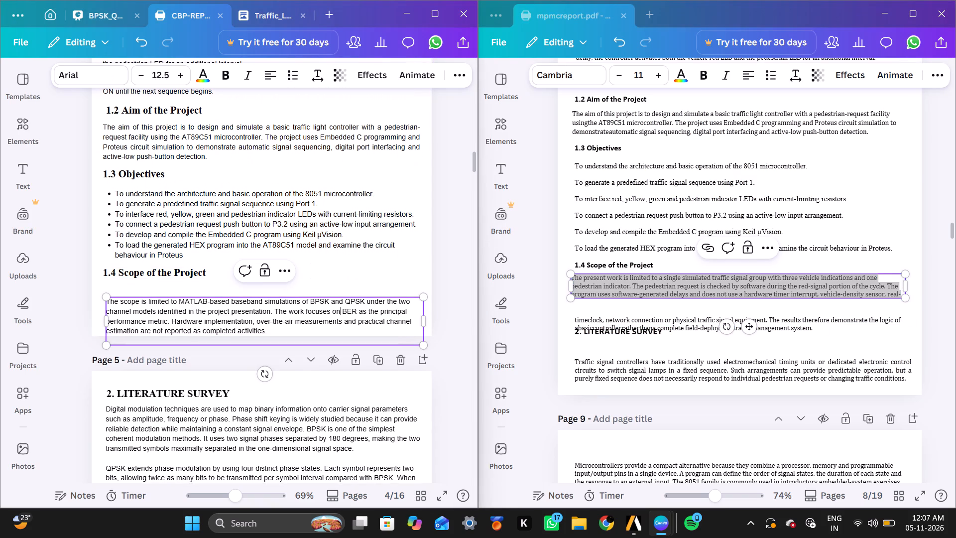
key("ctrl+a")
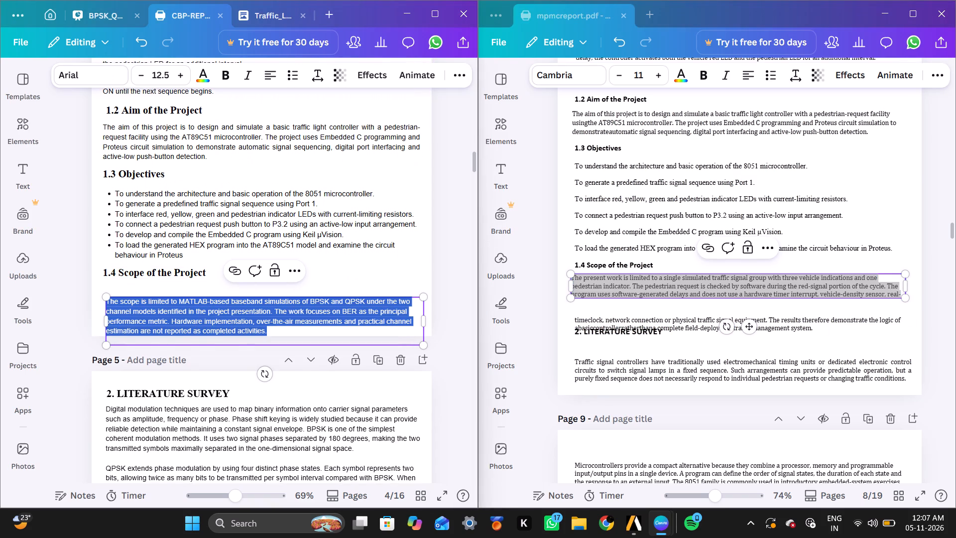
key("ctrl+v")
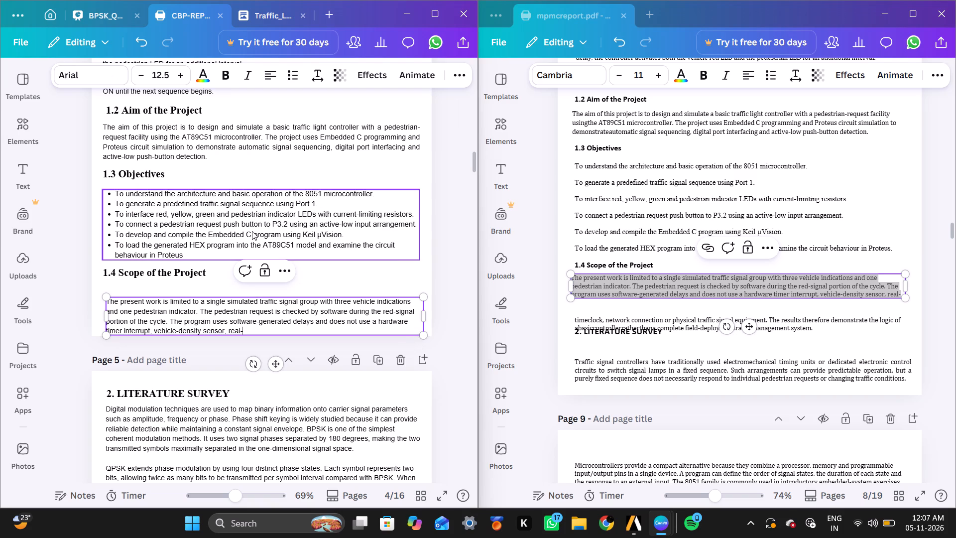
Set the font size of the new scope paragraph to 13.
double_click(160, 78)
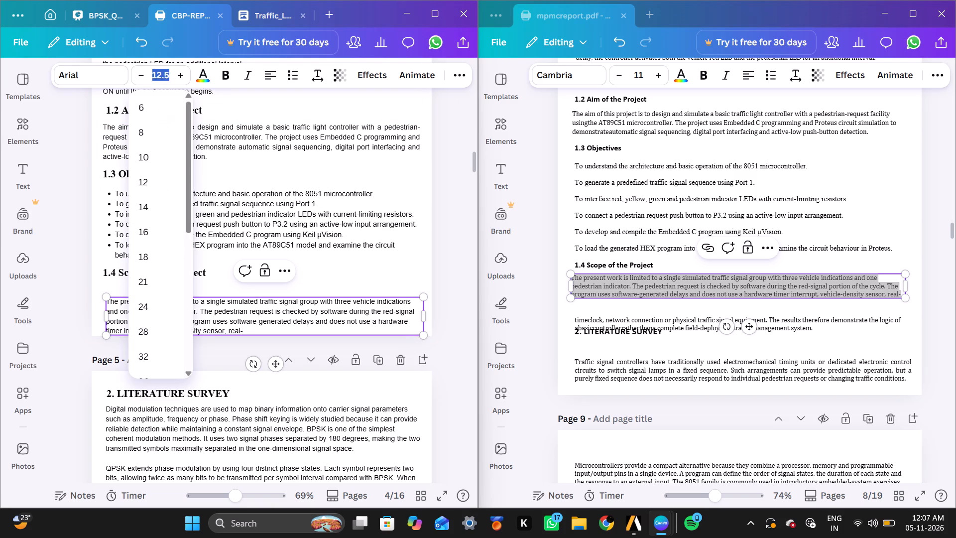
type("13")
key("Return")
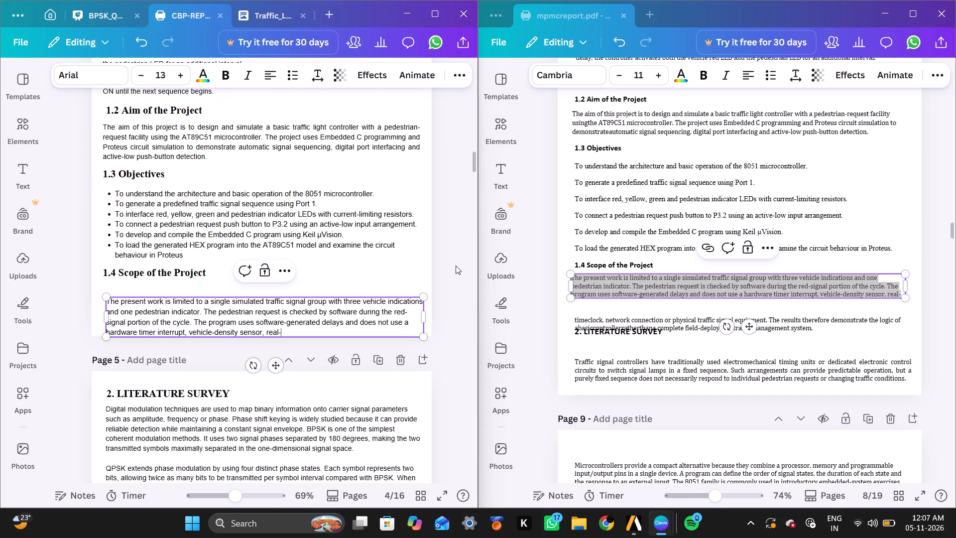
Move the scope paragraph up directly beneath the 1.4 Scope of the Project heading, aligned with its left edge.
left_click(456, 265)
left_click_drag(299, 326, 293, 312)
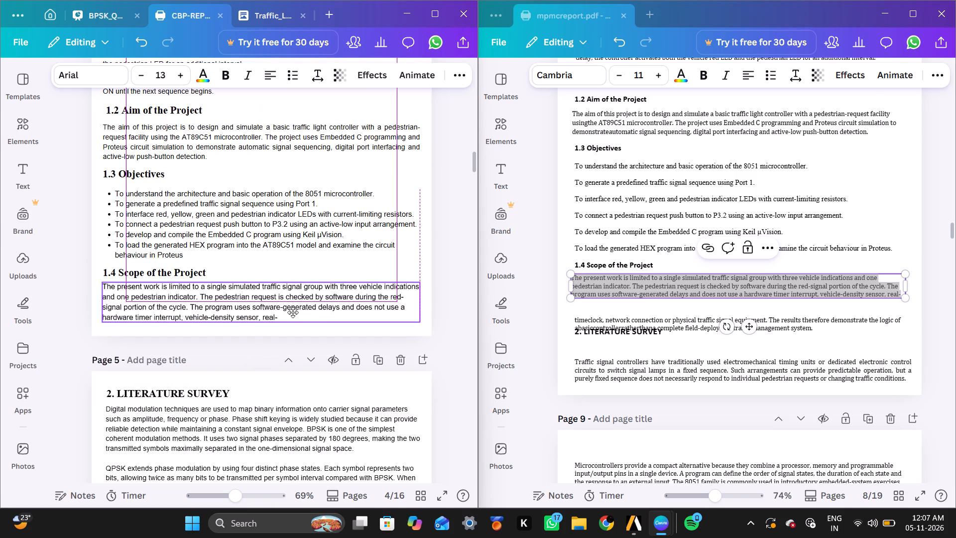
left_click_drag(293, 312, 293, 311)
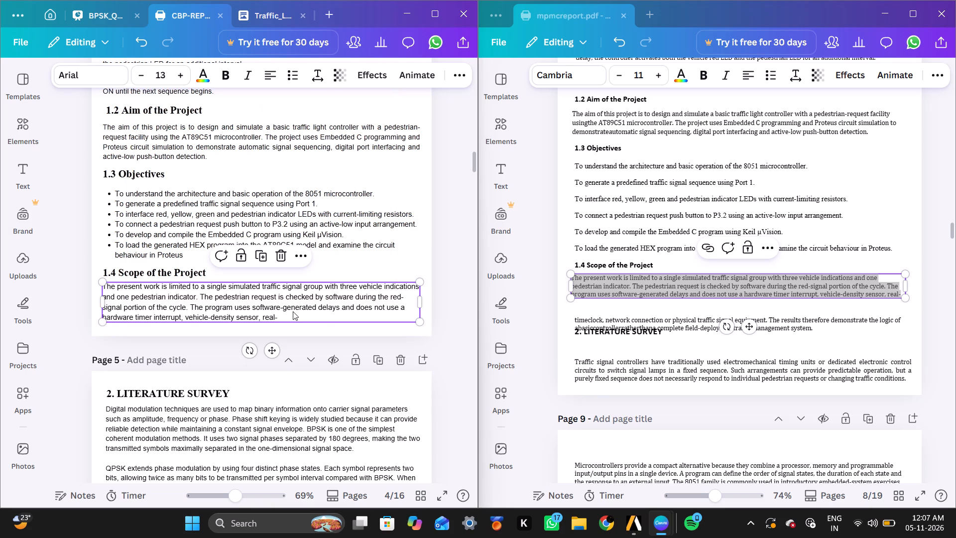
In mpmcreport.pdf, move the overlapping "timeclock" and "abasiccontroller" scope lines up so they sit apart above 2. LITERATURE SURVEY.
left_click(701, 359)
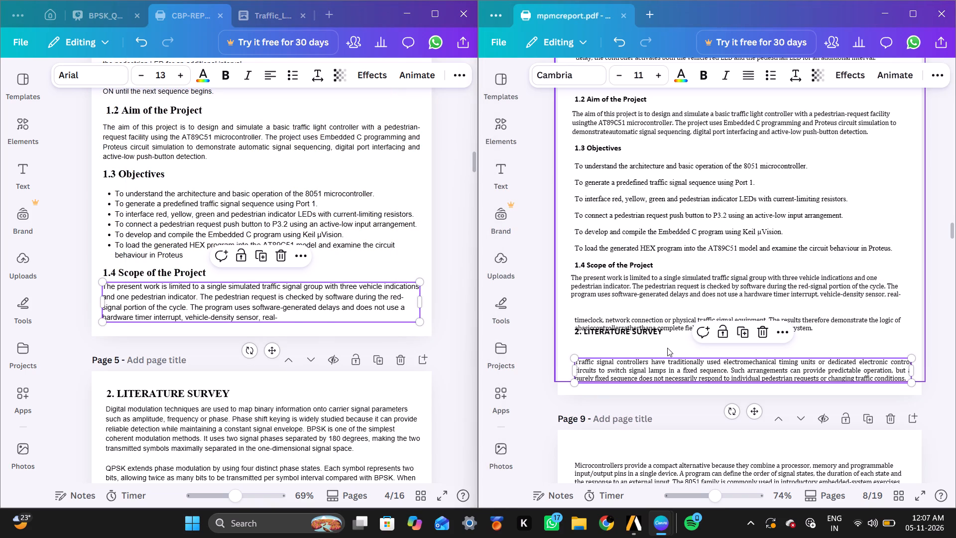
left_click_drag(672, 320, 672, 310)
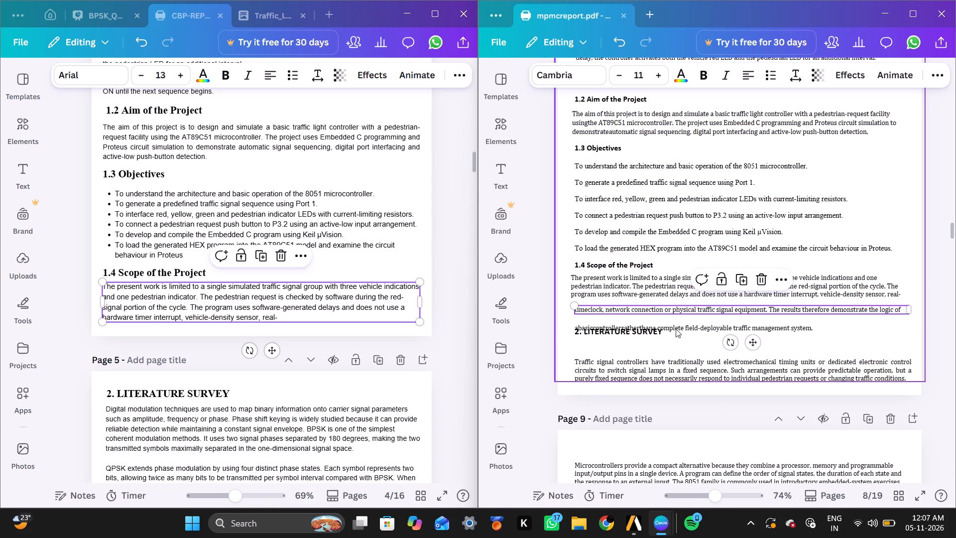
left_click_drag(676, 330, 676, 325)
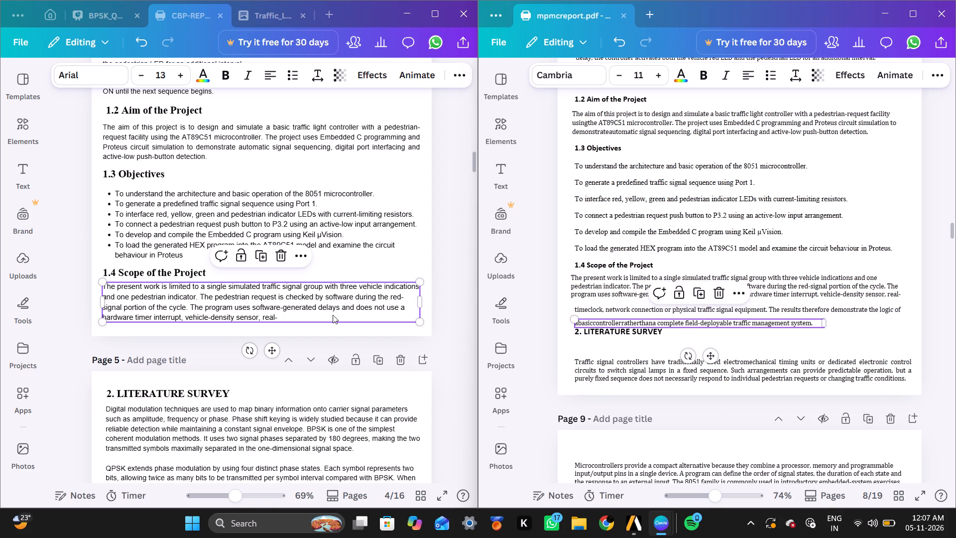
Move the Theoretical Analysis and Literature Survey headings and their body text down on page 5, leaving space at the page top.
scroll(333, 315, "down", 6)
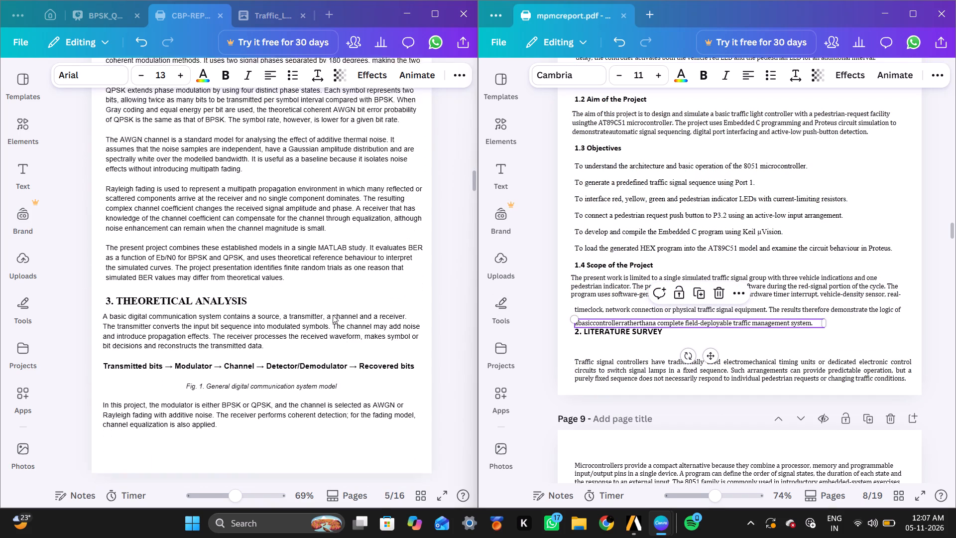
scroll(333, 315, "down", 1)
left_click_drag(298, 345, 297, 406)
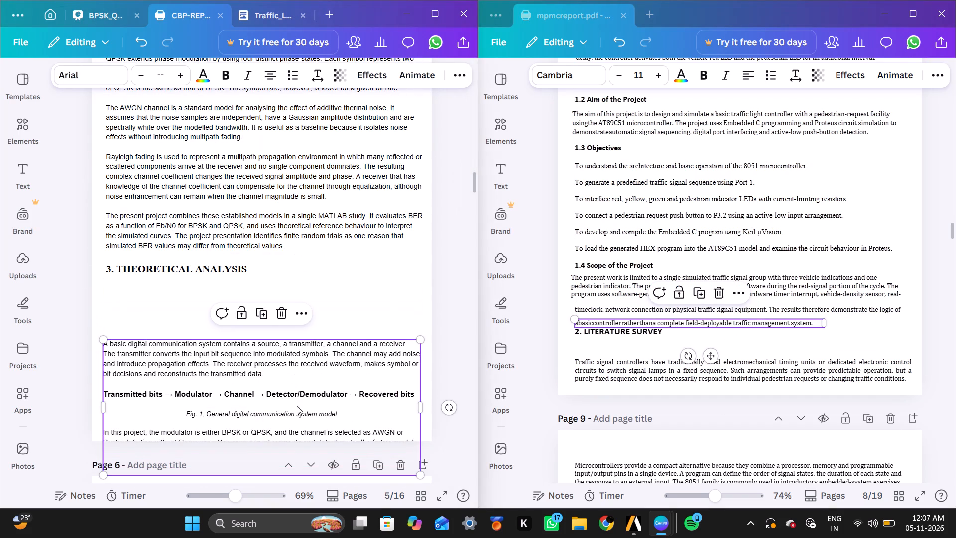
left_click_drag(197, 272, 200, 330)
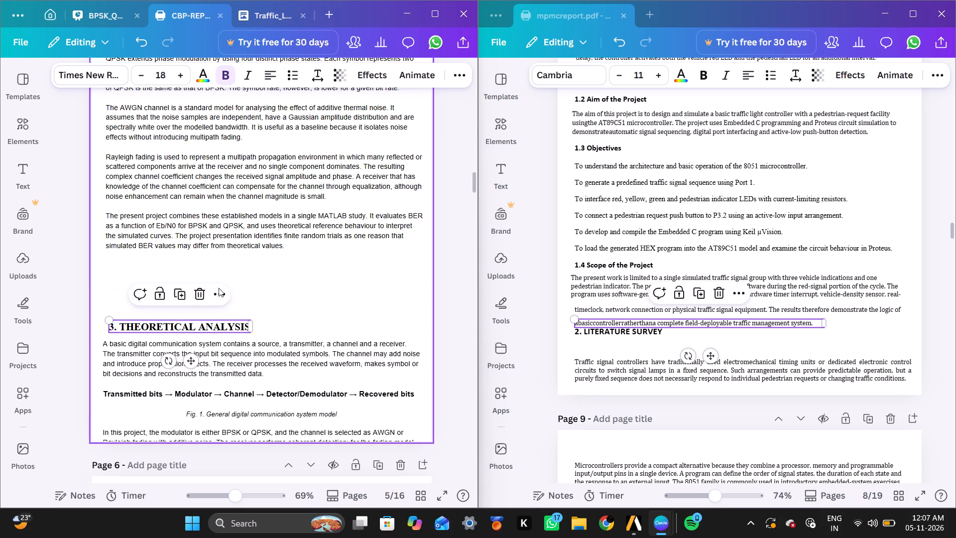
left_click_drag(237, 201, 234, 258)
scroll(234, 258, "up", 3)
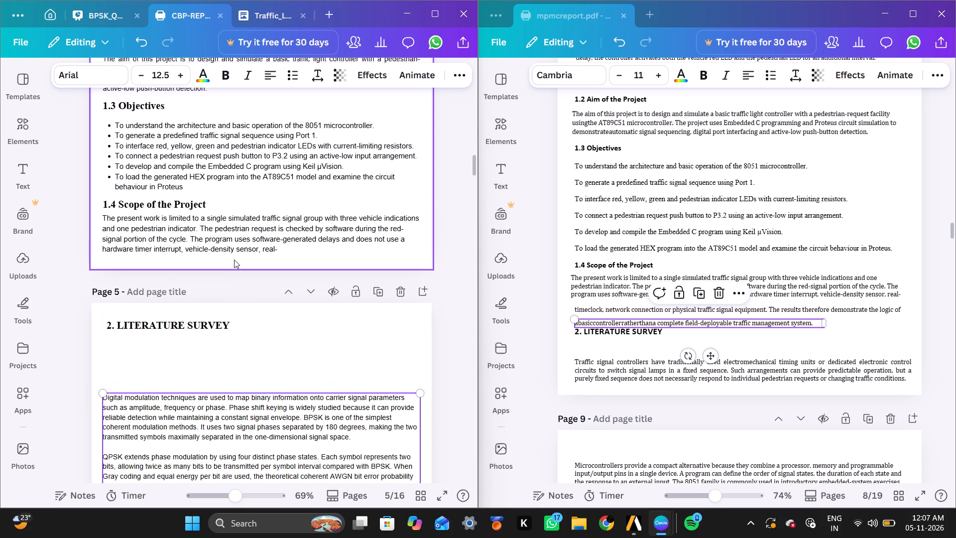
left_click(198, 324)
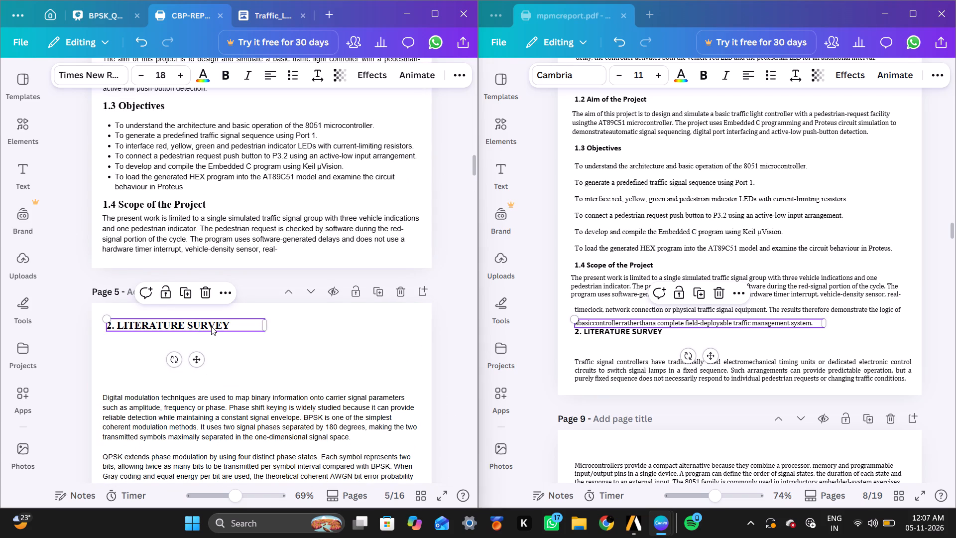
left_click_drag(211, 326, 228, 402)
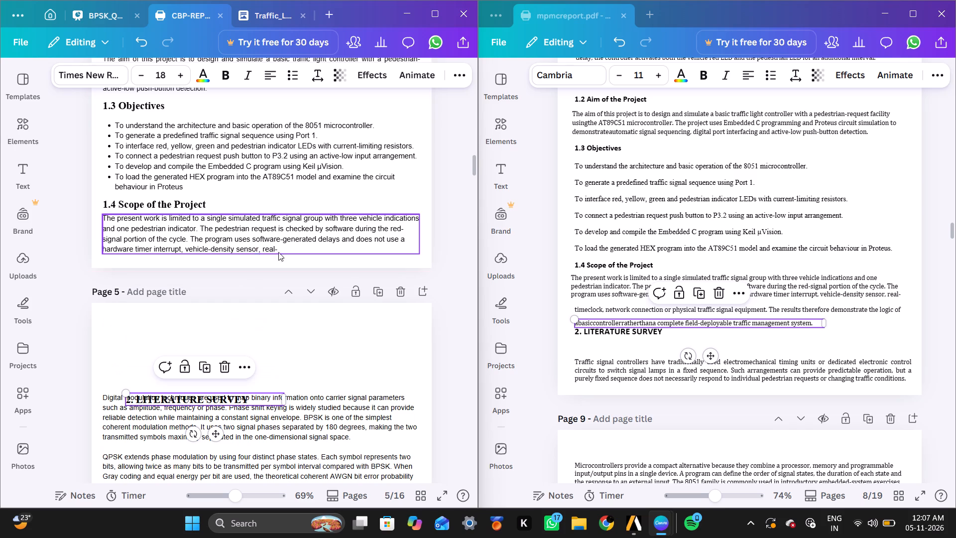
Copy the "abasiccontroller" scope line from mpmcreport.pdf, and place a duplicate of the scope paragraph at the top of page 5.
double_click(625, 324)
key("ctrl+c")
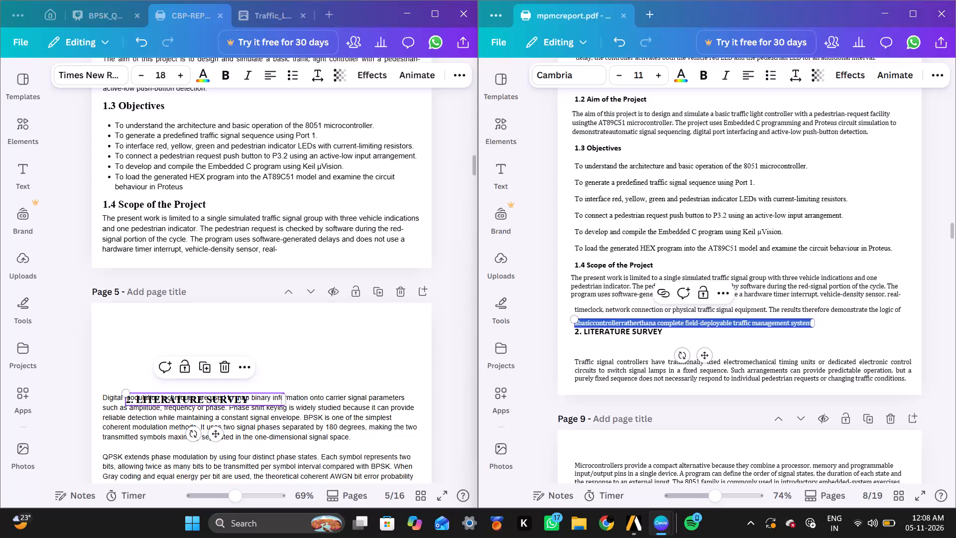
left_click(337, 233)
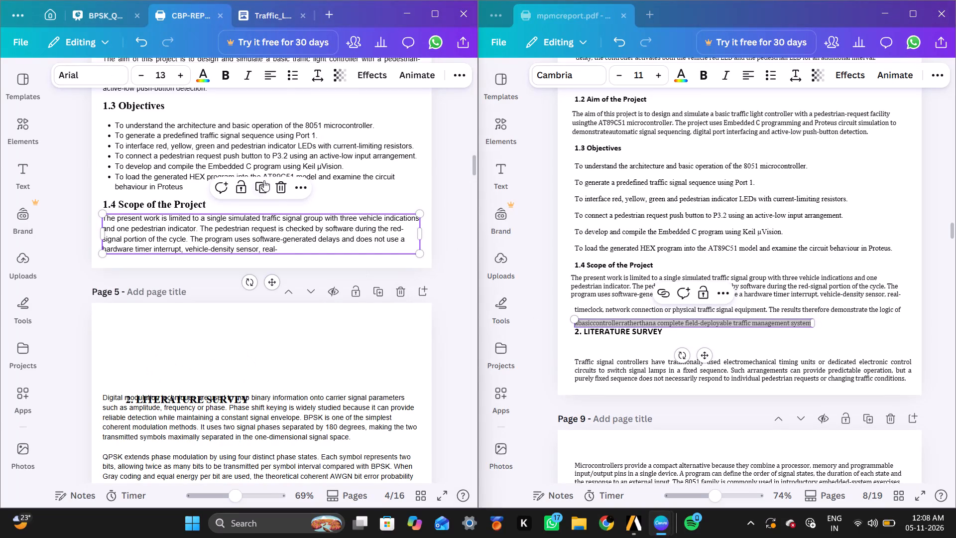
left_click(263, 180)
left_click_drag(311, 238, 305, 345)
Append the copied "abasiccontroller" line to page 4's scope paragraph and trim its end so it stops at "field-".
left_click(306, 256)
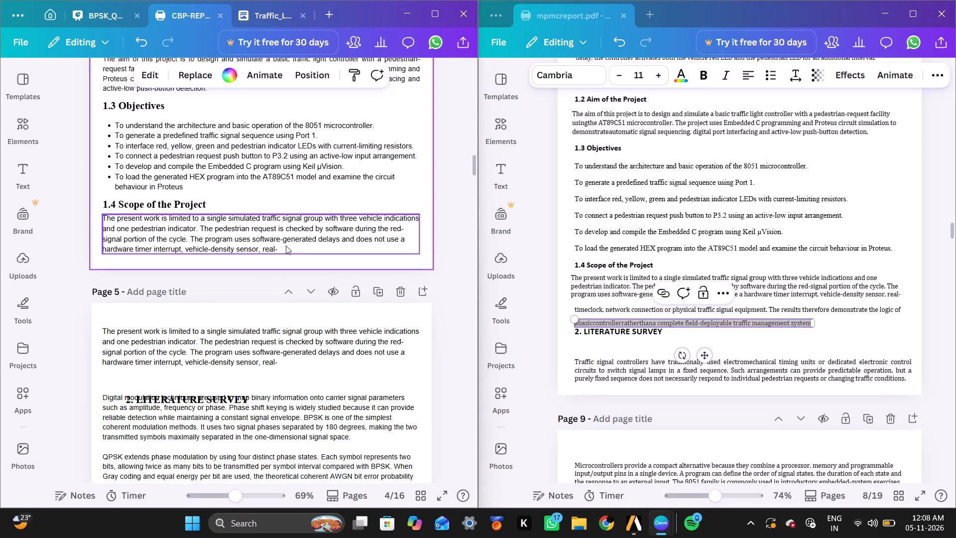
double_click(286, 246)
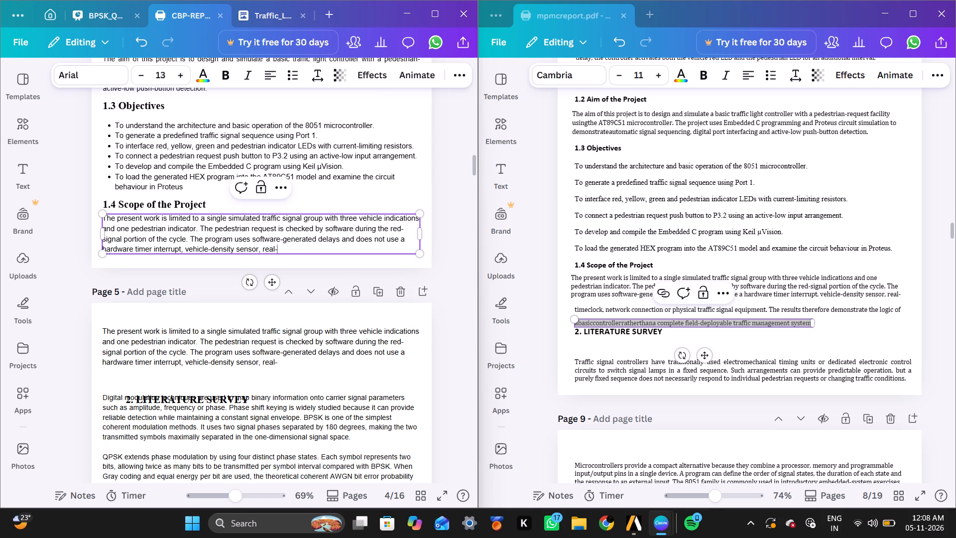
key("ctrl+v")
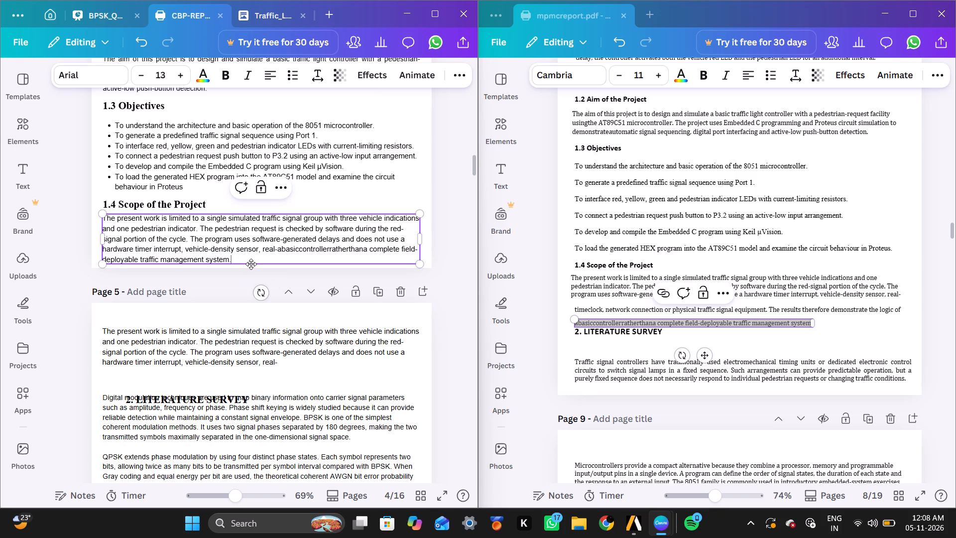
key("BackSpace")
key("BackSpace")
key("BackSpace")
key("BackSpace")
key("BackSpace")
key("BackSpace")
key("BackSpace")
key("BackSpace")
key("BackSpace")
key("BackSpace")
key("BackSpace")
key("BackSpace")
key("BackSpace")
key("BackSpace")
key("BackSpace")
key("BackSpace")
key("BackSpace")
key("BackSpace")
key("BackSpace")
key("BackSpace")
key("BackSpace")
key("BackSpace")
key("BackSpace")
key("BackSpace")
key("BackSpace")
key("BackSpace")
key("BackSpace")
key("BackSpace")
key("BackSpace")
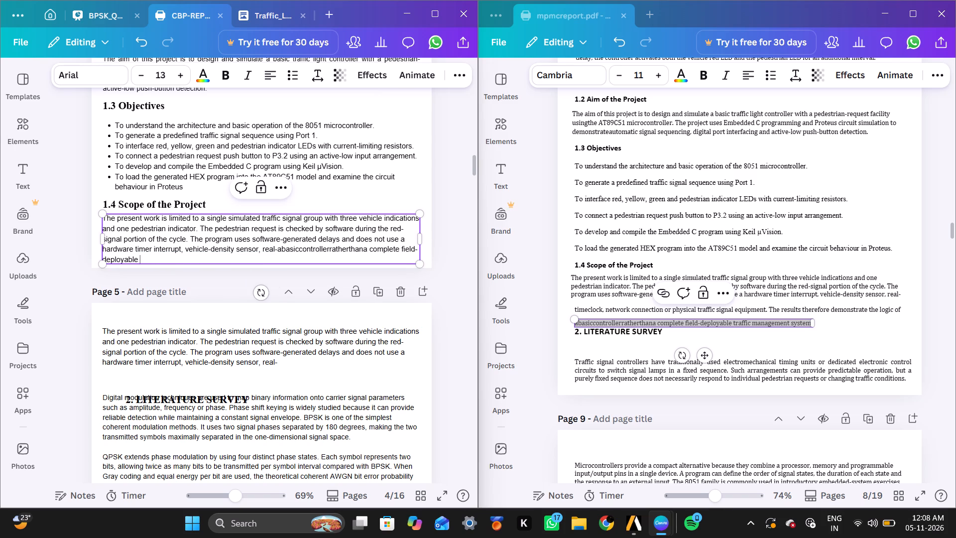
key("BackSpace")
key("BackSpace")
key("BackSpace")
key("BackSpace")
key("BackSpace")
key("BackSpace")
key("BackSpace")
key("BackSpace")
key("BackSpace")
key("BackSpace")
key("BackSpace")
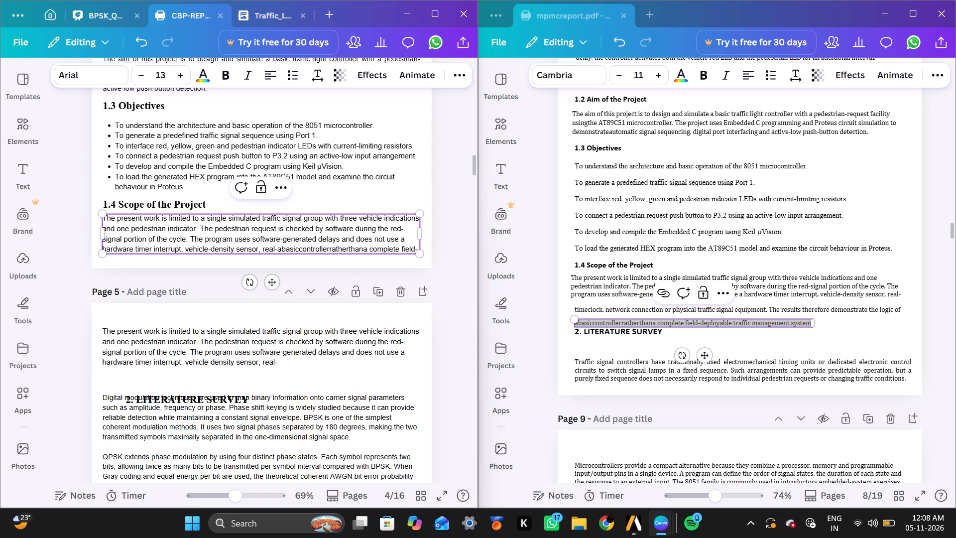
Replace the duplicated paragraph on page 5 with the copied line, trimmed to "deployable traffic management system.".
double_click(235, 350)
key("ctrl+v")
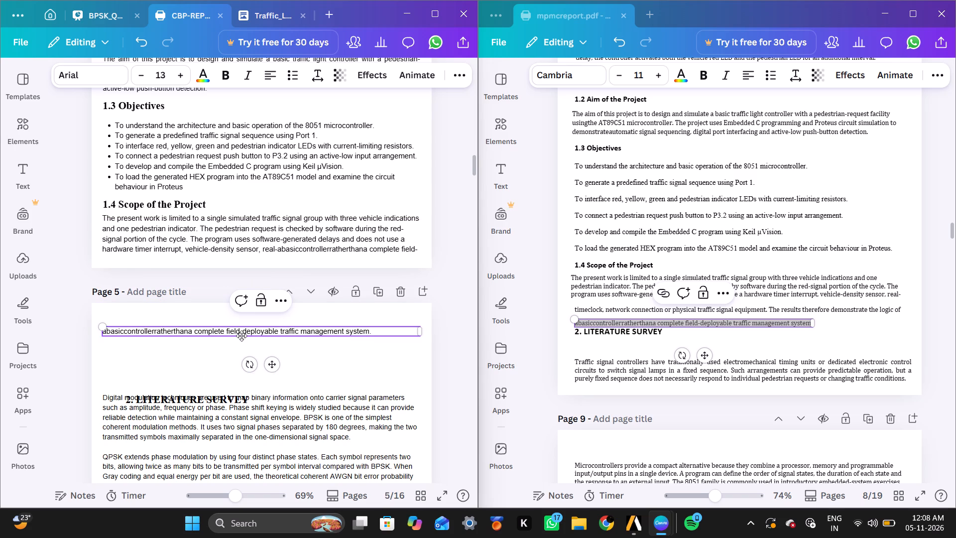
left_click(241, 330)
key("BackSpace")
key("BackSpace")
key("BackSpace")
key("BackSpace")
key("BackSpace")
key("BackSpace")
key("BackSpace")
key("BackSpace")
key("BackSpace")
key("BackSpace")
key("BackSpace")
key("BackSpace")
key("BackSpace")
key("BackSpace")
key("BackSpace")
key("BackSpace")
key("BackSpace")
key("BackSpace")
key("BackSpace")
key("BackSpace")
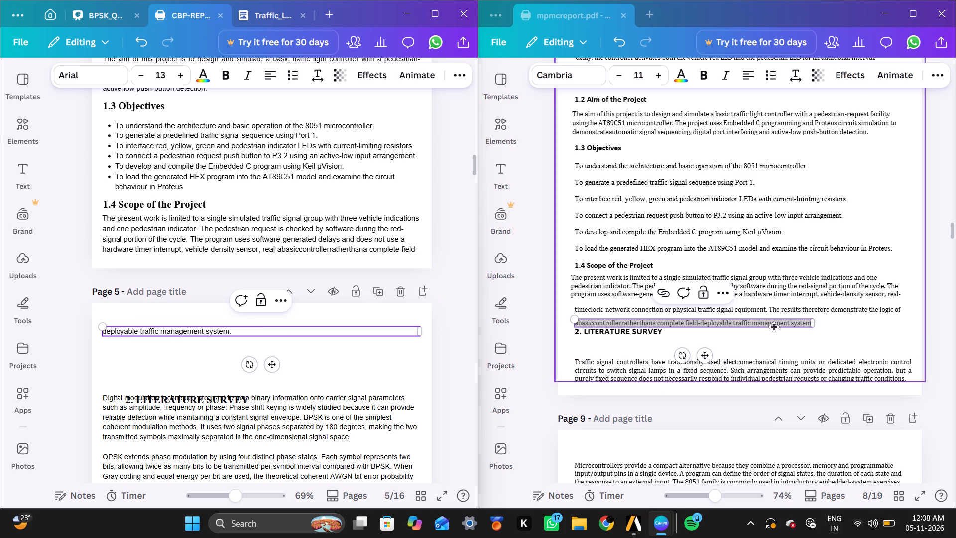
Replace the "abasiccontroller" ending of page 4's scope paragraph with the "timeclock, network connection" line copied from mpmcreport.pdf.
left_click(753, 348)
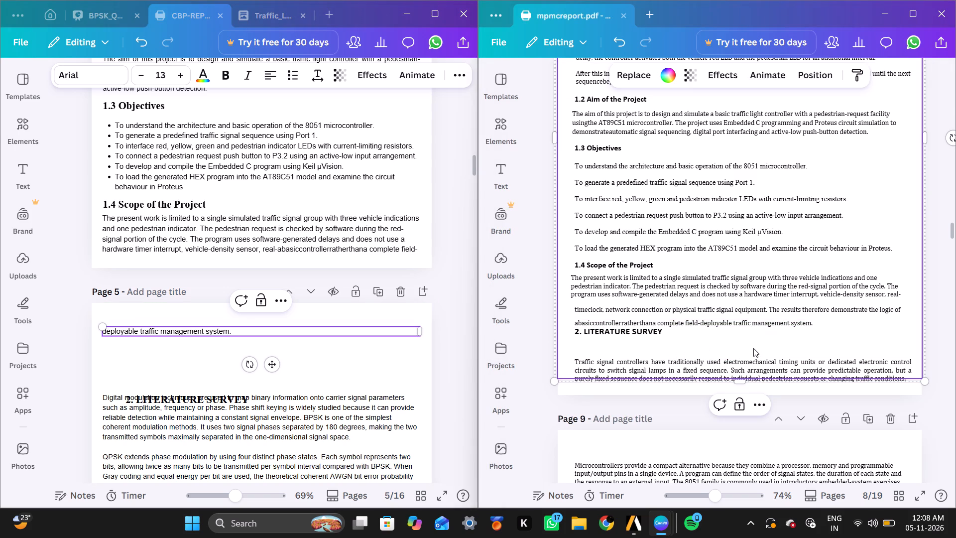
left_click(743, 318)
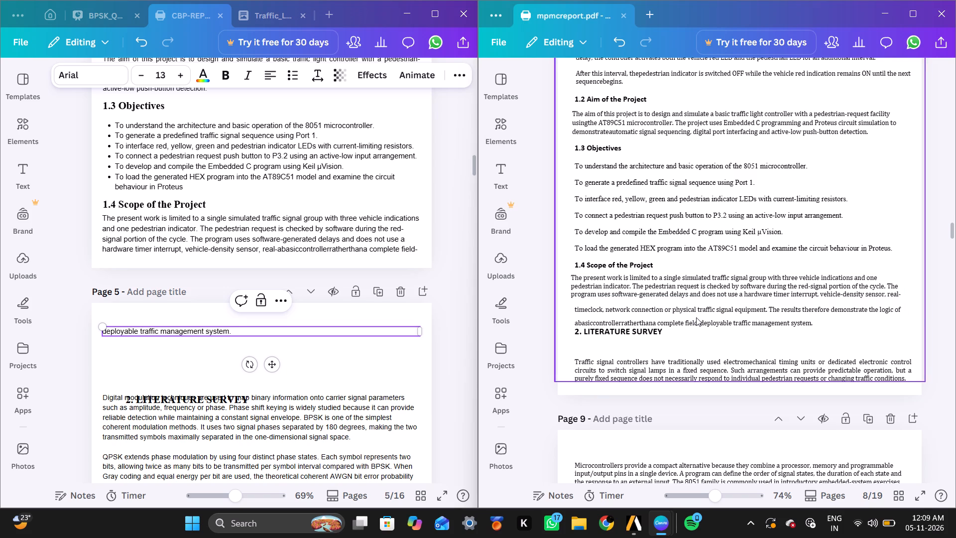
double_click(668, 311)
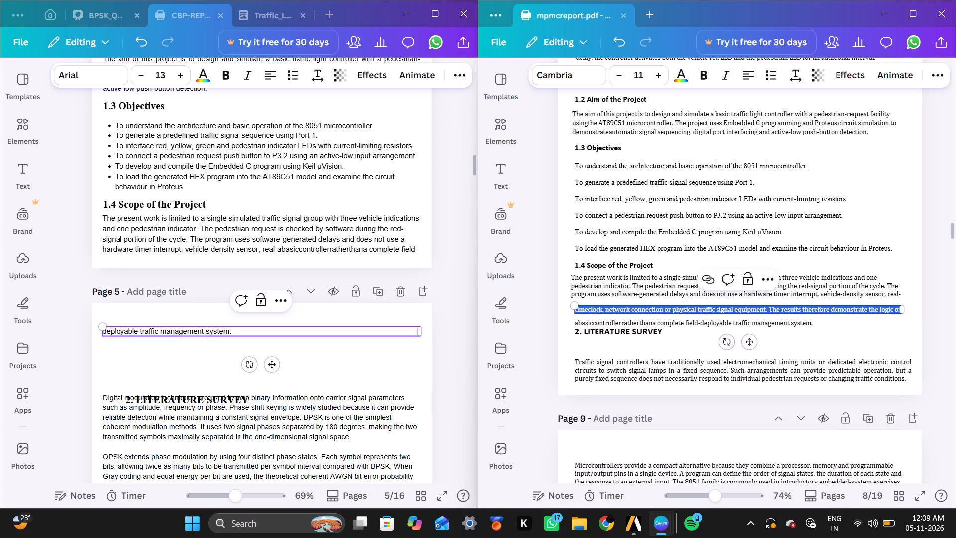
key("ctrl+c")
left_click(280, 248)
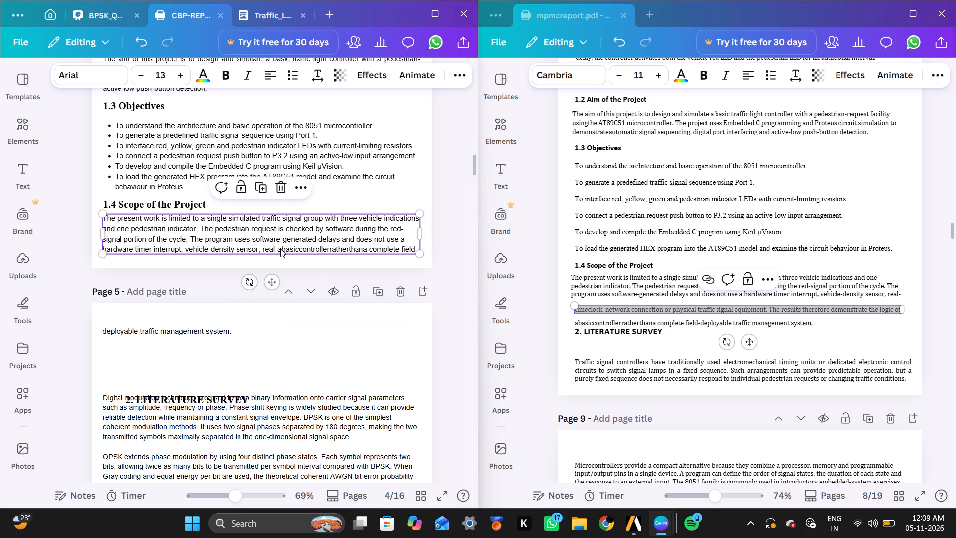
left_click(280, 248)
left_click(280, 248)
left_click_drag(280, 248, 370, 248)
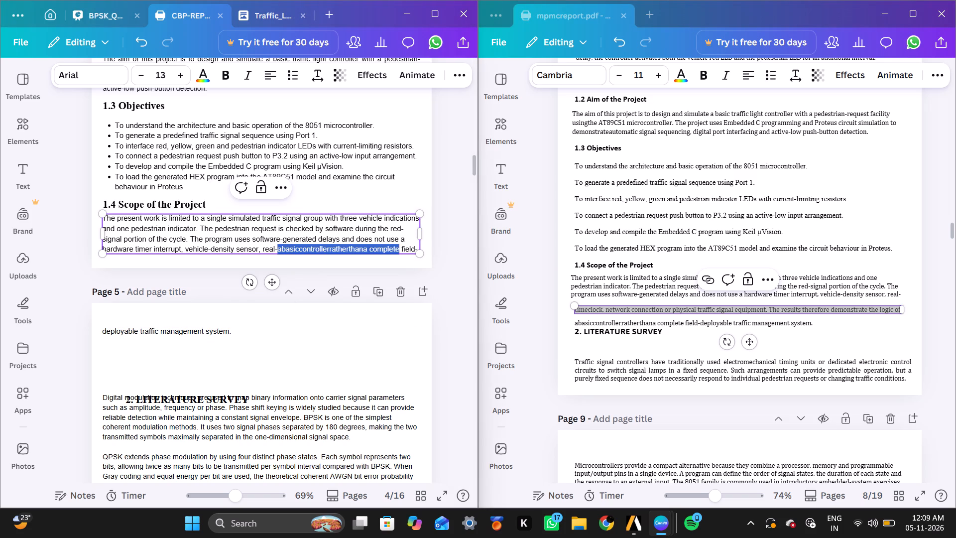
left_click_drag(370, 248, 421, 246)
key("BackSpace")
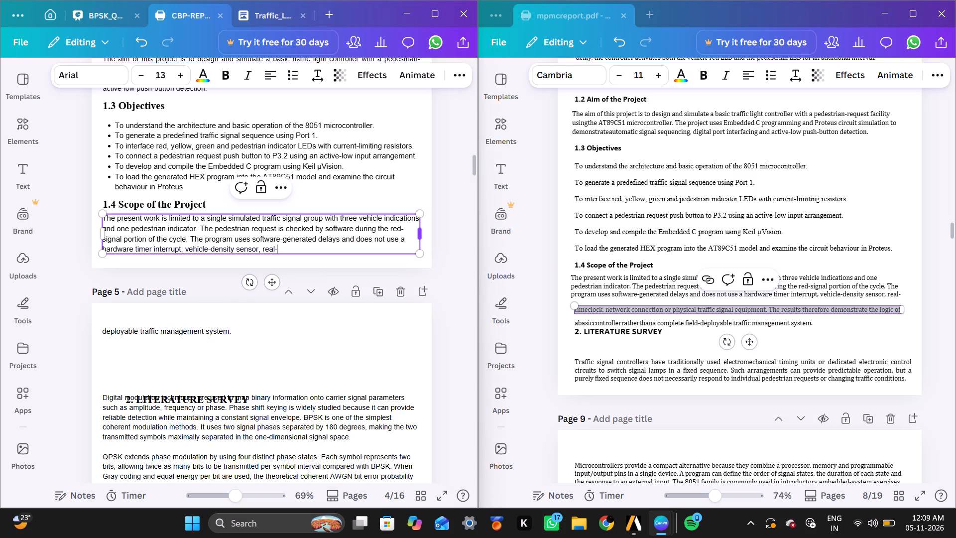
key("ctrl+v")
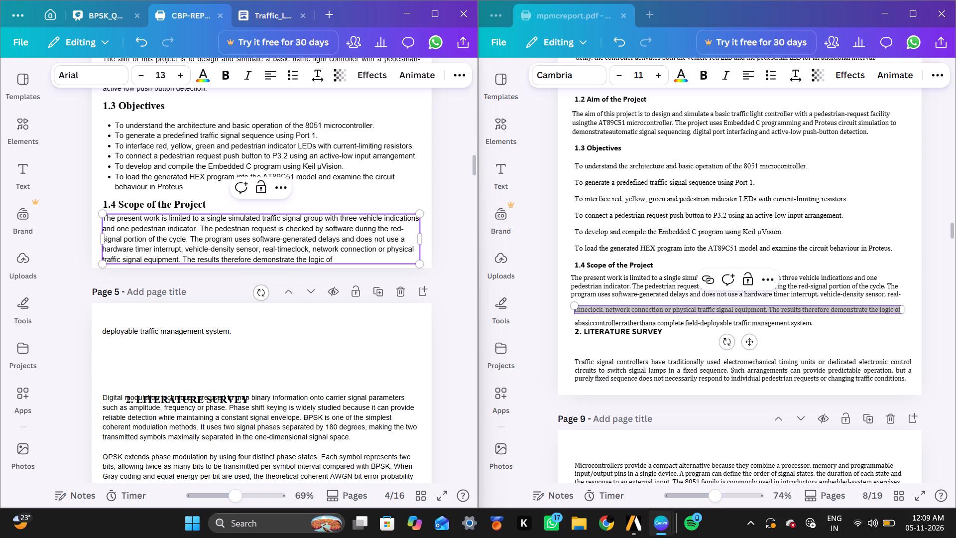
Cut "traffic signal equipment. The results therefore demonstrate the logic of" from page 4's scope paragraph so it ends at "physical".
left_click_drag(344, 262, 76, 268)
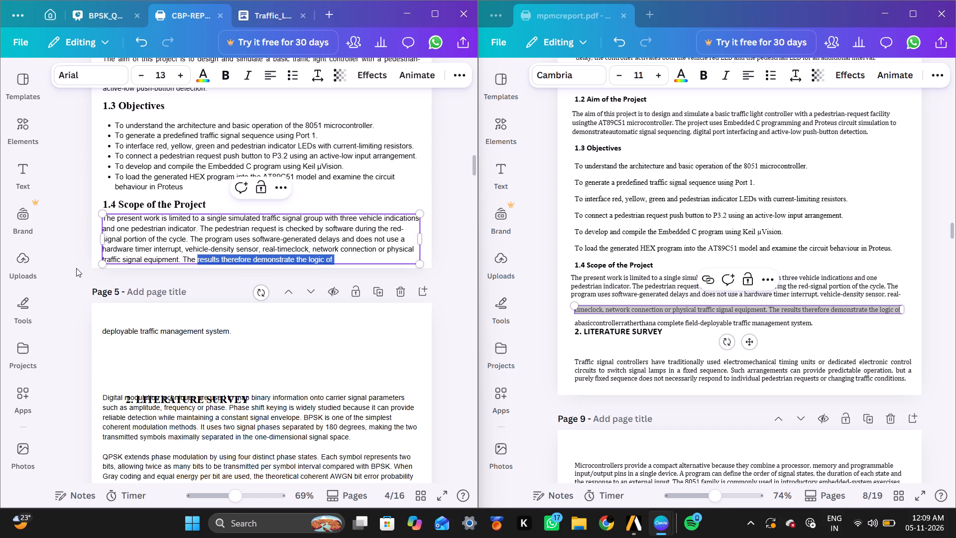
left_click_drag(76, 268, 98, 259)
key("ctrl+c")
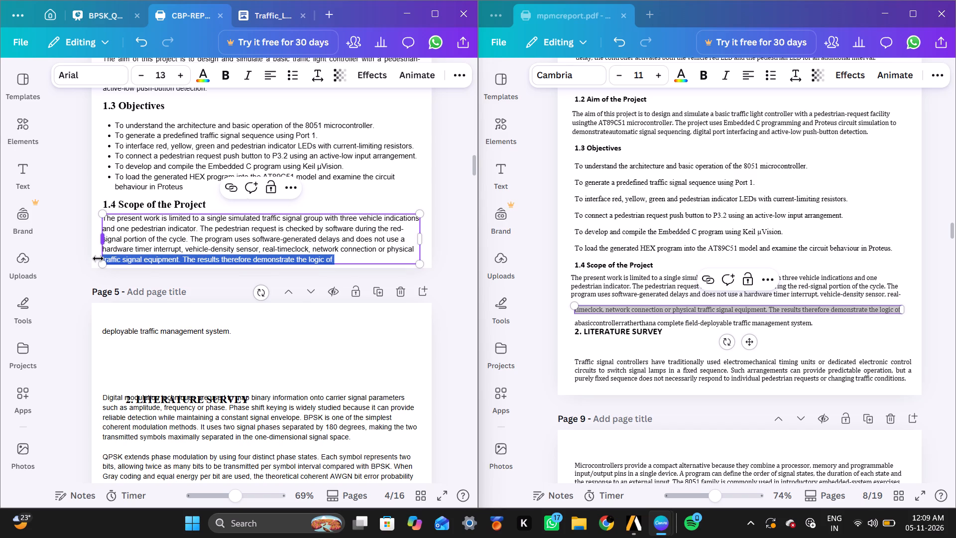
key("BackSpace")
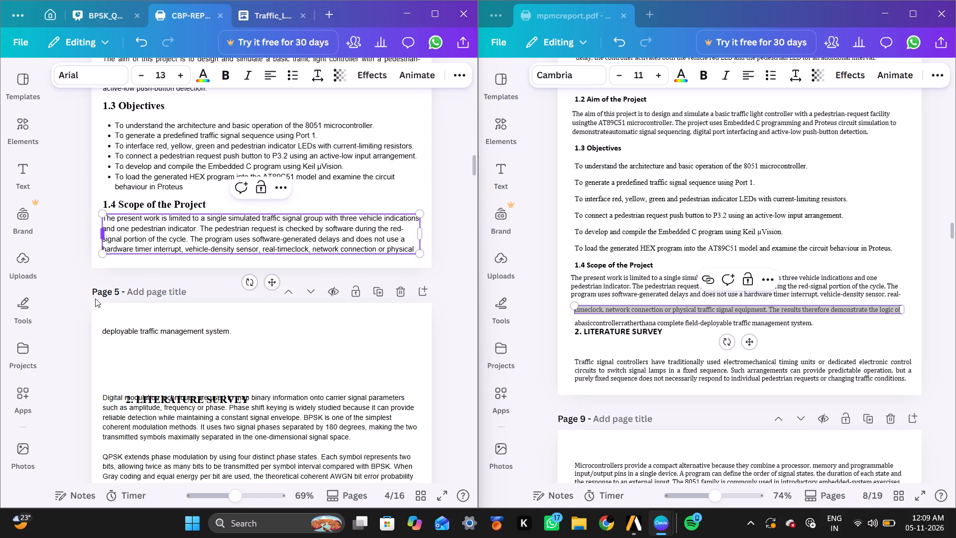
Replace the continuation text atop page 5 with the copied "timeclock" line, trimmed to start at "traffic signal equipment.".
double_click(156, 329)
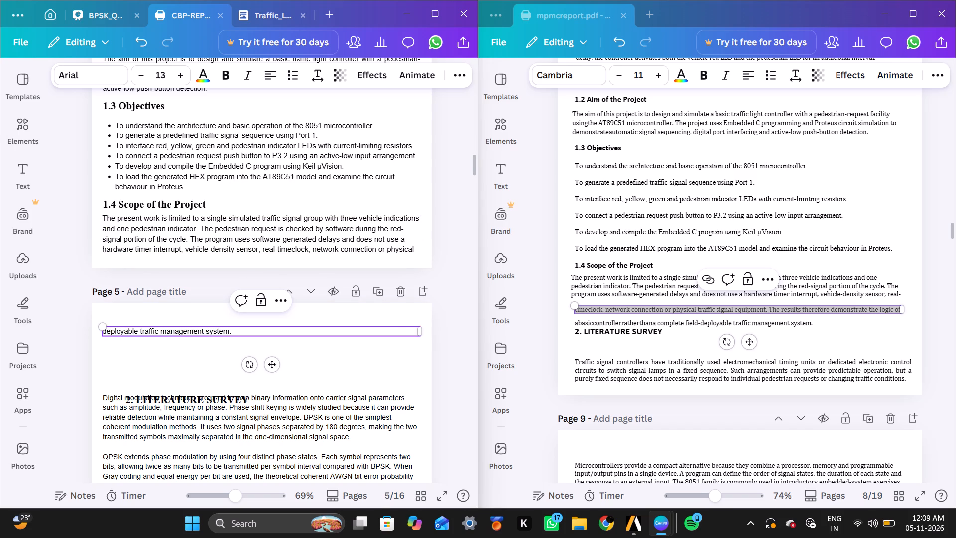
key("ctrl+v")
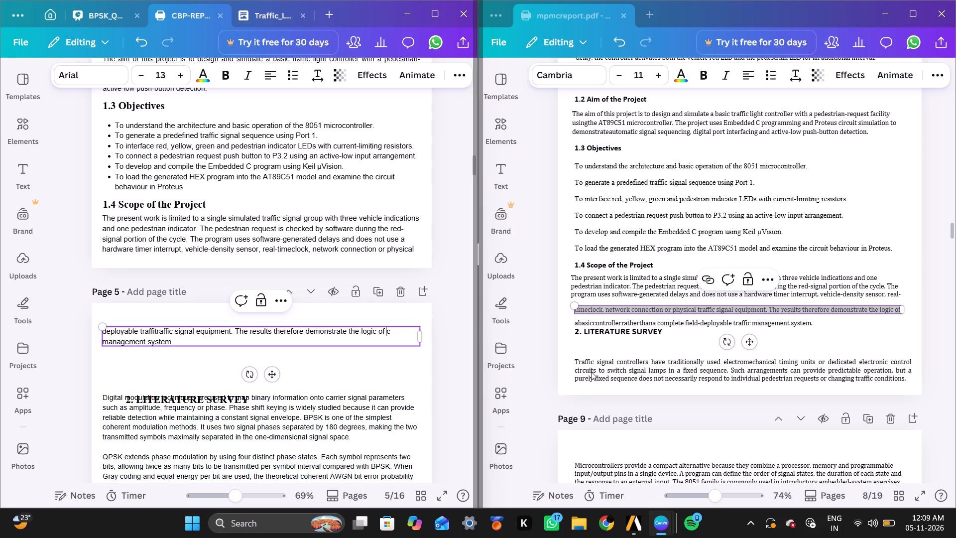
left_click(648, 311)
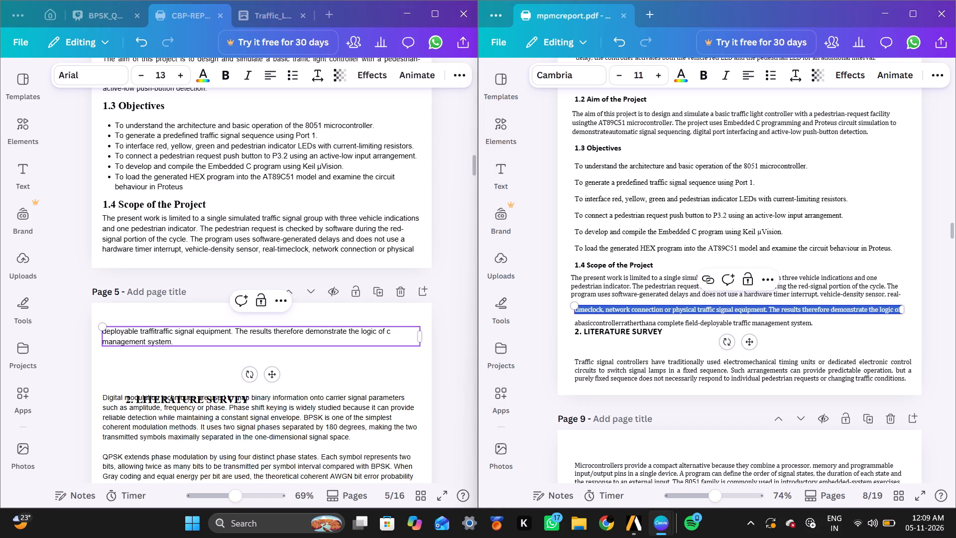
key("ctrl+a")
key("ctrl+c")
double_click(387, 334)
key("ctrl+a")
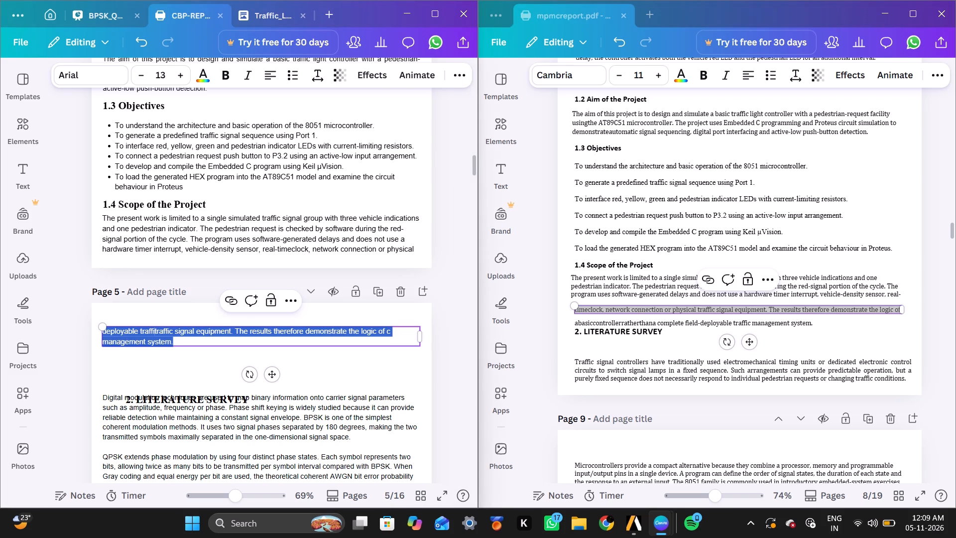
key("ctrl+v")
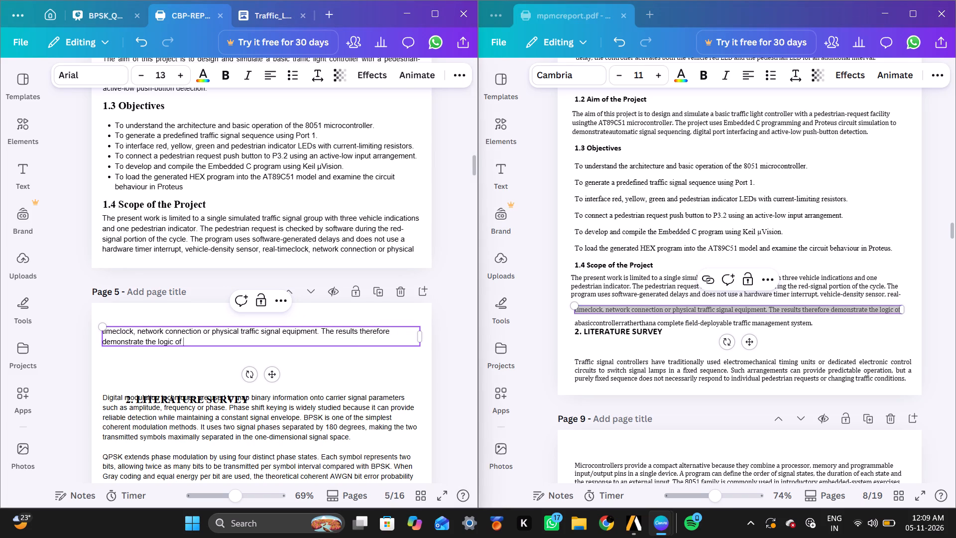
left_click_drag(239, 334, 101, 332)
key("BackSpace")
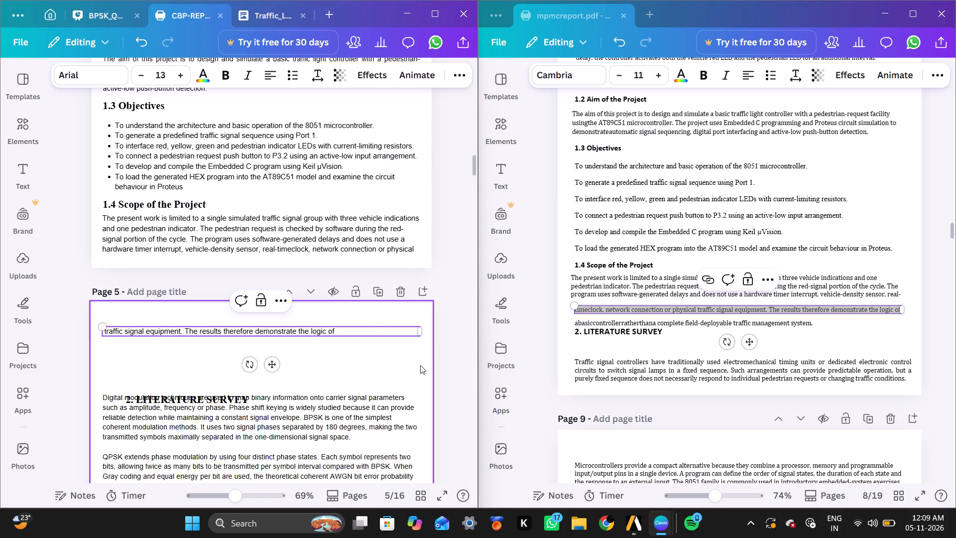
Copy the "abasiccontroller" line from mpmcreport.pdf and append it after "the logic of" in page 5's scope text.
double_click(609, 322)
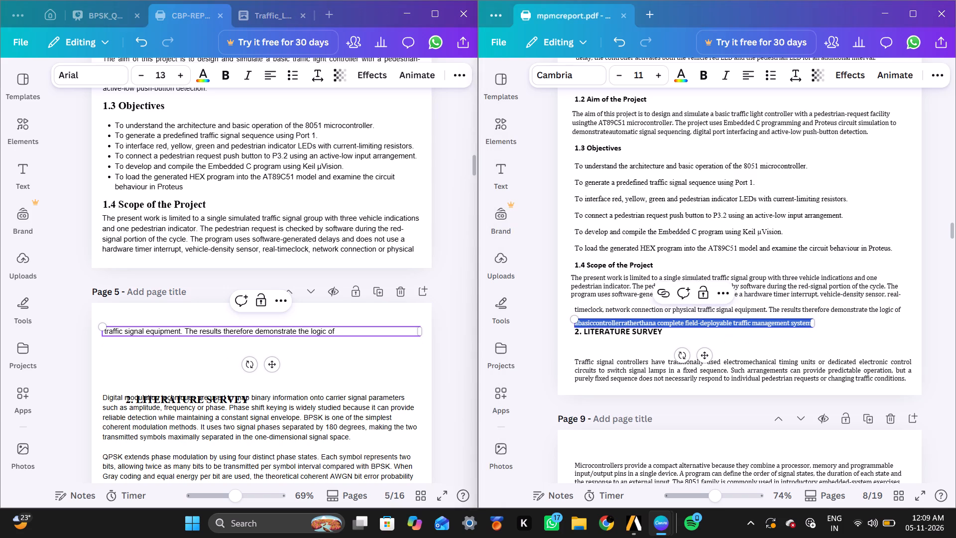
key("ctrl+c")
left_click(383, 330)
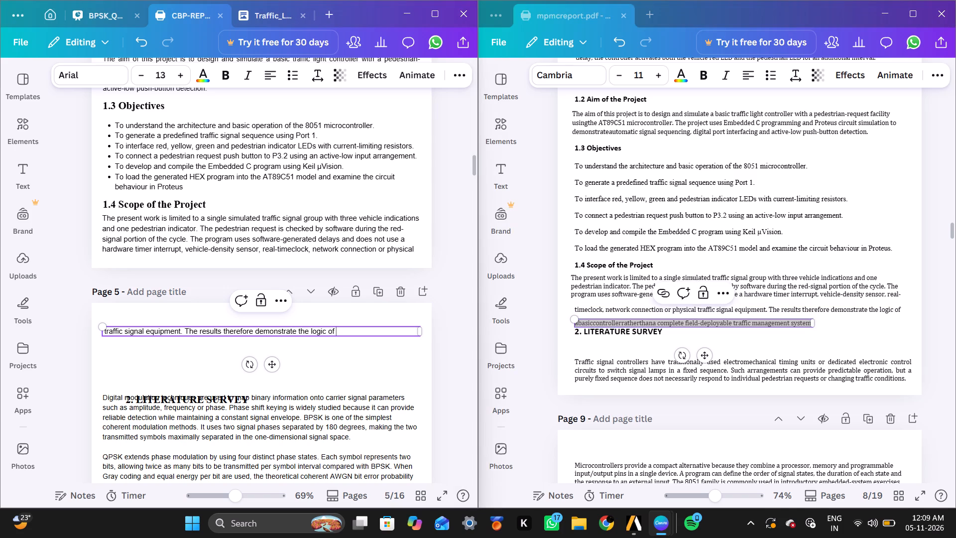
key("ctrl+v")
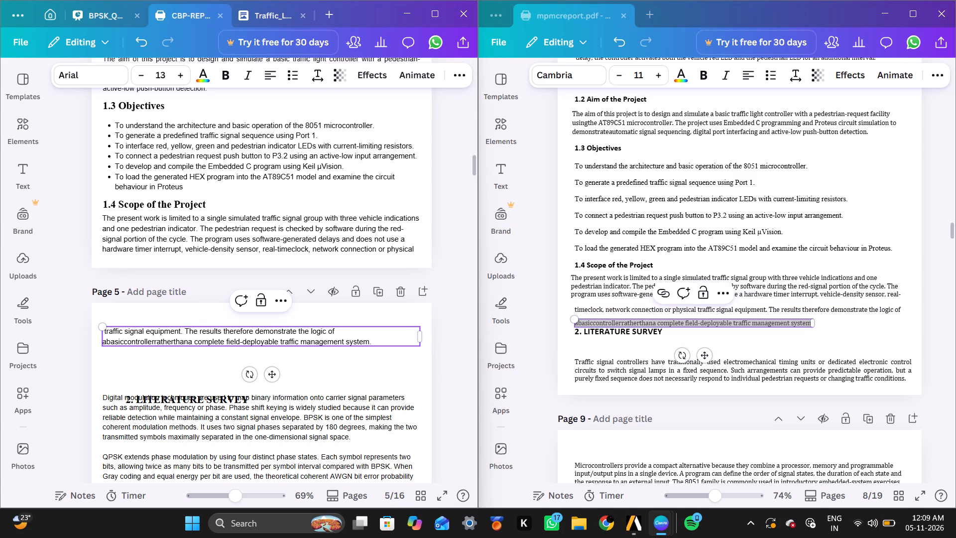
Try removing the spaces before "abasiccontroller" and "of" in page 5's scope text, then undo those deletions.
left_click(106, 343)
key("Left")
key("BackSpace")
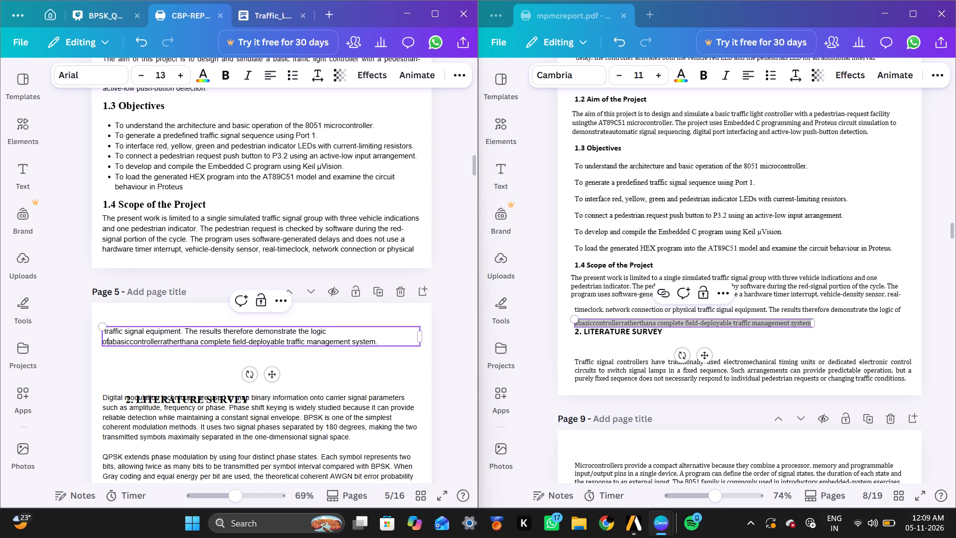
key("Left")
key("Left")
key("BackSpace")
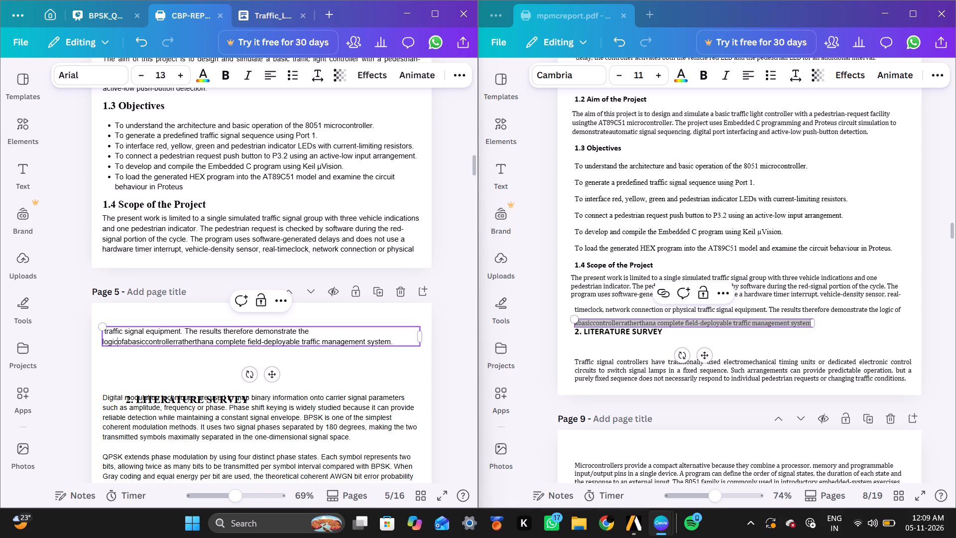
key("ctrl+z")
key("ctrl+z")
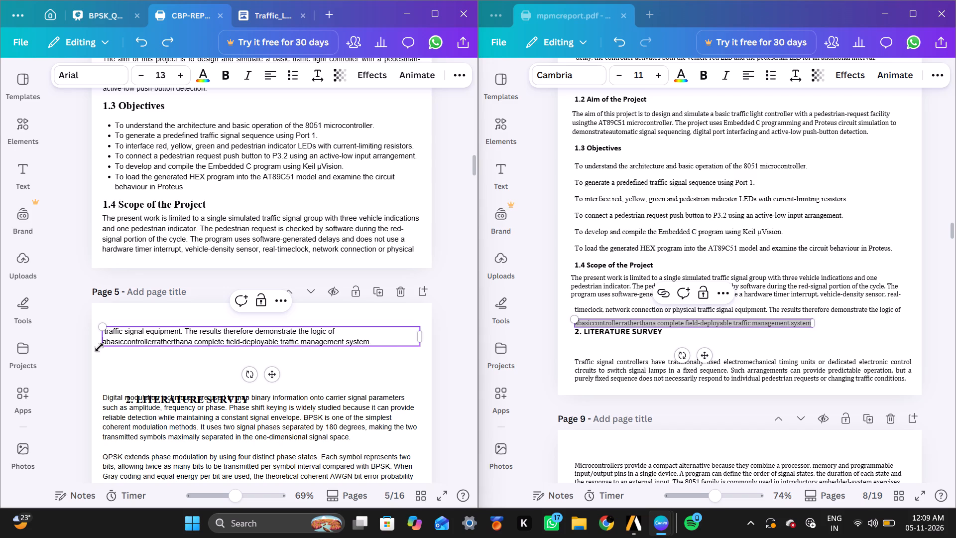
Insert the missing spaces in page 5's scope text so the run-together words start with "a basic controller".
key("Right")
key("space")
key("Right")
key("Right")
key("Right")
key("Right")
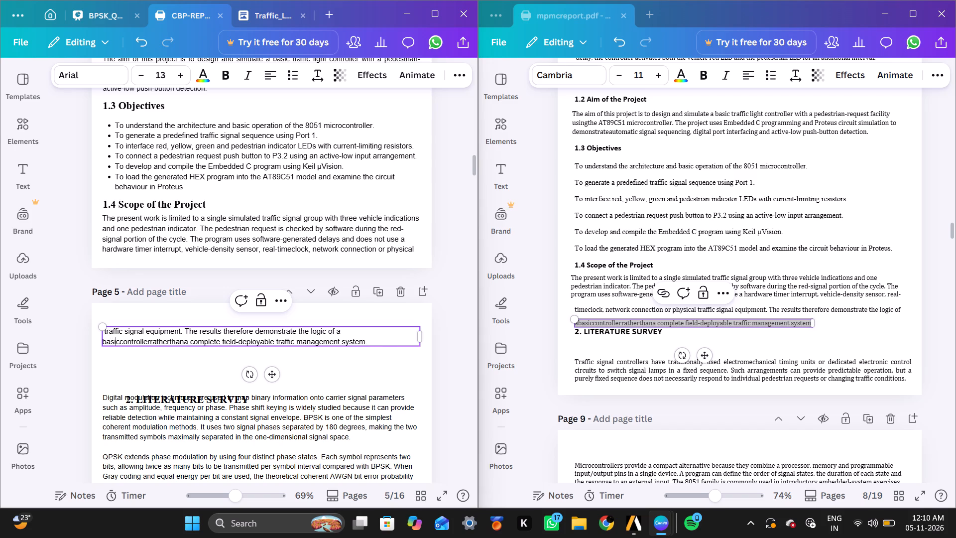
key("Right")
key("space")
key("Right")
key("Right")
key("Right")
key("Right")
key("Right")
key("Right")
key("Right")
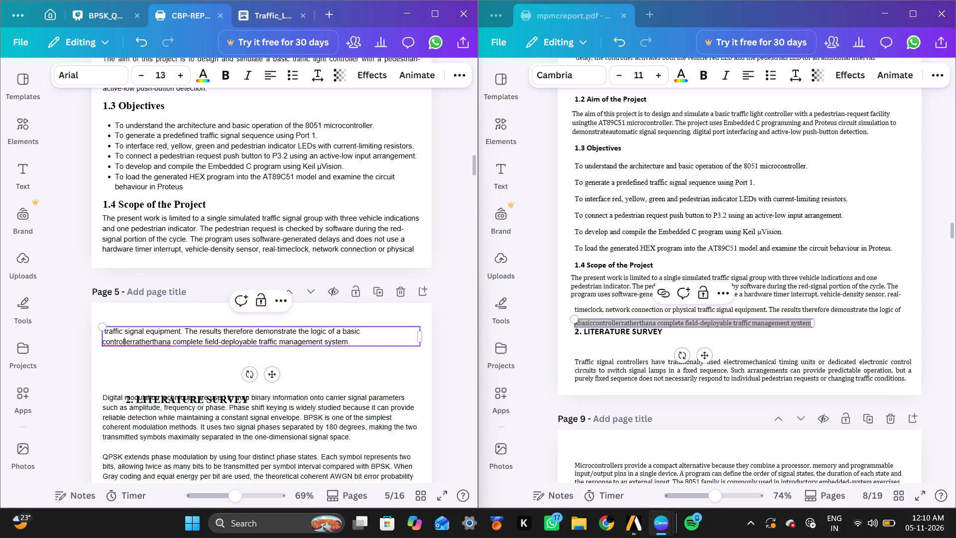
key("Right")
key("Right")
key("Right")
key("space")
Insert the missing spaces in page 5's scope text so it reads "rather than a complete field-deployable traffic management system.".
key("Right")
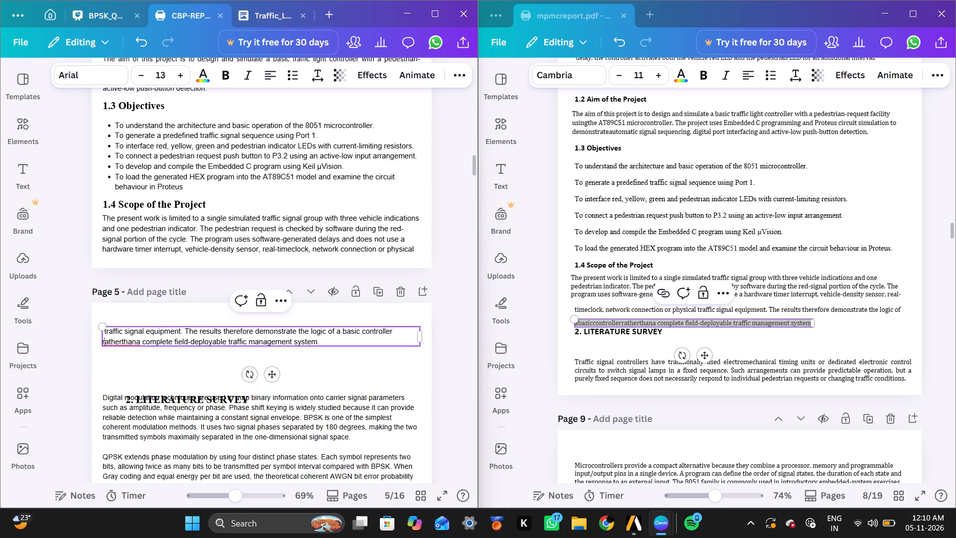
key("Right")
key("Right")
key("Right")
key("Right")
key("Right")
key("Right")
key("Left")
key("space")
key("Right")
key("Right")
key("Right")
key("Right")
key("Right")
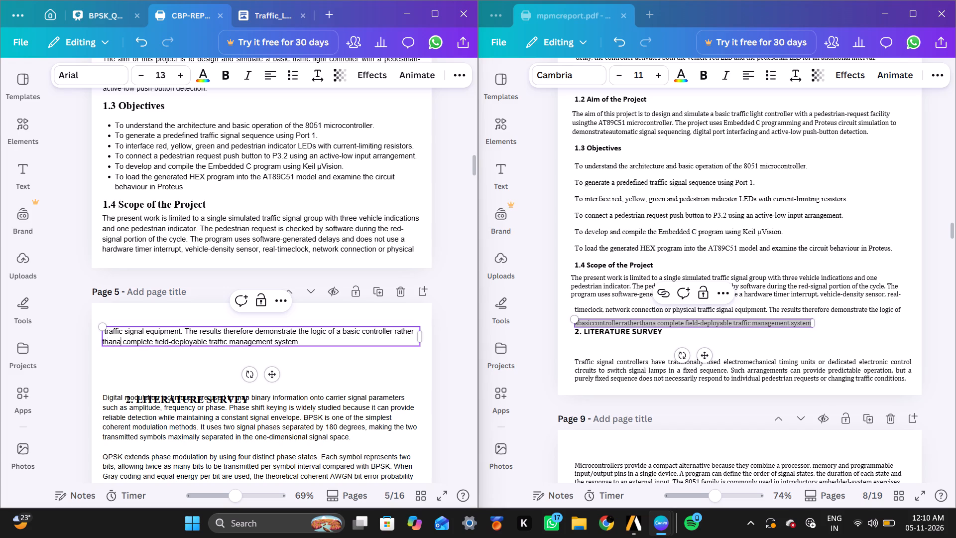
key("Left")
key("space")
key("Right")
key("Right")
key("Right")
key("Right")
key("Right")
key("Right")
key("Right")
key("Right")
key("Right")
key("Right")
key("Right")
key("Right")
key("Right")
key("Right")
key("Right")
key("Right")
key("Right")
key("Right")
key("Right")
key("Right")
key("Right")
key("Right")
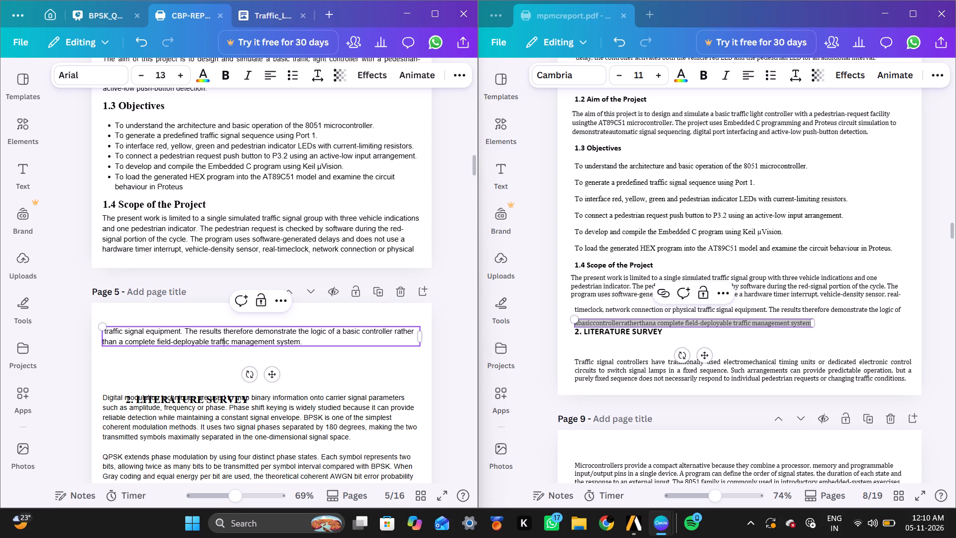
left_click(319, 380)
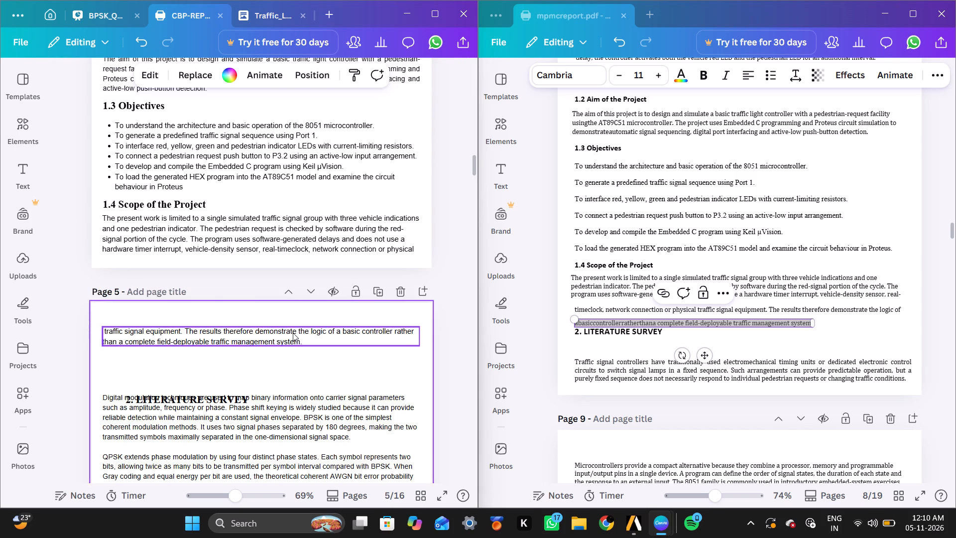
Nudge the two-line scope continuation text slightly upward on page 5.
left_click(293, 333)
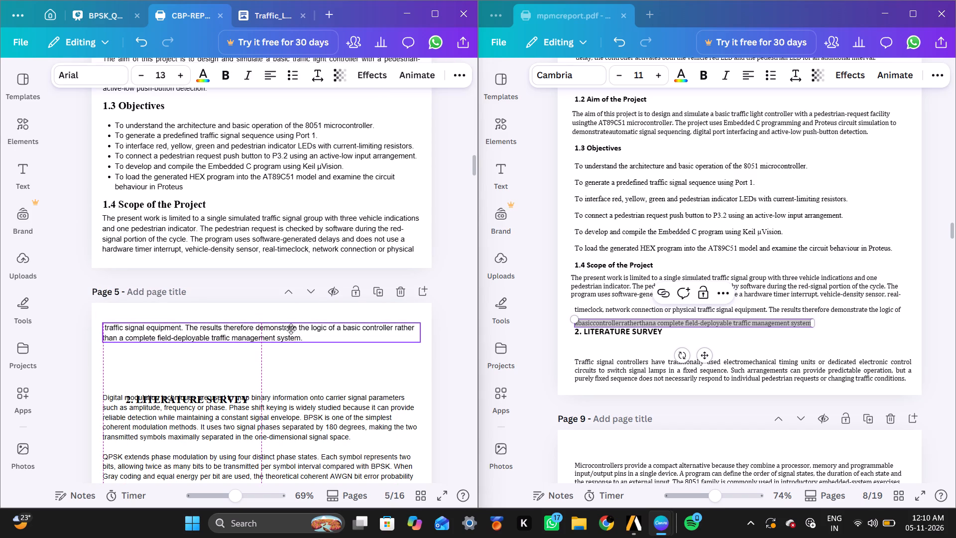
left_click(316, 349)
Move the digital modulation body text on page 5 down slightly so it clears the "2. LITERATURE SURVEY" heading.
scroll(316, 349, "down", 3)
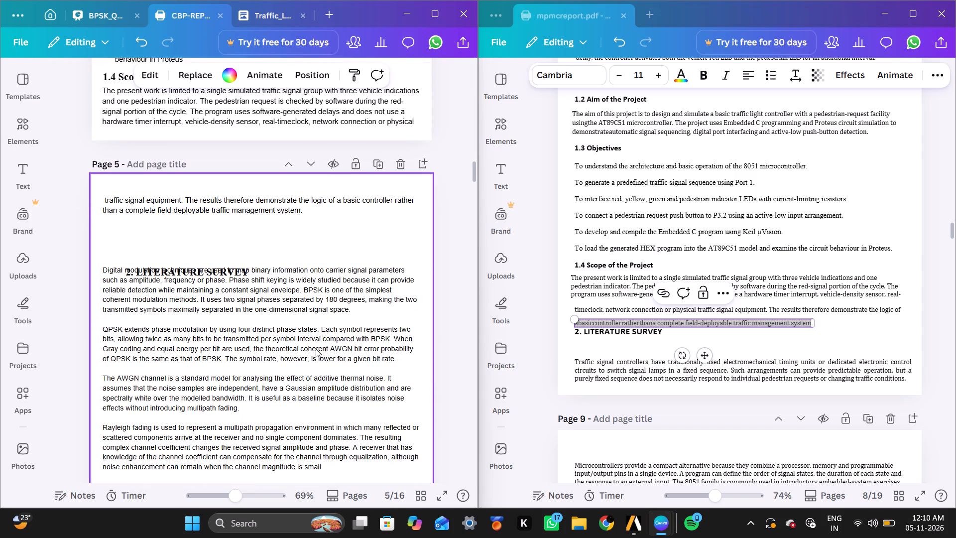
left_click(222, 261)
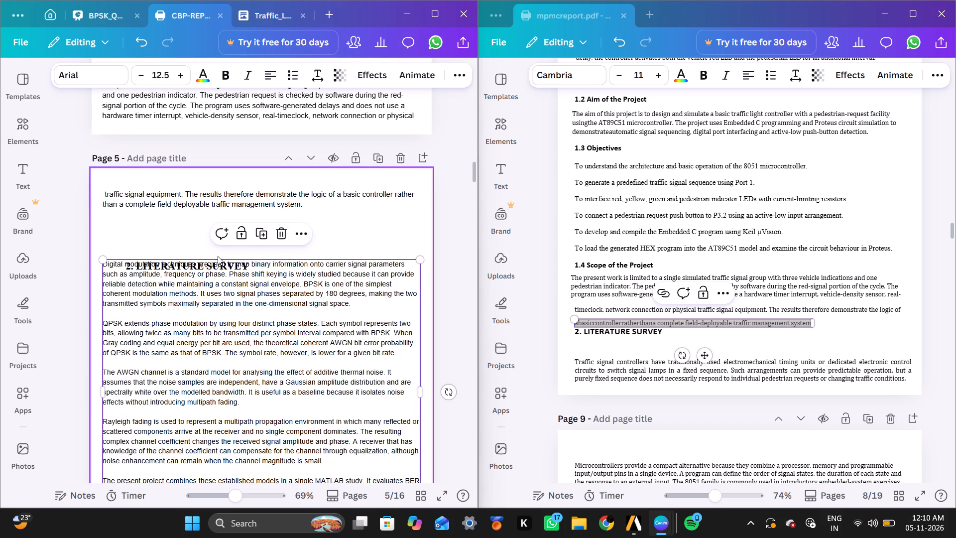
left_click(204, 248)
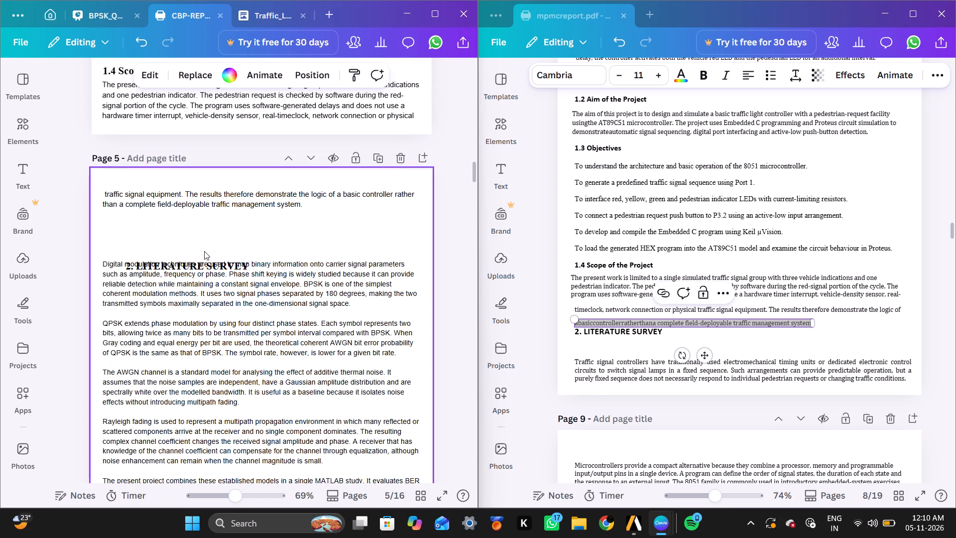
left_click(205, 259)
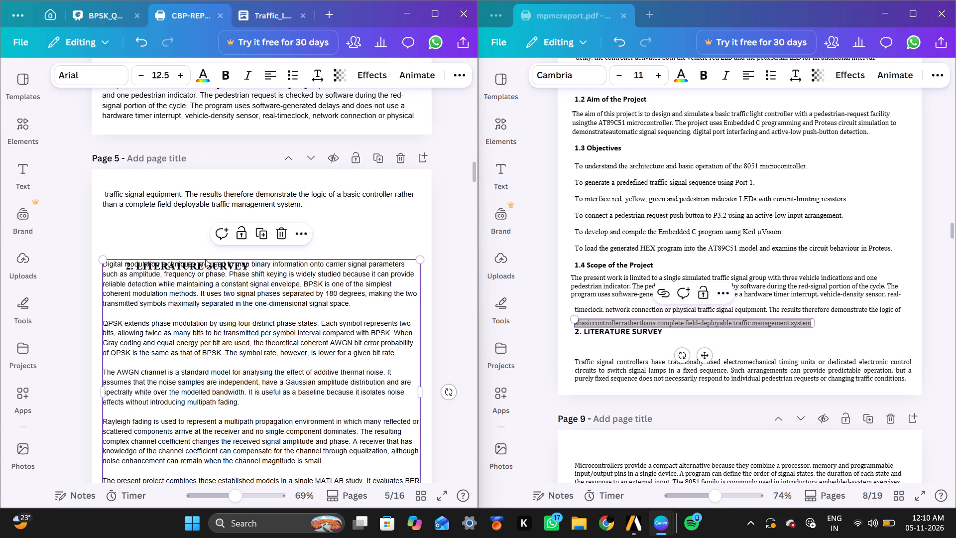
left_click_drag(212, 278, 214, 298)
Move the "2. LITERATURE SURVEY" heading up to just below the scope text, aligned with the left edge of page 5's body text.
left_click(193, 270)
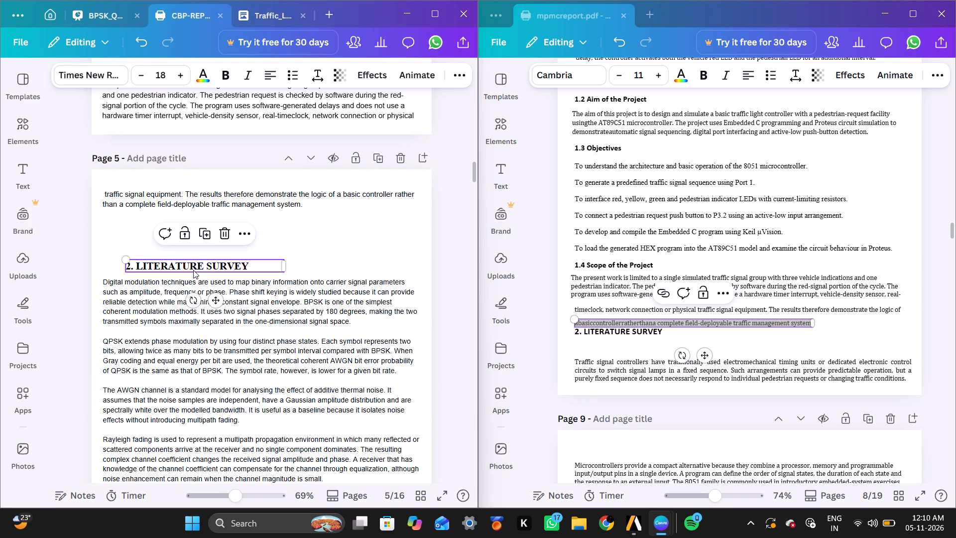
left_click_drag(193, 270, 174, 226)
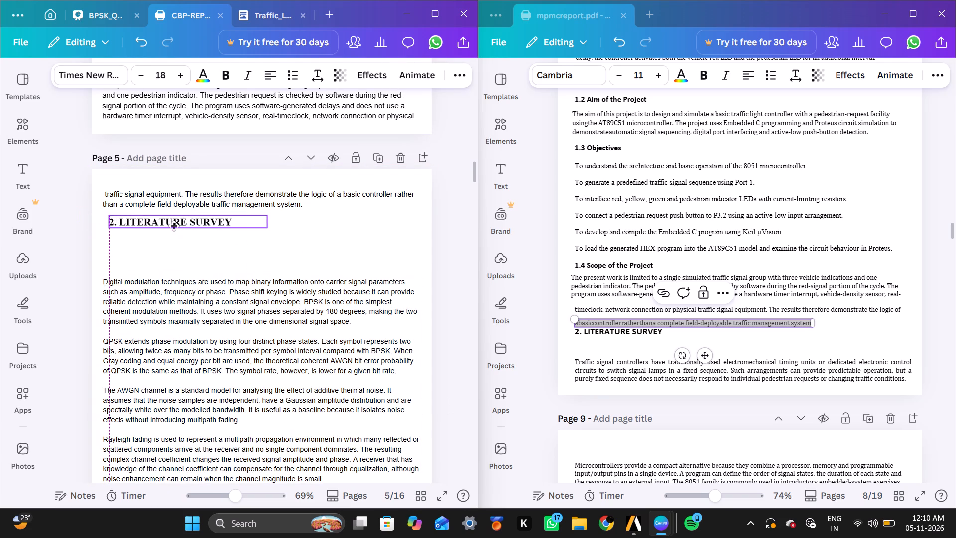
left_click_drag(174, 226, 173, 224)
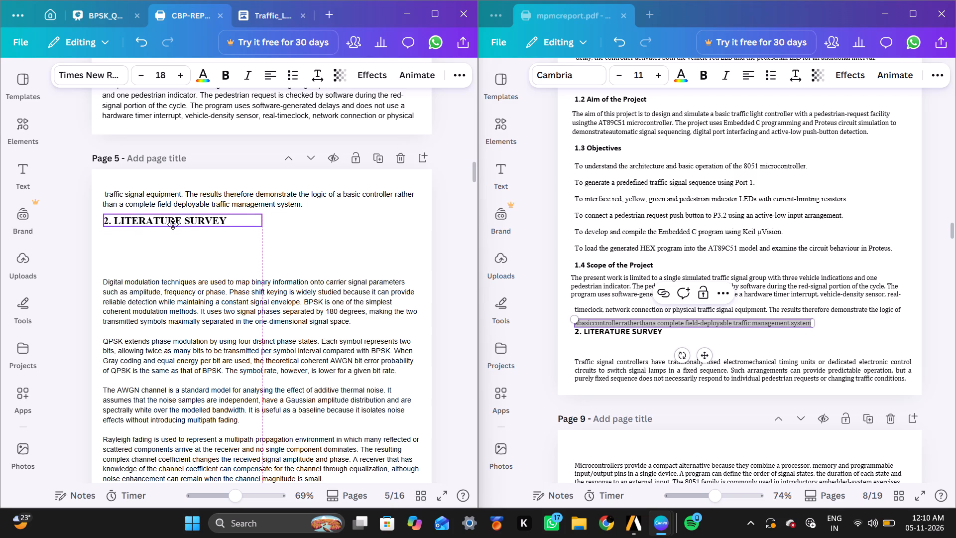
left_click_drag(173, 224, 173, 228)
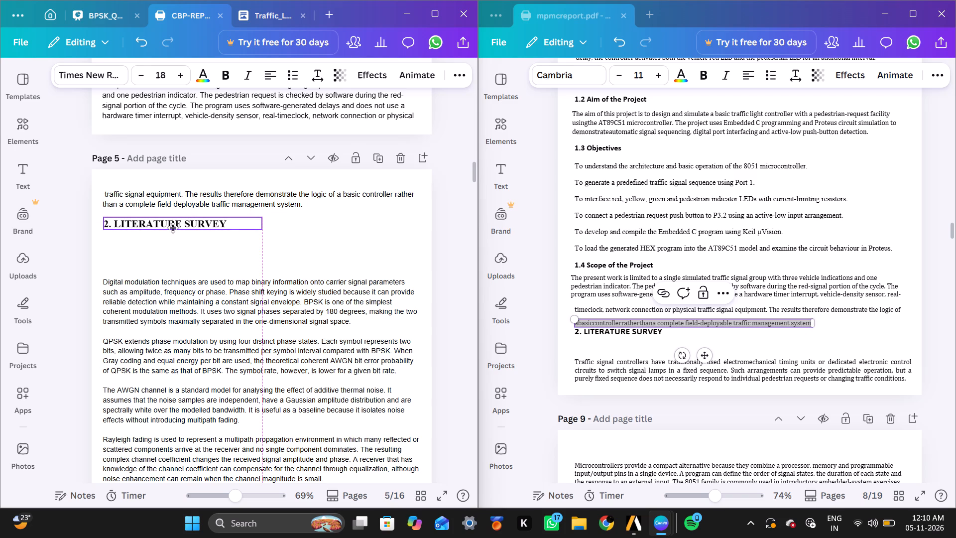
left_click_drag(173, 228, 173, 229)
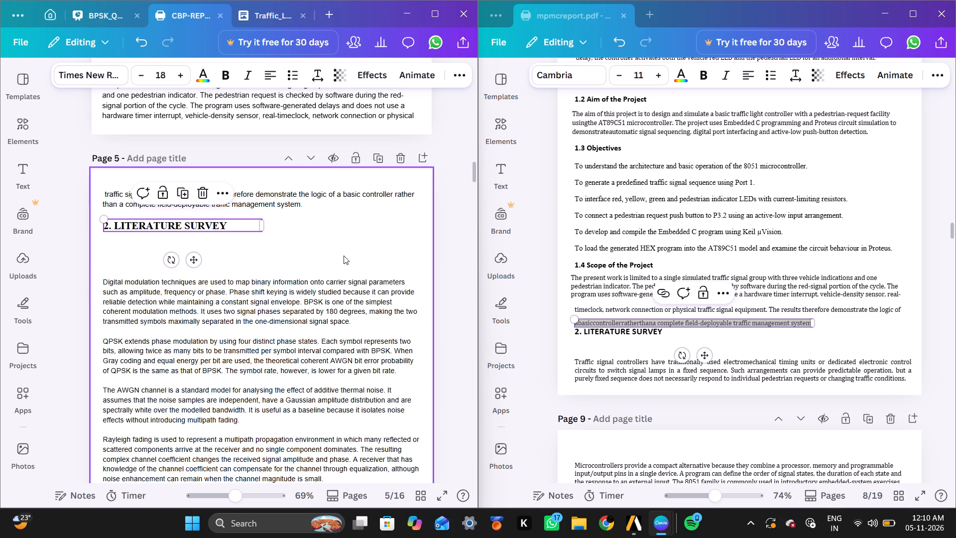
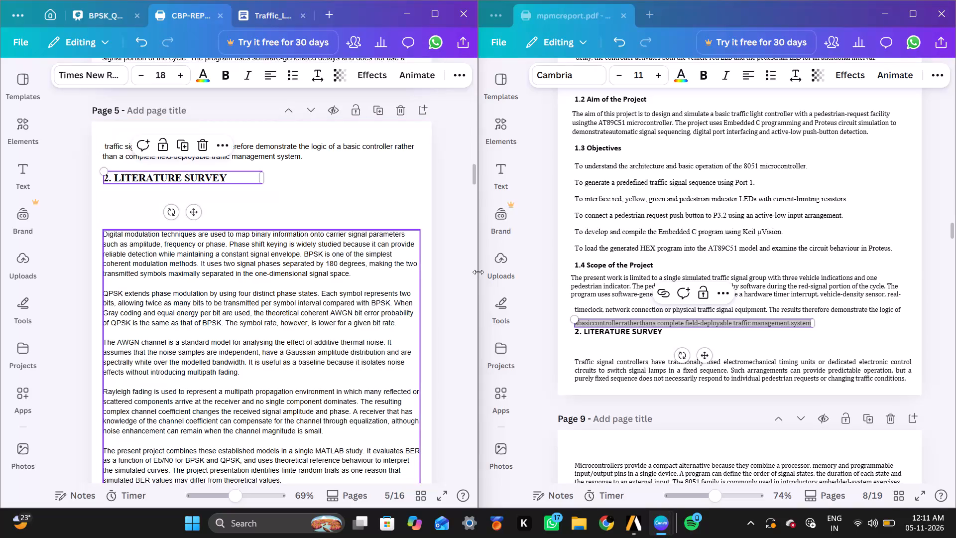
Replace page 5's digital modulation body text with the "Traffic signal controllers have traditionally used" paragraph copied from page 8 of mpmcreport.pdf.
scroll(629, 361, "down", 1)
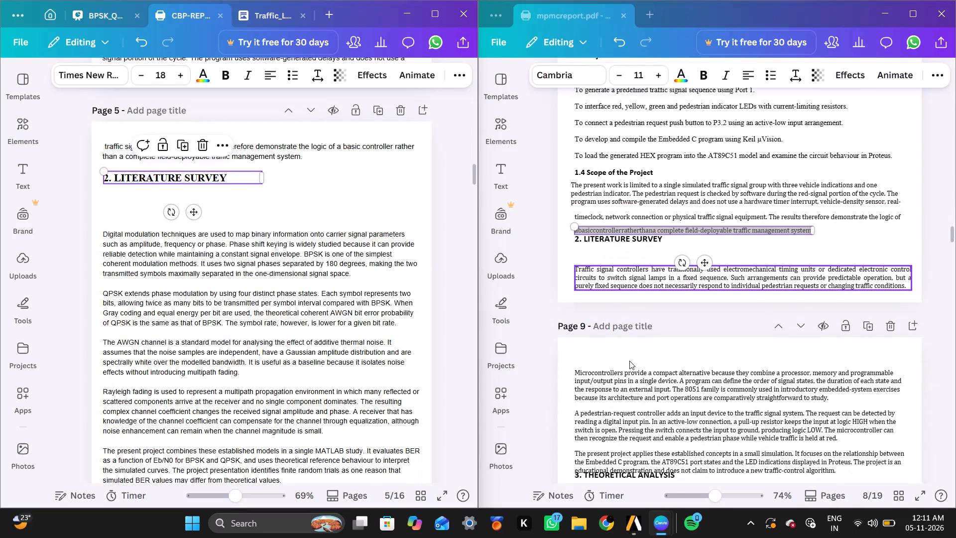
scroll(629, 361, "down", 1)
scroll(636, 318, "down", 1)
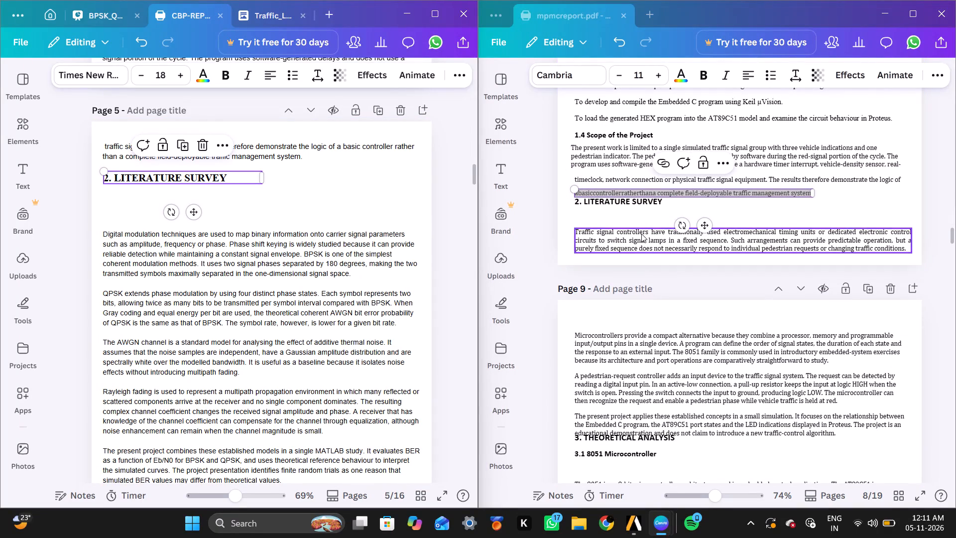
double_click(641, 234)
key("ctrl+c")
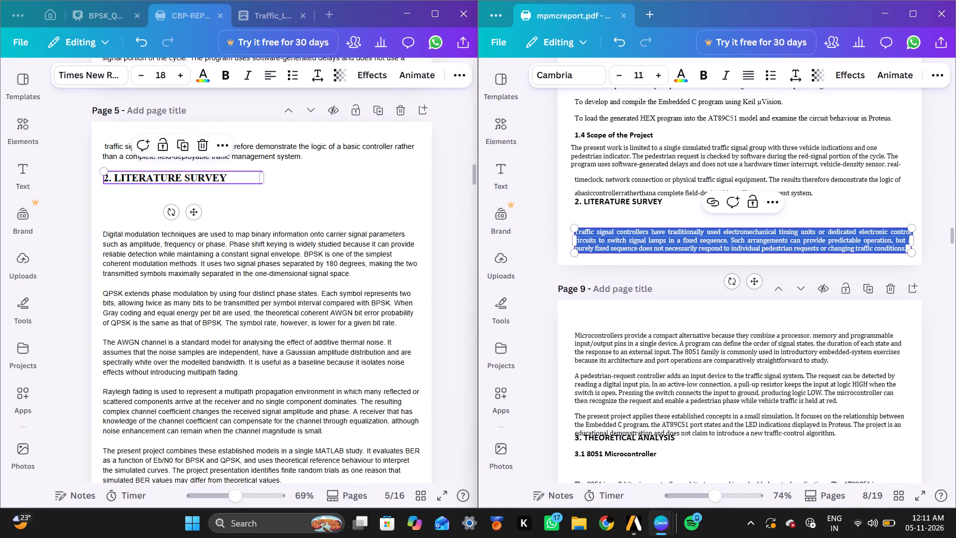
scroll(334, 279, "down", 1)
double_click(334, 279)
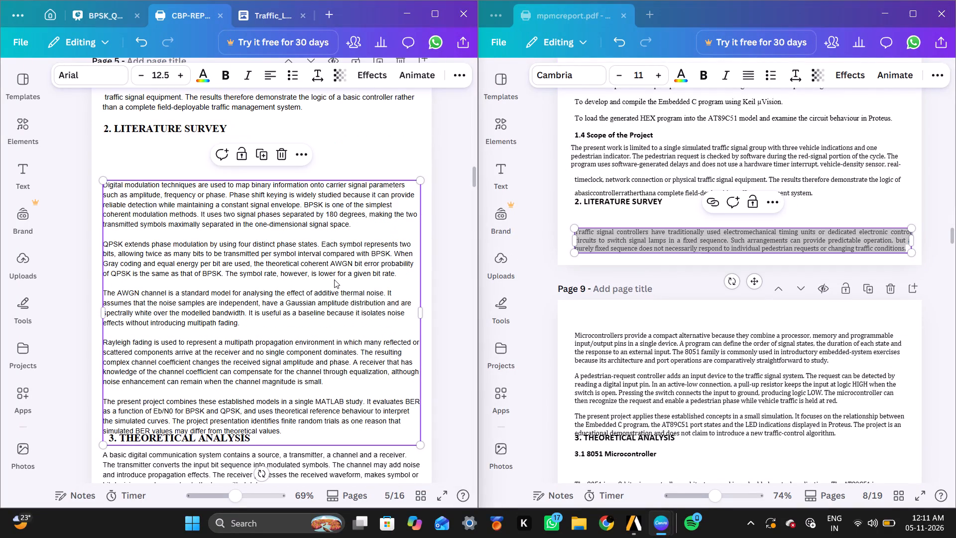
key("ctrl+a")
key("ctrl+v")
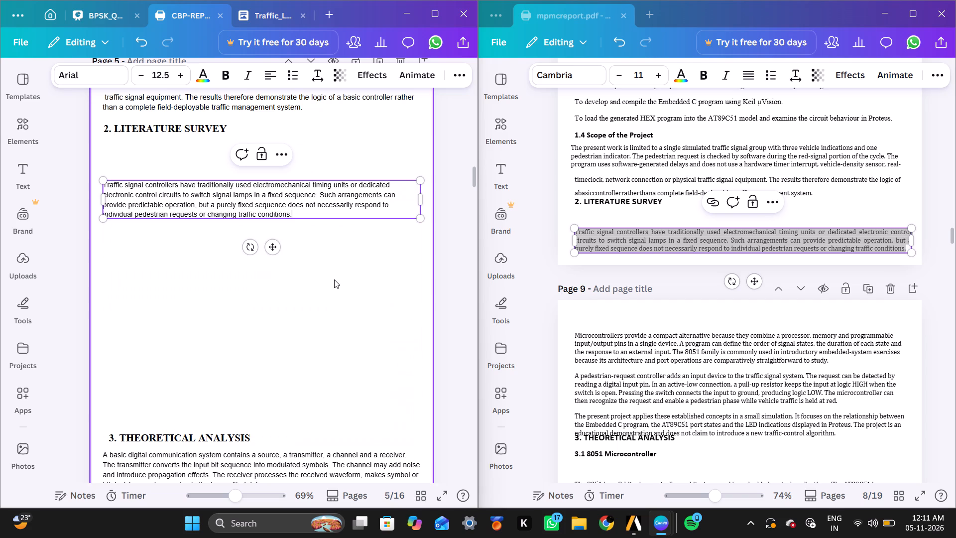
Append the three paragraphs from the top of mpmcreport.pdf's page 9, starting "Microcontrollers provide a compact alternative", to the Literature Survey text on a new line.
scroll(645, 352, "down", 1)
double_click(645, 352)
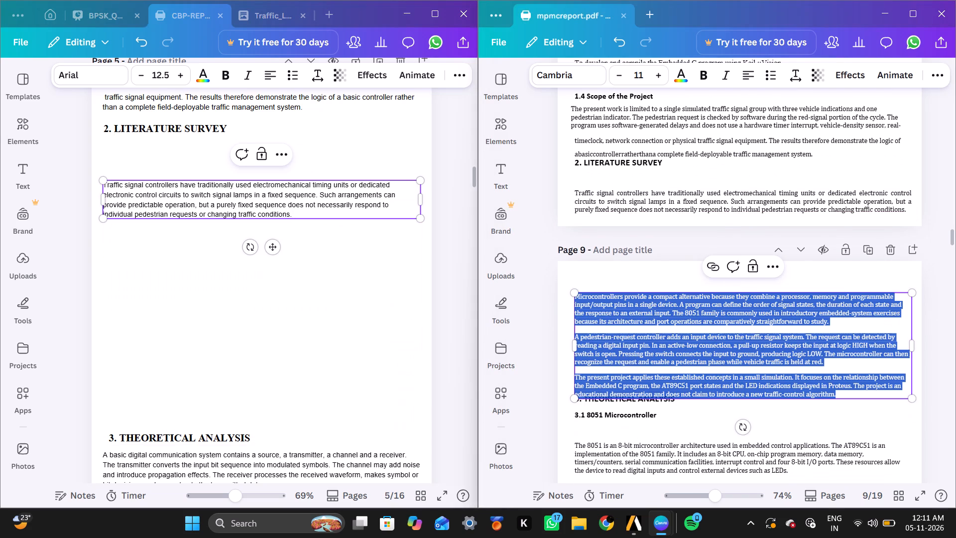
key("ctrl+c")
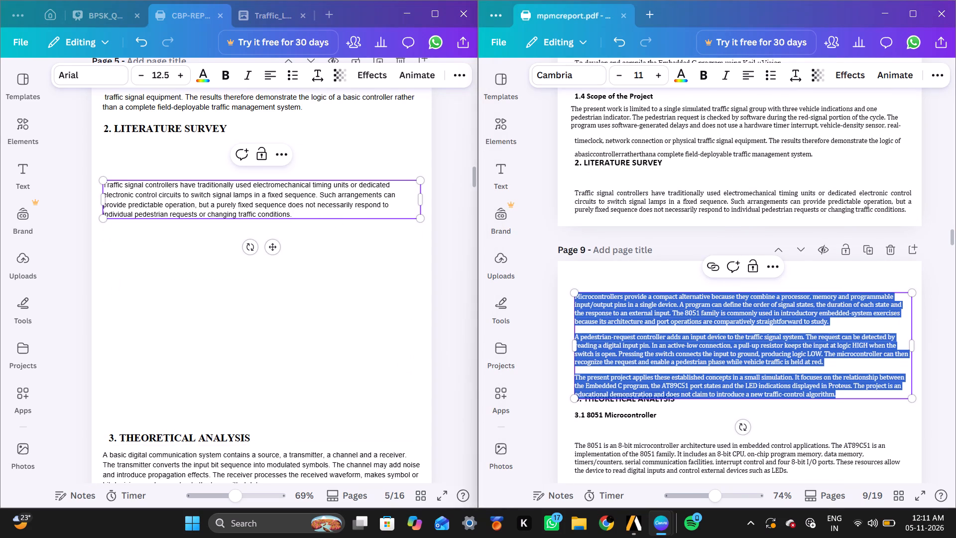
left_click(322, 218)
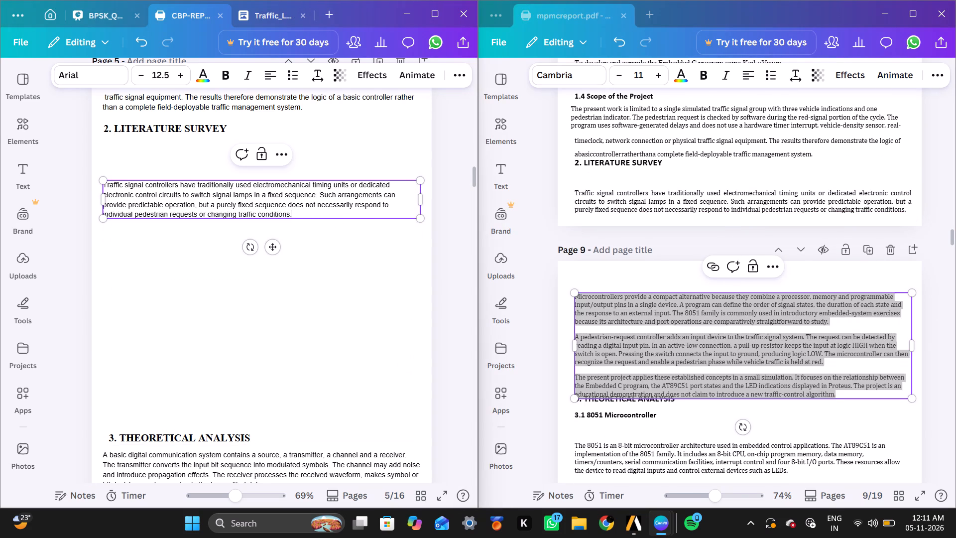
key("Return")
key("ctrl+v")
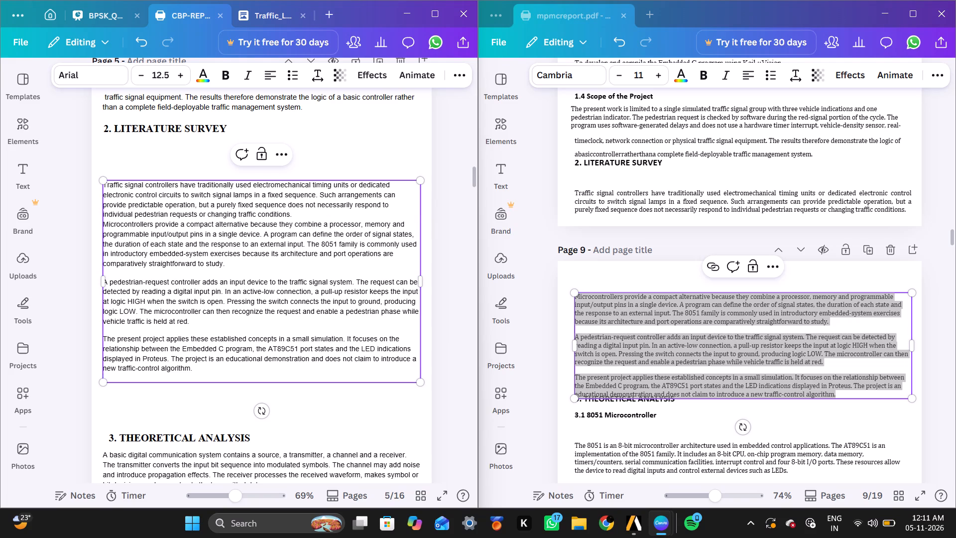
Set the font size of the whole Literature Survey body text to 13.
key("ctrl+a")
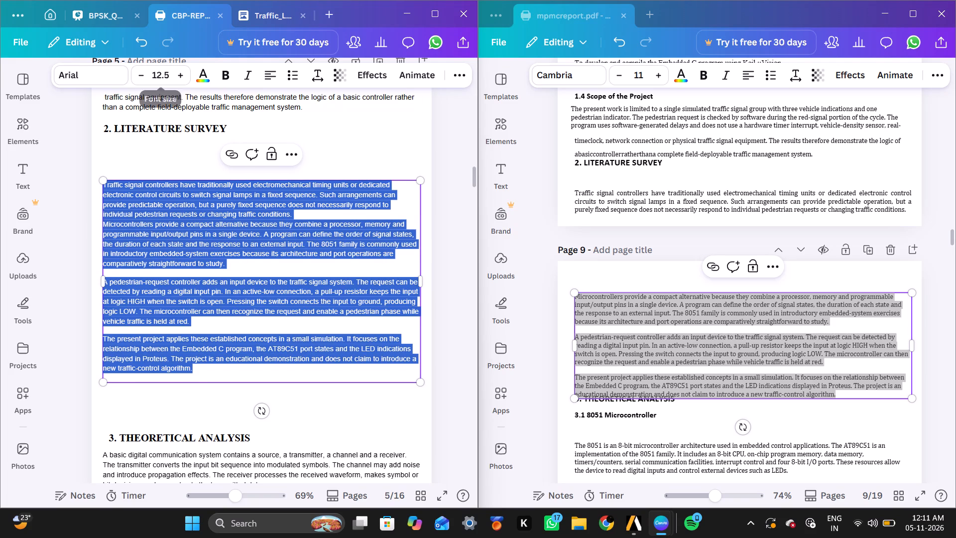
double_click(159, 73)
type("13")
key("Return")
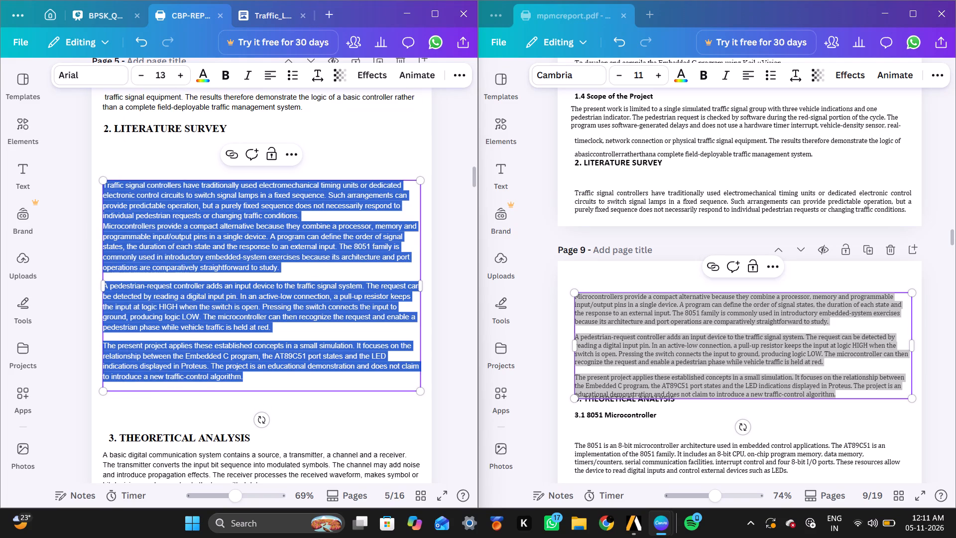
left_click(368, 131)
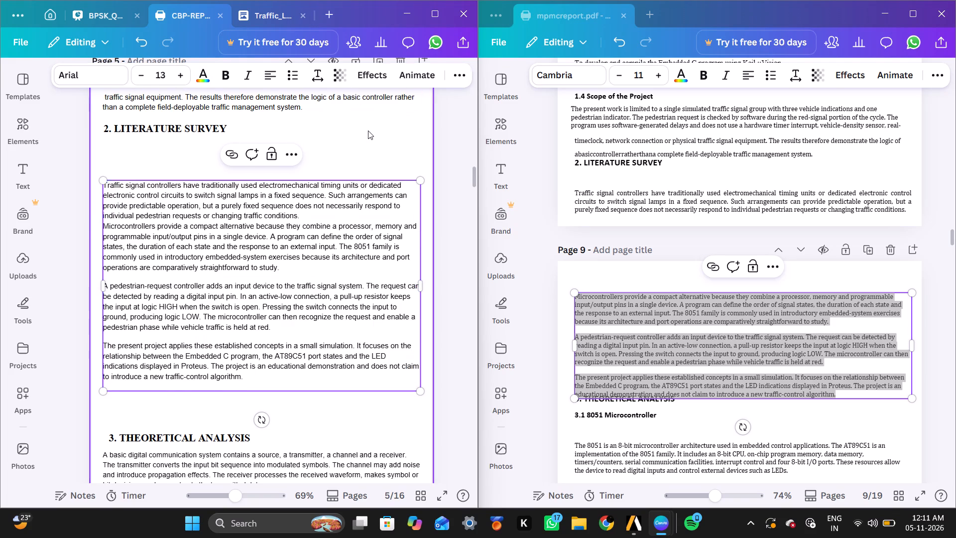
Move the Literature Survey body text up to sit directly below the "2. LITERATURE SURVEY" heading.
left_click_drag(306, 240, 306, 200)
left_click(356, 391)
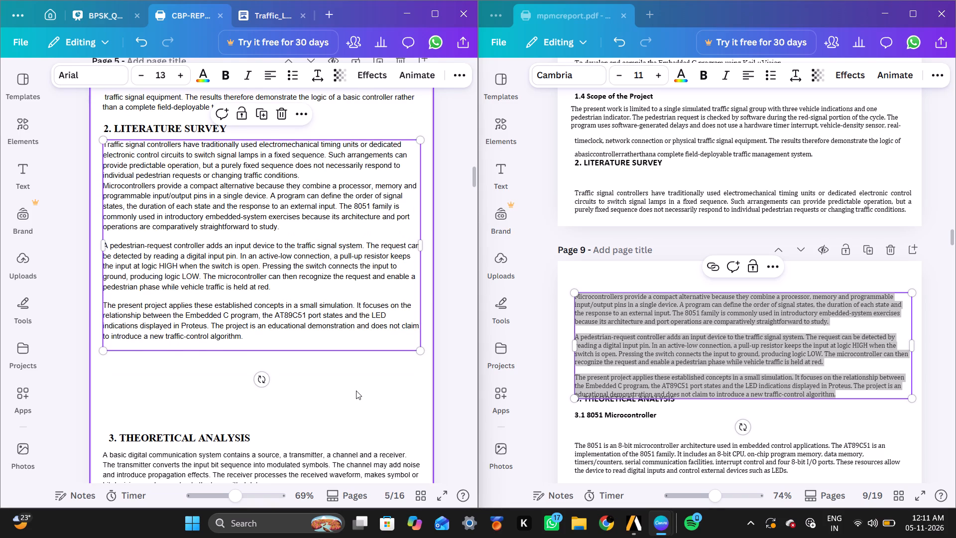
Move the "3. THEORETICAL ANALYSIS" heading up to just below the Literature Survey text, aligned with the body text's left edge.
scroll(356, 391, "down", 3)
left_click_drag(232, 330, 235, 292)
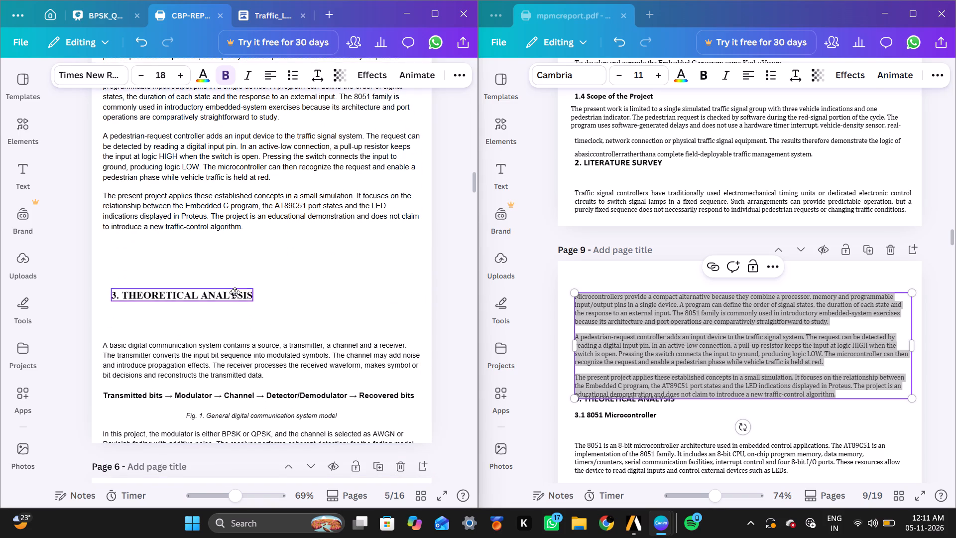
left_click_drag(235, 292, 223, 251)
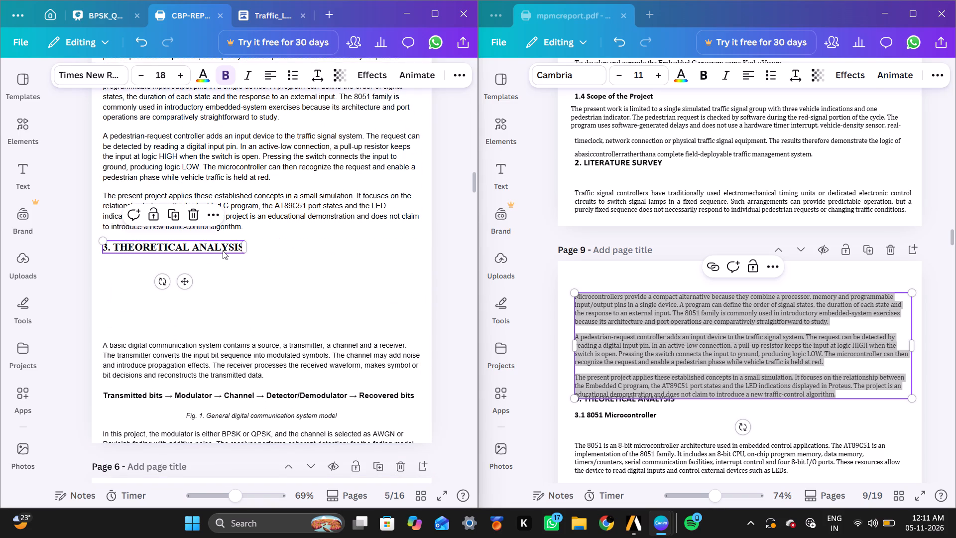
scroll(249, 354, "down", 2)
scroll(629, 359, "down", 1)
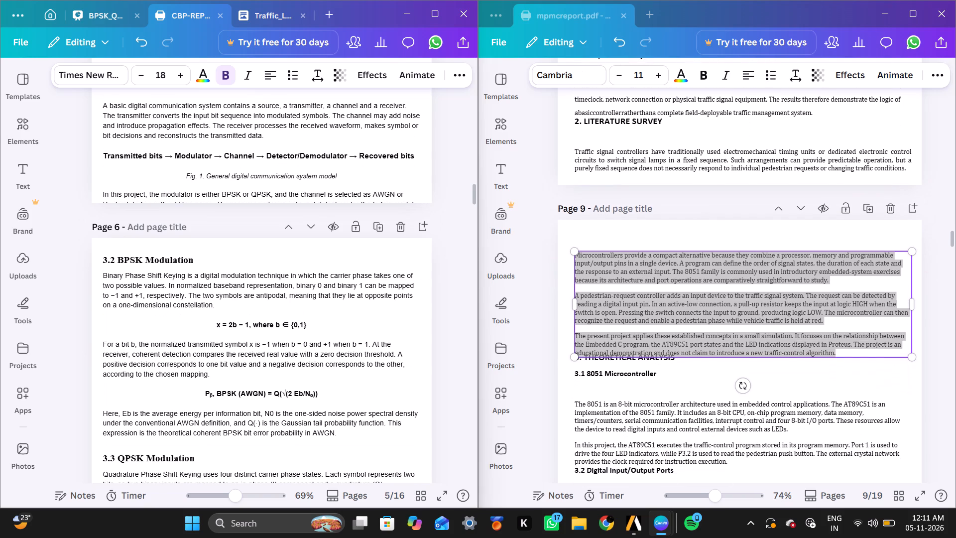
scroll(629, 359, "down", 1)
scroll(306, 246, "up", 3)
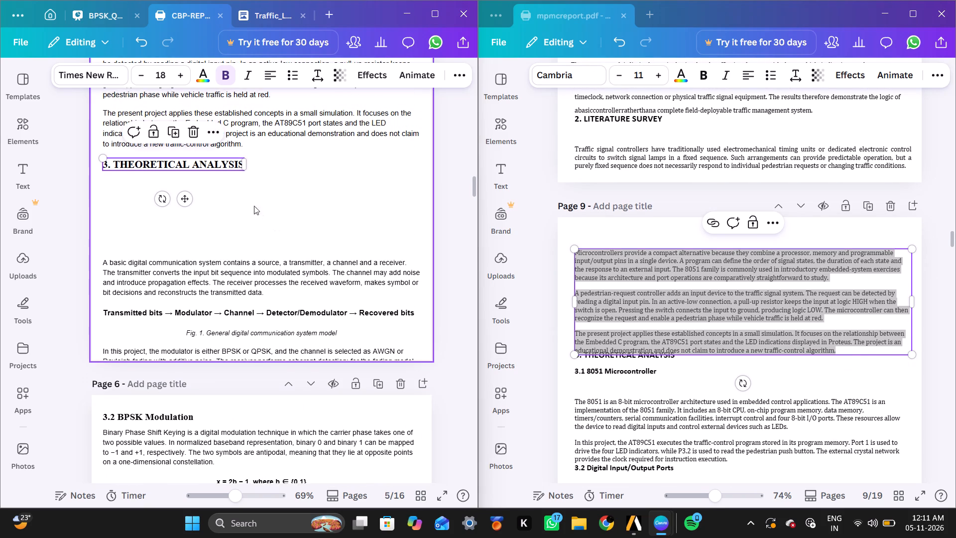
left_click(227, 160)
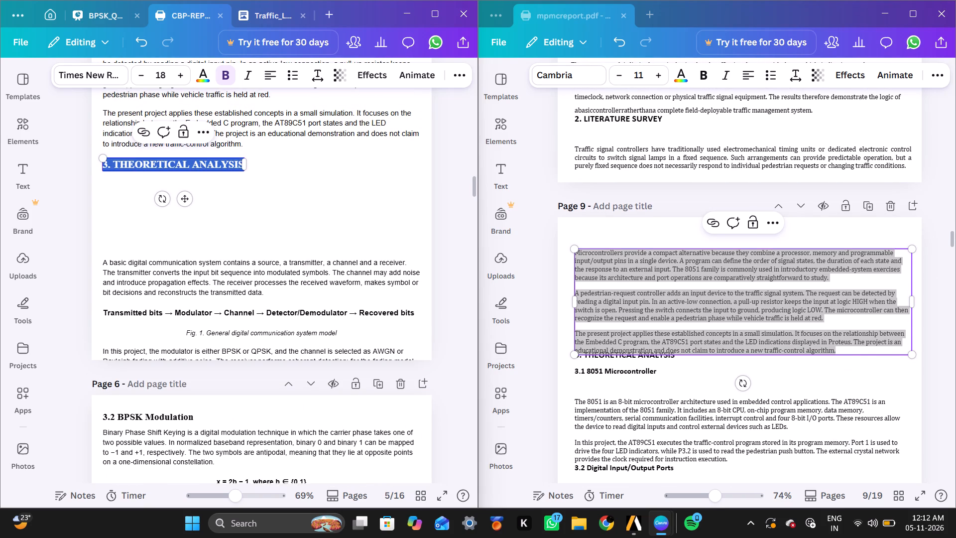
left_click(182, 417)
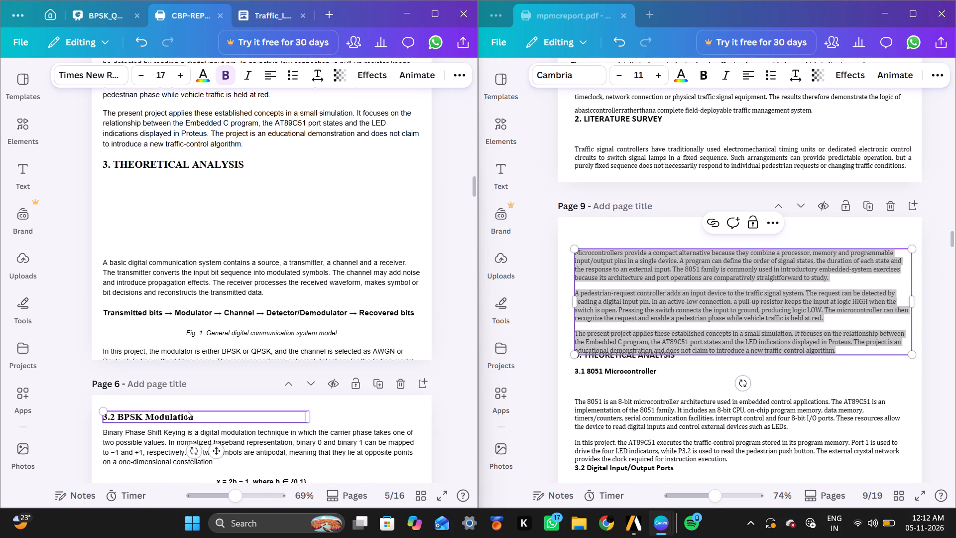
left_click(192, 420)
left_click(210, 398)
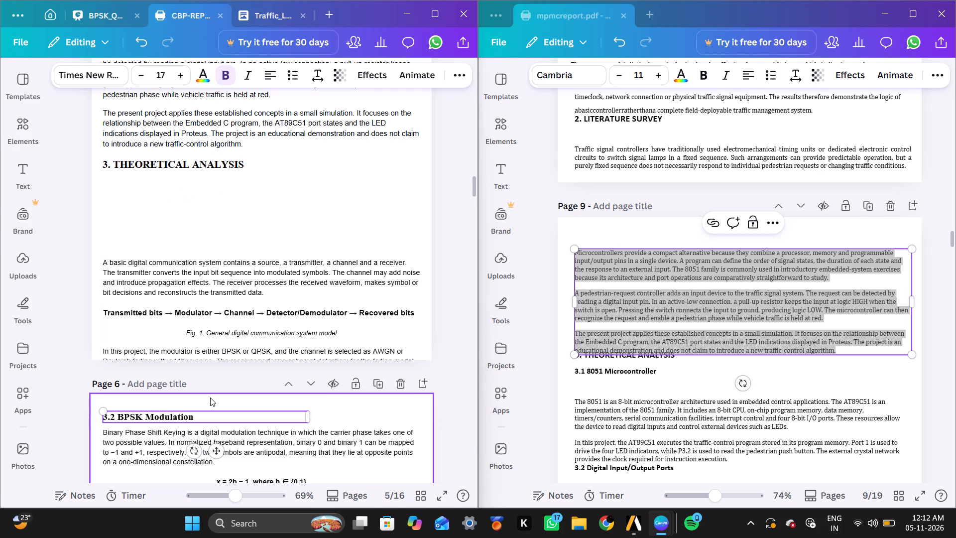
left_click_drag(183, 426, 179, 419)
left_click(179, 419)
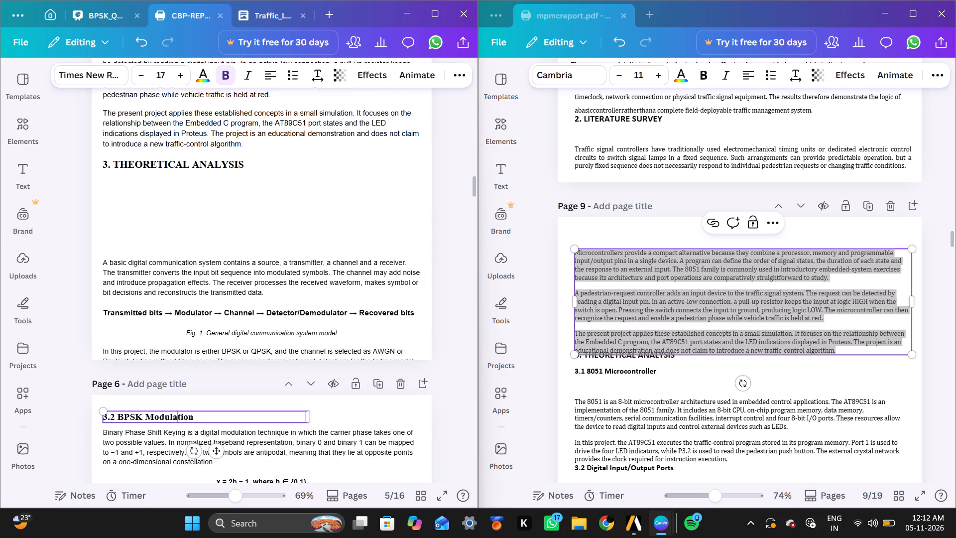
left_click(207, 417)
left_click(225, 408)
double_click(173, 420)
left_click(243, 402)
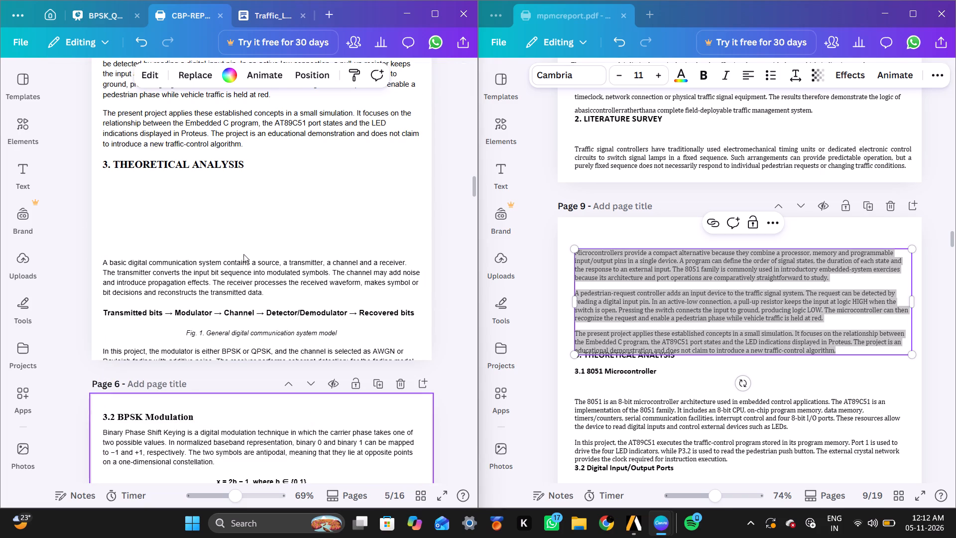
Duplicate the "3. THEORETICAL ANALYSIS" heading, place the copy just beneath the original, and widen its text box slightly.
left_click(222, 157)
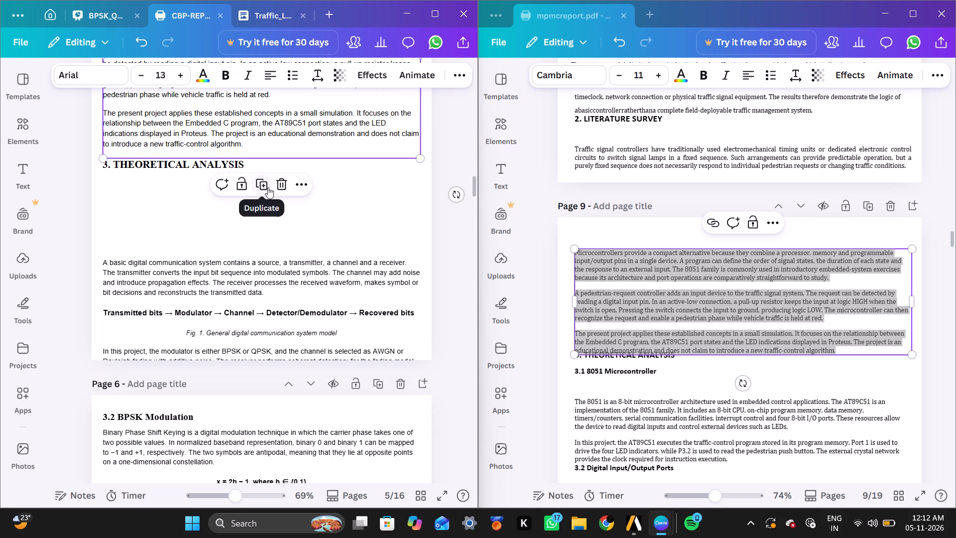
left_click(231, 164)
left_click(175, 135)
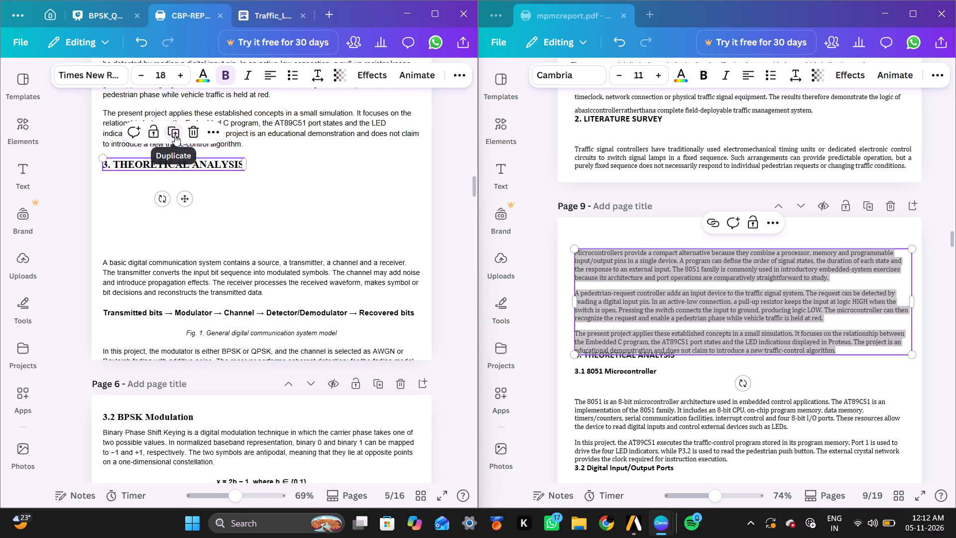
left_click_drag(197, 167, 195, 177)
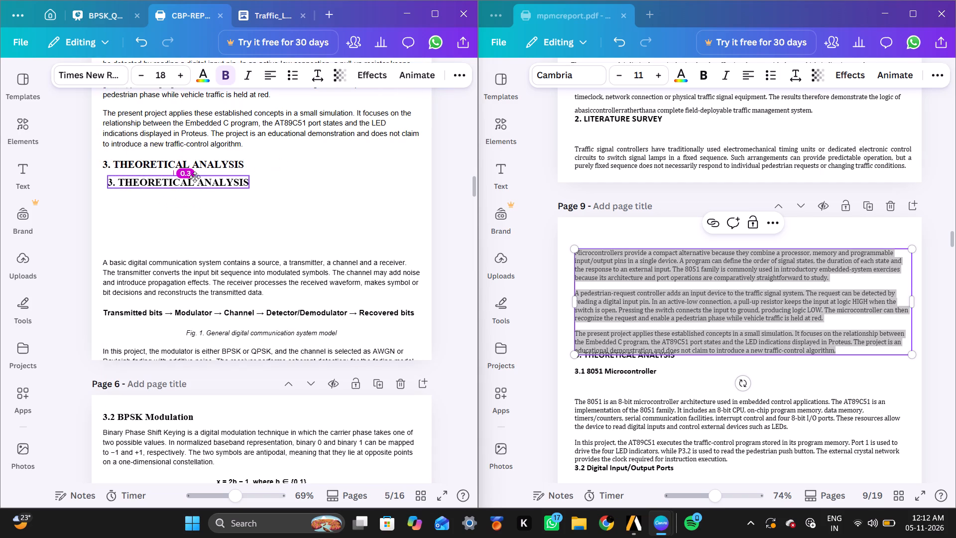
left_click_drag(195, 177, 197, 177)
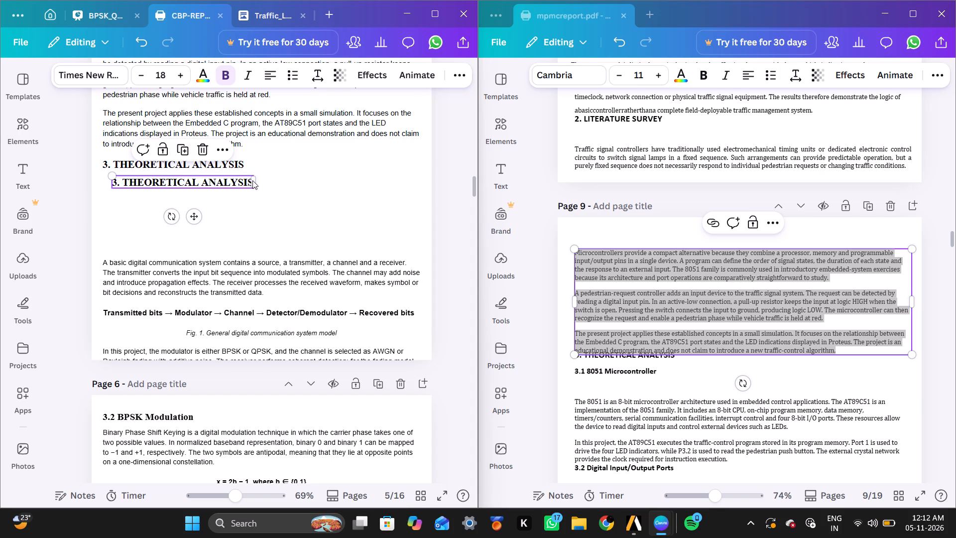
left_click_drag(256, 180, 277, 179)
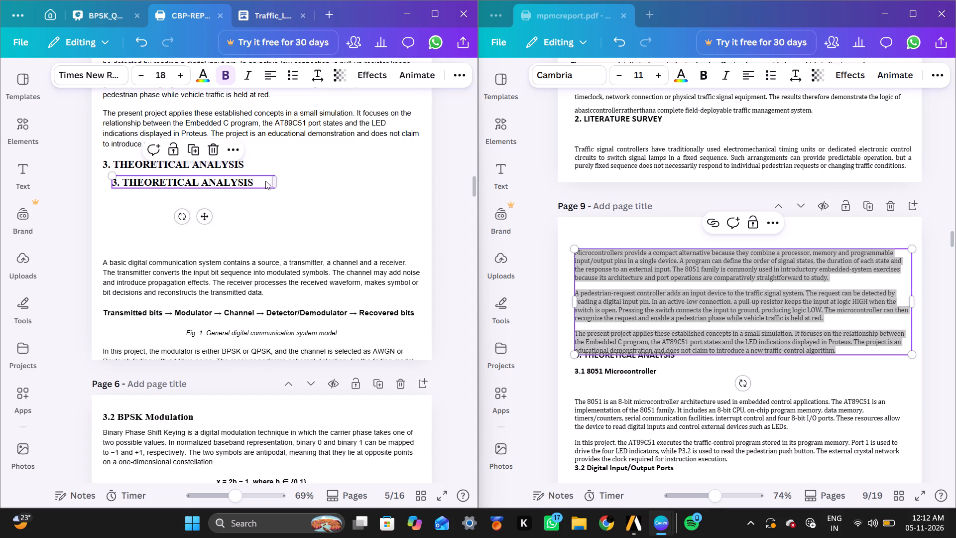
Change the duplicated "3. THEORETICAL ANALYSIS" heading to read "3.1 8051 Microcontroller".
left_click(259, 179)
left_click(259, 179)
left_click_drag(259, 179, 192, 182)
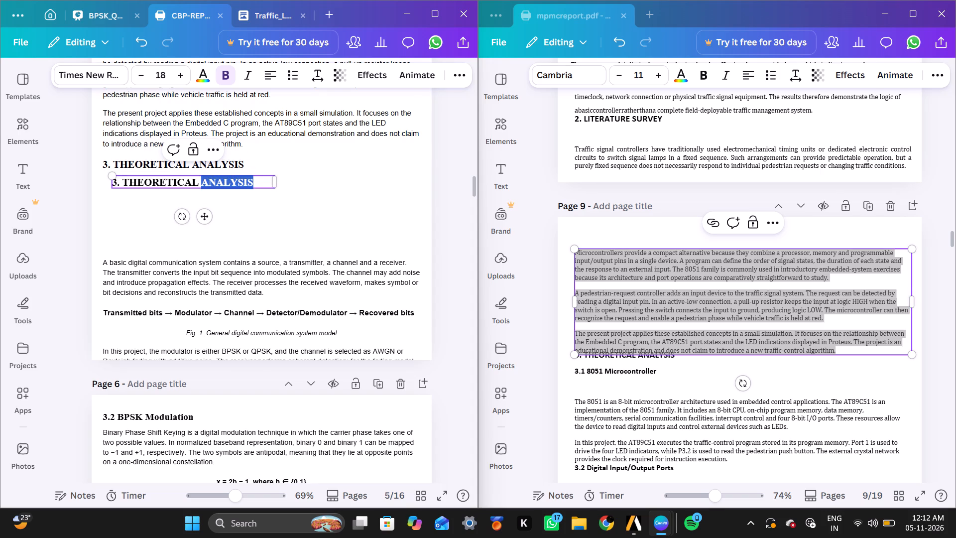
left_click_drag(192, 182, 127, 182)
key("BackSpace")
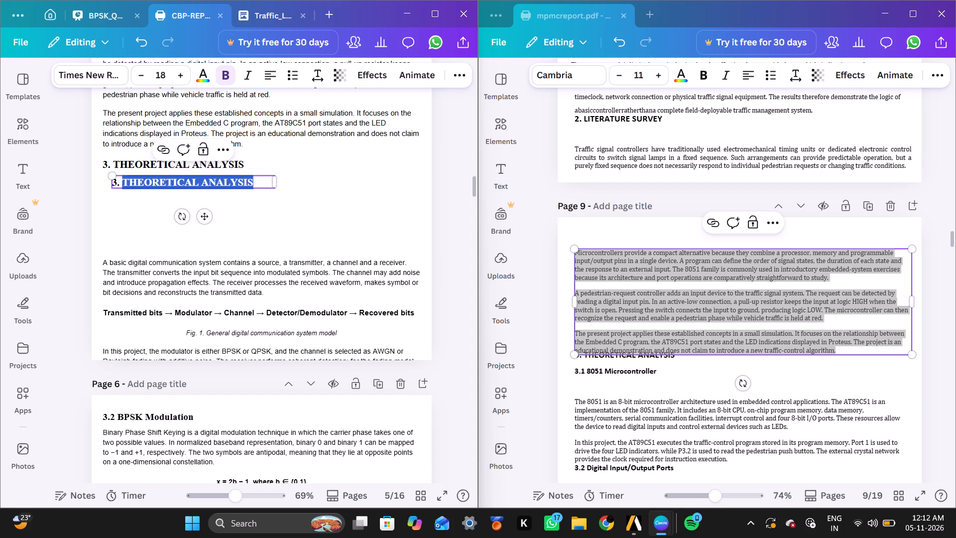
key("BackSpace")
key("1")
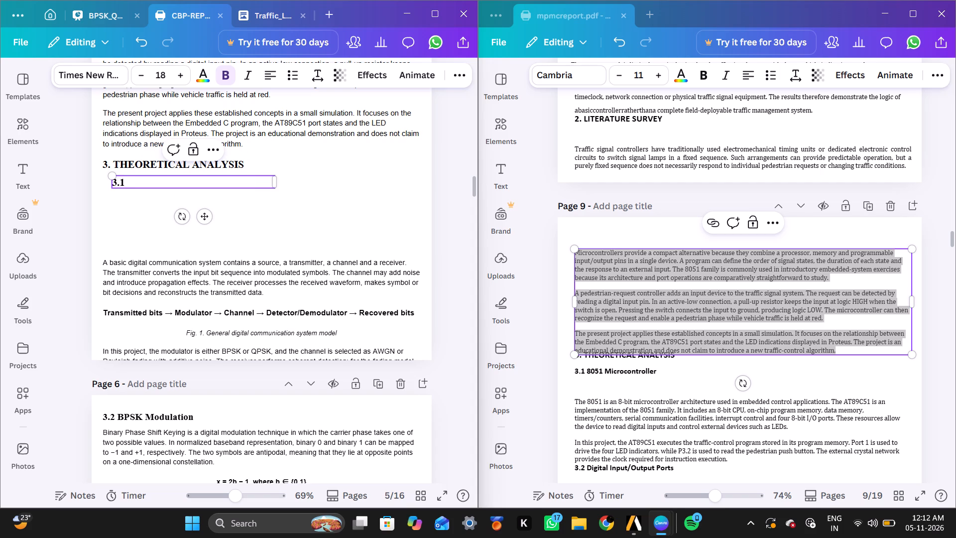
key("space")
type("8051")
key("space")
type("Micro")
type("cr")
key("BackSpace")
type("ontroller")
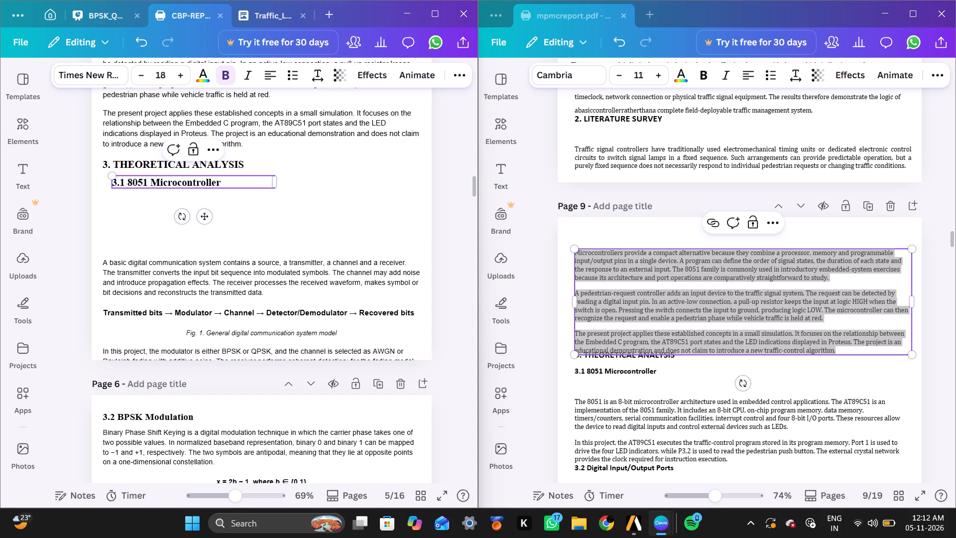
Reduce the font size of the whole "3.1 8051 Microcontroller" heading by one.
key("ctrl+a")
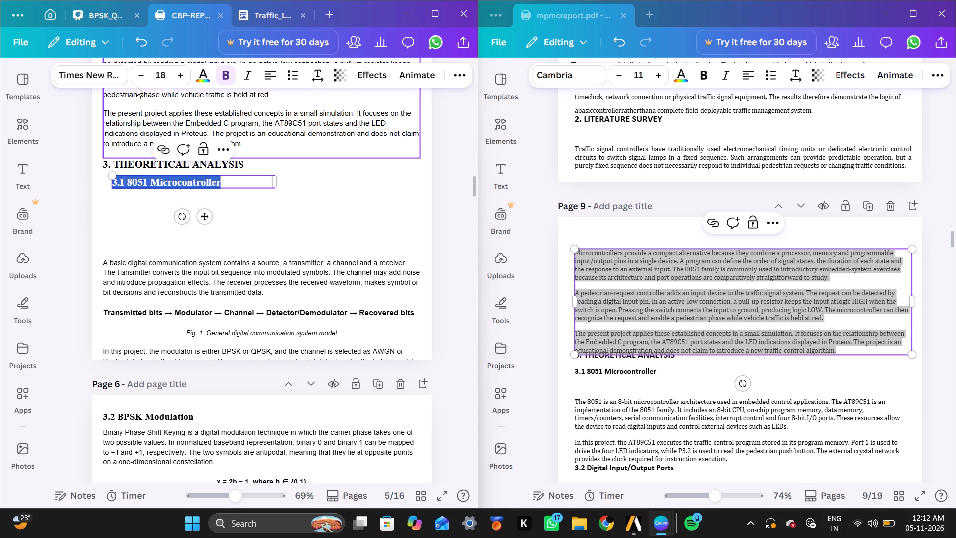
left_click(141, 73)
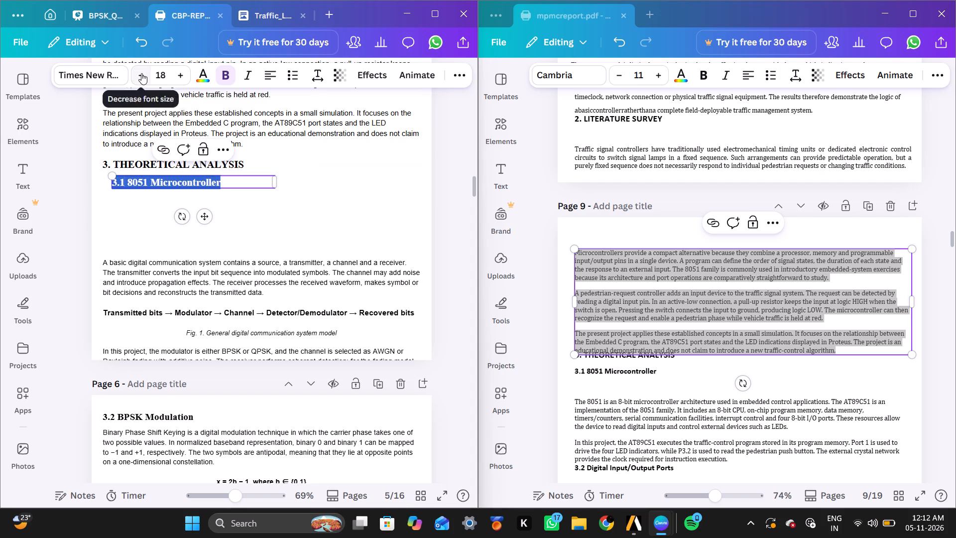
left_click(315, 221)
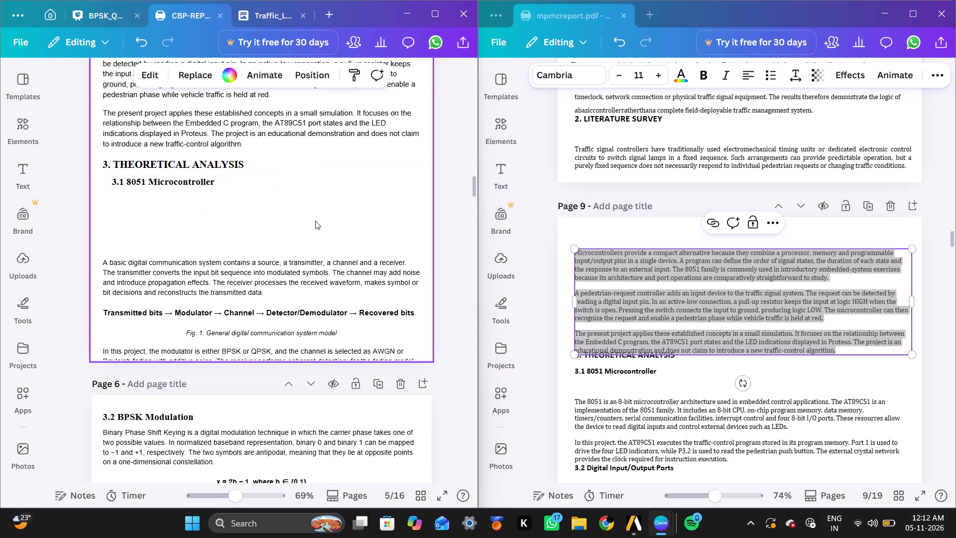
Move the digital communication system text block up and replace its content with the 8051 microcontroller paragraphs copied from mpmcreport.pdf.
scroll(630, 327, "down", 2)
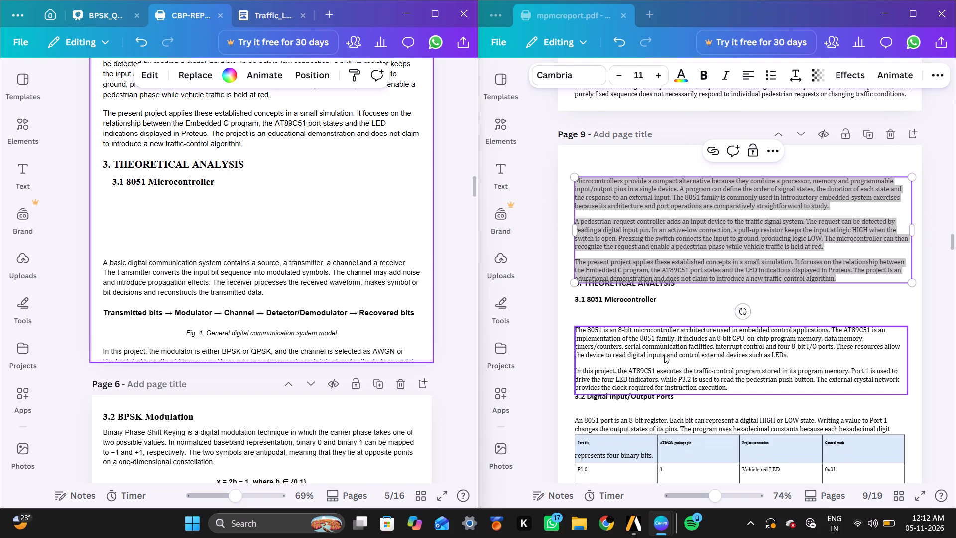
double_click(664, 355)
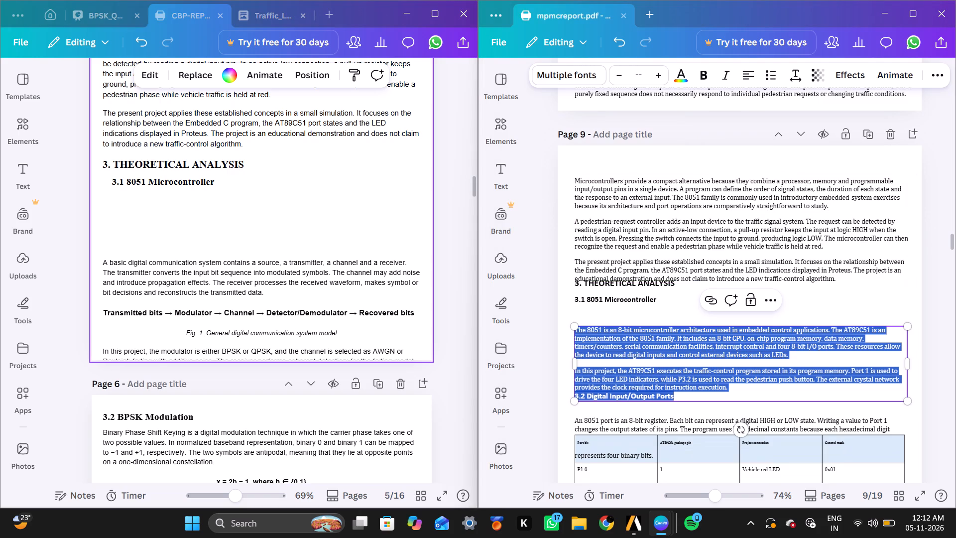
key("ctrl+c")
left_click(350, 278)
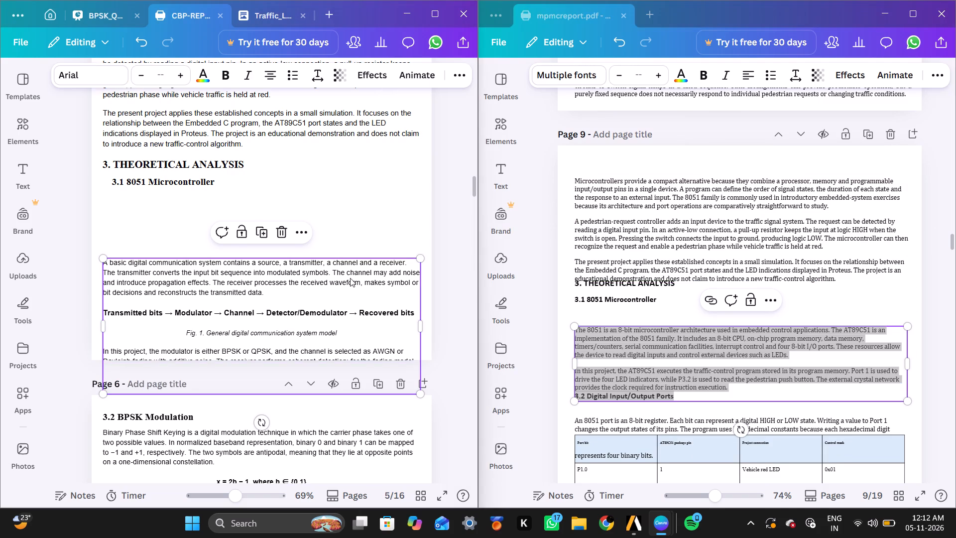
left_click(350, 278)
left_click(354, 233)
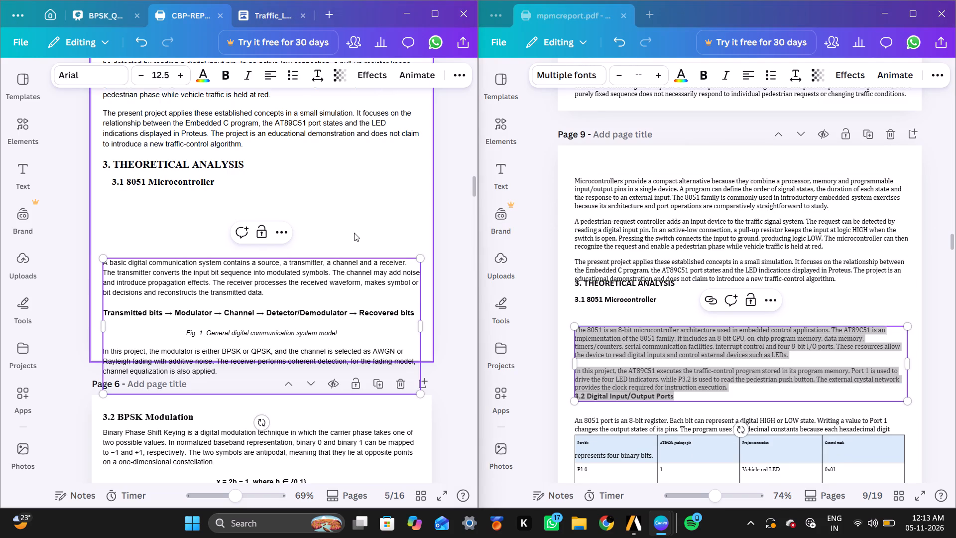
left_click_drag(344, 269, 345, 227)
double_click(345, 227)
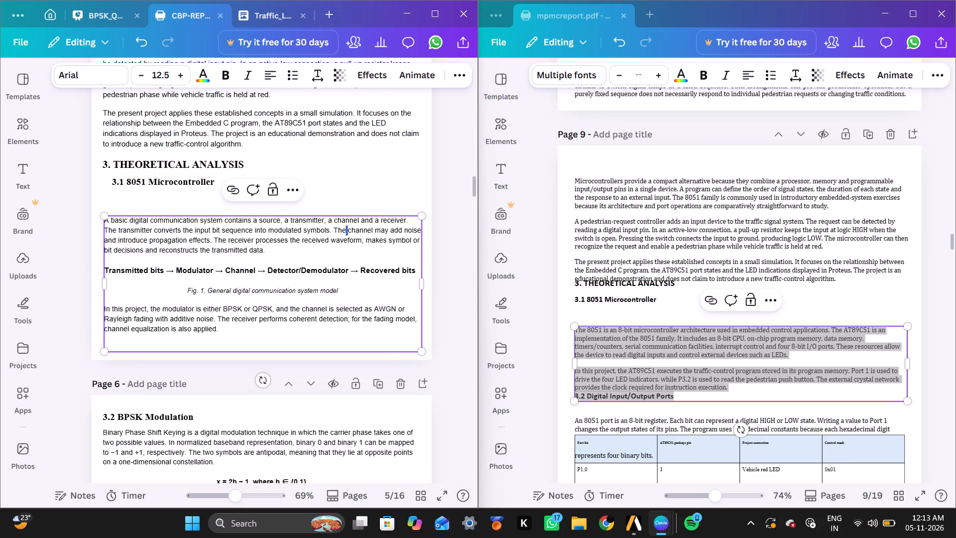
key("ctrl+a")
key("ctrl+v")
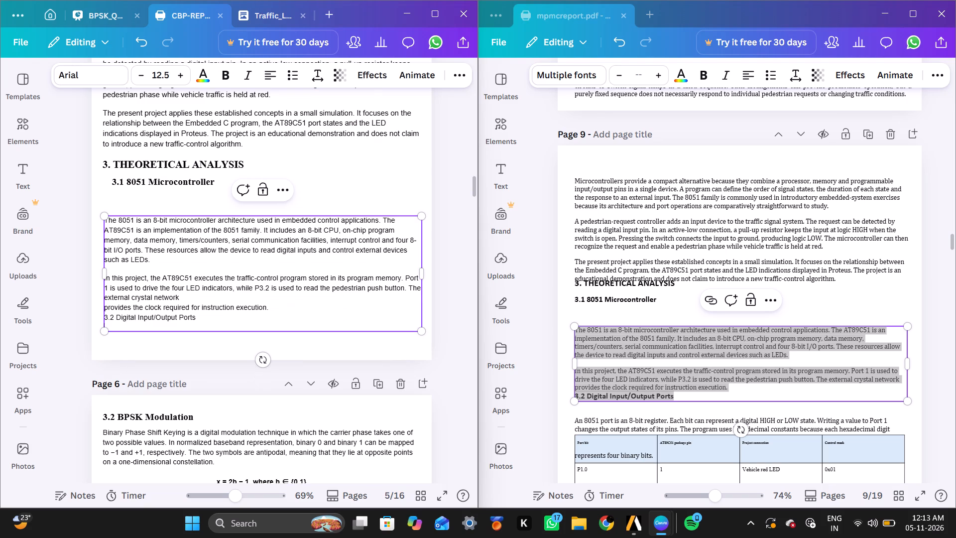
left_click(327, 189)
Delete the trailing "3.2 Digital Input/Output Ports" line from the pasted 8051 body text.
left_click(204, 318)
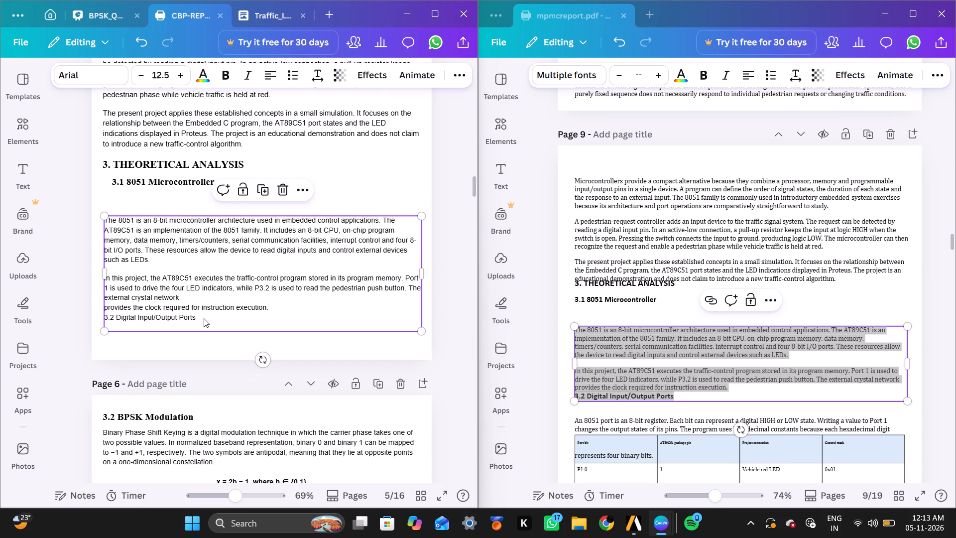
left_click(204, 318)
key("Down")
key("BackSpace")
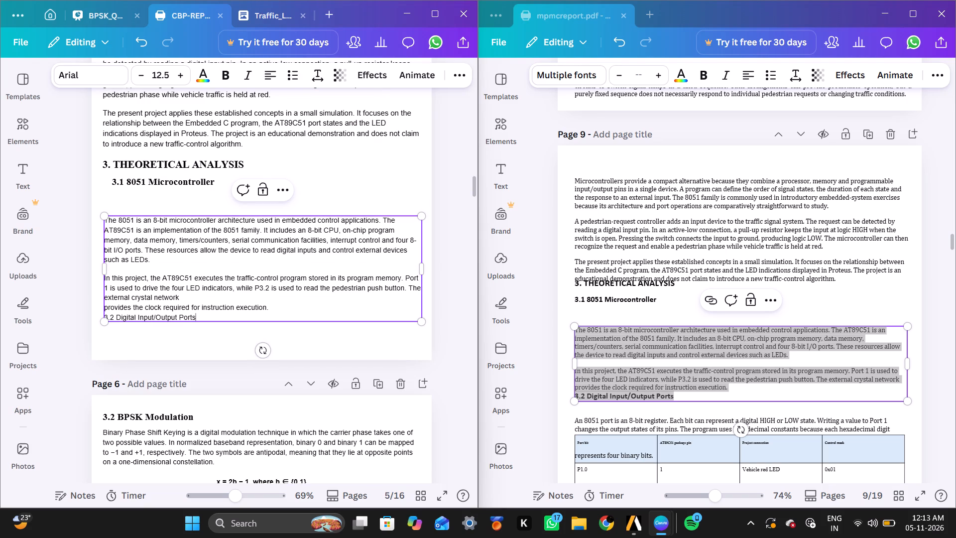
key("BackSpace")
key("BackSpace")
key("BackSpace")
key("BackSpace")
key("BackSpace")
key("BackSpace")
key("BackSpace")
key("BackSpace")
key("BackSpace")
key("BackSpace")
key("BackSpace")
key("BackSpace")
key("BackSpace")
key("BackSpace")
key("BackSpace")
key("BackSpace")
key("BackSpace")
key("BackSpace")
key("BackSpace")
key("BackSpace")
key("BackSpace")
key("BackSpace")
key("BackSpace")
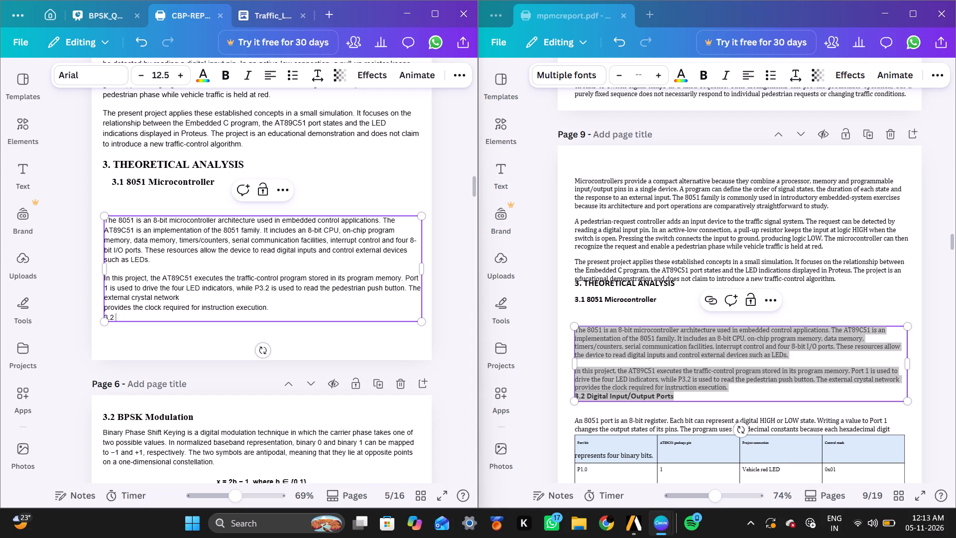
key("BackSpace")
key("BackSpace")
key("BackSpace")
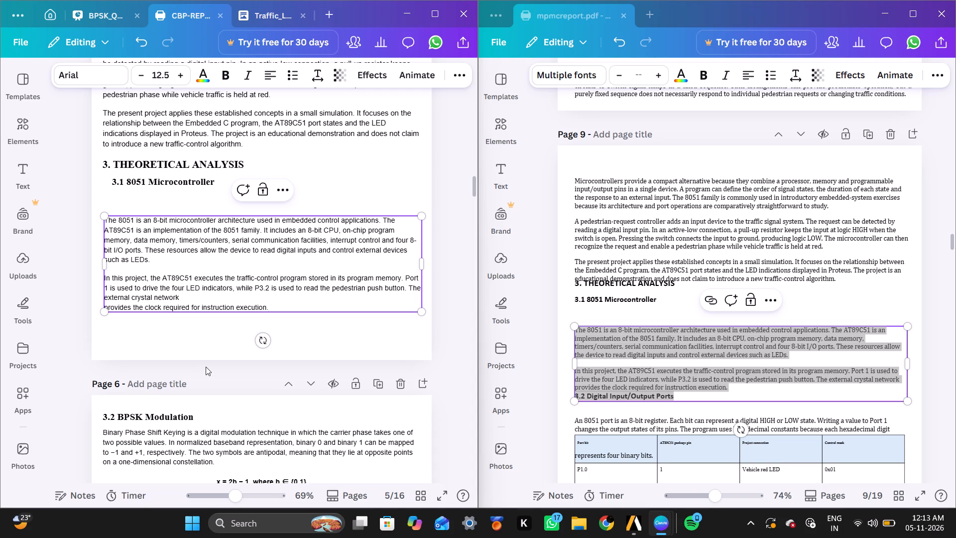
left_click(201, 339)
Set the font size of the whole 8051 body text to 13.
double_click(208, 300)
key("ctrl+a")
double_click(156, 76)
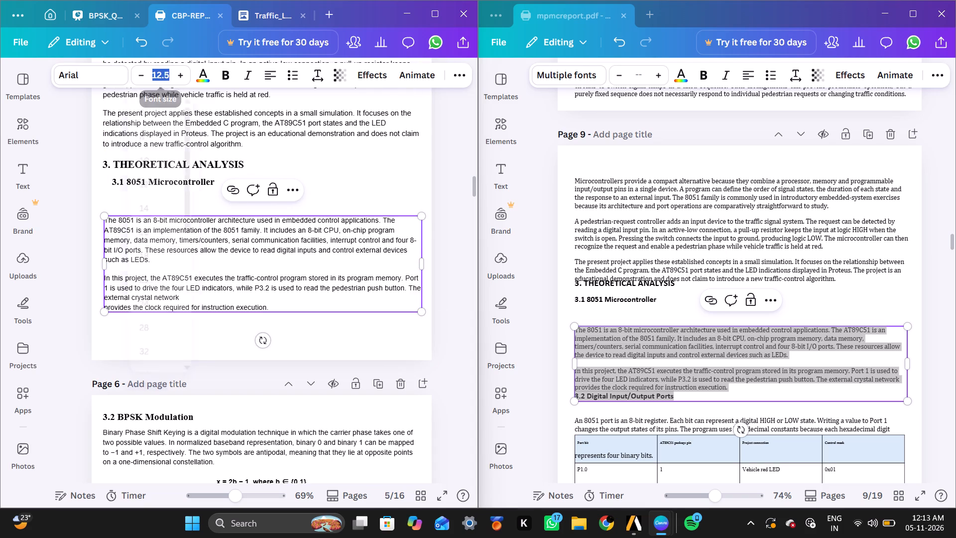
key("1")
key("Return")
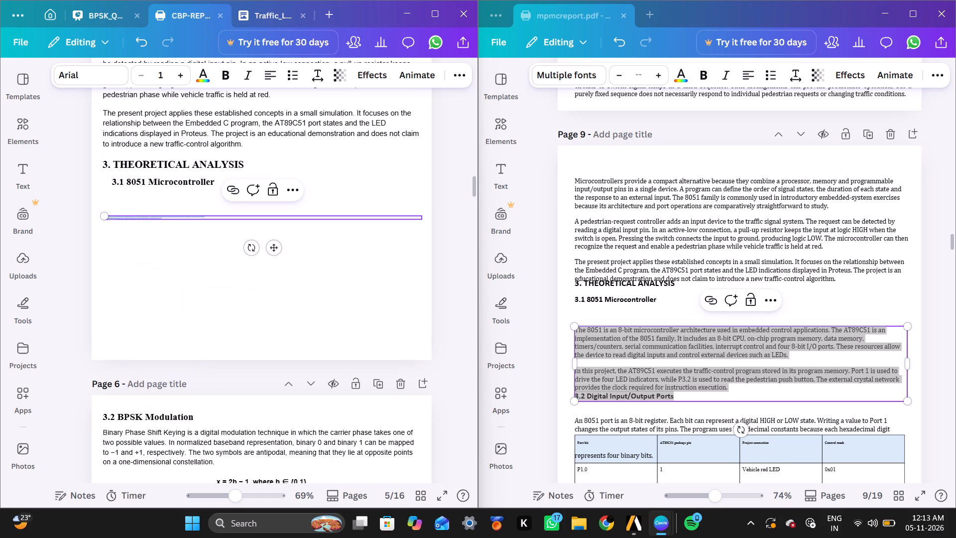
double_click(165, 78)
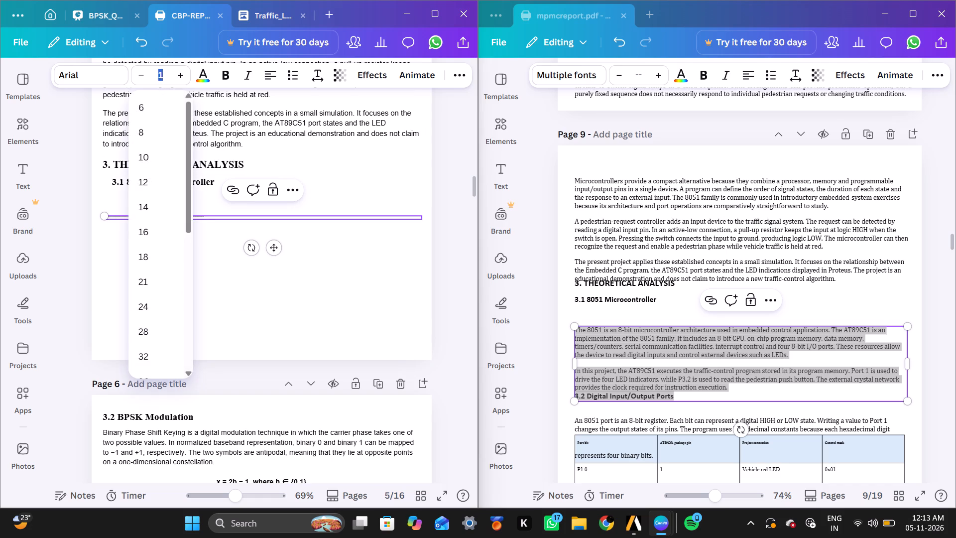
key("Right")
key("2")
key("BackSpace")
key("3")
key("Return")
left_click(336, 189)
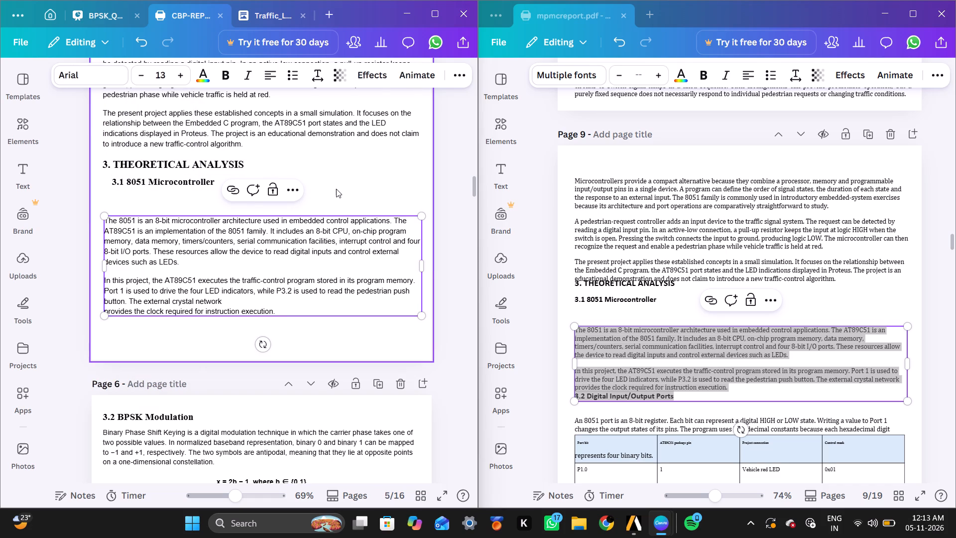
Move the 8051 body text up to sit directly below the "3.1 8051 Microcontroller" heading.
left_click_drag(314, 237, 314, 216)
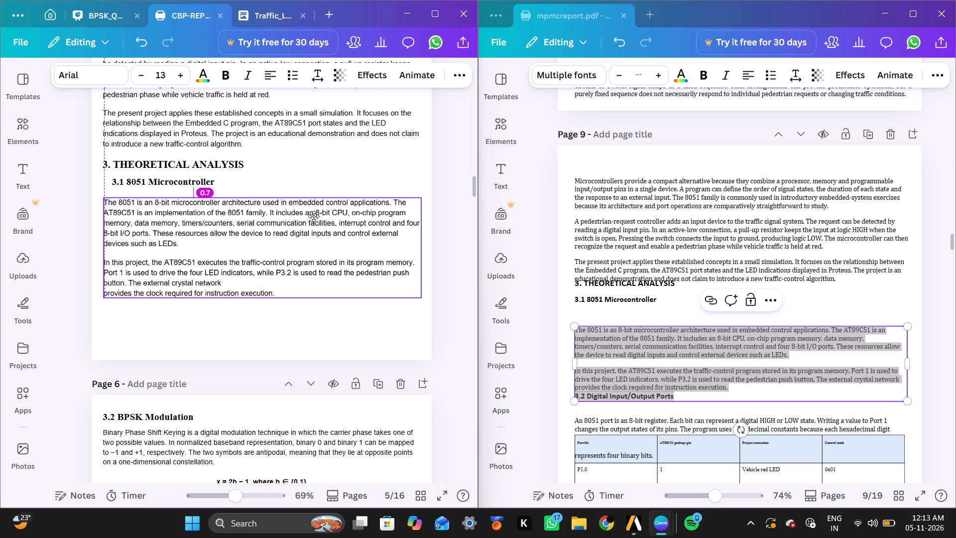
left_click_drag(314, 216, 314, 217)
left_click_drag(314, 217, 314, 218)
left_click_drag(314, 218, 314, 216)
left_click(314, 313)
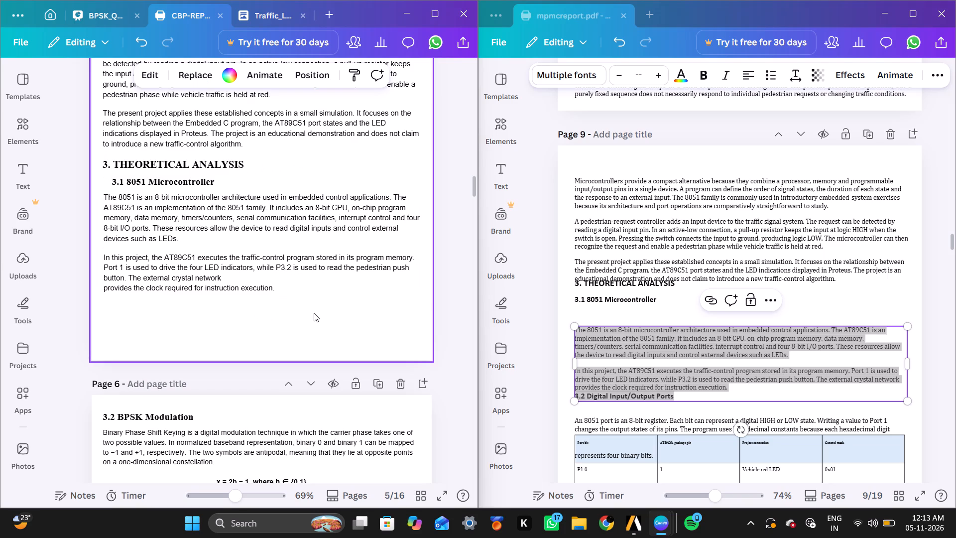
Remove the line break before "provides the clock required for instruction execution" so it continues the preceding line.
left_click(117, 288)
left_click(115, 286)
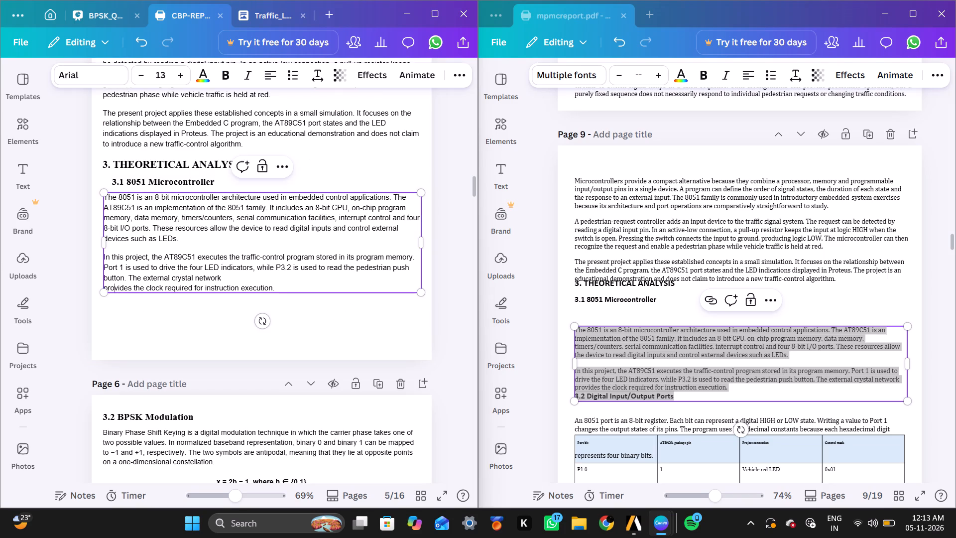
key("Left")
key("Left")
key("Left")
key("BackSpace")
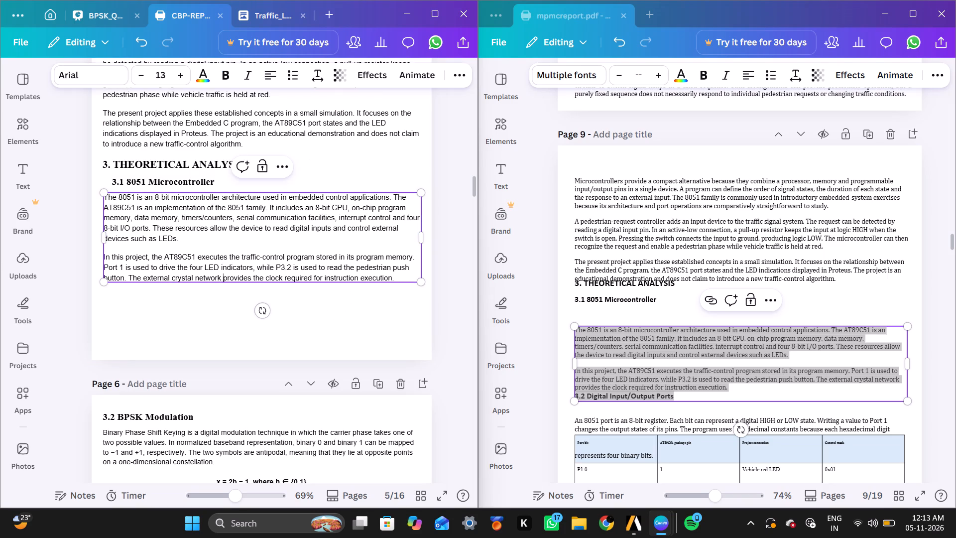
left_click(224, 323)
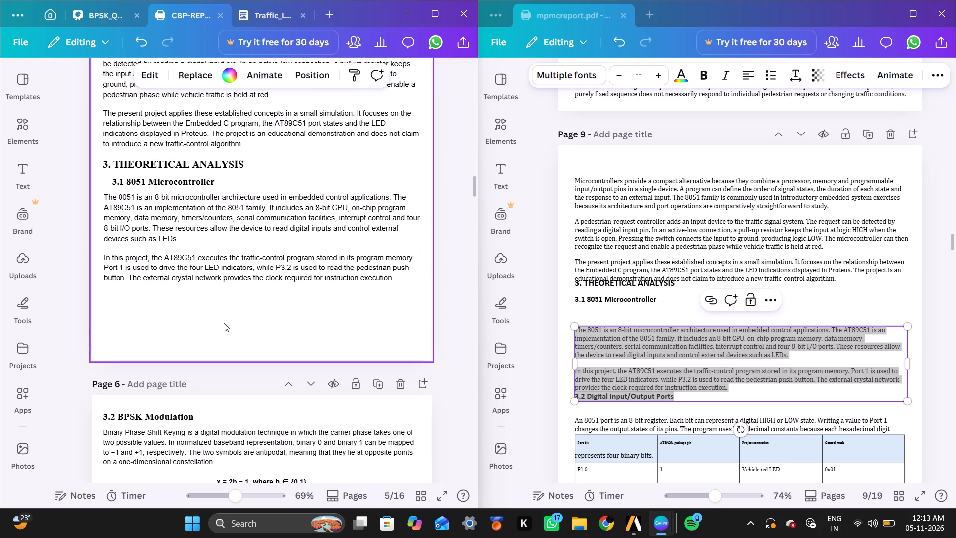
Shift the 8051 body text, the "3.1 8051 Microcontroller" heading and the "3. THEORETICAL ANALYSIS" heading slightly down on page 5 for more spacing.
scroll(886, 360, "down", 4)
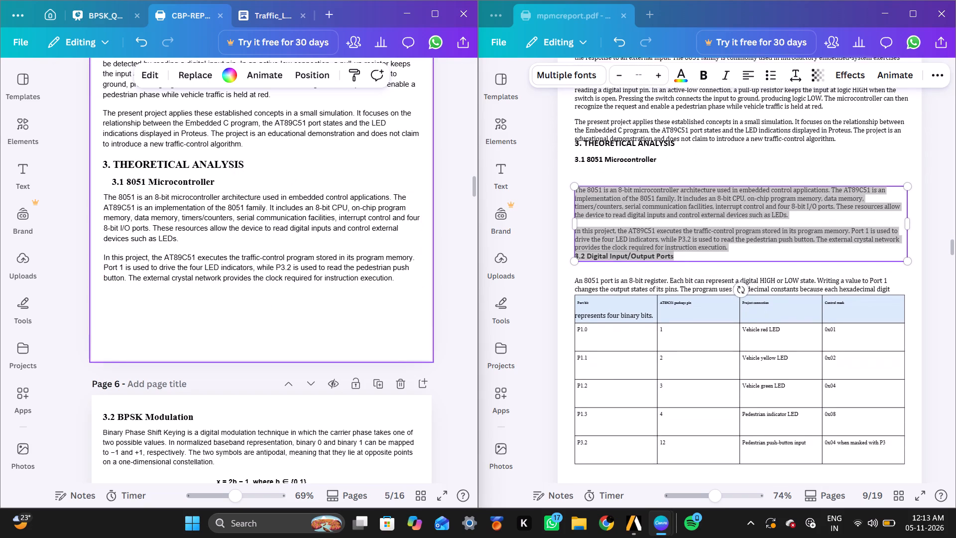
scroll(886, 360, "down", 2)
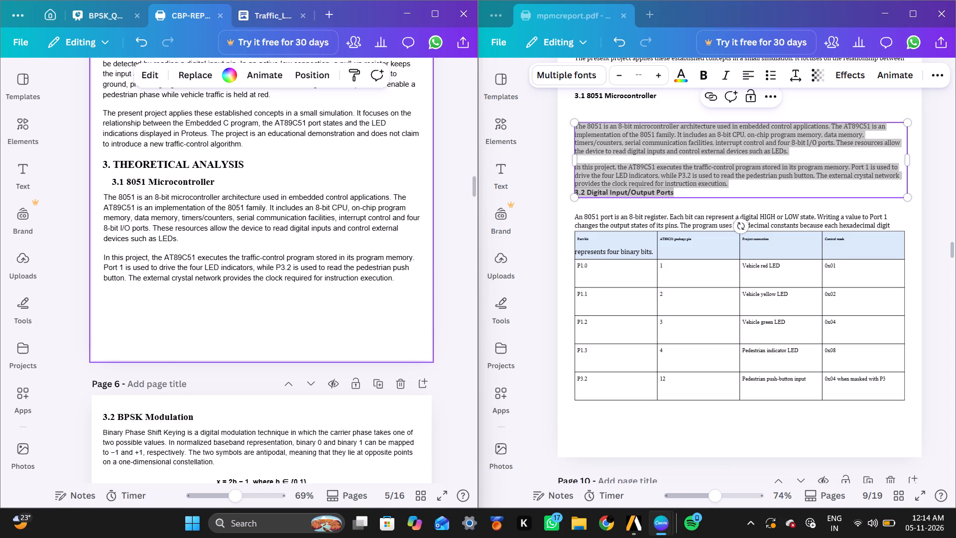
scroll(409, 313, "up", 3)
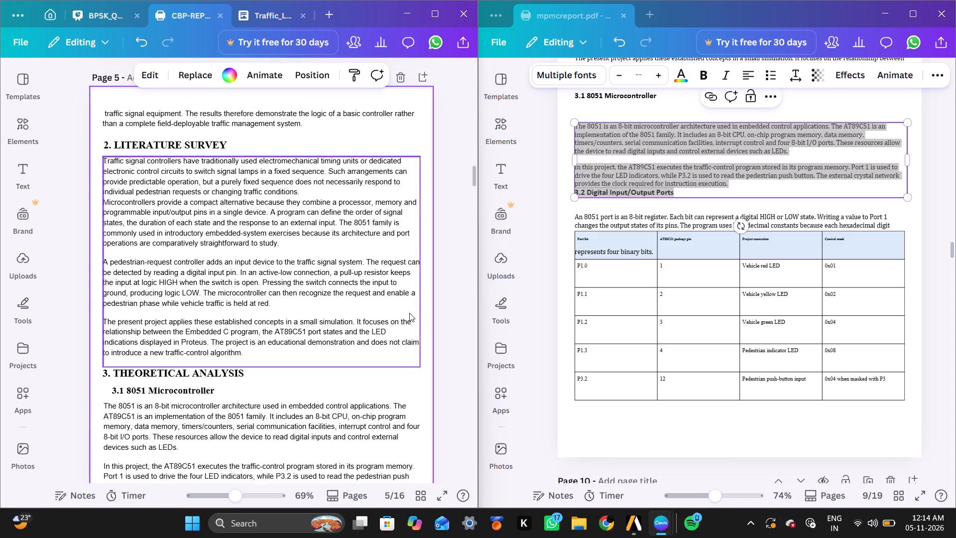
left_click(462, 289)
scroll(462, 289, "down", 1)
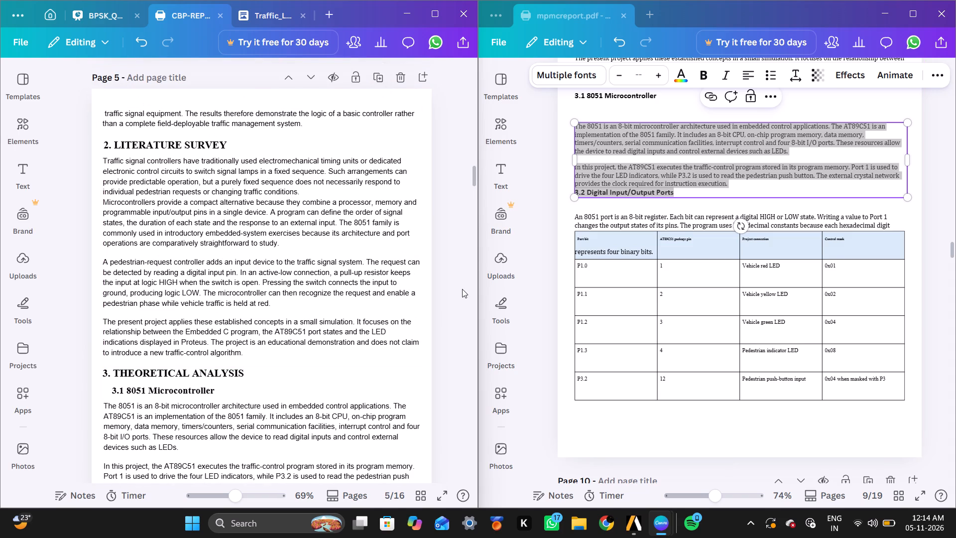
scroll(462, 289, "down", 1)
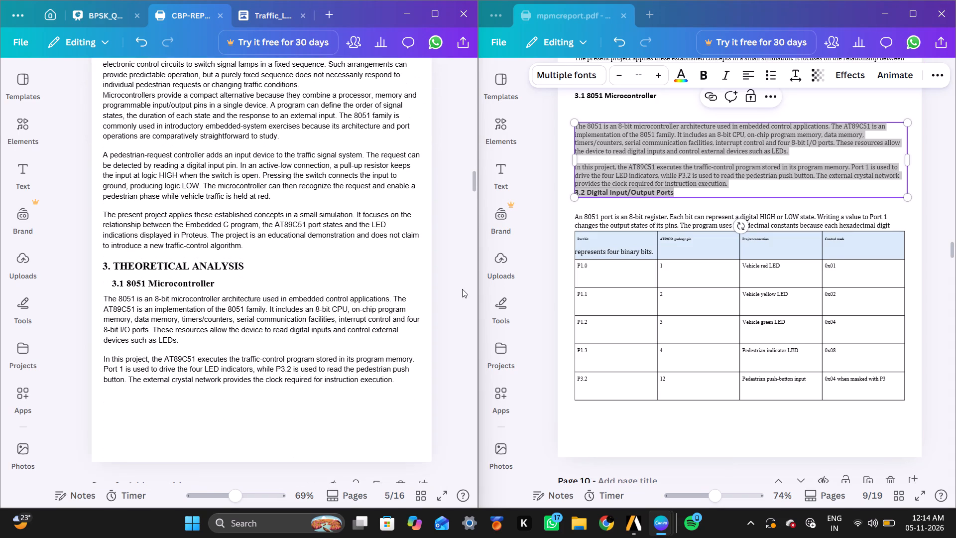
left_click_drag(277, 318, 276, 330)
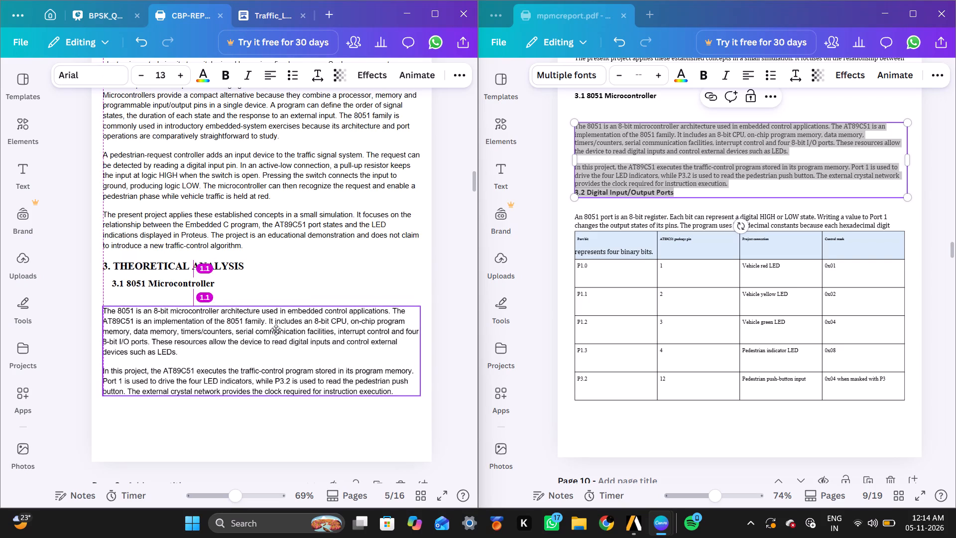
left_click_drag(276, 330, 276, 334)
left_click_drag(184, 285, 184, 295)
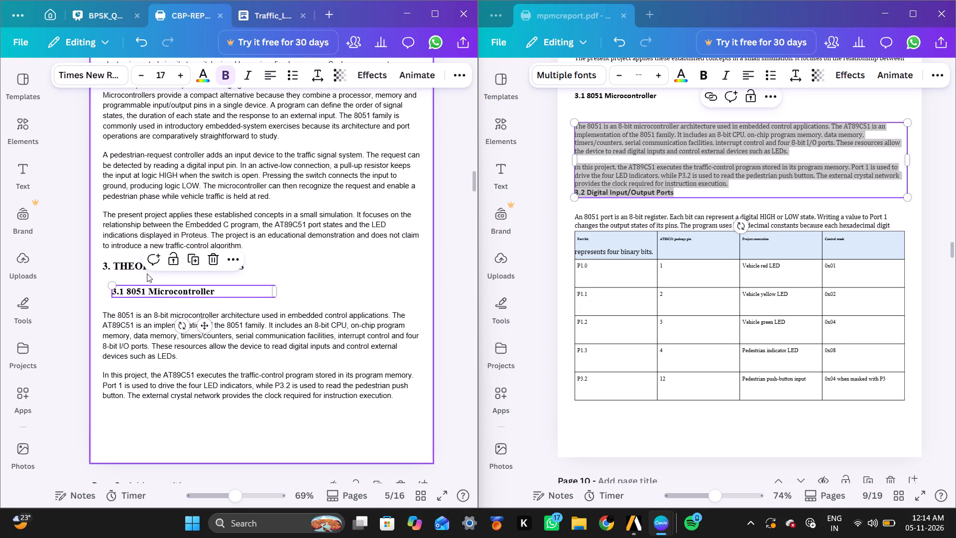
left_click_drag(137, 268, 137, 276)
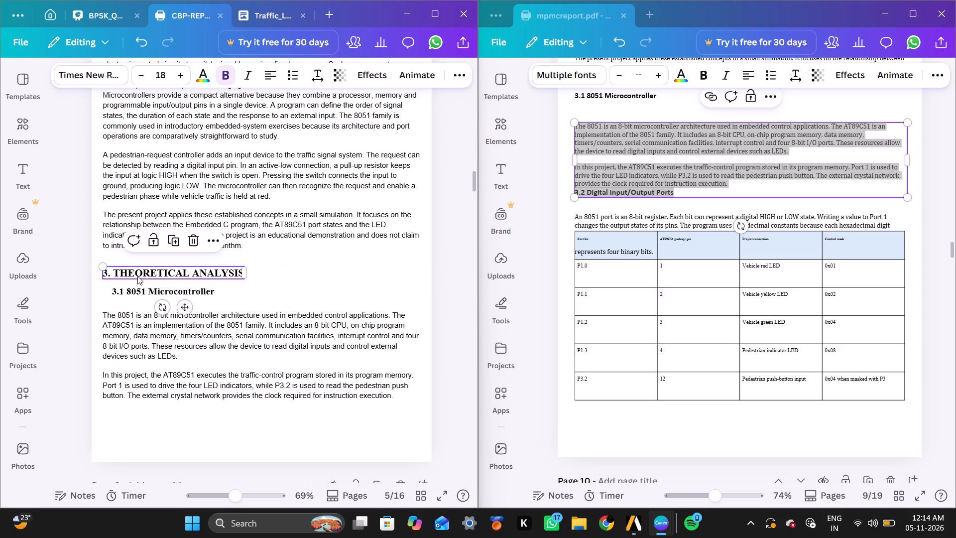
Move the Literature Survey body text and the "2. LITERATURE SURVEY" heading slightly down on page 5.
left_click_drag(228, 202, 227, 214)
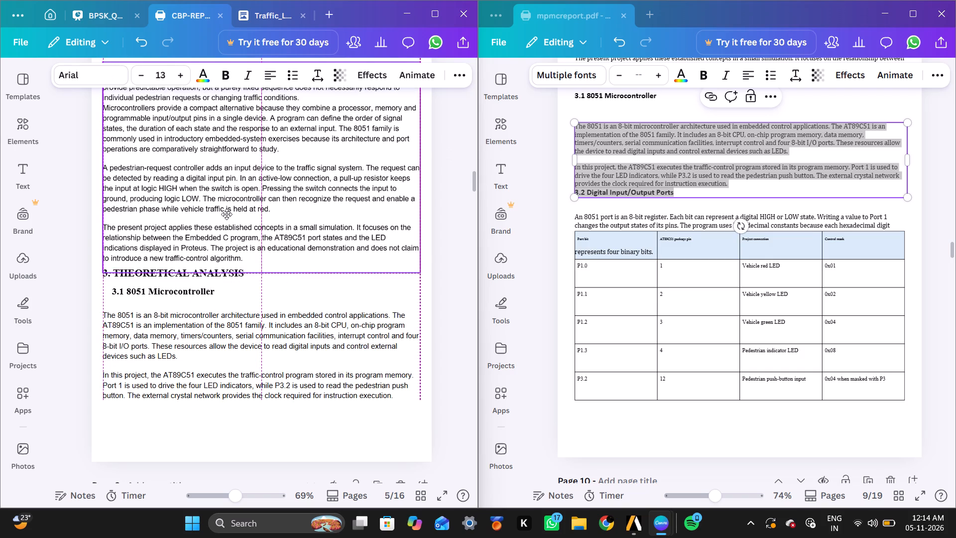
left_click_drag(227, 214, 227, 210)
scroll(227, 210, "up", 2)
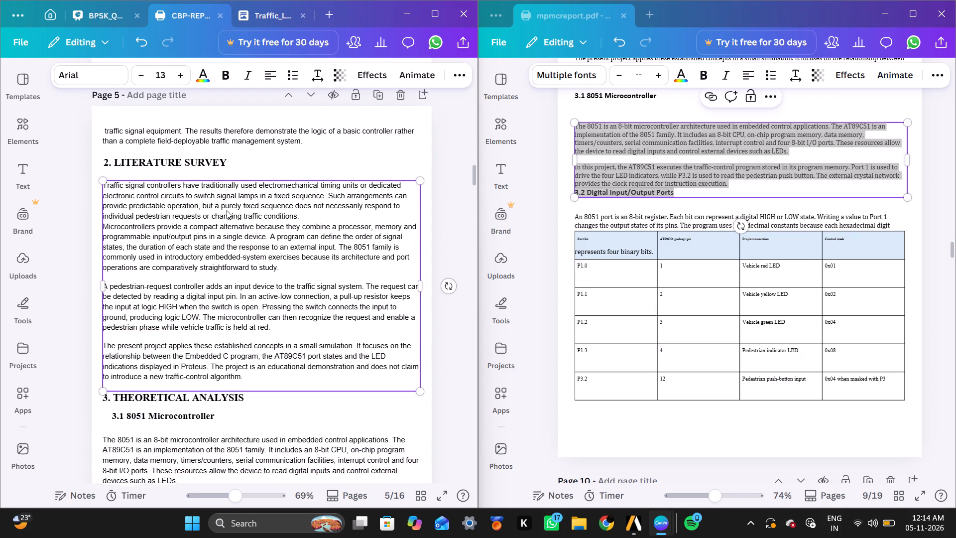
scroll(227, 210, "up", 1)
left_click_drag(193, 166, 193, 171)
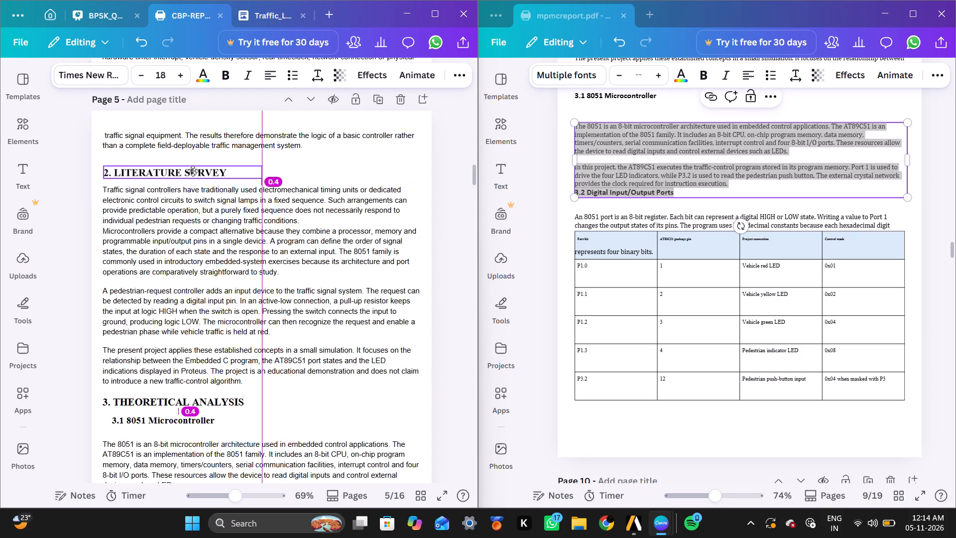
left_click_drag(193, 171, 193, 171)
Move the opening "traffic signal equipment" paragraph on page 5 slightly down, keeping it above the Literature Survey heading.
left_click_drag(250, 145, 250, 150)
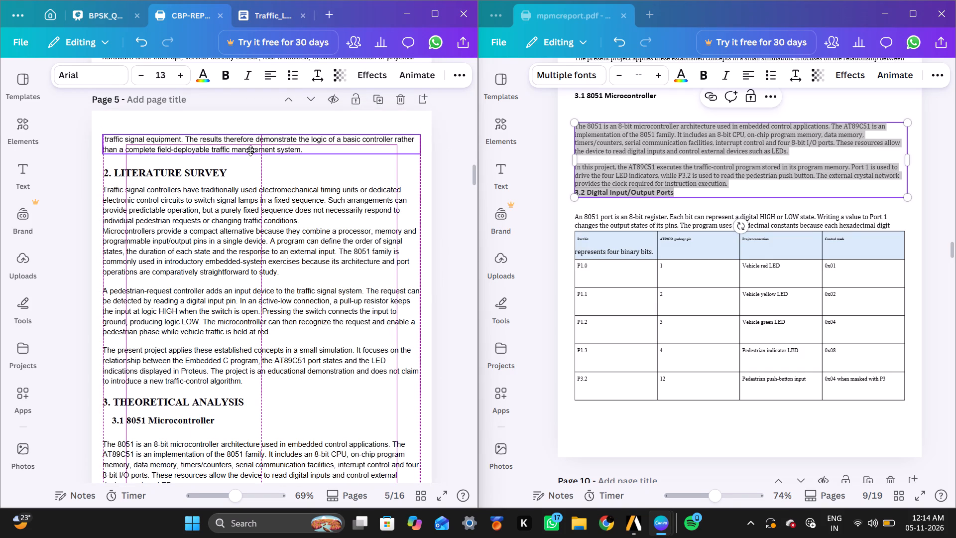
left_click_drag(250, 150, 250, 153)
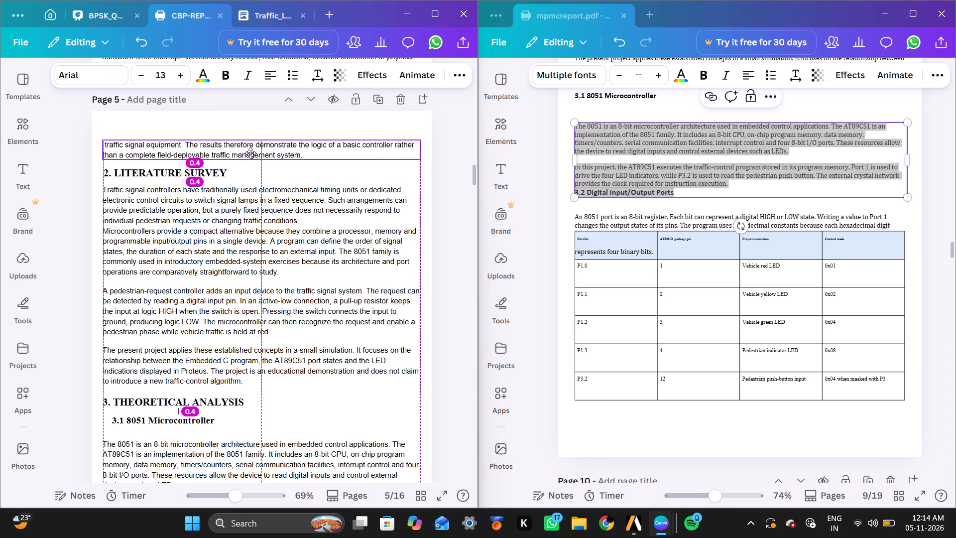
left_click_drag(250, 153, 250, 149)
left_click(449, 159)
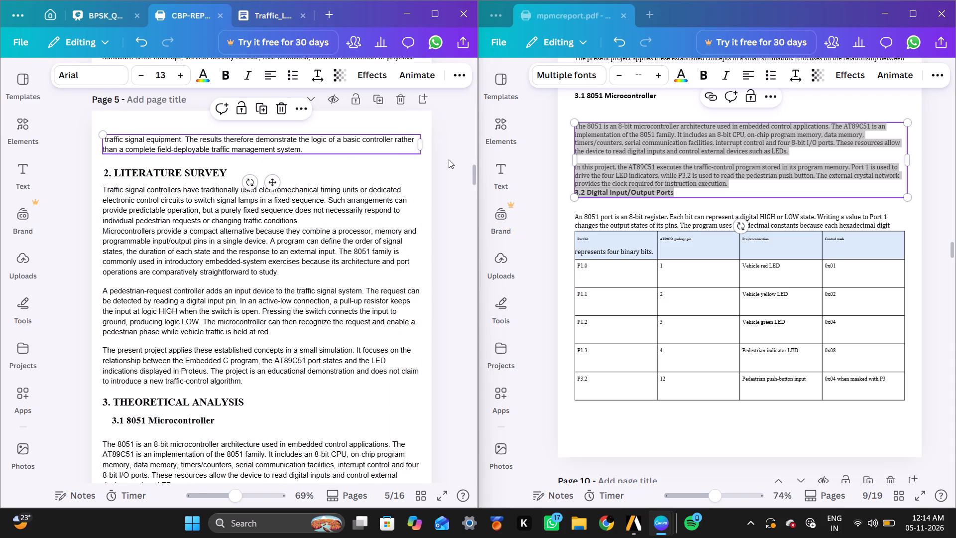
Replace the "3.2 BPSK Modulation" heading on page 6 with "3.2 Digital Input/Output Ports" copied from the mpmcreport.pdf design.
scroll(449, 159, "down", 4)
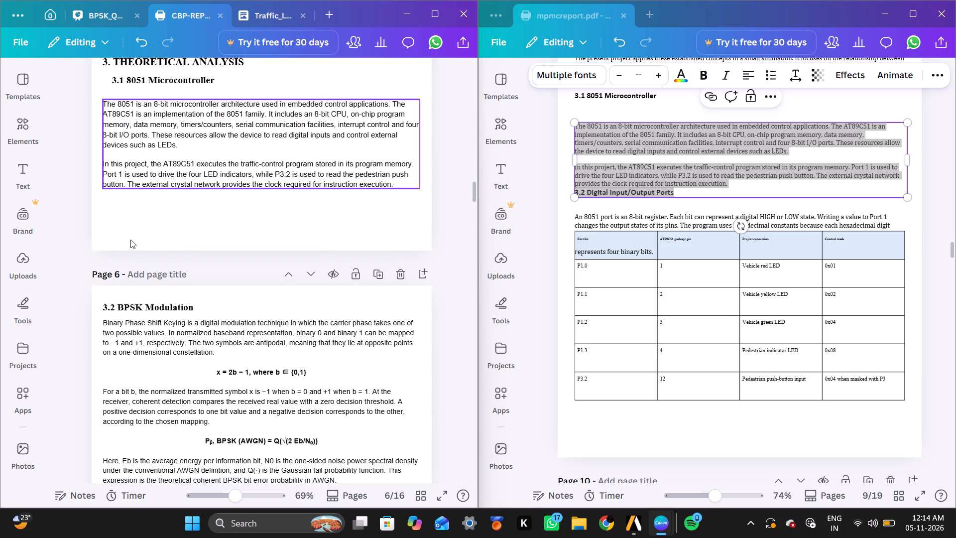
scroll(195, 89, "up", 2)
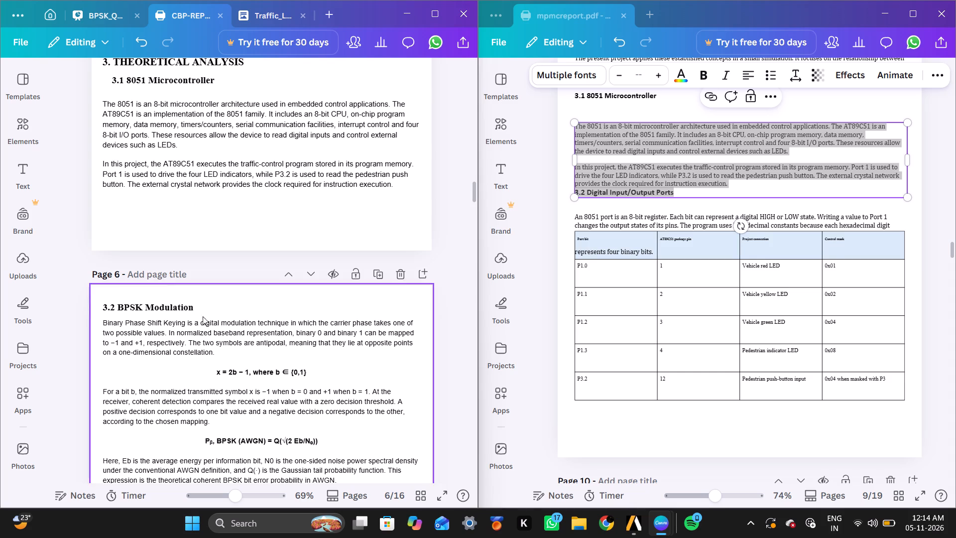
left_click(181, 305)
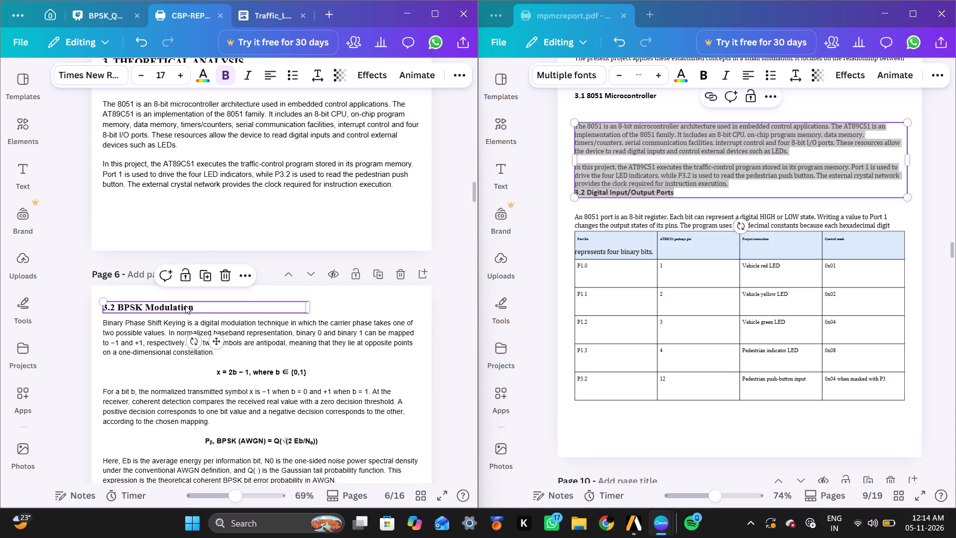
scroll(217, 306, "right", 1)
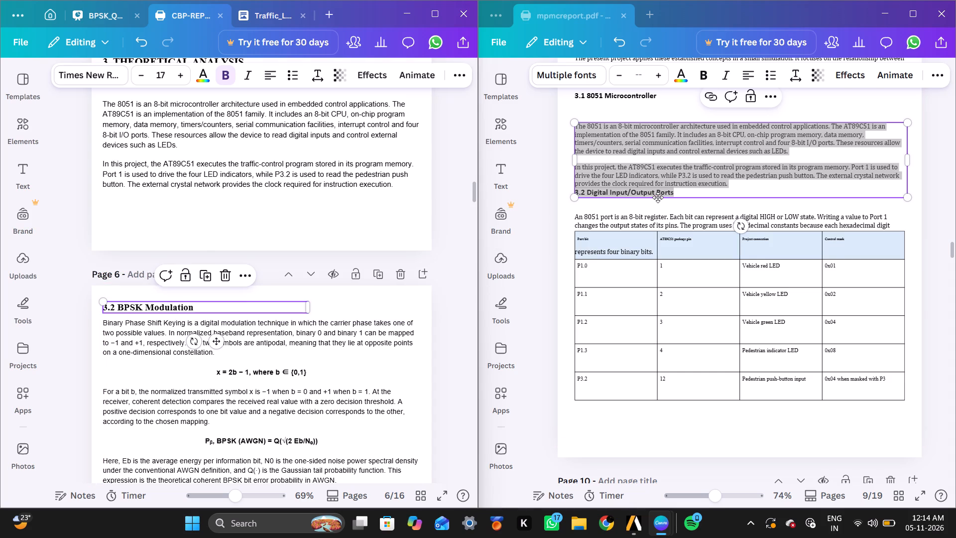
left_click(658, 197)
scroll(658, 197, "right", 1)
left_click(673, 190)
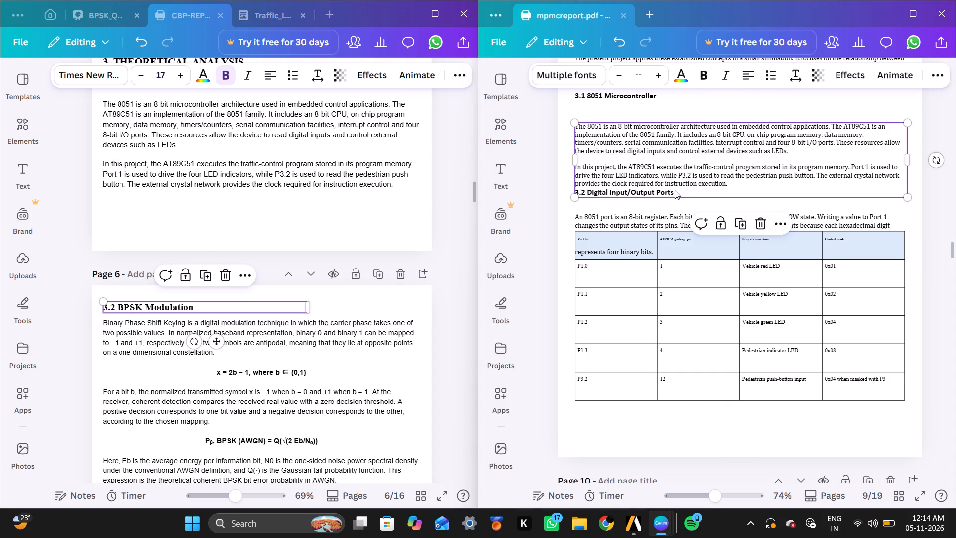
left_click(681, 190)
left_click(669, 192)
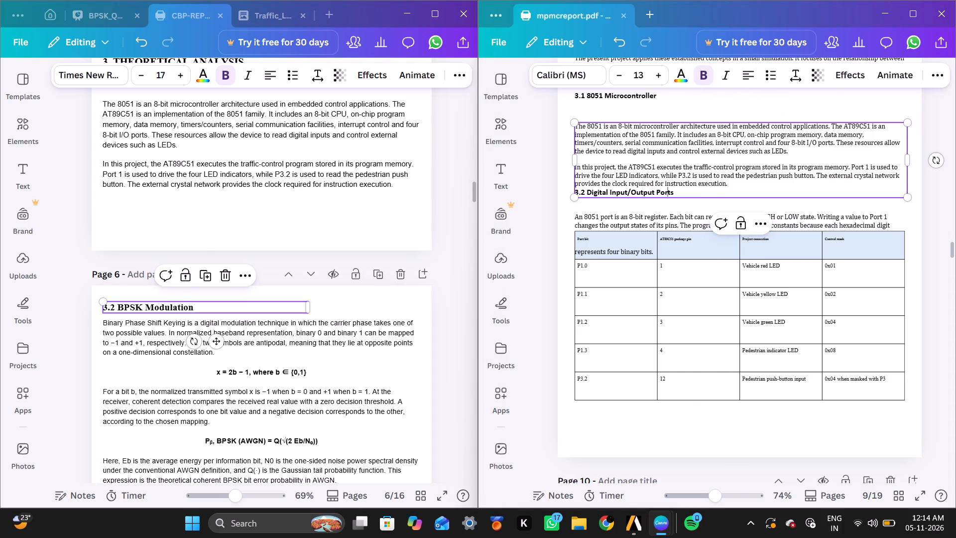
left_click(673, 191)
left_click_drag(673, 191, 590, 196)
scroll(642, 195, "left", 1)
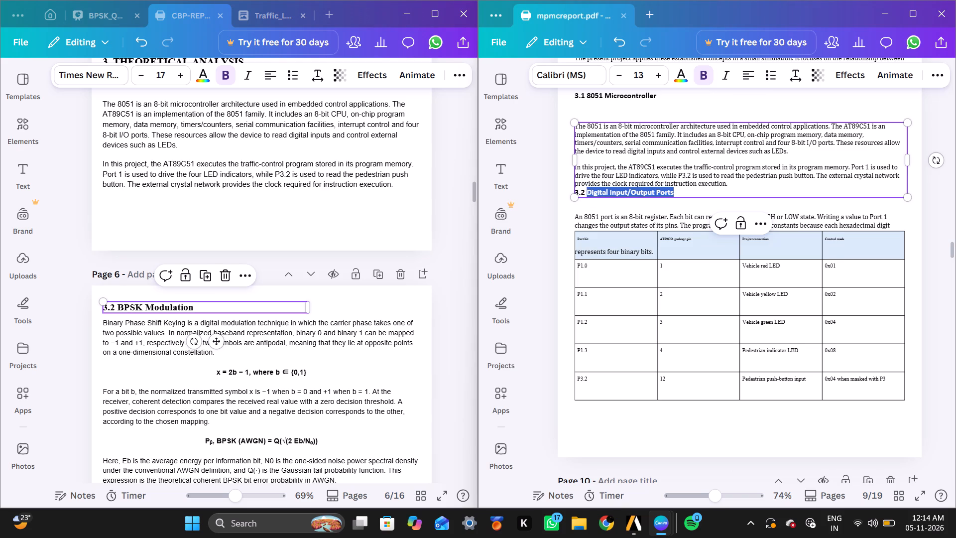
left_click_drag(590, 196, 578, 194)
scroll(590, 196, "left", 1)
key("ctrl+c")
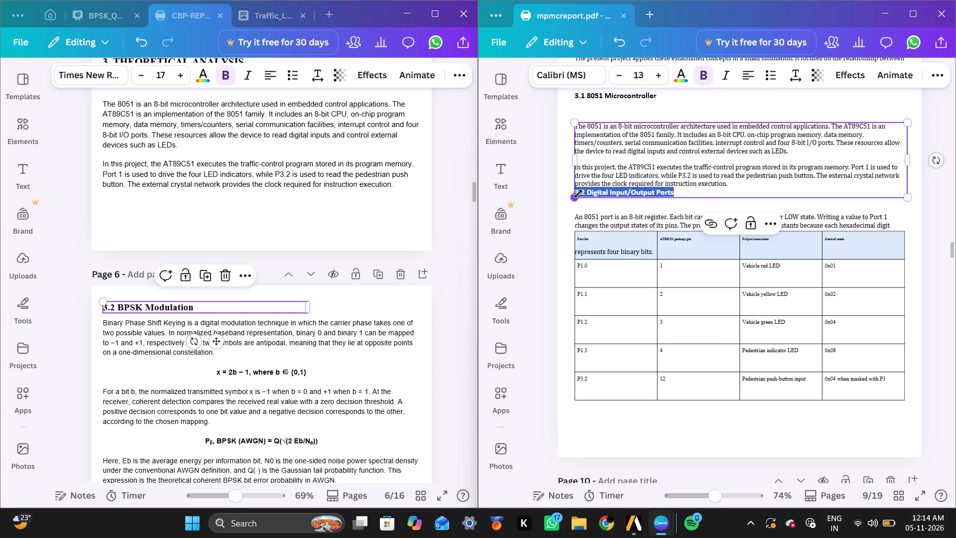
scroll(570, 194, "left", 2)
double_click(192, 305)
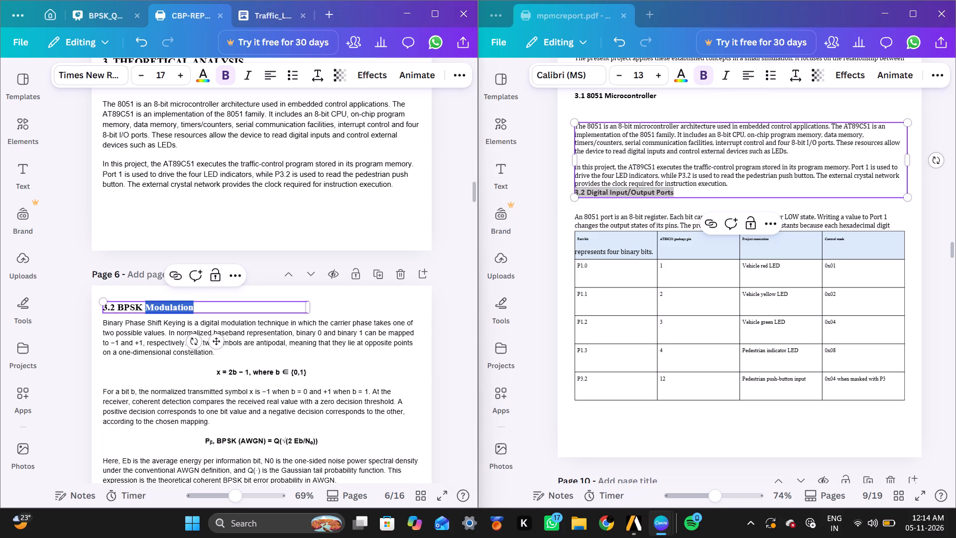
key("ctrl+a")
key("ctrl+v")
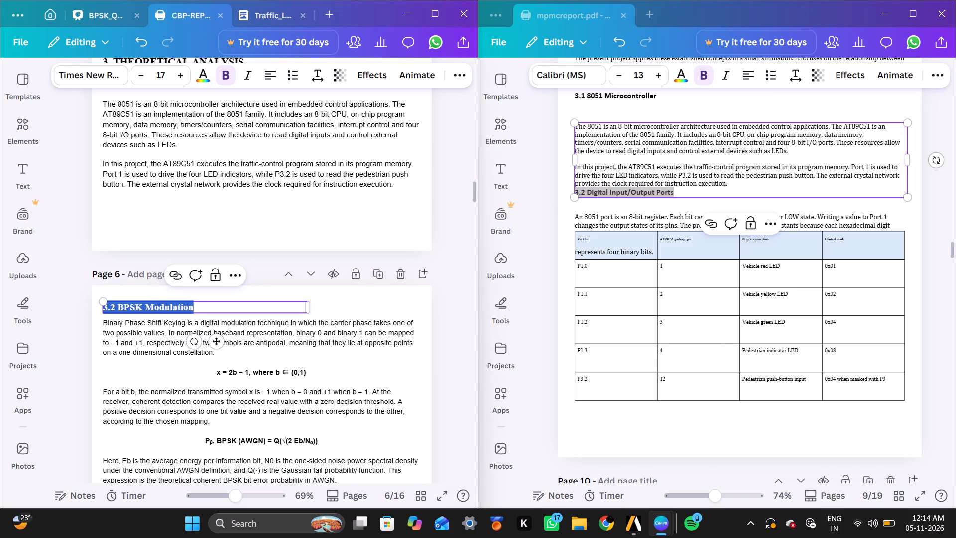
scroll(210, 305, "right", 1)
left_click(372, 295)
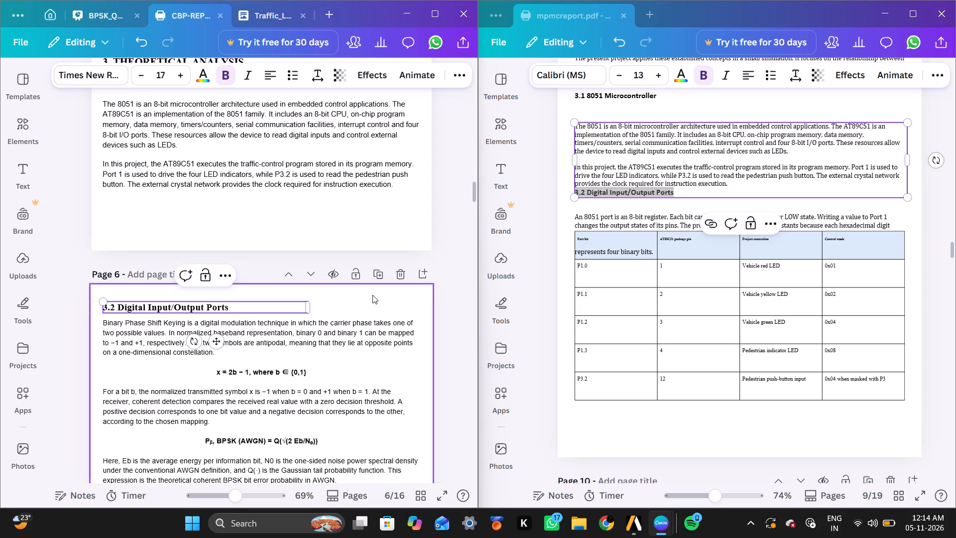
Replace the BPSK body text under the 3.2 heading with the "An 8051 port is an 8-bit register" paragraph from mpmcreport.pdf.
scroll(372, 295, "down", 1)
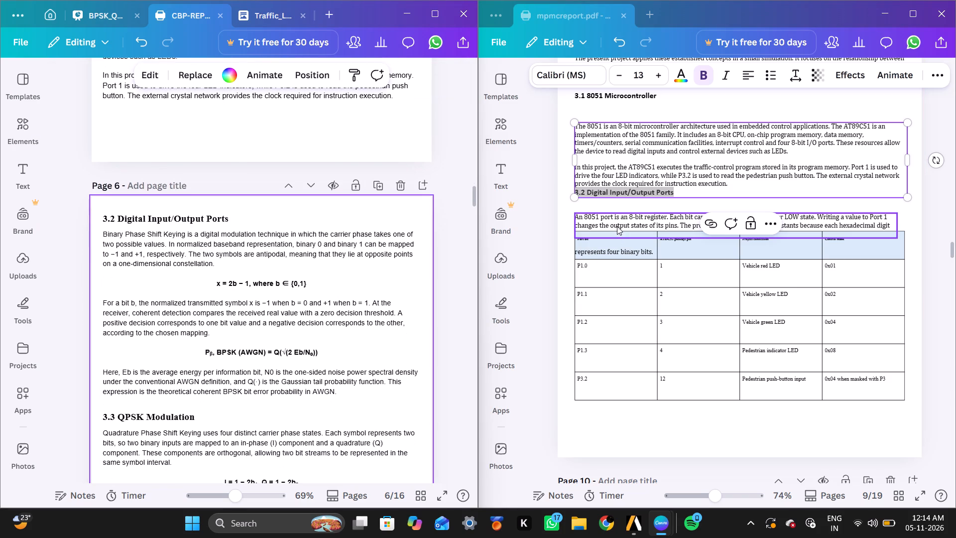
key("ctrl+a")
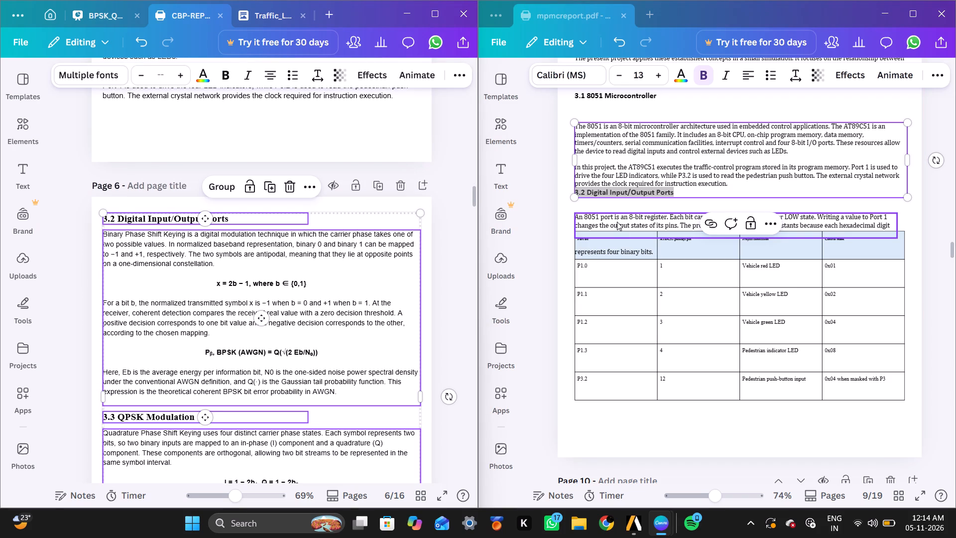
double_click(617, 222)
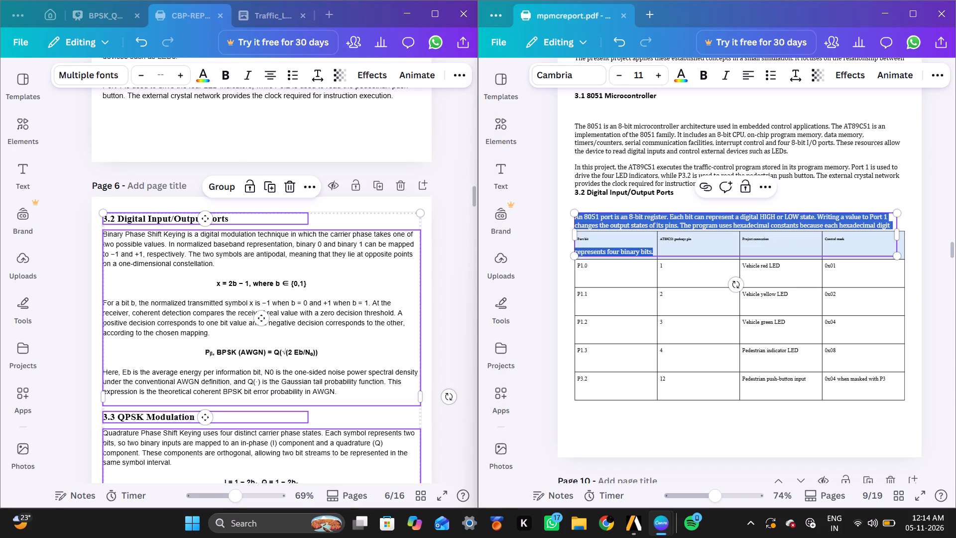
key("ctrl+c")
scroll(617, 222, "left", 1)
double_click(358, 274)
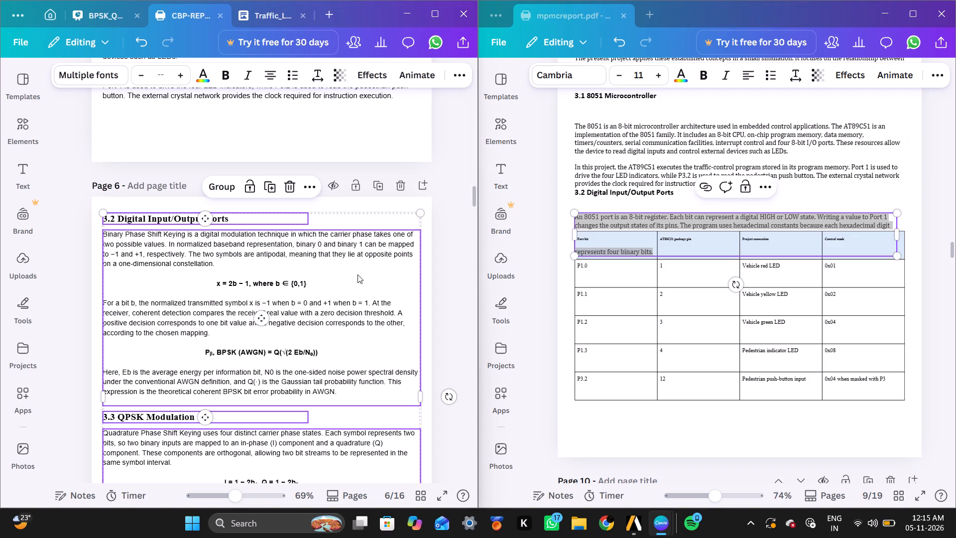
scroll(358, 274, "left", 1)
triple_click(358, 274)
scroll(364, 274, "right", 1)
left_click(445, 258)
double_click(373, 272)
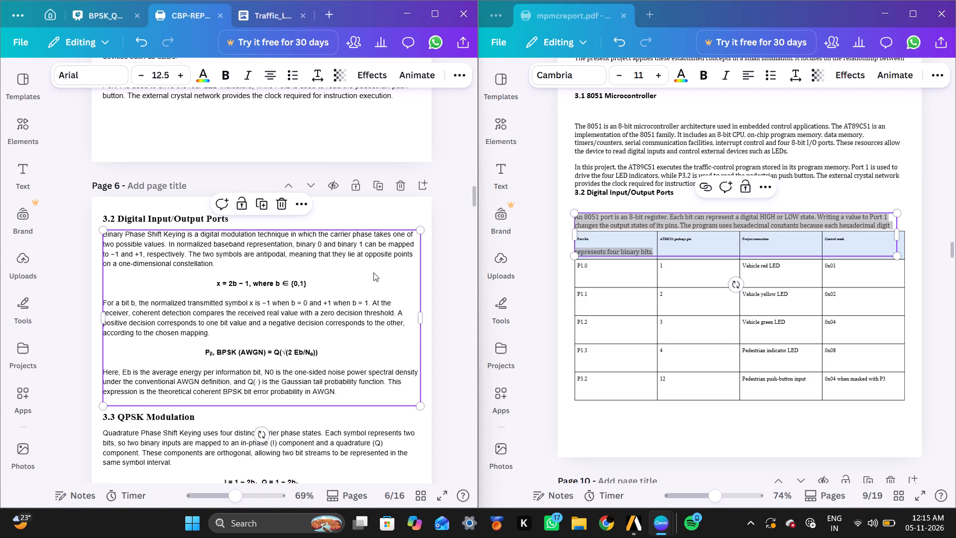
key("ctrl+a")
key("ctrl+v")
scroll(353, 274, "left", 1)
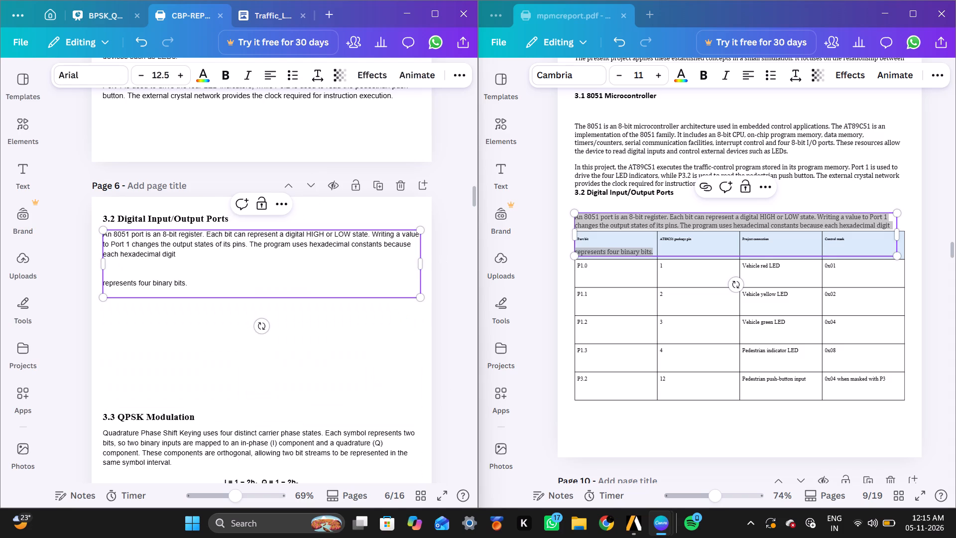
Remove the line break before "represents four binary bits." in the page 6 section 3.2 paragraph, joining it after "hexadecimal digit" with a space.
scroll(231, 284, "left", 1)
left_click(184, 276)
key("Up")
key("BackSpace")
key("Down")
key("Left")
key("Left")
key("Left")
key("Left")
key("Left")
key("Left")
key("Left")
key("Left")
key("Left")
key("Left")
key("Left")
key("Left")
key("Left")
key("Left")
key("Left")
key("Left")
key("Left")
key("Left")
key("Left")
key("Left")
key("Left")
key("Left")
key("Left")
key("Left")
key("Left")
key("Left")
key("Left")
key("BackSpace")
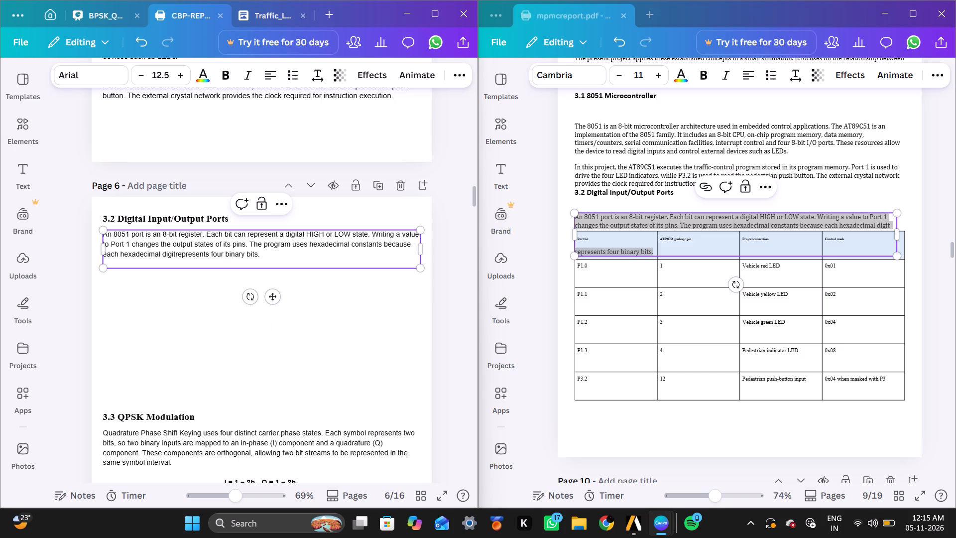
key("space")
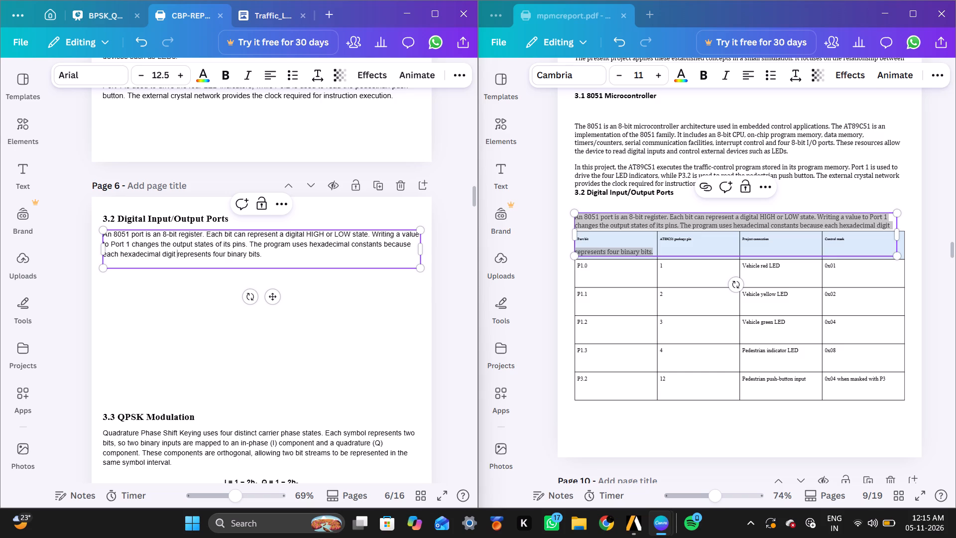
left_click(320, 287)
Move the "An 8051 port is an 8-bit register" paragraph in mpmcreport.pdf up off the port table's header row.
scroll(499, 284, "down", 1)
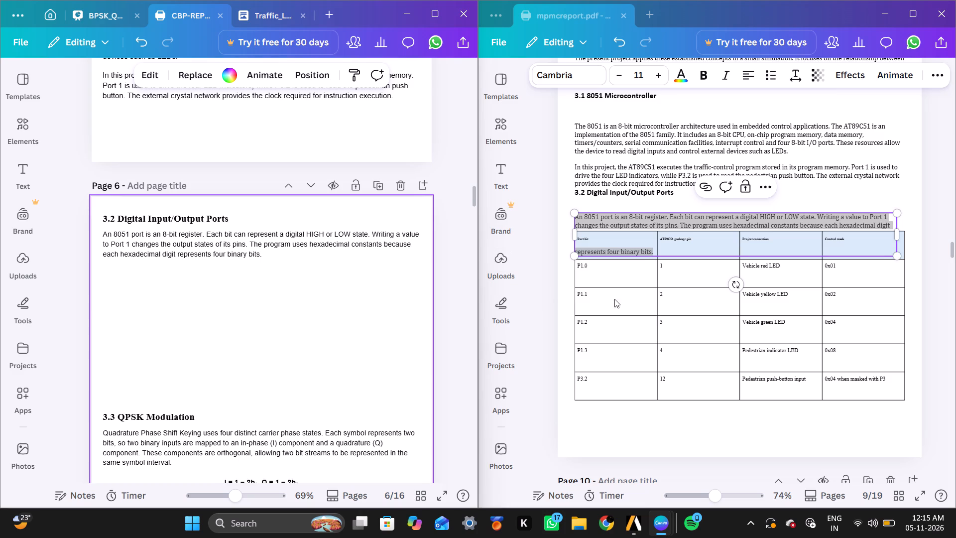
scroll(706, 353, "down", 1)
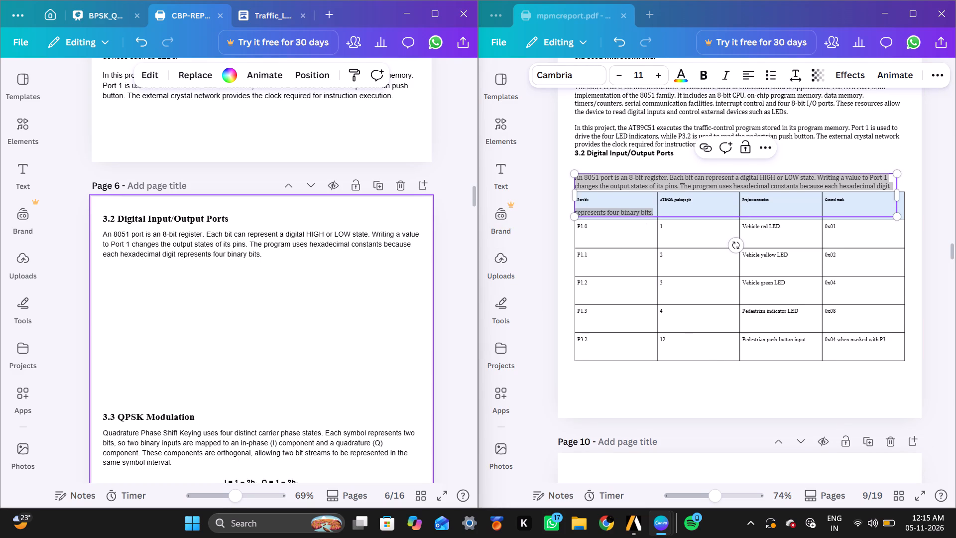
left_click(682, 159)
left_click_drag(675, 178, 669, 96)
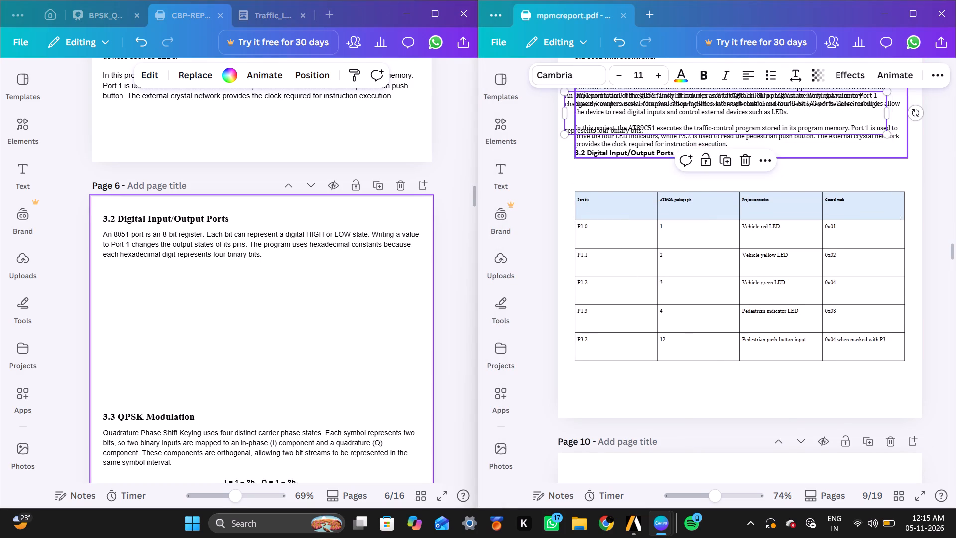
Enlarge the table's "Port bit" header text to font size 24 and widen its text box so it fits on one line.
left_click(586, 197)
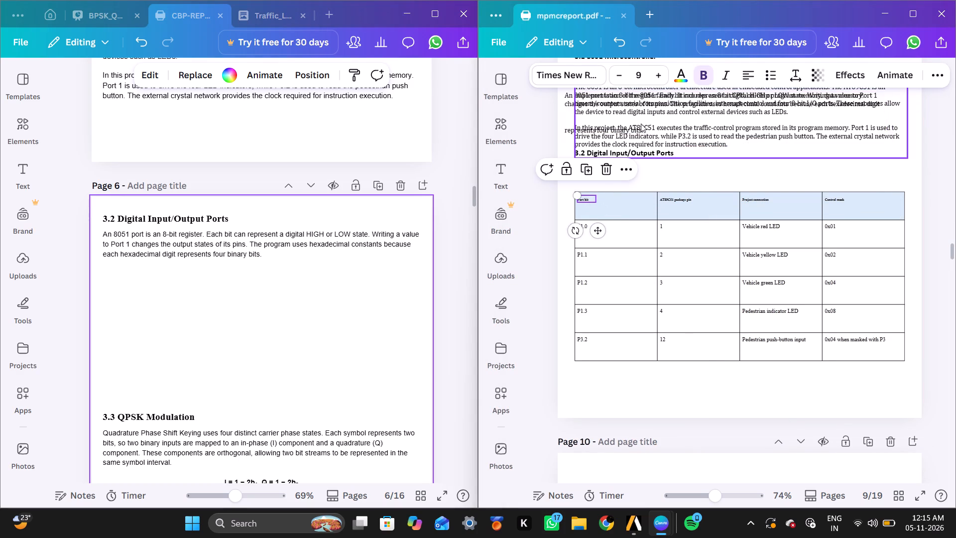
triple_click(660, 67)
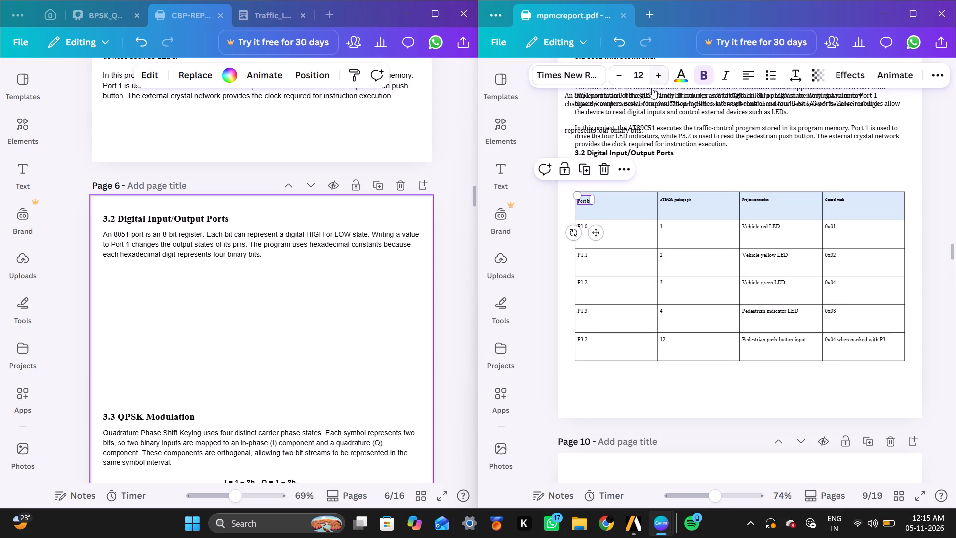
left_click_drag(592, 198, 622, 200)
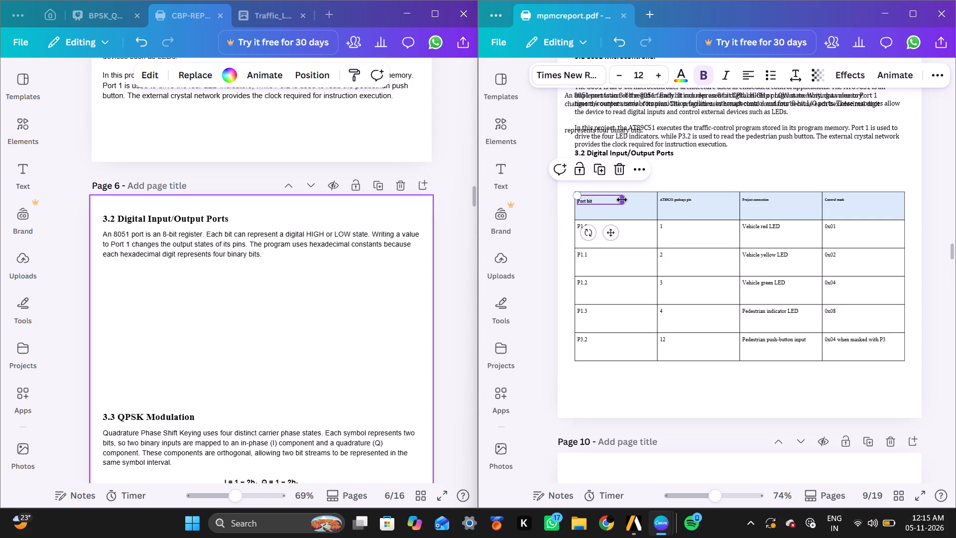
triple_click(660, 80)
triple_click(660, 80)
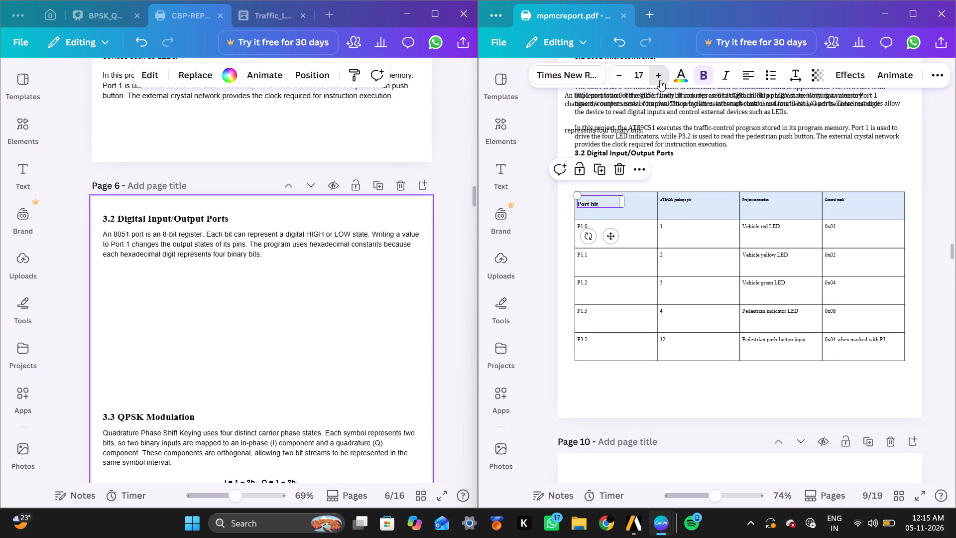
triple_click(660, 80)
triple_click(660, 80)
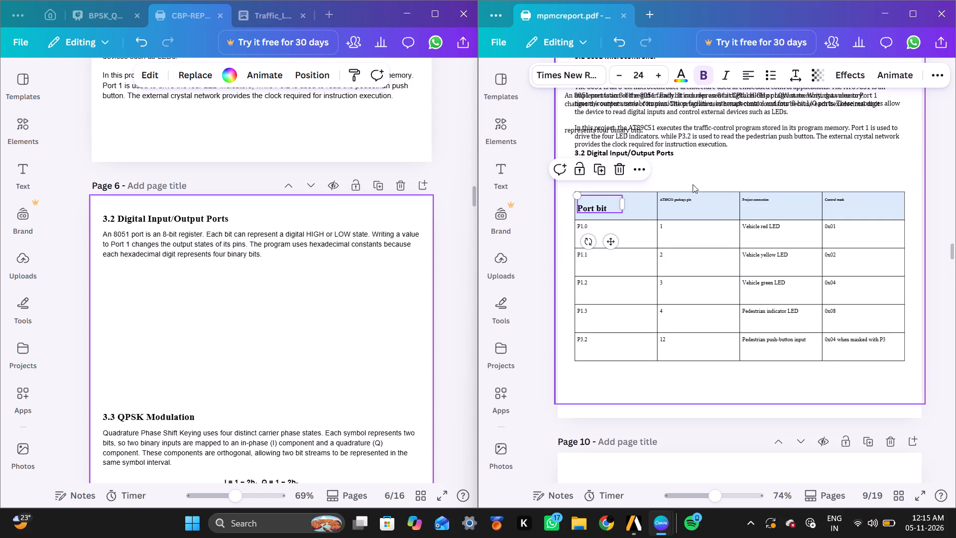
Try font size 24 on the "AT89C51 package pin" header, and settle on 21 for both it and the "Port bit" header.
left_click(686, 197)
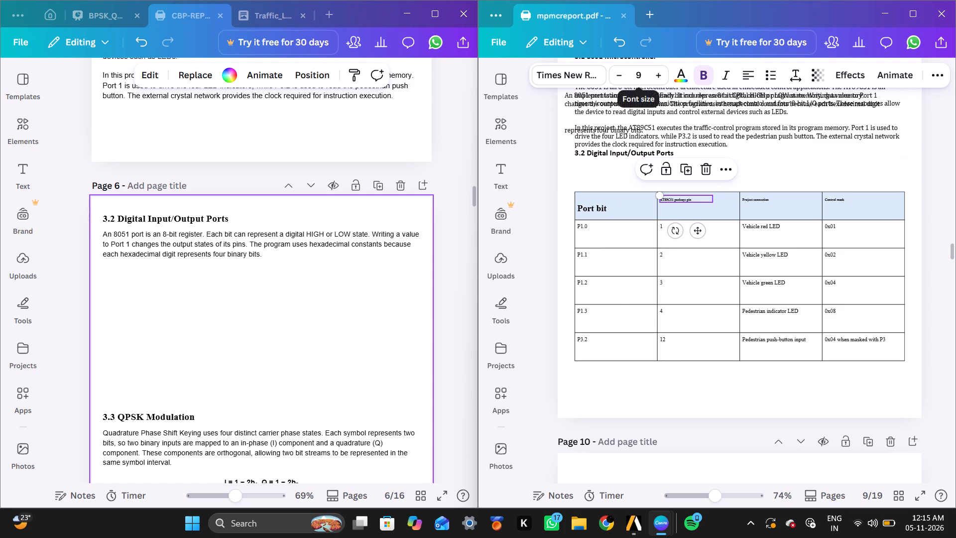
double_click(636, 81)
type("24")
key("Return")
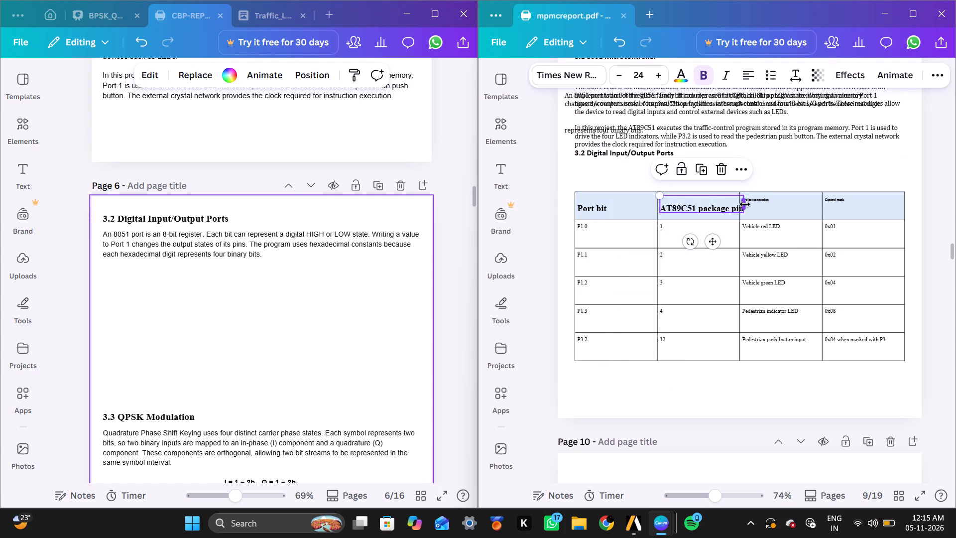
triple_click(622, 71)
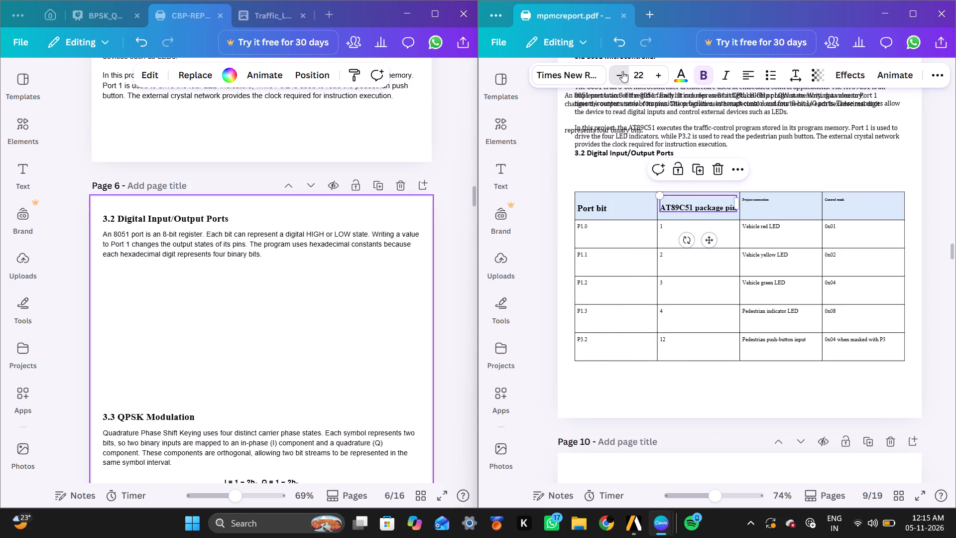
left_click(603, 208)
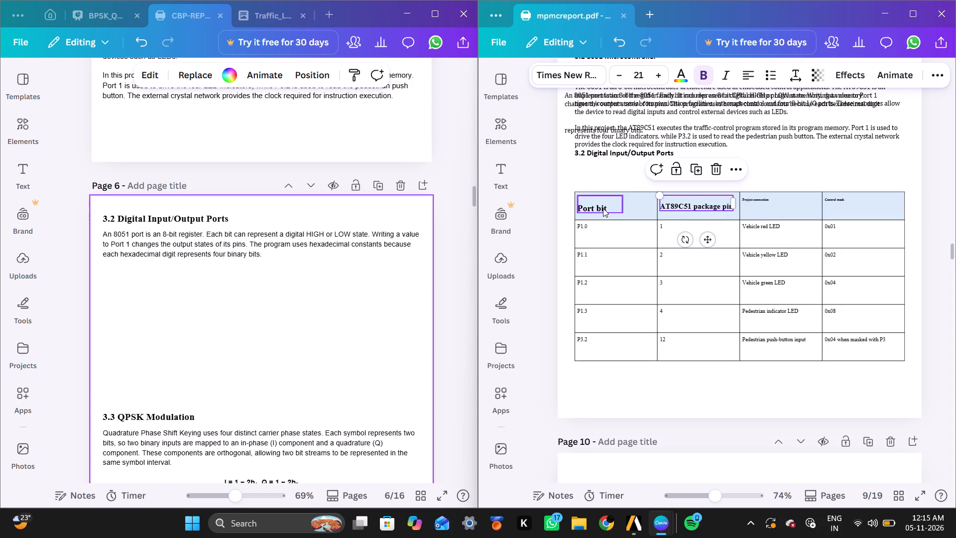
double_click(618, 83)
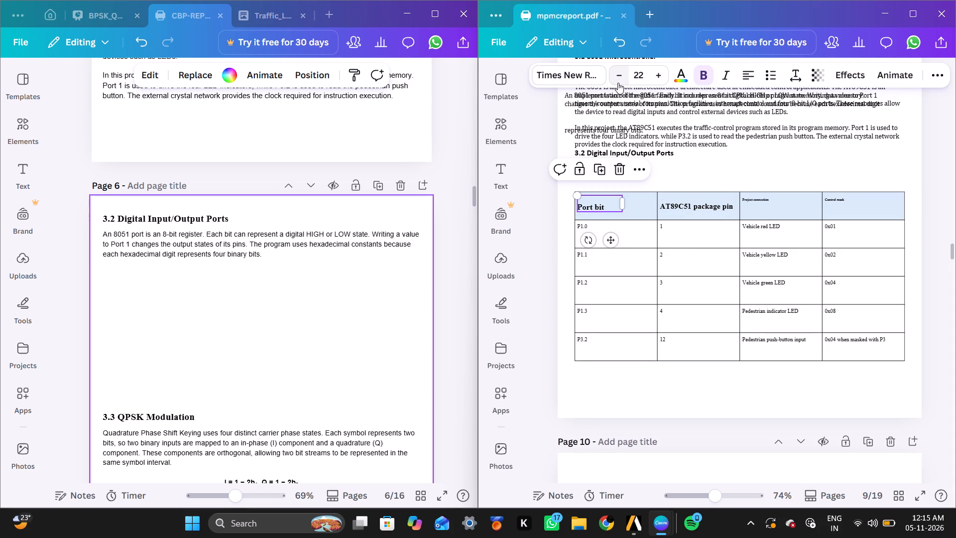
left_click(618, 83)
Set the "Project connection" and "Control mask" table headers to font size 21.
double_click(768, 202)
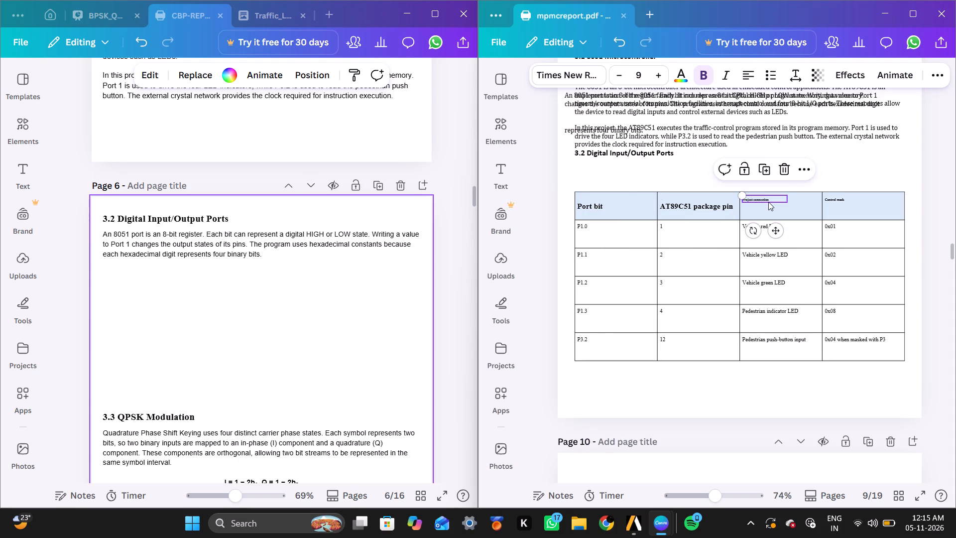
double_click(640, 79)
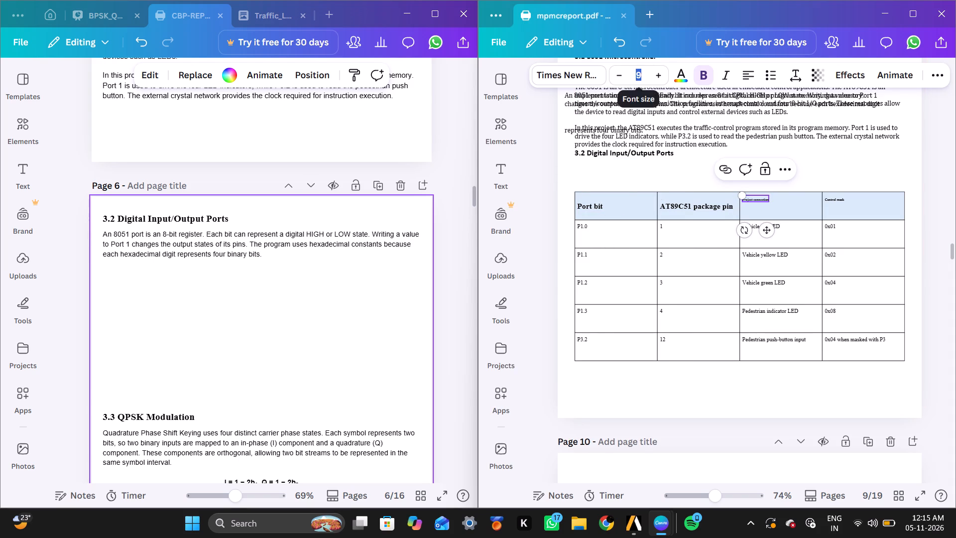
type("21")
key("Return")
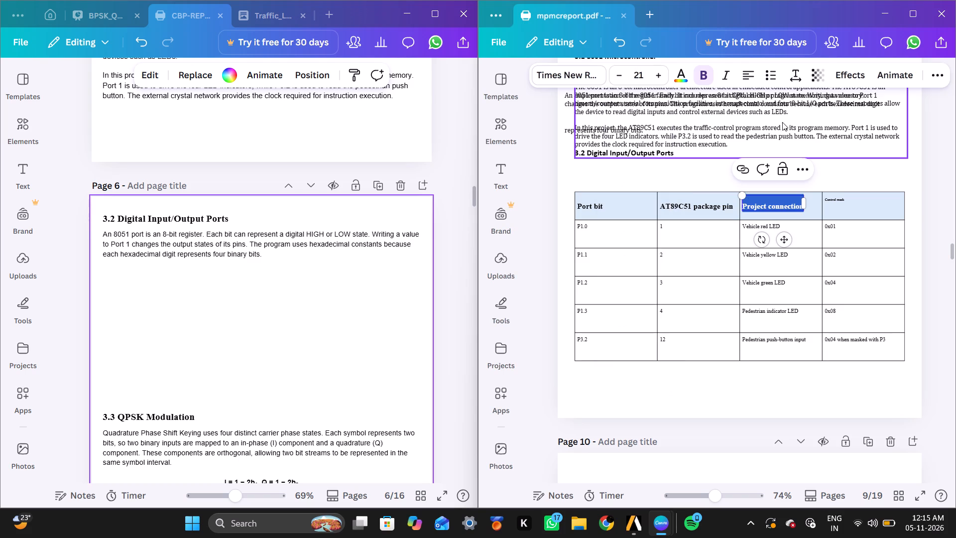
double_click(829, 197)
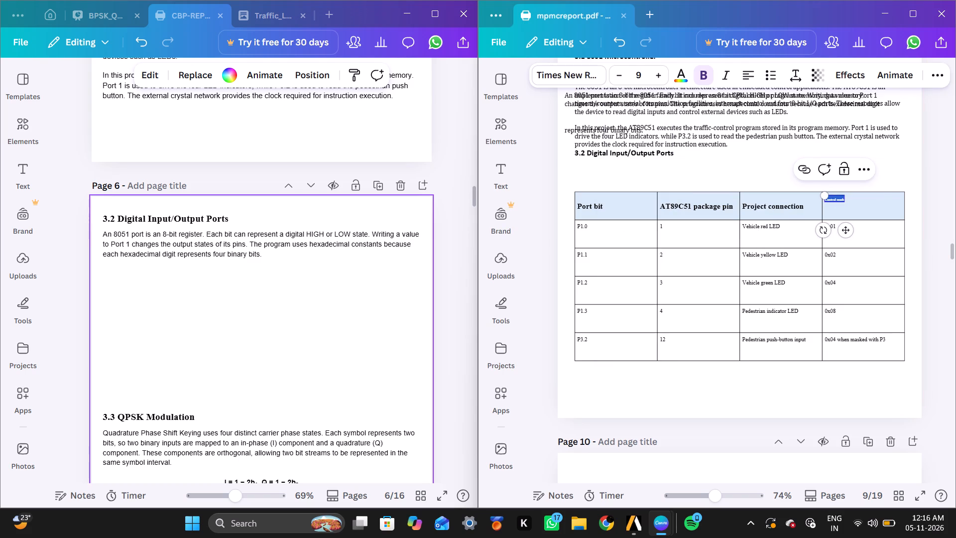
double_click(637, 76)
type("21")
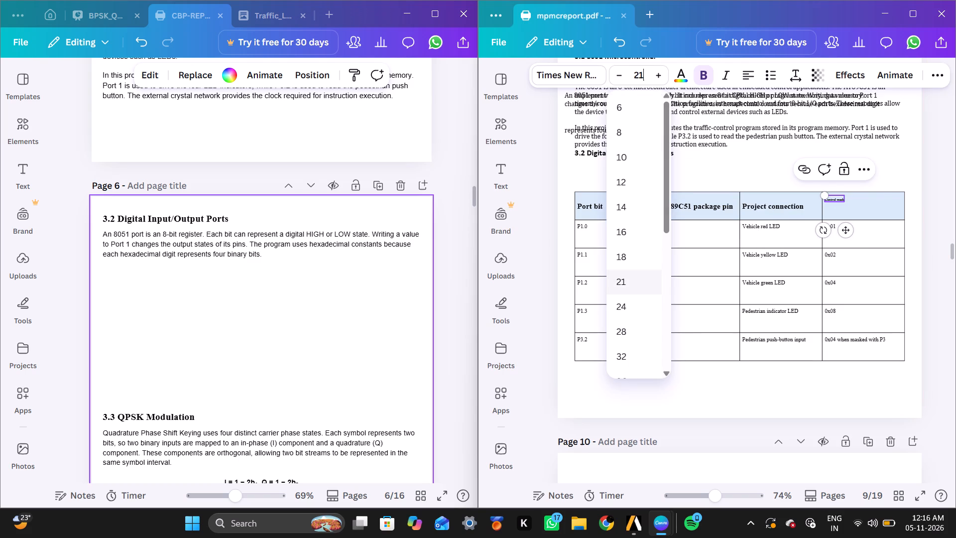
key("Return")
Set all four texts in the table's P1.0 row (P1.0, 1, Vehicle red LED, 0x01) to font size 10.
left_click(601, 229)
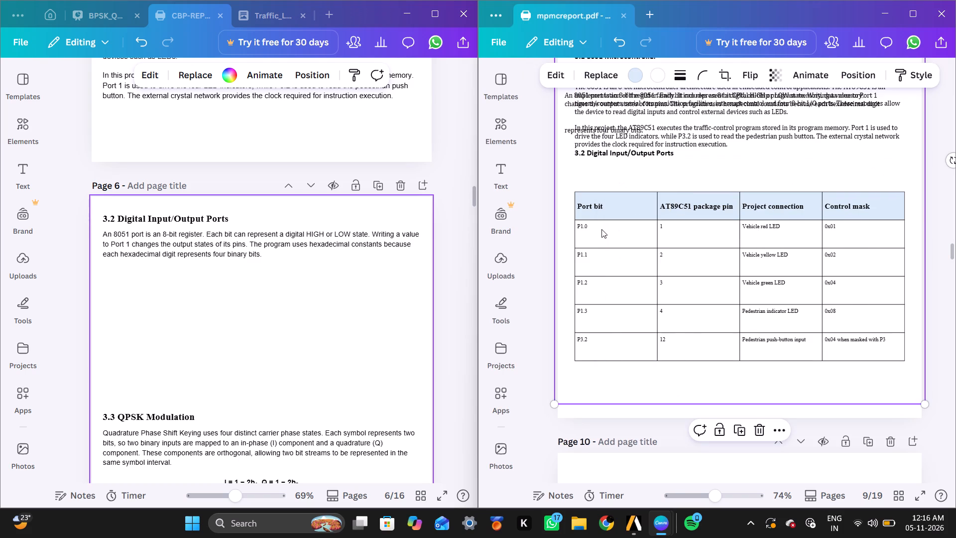
left_click(588, 225)
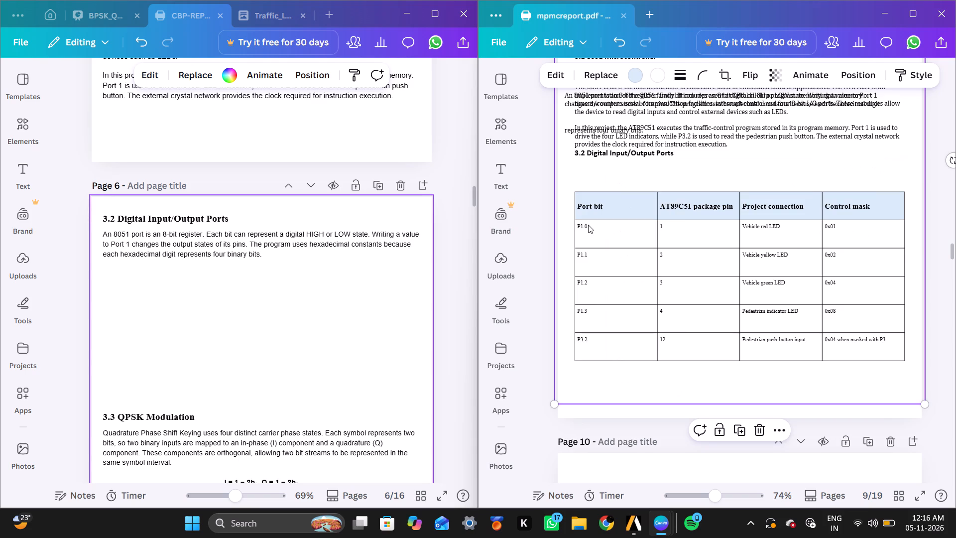
left_click(583, 226)
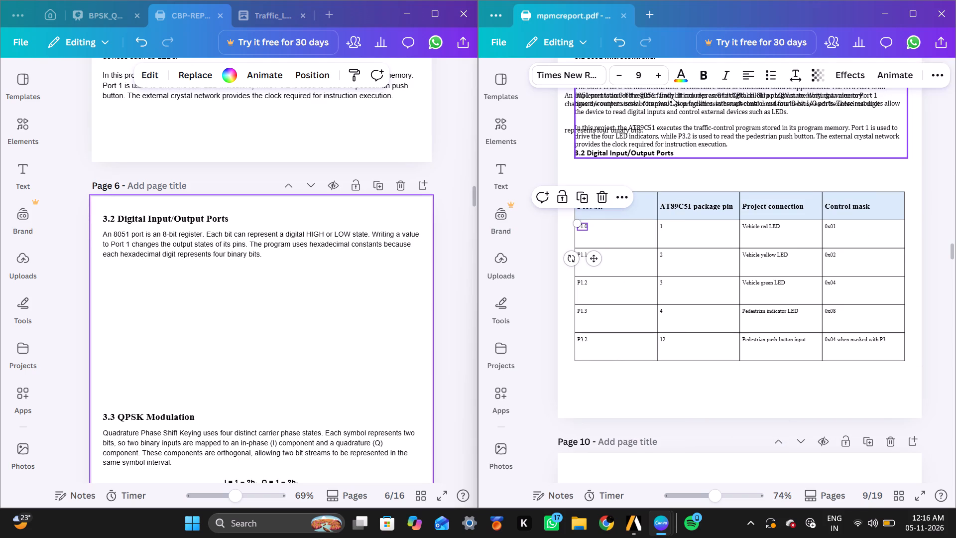
left_click(658, 76)
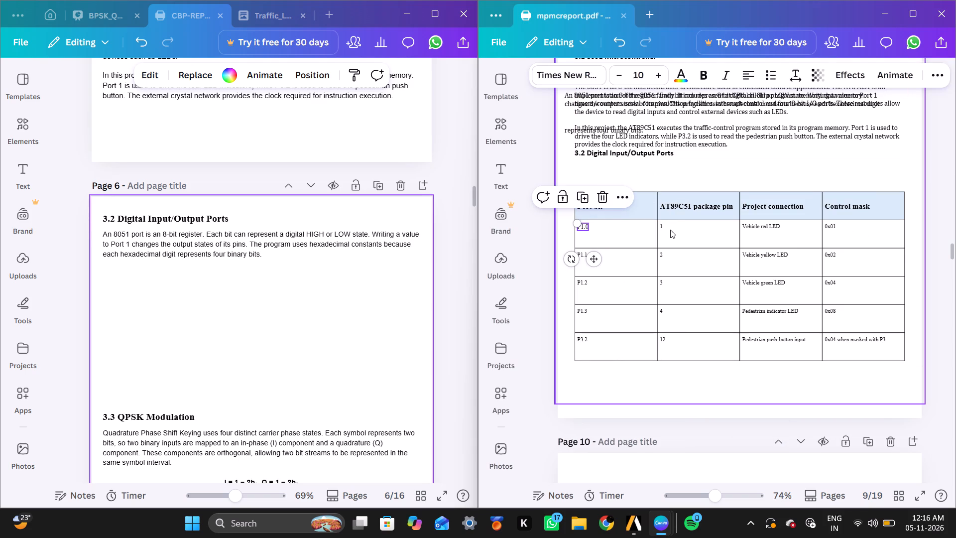
left_click(662, 224)
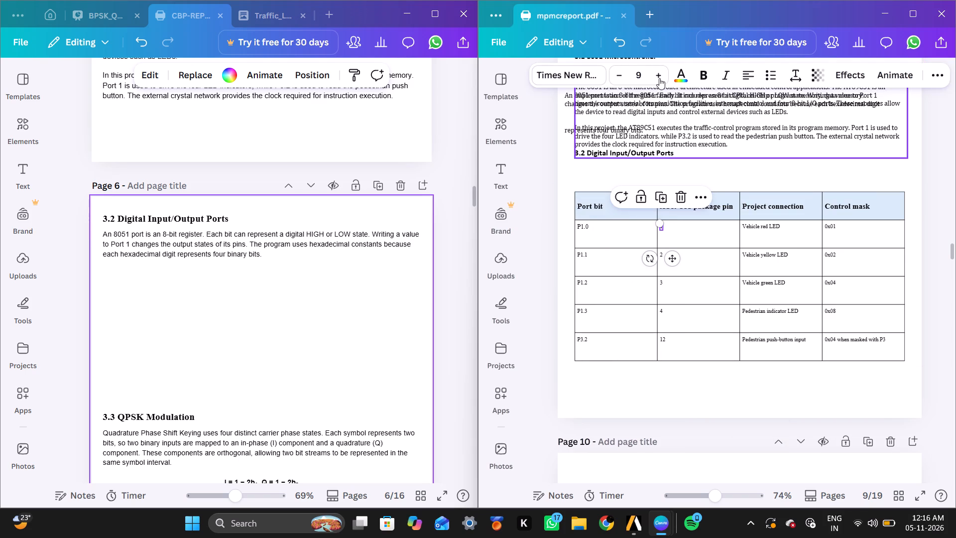
left_click(659, 75)
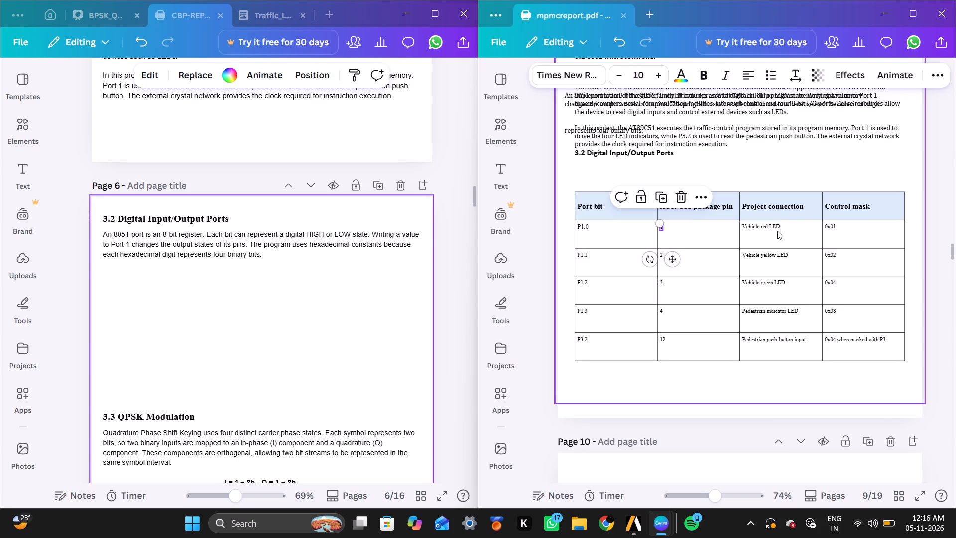
left_click(777, 231)
left_click(770, 226)
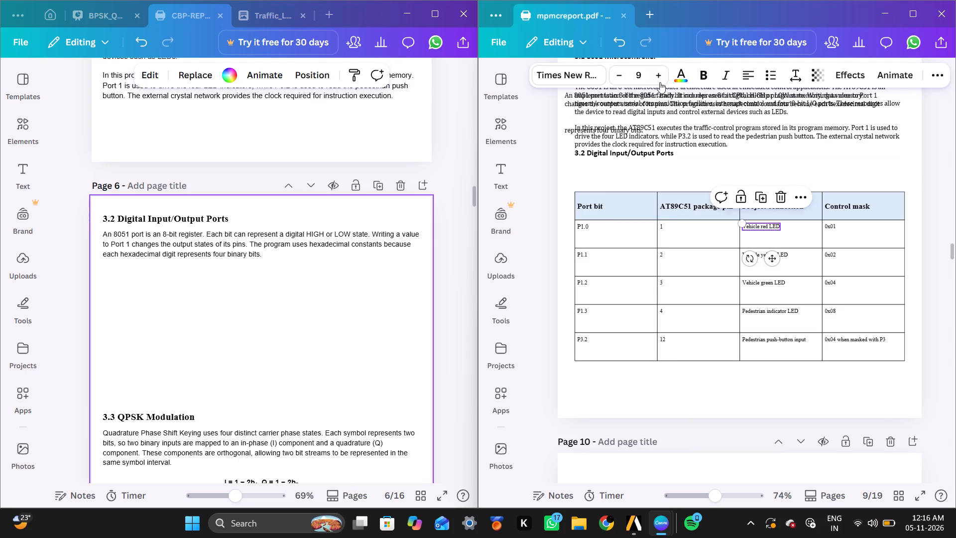
left_click(660, 75)
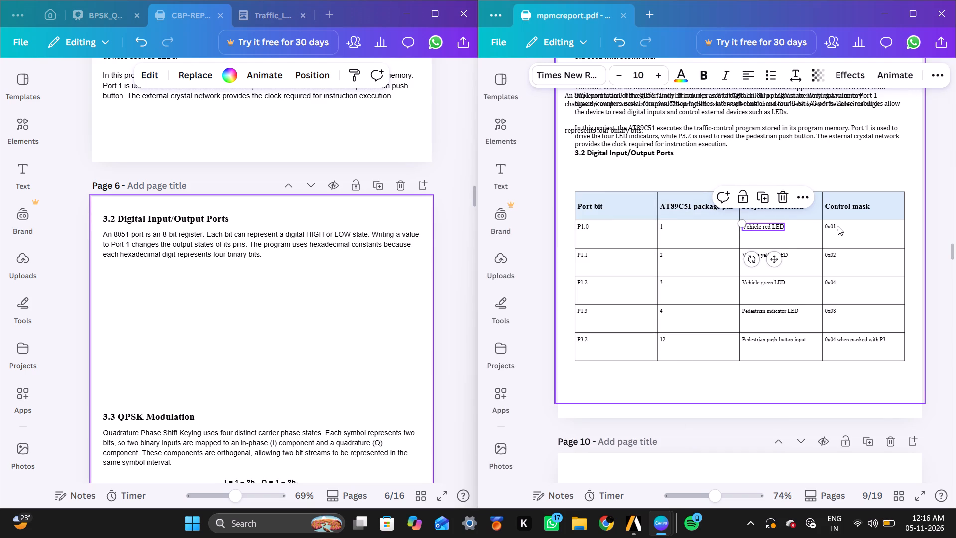
left_click(838, 226)
left_click(834, 226)
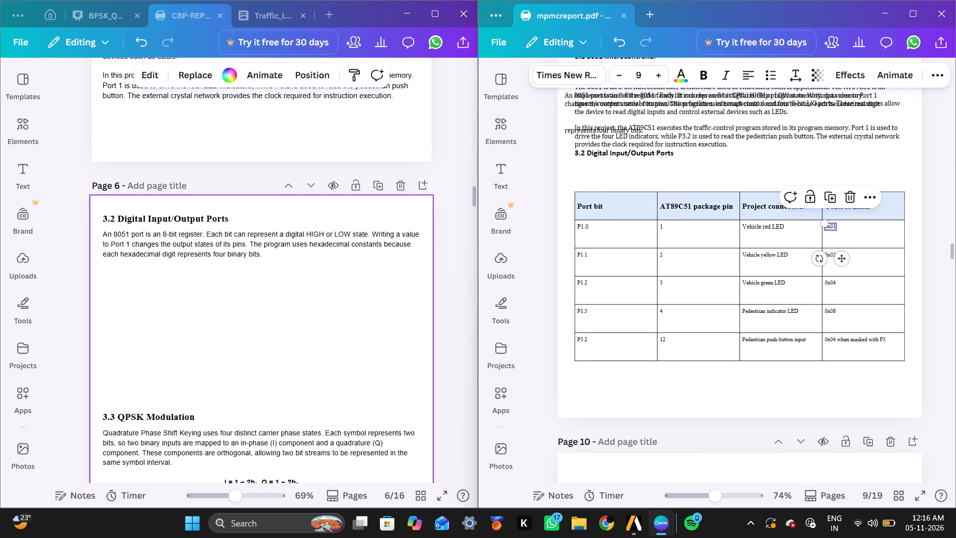
left_click(652, 80)
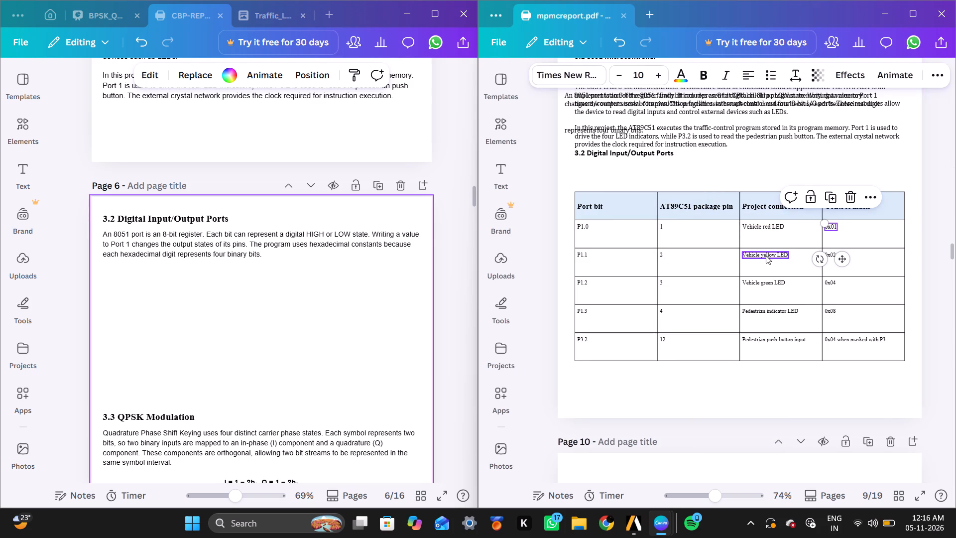
Set the table's P1.1 row texts (P1.1, 2, Vehicle yellow LED, 0x02) to font size 10, and shift the table grid slightly up.
left_click(766, 256)
left_click(660, 79)
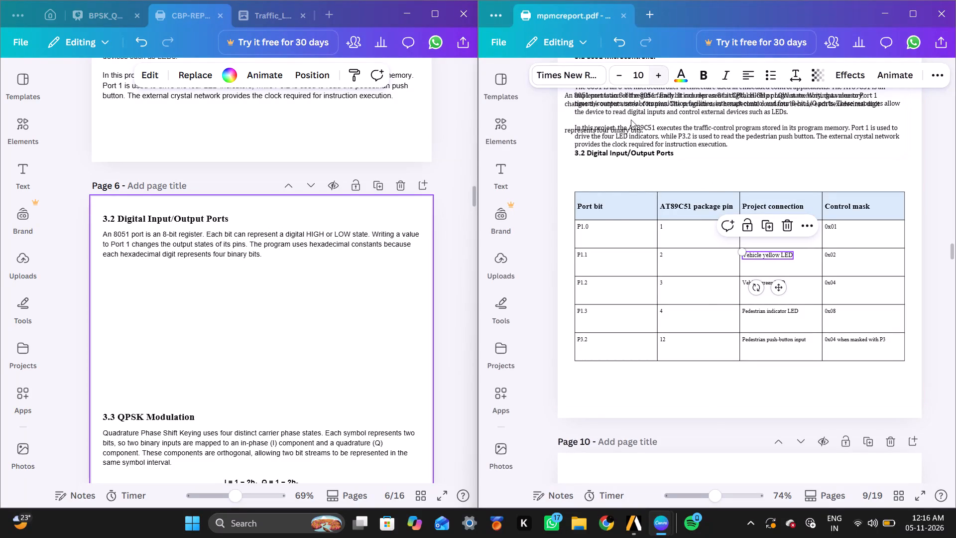
left_click_drag(585, 260, 584, 253)
left_click(584, 253)
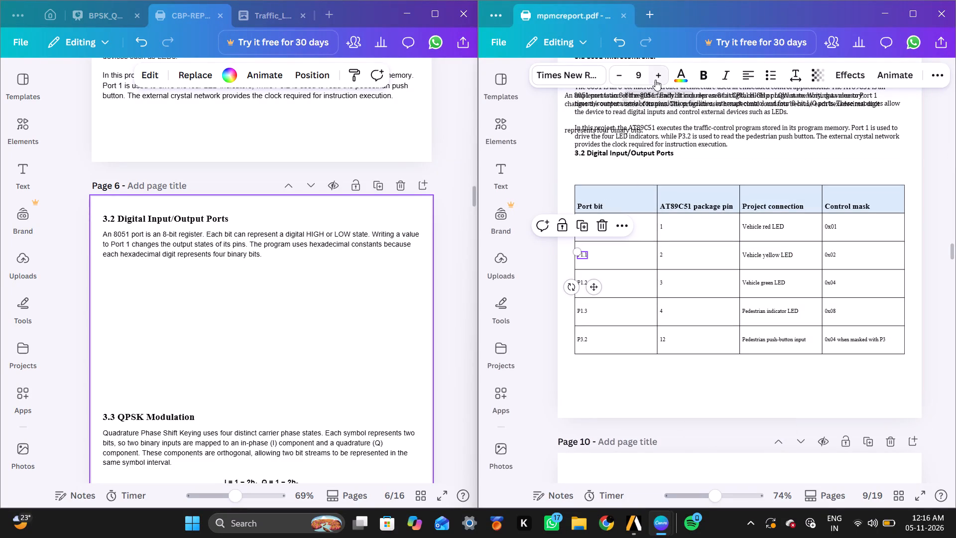
left_click(655, 80)
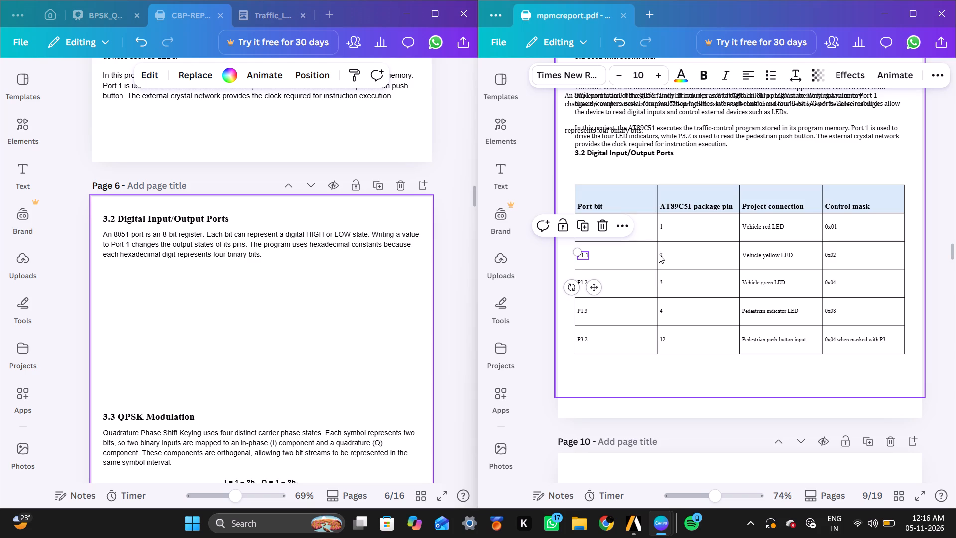
left_click(660, 255)
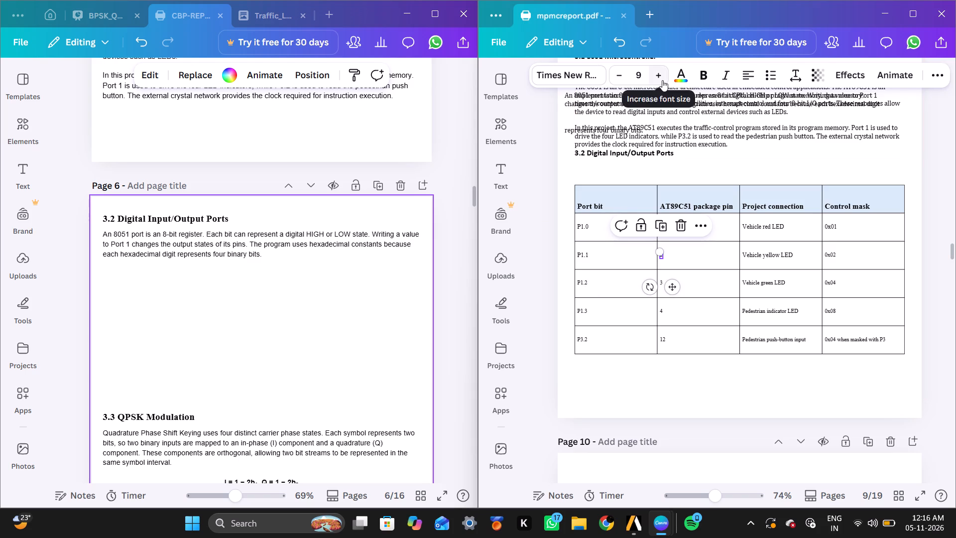
left_click(662, 80)
key("Right")
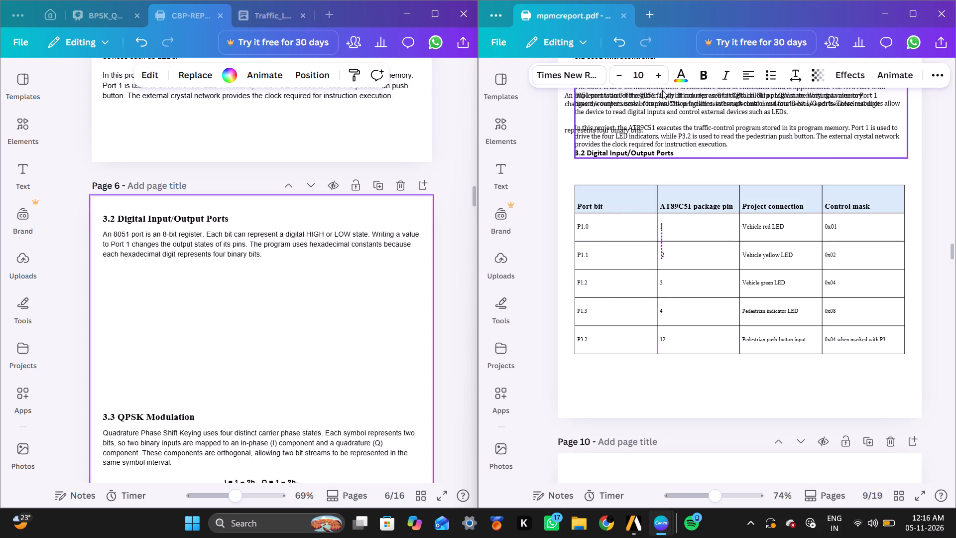
key("Right")
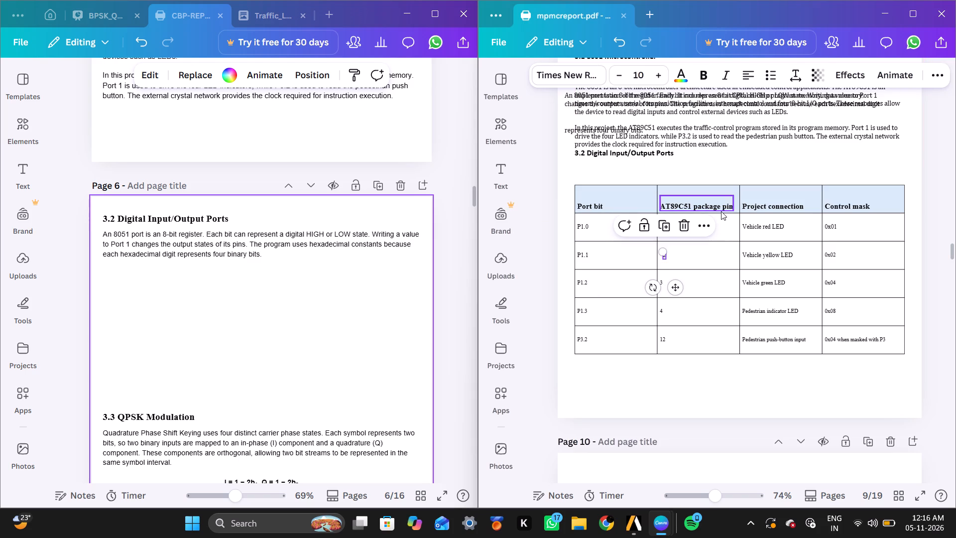
key("ctrl+z")
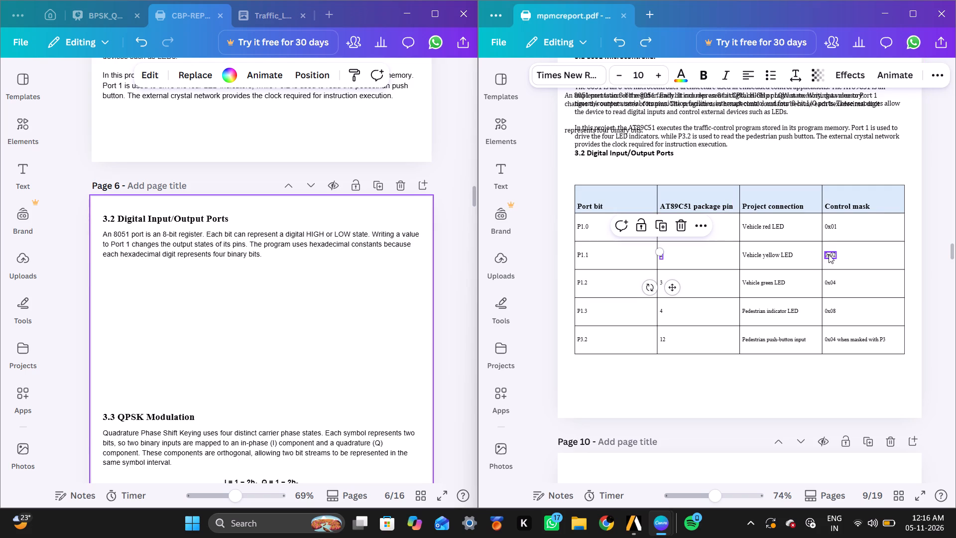
left_click(830, 255)
left_click(661, 82)
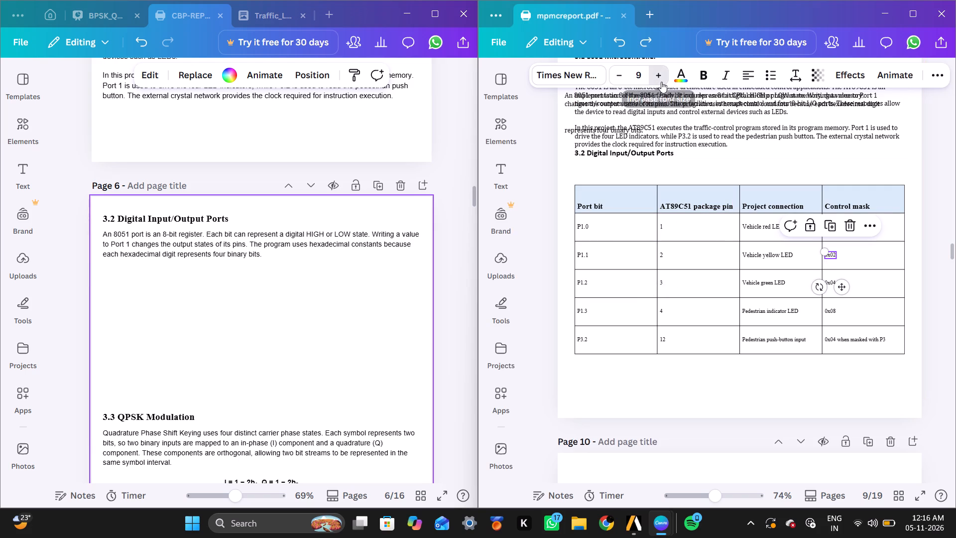
Set all four texts in the table's P1.2 row (P1.2, 3, Vehicle green LED, 0x04) to font size 10.
left_click(578, 282)
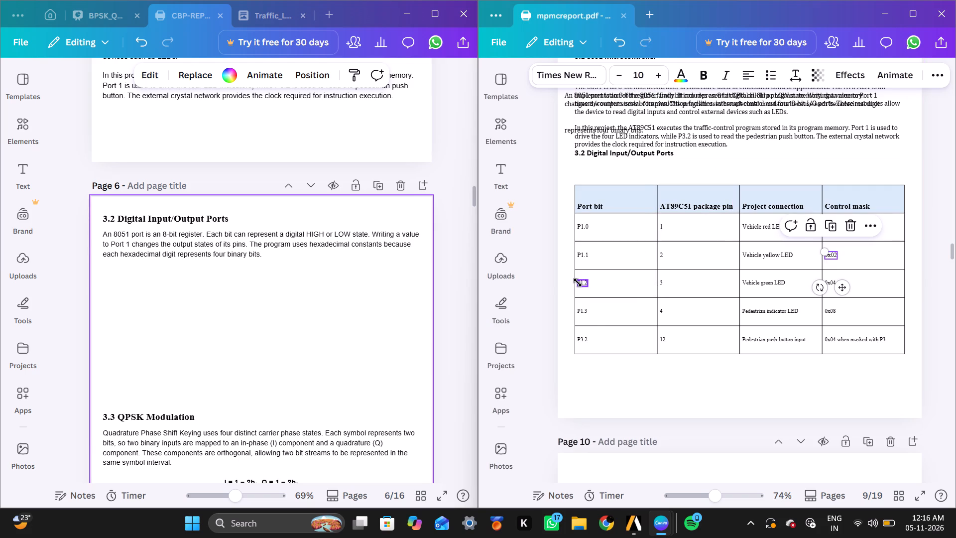
left_click(661, 74)
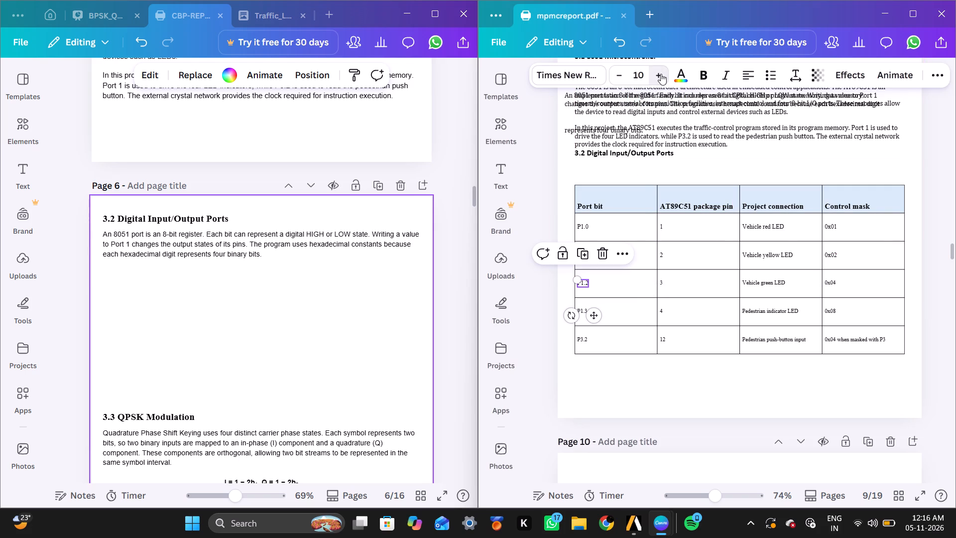
left_click(660, 282)
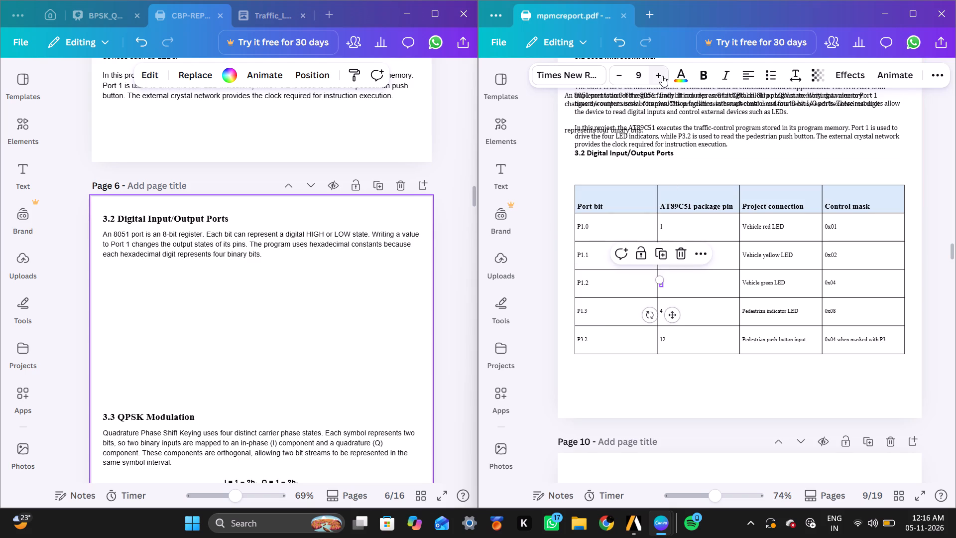
left_click(662, 76)
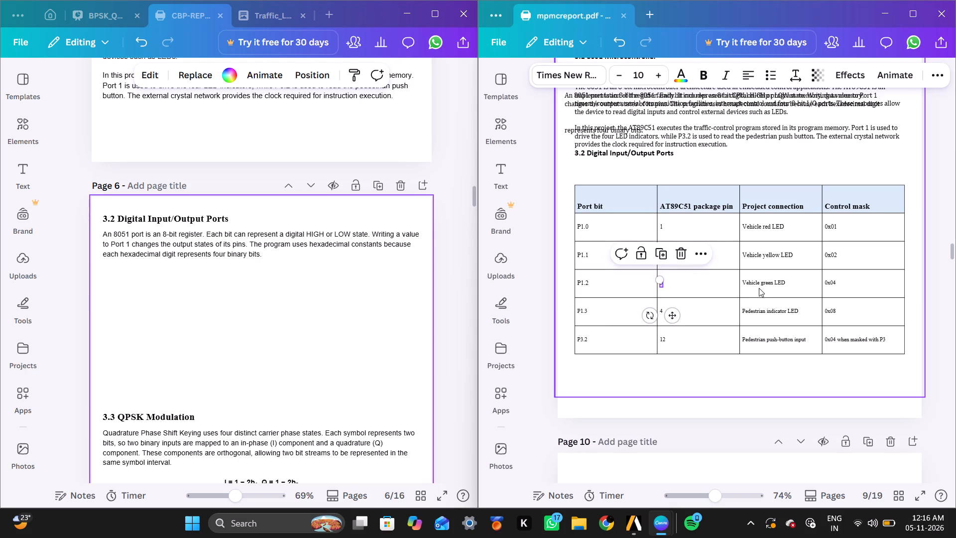
left_click(758, 281)
left_click(663, 75)
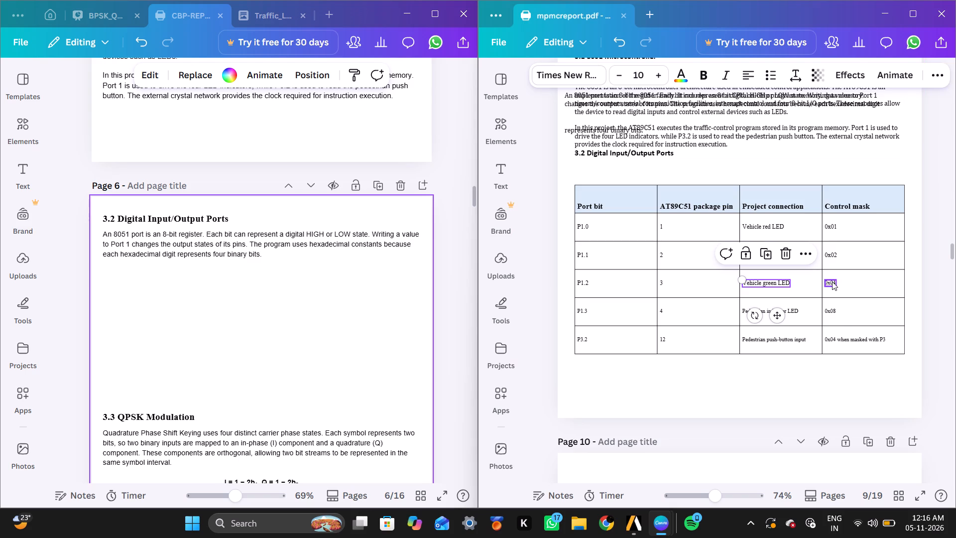
left_click(832, 281)
left_click(663, 78)
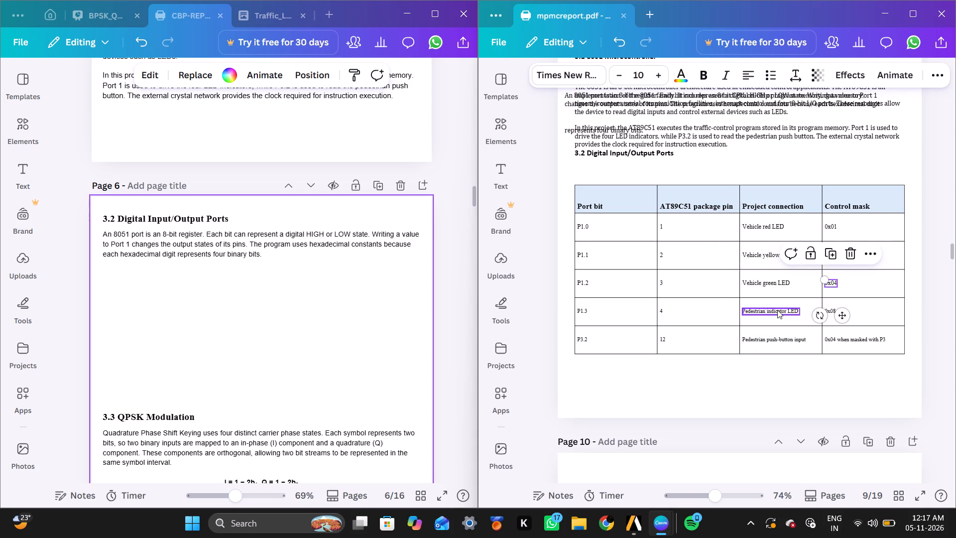
Set the "Pedestrian indicator LED", "4" and "P1.3" texts in the table's P1.3 row to font size 10.
left_click(777, 310)
left_click(663, 81)
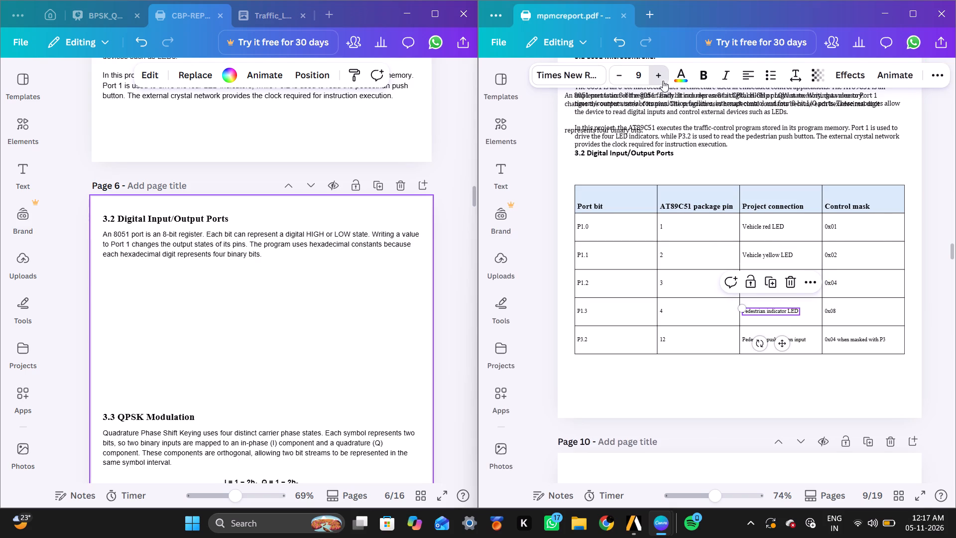
left_click(661, 309)
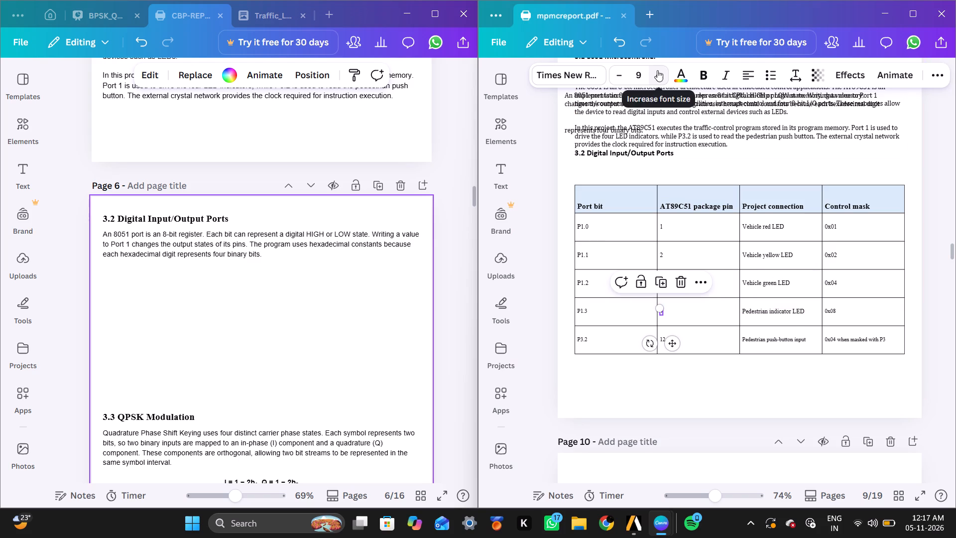
left_click(657, 70)
left_click(578, 308)
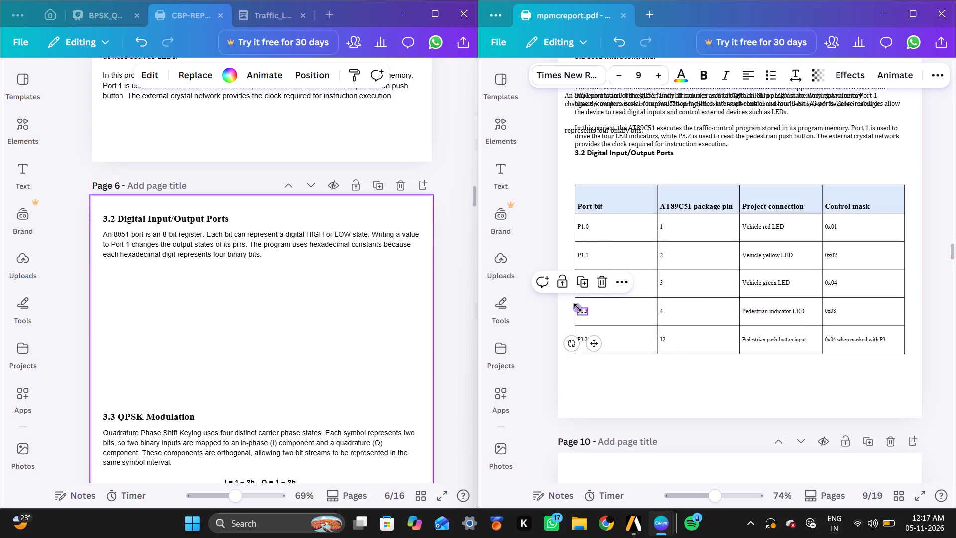
left_click(658, 76)
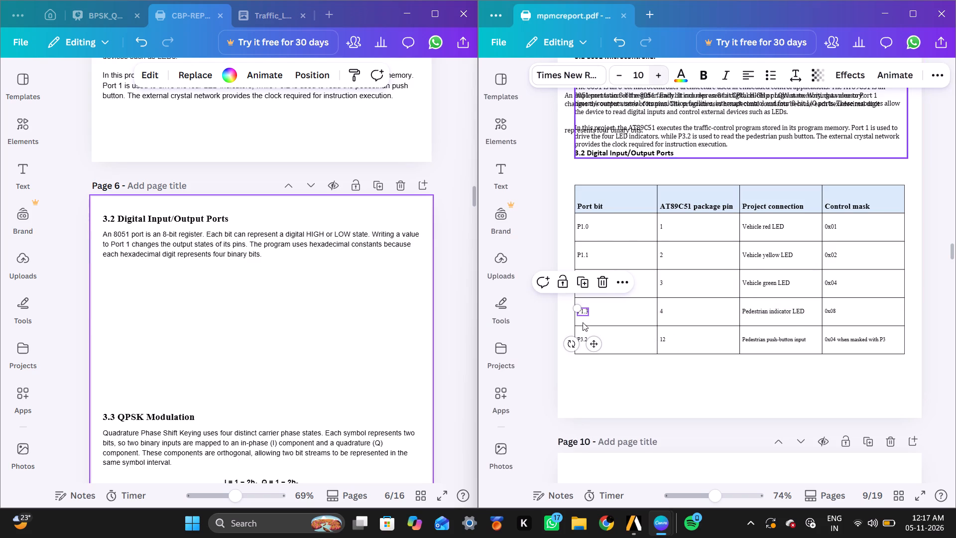
Set all four texts in the P3.2 row (P3.2, 12, Pedestrian push-button input, 0x04 when masked with P3) to font size 10.
left_click(581, 339)
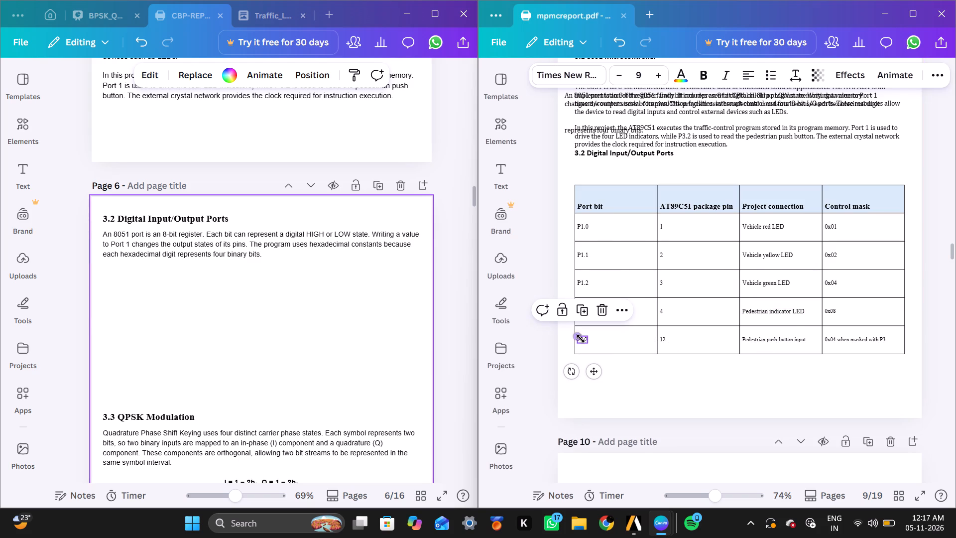
left_click(662, 82)
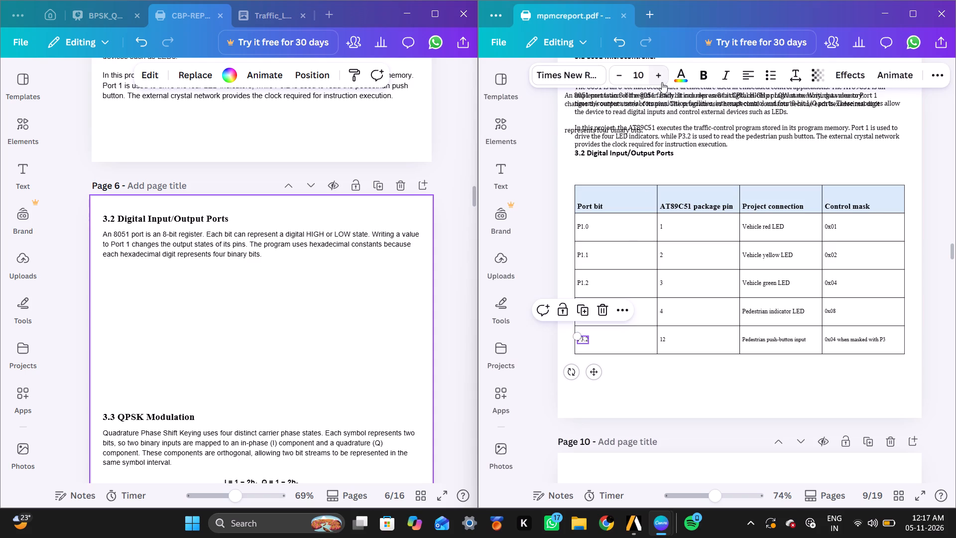
left_click(663, 339)
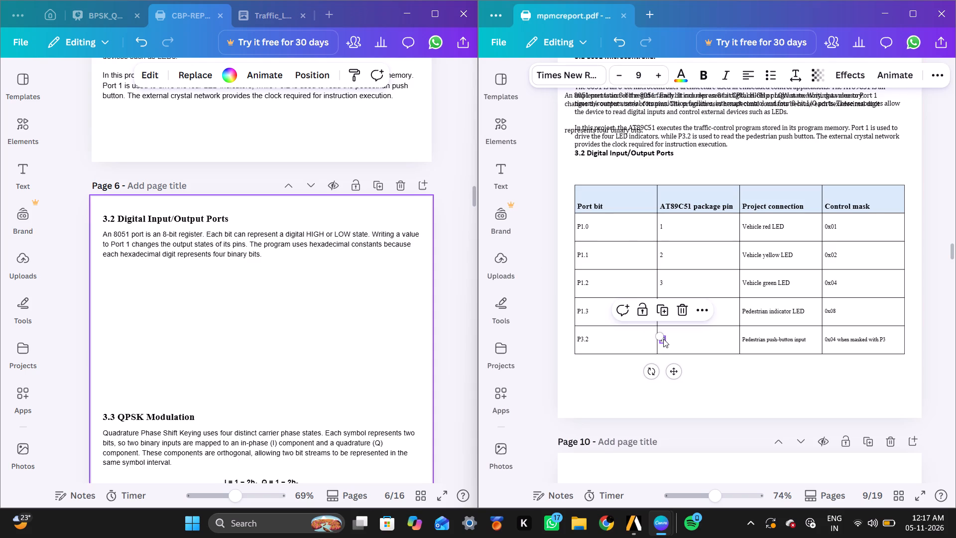
left_click(656, 76)
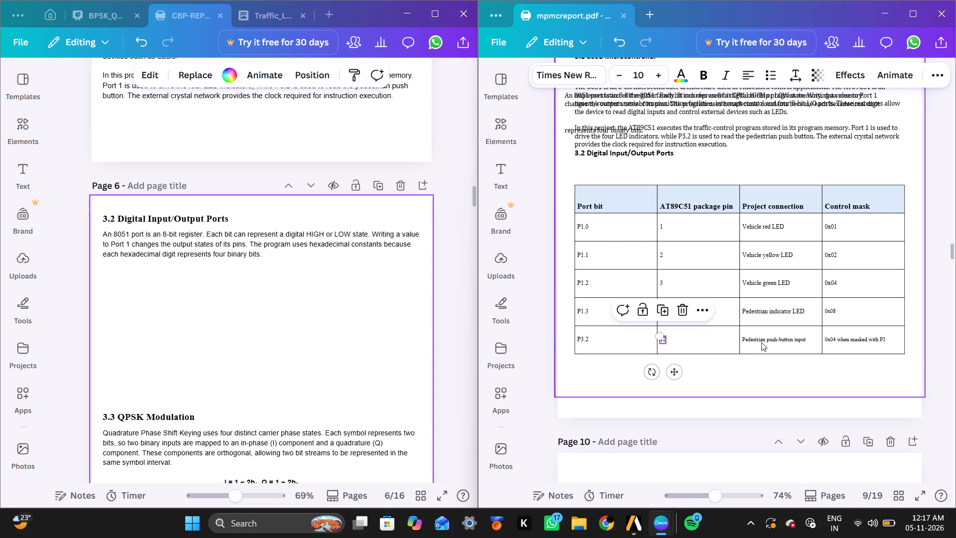
left_click(762, 341)
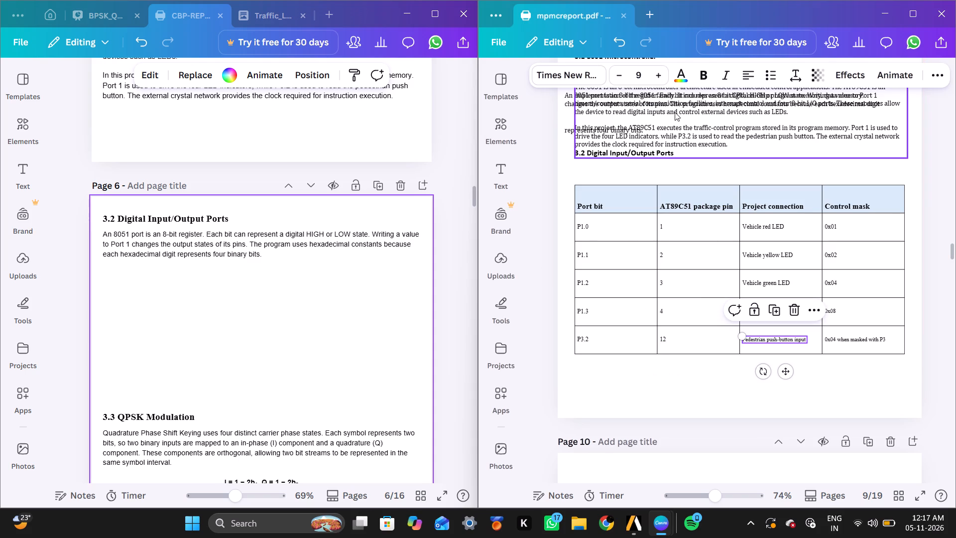
left_click(658, 83)
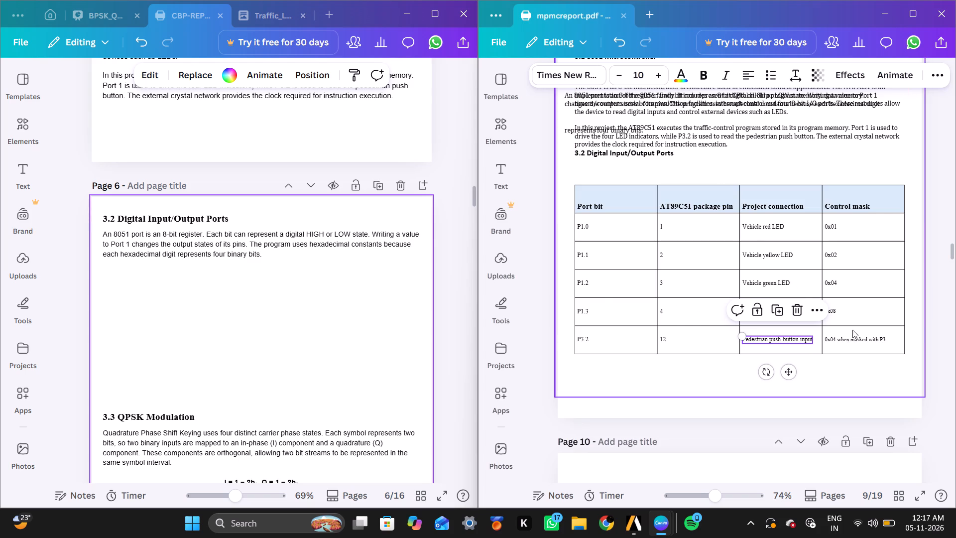
left_click(856, 338)
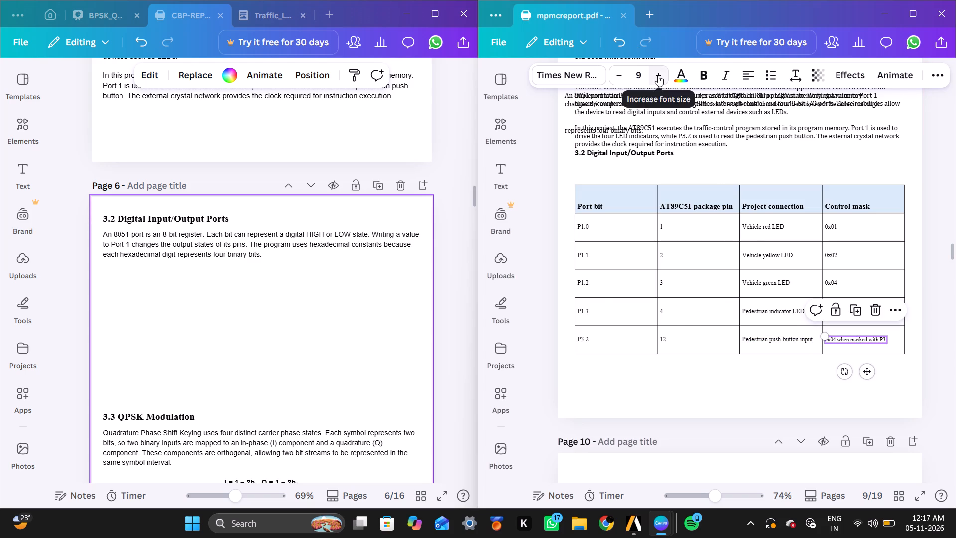
left_click(658, 75)
Set the "0x08" control mask text in the table's P1.3 row to font size 10.
left_click(856, 289)
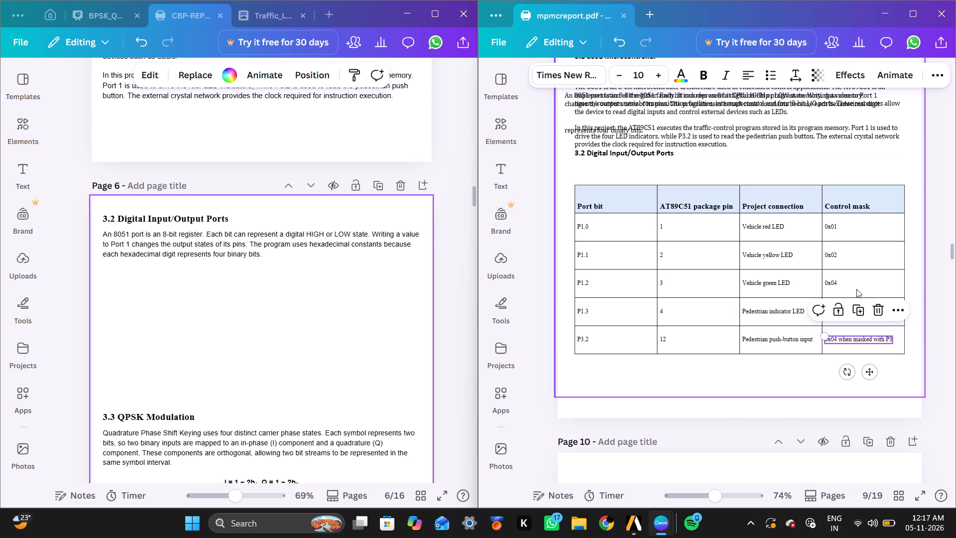
left_click(839, 311)
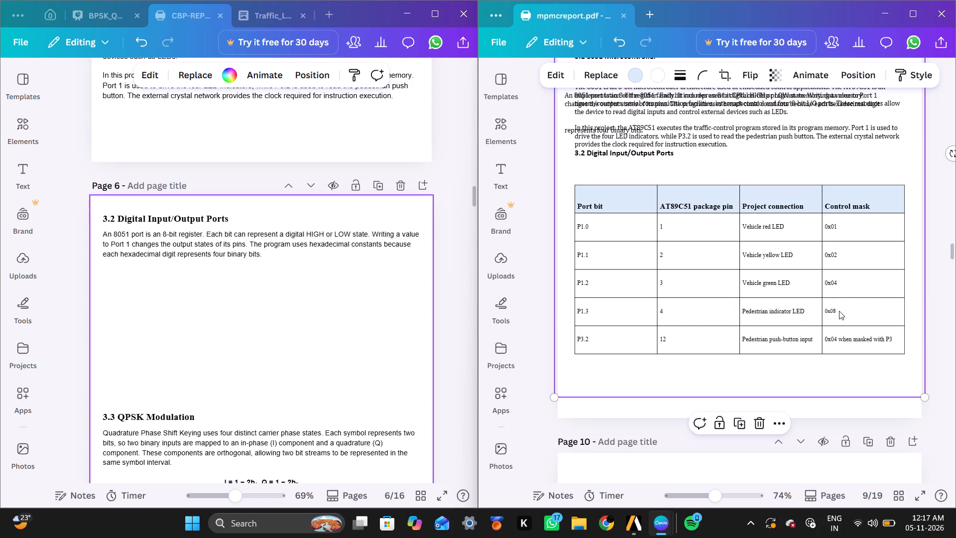
left_click(832, 311)
left_click(660, 71)
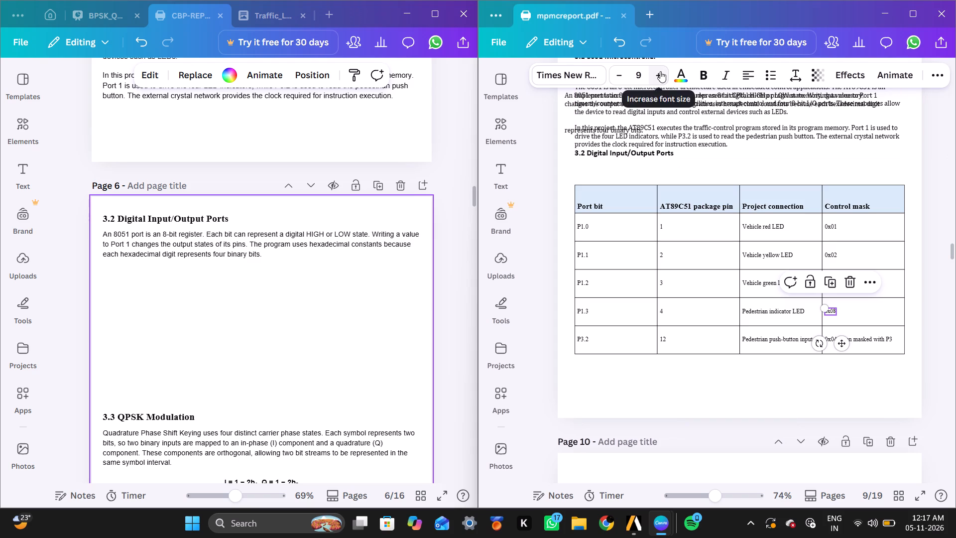
Capture a screenshot of the whole port table, cropped to its outer borders, with none of its texts selected.
left_click(749, 170)
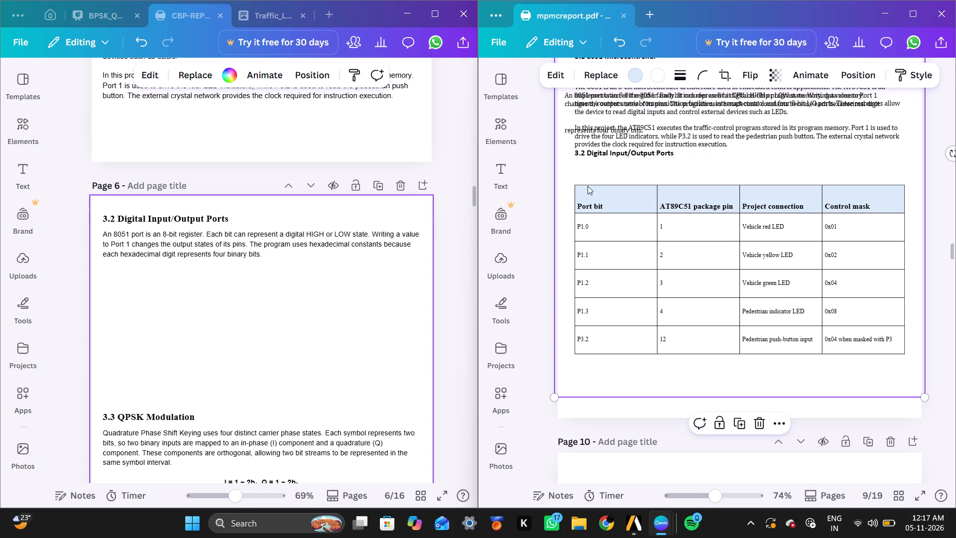
key("Insert")
key("Print")
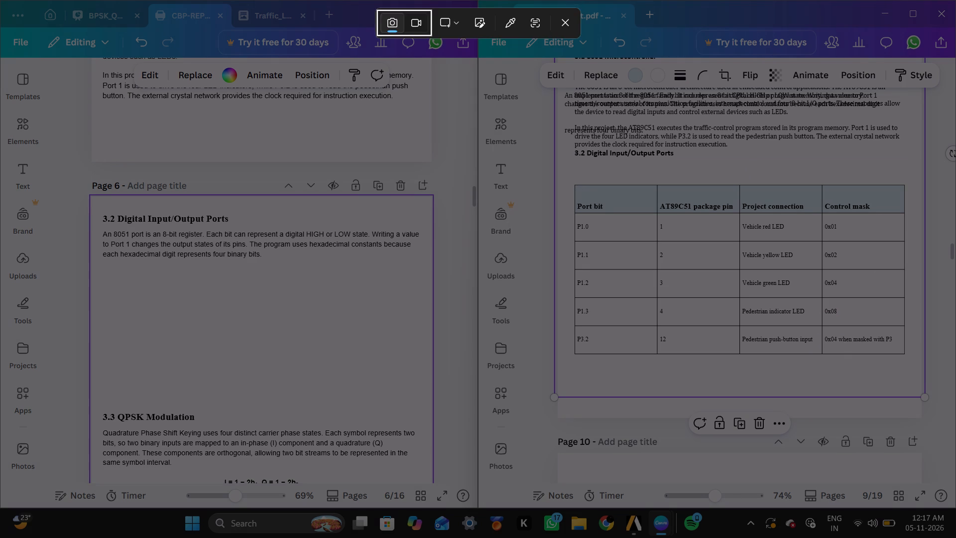
left_click_drag(575, 185, 906, 347)
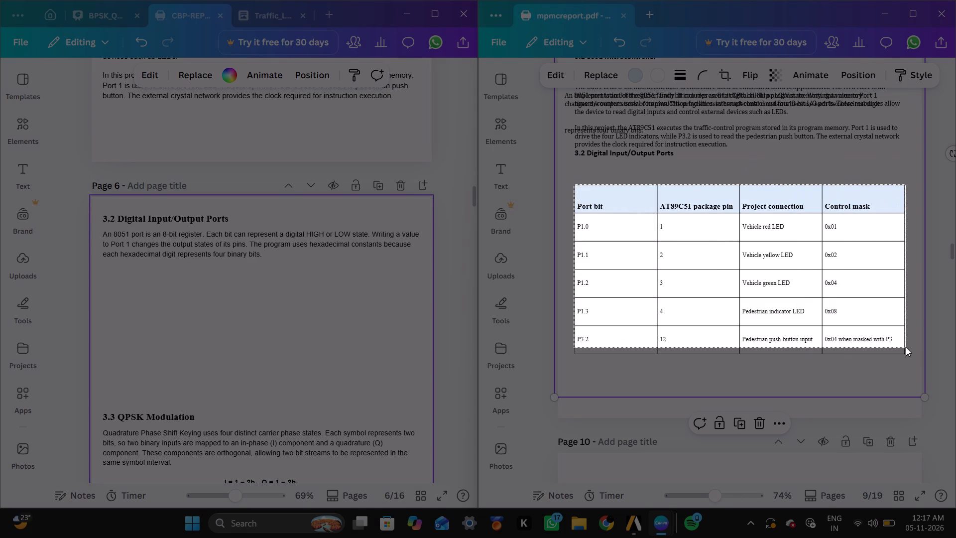
left_click_drag(906, 347, 901, 354)
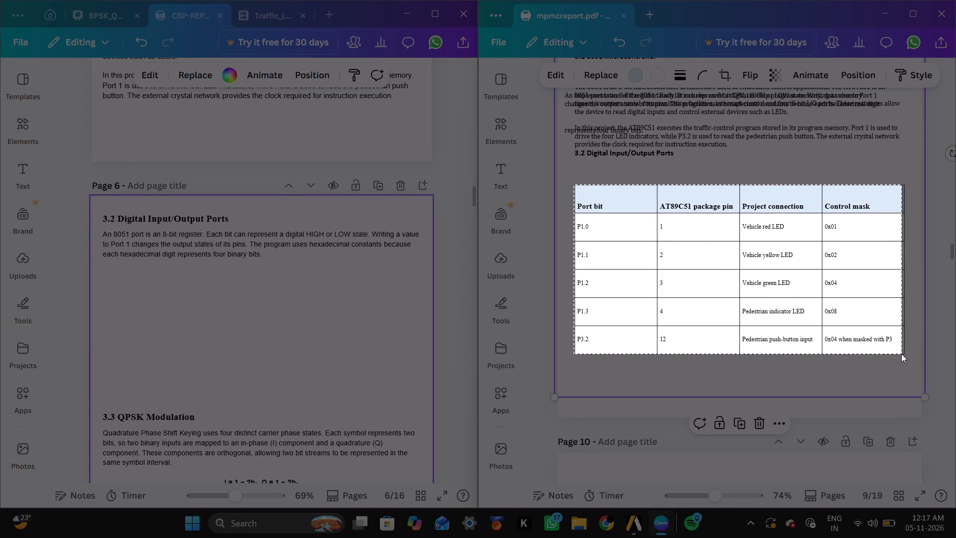
left_click_drag(901, 354, 905, 355)
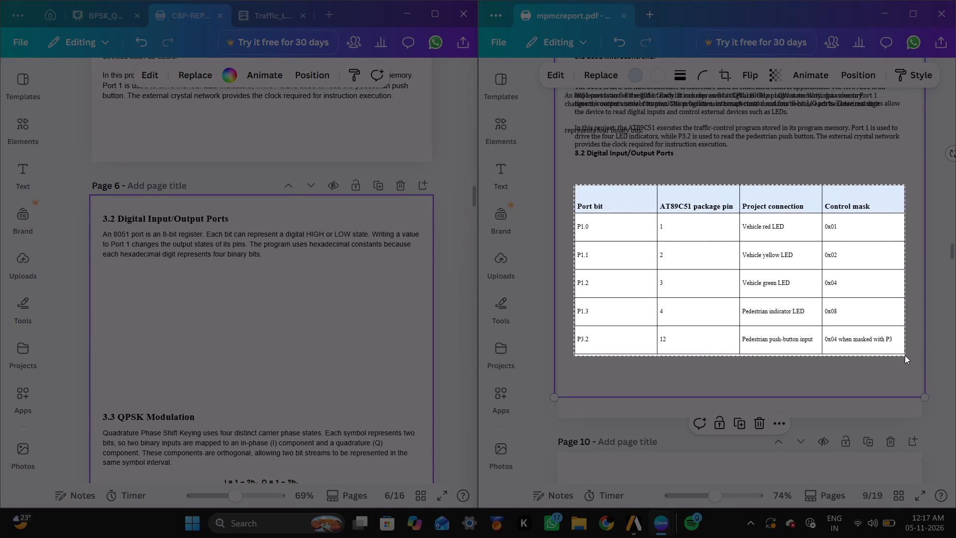
left_click_drag(905, 355, 905, 353)
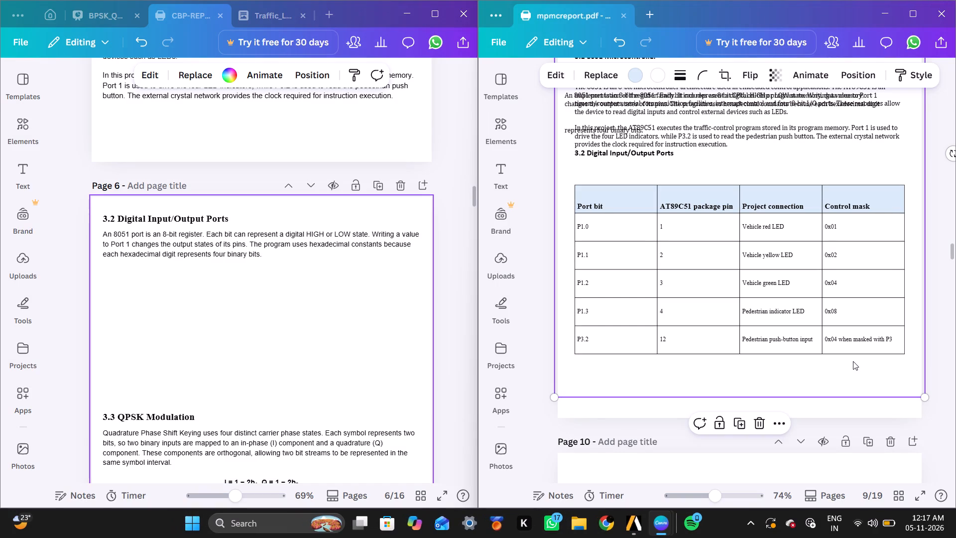
Copy the captured port table image and paste it onto page 6 of the CBP report.
left_click(825, 391)
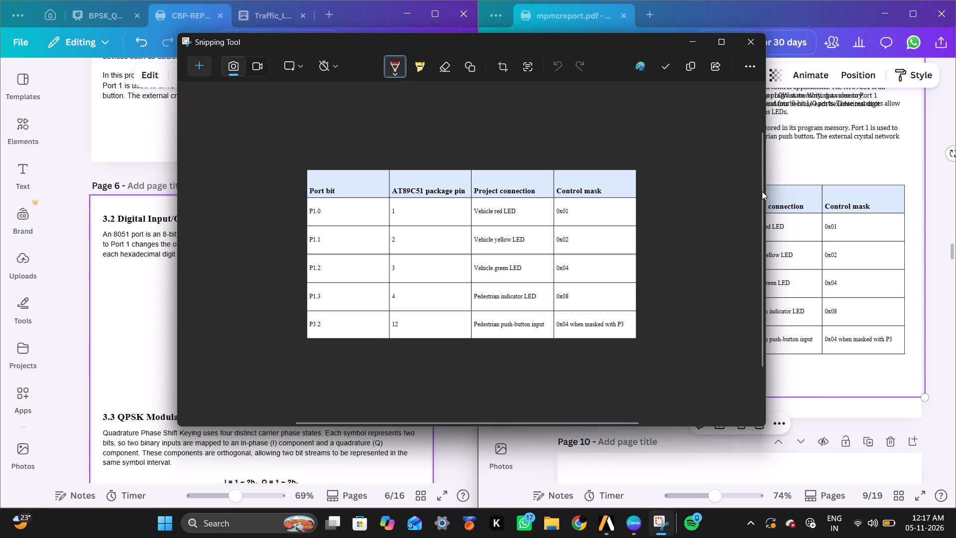
left_click(699, 64)
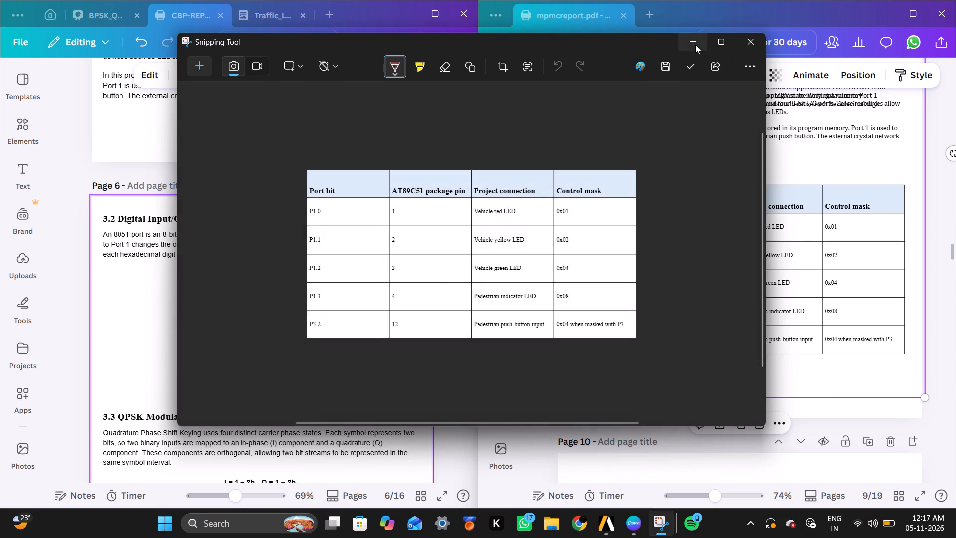
left_click(695, 45)
left_click(270, 300)
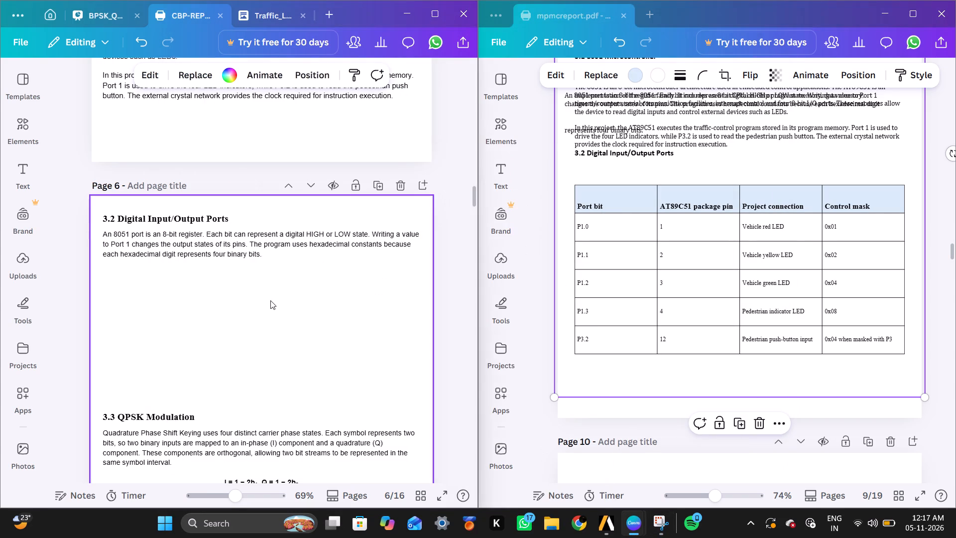
left_click(277, 251)
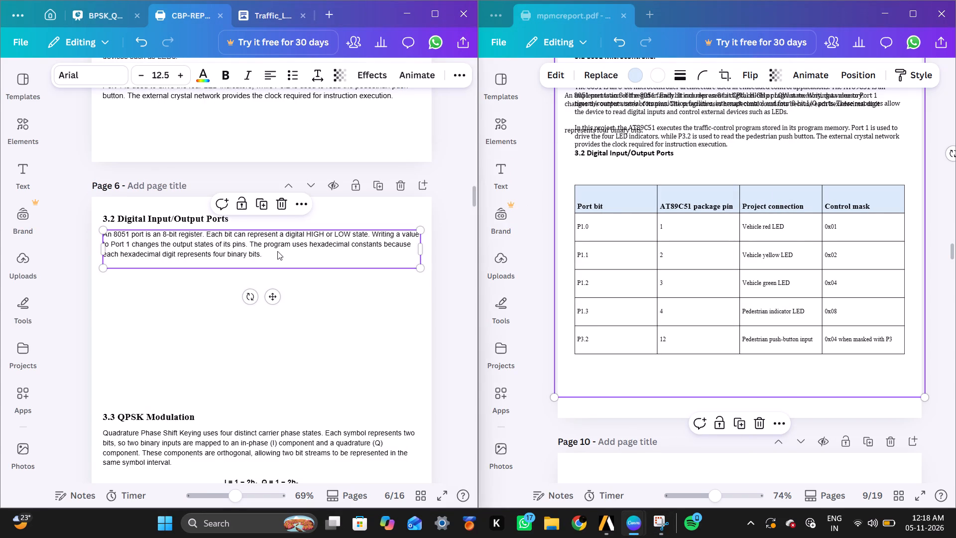
left_click(277, 251)
key("ctrl+v")
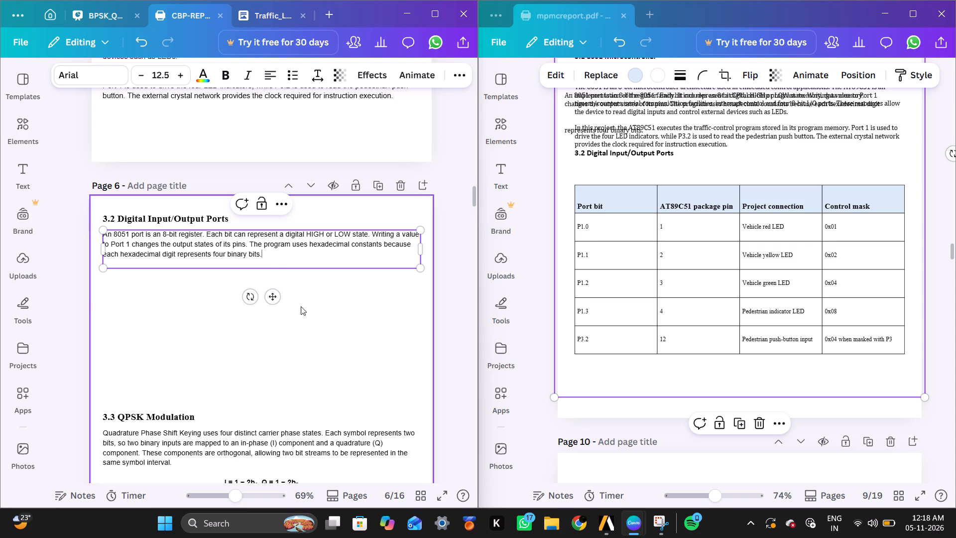
double_click(286, 318)
right_click(286, 318)
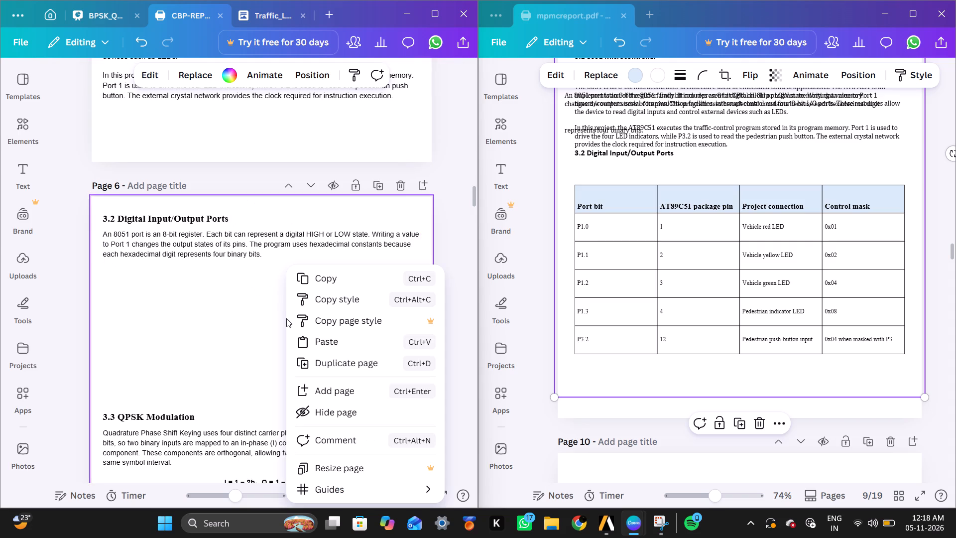
left_click(337, 341)
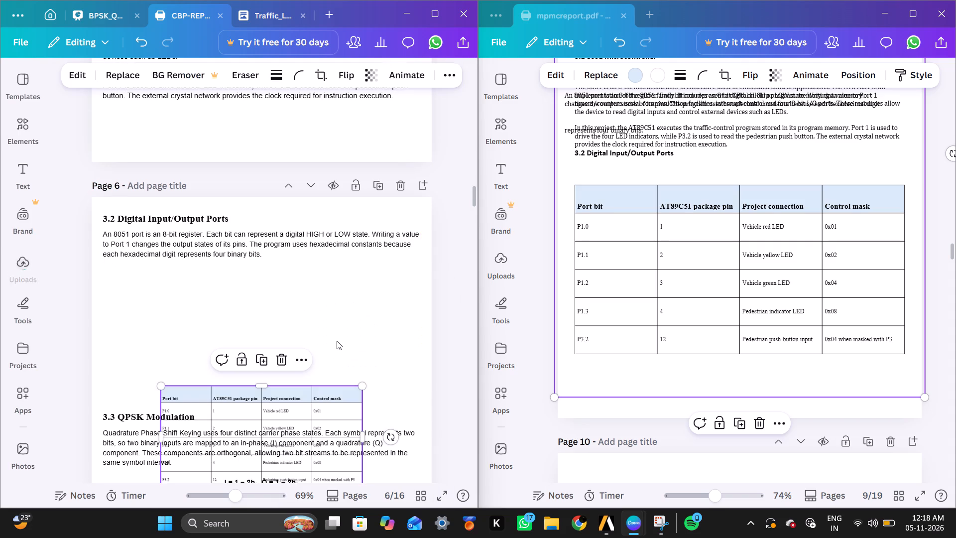
Enlarge the pasted port table to nearly the text width and place it between the 3.2 paragraph and the 3.3 heading.
left_click_drag(320, 394, 318, 289)
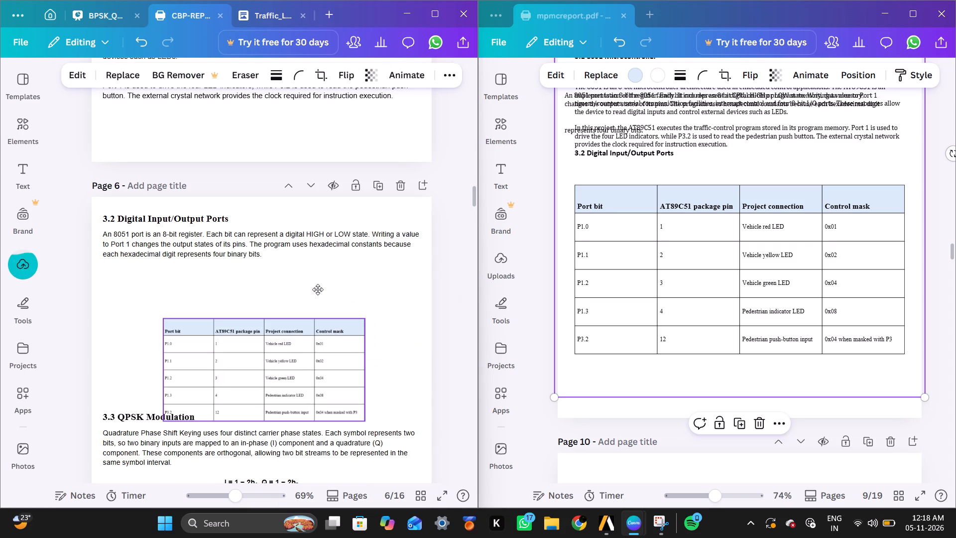
left_click_drag(318, 289, 315, 273)
left_click_drag(357, 268, 440, 204)
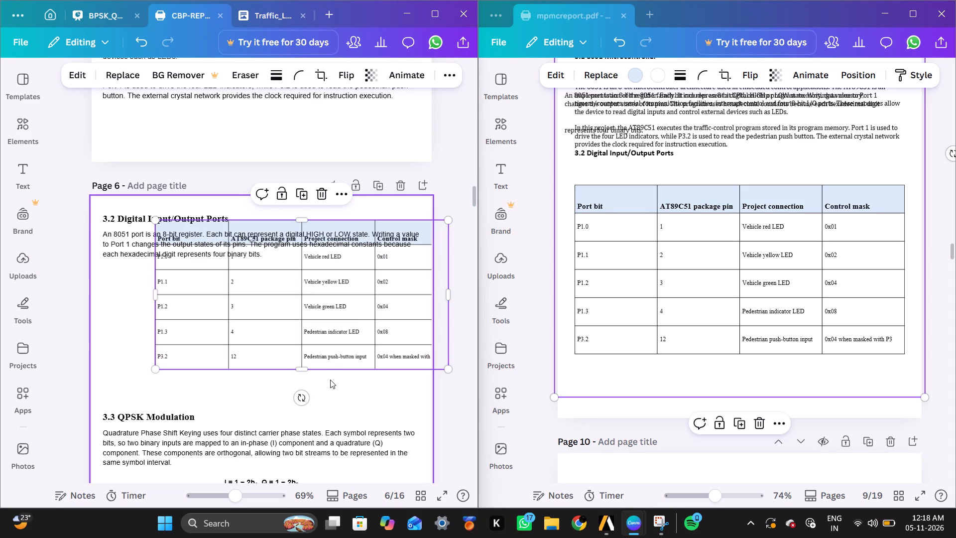
left_click(330, 380)
left_click_drag(337, 309, 299, 346)
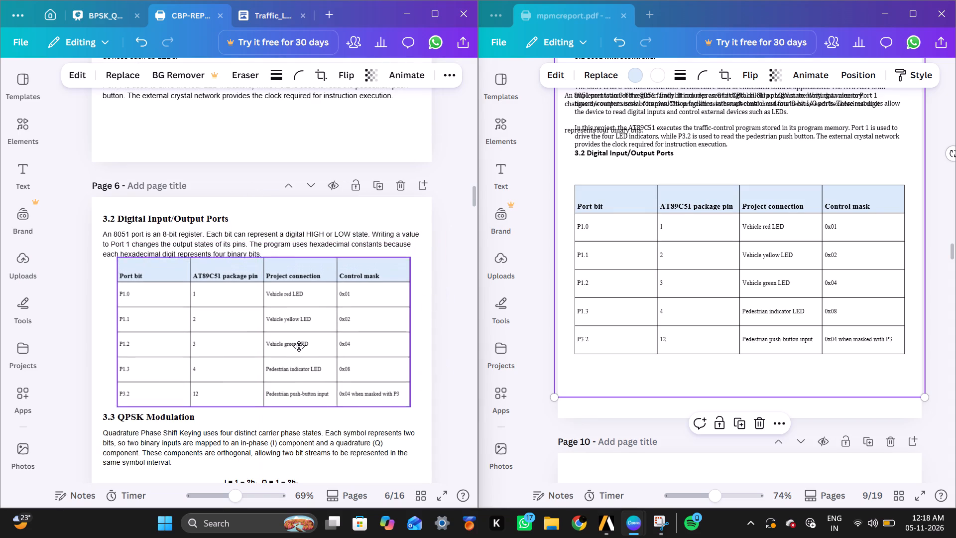
left_click_drag(299, 346, 302, 352)
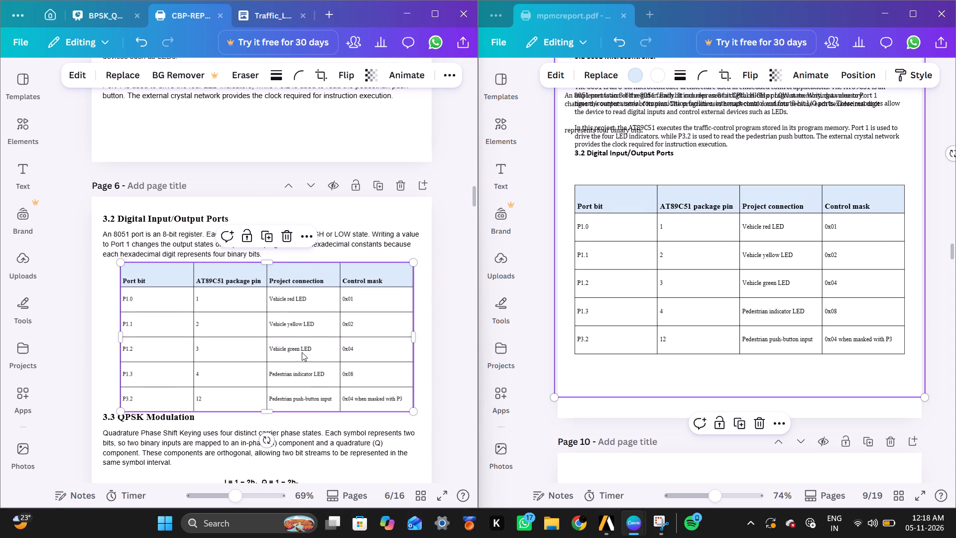
left_click(441, 272)
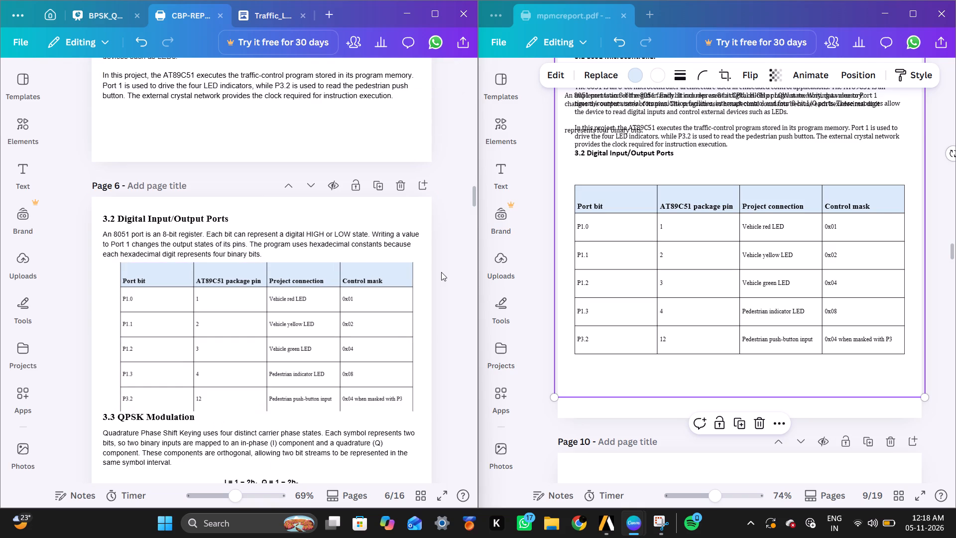
Adjust the table image's side edges to about 18.3 wide and 9.2 high, and centre it beneath the 3.2 paragraph.
left_click(368, 306)
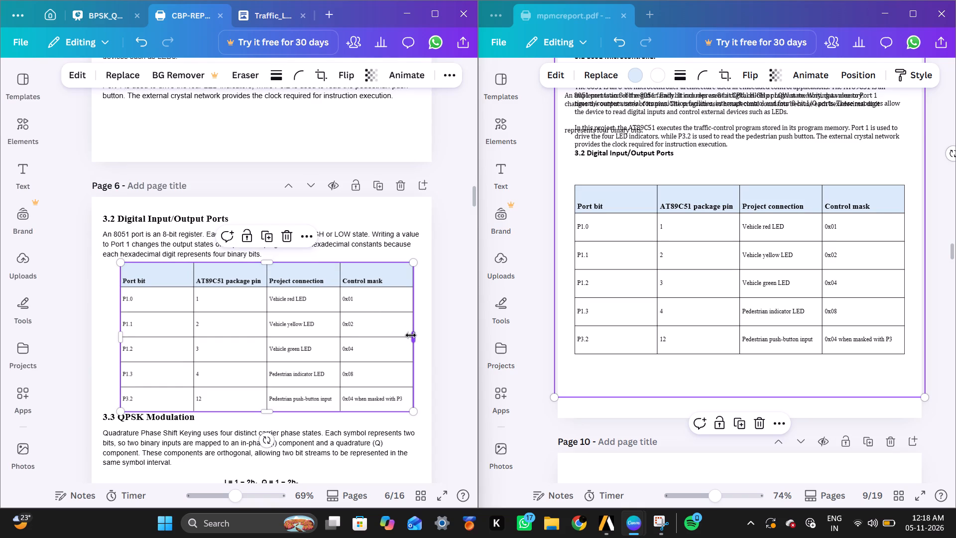
left_click(411, 335)
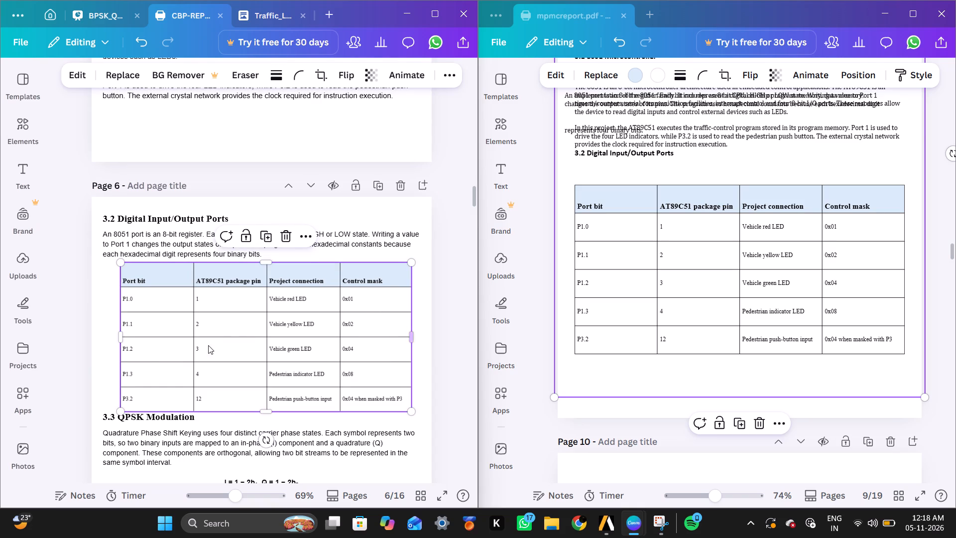
left_click(119, 343)
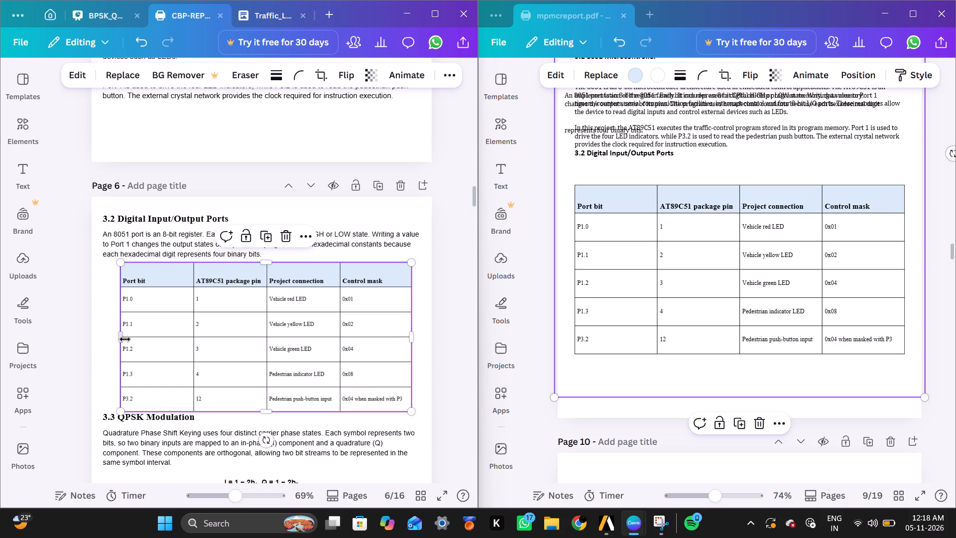
left_click(124, 338)
left_click(124, 338)
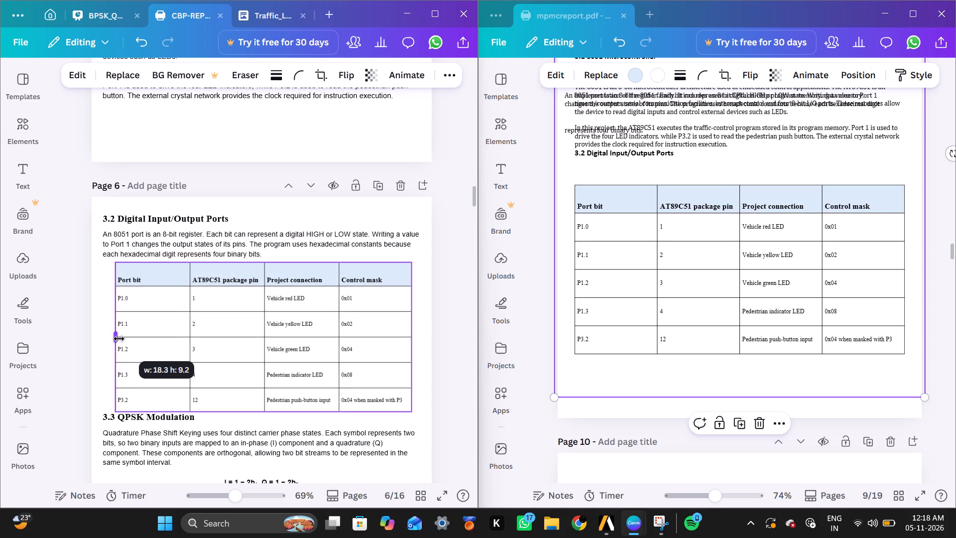
scroll(130, 332, "right", 1)
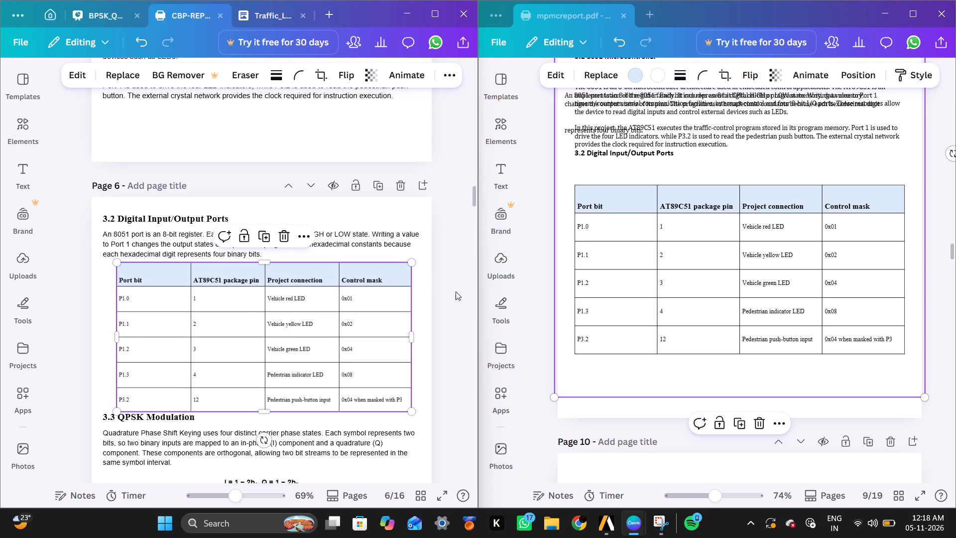
left_click(456, 291)
left_click_drag(261, 321, 261, 326)
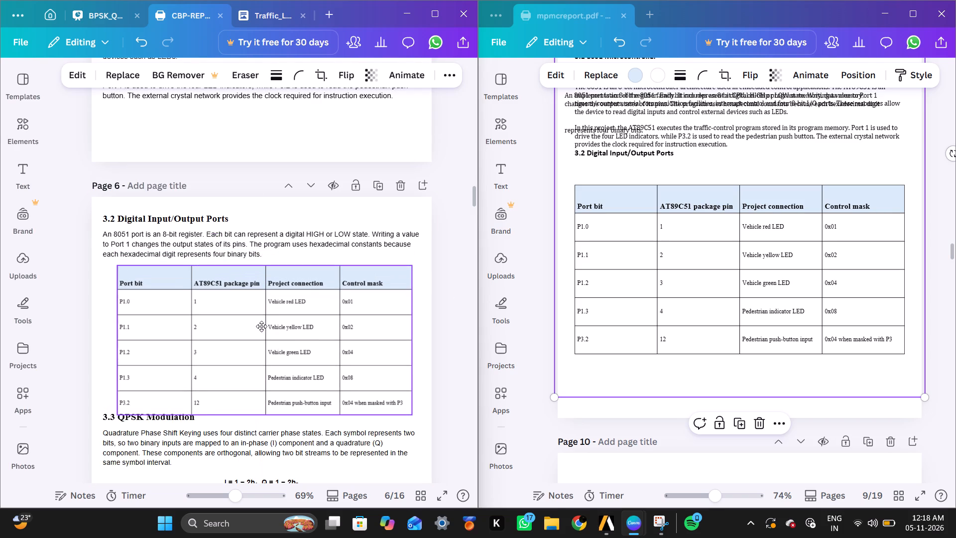
left_click_drag(261, 326, 261, 325)
Examine pages 9 and 10 of the source report and page 6 of the CBP report for the content following the port table.
scroll(261, 325, "down", 3)
scroll(751, 346, "down", 1)
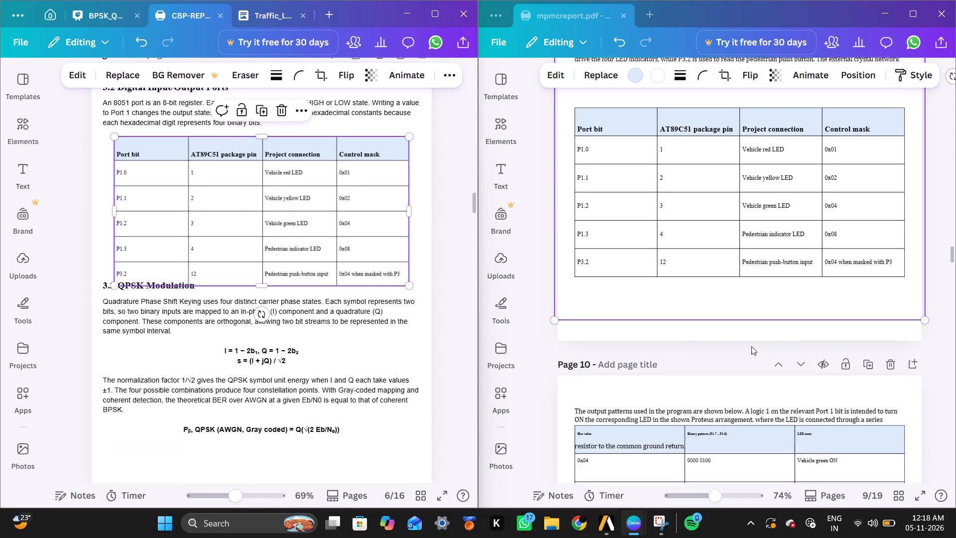
scroll(751, 346, "down", 1)
scroll(751, 346, "up", 2)
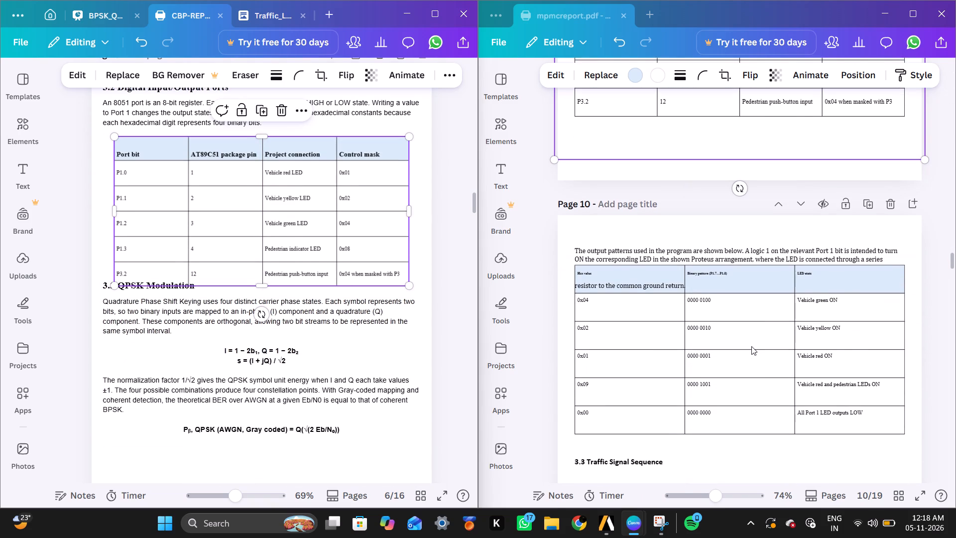
scroll(751, 346, "up", 2)
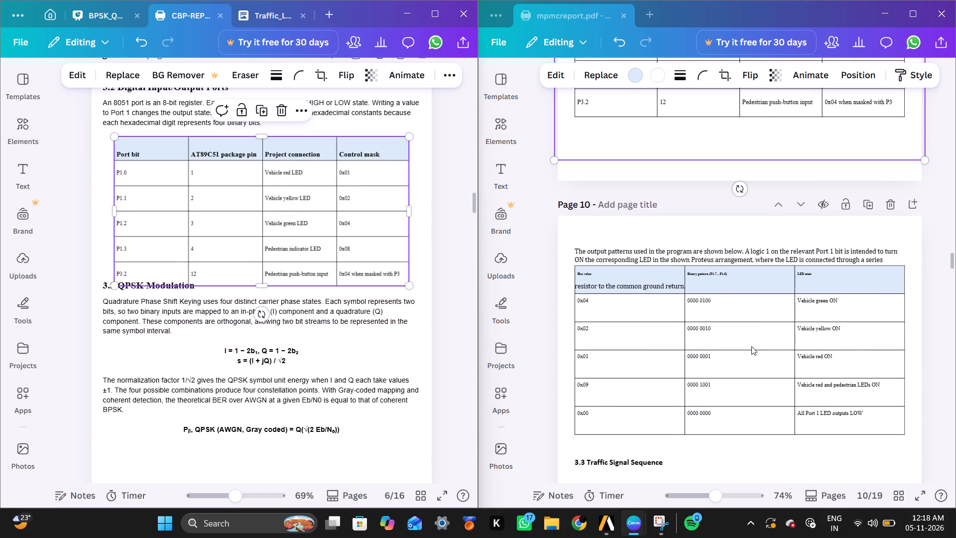
scroll(751, 346, "up", 4)
scroll(751, 346, "down", 1)
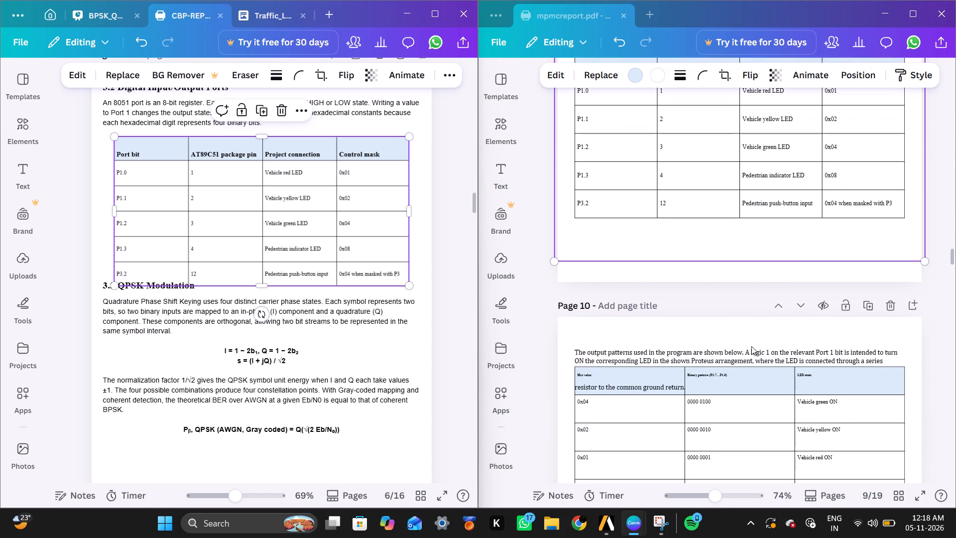
scroll(751, 346, "down", 3)
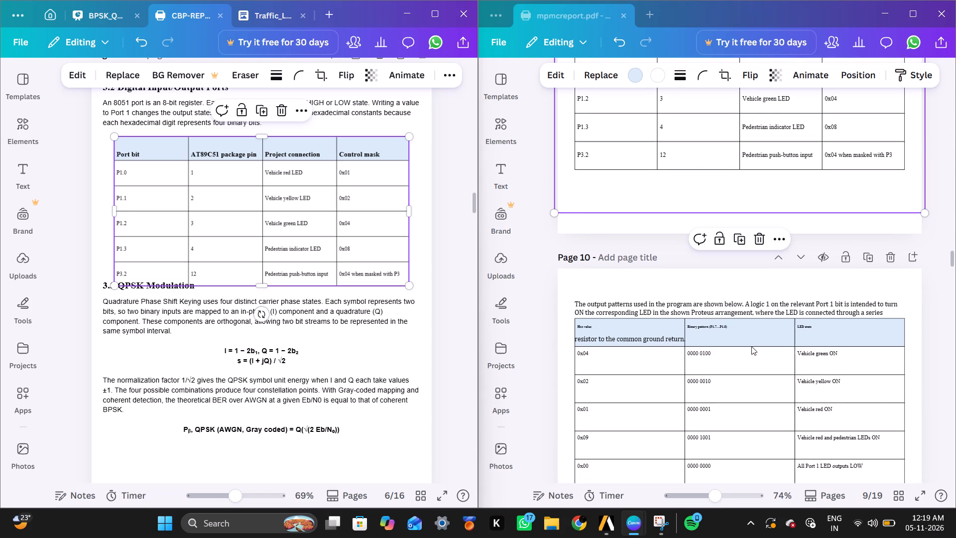
scroll(751, 346, "down", 2)
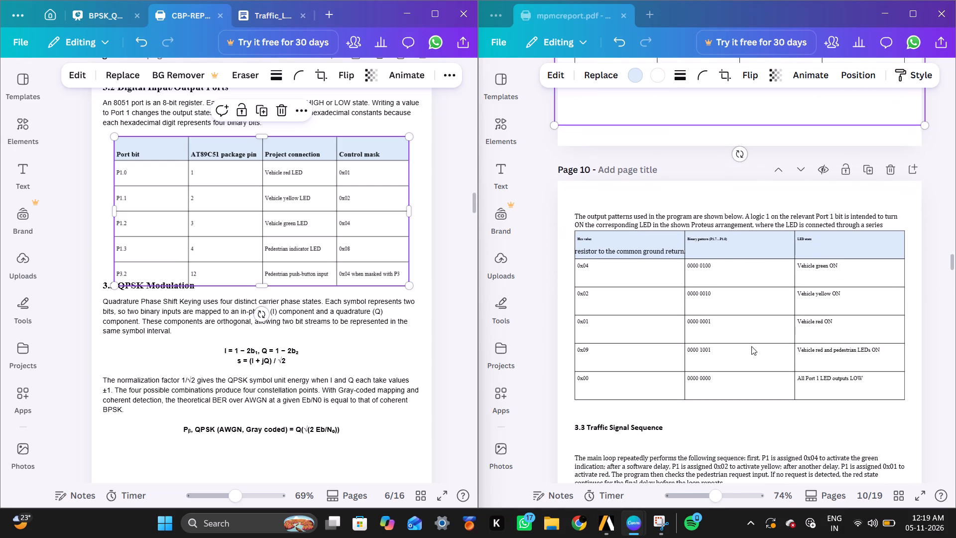
scroll(394, 264, "down", 1)
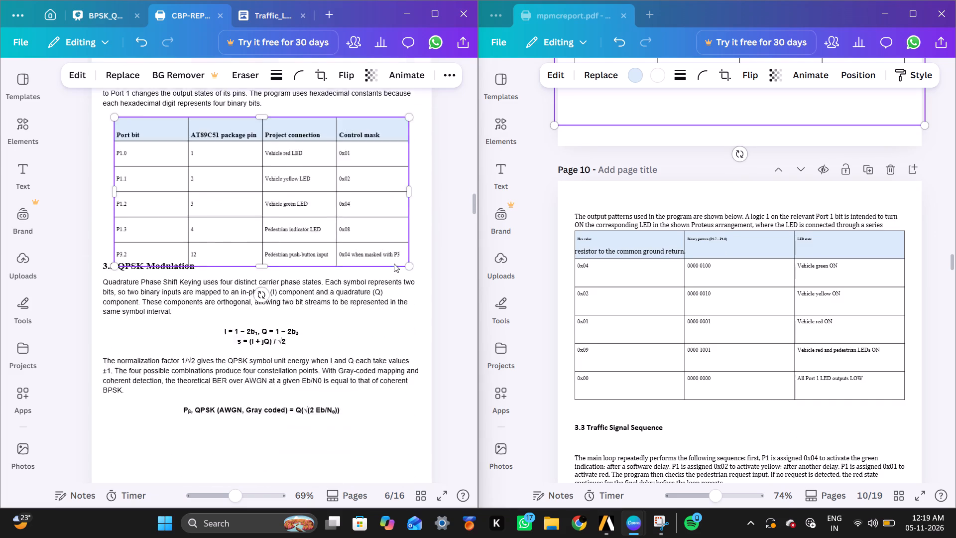
scroll(394, 264, "down", 1)
scroll(675, 299, "up", 1)
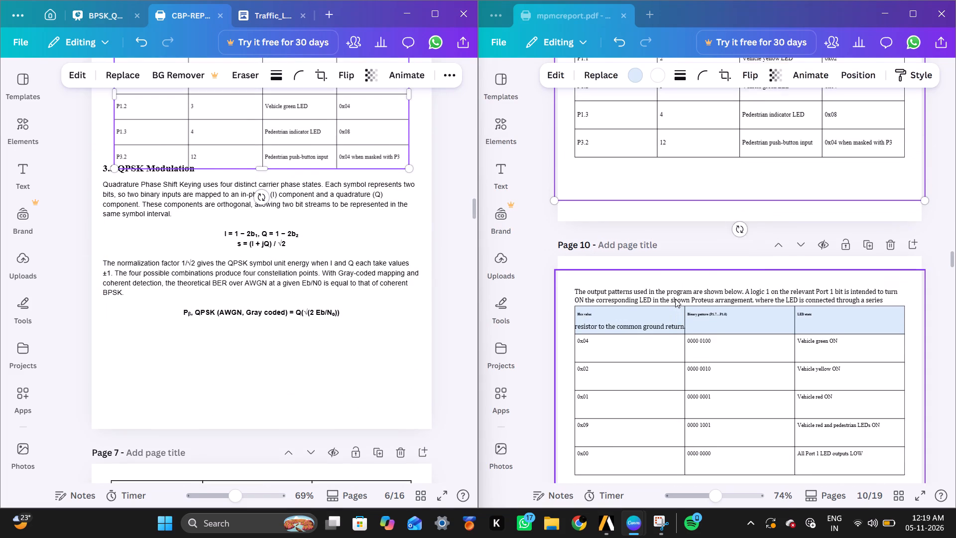
scroll(675, 299, "up", 3)
scroll(675, 299, "down", 1)
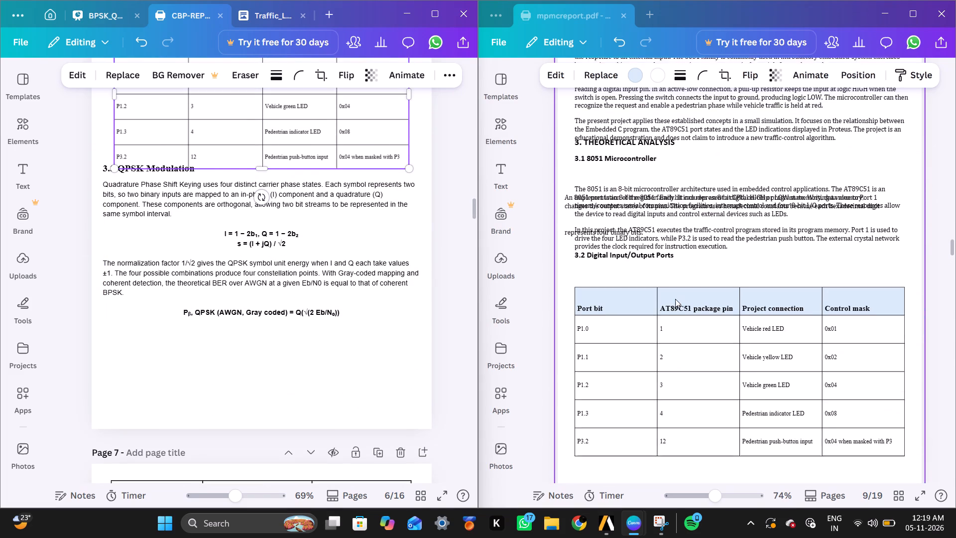
scroll(675, 299, "down", 1)
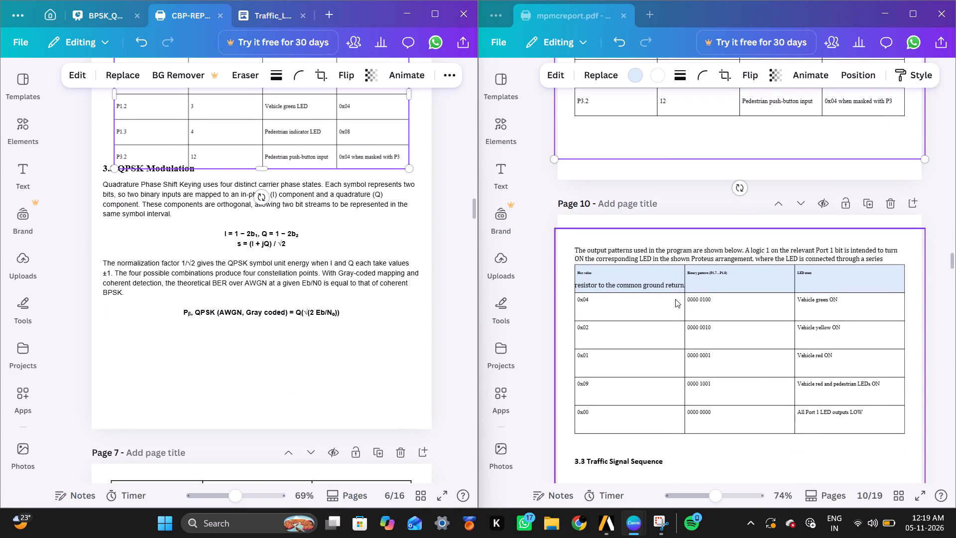
scroll(675, 299, "down", 1)
Move the "3.3 QPSK Modulation" heading down off page 6 and replace the QPSK body text with the source's "The output patterns used in the program" paragraph.
double_click(694, 248)
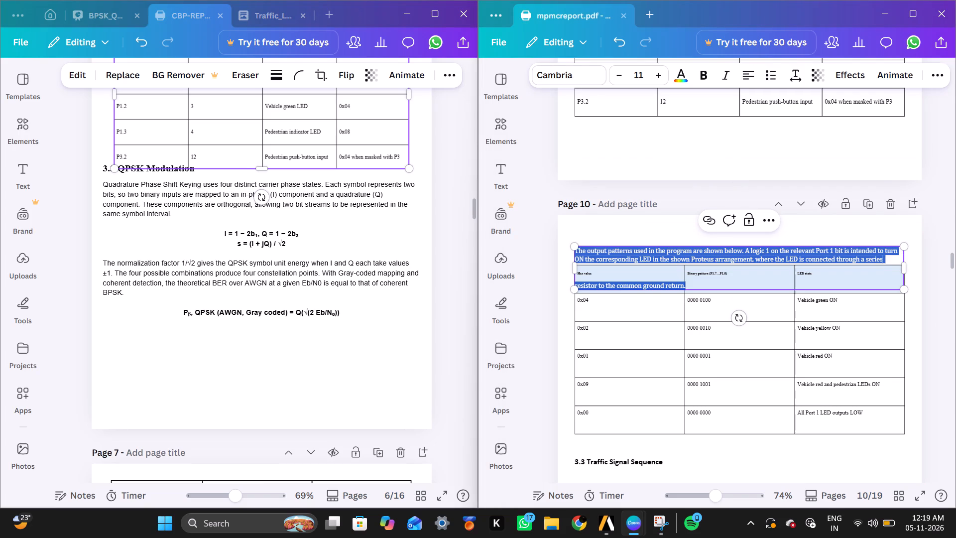
key("ctrl+c")
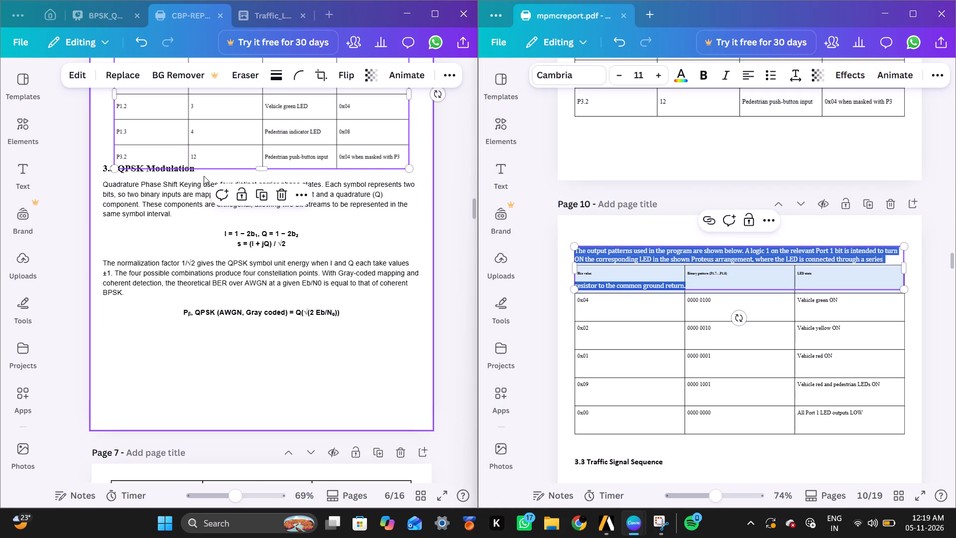
left_click_drag(203, 174, 253, 506)
double_click(286, 261)
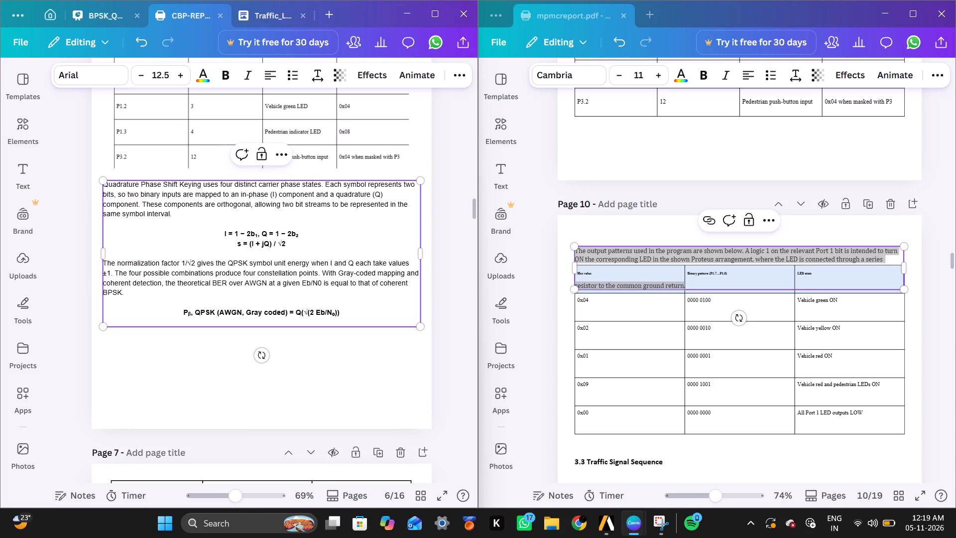
key("ctrl+a")
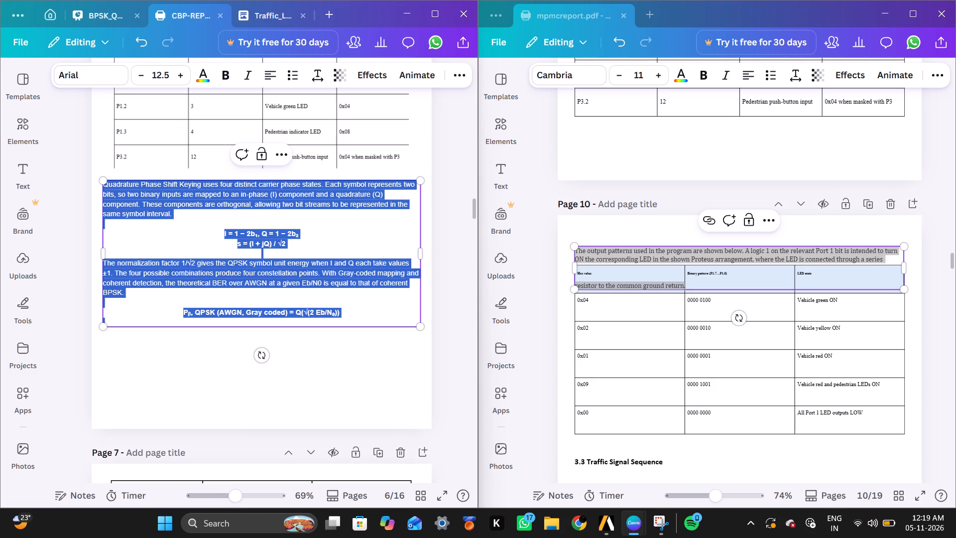
key("ctrl+v")
Join the pasted output patterns paragraph into one continuous block, with a single space between "series" and "resistor".
left_click(176, 220)
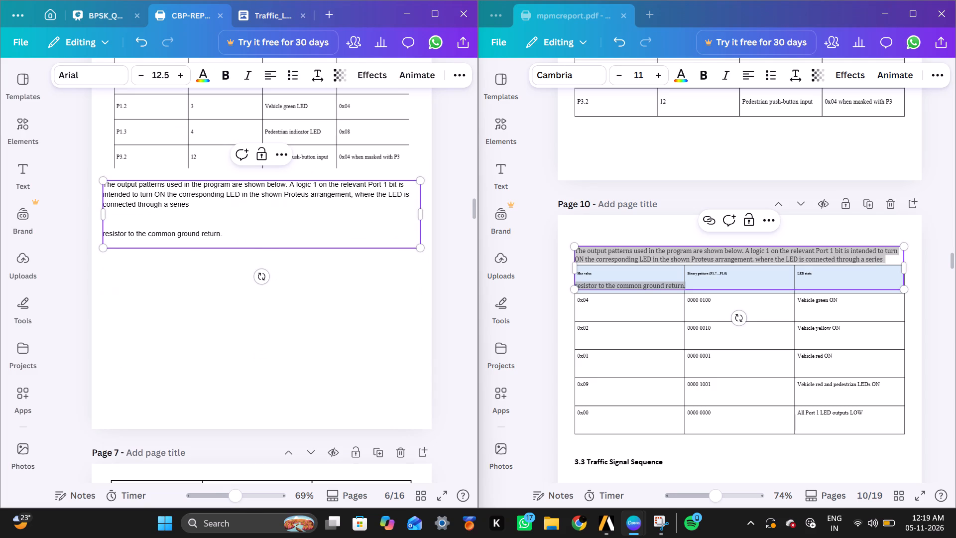
key("Left")
key("Left")
key("Left")
key("Left")
key("Left")
key("Left")
key("Left")
key("Left")
key("Left")
key("Left")
key("Left")
key("Left")
key("Left")
key("Left")
key("Left")
key("Left")
key("Left")
key("Left")
key("Left")
key("Left")
key("Left")
key("Left")
key("Left")
key("BackSpace")
key("BackSpace")
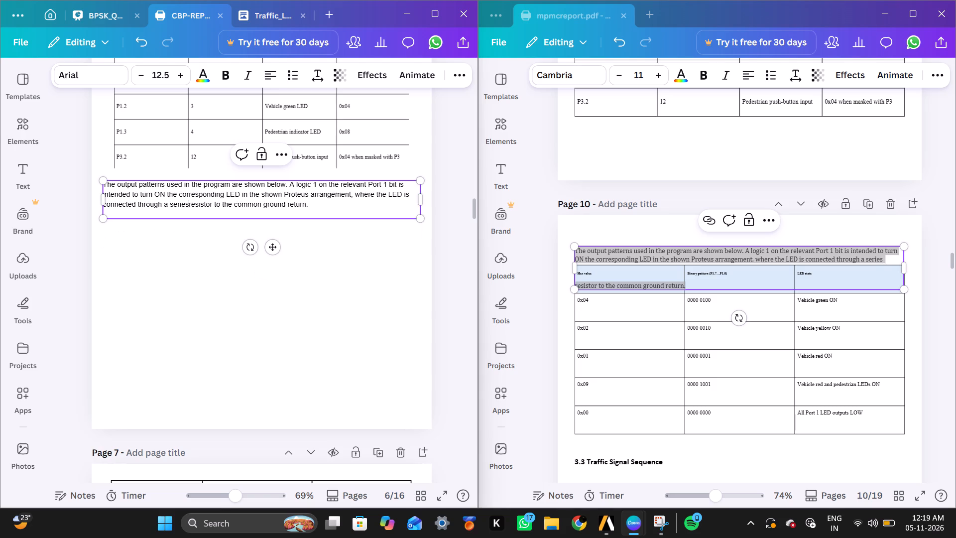
key("ctrl+z")
key("ctrl+z")
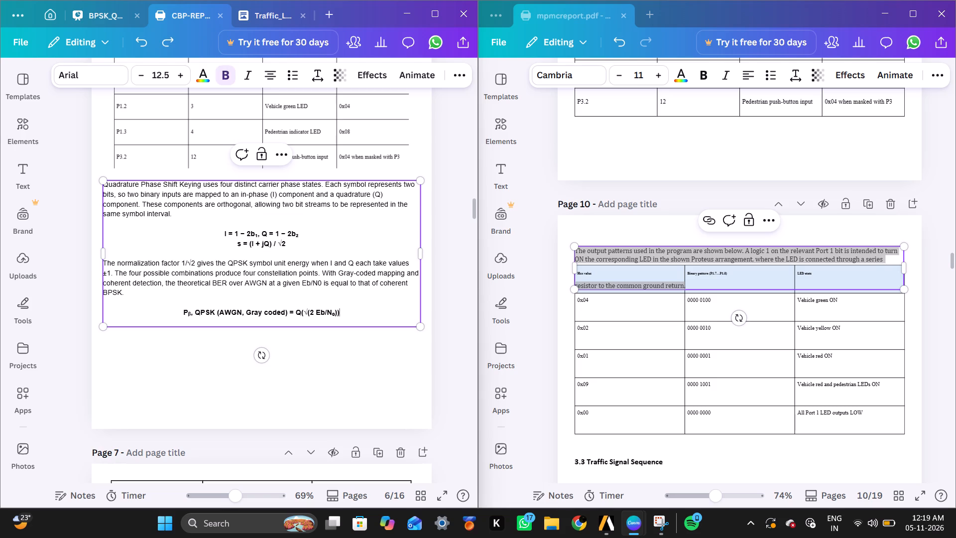
left_click(160, 44)
left_click(160, 44)
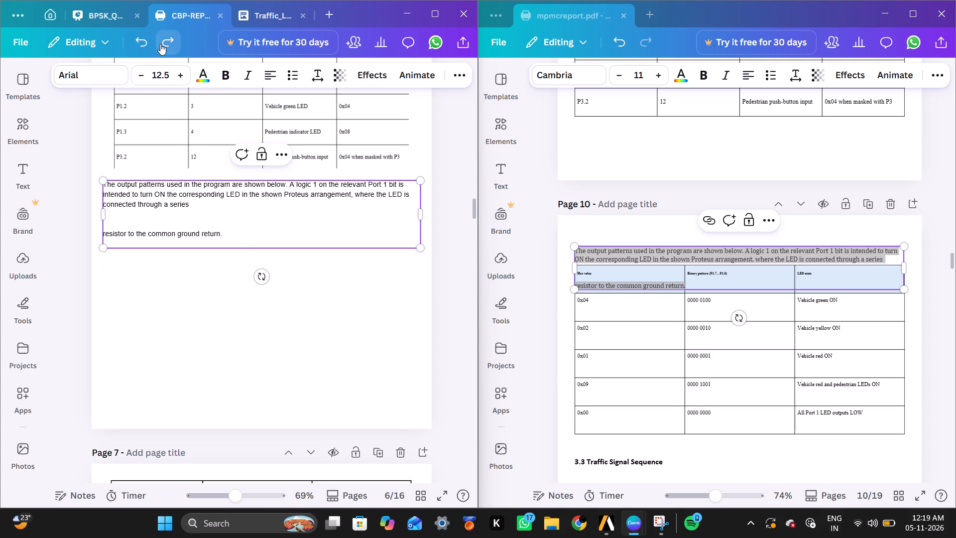
key("space")
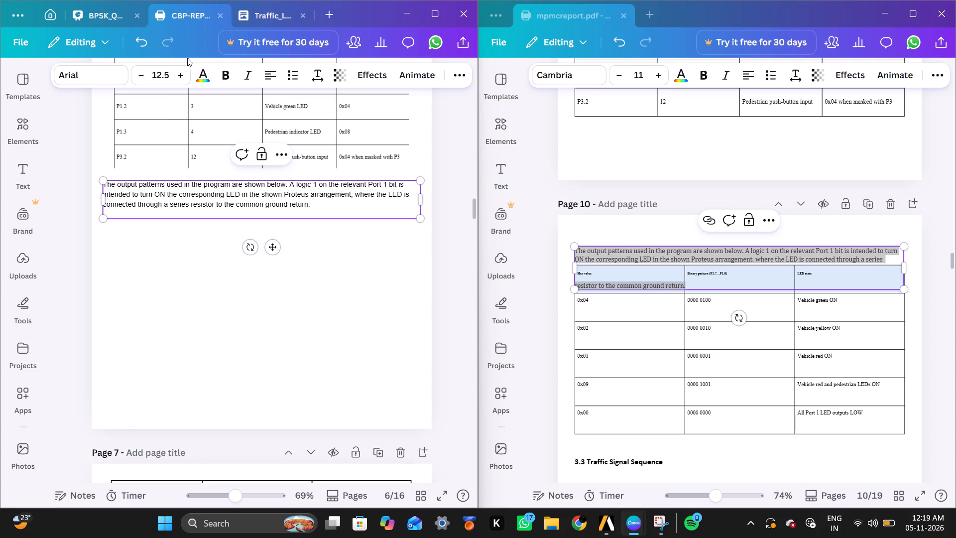
Set the whole output patterns paragraph to font size 13.
key("ctrl+a")
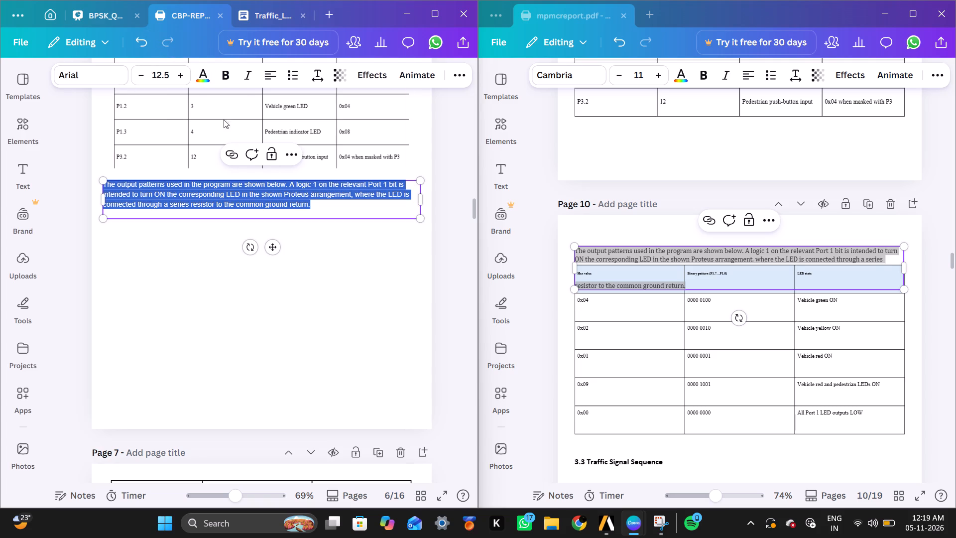
double_click(168, 78)
type("13")
key("Return")
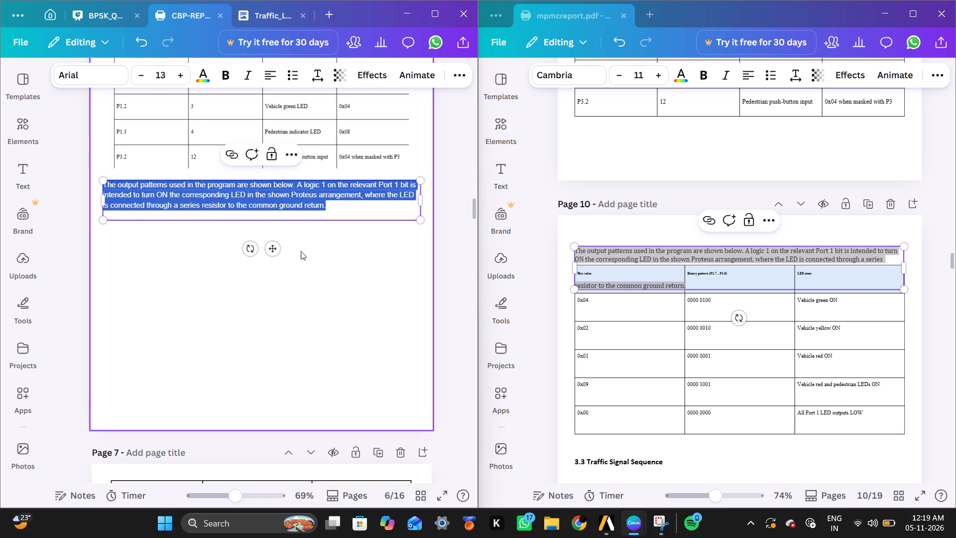
left_click(301, 251)
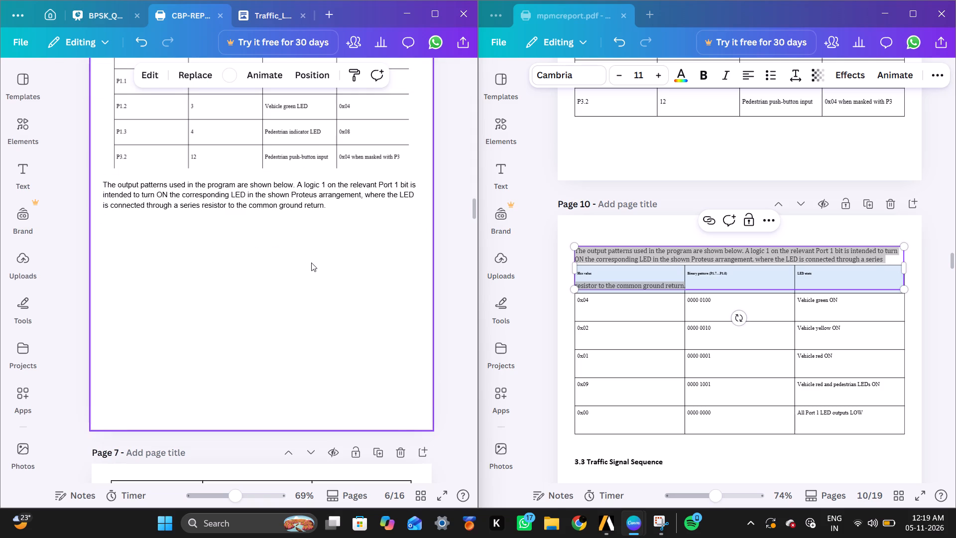
Crop the port table image's left edge slightly inward.
scroll(311, 259, "up", 2)
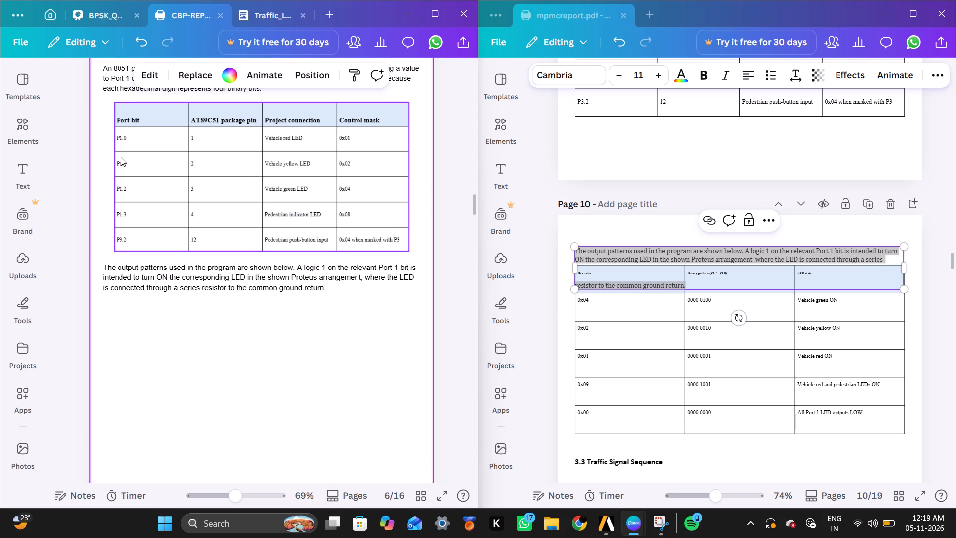
left_click_drag(114, 170, 119, 176)
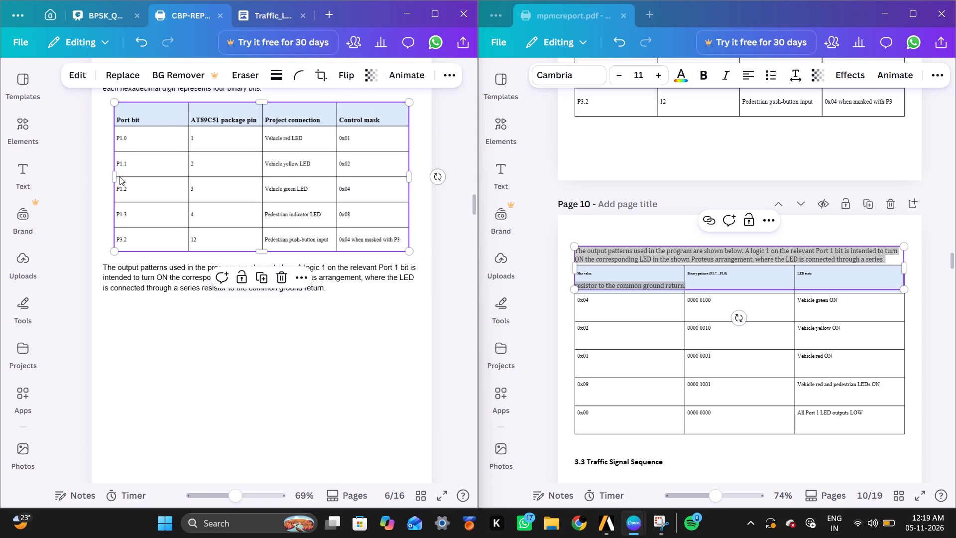
left_click(113, 176)
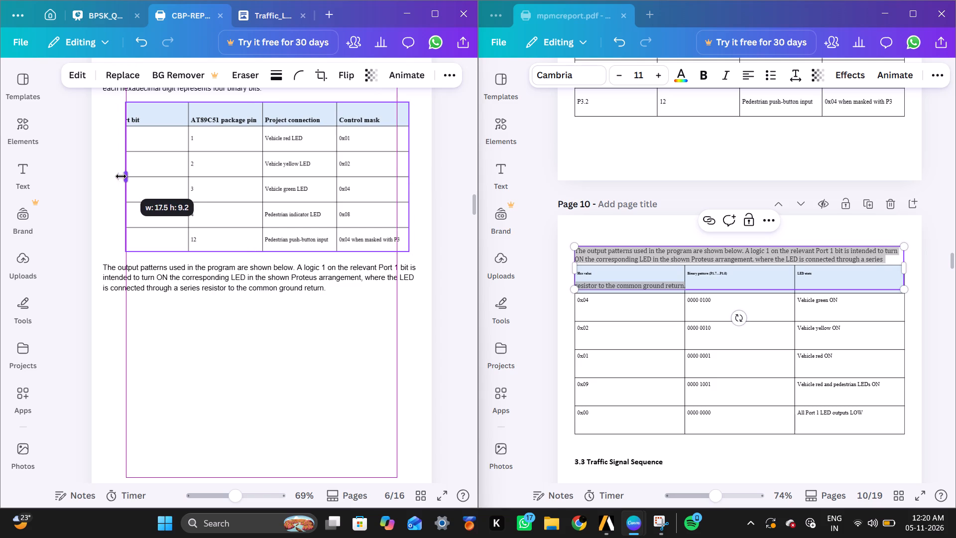
left_click(107, 179)
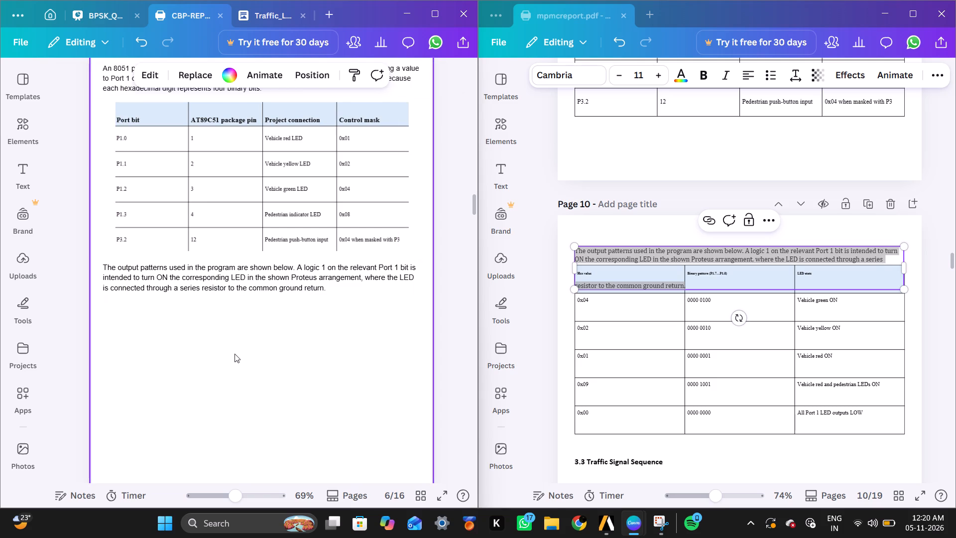
Remove the empty line at the end of the output patterns paragraph, keeping the space before "return".
scroll(235, 354, "down", 1)
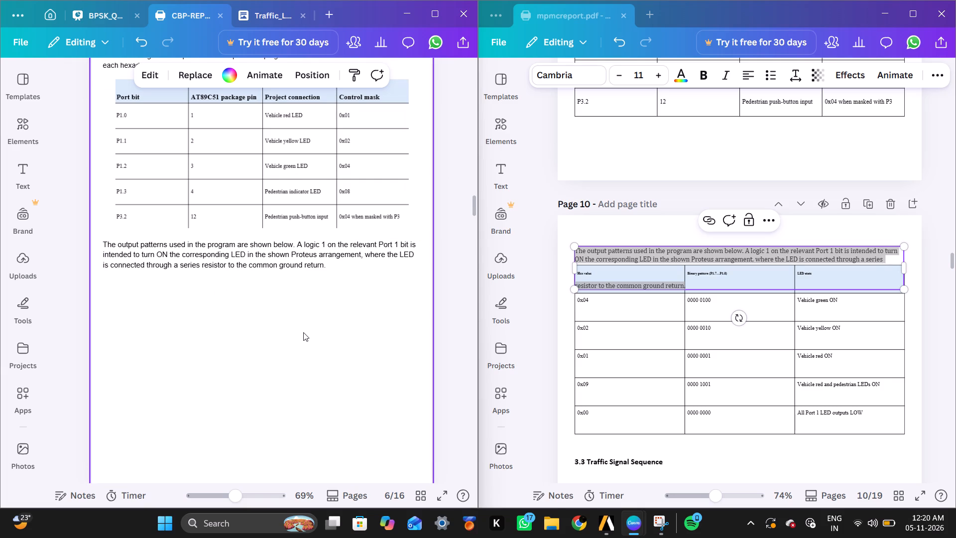
scroll(303, 332, "down", 1)
left_click(305, 218)
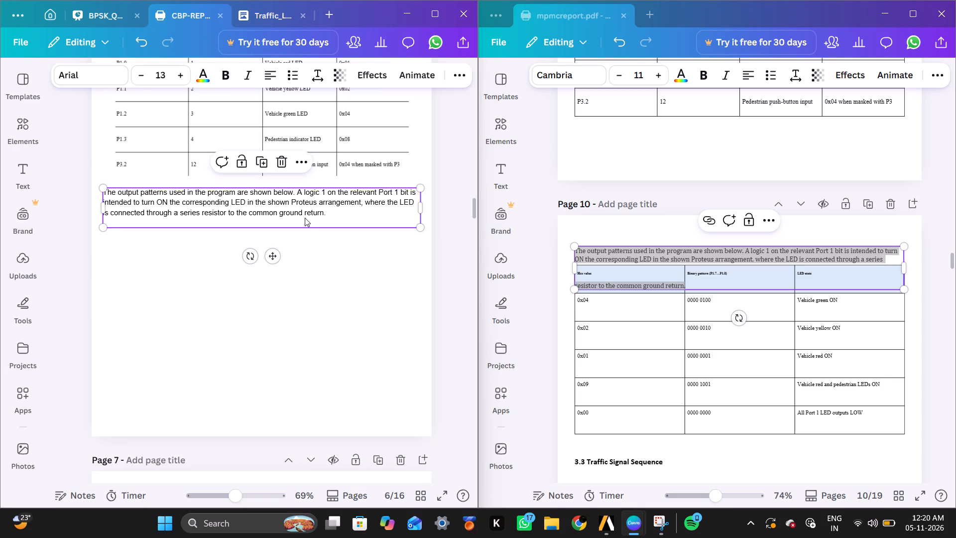
left_click(305, 218)
key("BackSpace")
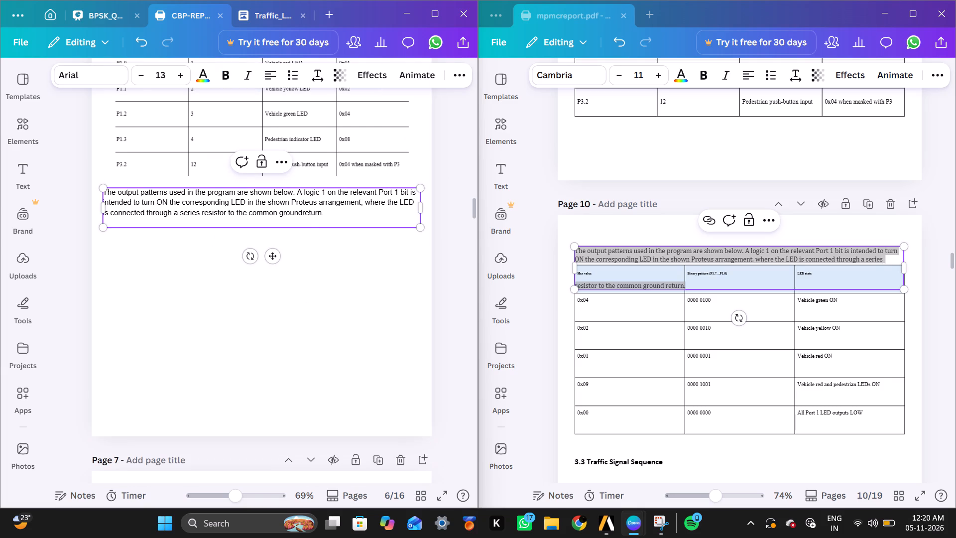
key("space")
key("Down")
key("BackSpace")
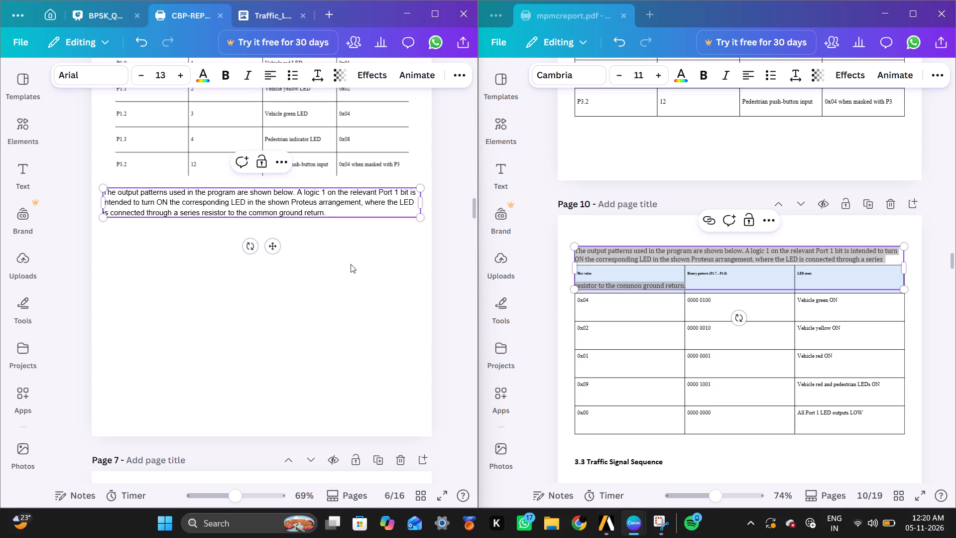
left_click(401, 318)
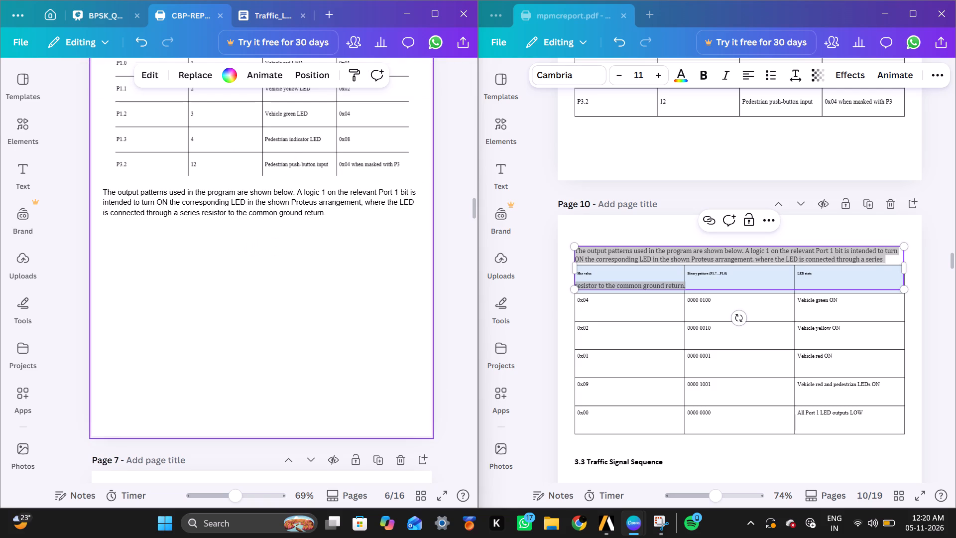
Move the source report's output patterns paragraph off the page 10 table, up to the bottom of page 9.
left_click(657, 234)
left_click_drag(657, 254, 657, 193)
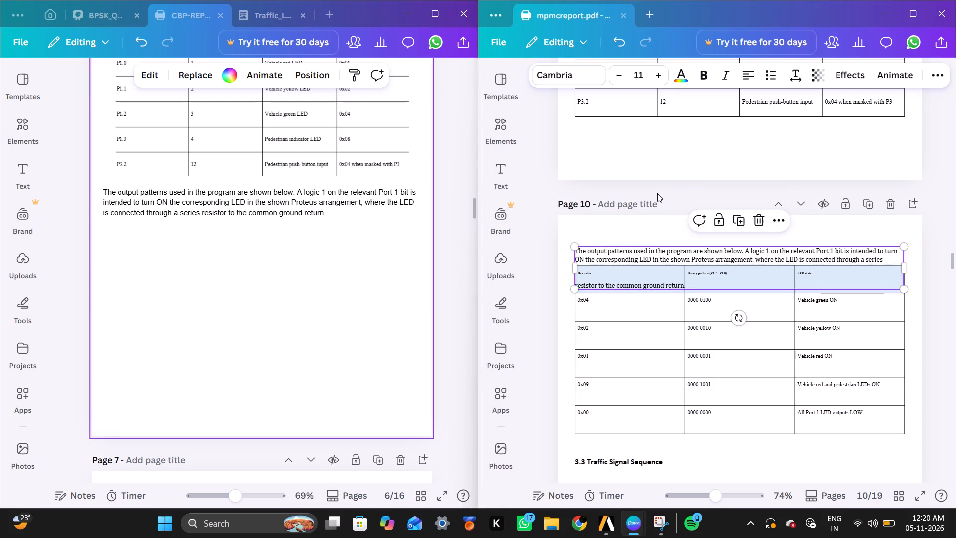
left_click_drag(657, 193, 654, 132)
scroll(668, 240, "down", 2)
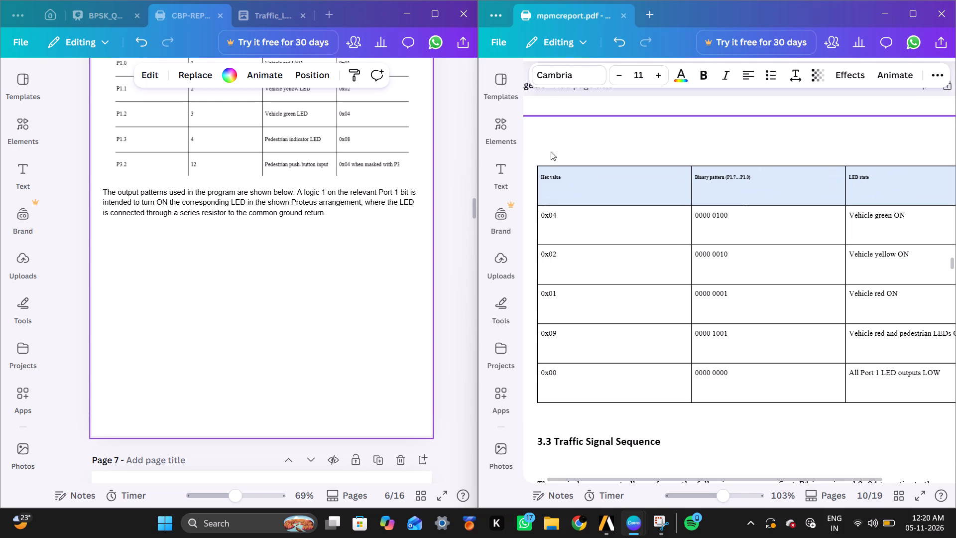
Set the source table's "Hex value", "Binary pattern (P1.7…P1.0)" and "LED state" headers to font size 20.
left_click(558, 174)
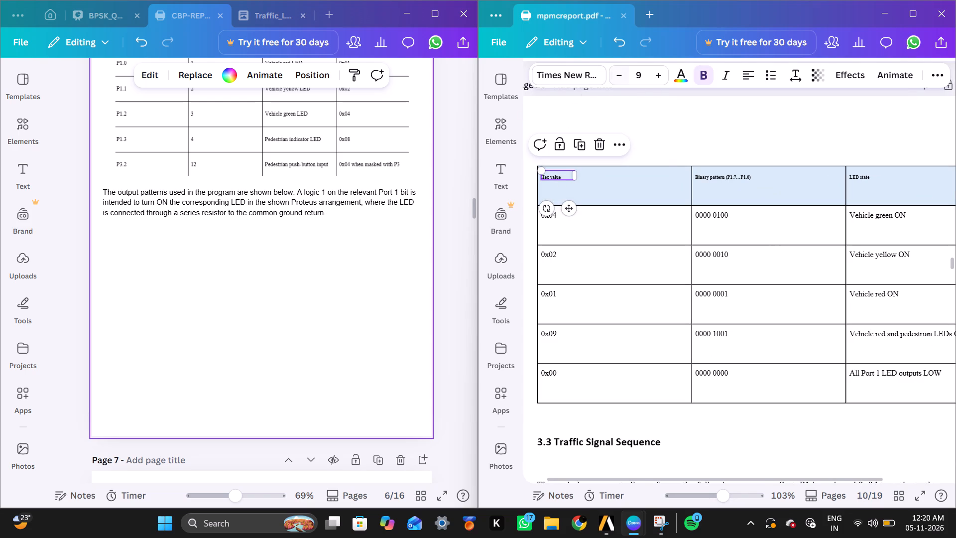
double_click(643, 72)
type("20")
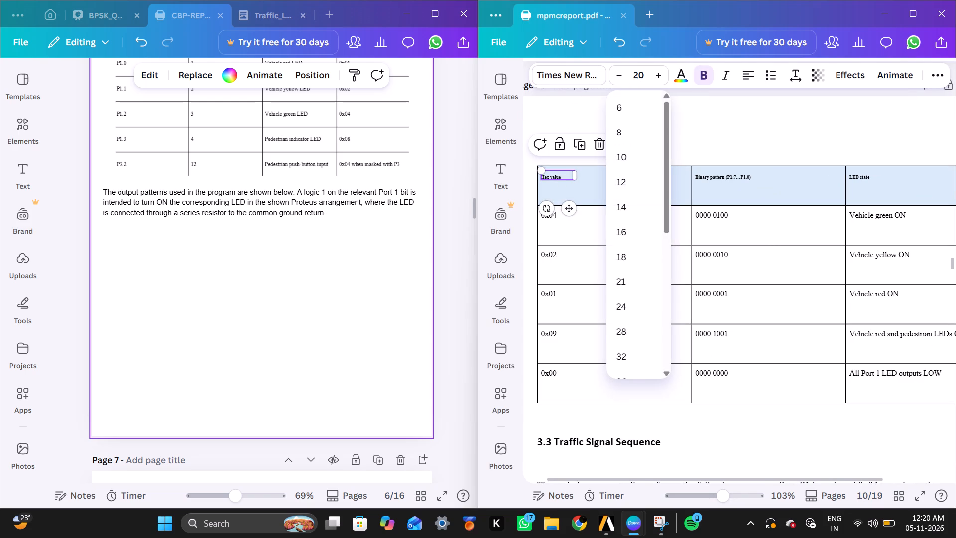
key("Return")
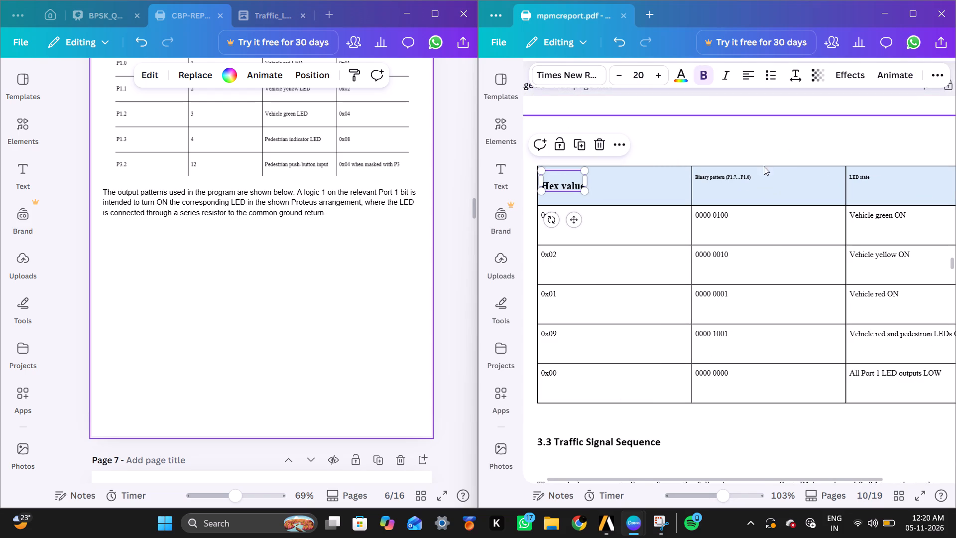
left_click(746, 178)
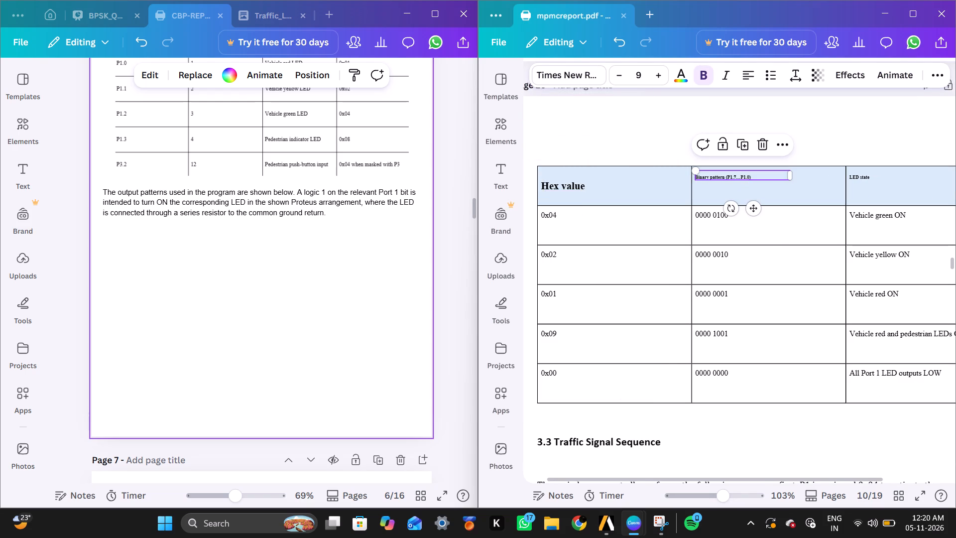
double_click(642, 83)
type("20")
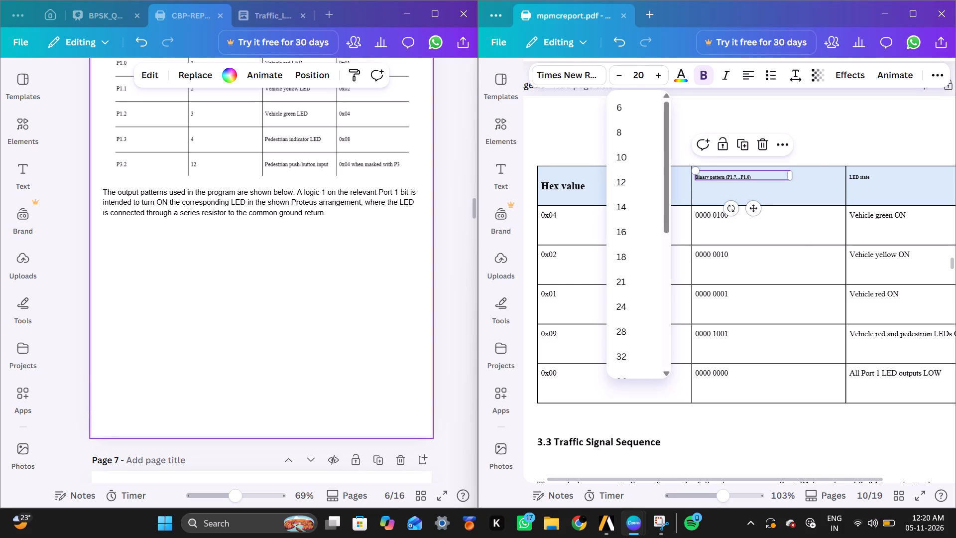
key("Return")
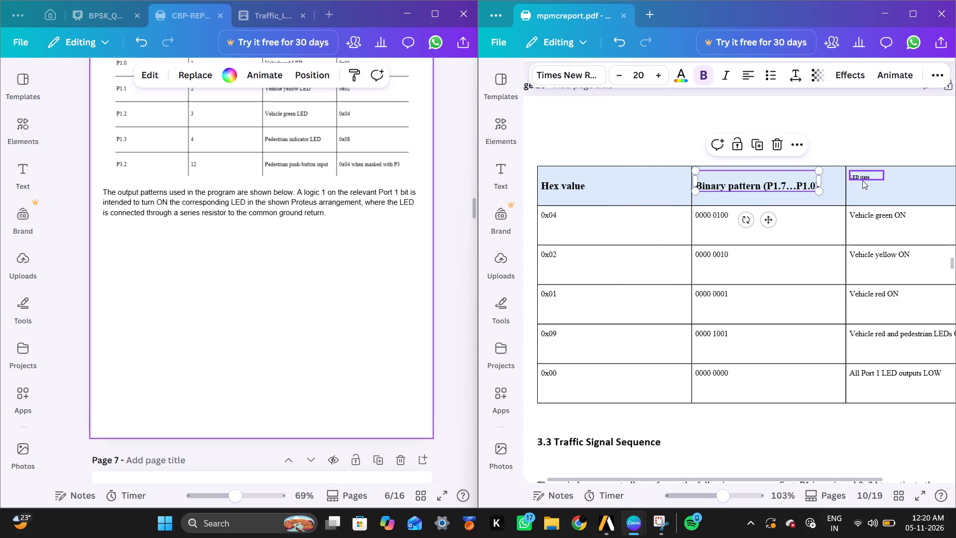
double_click(862, 180)
double_click(644, 77)
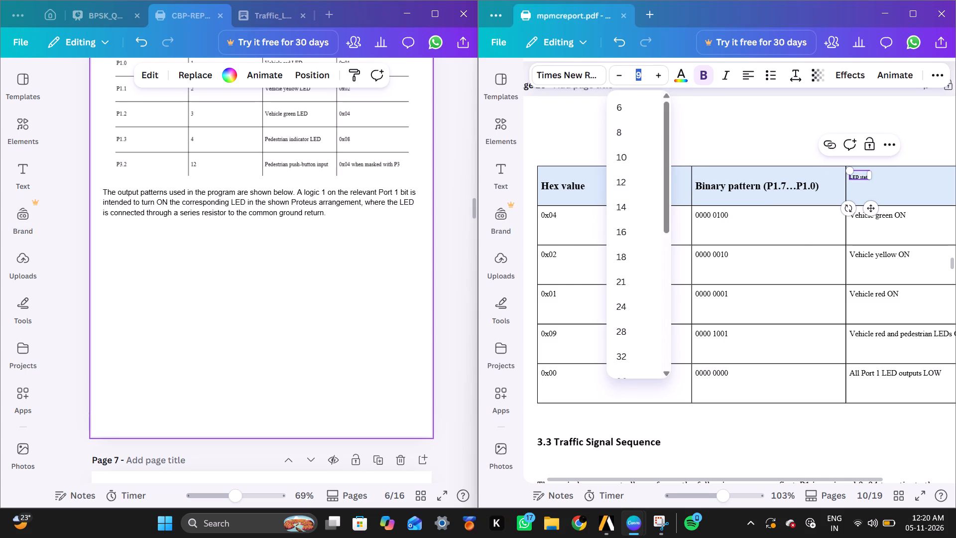
type("20")
key("Return")
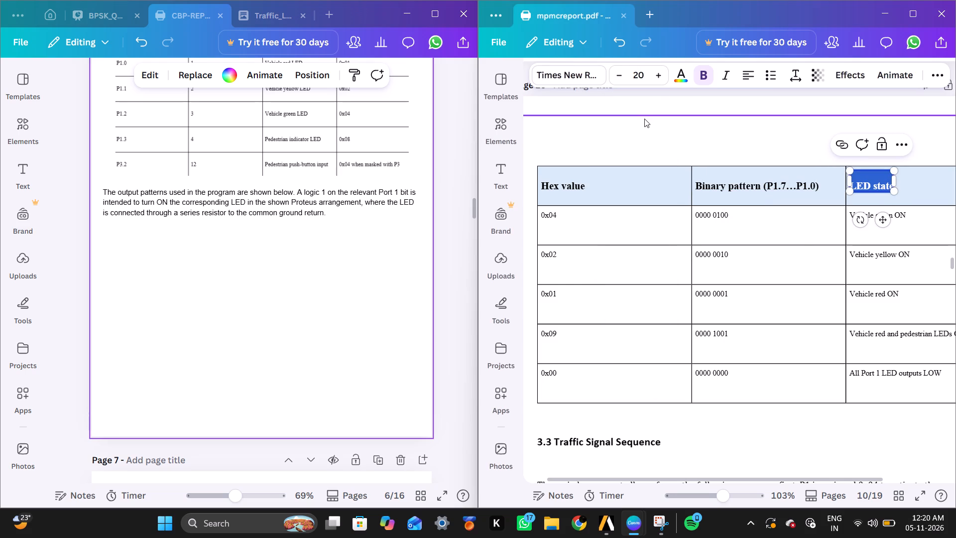
left_click(644, 119)
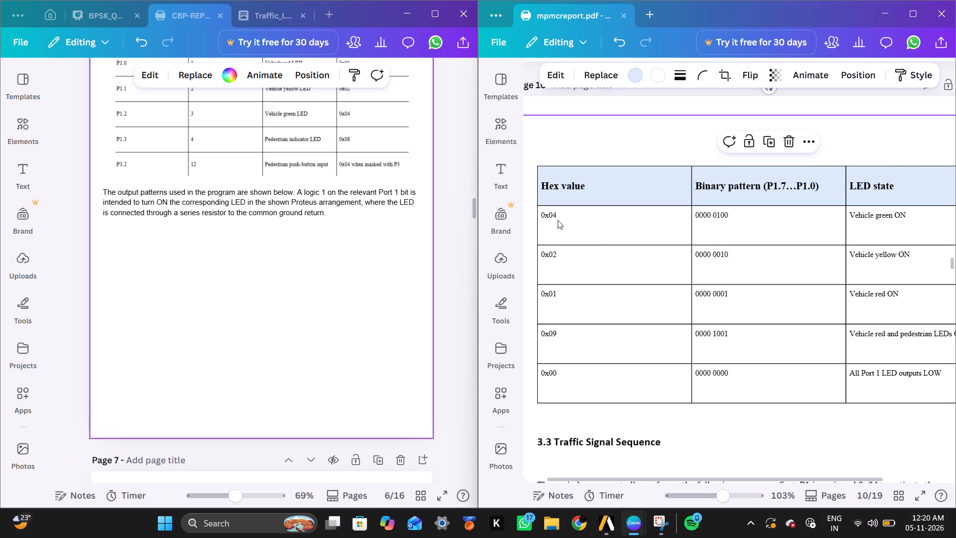
Capture a screen snip of the complete hex value, binary pattern and LED state table on source page 10.
left_click(552, 216)
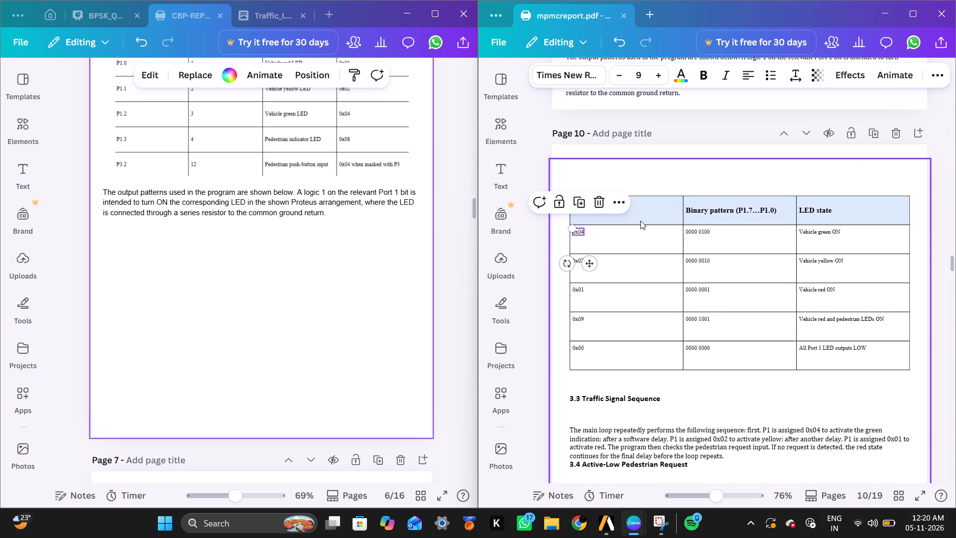
left_click(617, 174)
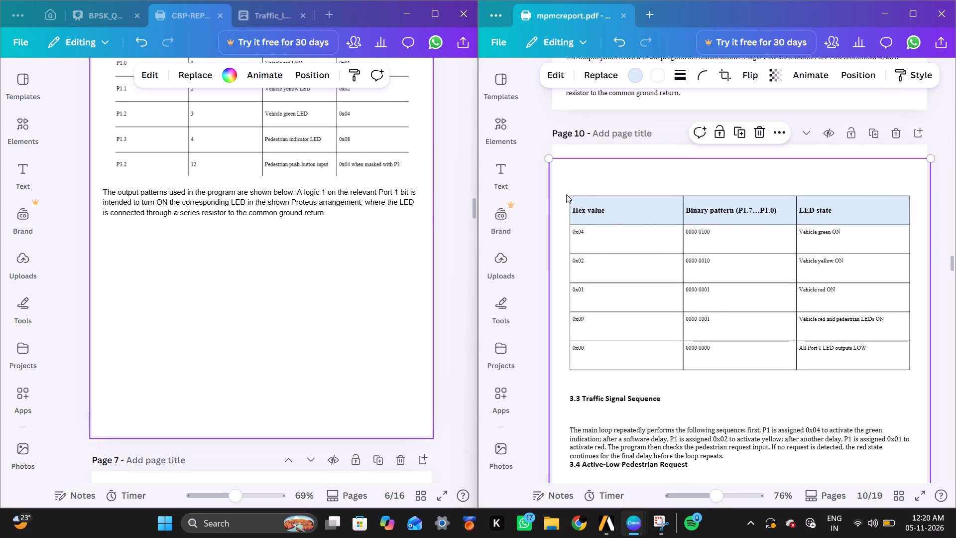
key("Print")
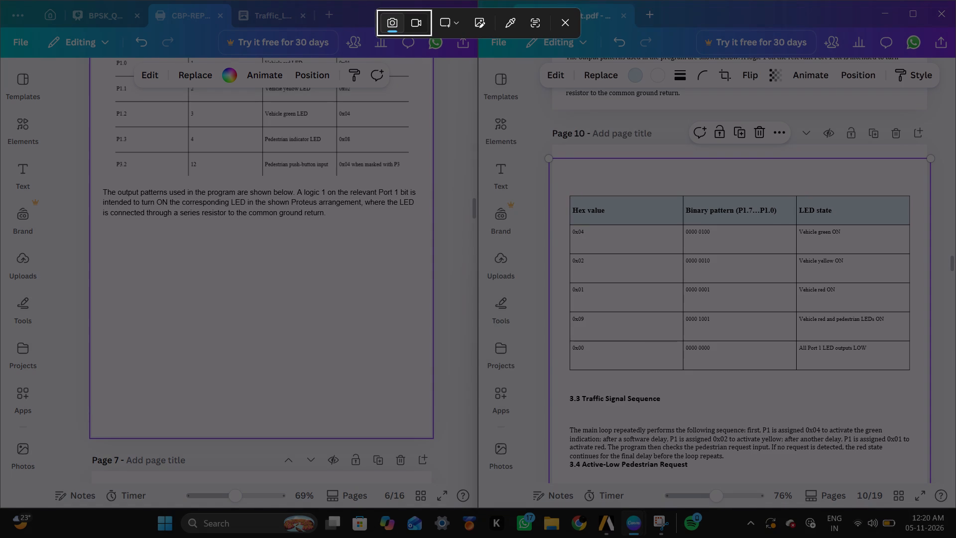
left_click_drag(567, 192, 603, 211)
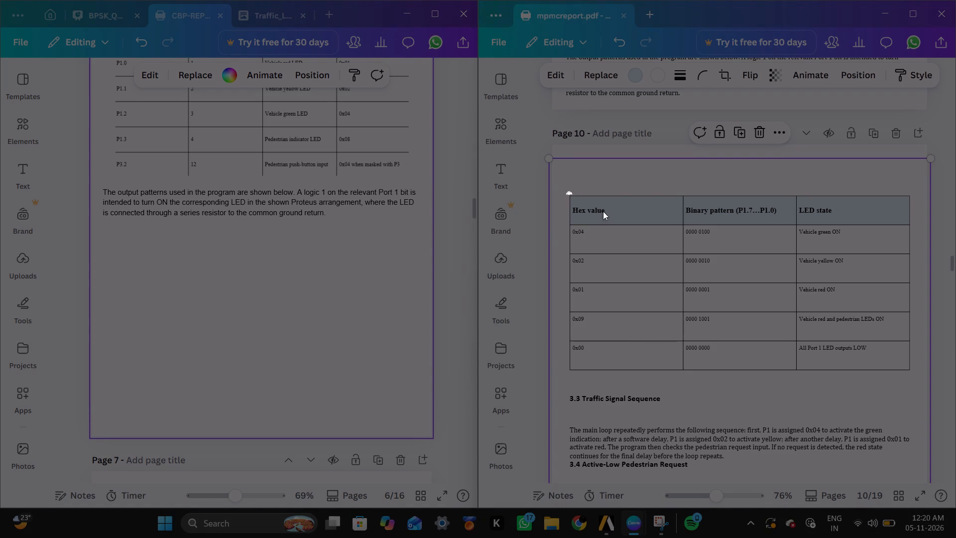
left_click_drag(603, 211, 914, 369)
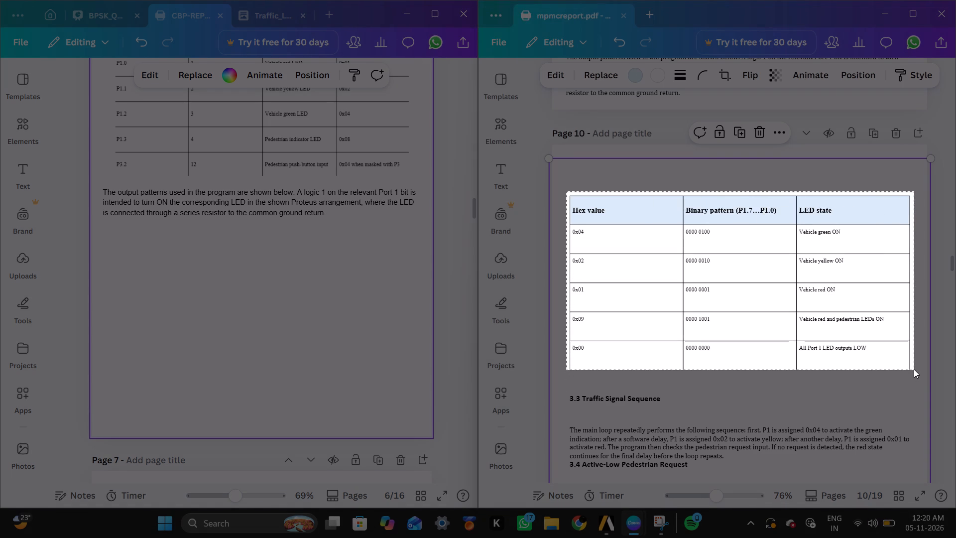
Finish fitting the snip to the lower corner of the hex value table on source page 10 and copy the captured image.
left_click_drag(914, 369, 913, 371)
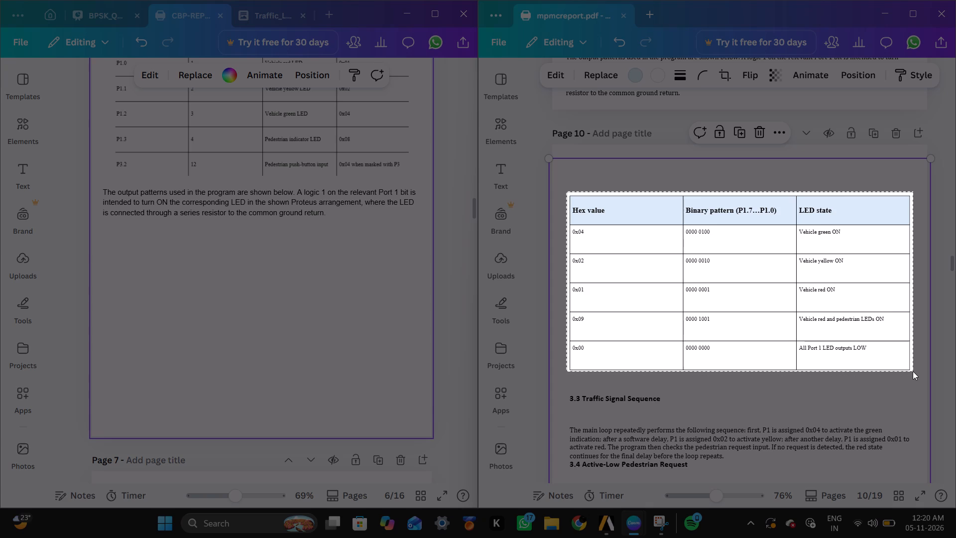
left_click_drag(913, 371, 912, 371)
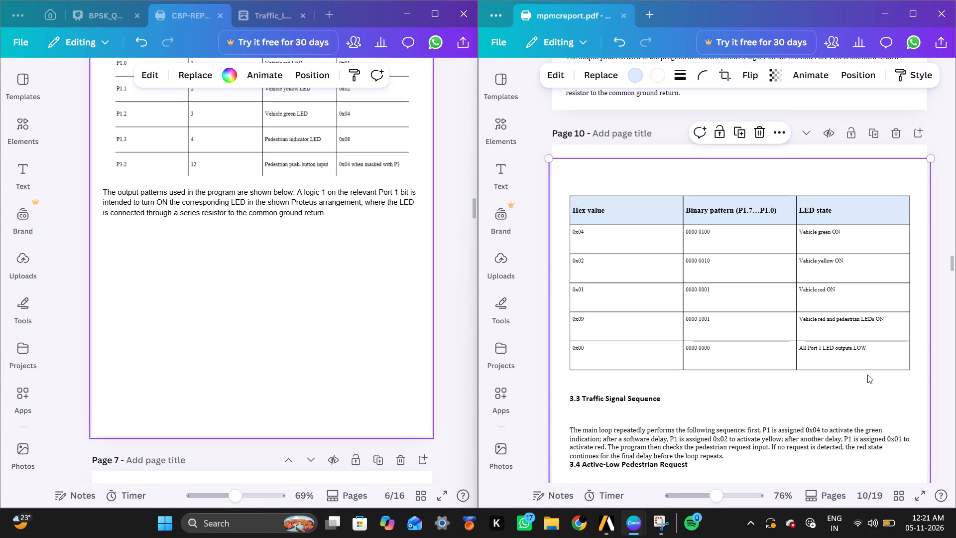
left_click(867, 375)
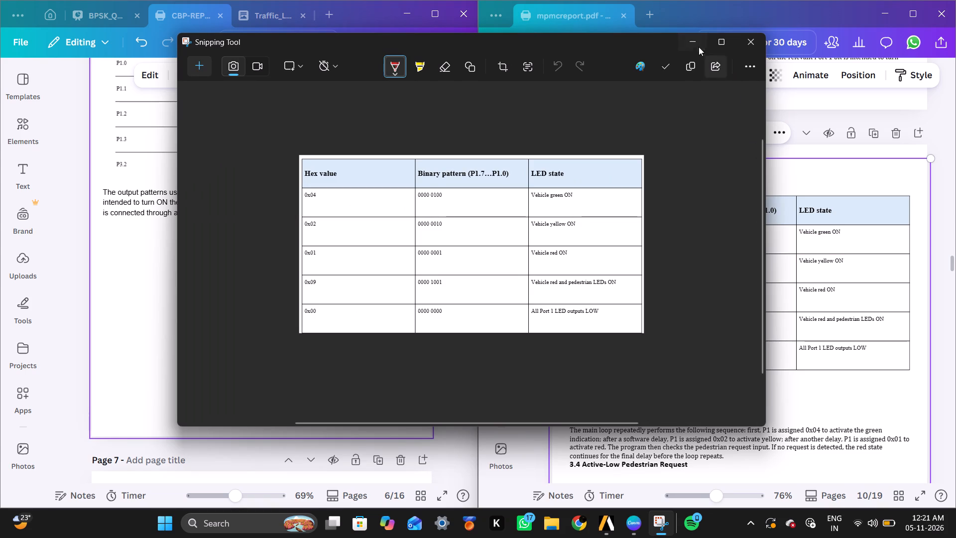
left_click(693, 64)
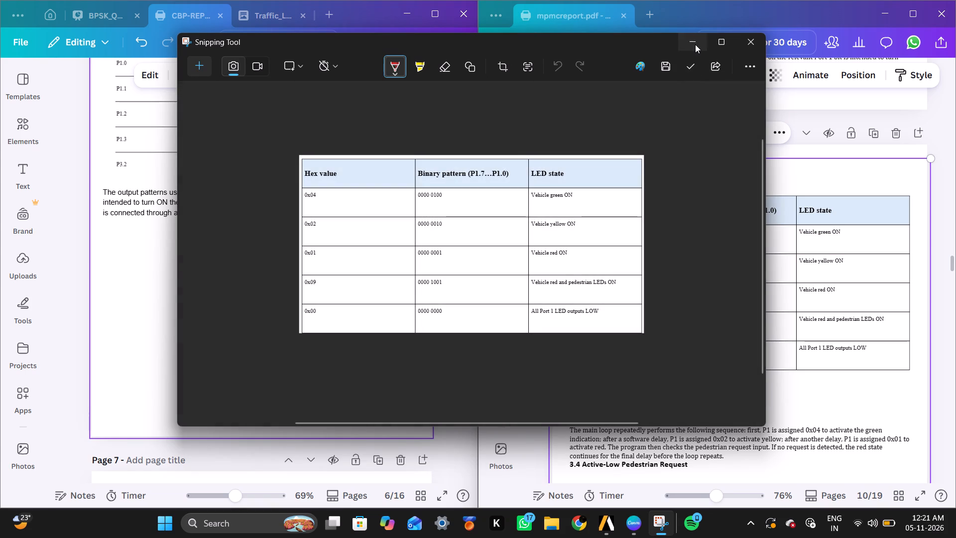
left_click(695, 44)
Paste the copied hex value table image on page 6 of the CBP report, centred below the output patterns paragraph.
right_click(297, 281)
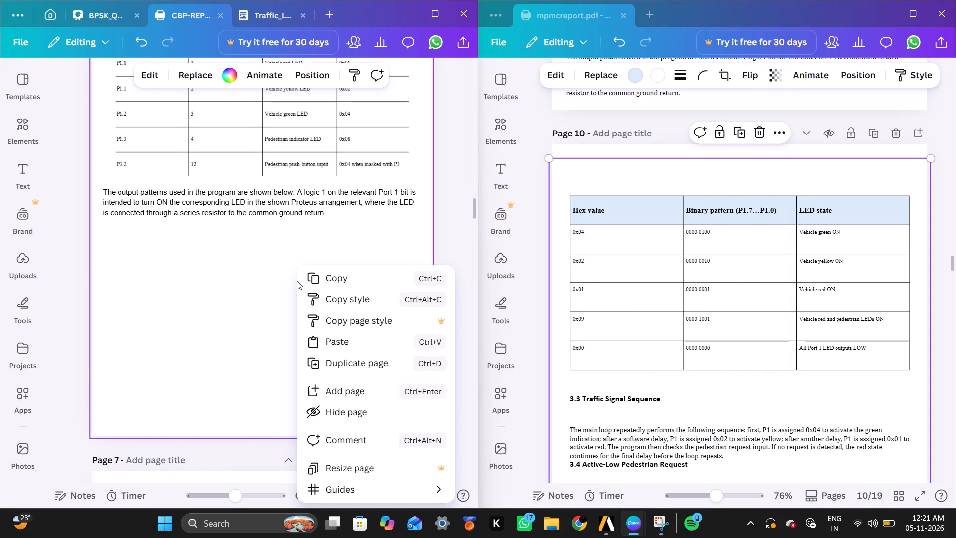
left_click(342, 337)
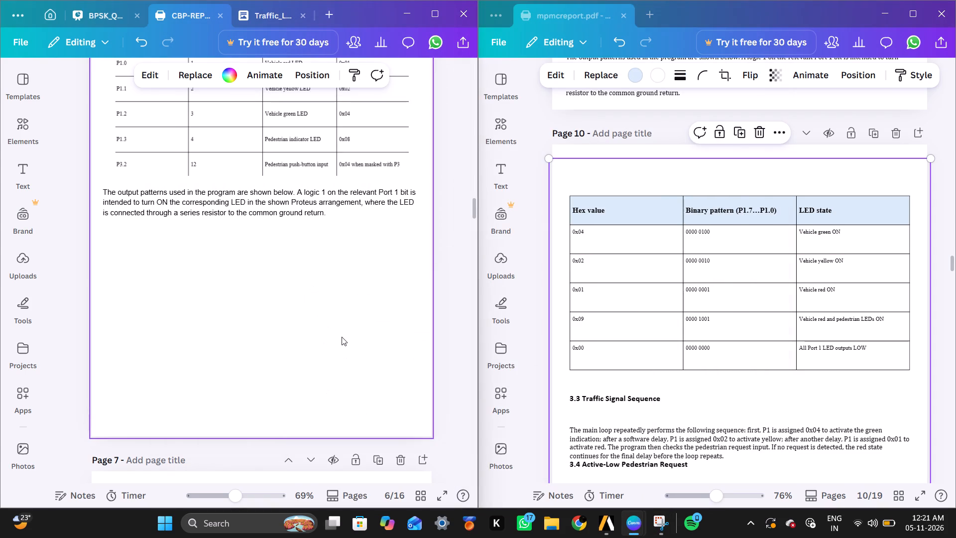
left_click_drag(292, 212, 301, 298)
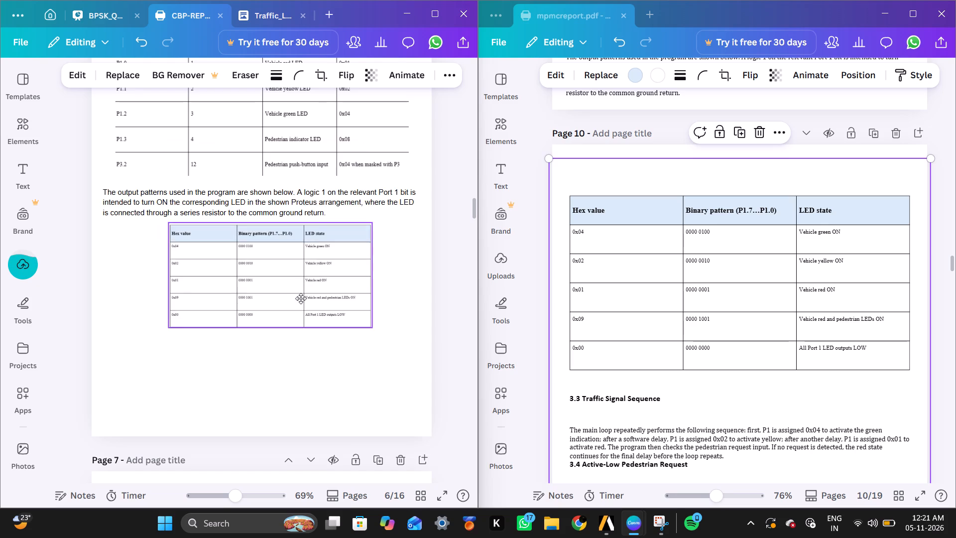
left_click_drag(301, 298, 301, 300)
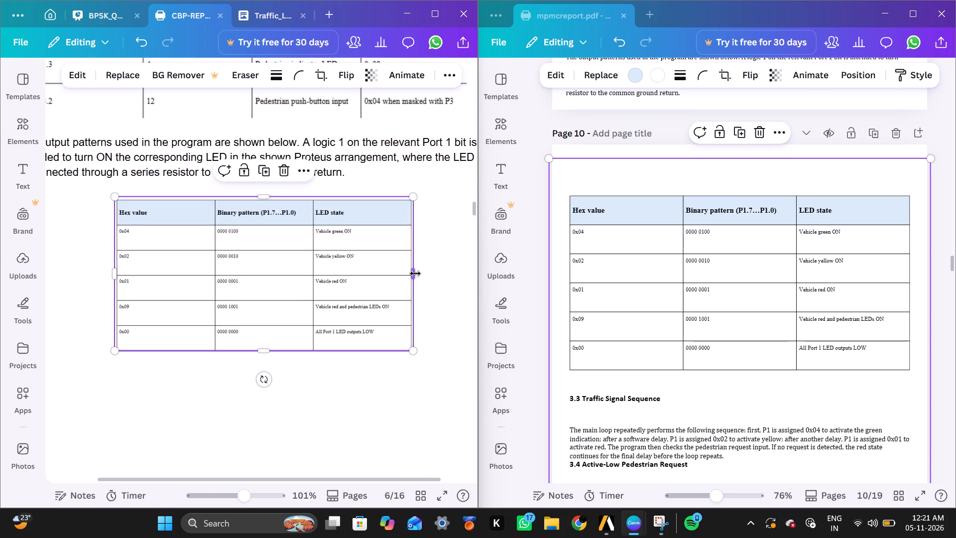
Crop the excess white margin off the pasted table image, starting with the edge beside the "LED state" column.
left_click_drag(415, 273, 409, 273)
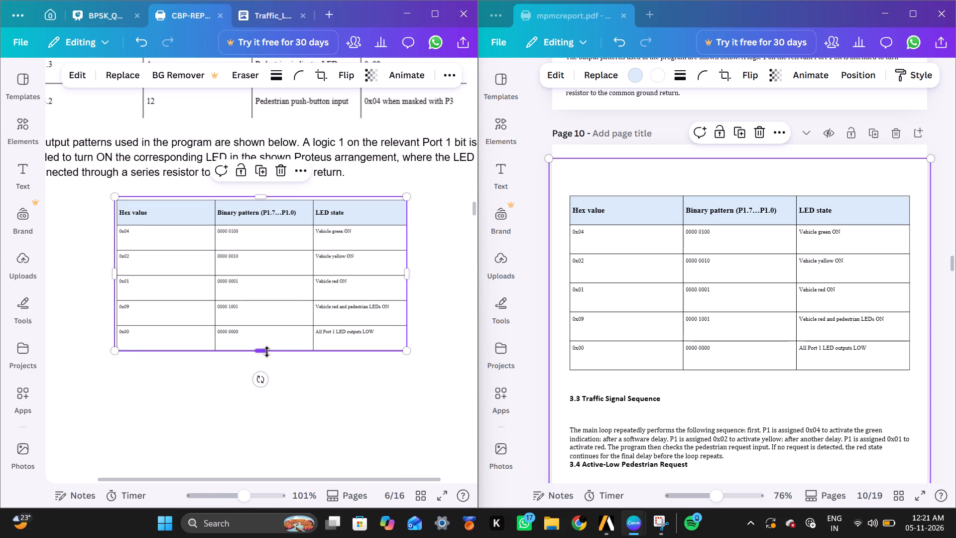
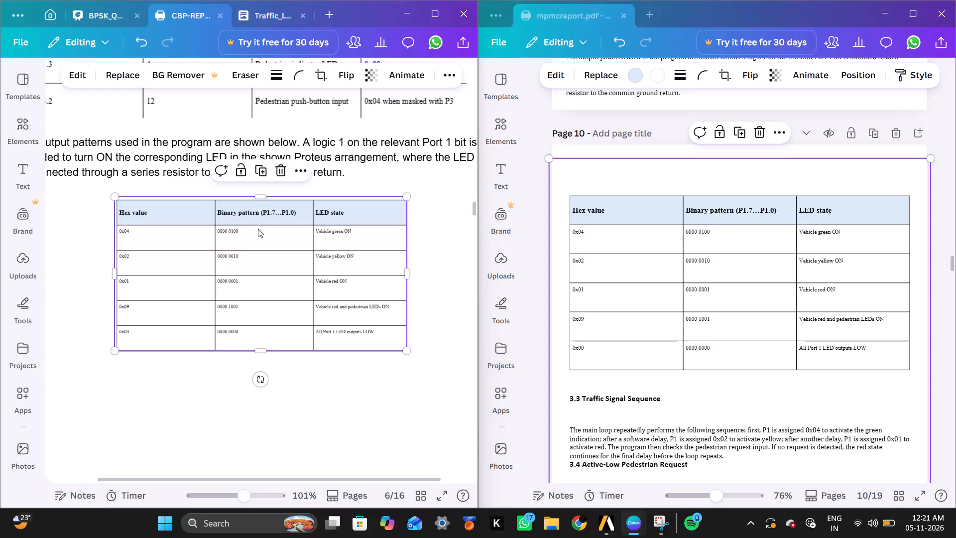
Crop the hex value table image on page 6 slightly along its top, left and bottom edges.
left_click_drag(258, 197, 259, 205)
left_click_drag(117, 274, 141, 281)
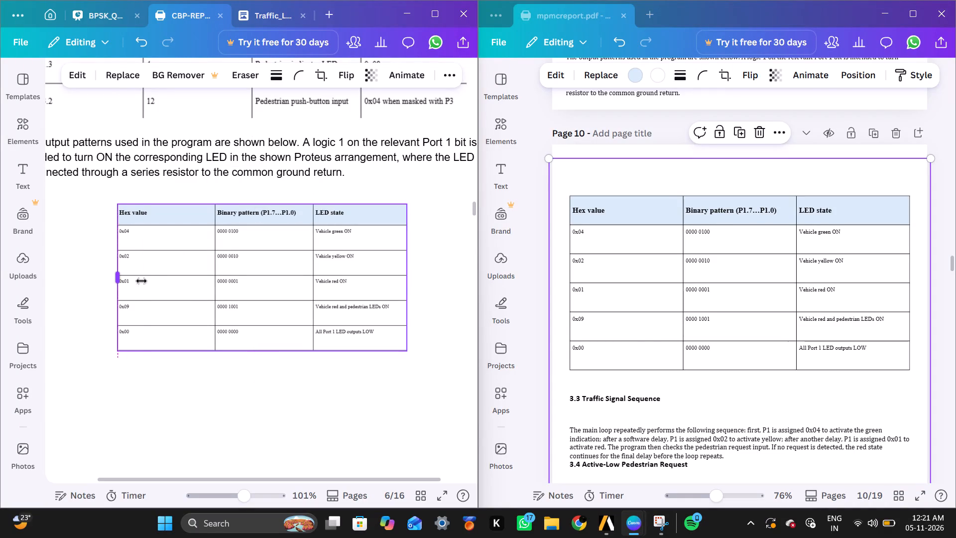
left_click_drag(141, 281, 122, 281)
left_click(80, 296)
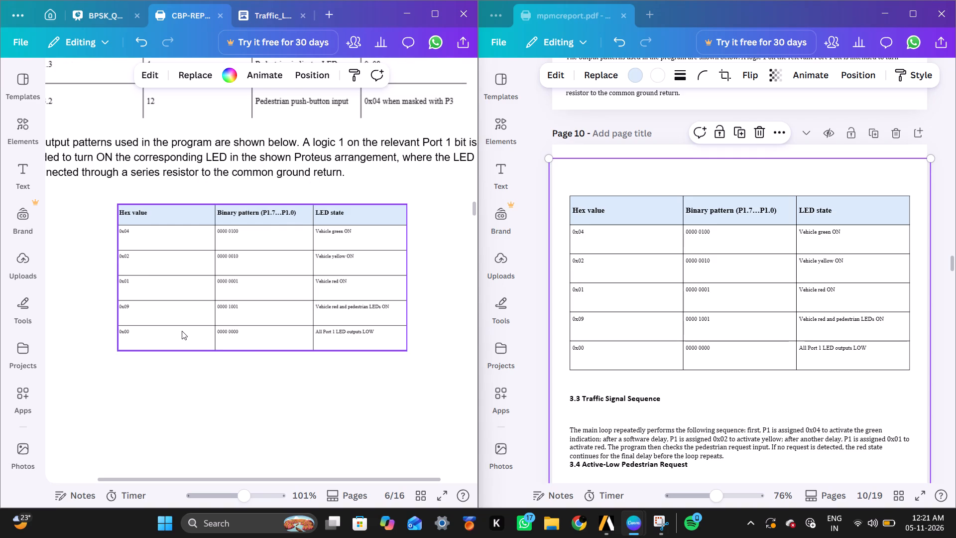
left_click(256, 352)
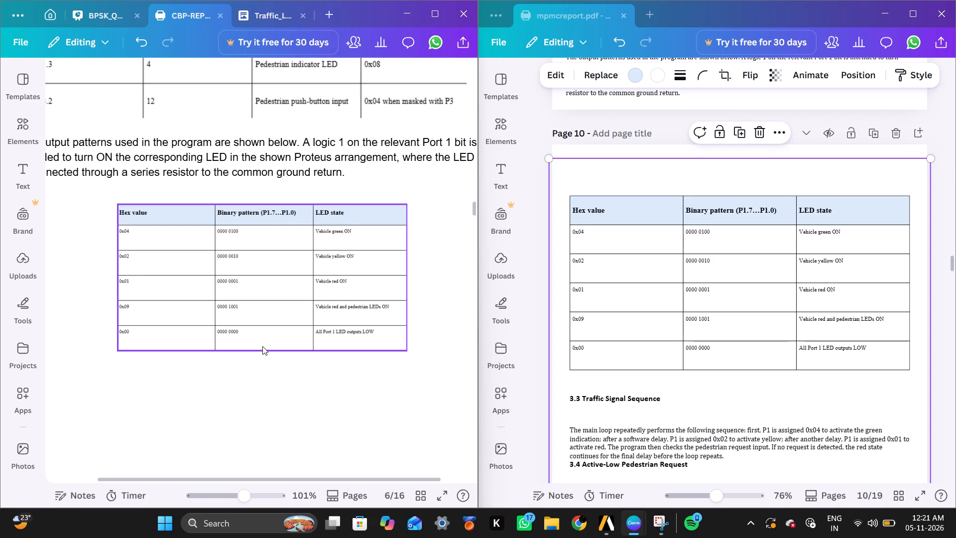
left_click(262, 346)
left_click_drag(262, 347, 262, 341)
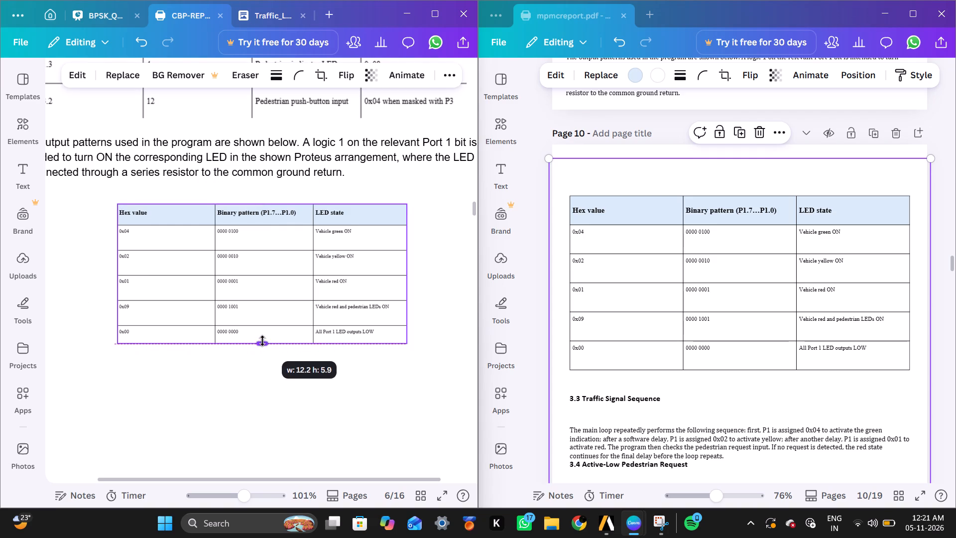
left_click_drag(262, 341, 262, 342)
left_click(334, 368)
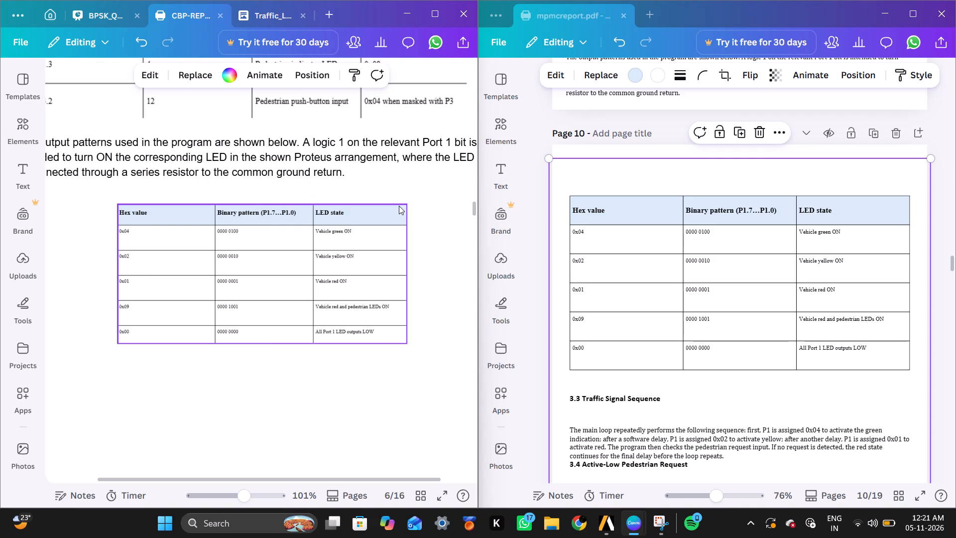
Enlarge the hex value table image to nearly the text width and center it below the output patterns paragraph.
left_click(399, 206)
left_click_drag(408, 203, 454, 149)
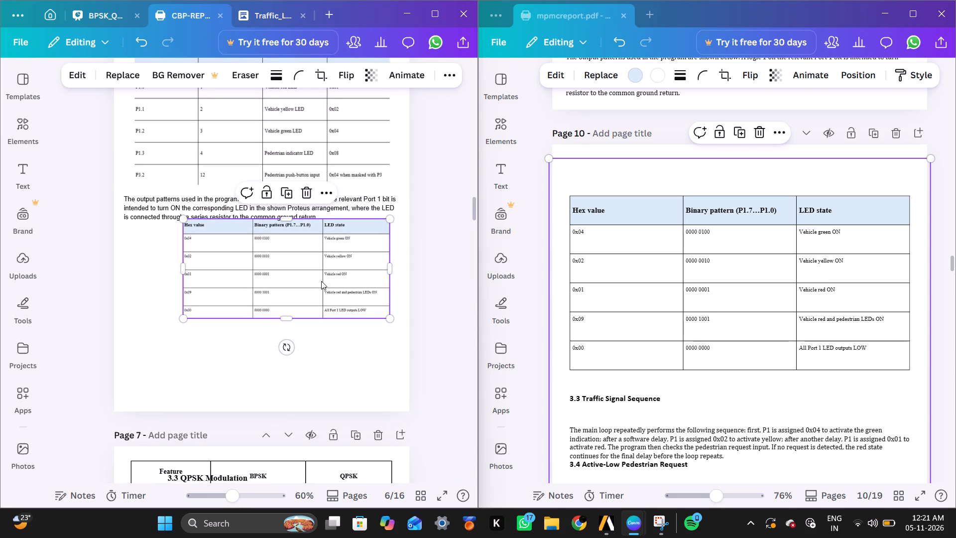
left_click_drag(321, 281, 301, 313)
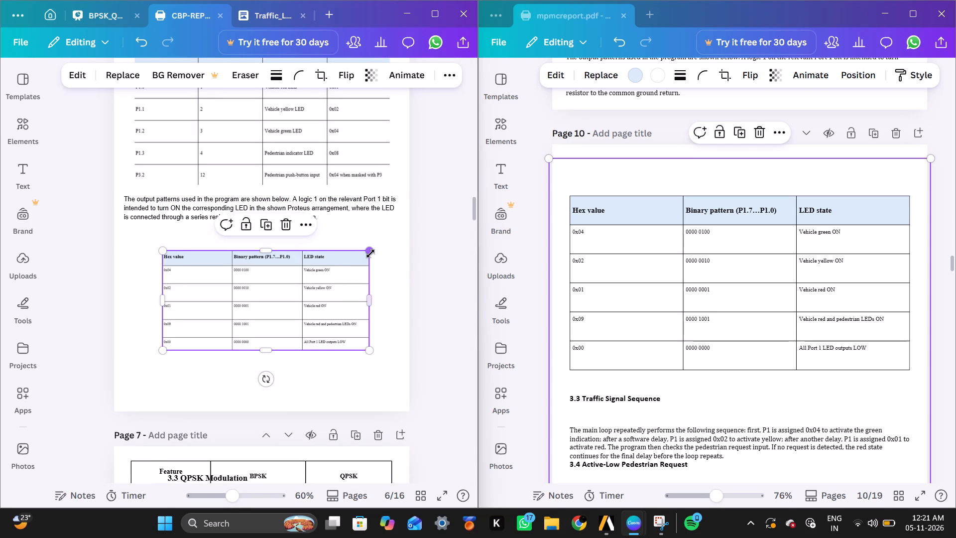
left_click_drag(370, 254, 391, 223)
left_click(336, 364)
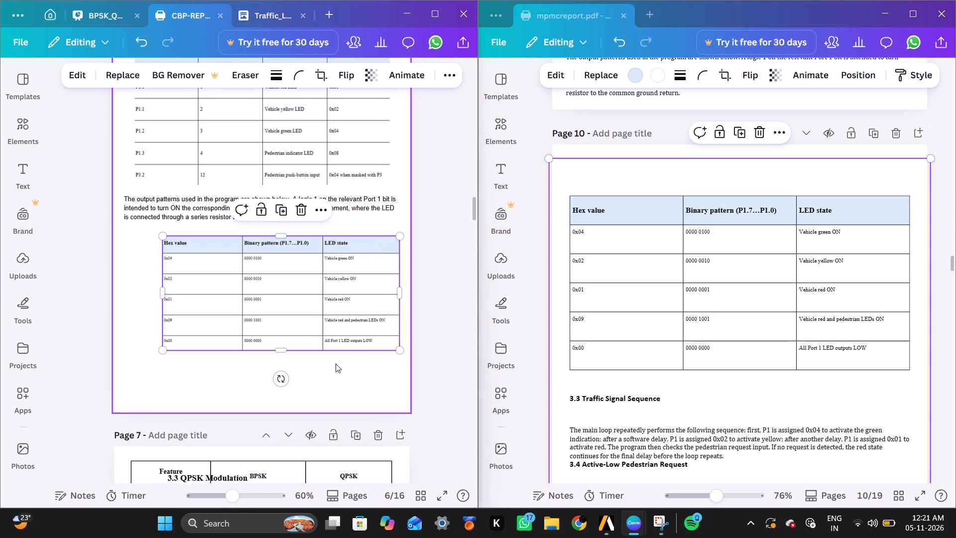
left_click_drag(323, 325, 305, 325)
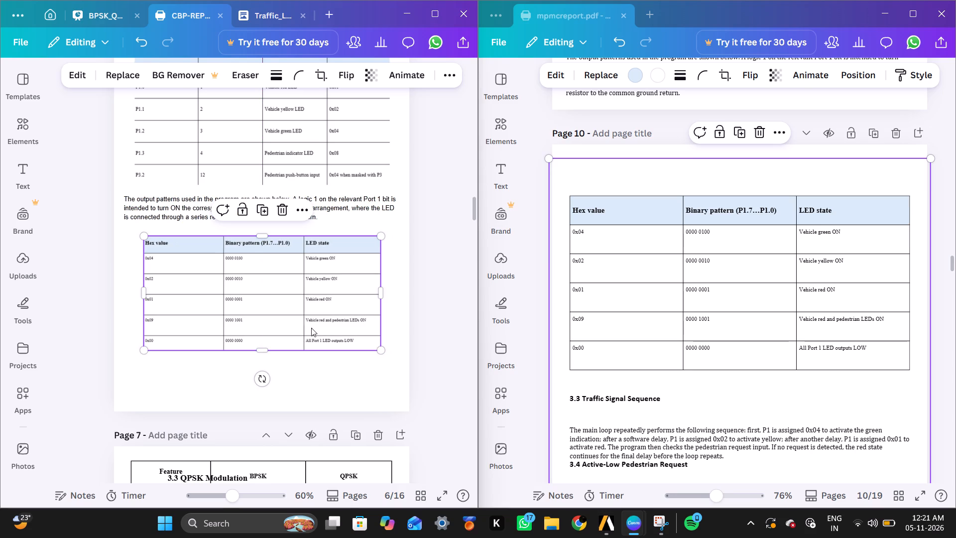
left_click_drag(380, 347, 399, 371)
left_click(335, 406)
left_click_drag(321, 317, 301, 313)
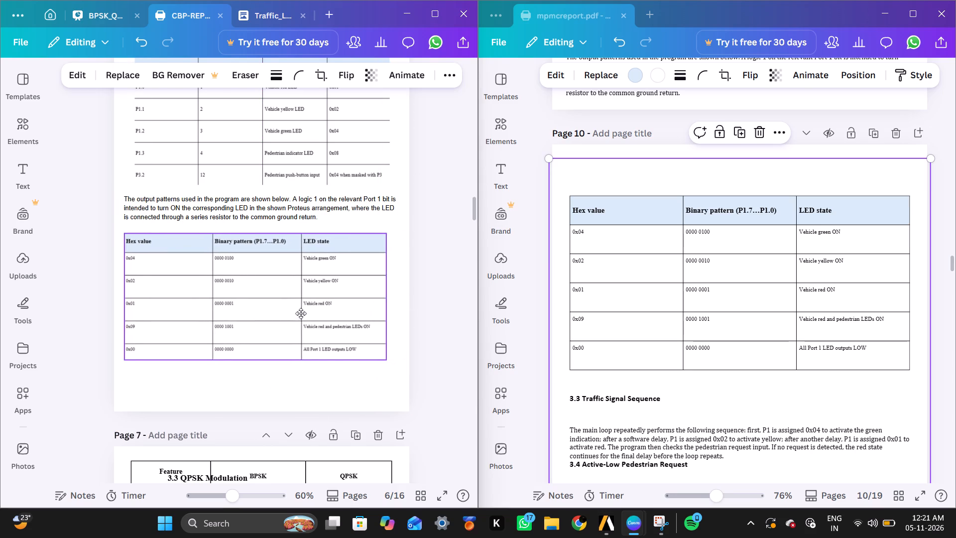
left_click_drag(301, 313, 307, 312)
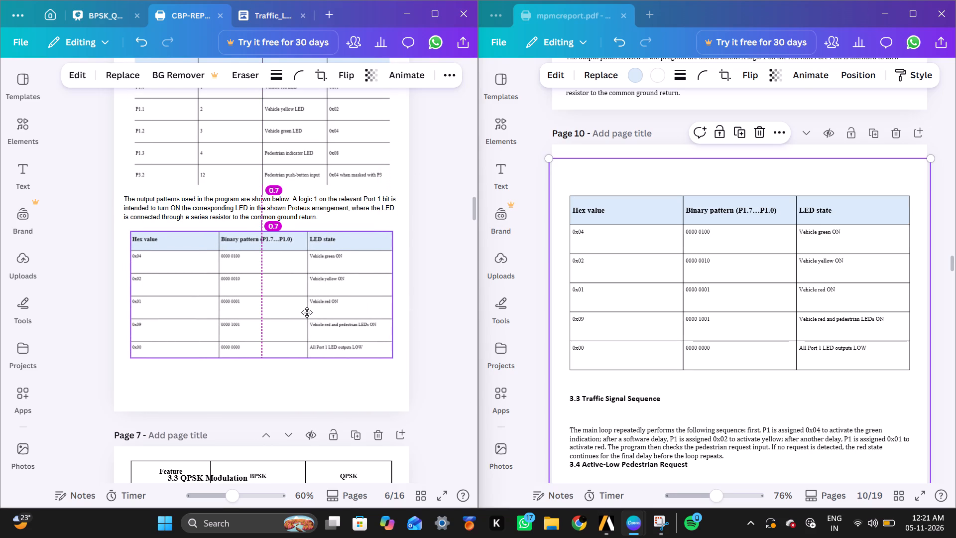
left_click_drag(307, 312, 304, 312)
Recrop the hex value table image to its original aspect ratio, switch the crop back to freeform and apply it.
double_click(341, 333)
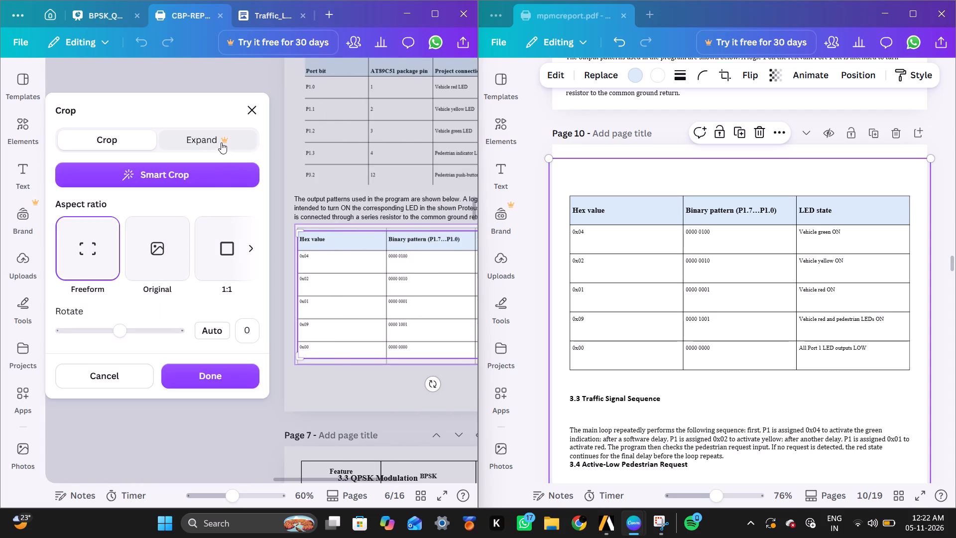
left_click(167, 240)
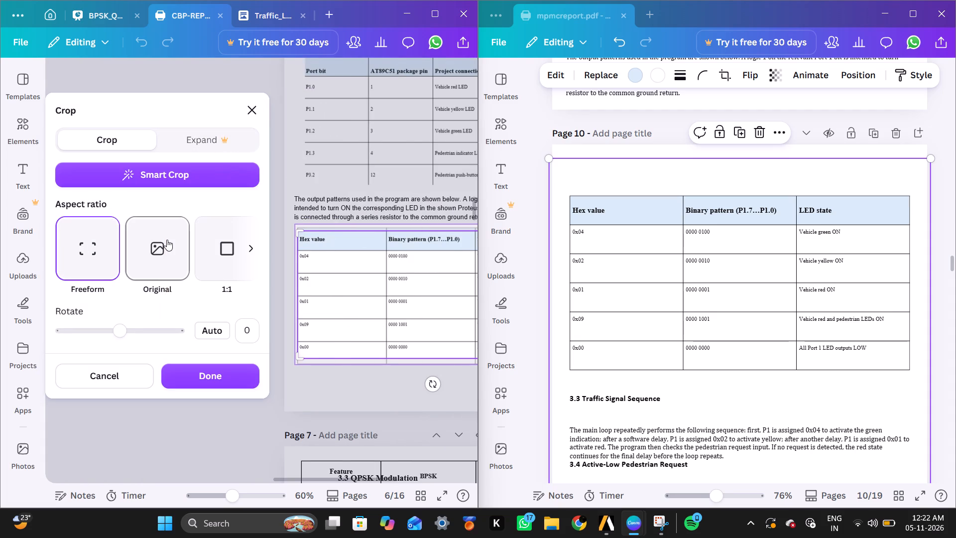
left_click(82, 264)
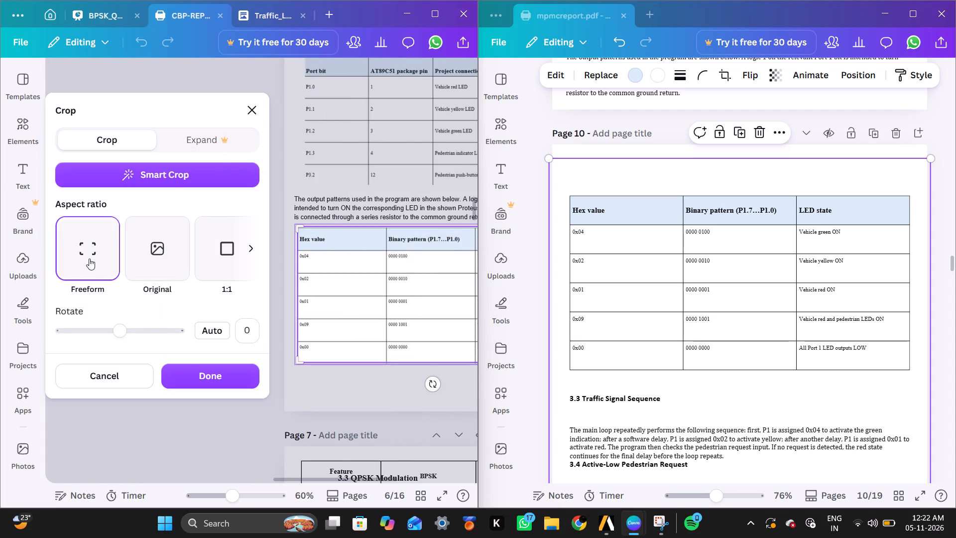
left_click(198, 373)
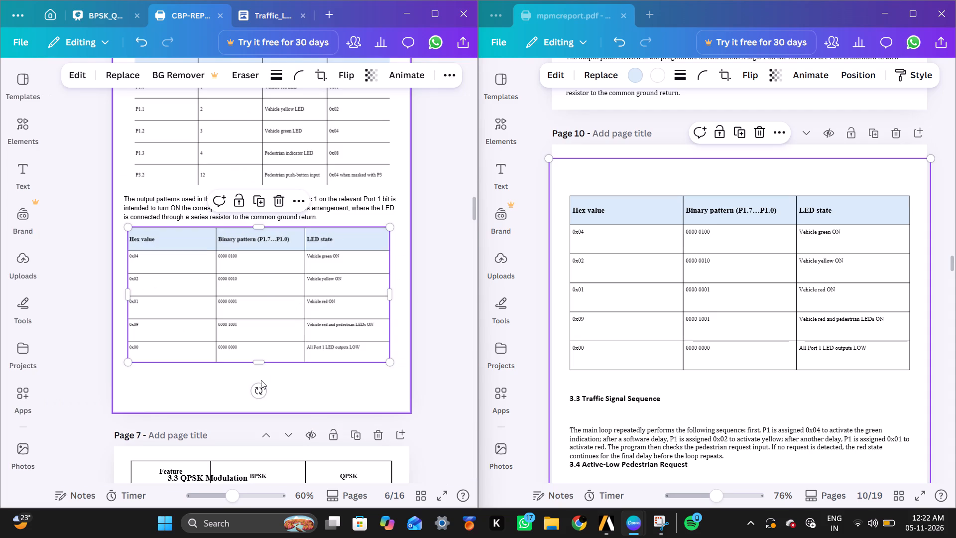
left_click(261, 380)
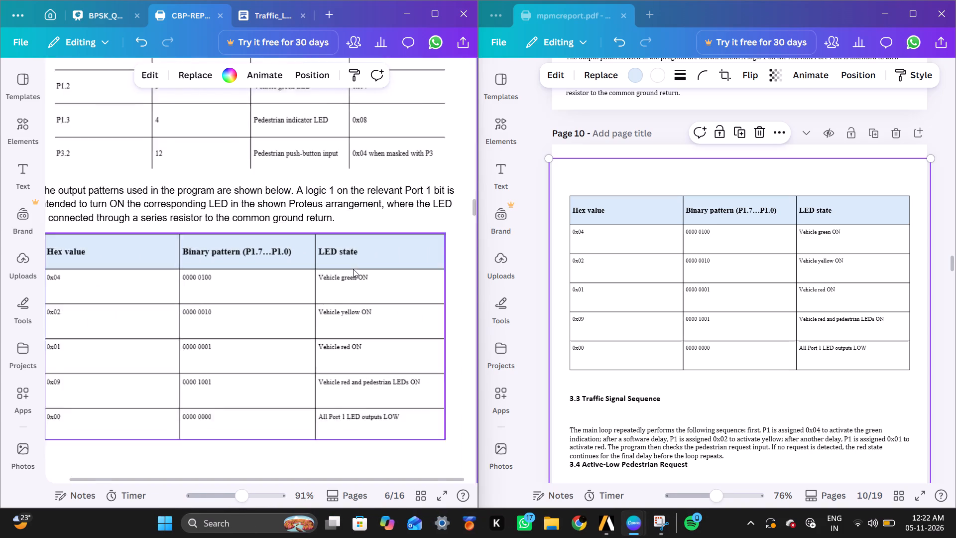
Delete the whole BPSK and QPSK feature comparison table on page 7.
scroll(353, 269, "down", 2)
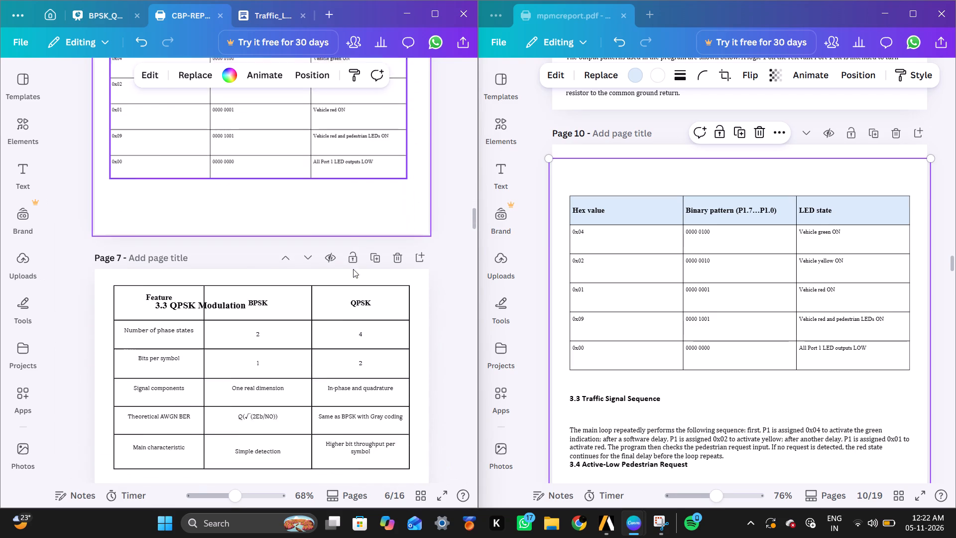
scroll(353, 269, "down", 1)
left_click(319, 294)
left_click(352, 303)
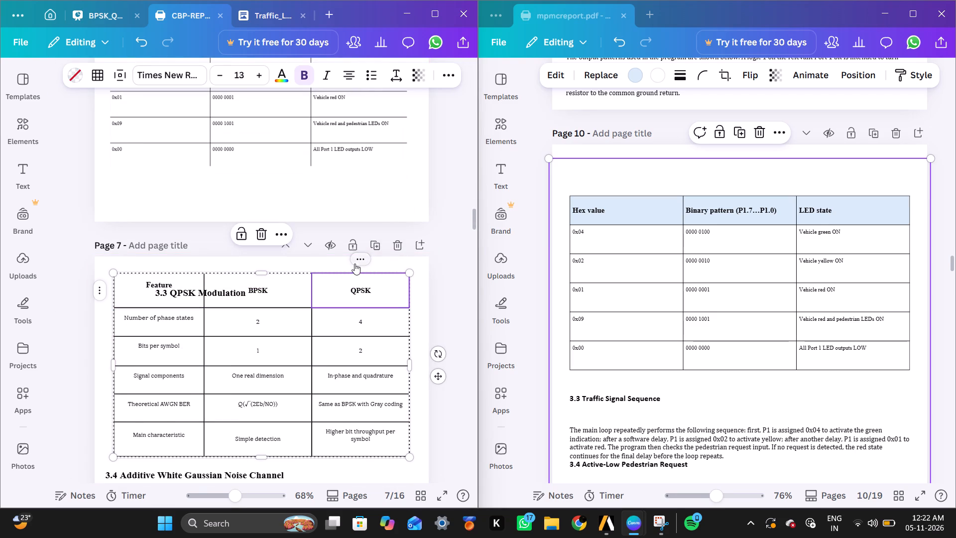
left_click(258, 229)
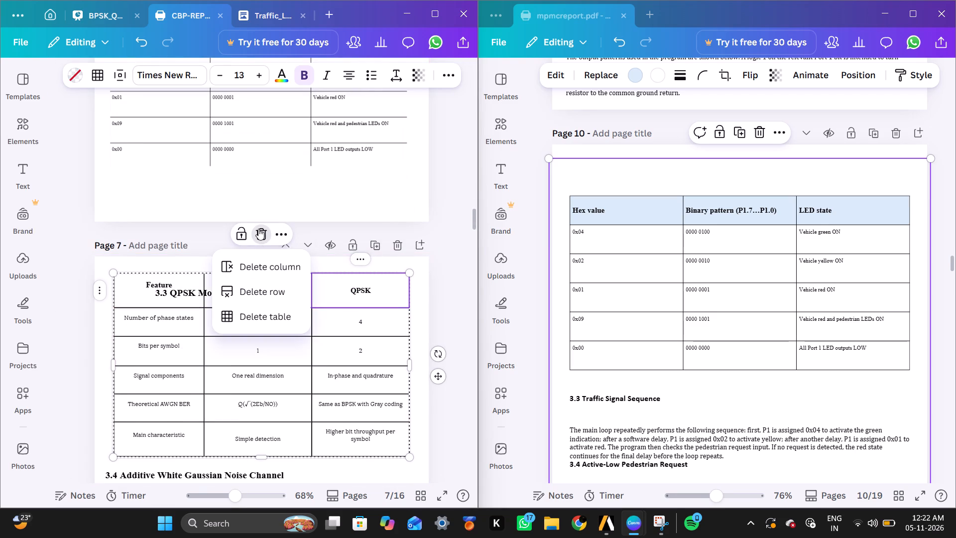
left_click(272, 313)
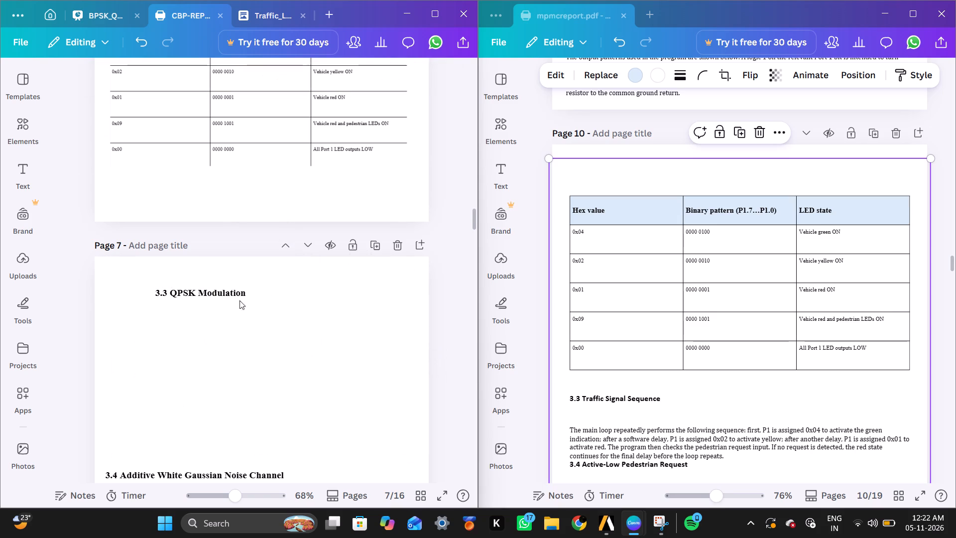
Replace the page 7 heading "3.3 QPSK Modulation" with "3.3 Traffic Signal Sequence" copied from the mpmcreport document.
double_click(619, 395)
key("ctrl+c")
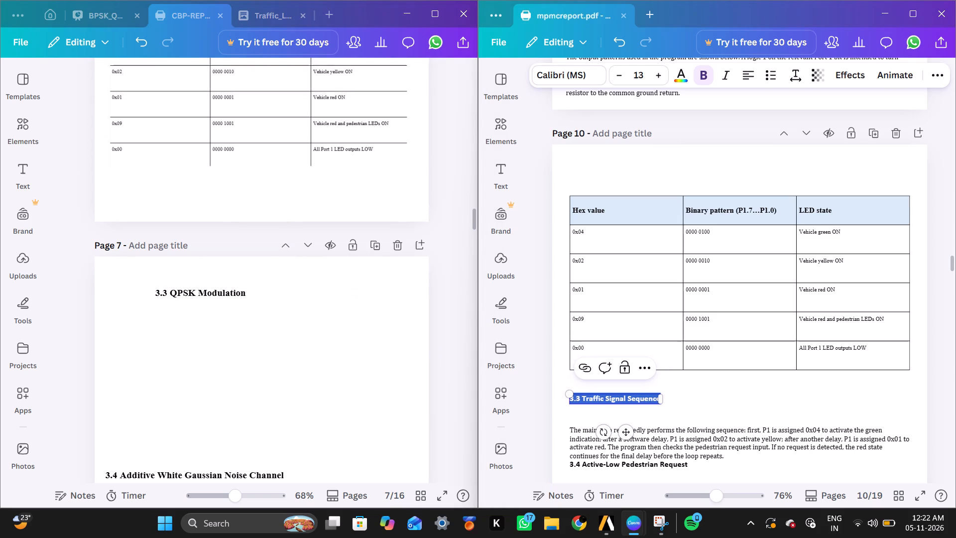
double_click(207, 298)
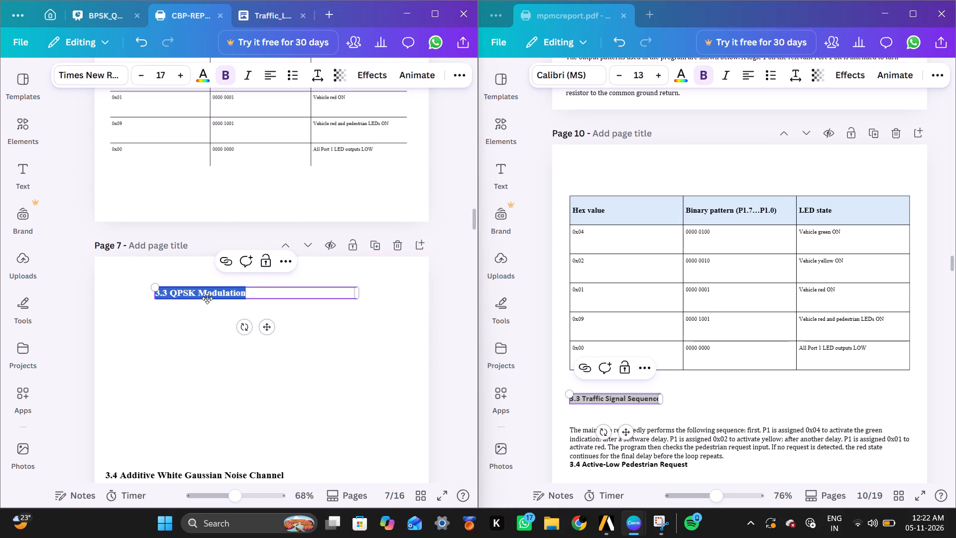
key("ctrl+v")
left_click(292, 312)
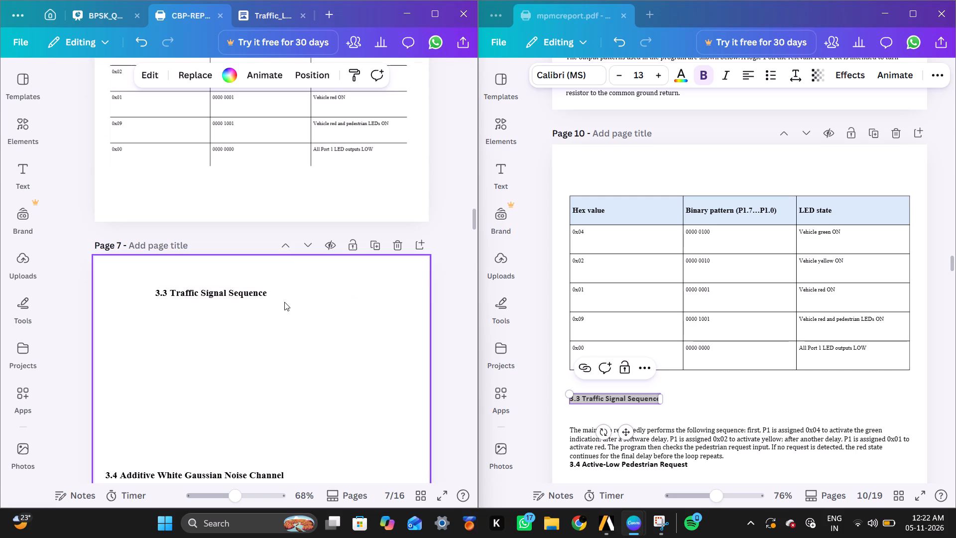
Move the 3.3 heading up to the left margin at the top of page 7.
left_click_drag(279, 290, 229, 278)
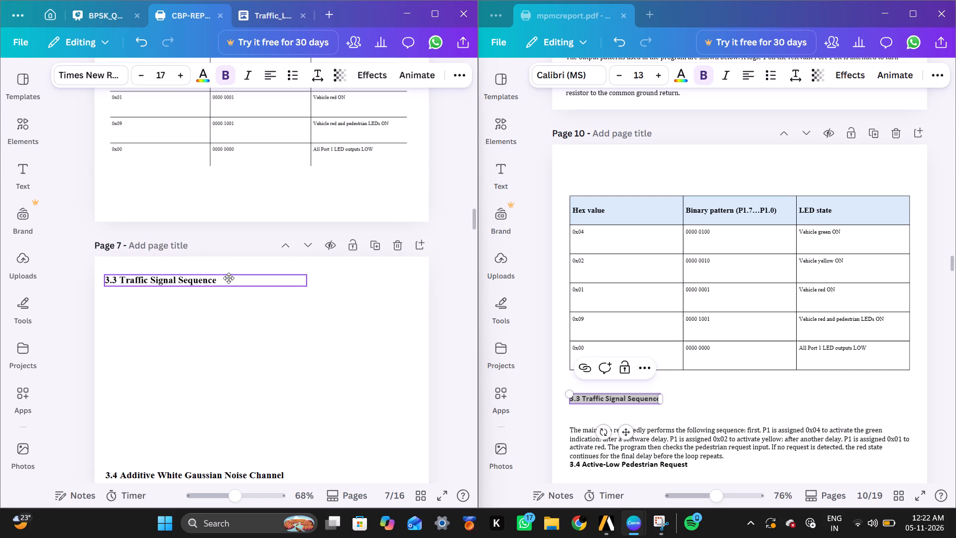
left_click_drag(229, 278, 233, 278)
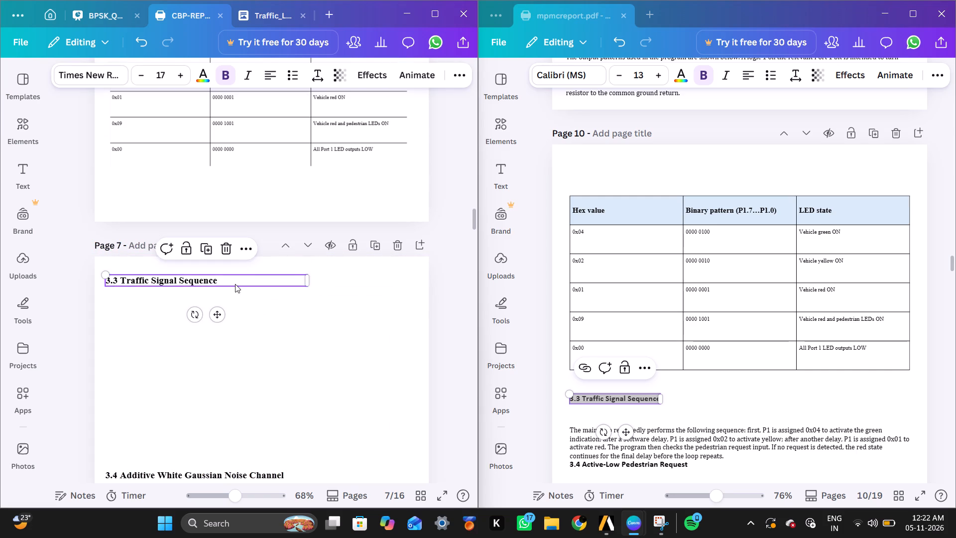
Copy the main loop paragraph under 3.3 in the mpmcreport document, leaving out the 3.4 heading line.
scroll(288, 394, "down", 1)
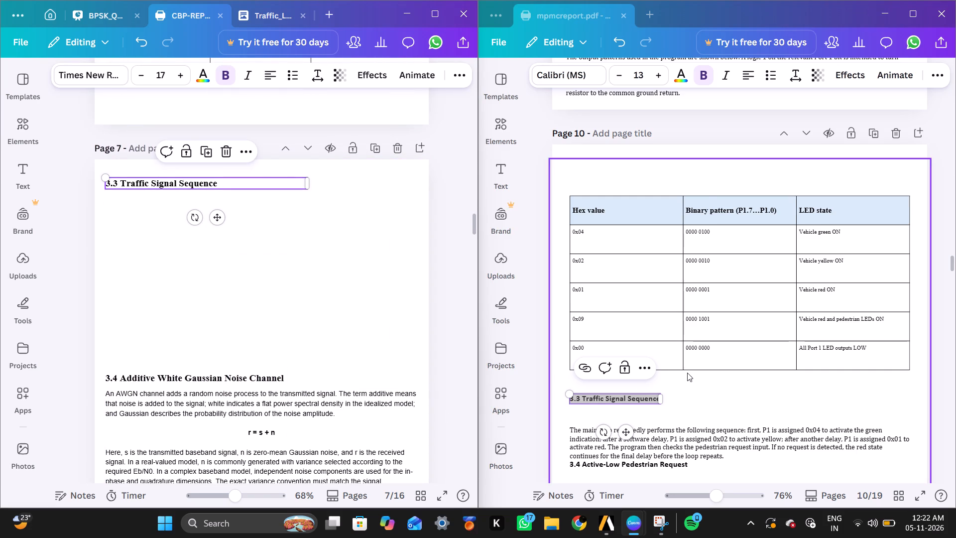
scroll(687, 373, "down", 1)
double_click(733, 361)
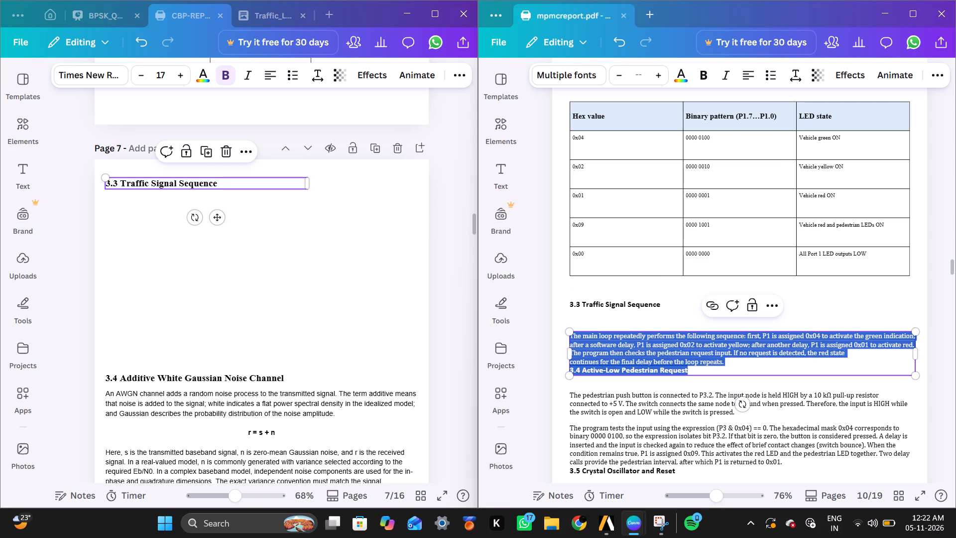
double_click(733, 361)
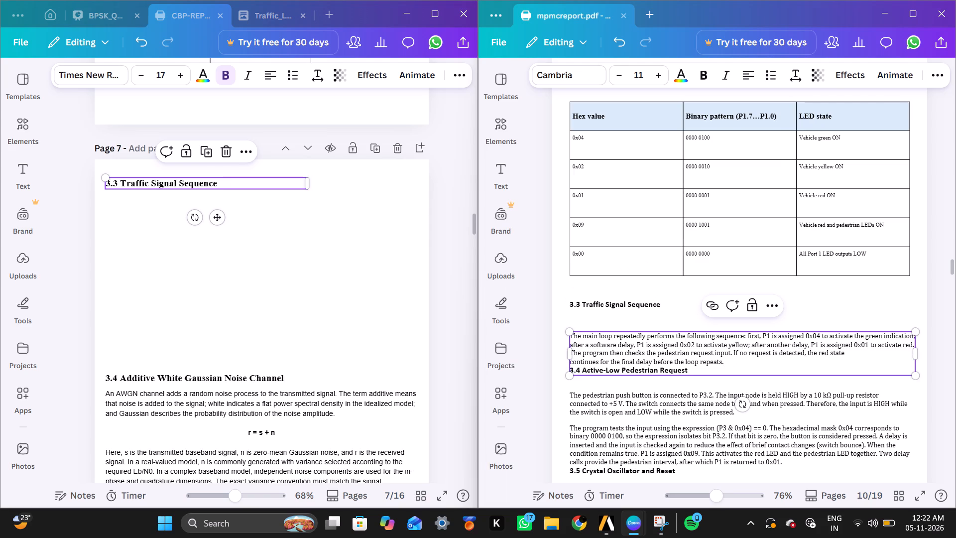
left_click(737, 363)
left_click_drag(737, 363, 702, 356)
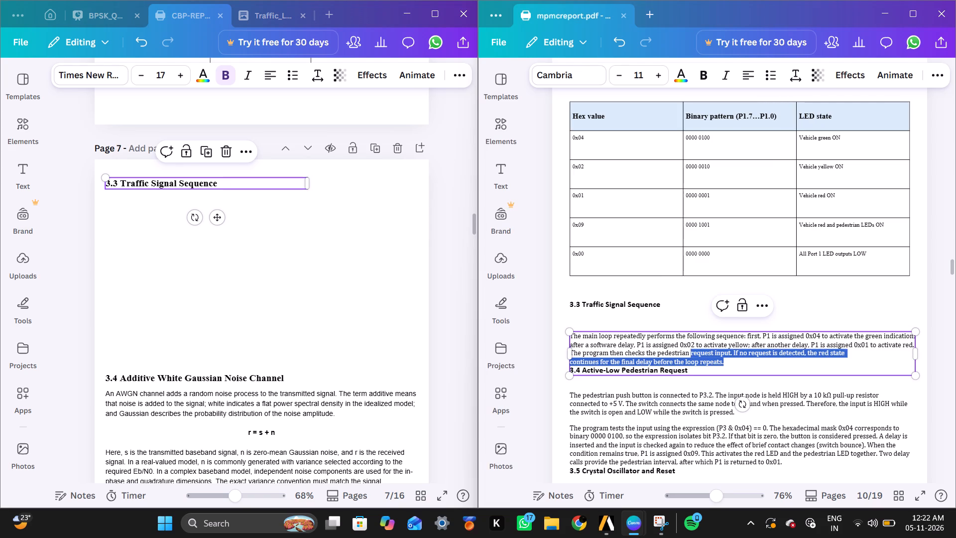
left_click_drag(702, 356, 571, 335)
key("ctrl+c")
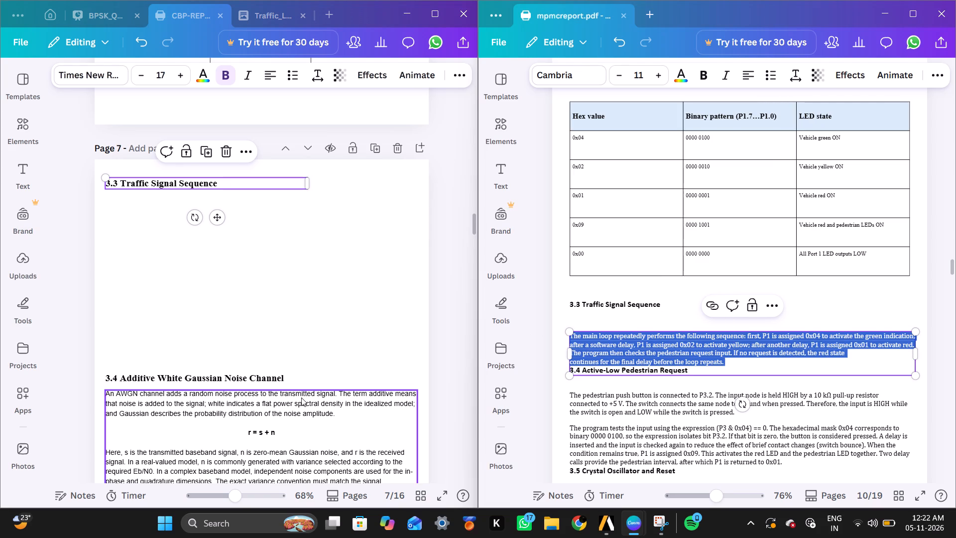
Move the AWGN channel body text box on page 7 to just below the 3.3 Traffic Signal Sequence heading.
left_click(302, 399)
left_click_drag(302, 399, 294, 219)
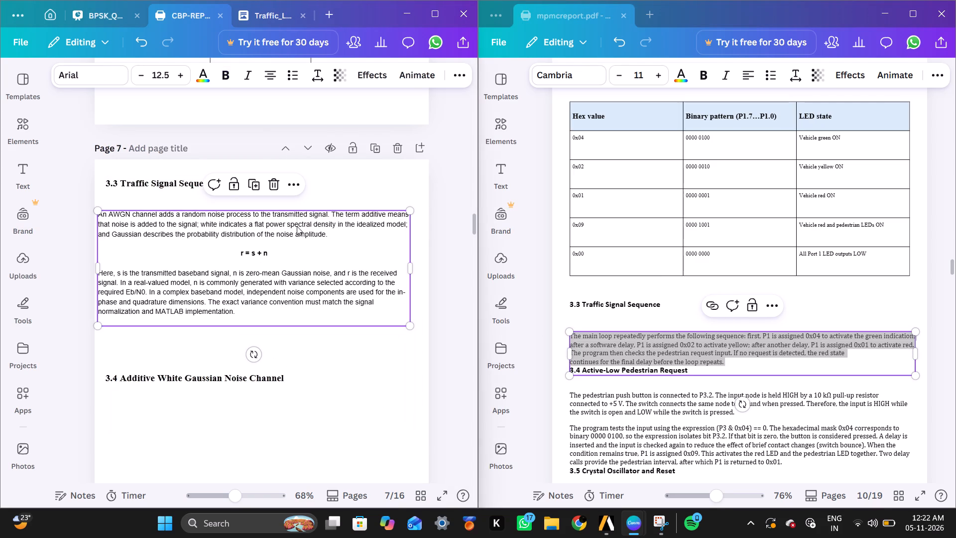
Replace all the AWGN body text with the copied main loop paragraph and remove the empty line at its end.
double_click(297, 226)
key("ctrl+a")
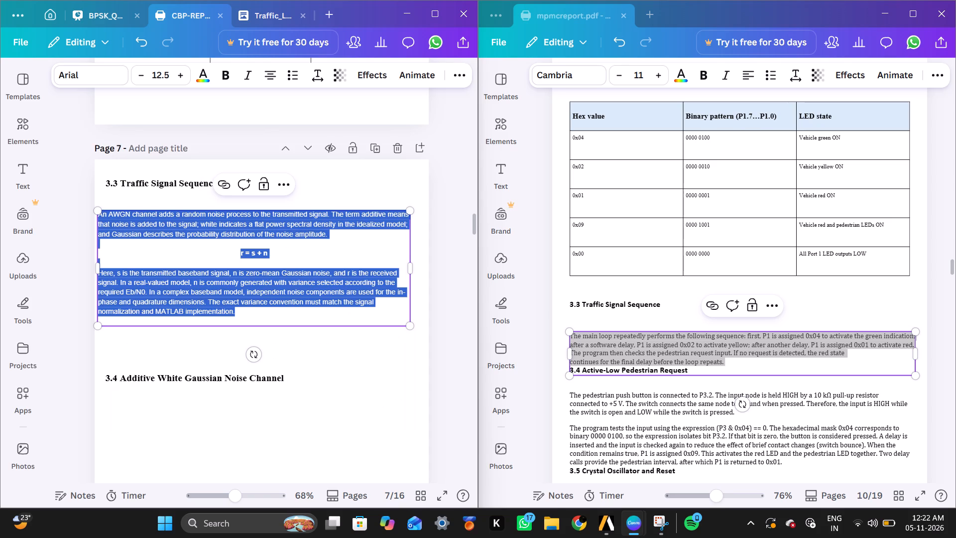
key("ctrl+v")
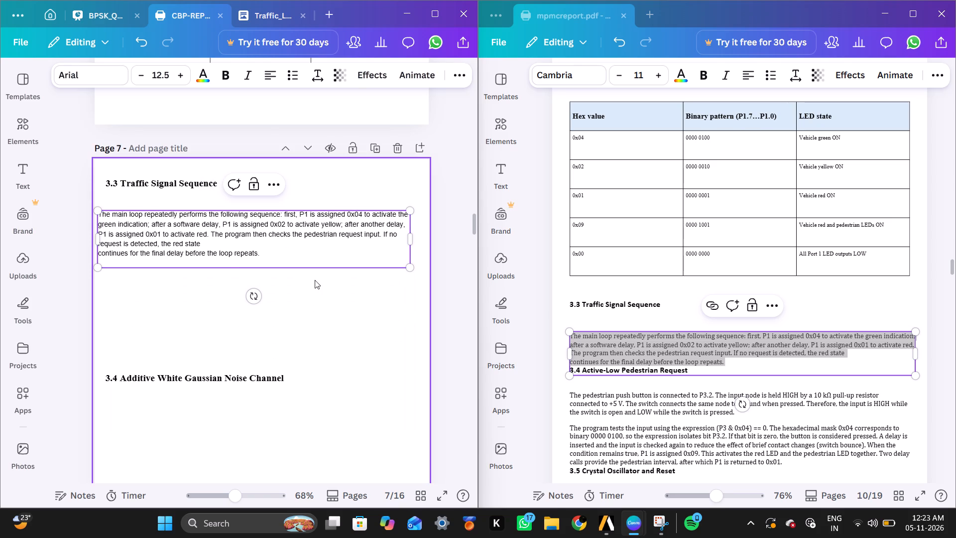
key("BackSpace")
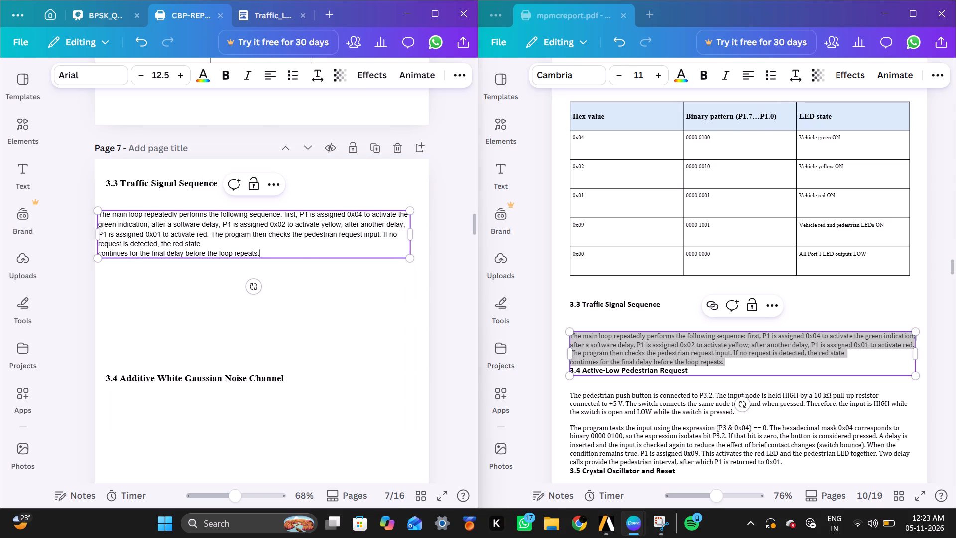
Remove the line break before "continues for the final delay" in the paragraph under 3.3 on page 7.
left_click(116, 254)
key("Left")
key("Left")
key("Left")
key("Left")
key("Left")
key("Left")
key("BackSpace")
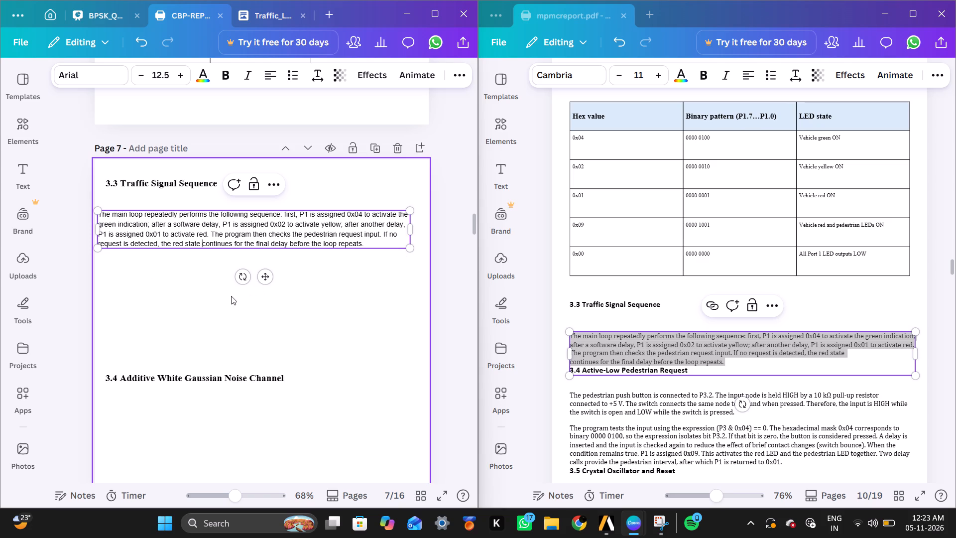
left_click(315, 329)
Set the font size of the whole 3.3 Traffic Signal Sequence paragraph to 13.
left_click(315, 233)
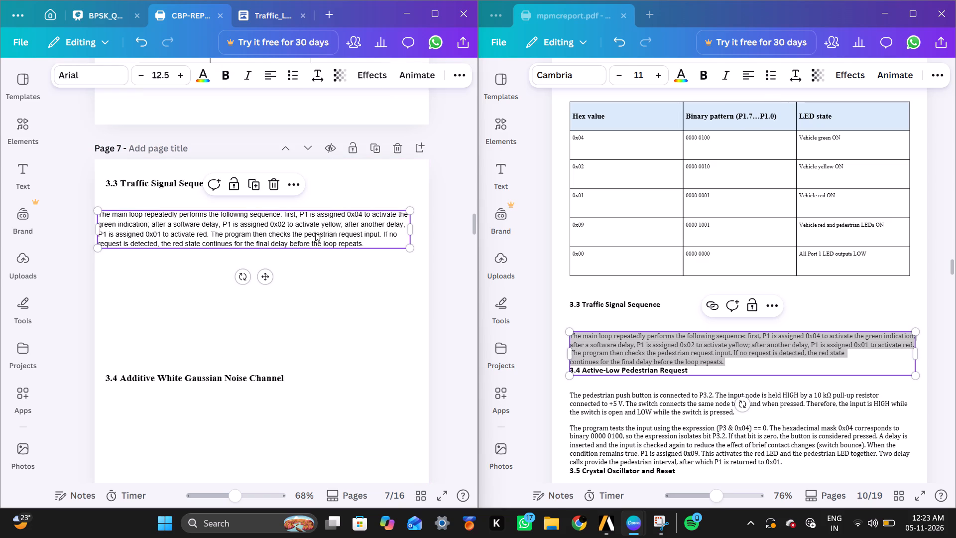
double_click(327, 225)
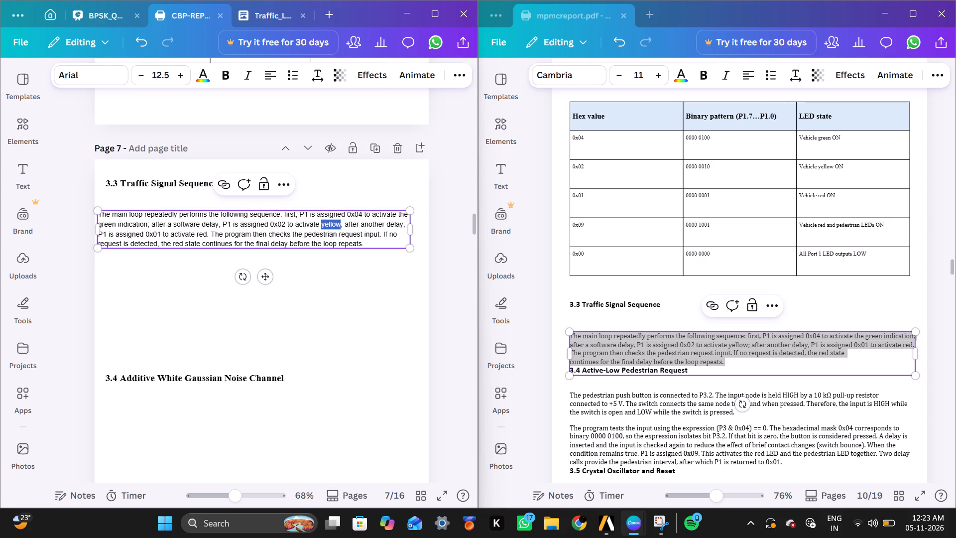
key("ctrl+a")
double_click(164, 78)
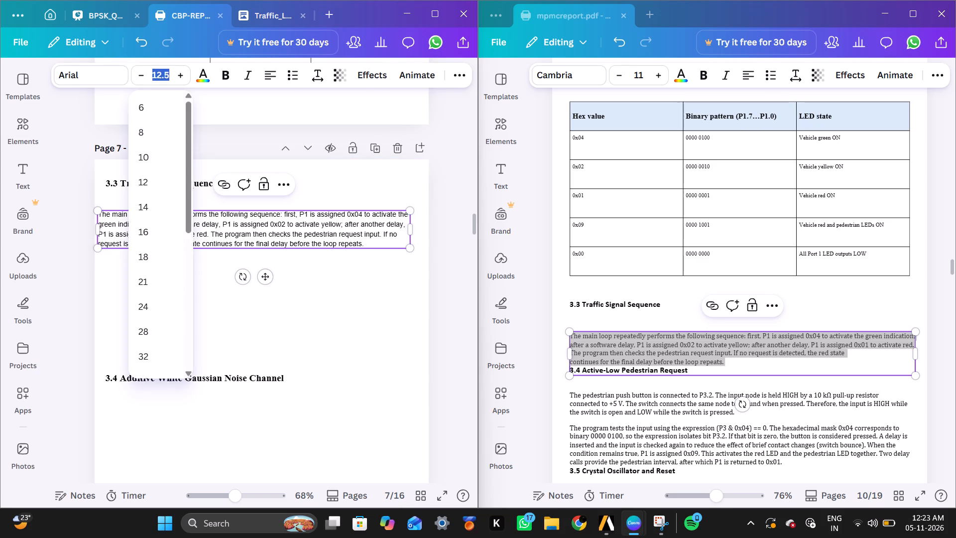
type("13")
key("Return")
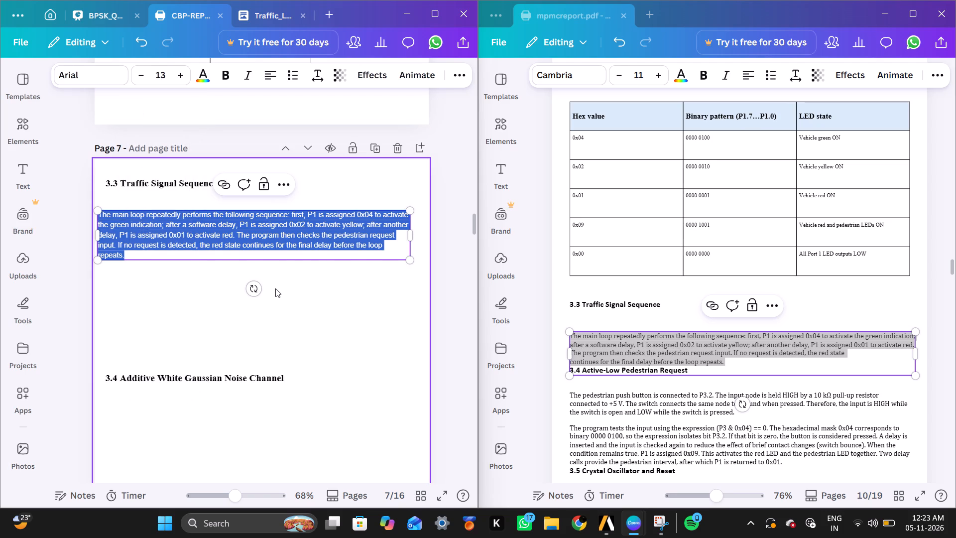
left_click(275, 288)
Move the 3.3 paragraph up to just below its heading, aligned with the heading's left edge.
left_click_drag(282, 219, 289, 203)
left_click(338, 321)
Replace the 3.4 Additive White Gaussian Noise Channel heading with "3.4 Active-Low Pedestrian Request" copied from the mpmcreport document.
scroll(338, 321, "down", 1)
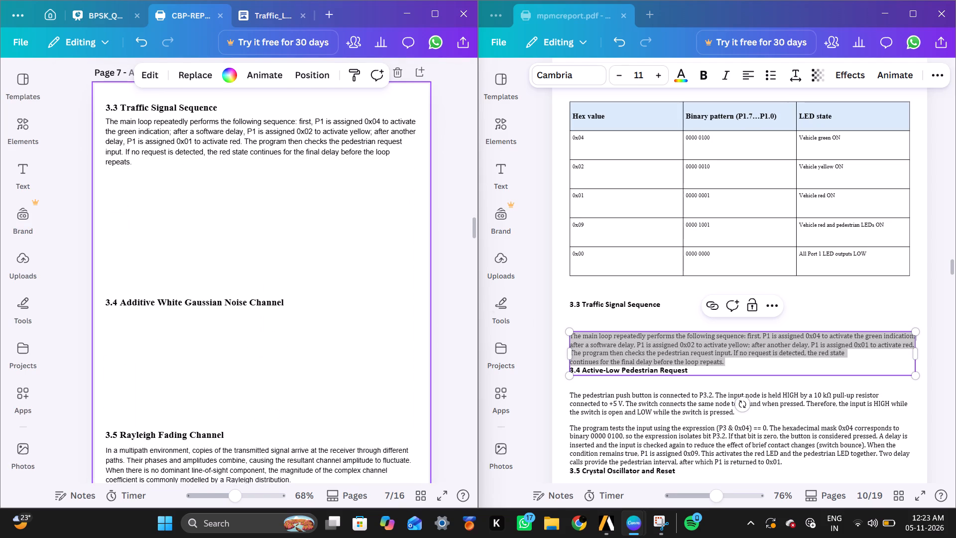
scroll(664, 353, "down", 1)
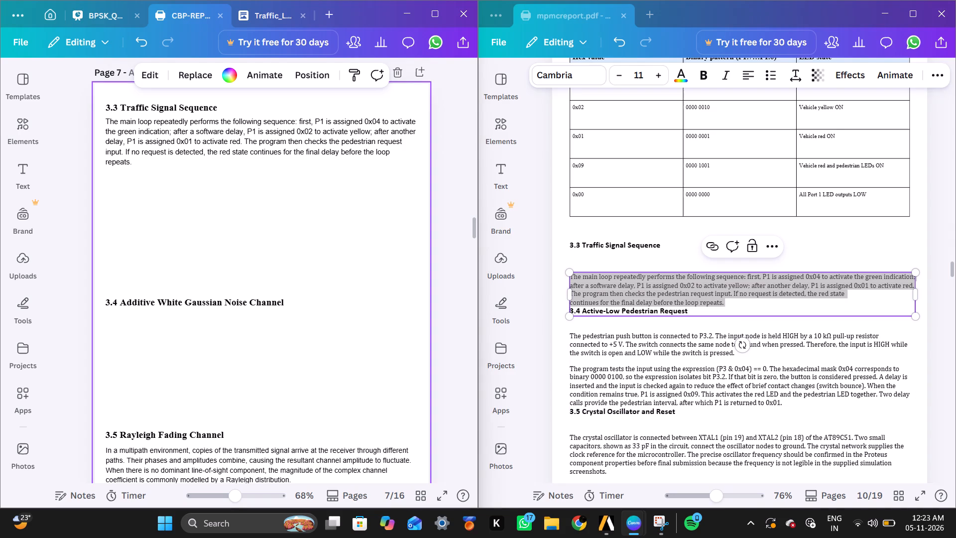
left_click_drag(695, 312, 569, 311)
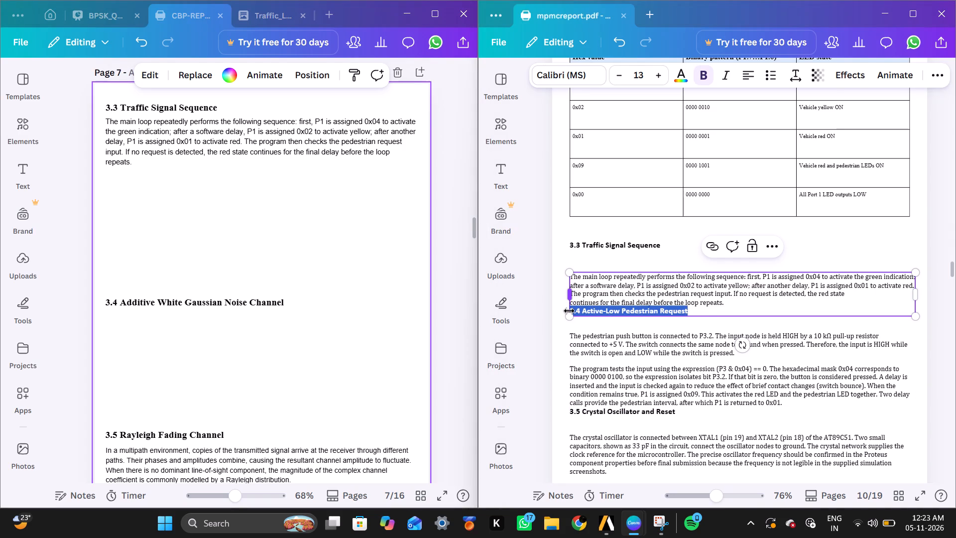
key("ctrl+c")
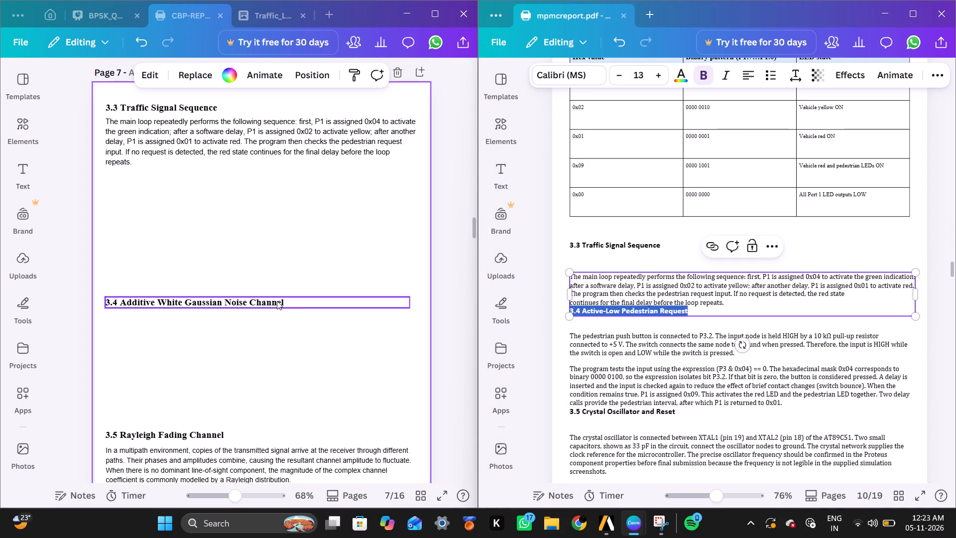
double_click(291, 302)
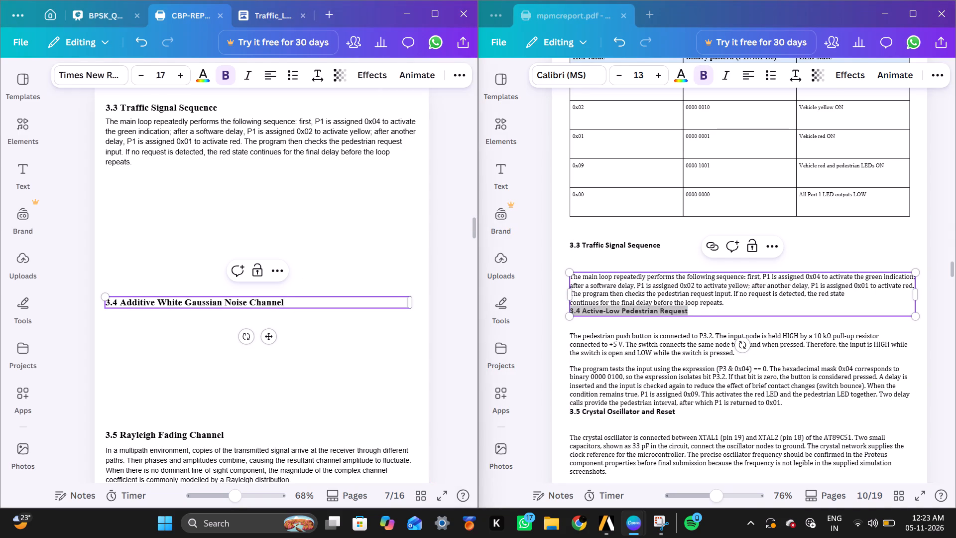
key("ctrl+a")
key("ctrl+v")
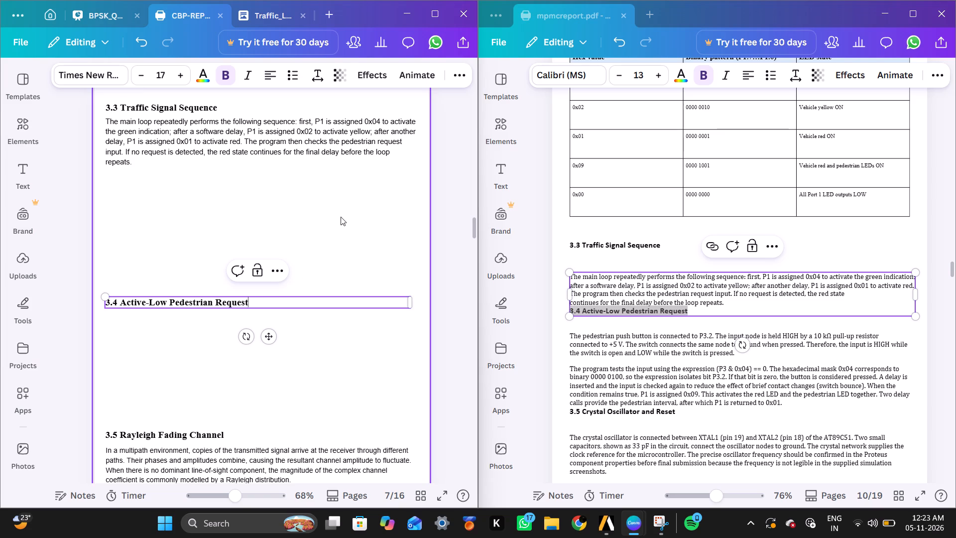
left_click(341, 217)
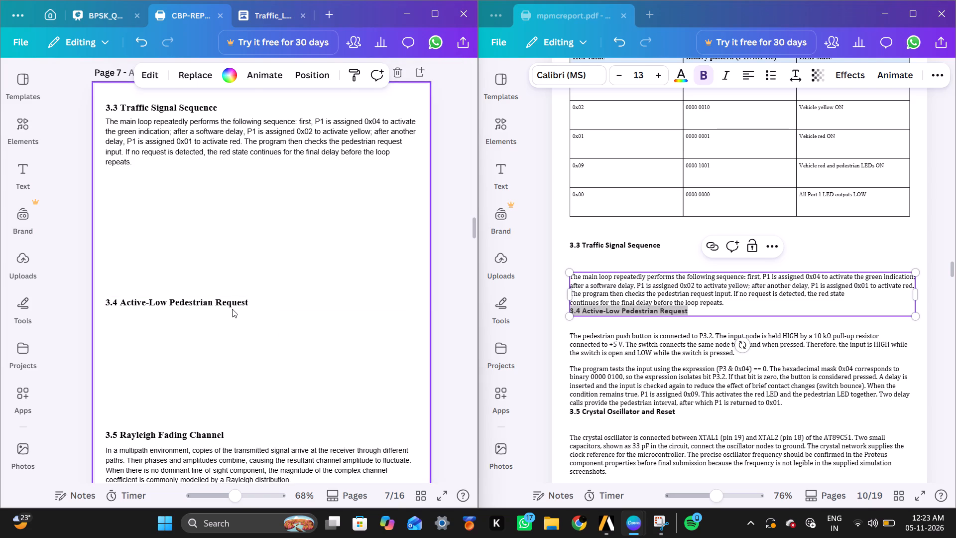
Move the 3.4 Active-Low Pedestrian Request heading up to just below the 3.3 paragraph, keeping it on the left margin.
left_click_drag(235, 303, 230, 185)
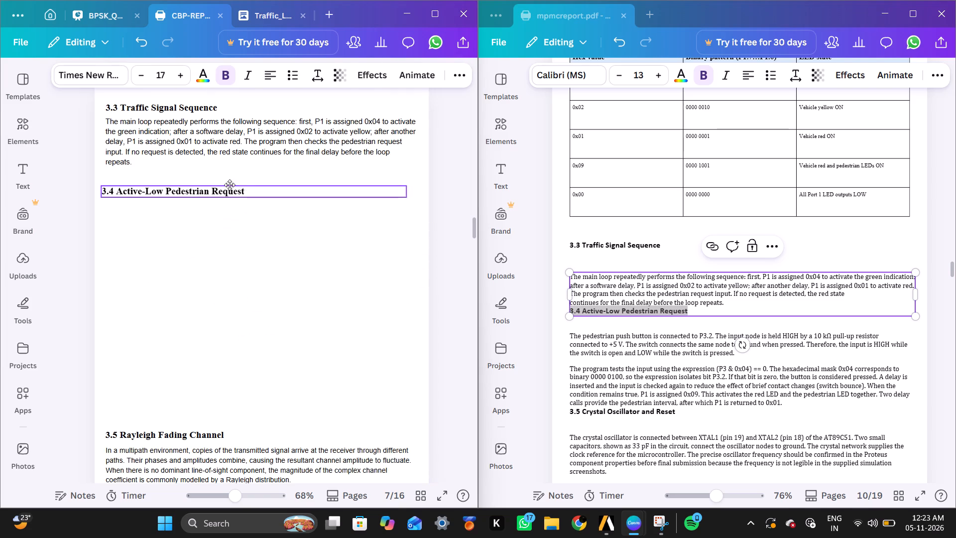
left_click_drag(230, 185, 237, 183)
Copy all the text of the pedestrian push button text box under 3.4 in the mpmcreport document.
scroll(237, 183, "up", 5)
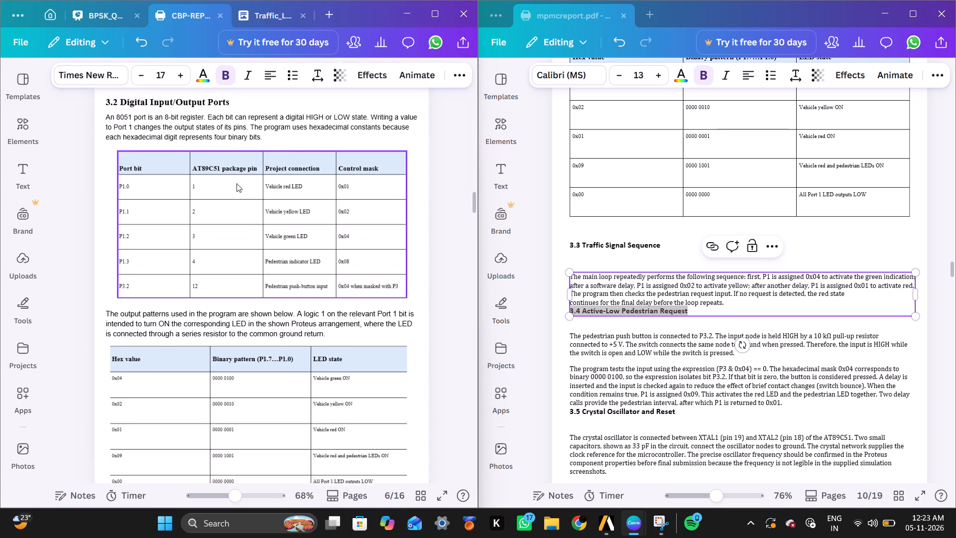
scroll(237, 183, "up", 2)
scroll(237, 183, "down", 2)
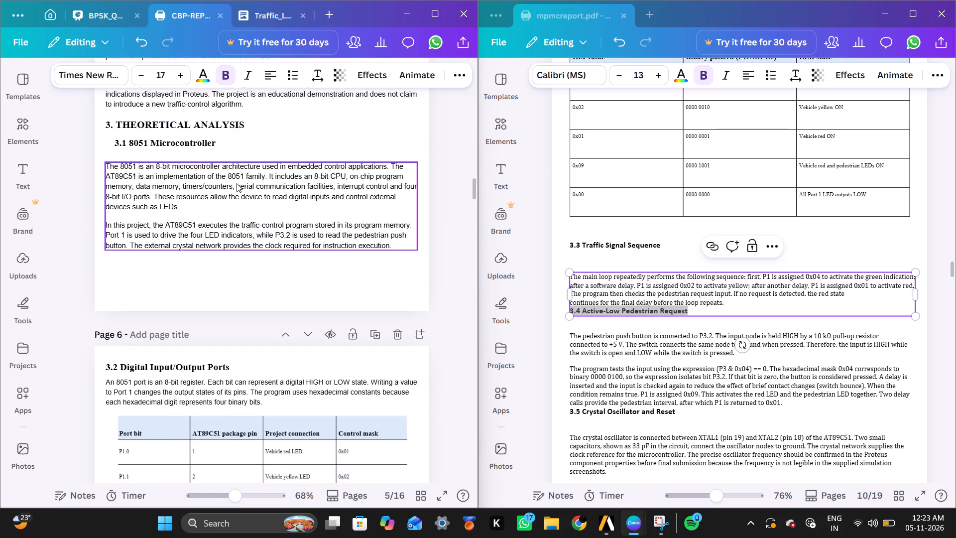
scroll(237, 183, "down", 4)
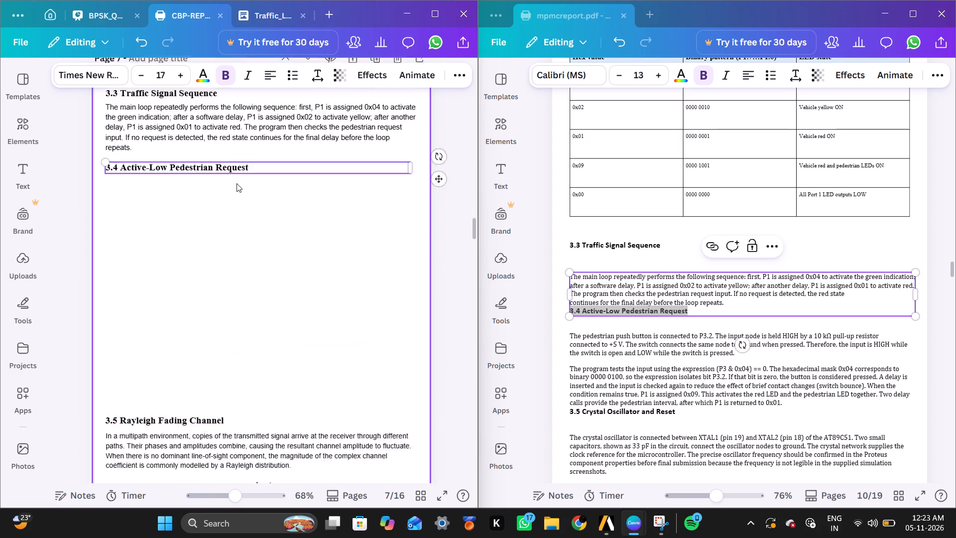
scroll(237, 183, "down", 3)
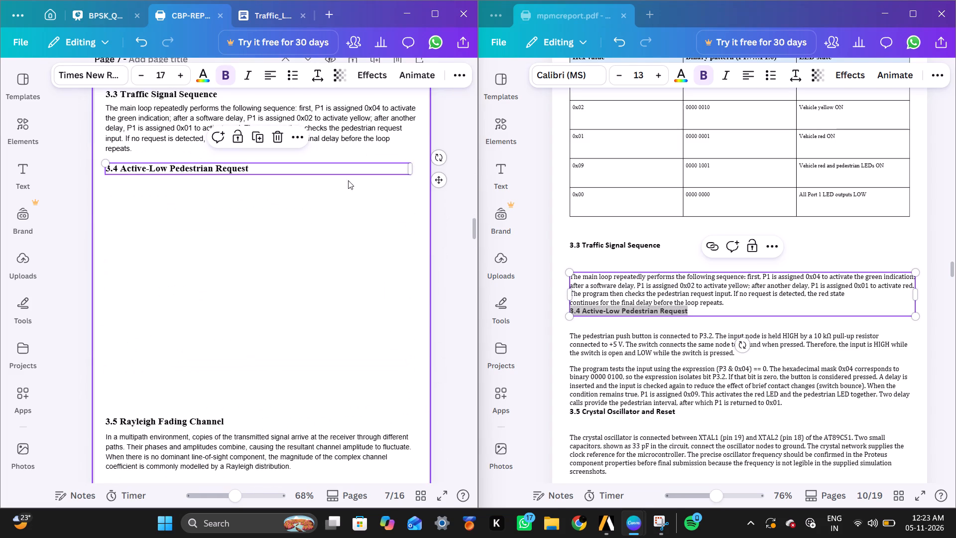
scroll(585, 316, "down", 1)
double_click(640, 312)
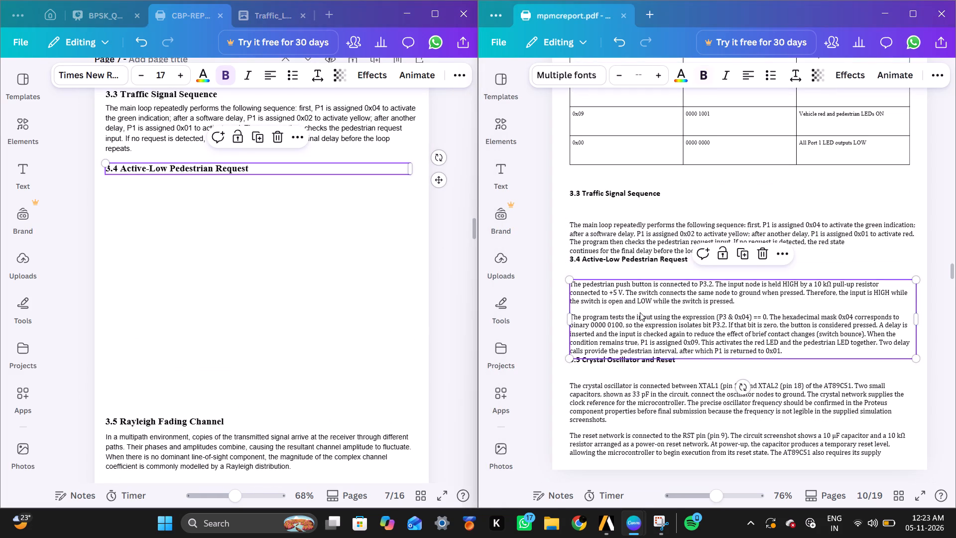
key("ctrl+c")
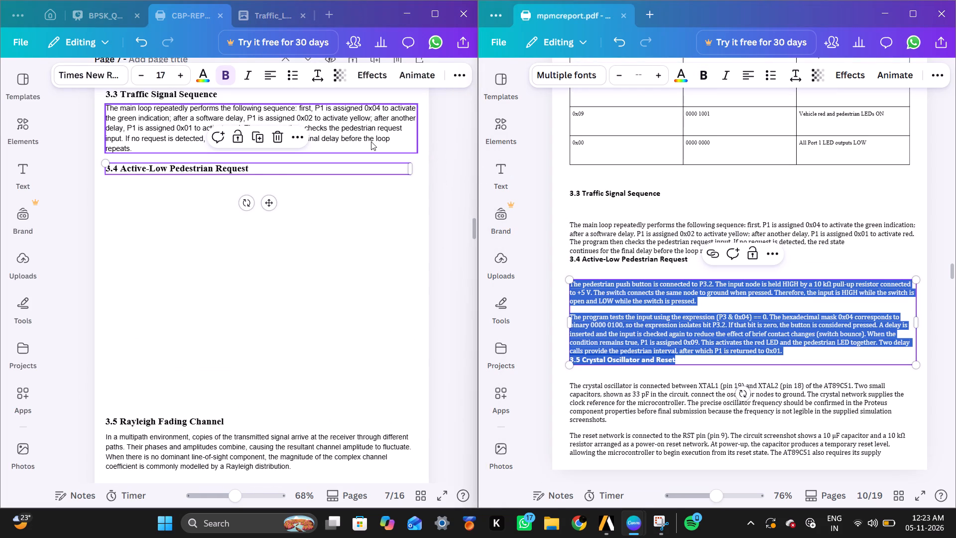
Duplicate the 3.3 paragraph text box and place a copy just below the 3.4 Active-Low Pedestrian Request heading.
left_click(369, 141)
left_click_drag(261, 173, 264, 181)
left_click(264, 181)
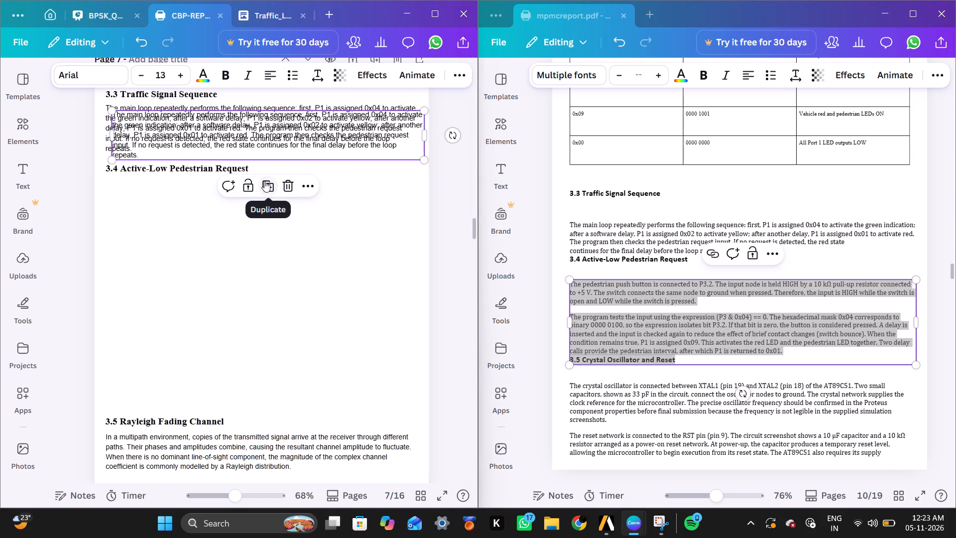
left_click_drag(280, 139, 265, 203)
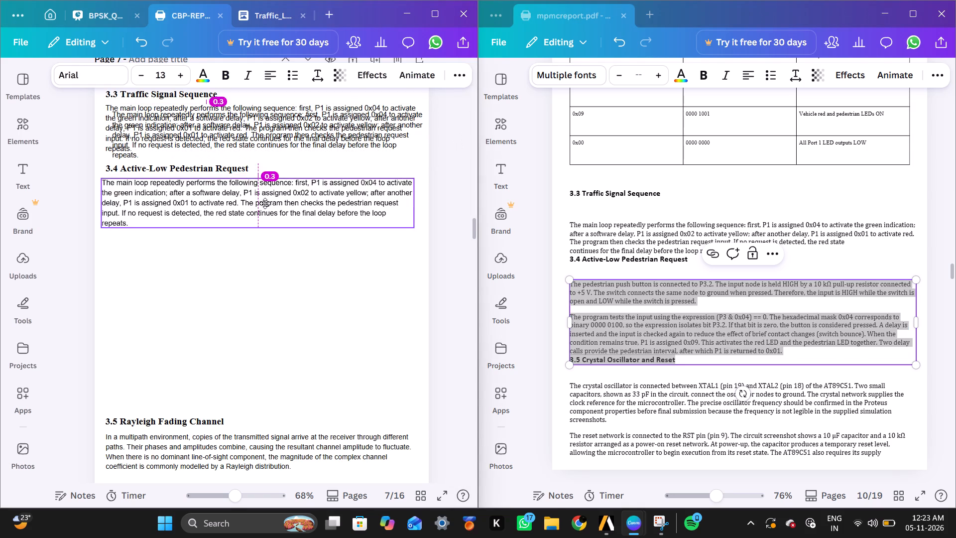
left_click_drag(265, 203, 267, 206)
Delete the extra duplicate text box overlapping the original 3.3 paragraph.
left_click(333, 131)
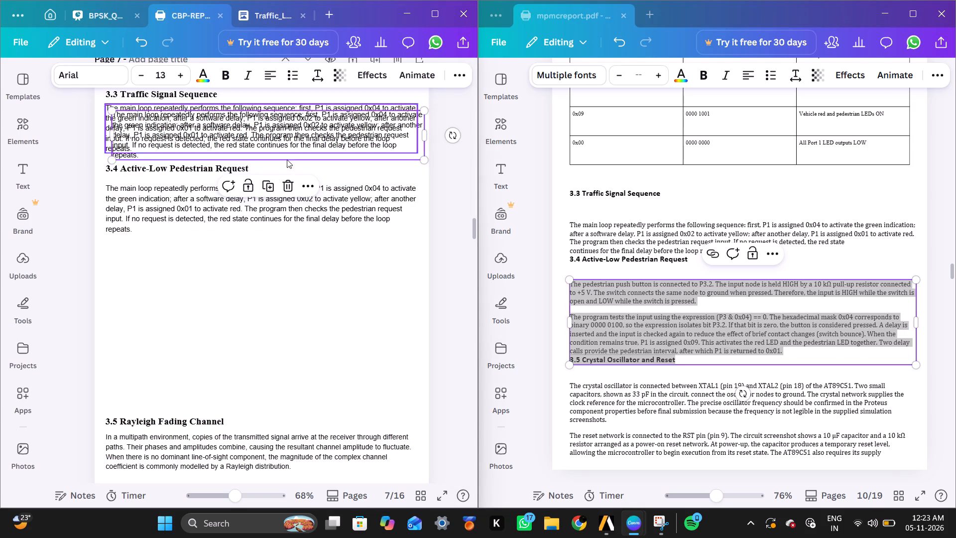
left_click(287, 183)
Replace the text of the duplicated box under 3.4 with the copied pedestrian push button text.
double_click(281, 208)
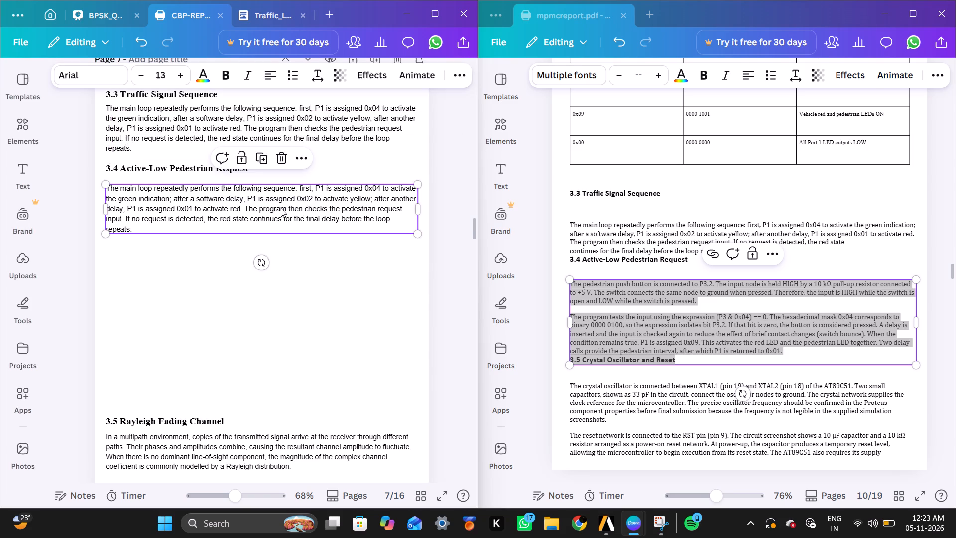
key("ctrl+v")
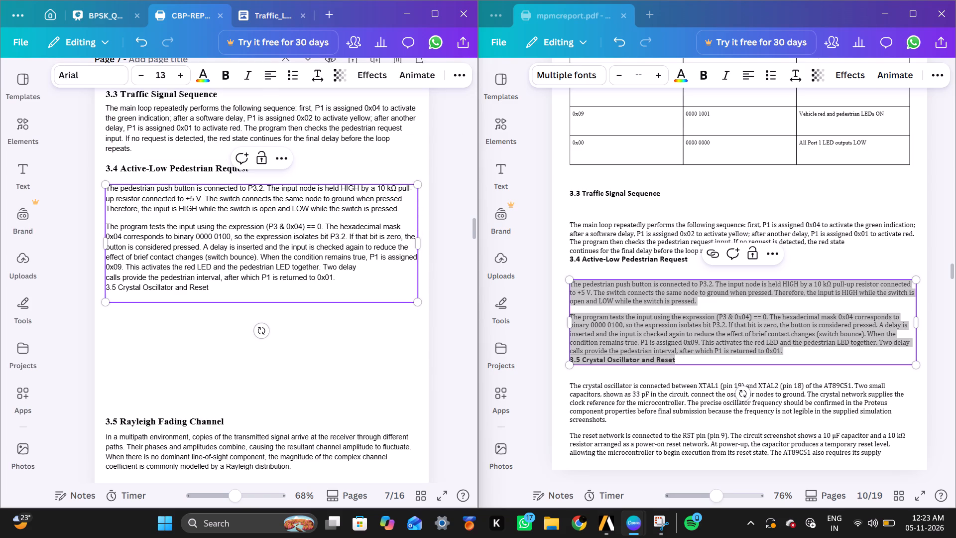
left_click(301, 326)
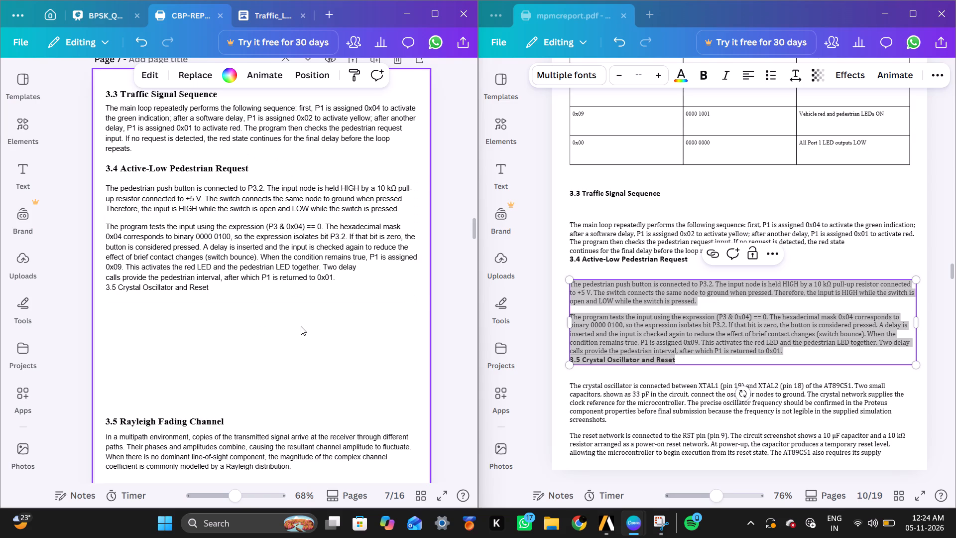
Remove the line break before "calls provide the pedestrian interval" in the text under 3.4.
left_click(120, 272)
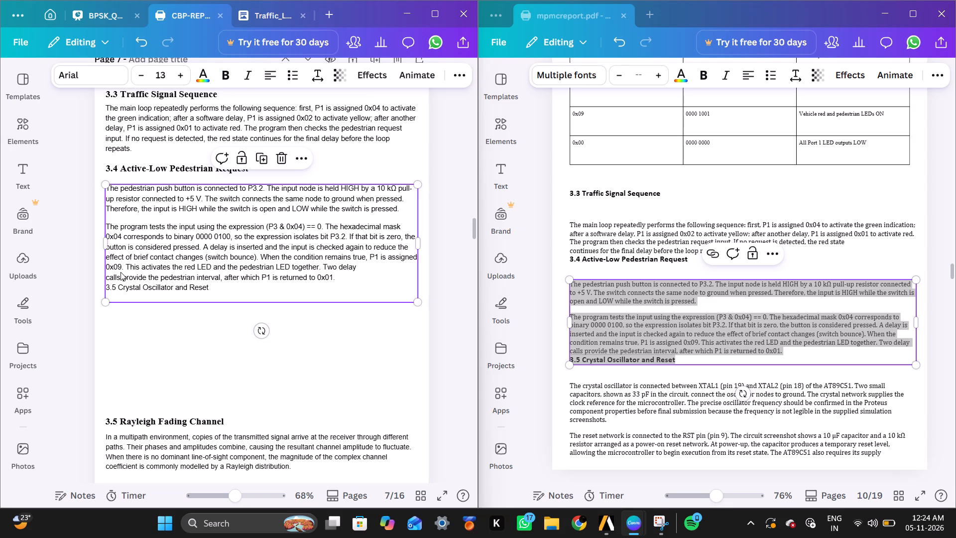
left_click(121, 275)
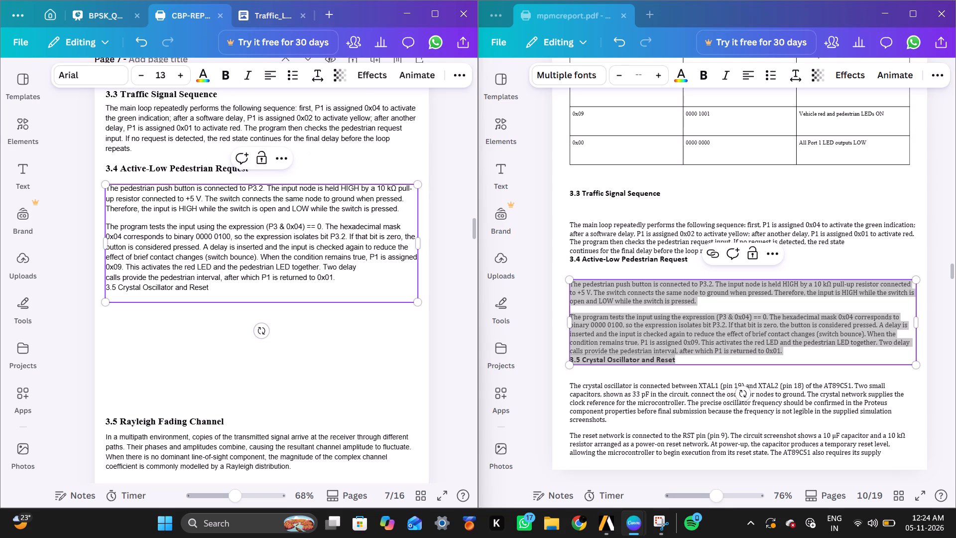
key("Left")
key("Left")
key("Left")
key("Left")
key("Left")
key("Left")
key("BackSpace")
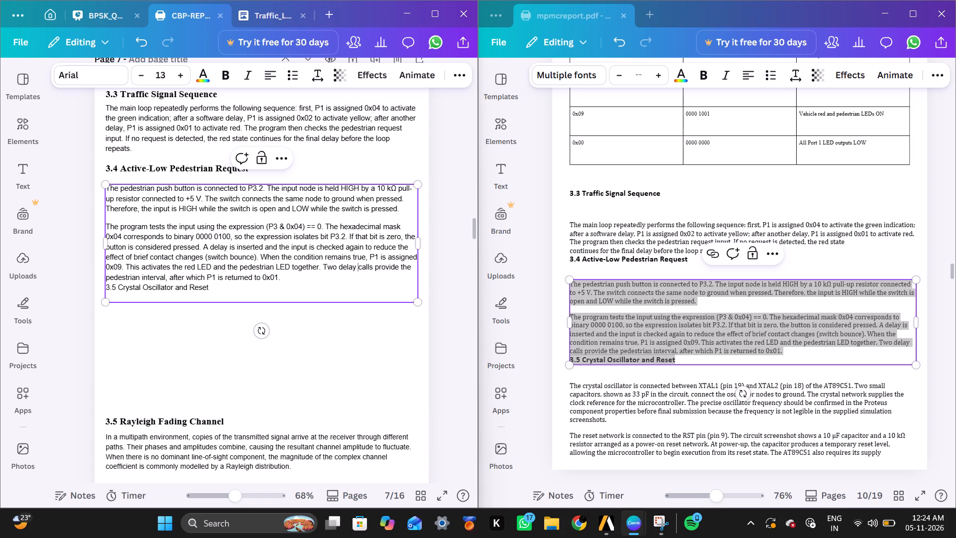
Delete the "3.5 Crystal Oscillator and Reset" line and the empty line at the end of the 3.4 text.
left_click_drag(220, 289, 109, 288)
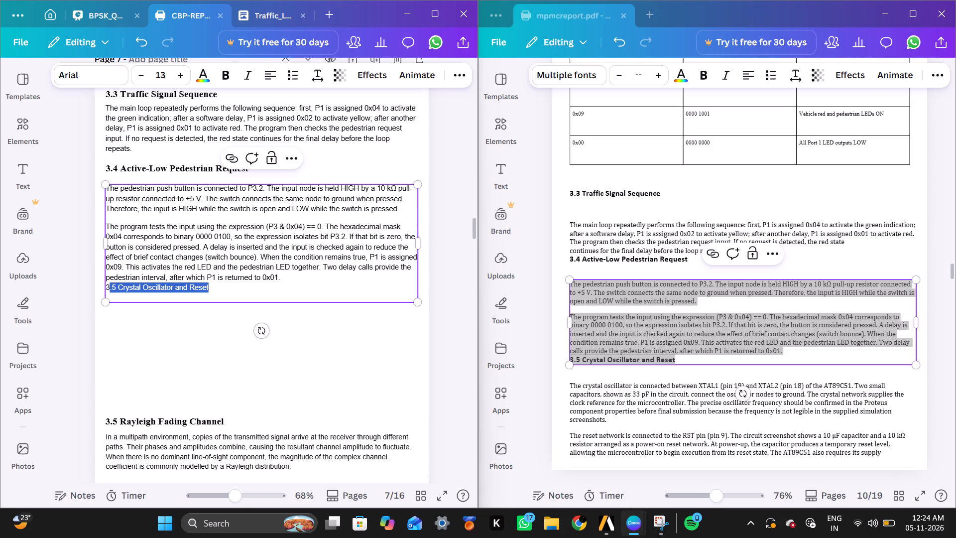
key("BackSpace")
key("Down")
key("BackSpace")
key("BackSpace")
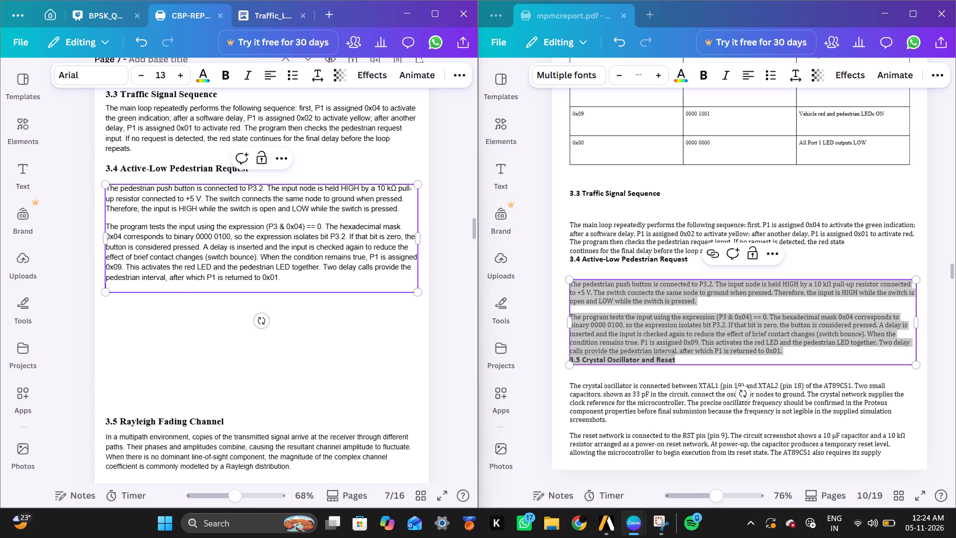
key("BackSpace")
left_click(219, 341)
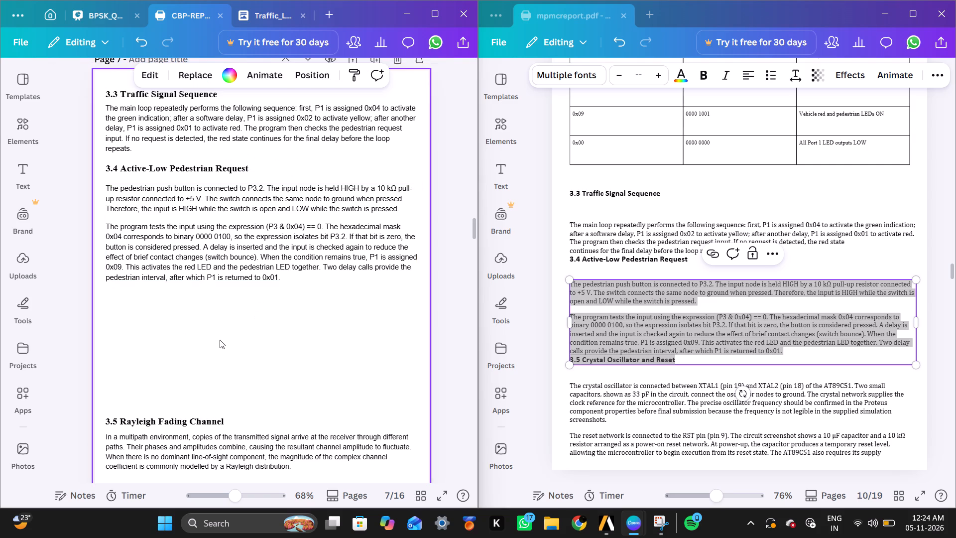
Move the 3.4 body text box up to sit closer beneath the Active-Low Pedestrian Request heading.
left_click(255, 238)
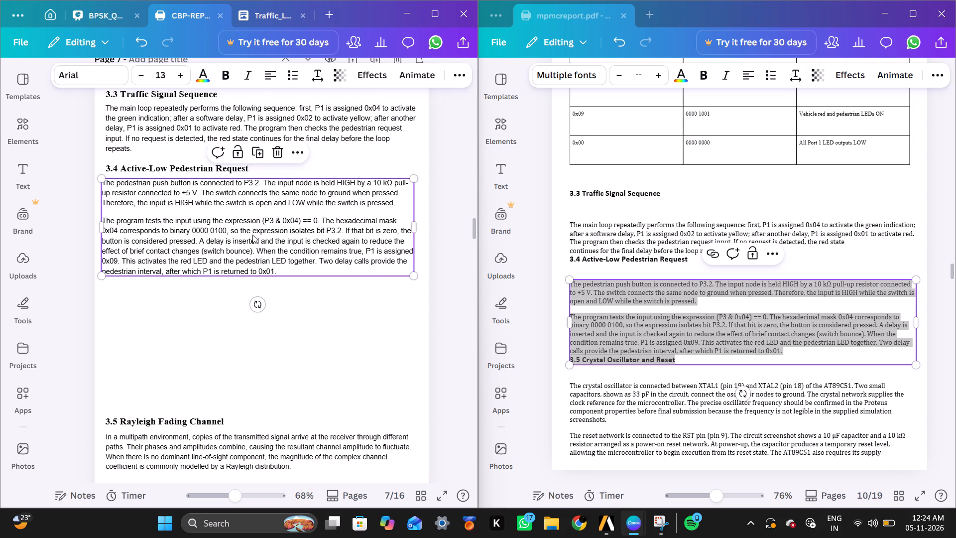
left_click(406, 378)
scroll(406, 378, "down", 1)
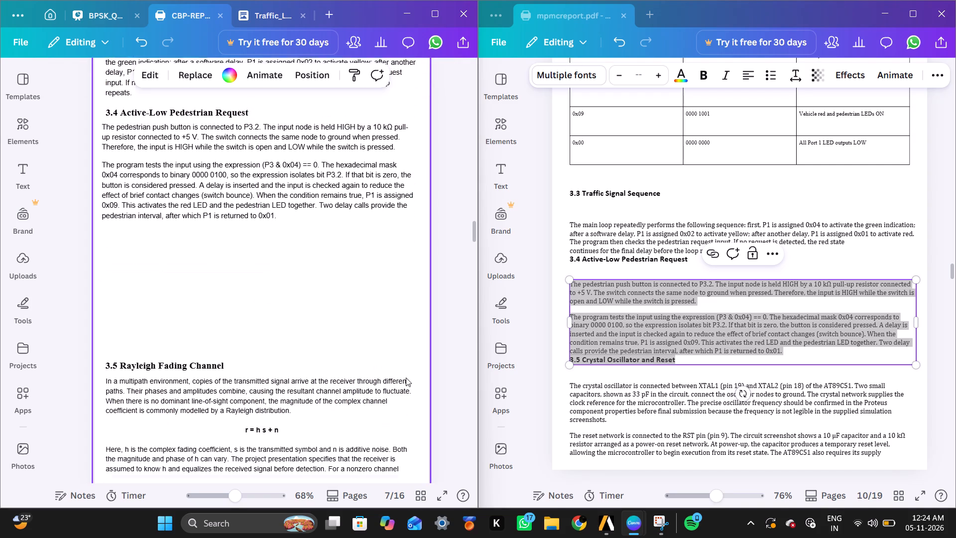
Copy the heading "3.5 Crystal Oscillator and Reset" from page 10 of the mpmcreport document.
scroll(406, 378, "down", 1)
scroll(682, 351, "down", 1)
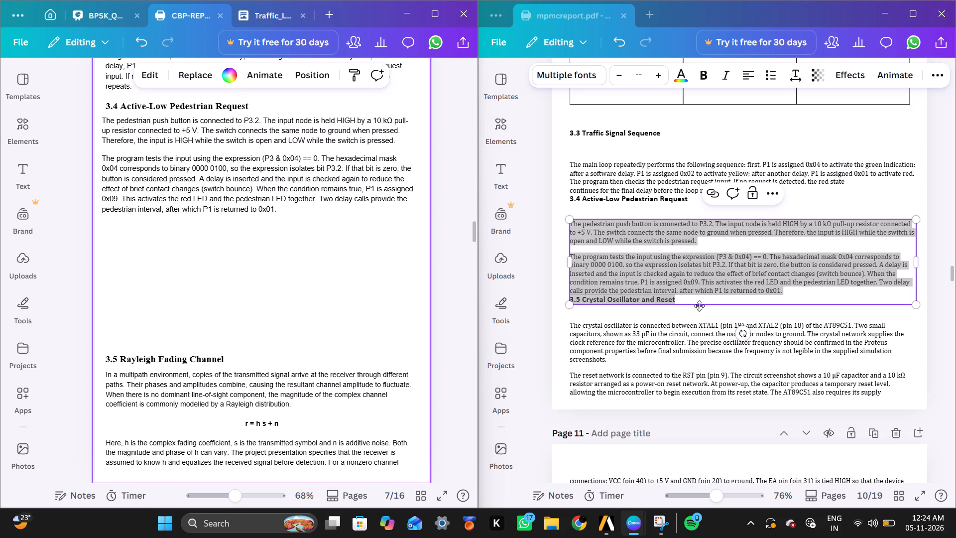
left_click(682, 304)
left_click_drag(678, 298, 616, 297)
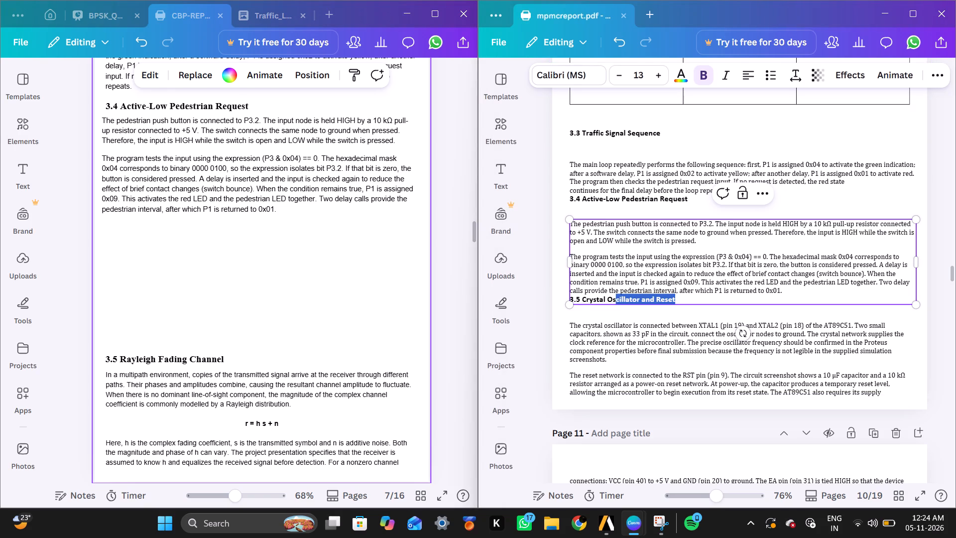
left_click_drag(616, 297, 568, 297)
key("ctrl+c")
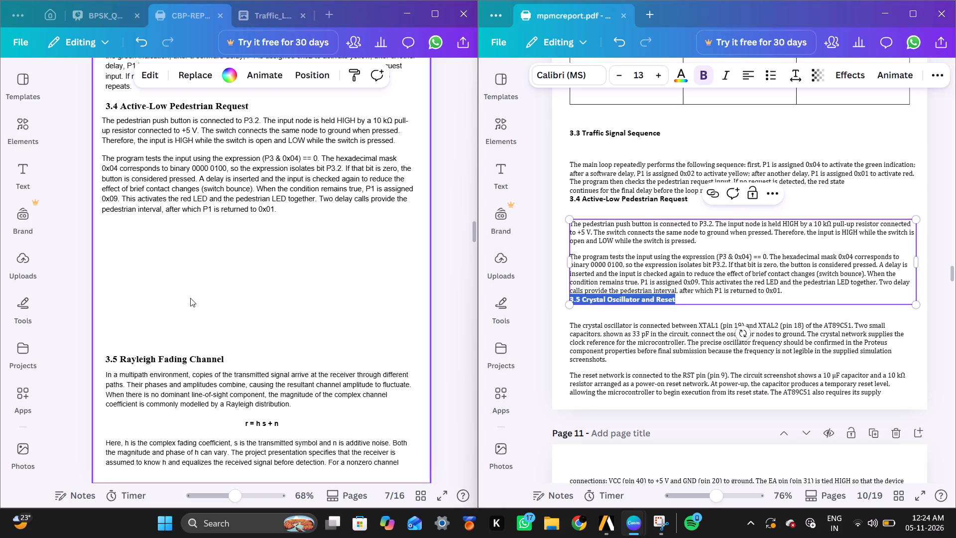
Move the "3.5 Rayleigh Fading Channel" heading in the CBP report up to just beneath the 3.4 body text.
left_click(194, 352)
left_click_drag(194, 352, 193, 258)
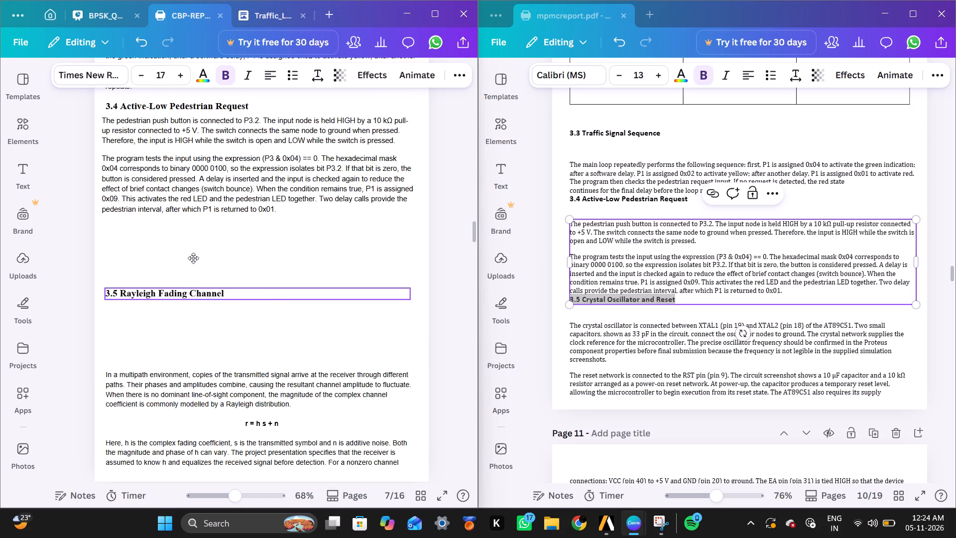
left_click_drag(193, 258, 191, 227)
Replace the Rayleigh Fading Channel heading text with the copied "3.5 Crystal Oscillator and Reset".
double_click(193, 229)
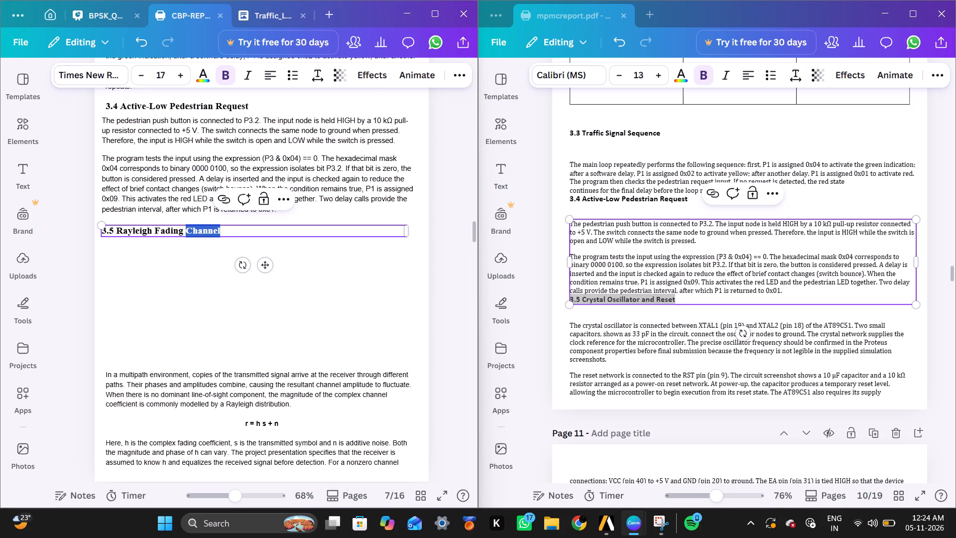
key("ctrl+a")
key("ctrl+v")
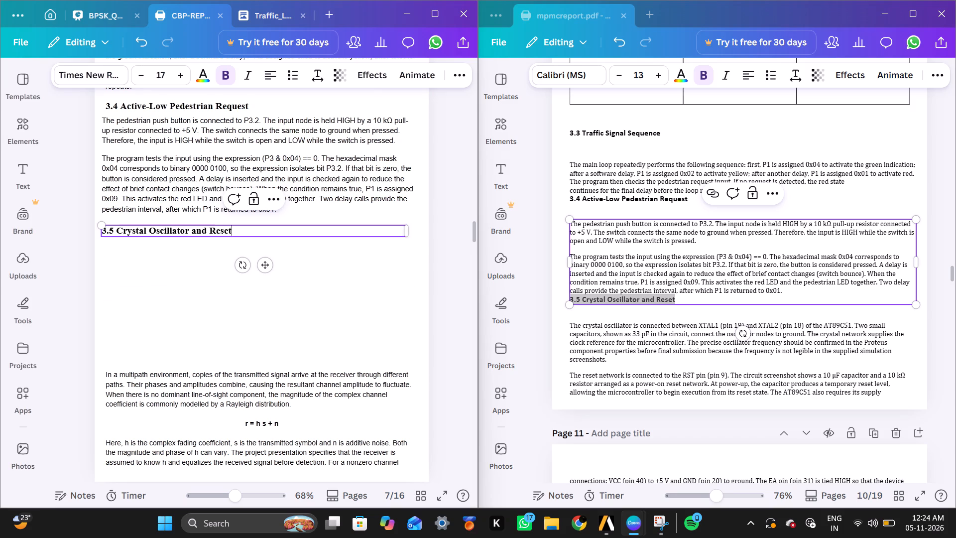
left_click(367, 308)
scroll(367, 308, "up", 1)
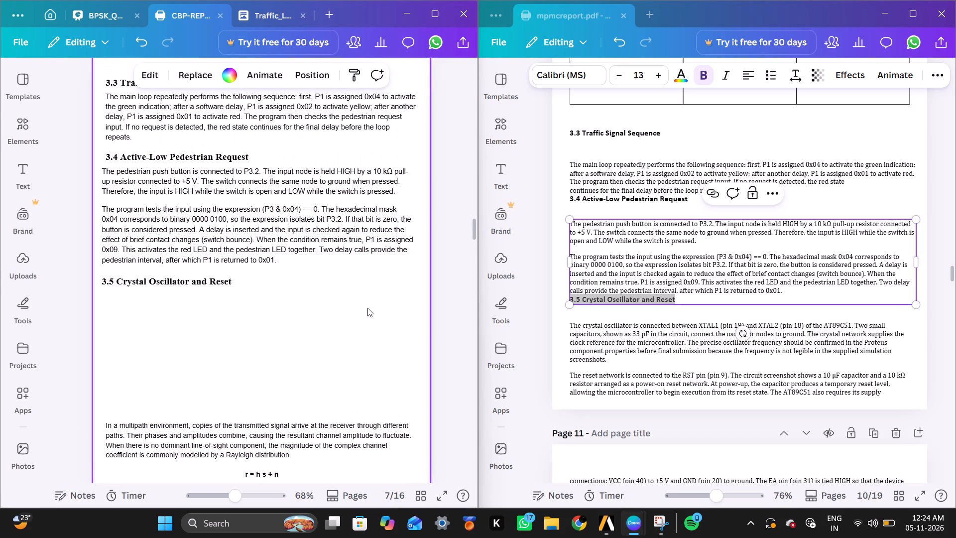
scroll(367, 308, "up", 1)
left_click(256, 282)
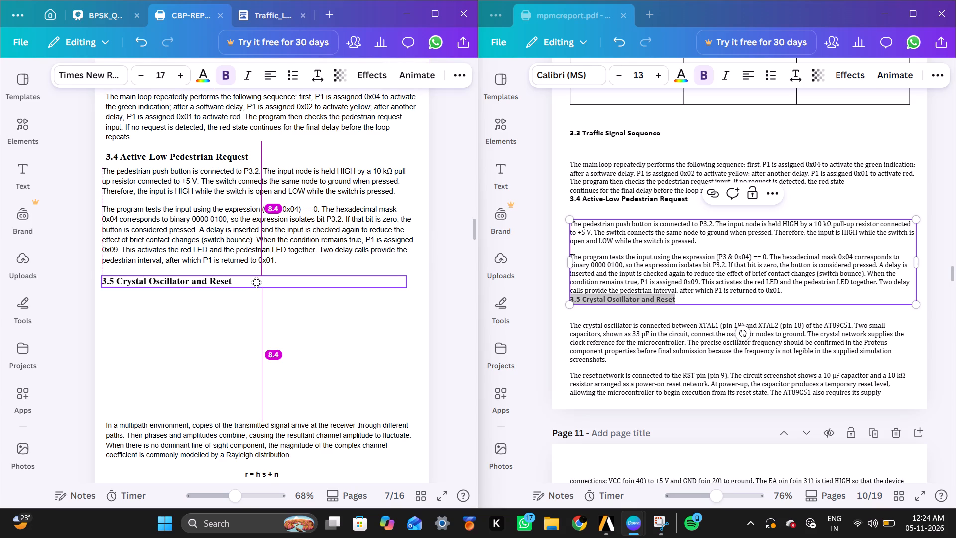
left_click(333, 340)
In mpmcreport, append the page 11 text starting "connections: VCC (pin 40)" to the end of the crystal oscillator text on page 10.
scroll(333, 340, "down", 1)
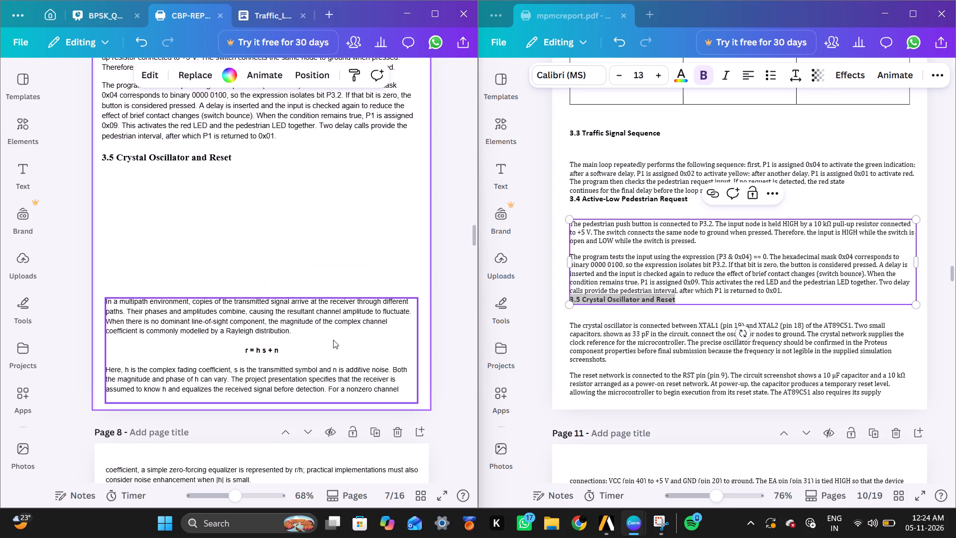
scroll(616, 349, "down", 1)
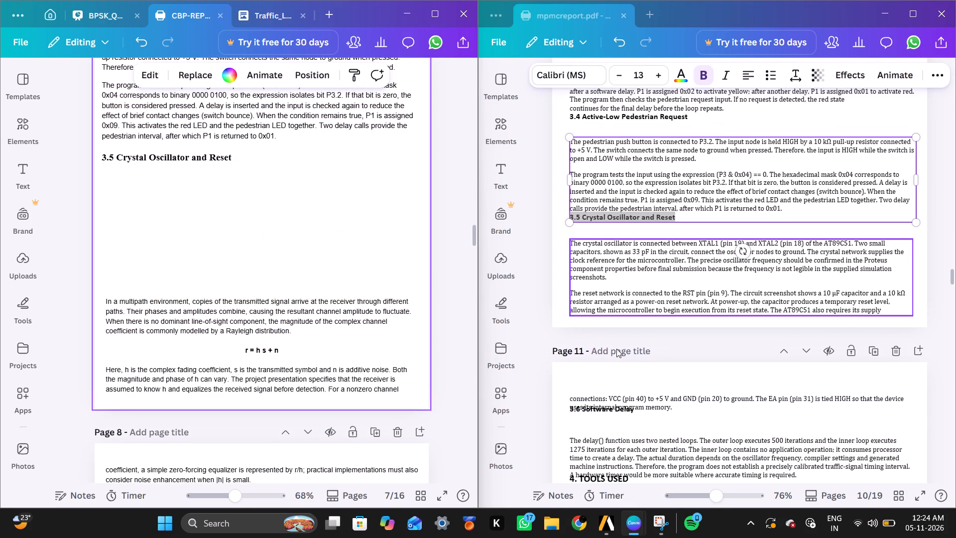
scroll(616, 349, "down", 1)
left_click_drag(650, 273, 648, 251)
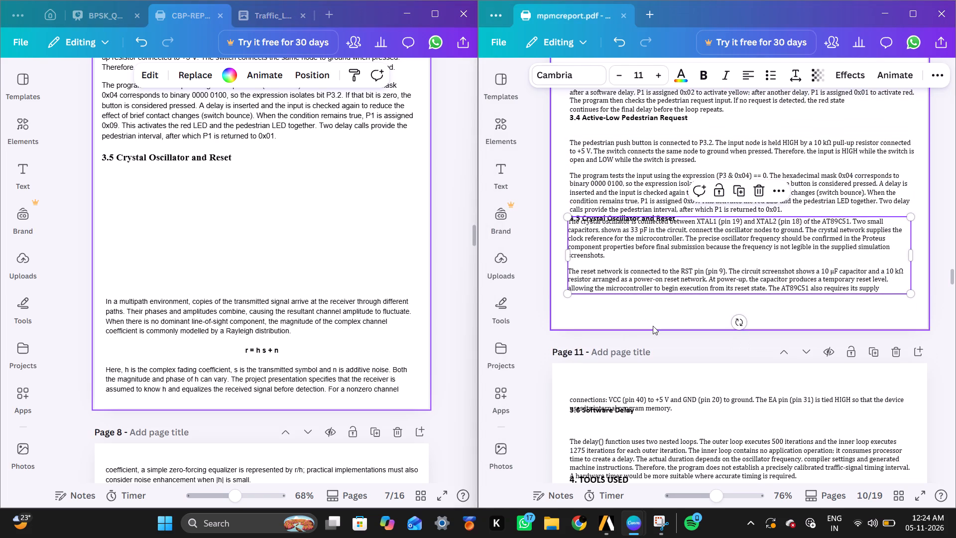
left_click_drag(653, 397, 655, 385)
double_click(655, 385)
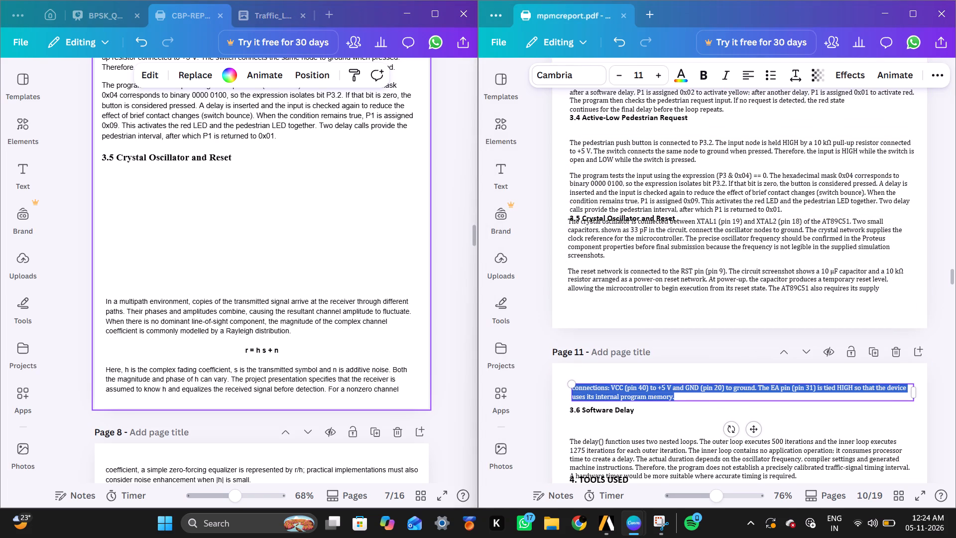
key("ctrl+c")
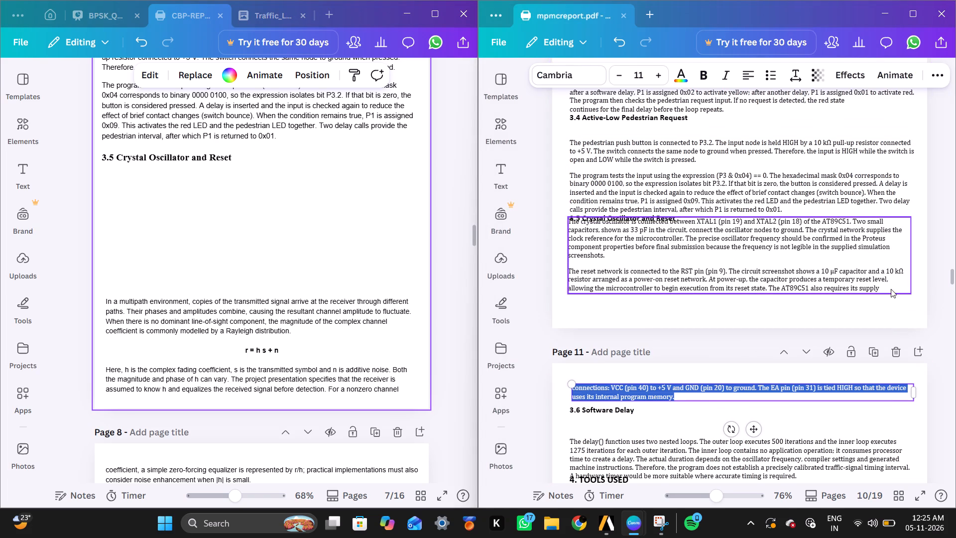
left_click(888, 287)
left_click(888, 287)
left_click(888, 287)
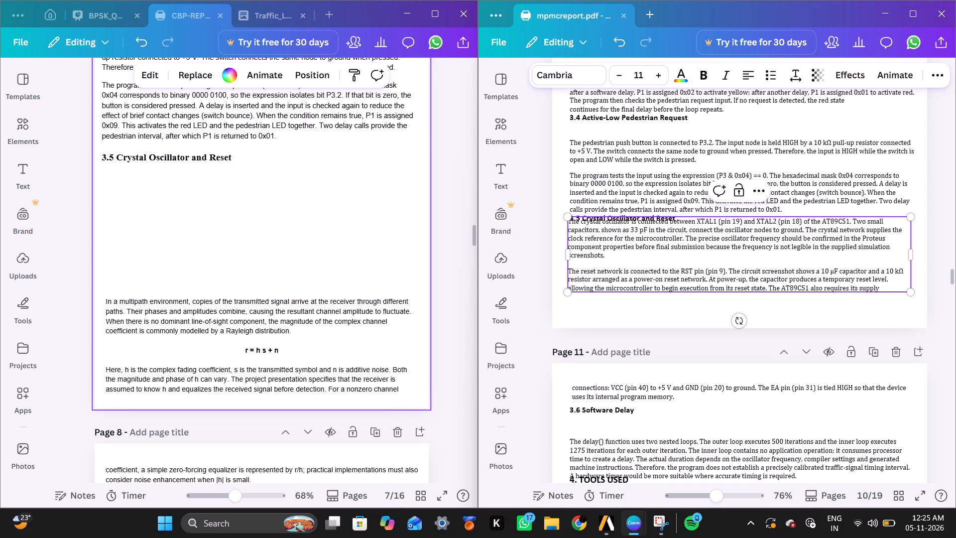
key("ctrl+v")
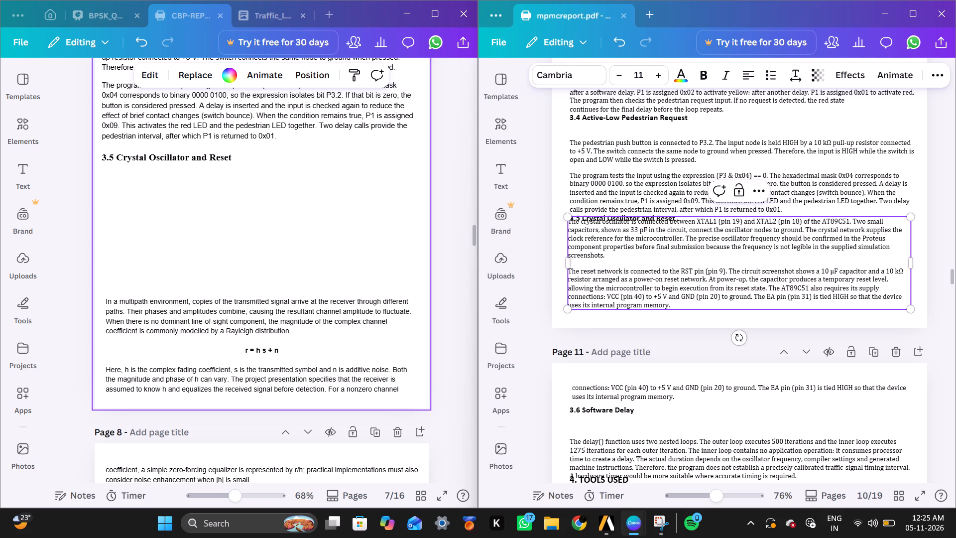
Copy the combined crystal oscillator and reset text and replace the Rayleigh fading body text in the CBP report with it.
key("ctrl+a")
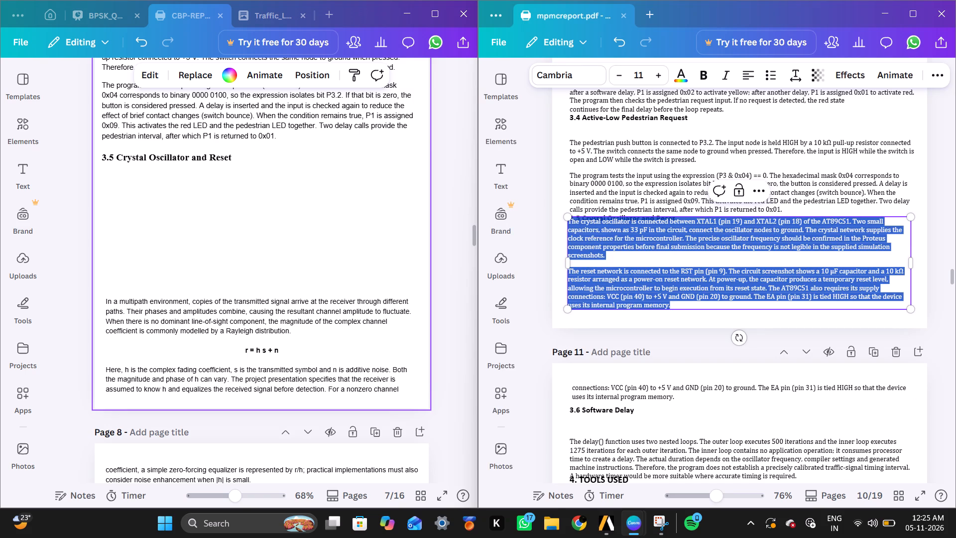
key("ctrl+c")
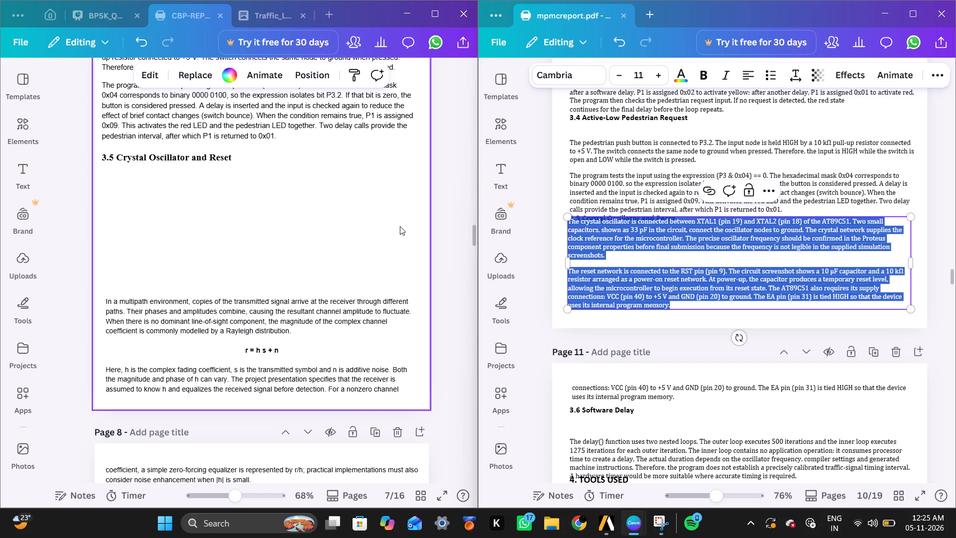
scroll(327, 216, "up", 1)
left_click(298, 342)
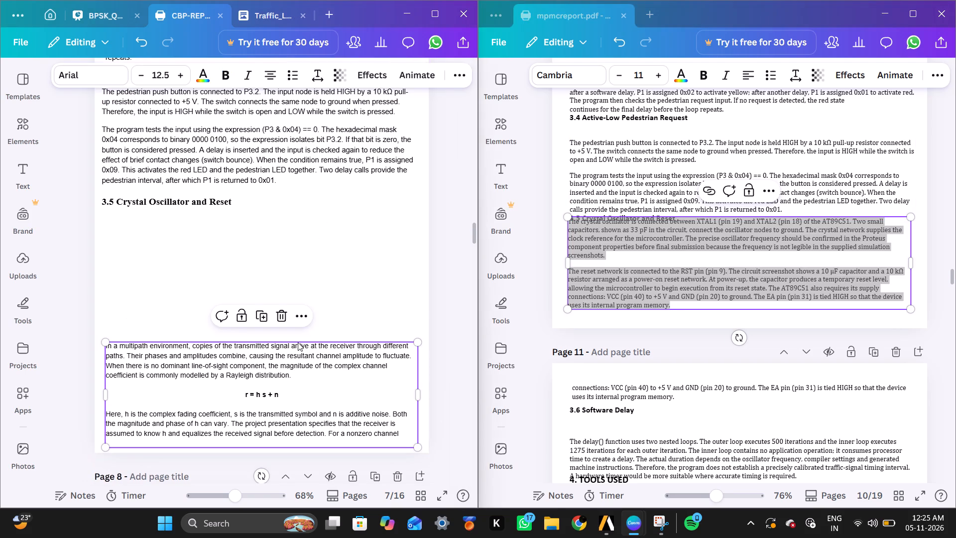
double_click(298, 342)
key("ctrl+a")
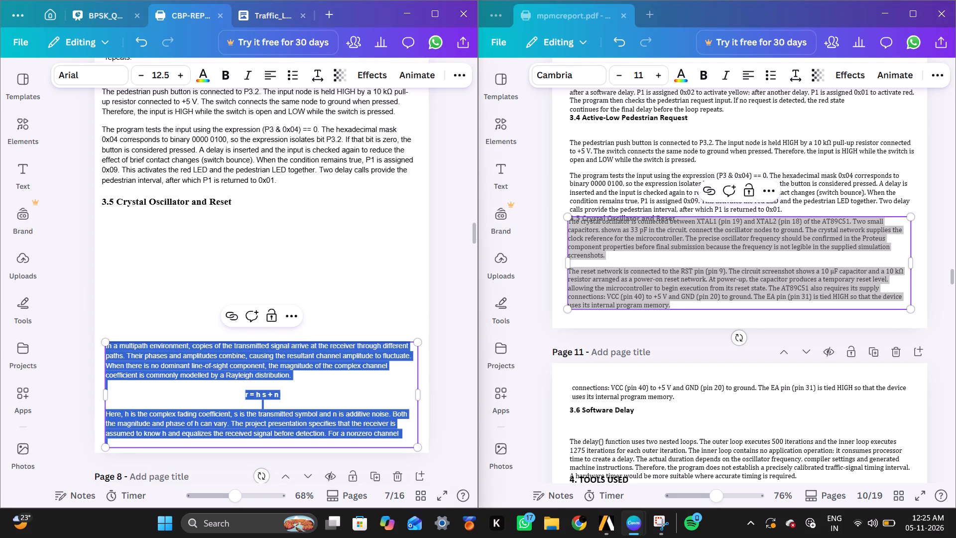
key("ctrl+v")
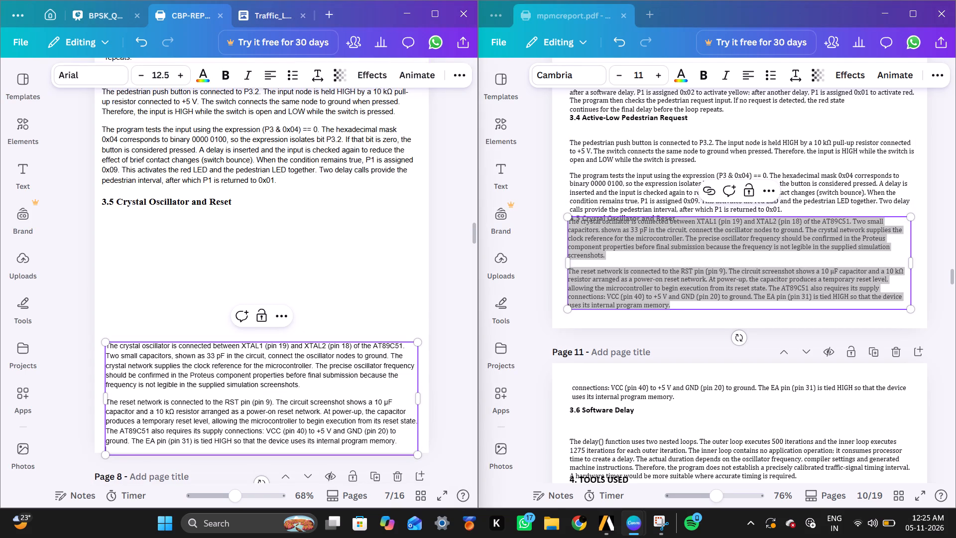
left_click(301, 298)
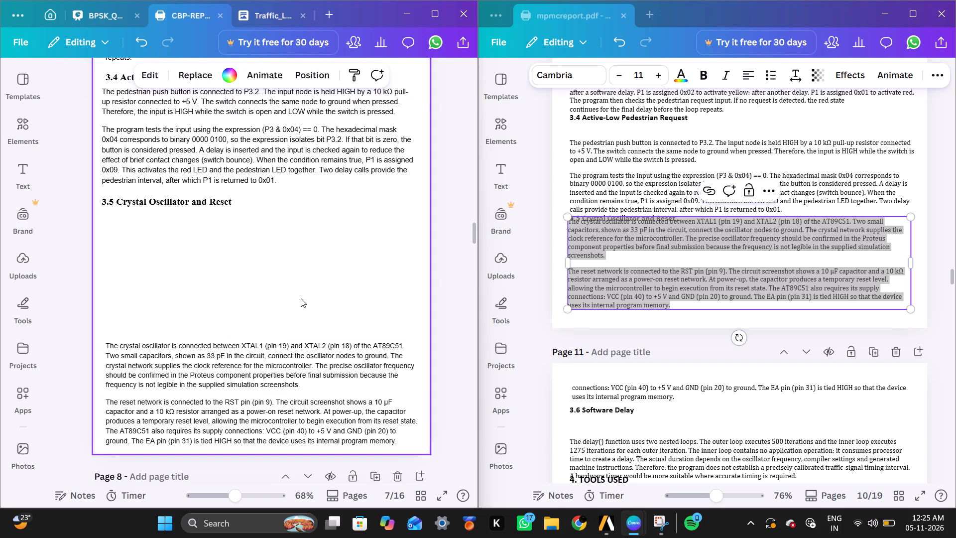
Move the crystal oscillator text box up to sit directly beneath the 3.5 heading, aligned with the heading's edge.
left_click(306, 344)
left_click_drag(301, 376, 306, 270)
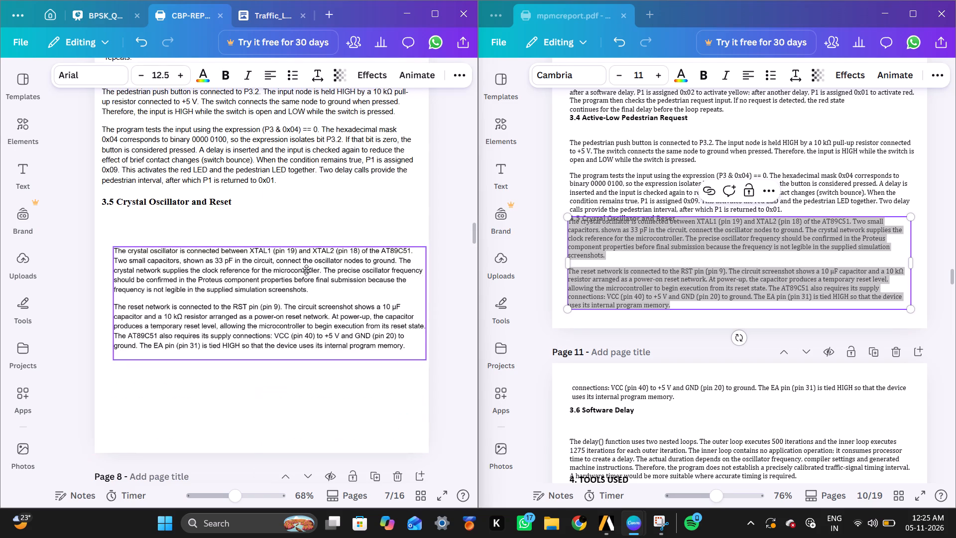
left_click_drag(306, 270, 296, 246)
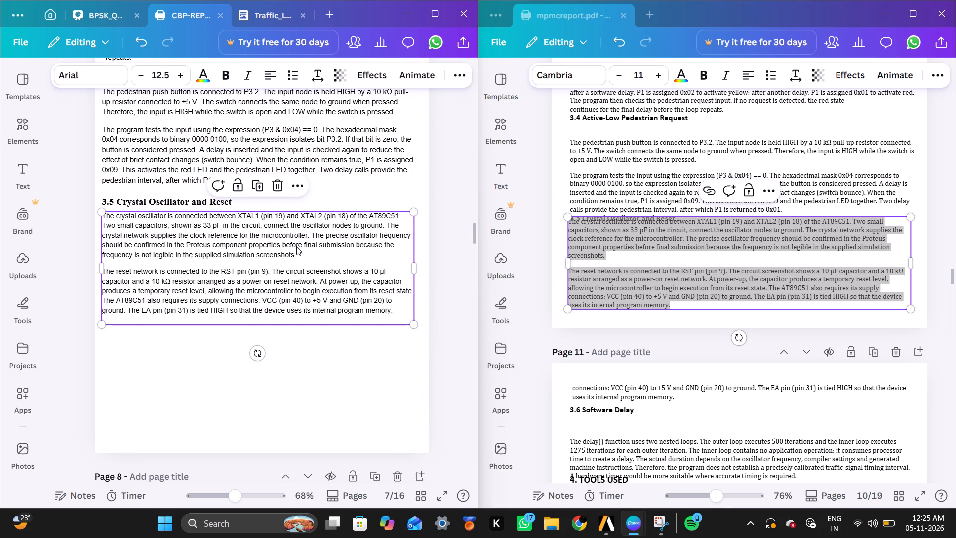
Set the font size of all the 3.5 body text to 13.
double_click(296, 246)
key("ctrl+a")
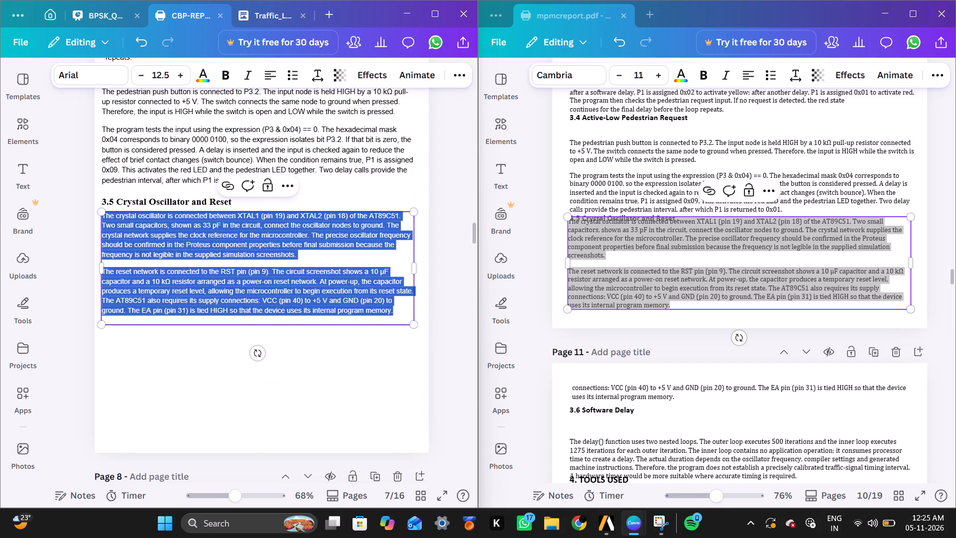
double_click(162, 78)
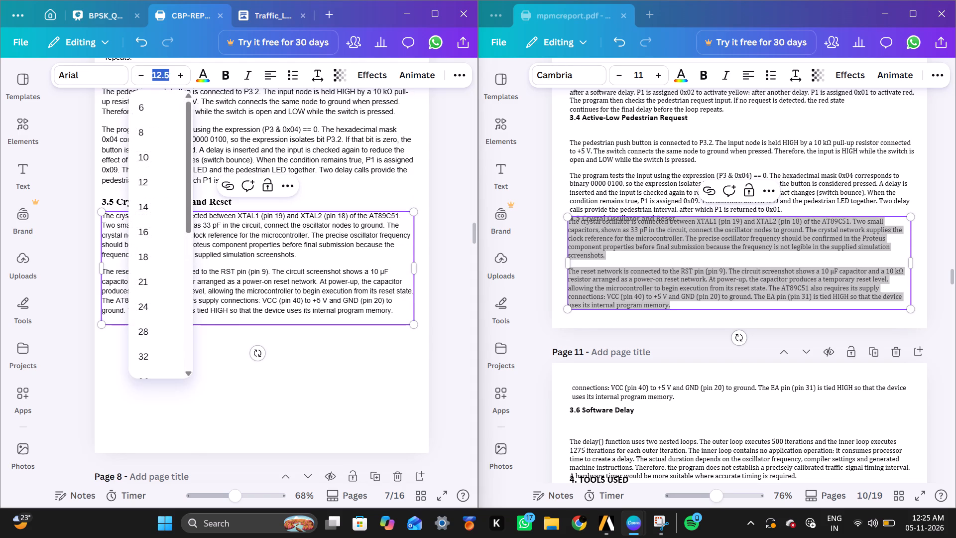
type("13")
key("Return")
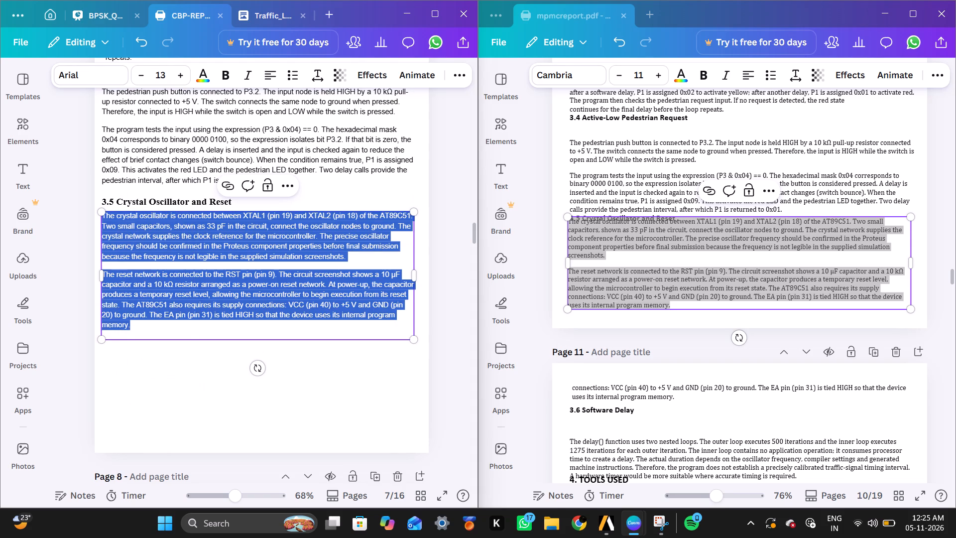
left_click(308, 383)
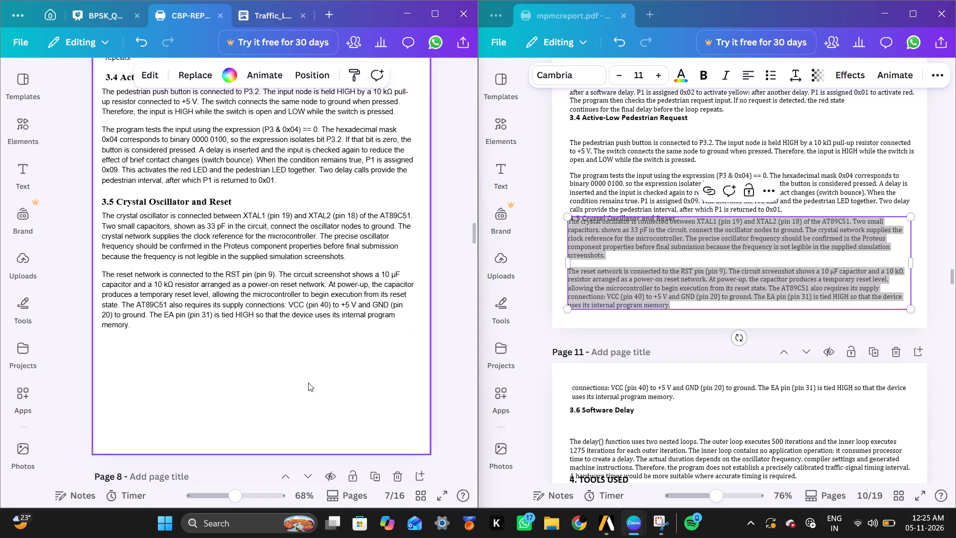
Delete the empty line at the end of the 3.5 body text.
left_click(205, 333)
left_click(205, 333)
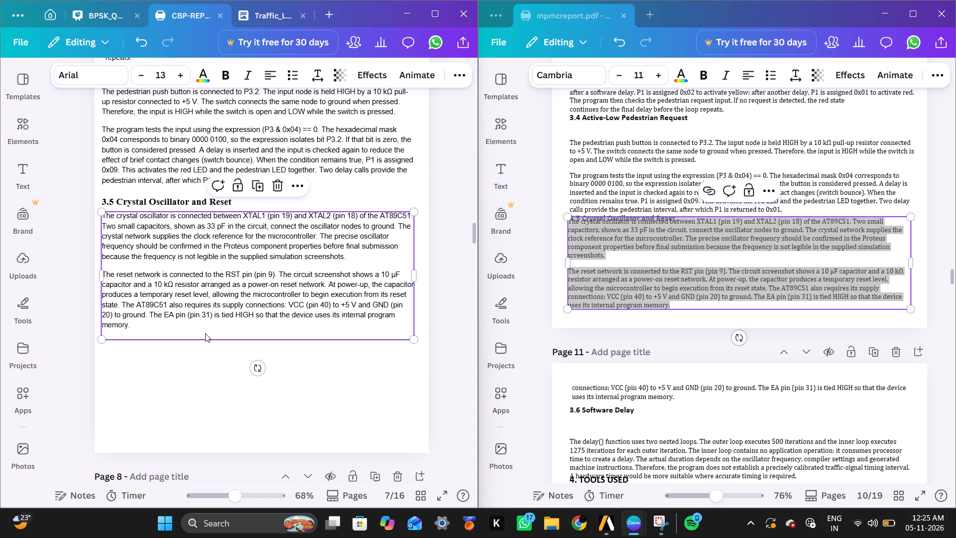
key("BackSpace")
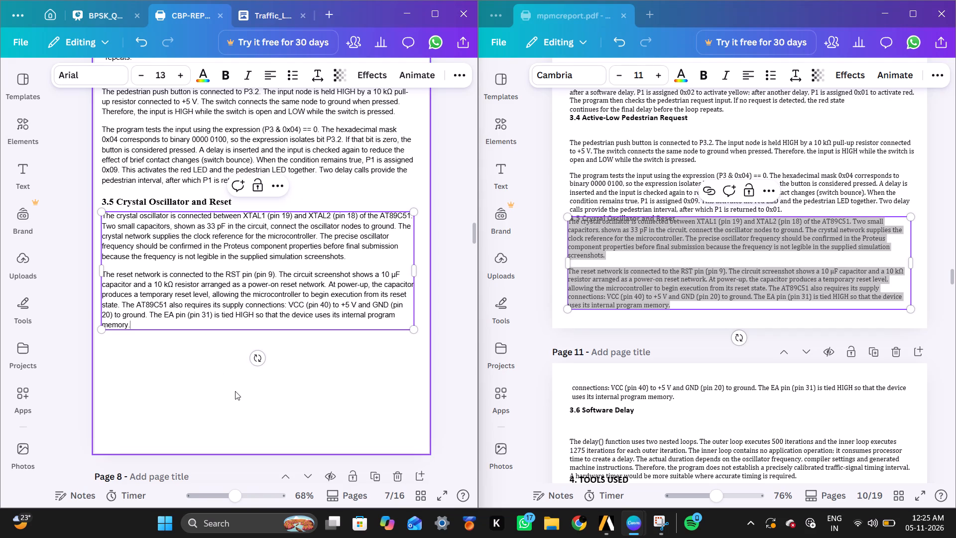
left_click(235, 391)
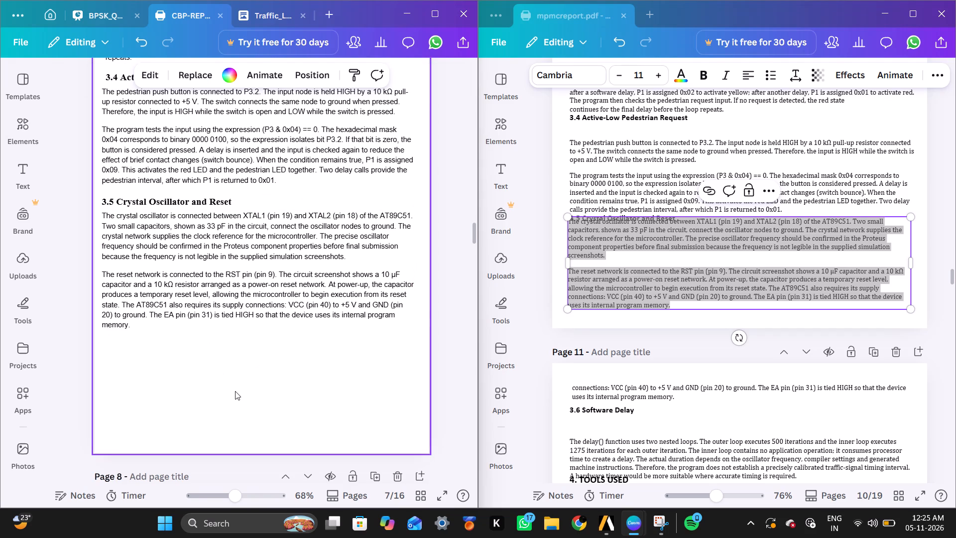
Move the "4. TOOLS USED" heading on page 11 of mpmcreport down, clear of the Software Delay paragraph.
scroll(235, 391, "down", 1)
left_click(606, 320)
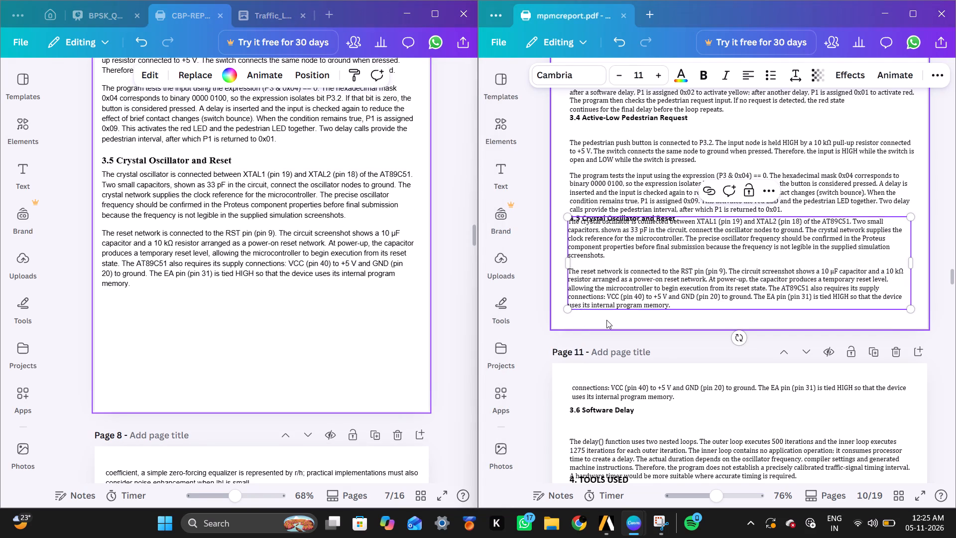
scroll(606, 320, "down", 3)
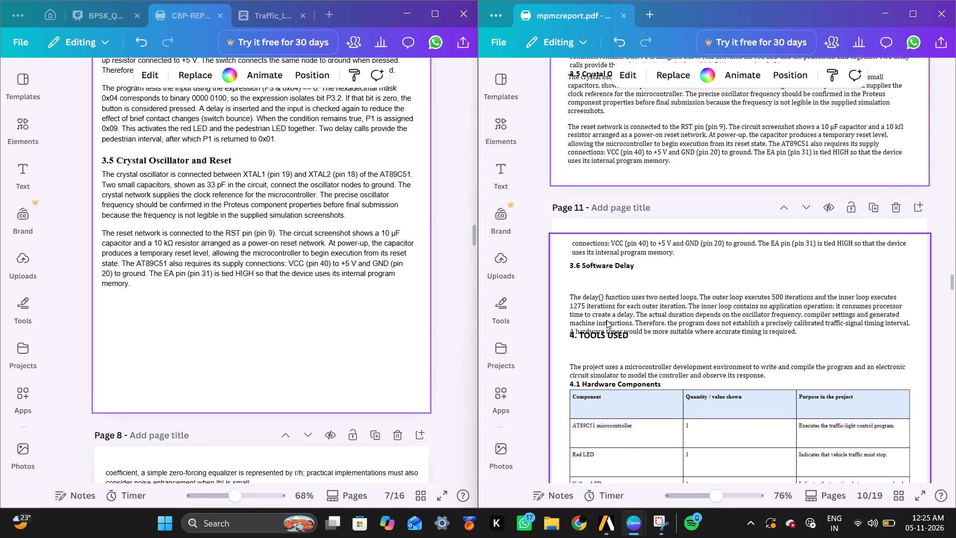
scroll(606, 320, "down", 1)
left_click_drag(601, 331, 601, 340)
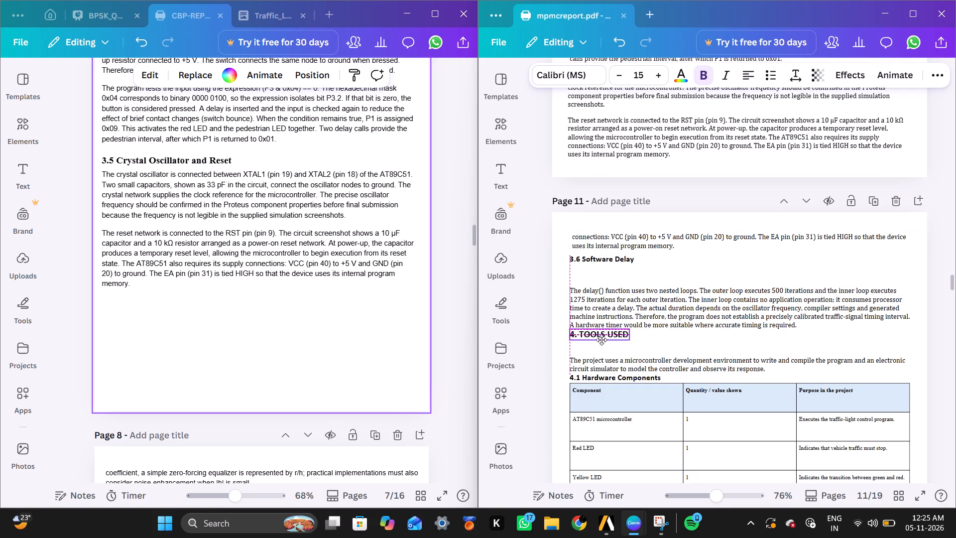
left_click_drag(601, 340, 601, 346)
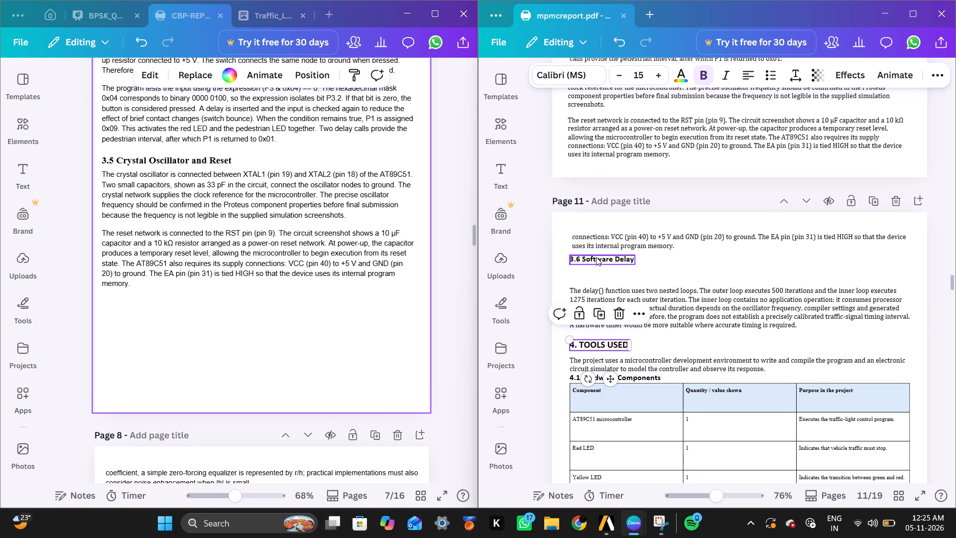
Duplicate the "3.5 Crystal Oscillator and Reset" heading and place the single copy directly beneath the 3.5 body text, aligned with its edge.
double_click(239, 160)
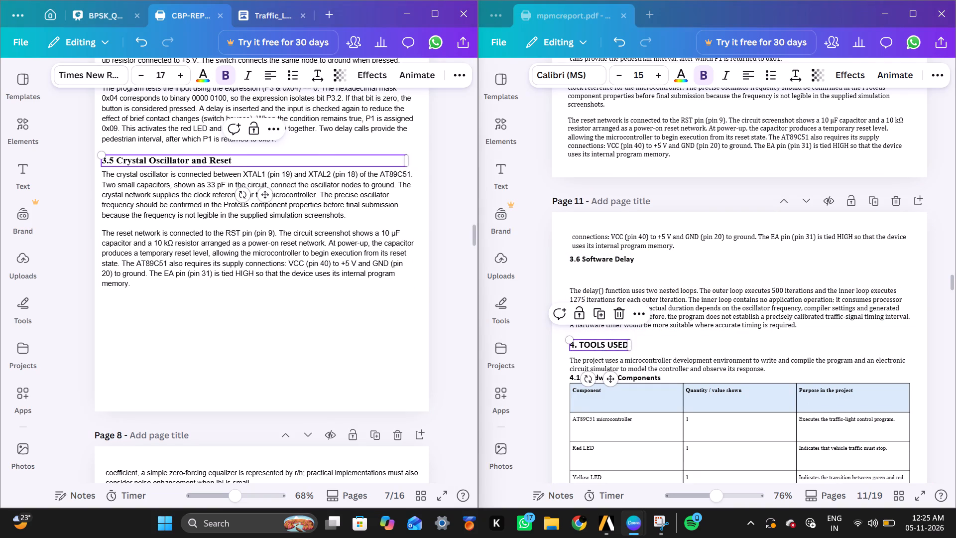
left_click(327, 147)
left_click(271, 159)
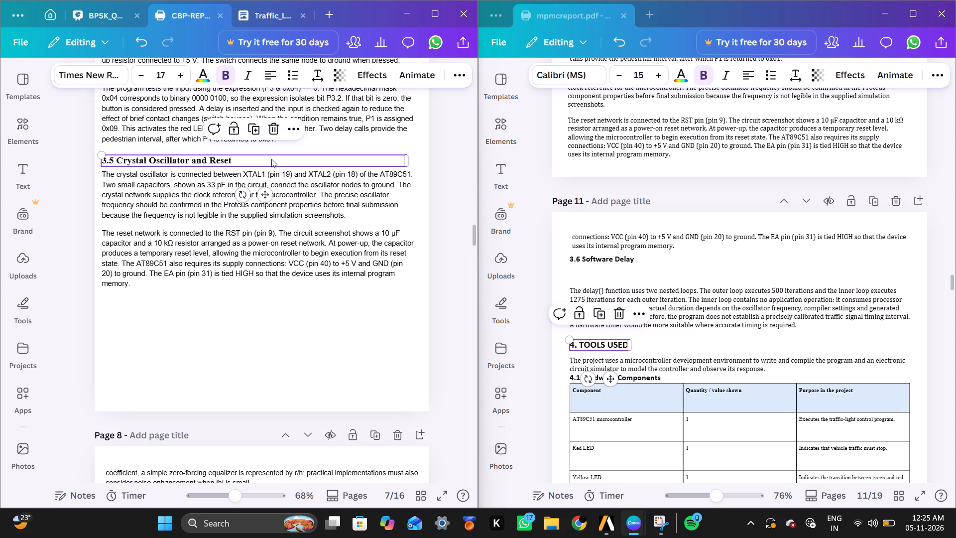
left_click(257, 134)
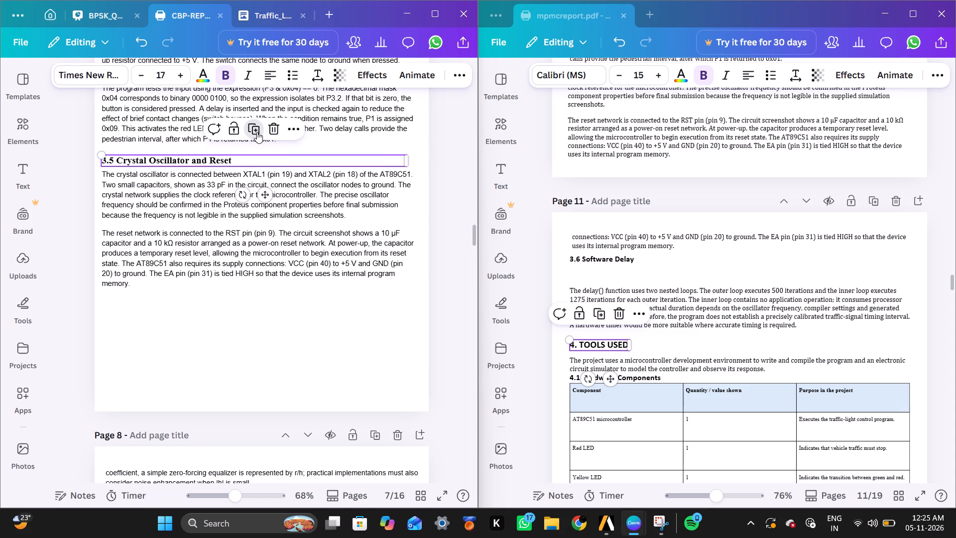
left_click(257, 132)
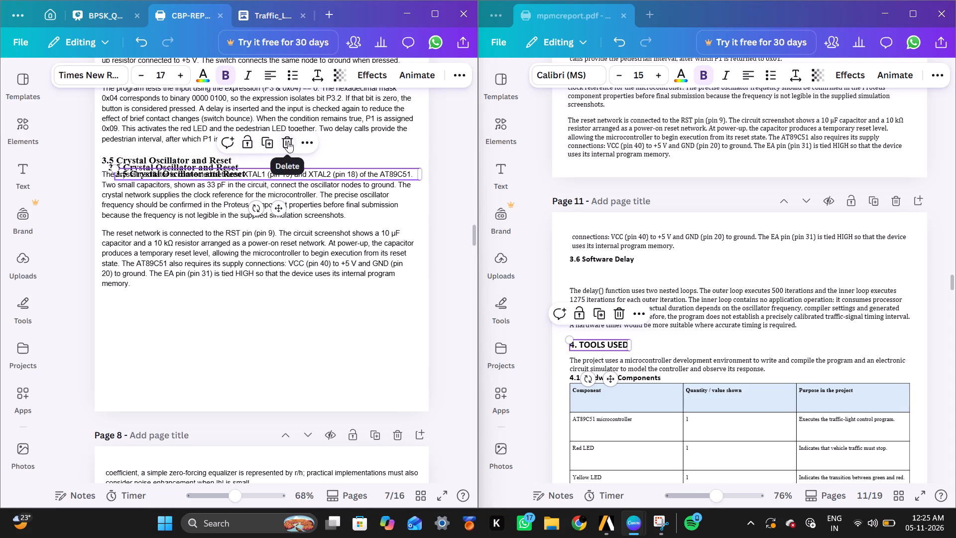
left_click(288, 141)
left_click(283, 165)
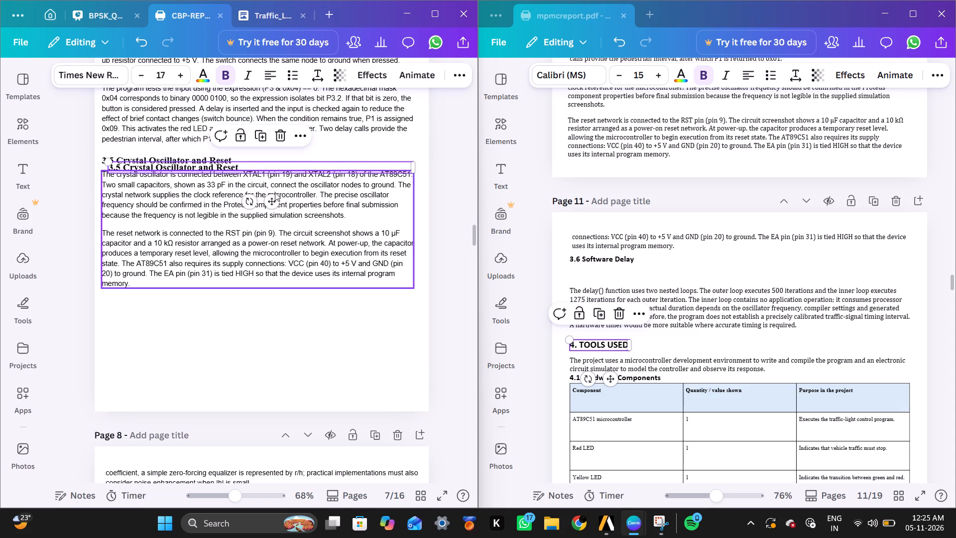
left_click_drag(275, 200, 265, 331)
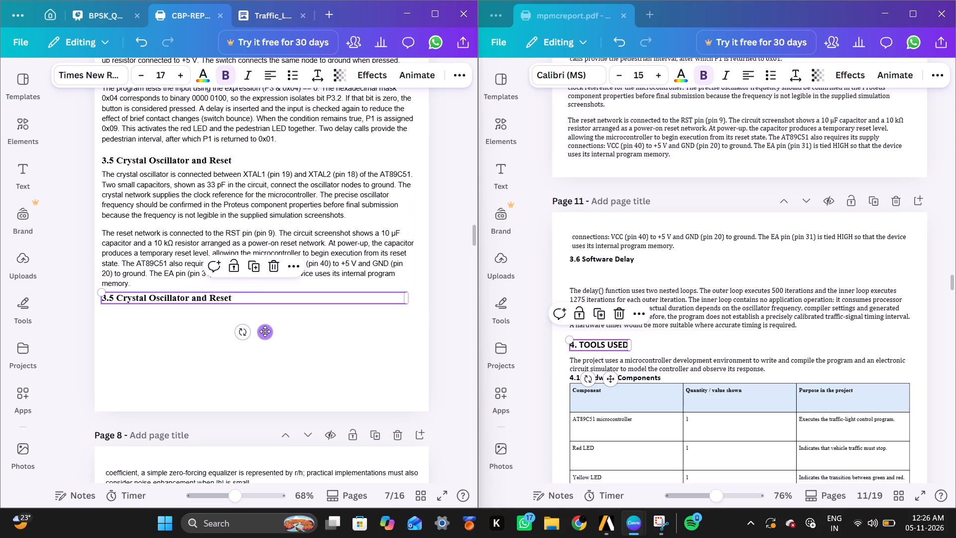
Replace the copied heading's text with "3.6 Software Delay" copied from page 11 of mpmcreport.
double_click(627, 261)
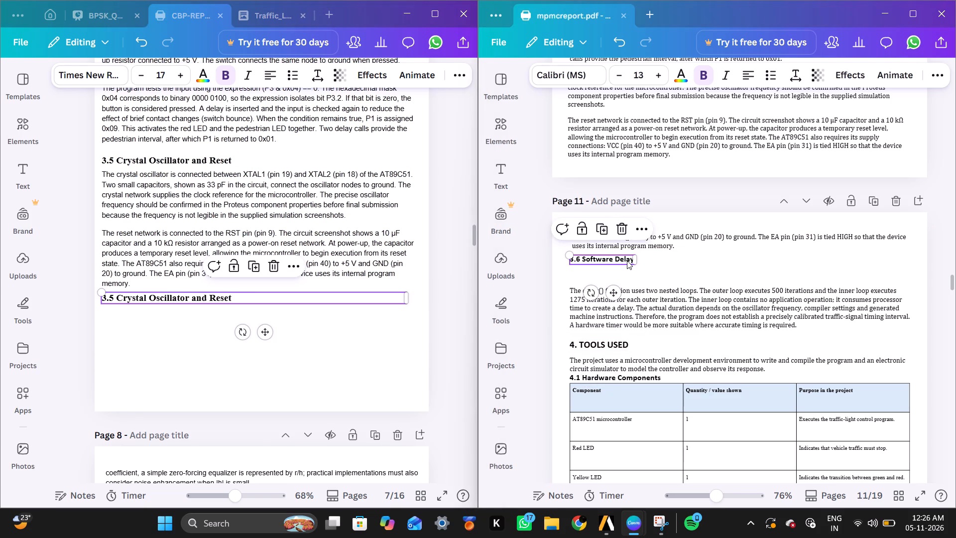
key("ctrl+c")
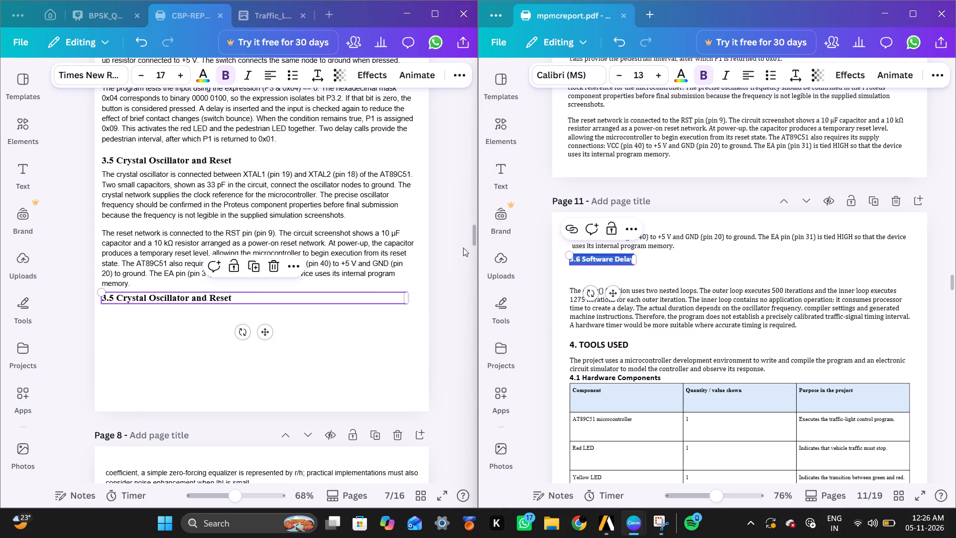
double_click(364, 300)
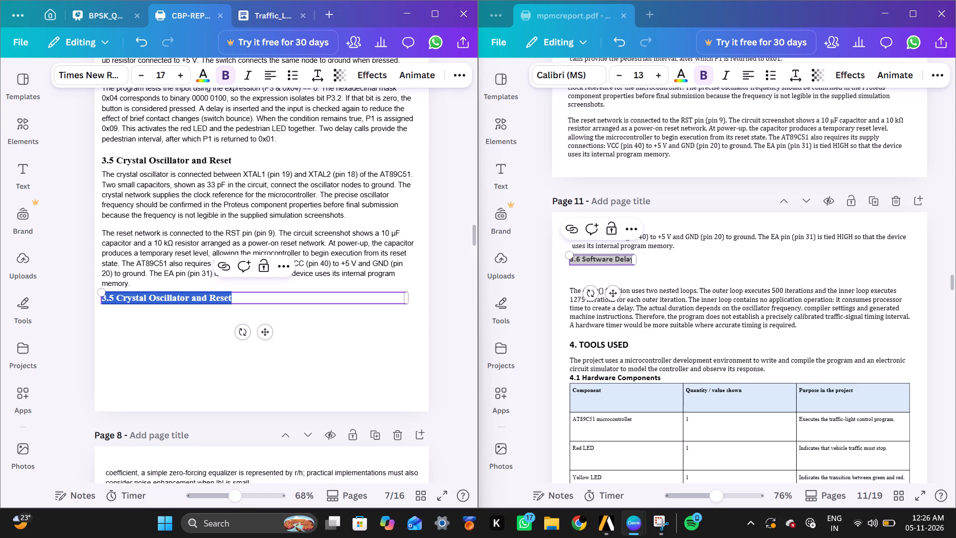
key("ctrl+v")
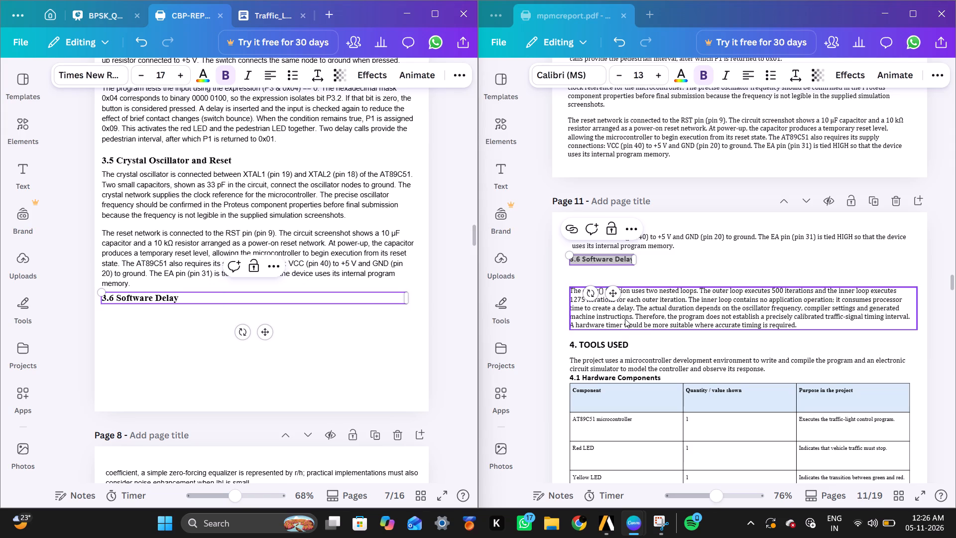
Duplicate the 3.5 body text box below the 3.6 heading and replace its text with the delay() function paragraph from mpmcreport.
double_click(625, 319)
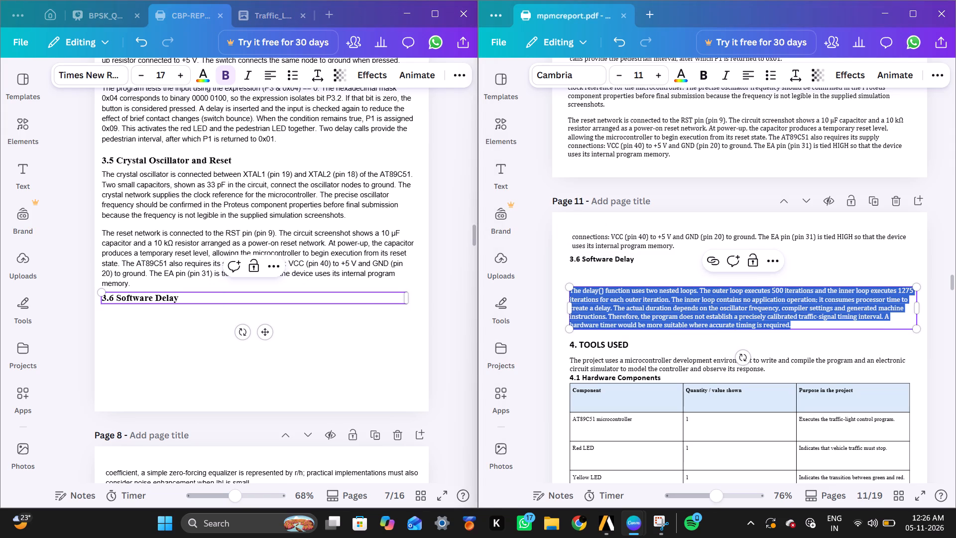
key("ctrl+c")
left_click(347, 238)
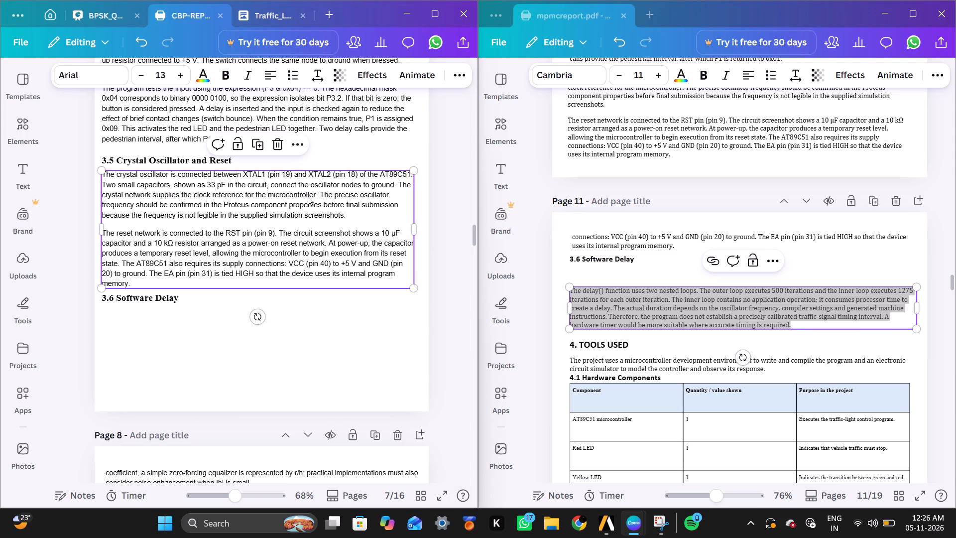
left_click(261, 148)
left_click_drag(284, 213, 284, 216)
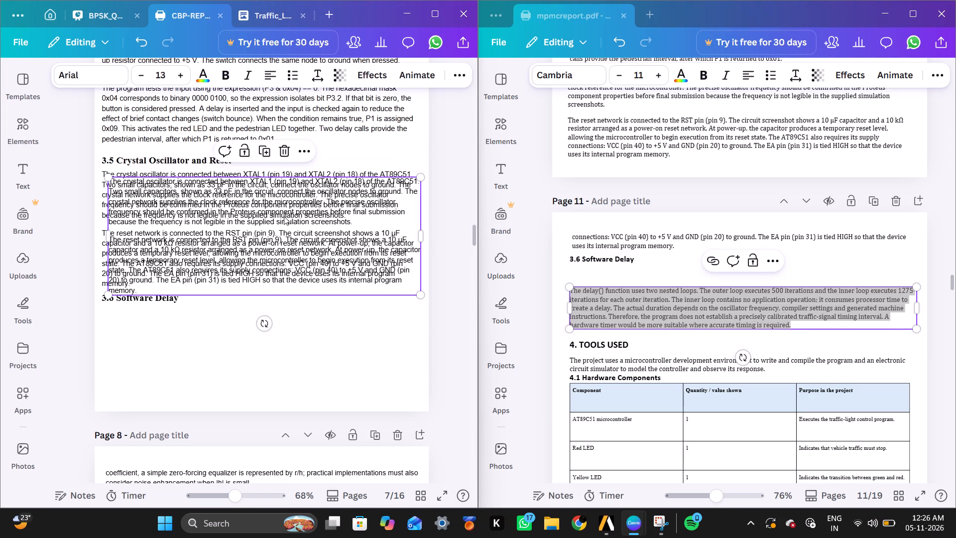
left_click_drag(284, 216, 294, 337)
double_click(294, 337)
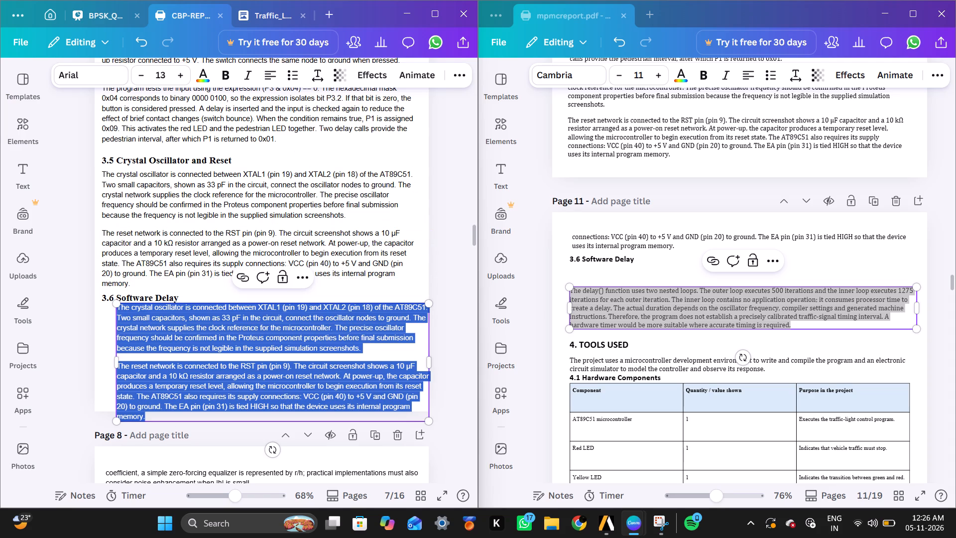
key("ctrl+v")
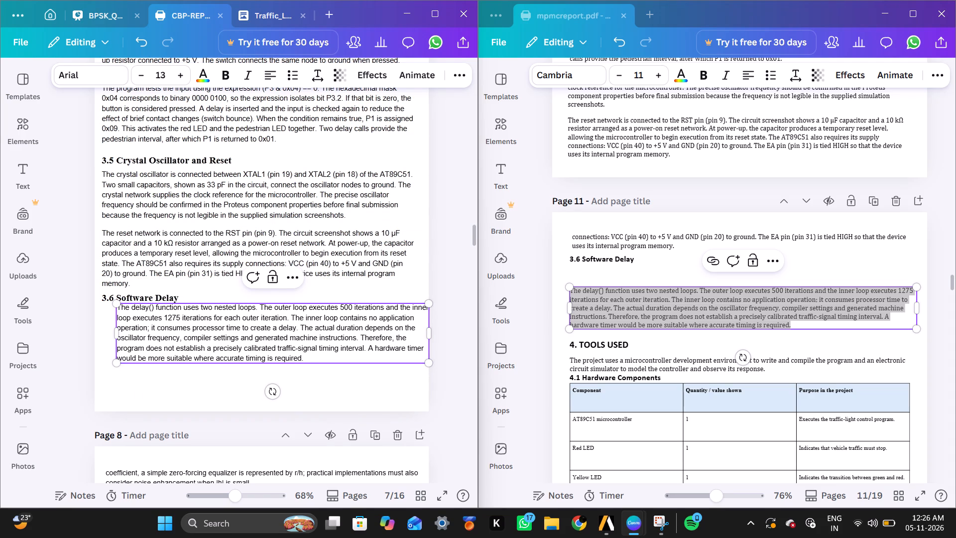
key("ctrl+a")
left_click(327, 378)
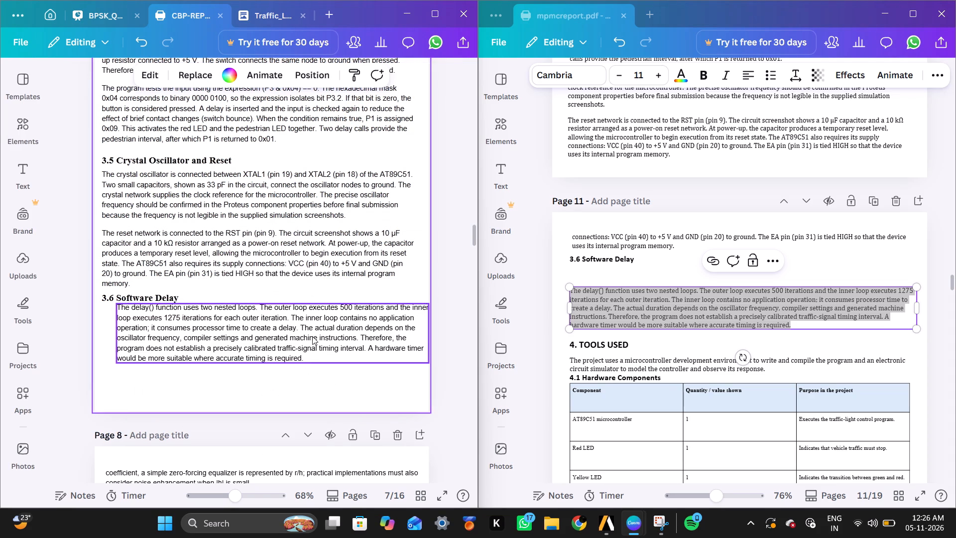
Align the delay() paragraph with the edge of the 3.6 heading and lower the heading to sit just above it.
left_click_drag(312, 336, 306, 349)
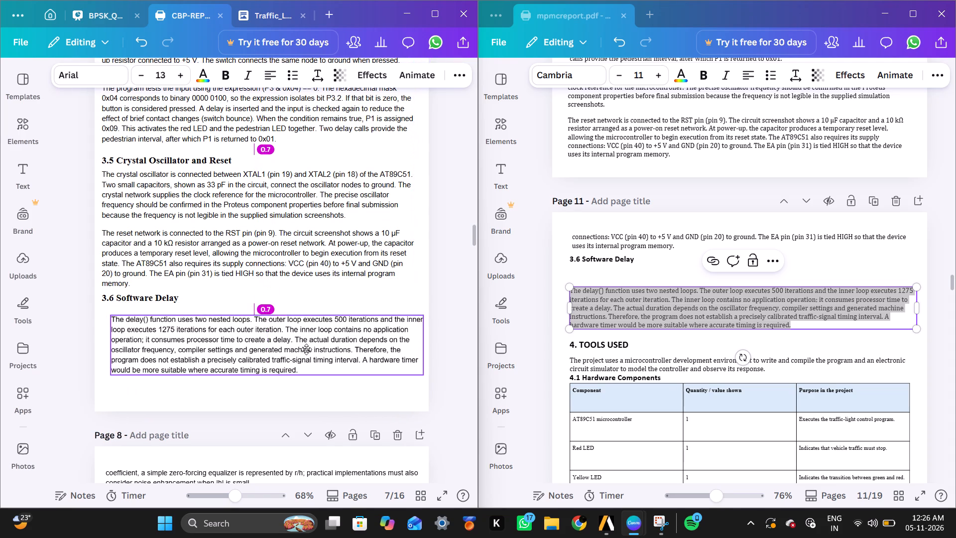
left_click_drag(306, 349, 296, 350)
left_click_drag(166, 298, 166, 300)
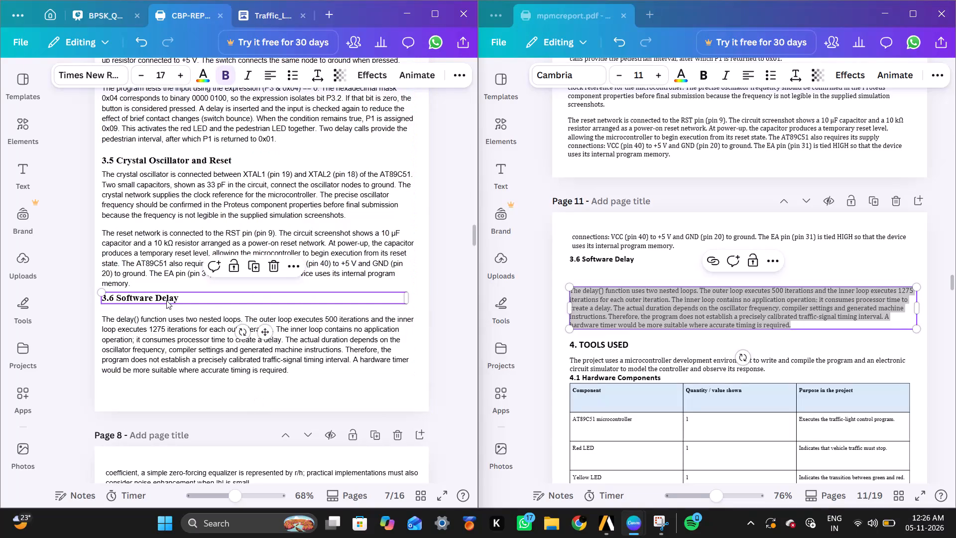
left_click_drag(166, 300, 166, 307)
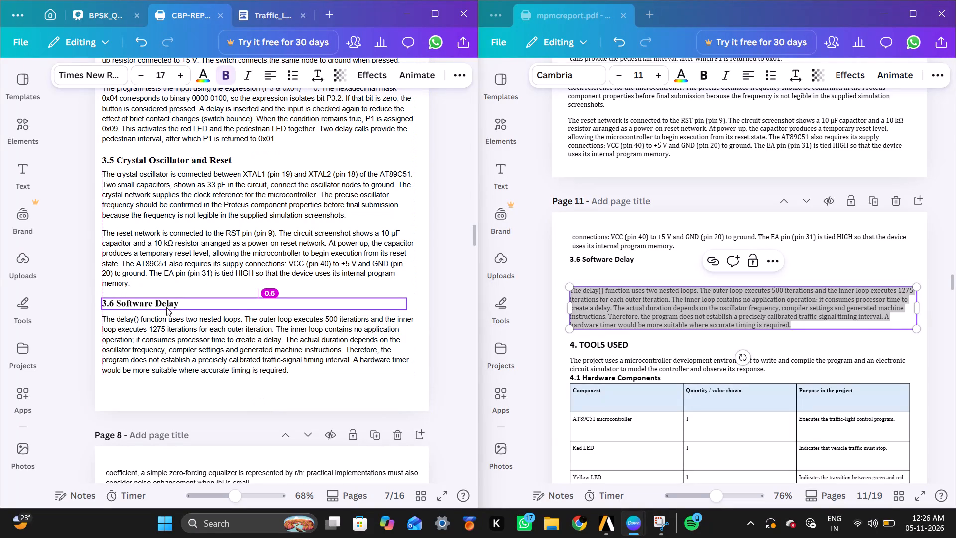
Move the 3.5 body text and the 3.5 heading slightly down to even out the section spacing.
left_click(182, 252)
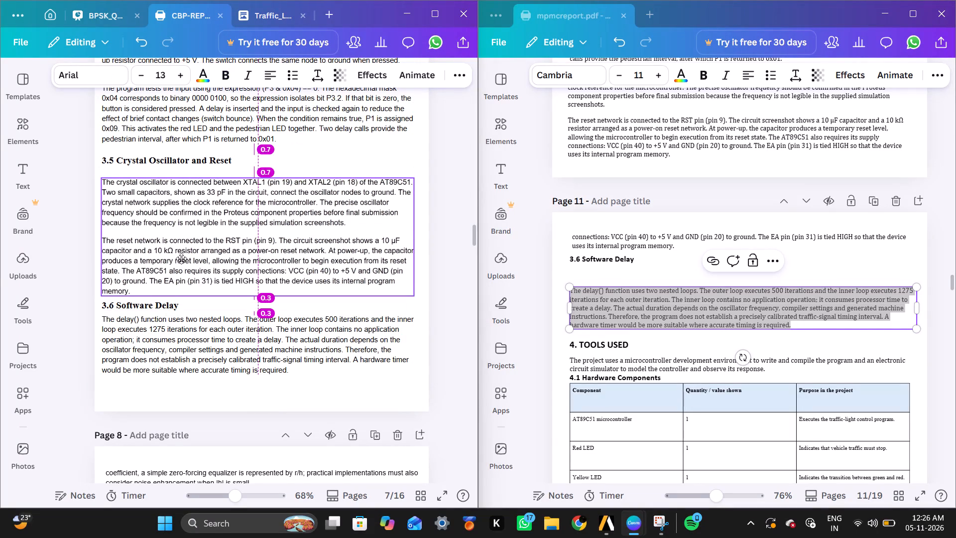
left_click(163, 165)
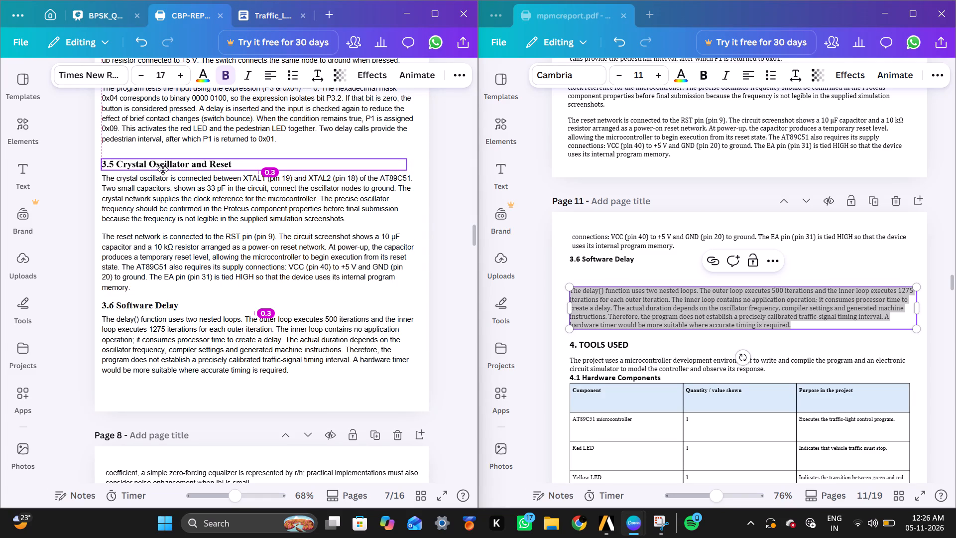
Align the 3.4 pedestrian request body text box with the edge of the "3.4 Active-Low Pedestrian Request" heading.
scroll(165, 189, "up", 1)
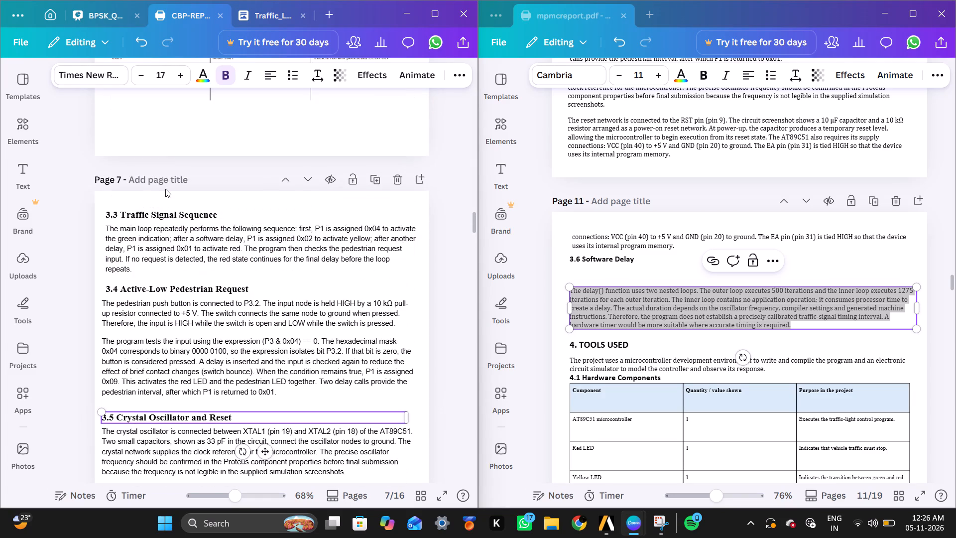
scroll(165, 189, "up", 2)
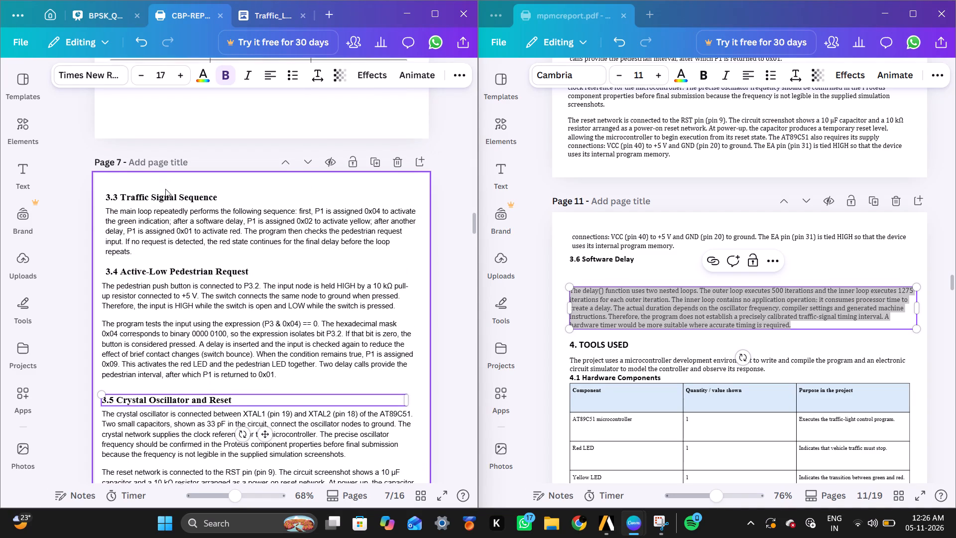
scroll(165, 189, "up", 1)
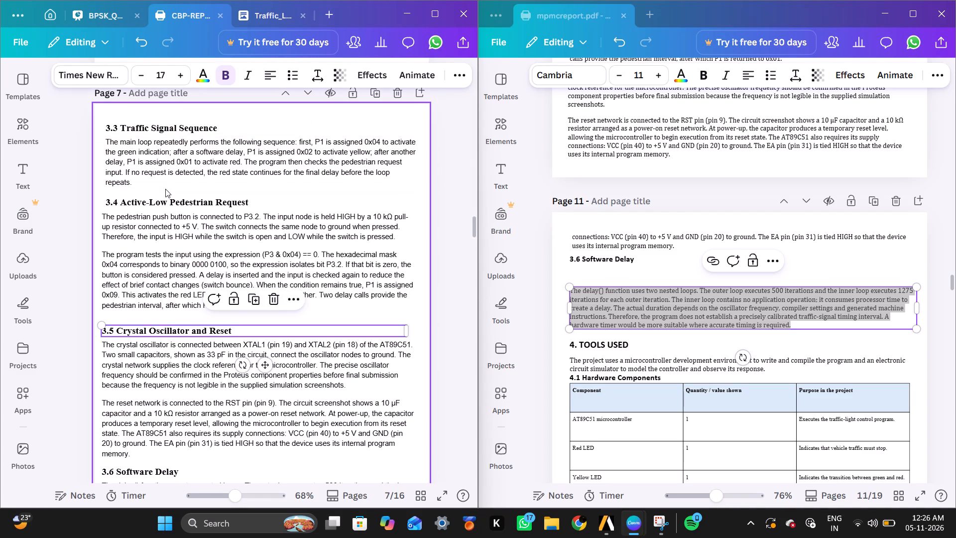
left_click(163, 201)
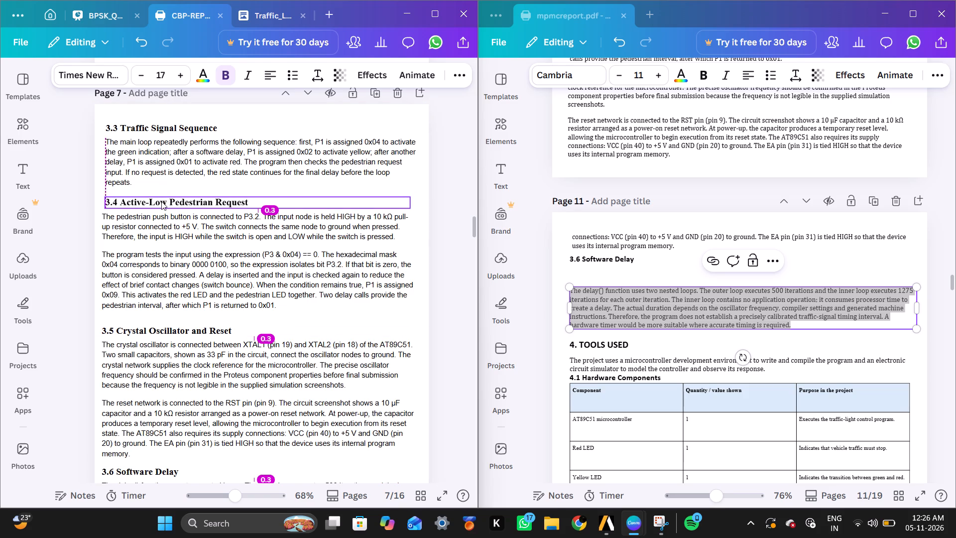
left_click(164, 238)
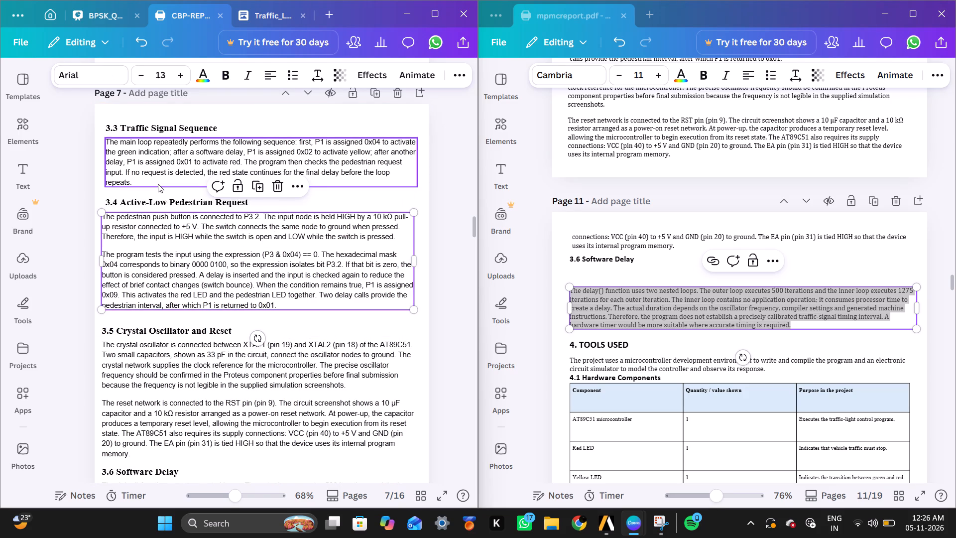
left_click(167, 247)
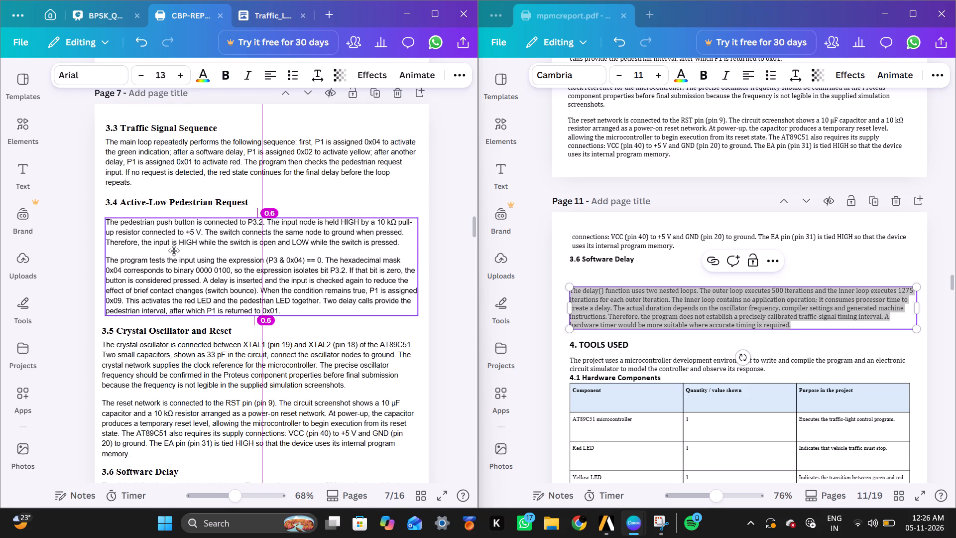
Check the alignment and spacing of the heading and body text boxes of sections 3.3 to 3.6 on page 7.
left_click(175, 204)
left_click(168, 161)
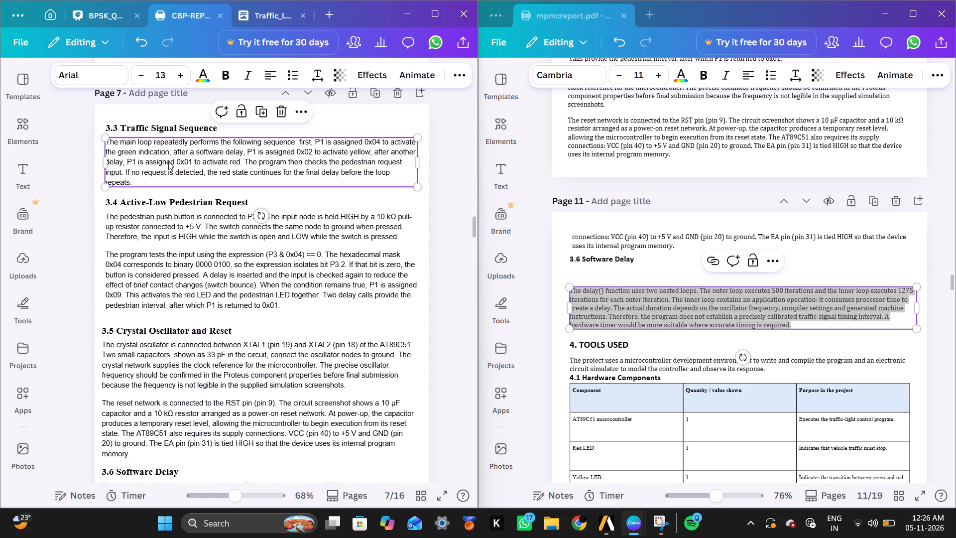
left_click(162, 132)
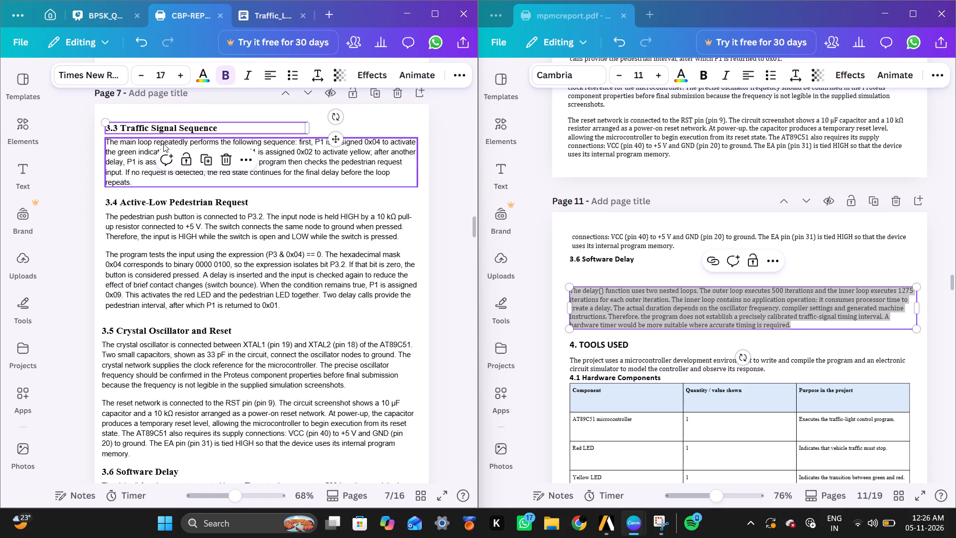
left_click(160, 144)
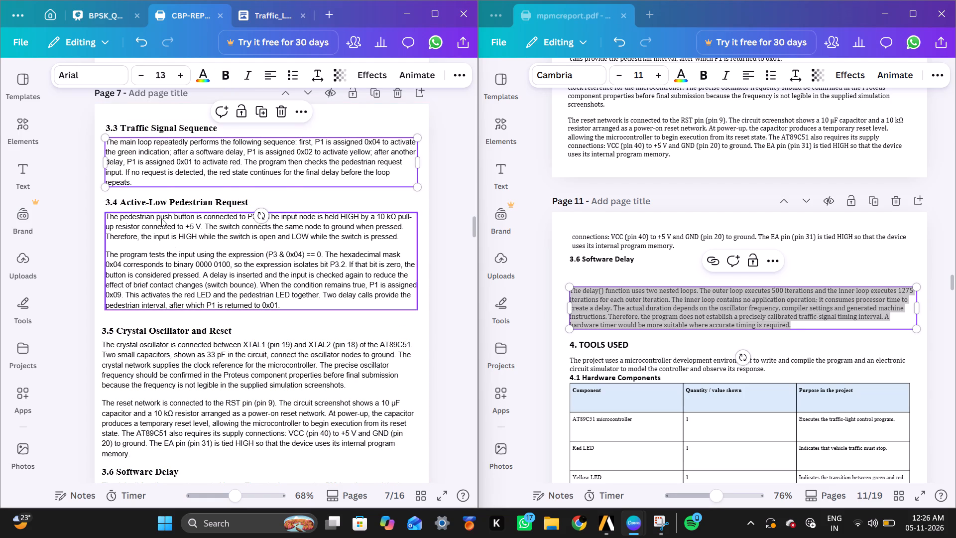
left_click(161, 219)
left_click(165, 347)
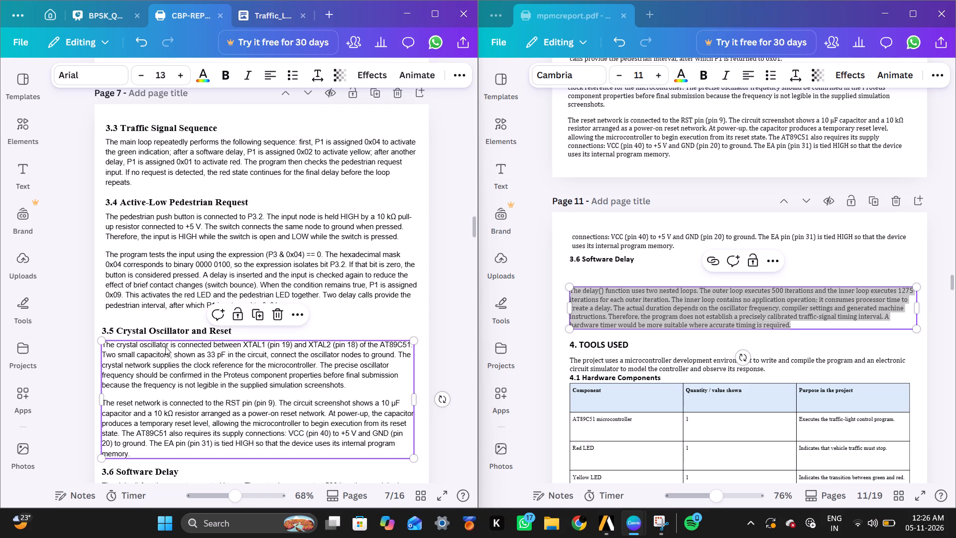
left_click(161, 330)
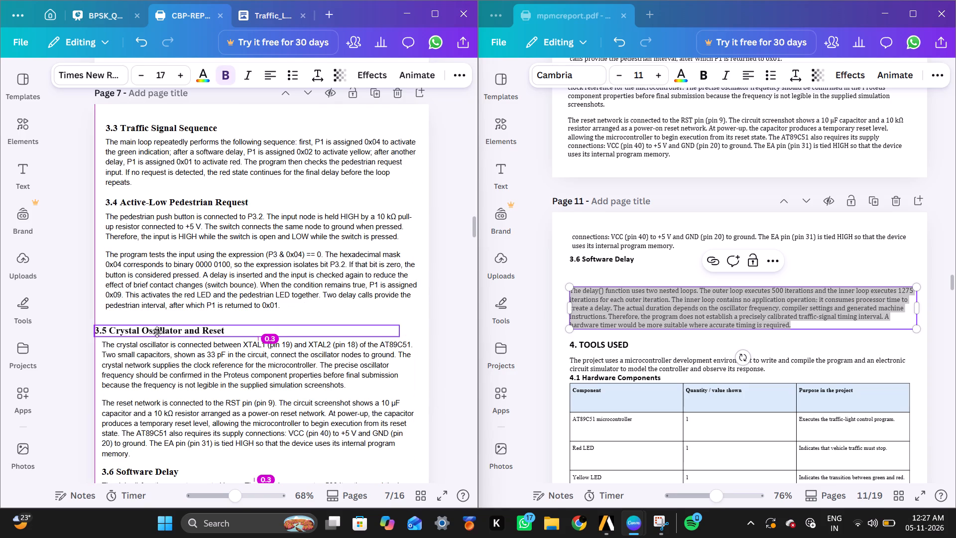
left_click(164, 364)
scroll(164, 364, "down", 1)
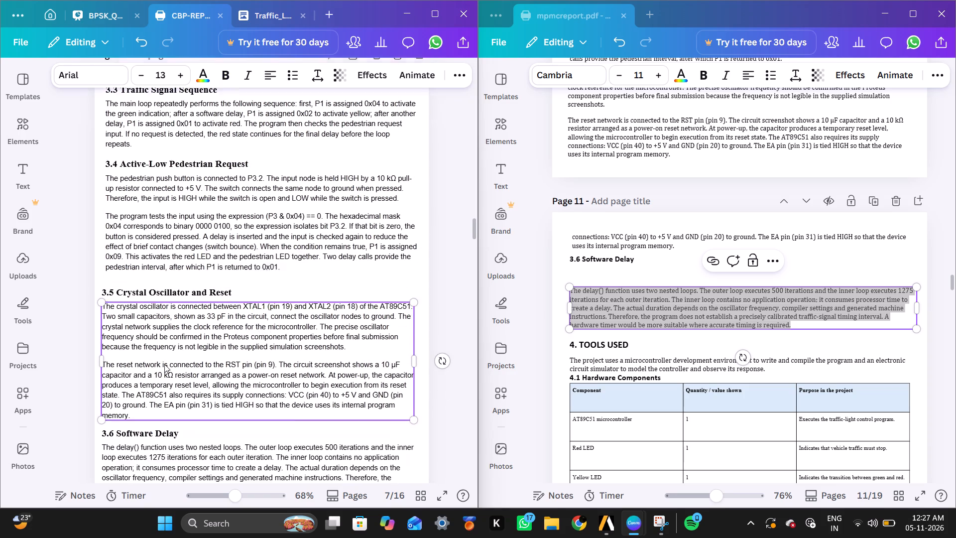
scroll(164, 364, "down", 1)
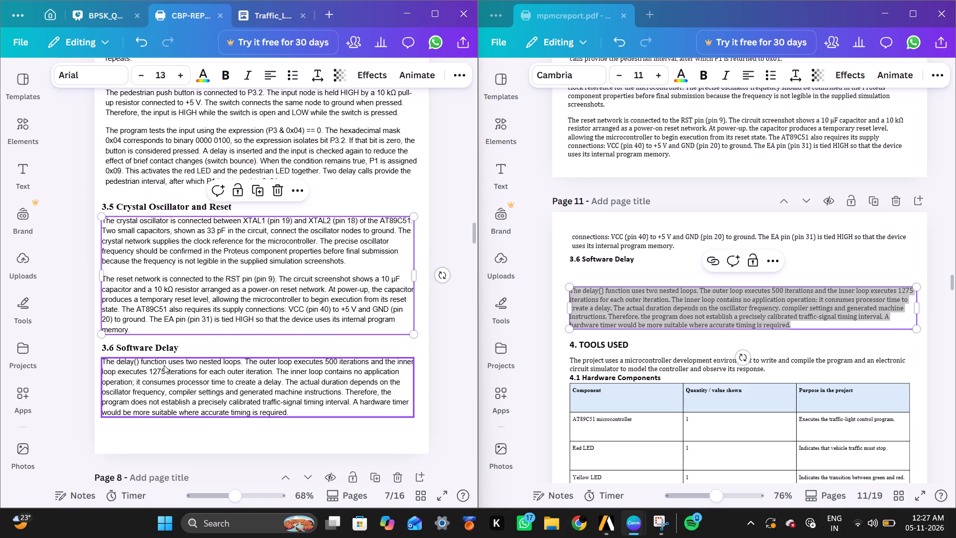
left_click(164, 365)
left_click(166, 349)
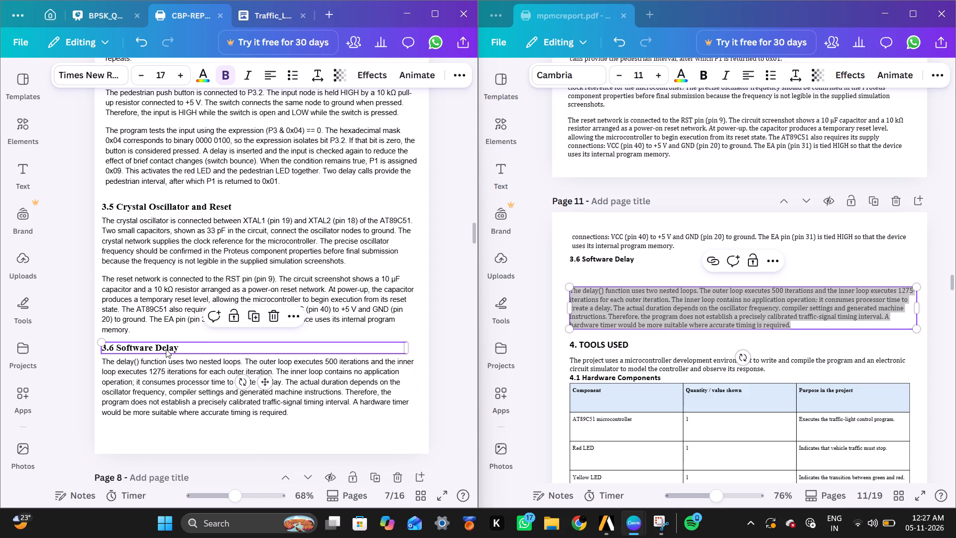
Compare the old section 3.6 and 4 content on CBP report page 8 with the theory and tools sections in mpmcreport.
left_click(184, 428)
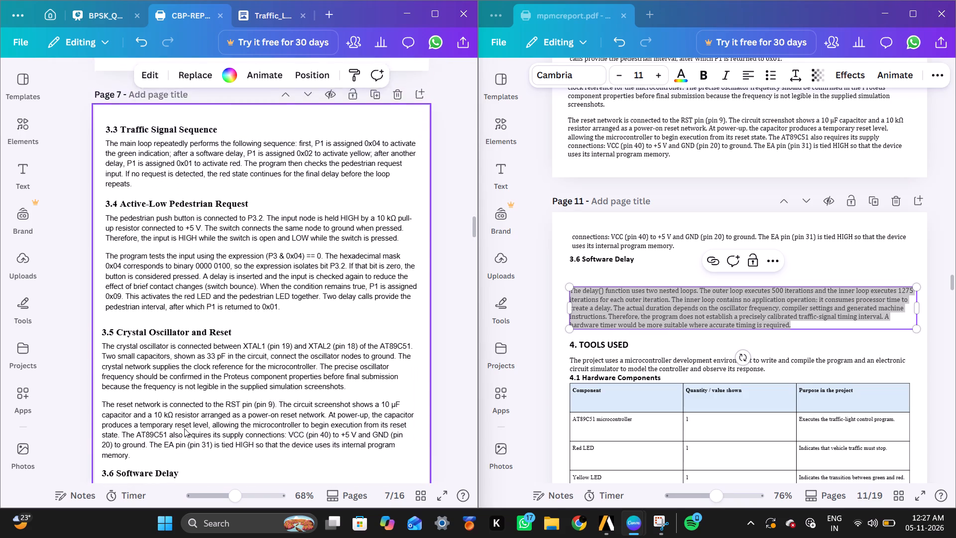
scroll(184, 428, "down", 1)
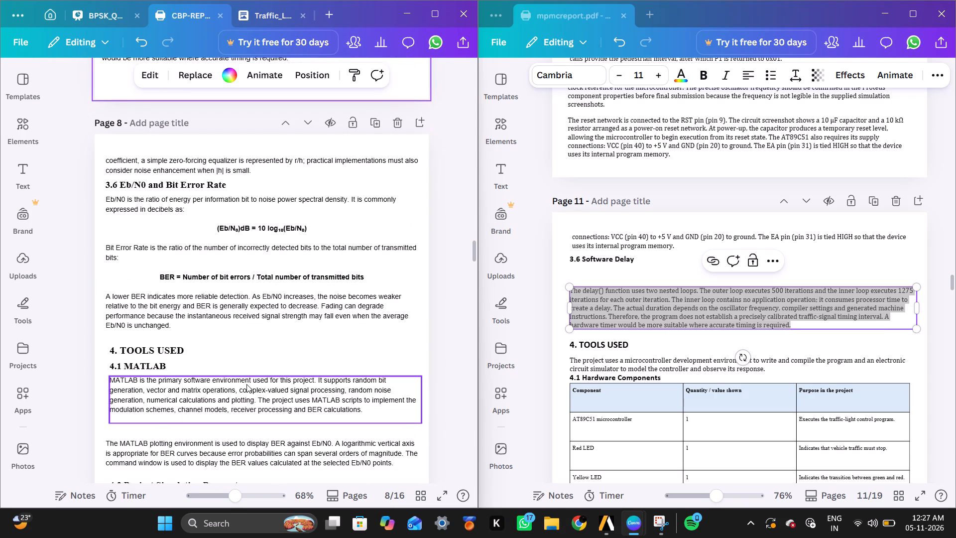
scroll(246, 384, "right", 1)
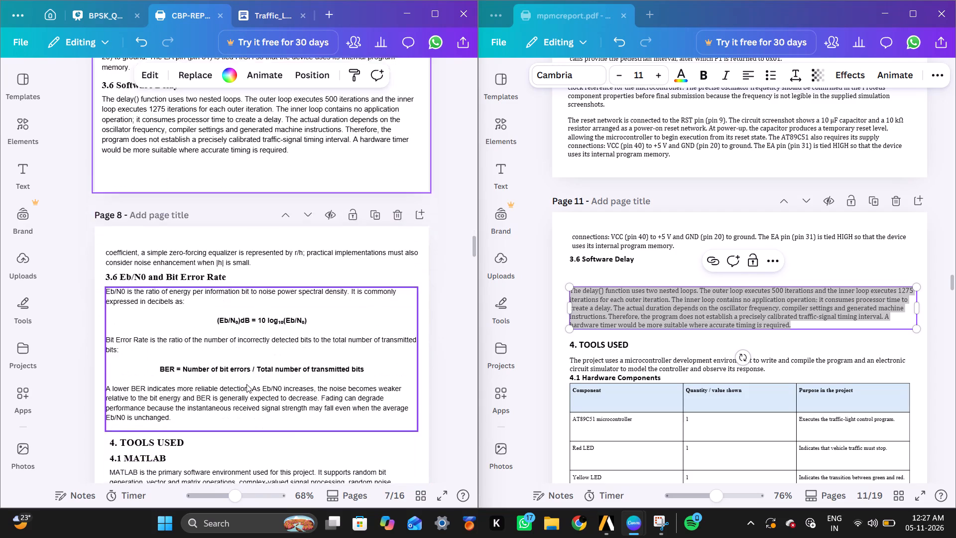
scroll(246, 384, "right", 1)
scroll(667, 322, "down", 2)
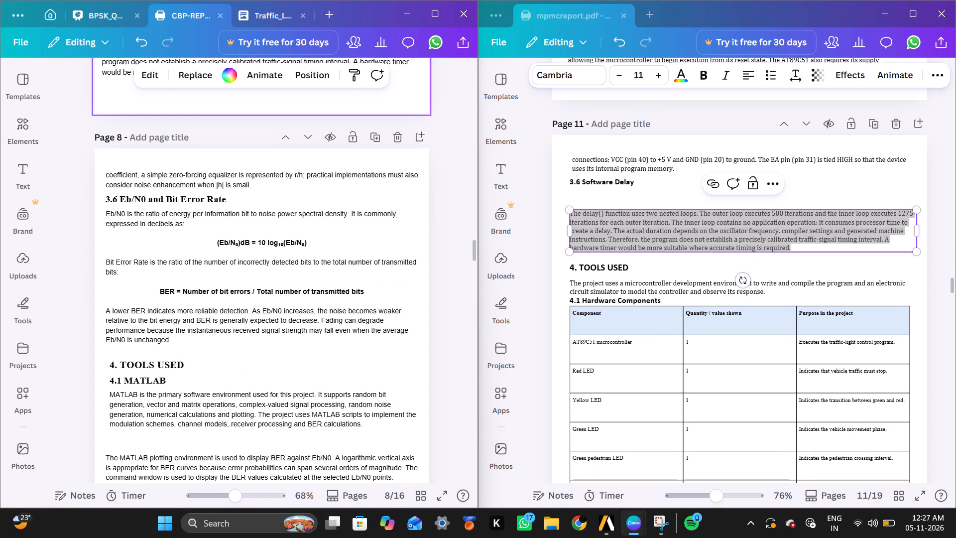
scroll(667, 322, "down", 7)
scroll(667, 322, "up", 1)
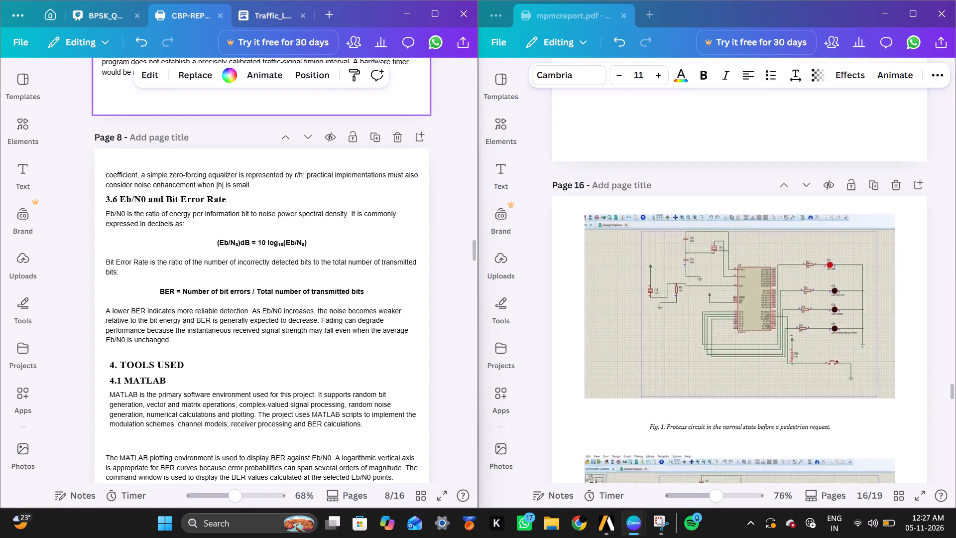
scroll(667, 322, "up", 4)
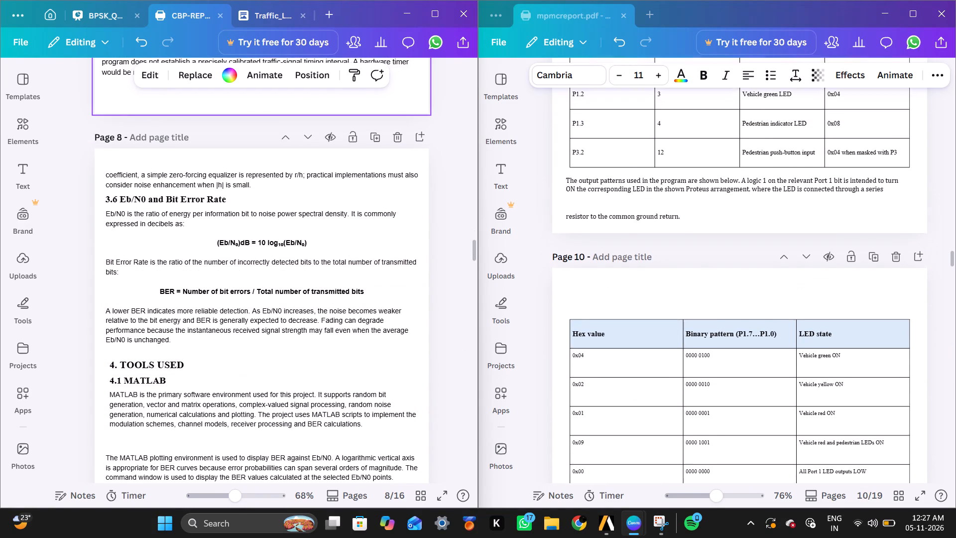
scroll(667, 322, "up", 3)
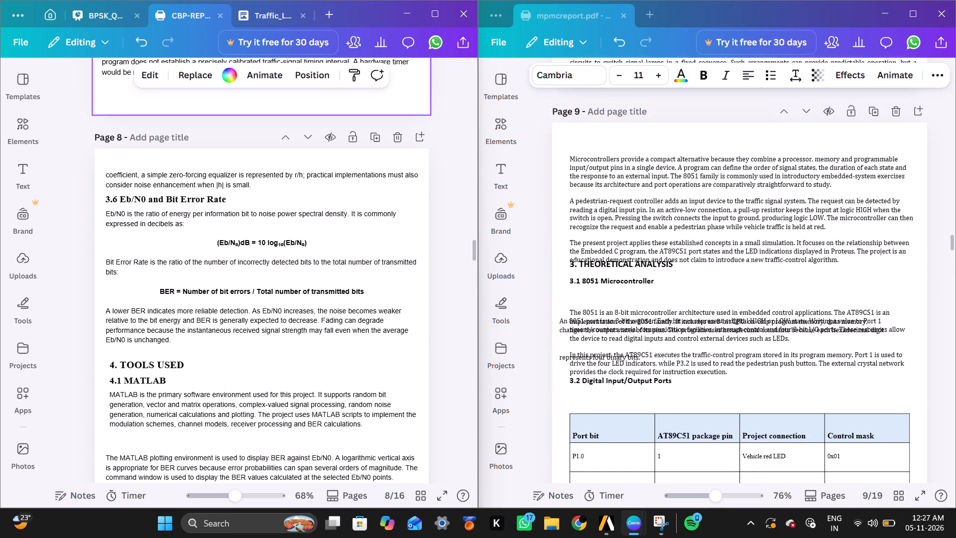
scroll(667, 322, "up", 2)
scroll(667, 322, "down", 1)
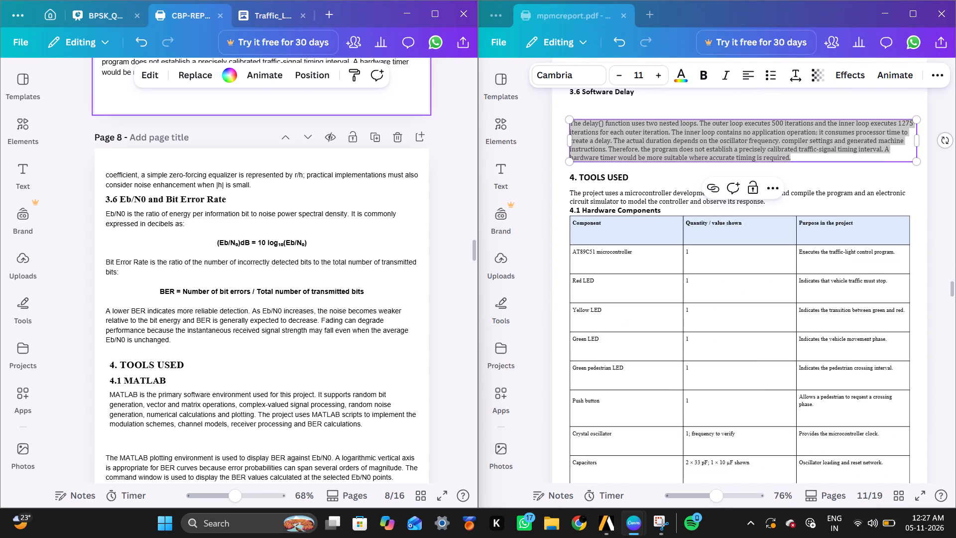
scroll(667, 322, "down", 3)
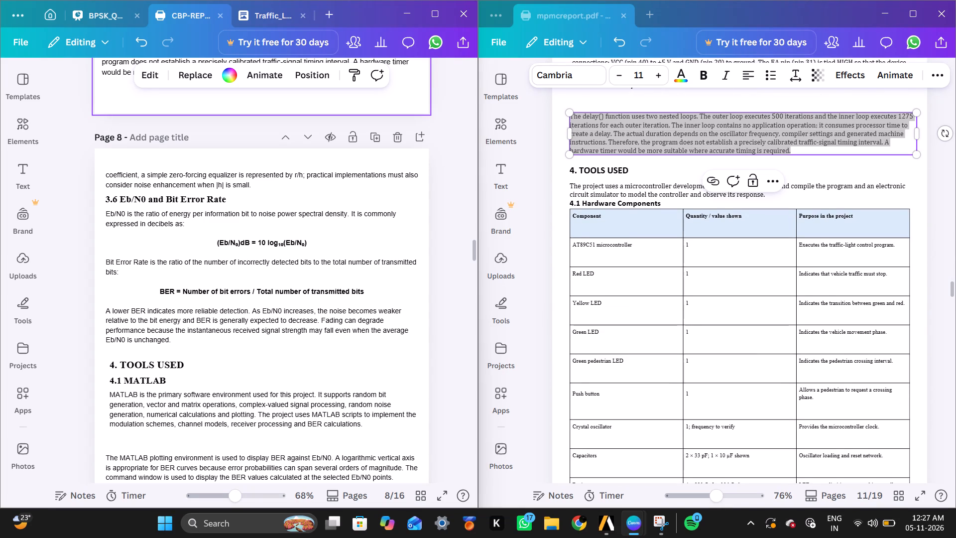
scroll(667, 322, "down", 5)
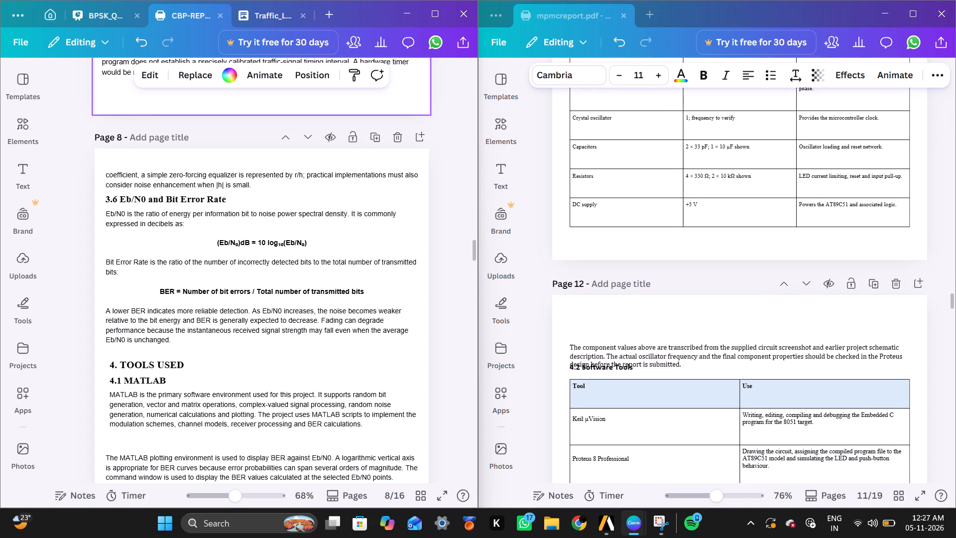
scroll(667, 322, "down", 2)
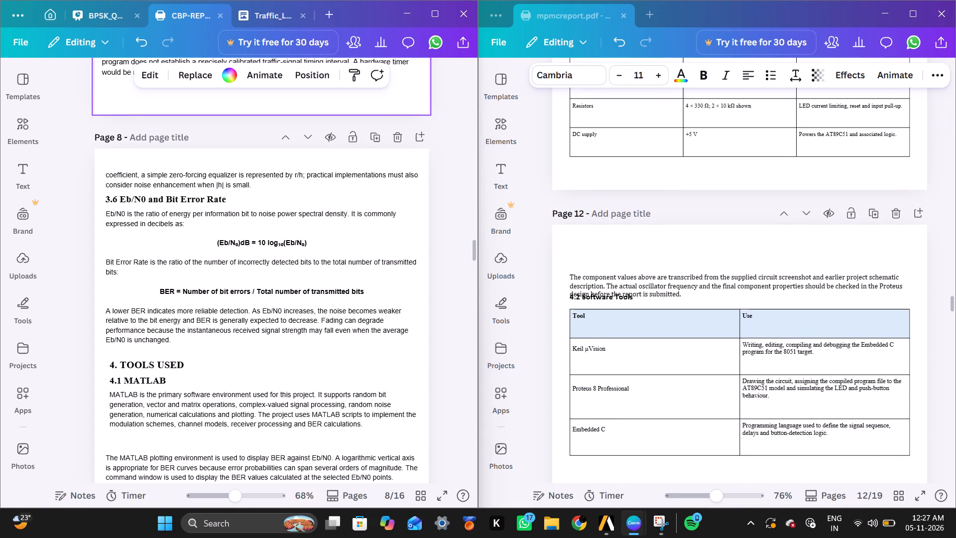
Move the component values paragraph on mpmcreport page 12 up, clear of the 4.2 Software Tools heading.
scroll(667, 322, "down", 1)
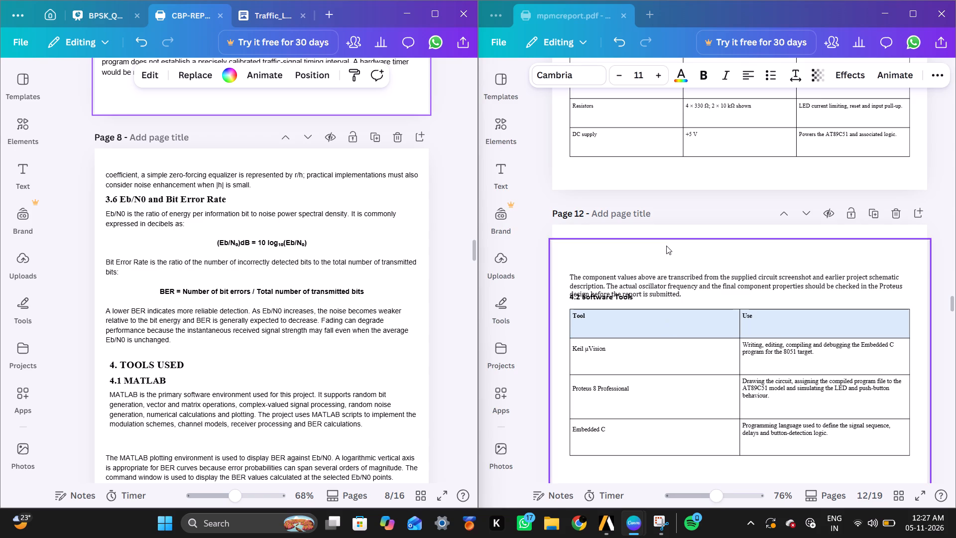
left_click_drag(666, 279, 666, 262)
Enlarge all text on mpmcreport page 11, including the hardware components table, by two font sizes.
scroll(666, 262, "up", 1)
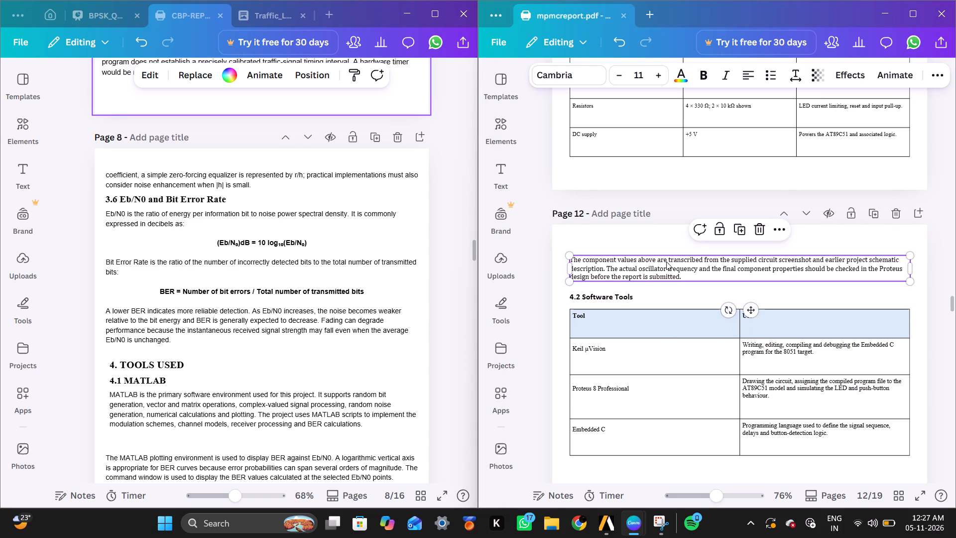
scroll(666, 262, "up", 1)
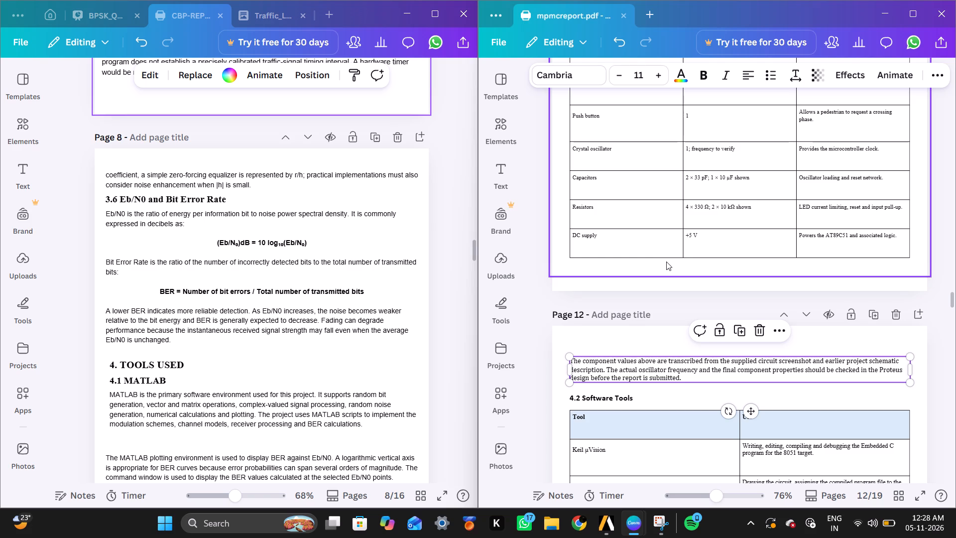
scroll(666, 262, "up", 4)
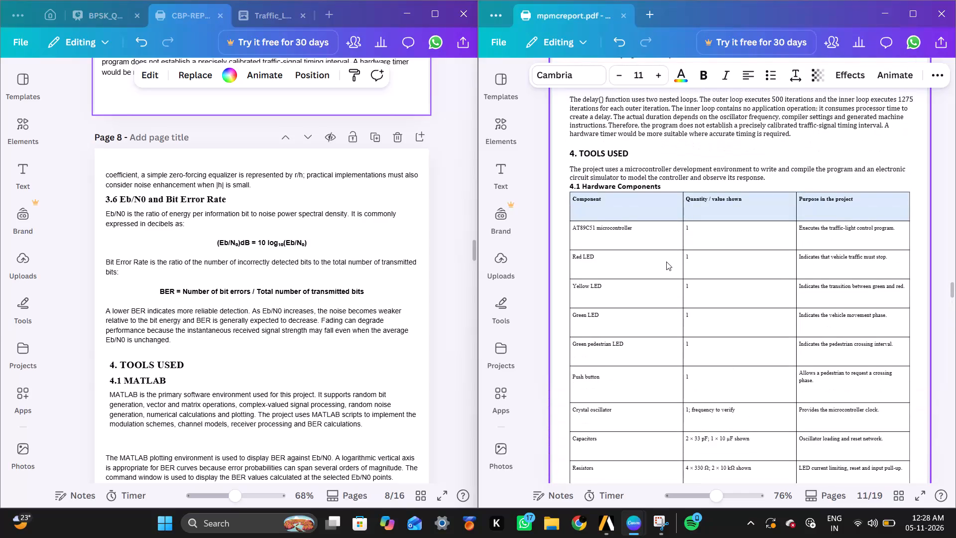
double_click(614, 205)
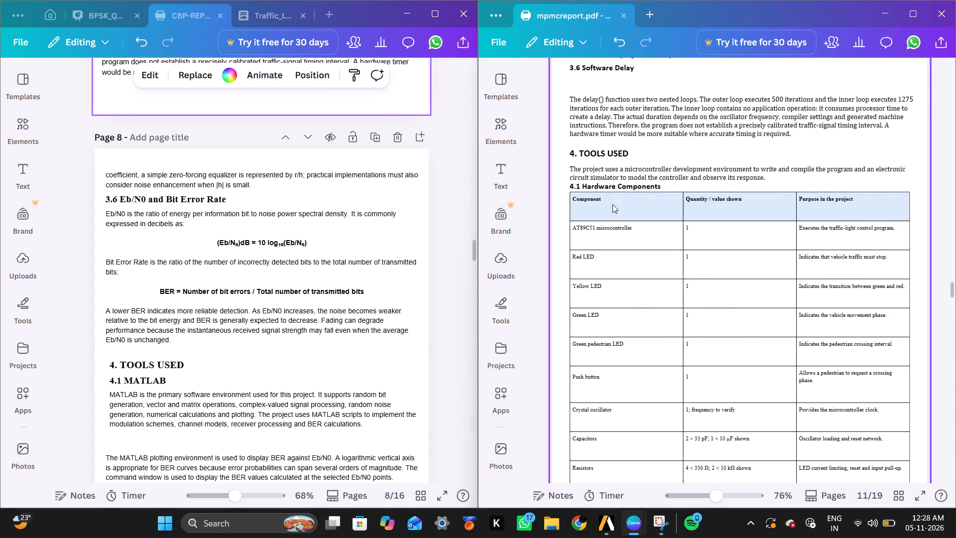
left_click(612, 204)
key("ctrl+a")
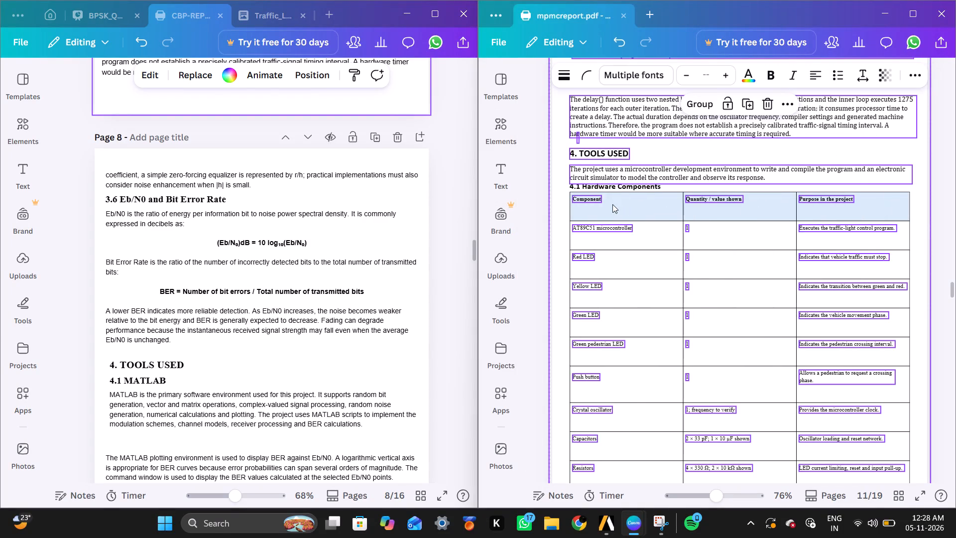
left_click(731, 73)
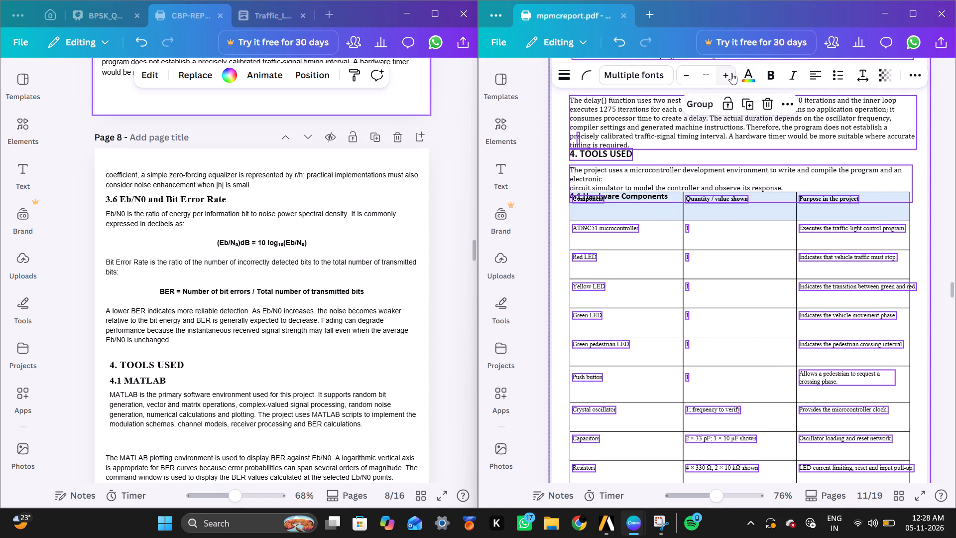
left_click(731, 73)
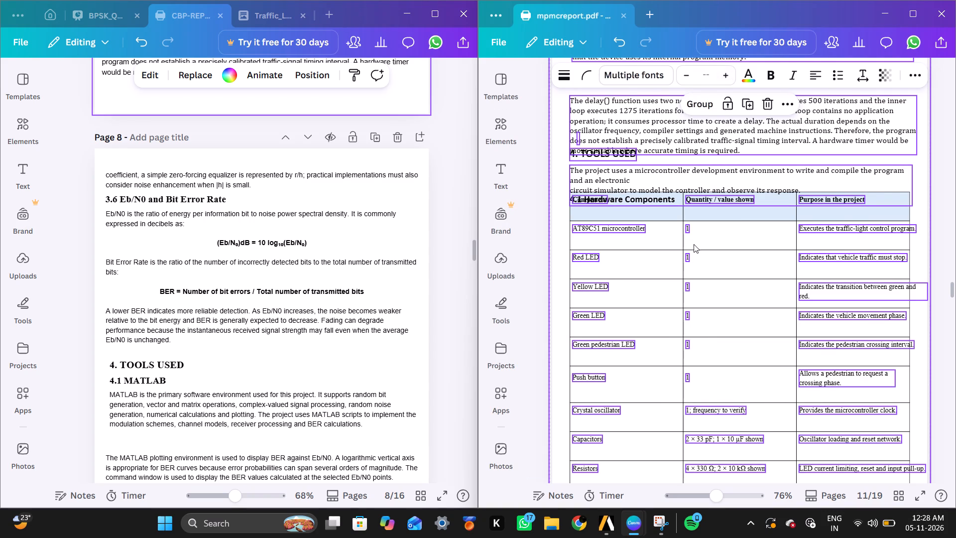
left_click(939, 207)
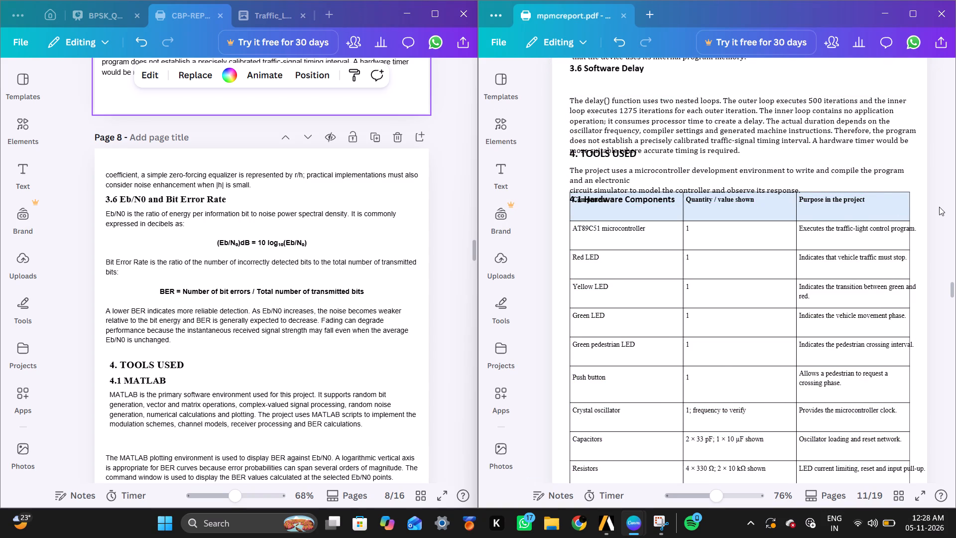
Move the Tools Used introduction and 4.1 Hardware Components heading up, clear of the table's header row.
left_click_drag(698, 167, 697, 131)
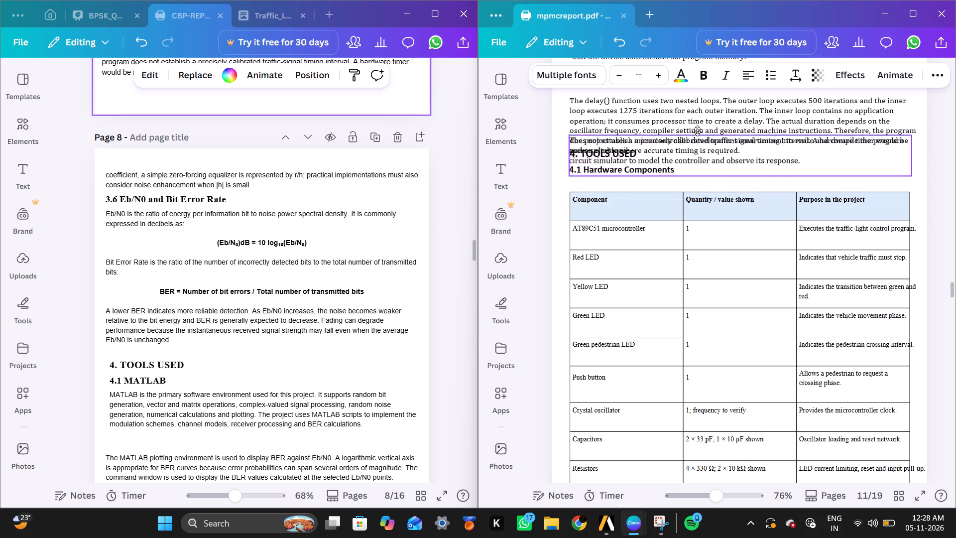
left_click_drag(697, 131, 697, 121)
left_click(658, 176)
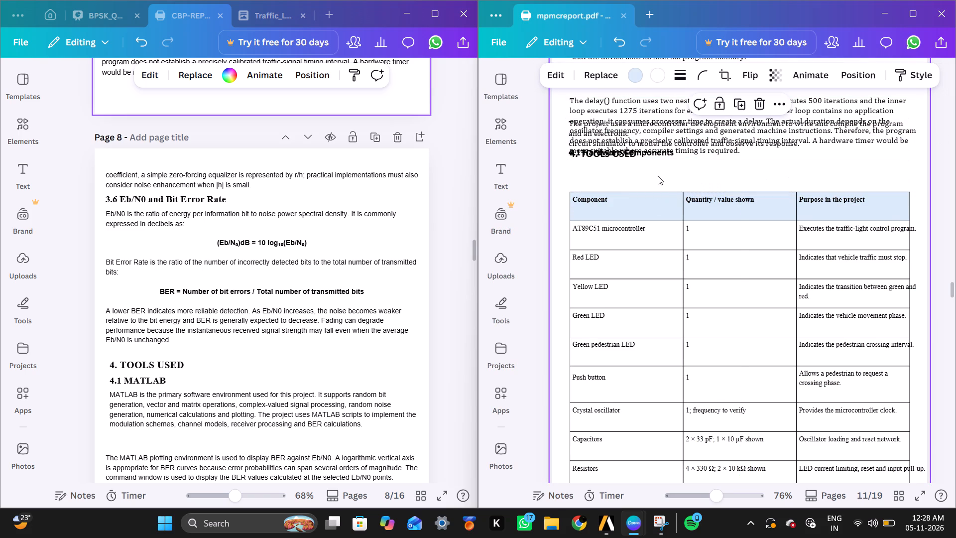
Set the Component, Quantity / value shown and Purpose in the project table headers to font size 14.
scroll(658, 176, "down", 1)
left_click(598, 166)
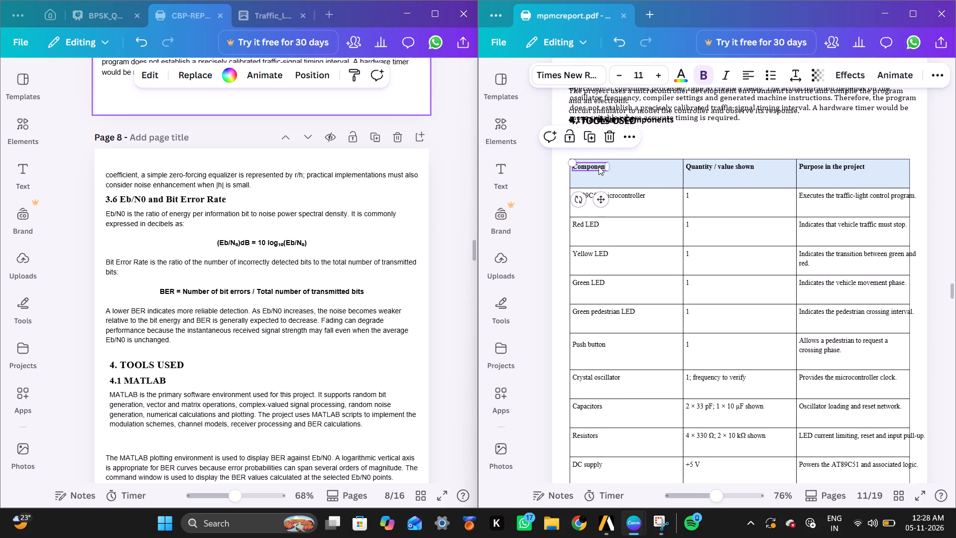
double_click(667, 81)
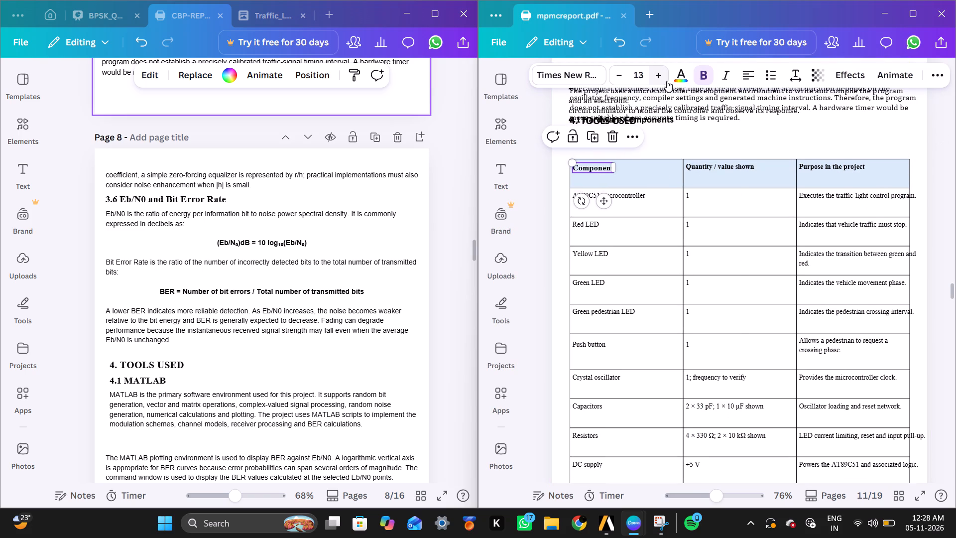
left_click(667, 81)
left_click(700, 162)
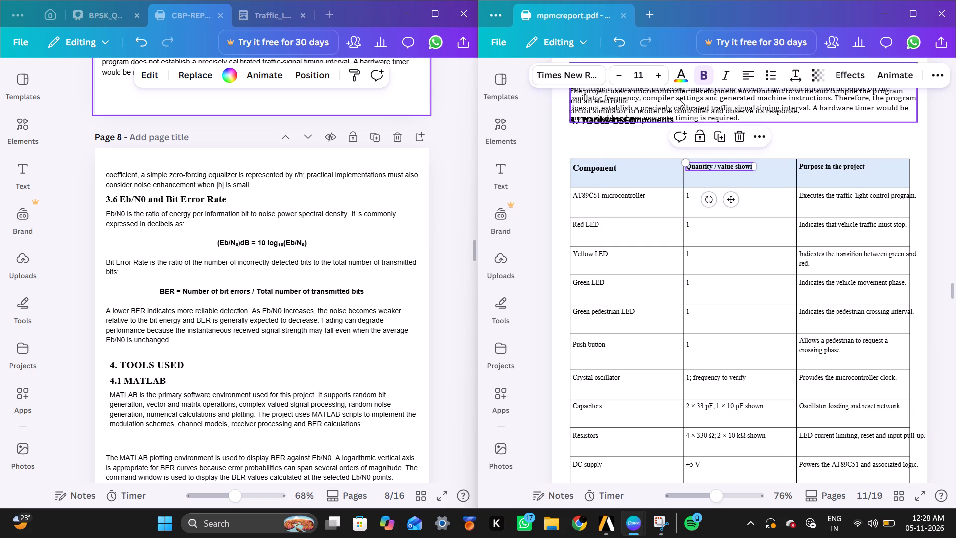
triple_click(660, 77)
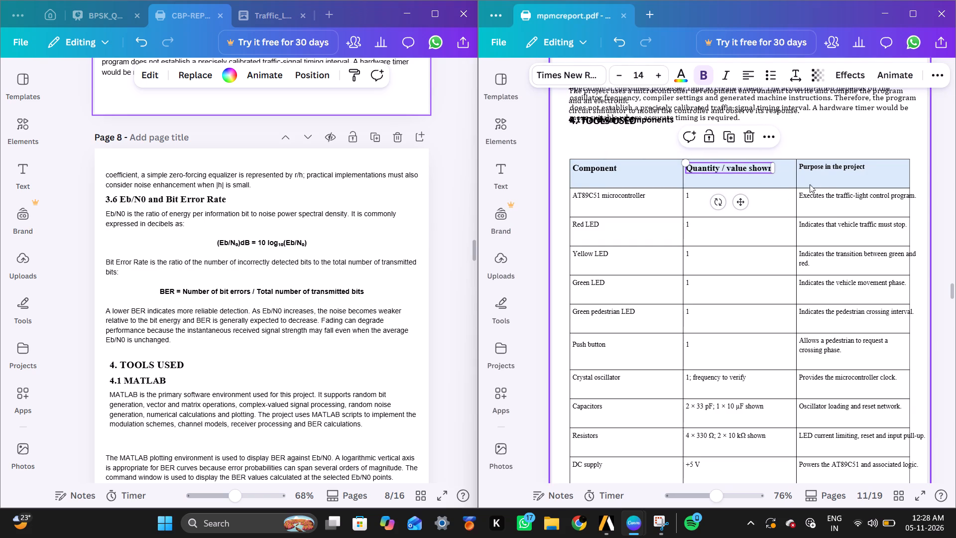
left_click(822, 168)
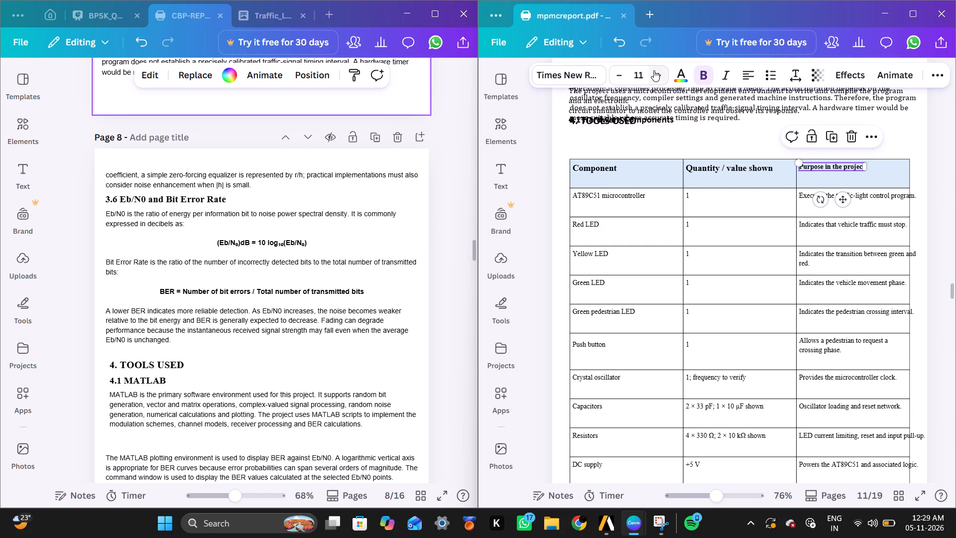
triple_click(652, 71)
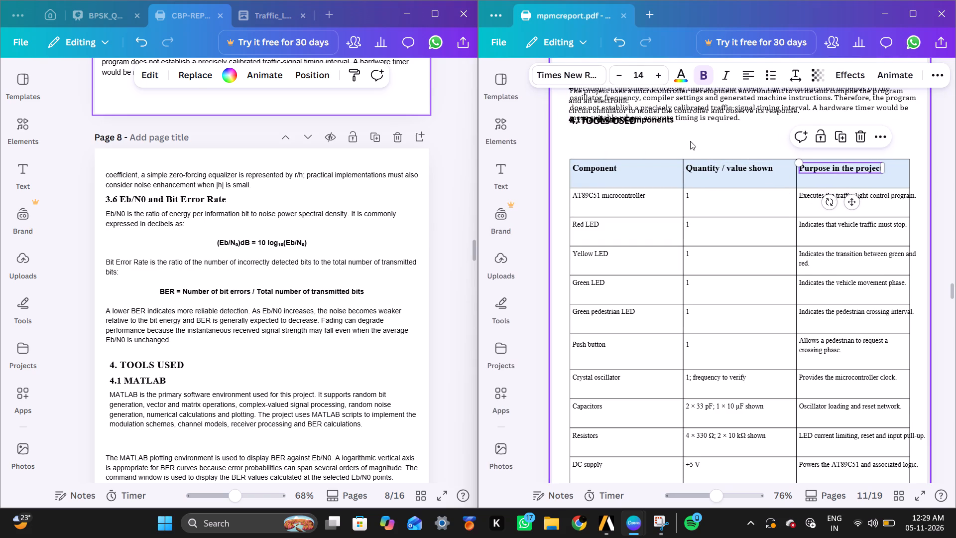
Break the AT89C51 microcontroller's purpose text before "program." to fit it within the table column.
scroll(690, 141, "down", 1)
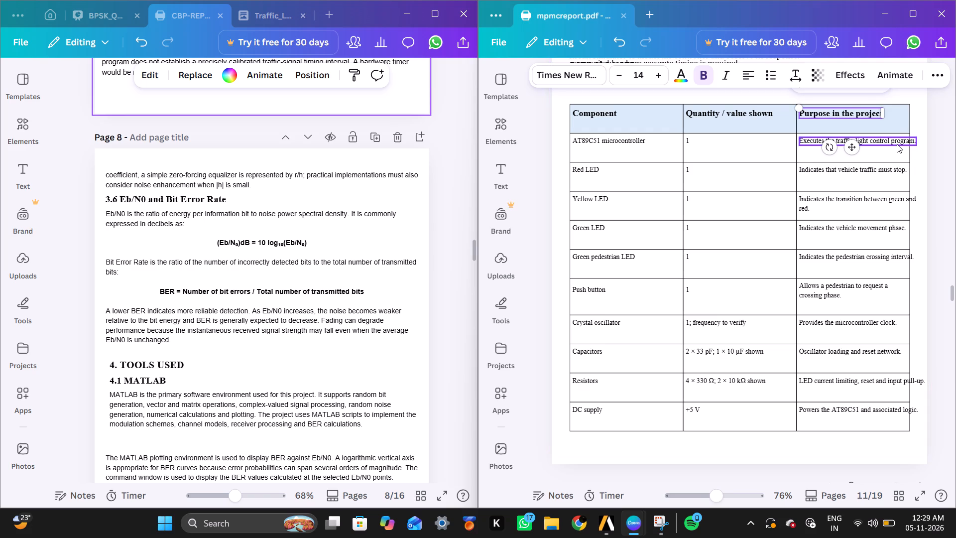
left_click(897, 144)
left_click(902, 141)
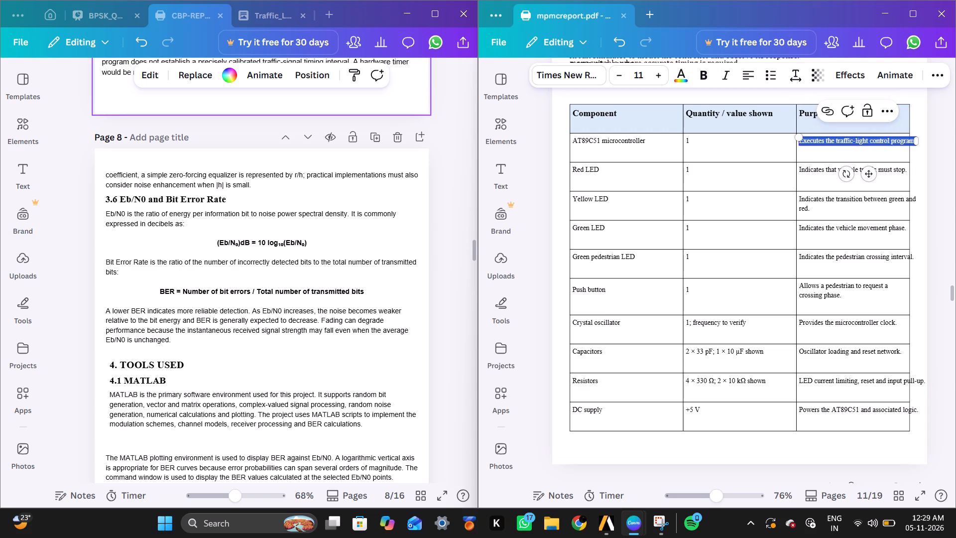
left_click(890, 142)
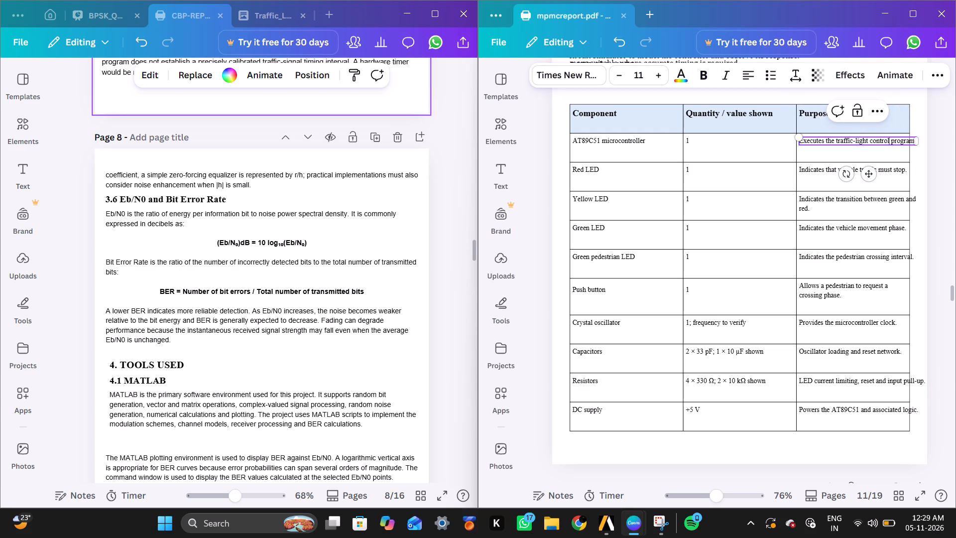
key("Right")
key("Return")
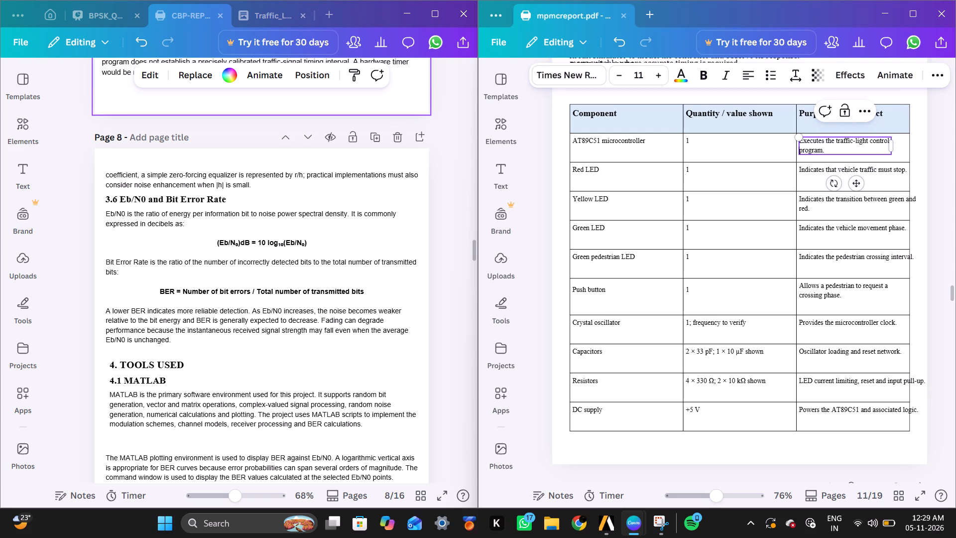
Break the Yellow LED's purpose text before "and red." to fit it within the table column.
left_click(905, 197)
double_click(905, 197)
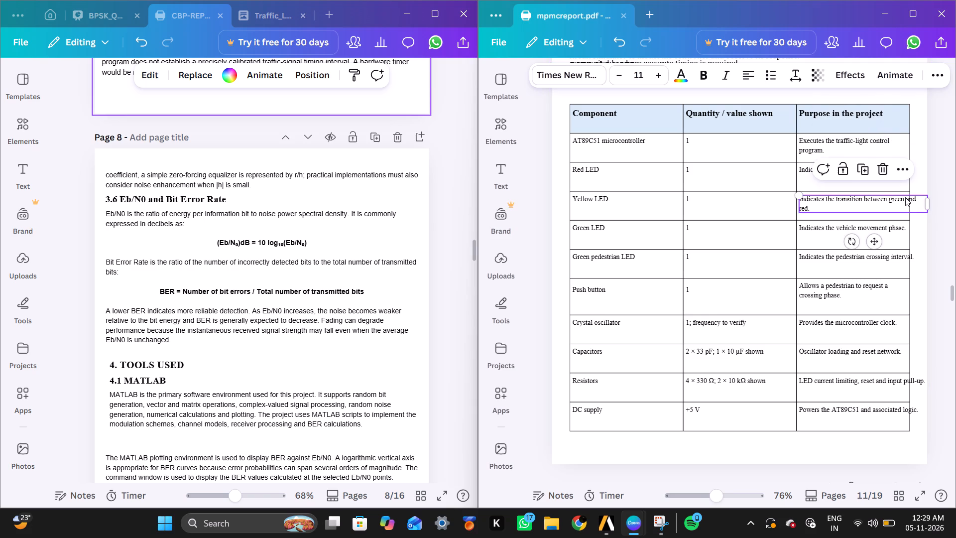
left_click(905, 197)
key("Return")
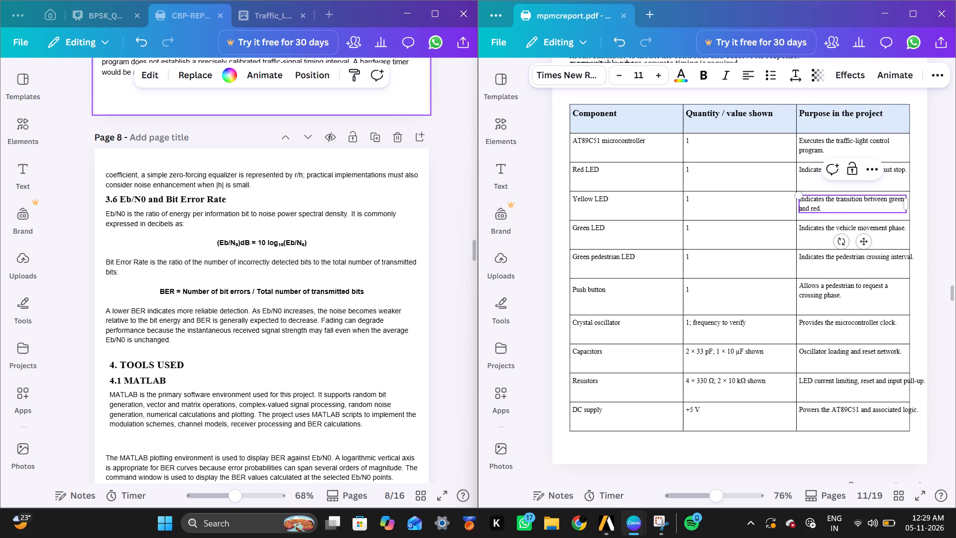
Break the Green pedestrian LED's purpose text before "interval." to fit it within the table column.
left_click(892, 257)
double_click(892, 257)
left_click(892, 257)
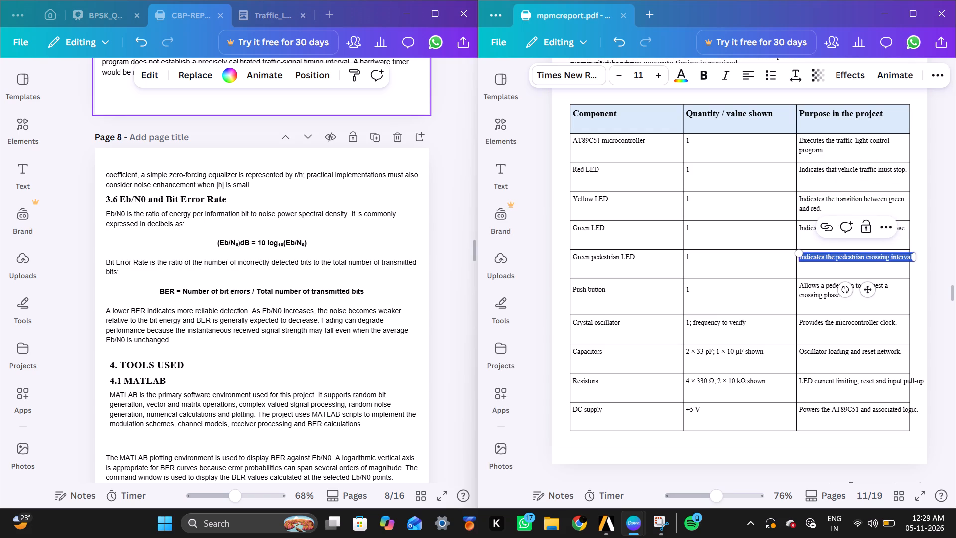
key("Left")
key("Return")
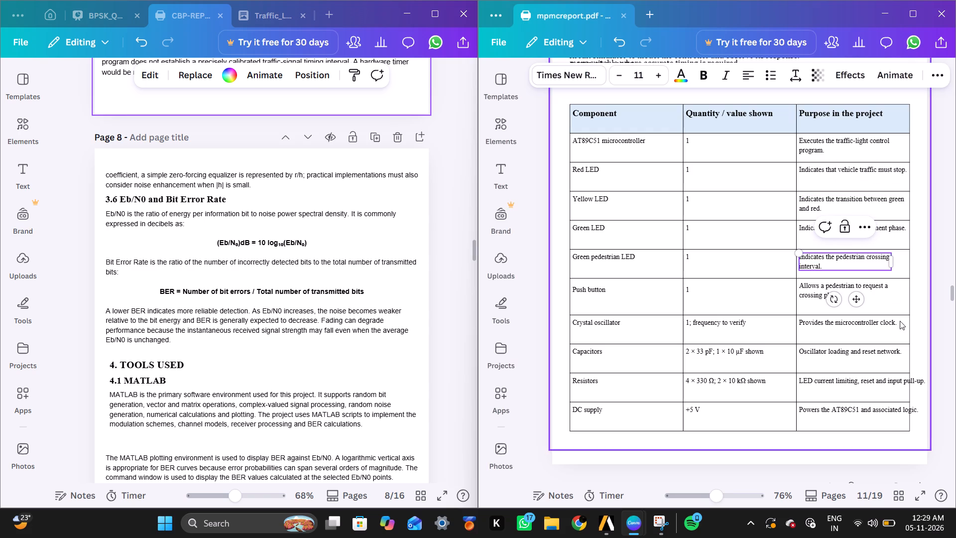
Break the Resistors' purpose text before "pull-up." to fit it within the table column.
left_click(903, 380)
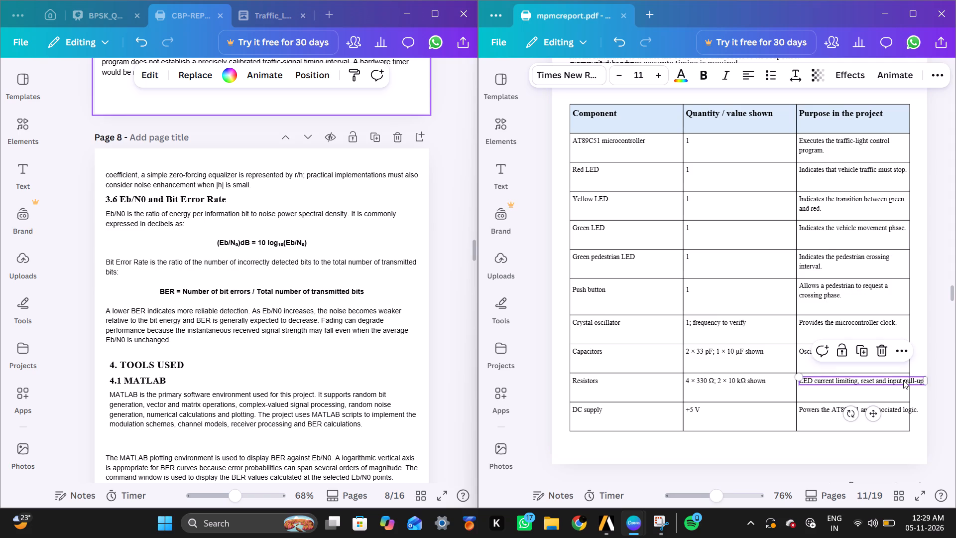
double_click(903, 380)
left_click(903, 380)
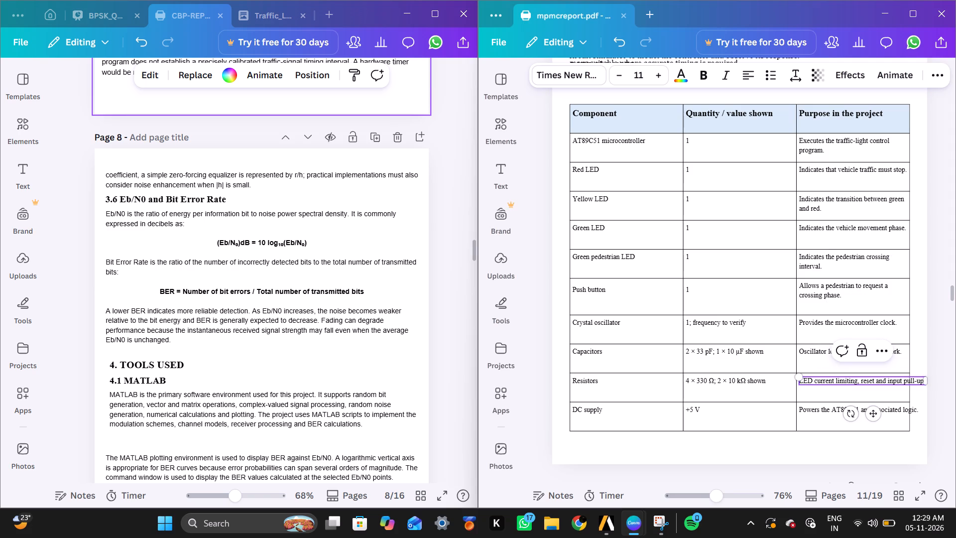
key("Return")
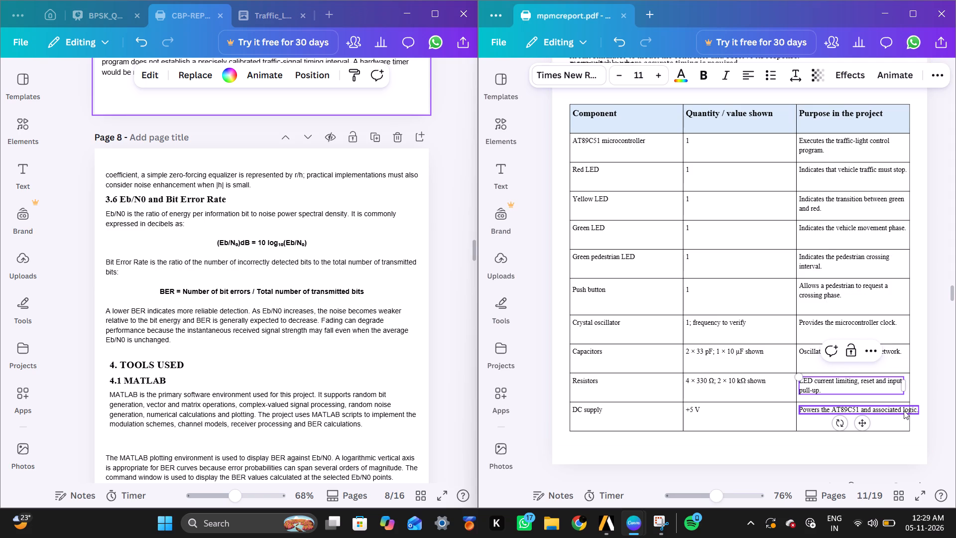
Break the DC supply's purpose text before "logic." to fit it within the table column, and deselect it.
left_click(904, 410)
left_click(904, 410)
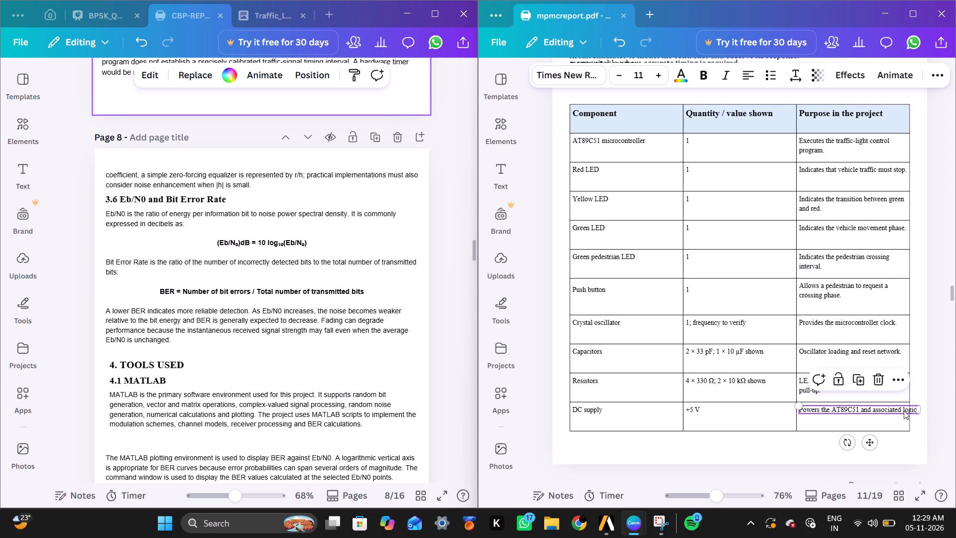
double_click(904, 410)
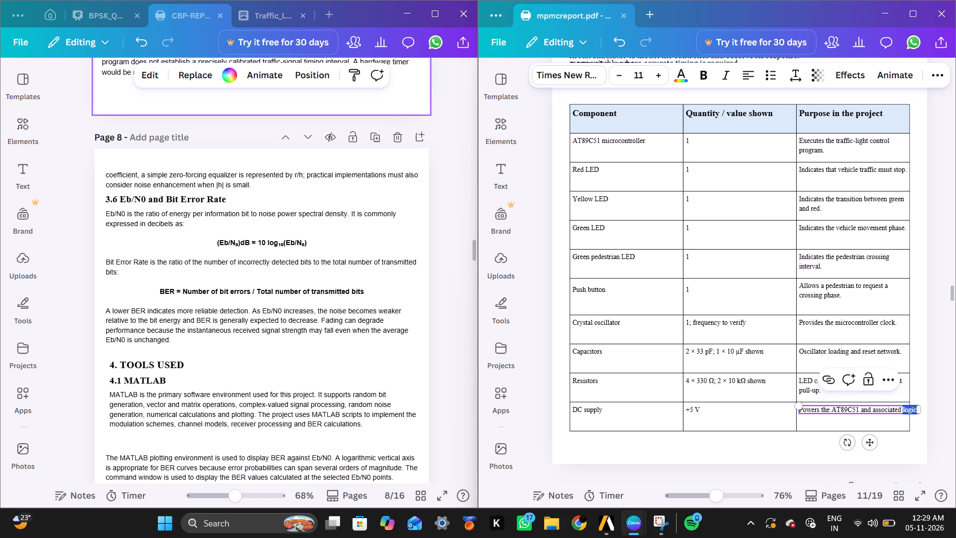
key("Left")
key("Return")
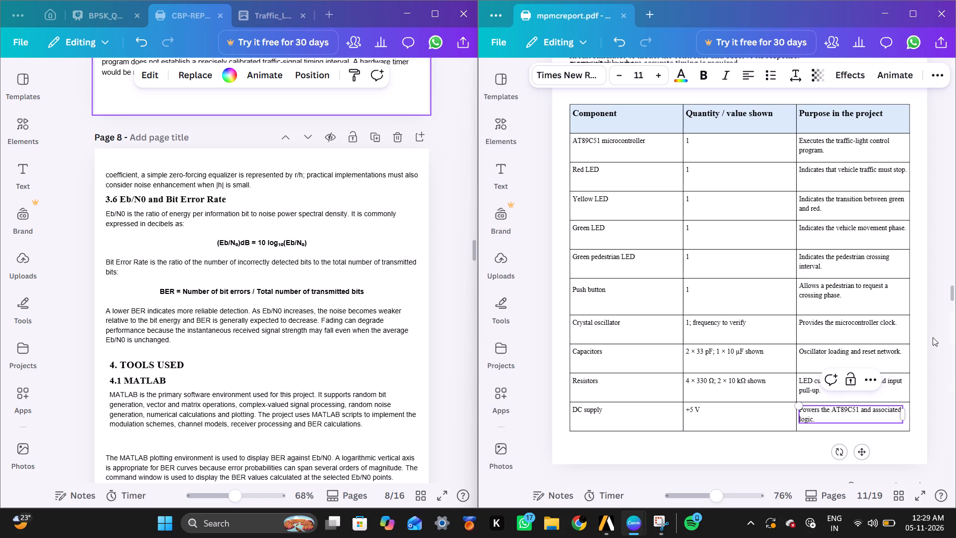
left_click(728, 294)
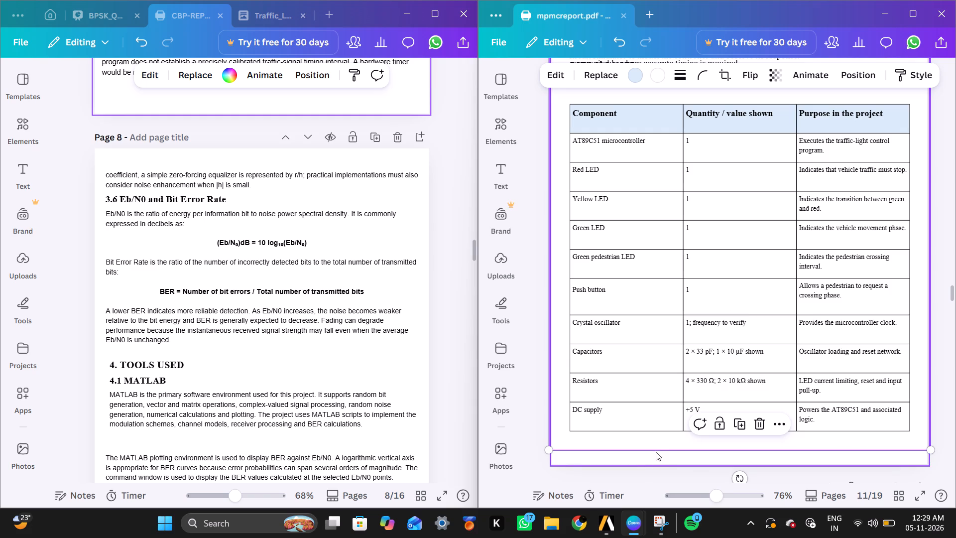
left_click(657, 433)
scroll(642, 269, "up", 1)
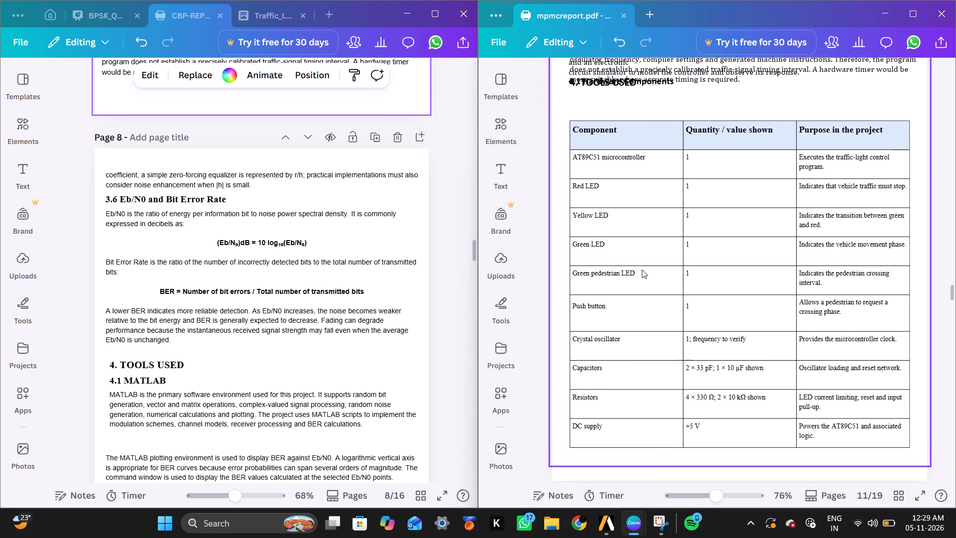
scroll(642, 269, "up", 1)
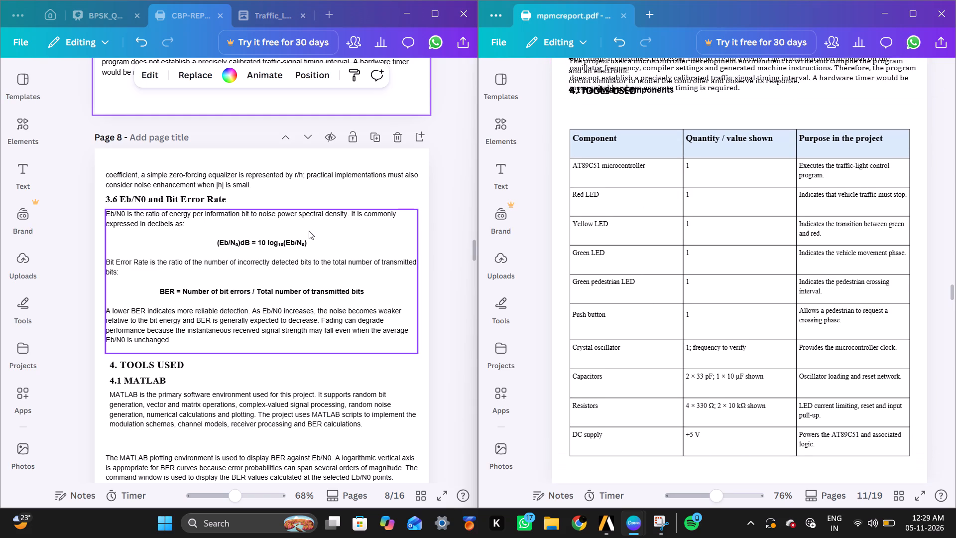
Delete the 3.6 Eb/N0 and Bit Error Rate heading and its body text from page 8 of the CBP report.
left_click(238, 197)
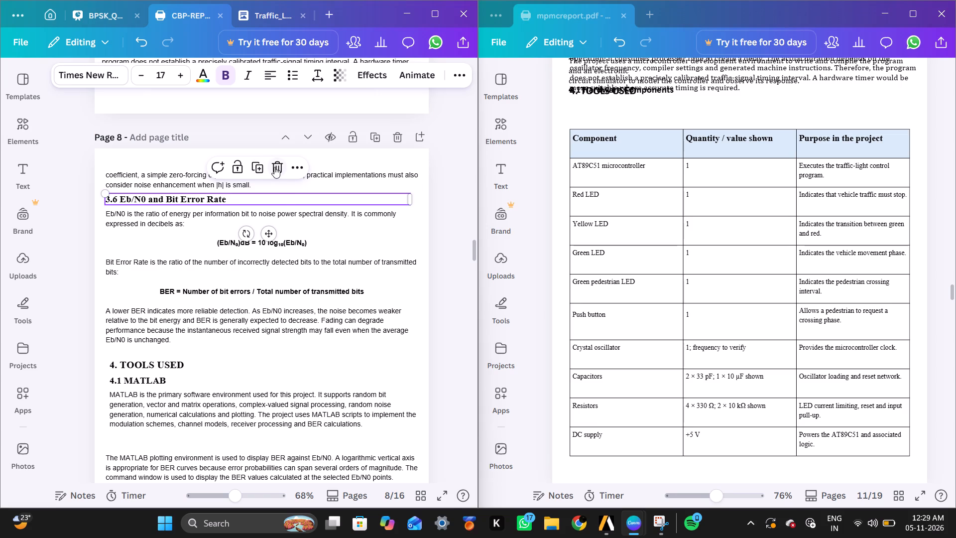
left_click(274, 167)
left_click(289, 243)
left_click(282, 191)
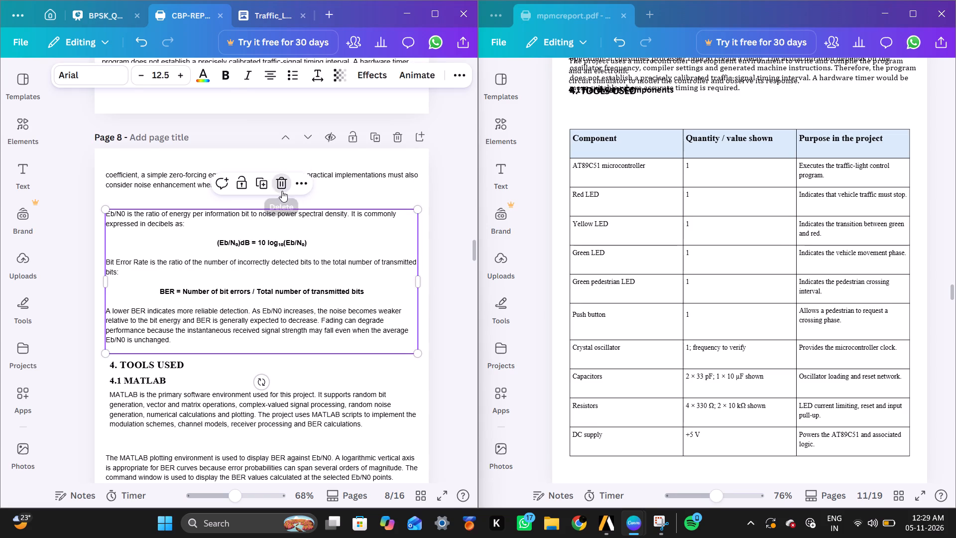
Move the 4. TOOLS USED heading up to just below the remaining equalizer paragraph on page 8.
left_click_drag(158, 357, 160, 245)
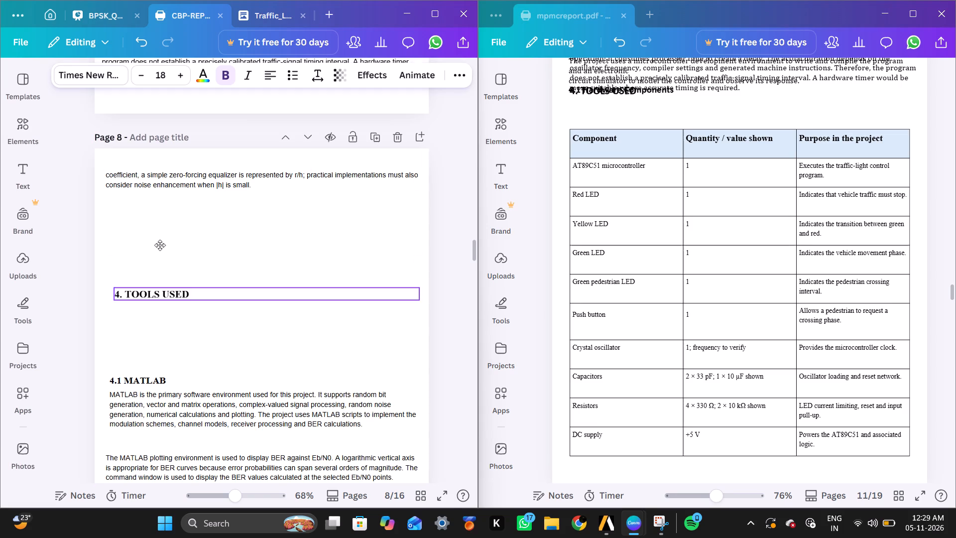
left_click_drag(160, 245, 155, 196)
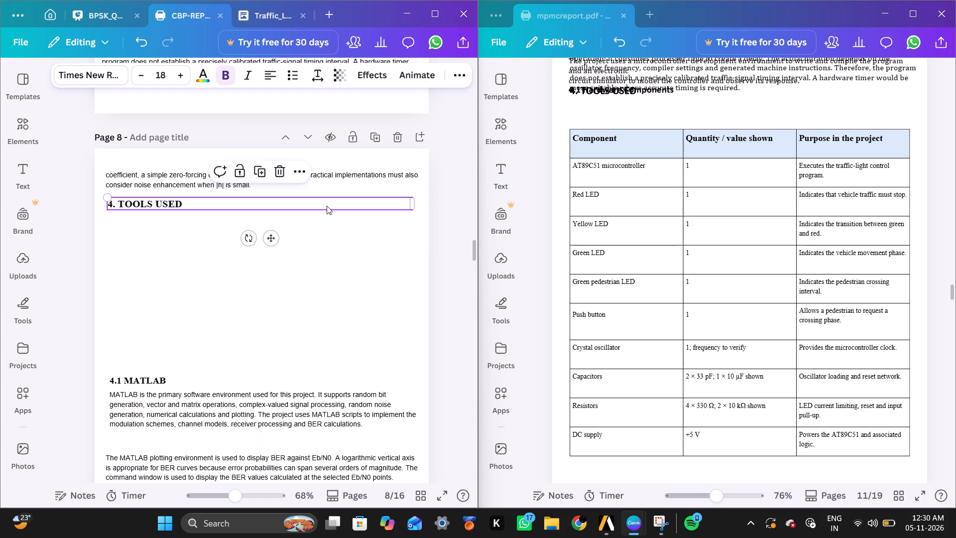
In mpmcreport, move the overlapping software delay paragraph and the Tools Used introduction block up, clear of the 4. TOOLS USED heading.
scroll(529, 187, "up", 1)
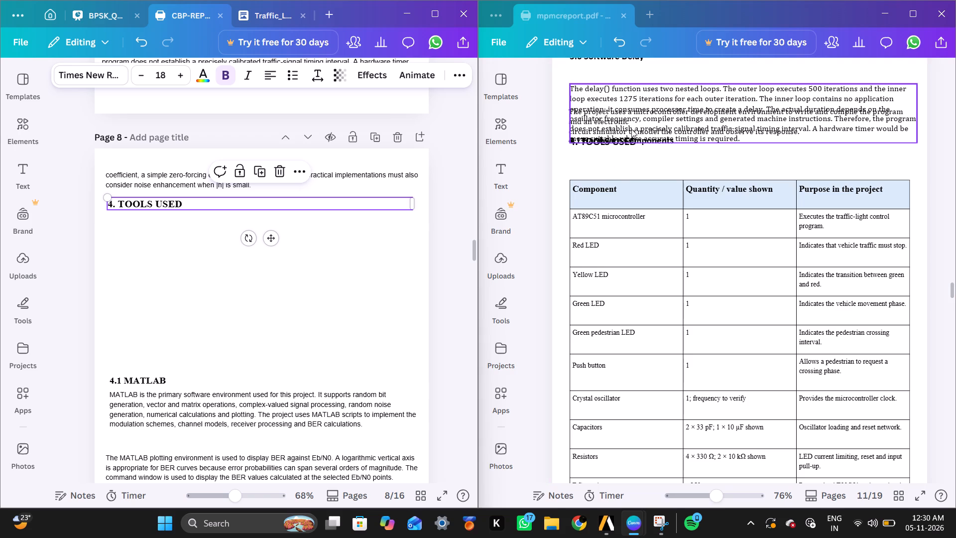
left_click_drag(651, 116, 643, 56)
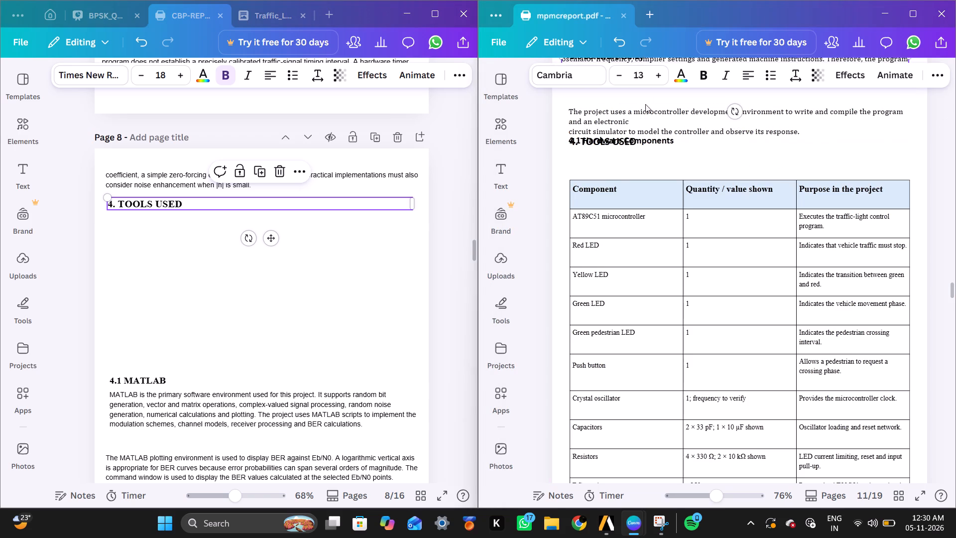
left_click_drag(648, 138, 645, 100)
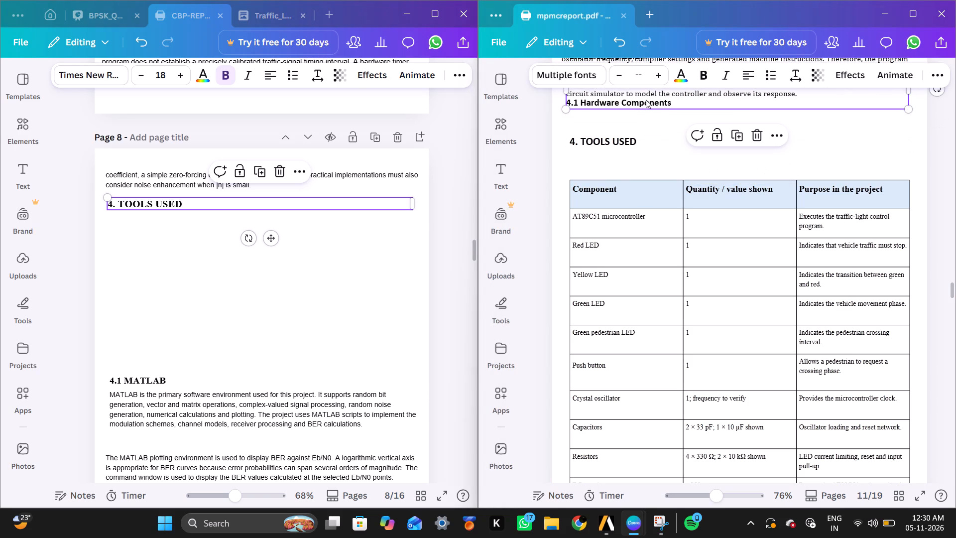
Move the CBP report's 4.1 MATLAB heading up beneath 4. TOOLS USED and replace it with the copied mpmcreport heading "4.1 Hardware Components".
left_click(676, 105)
left_click(676, 105)
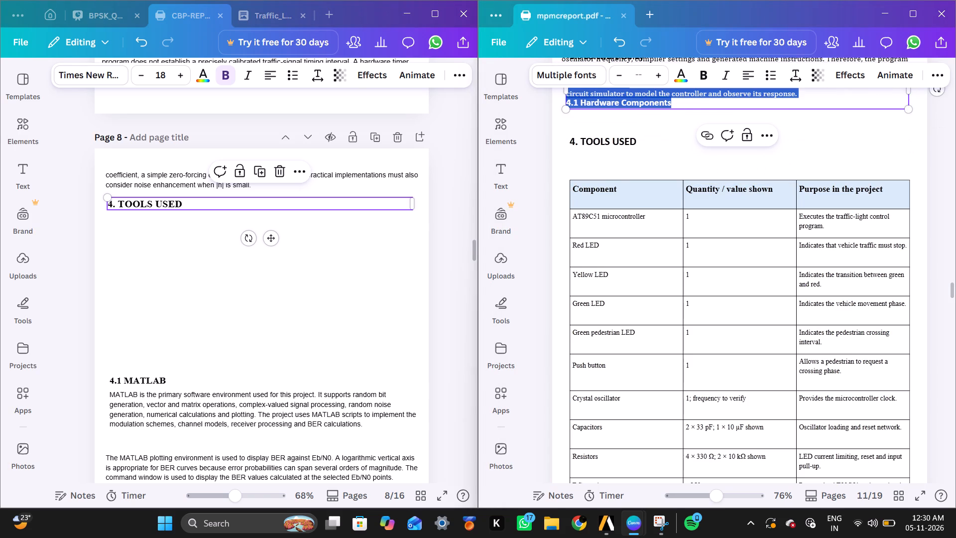
left_click_drag(676, 105, 566, 101)
key("ctrl+c")
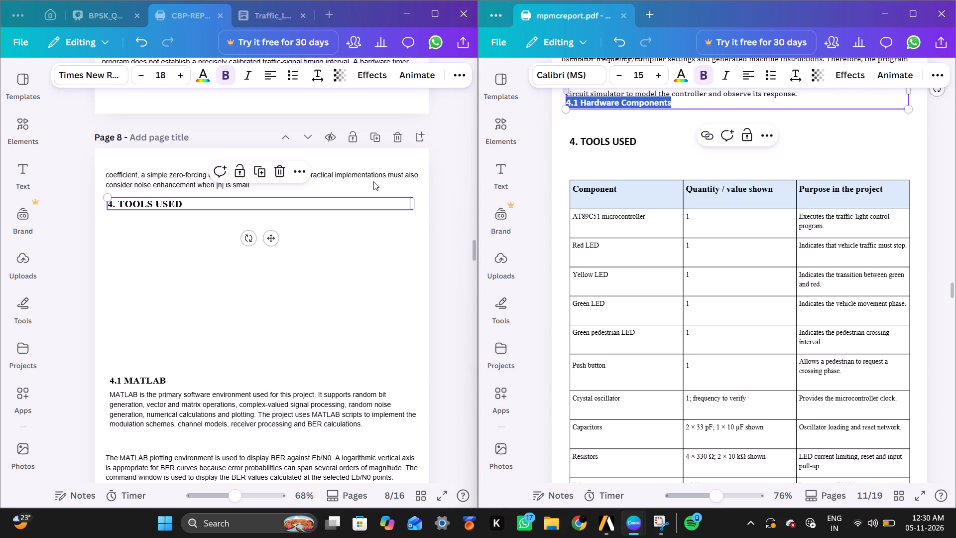
left_click_drag(161, 375, 159, 214)
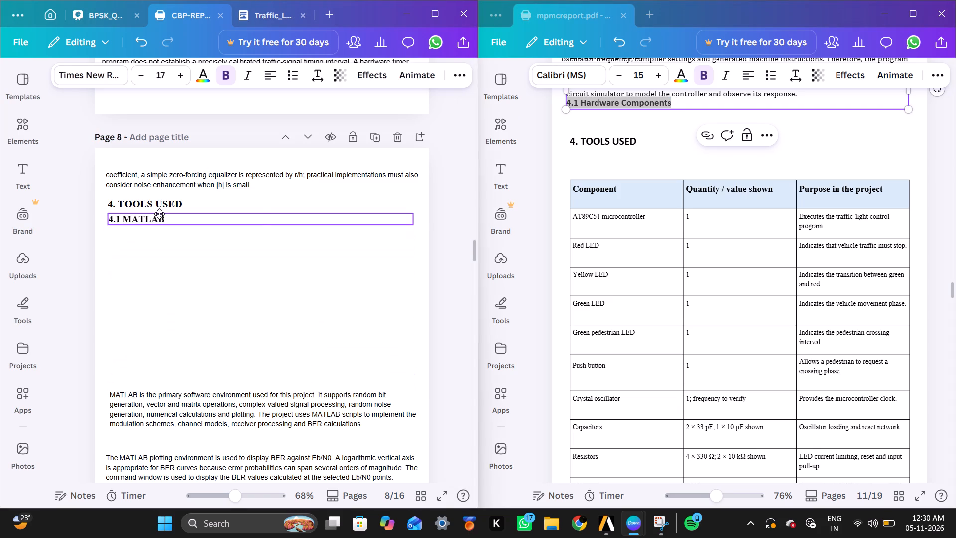
left_click_drag(159, 214, 161, 214)
double_click(164, 219)
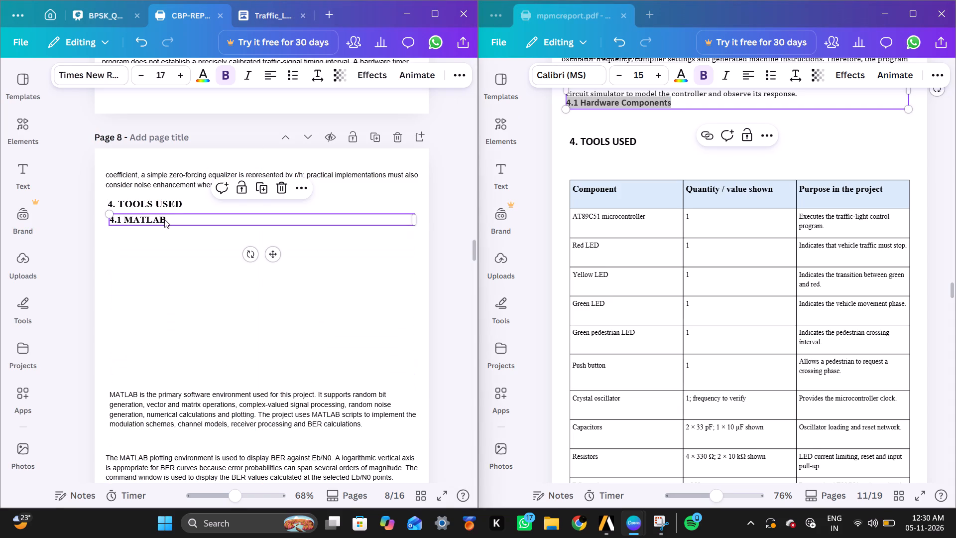
key("ctrl+v")
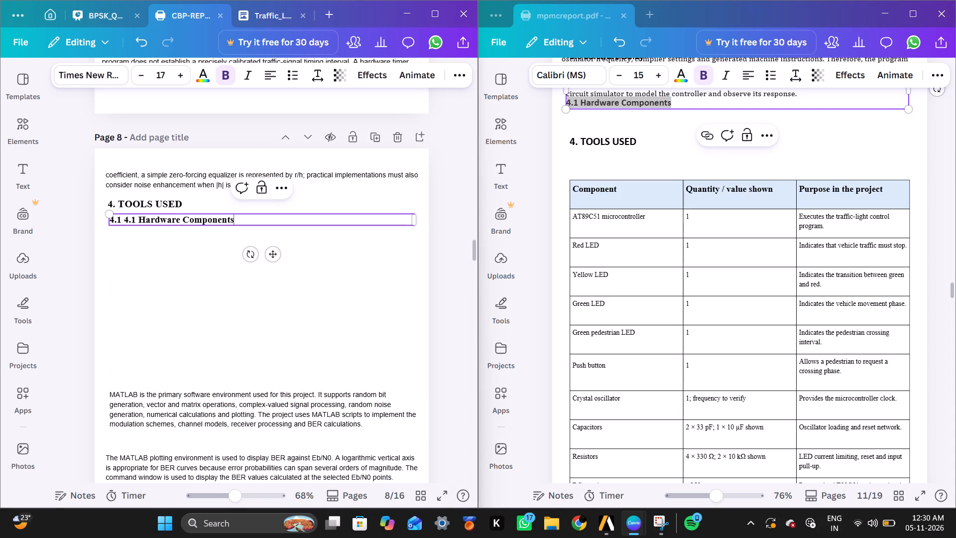
left_click(138, 218)
key("Left")
key("BackSpace")
key("BackSpace")
key("BackSpace")
key("BackSpace")
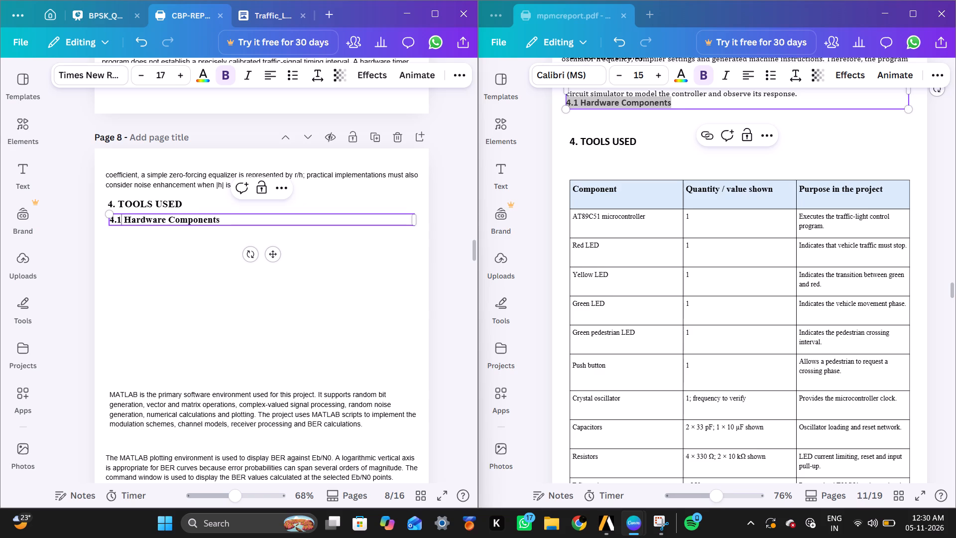
left_click(171, 292)
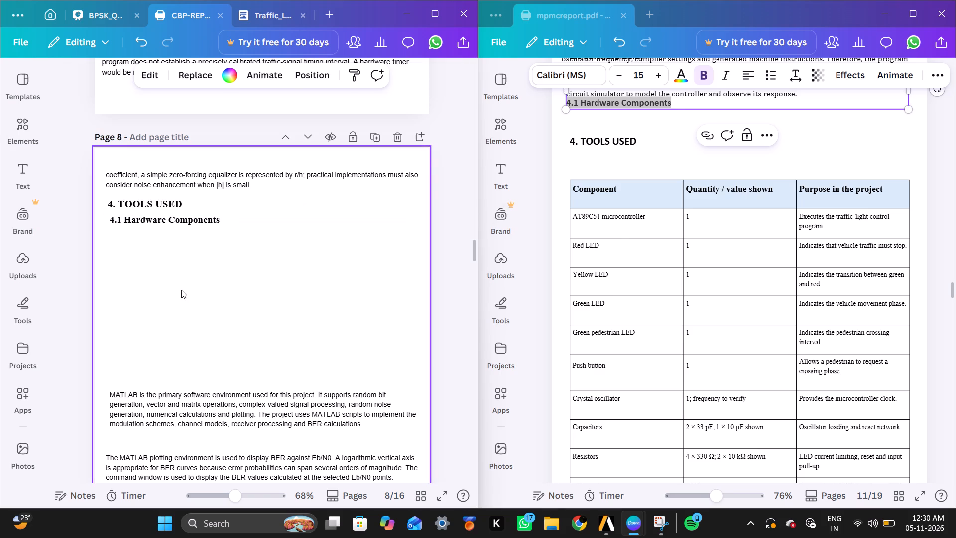
Maximize the mpmcreport window and capture a rectangular screenshot of the whole components table, from its header row through DC supply.
scroll(618, 237, "down", 1)
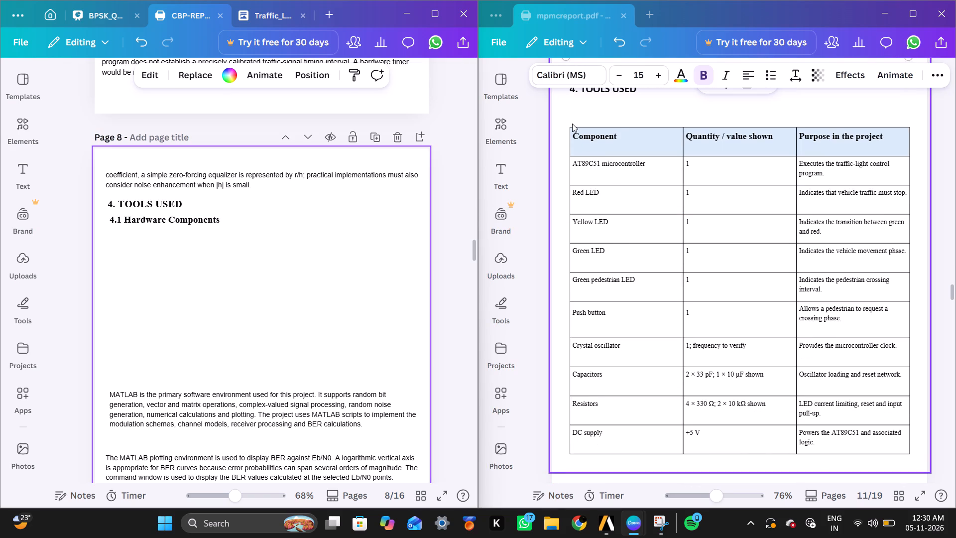
left_click(911, 5)
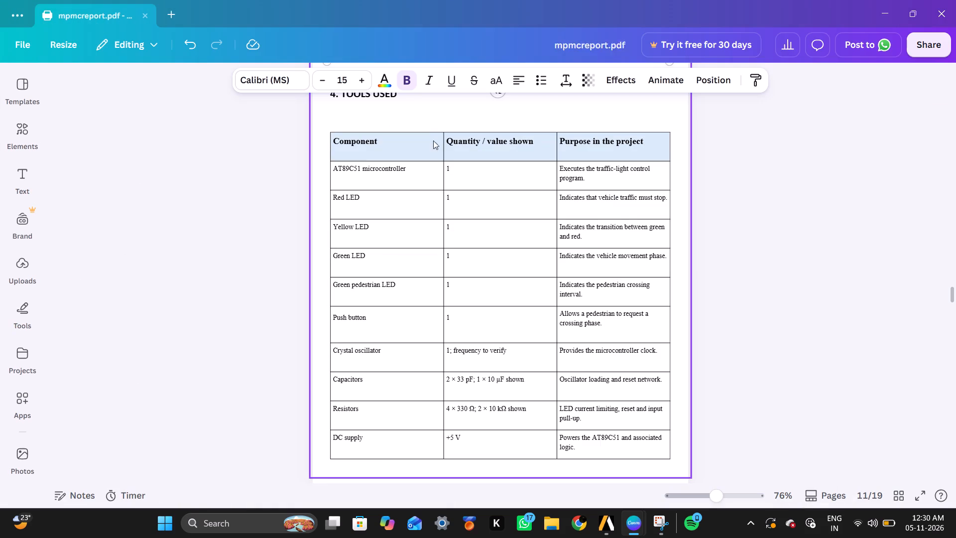
scroll(414, 147, "down", 1)
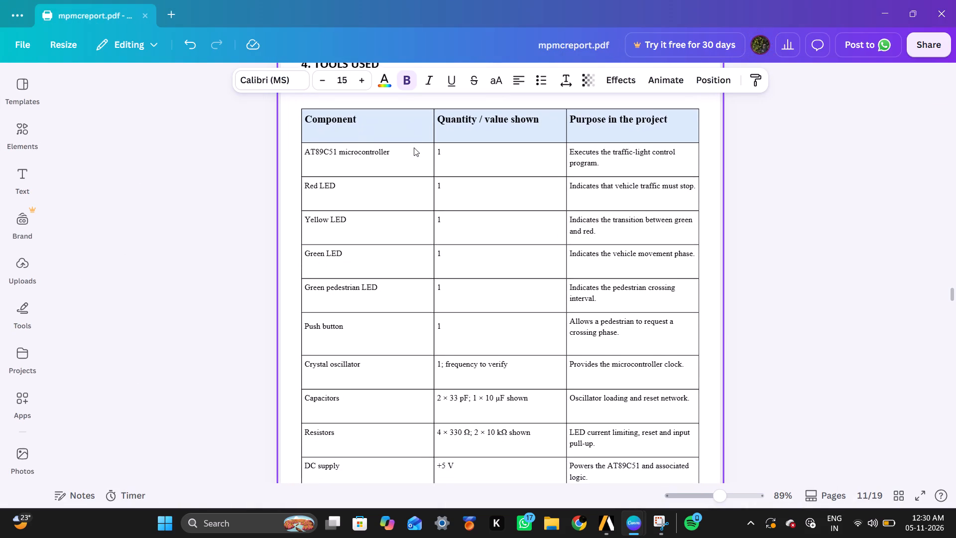
scroll(414, 147, "down", 2)
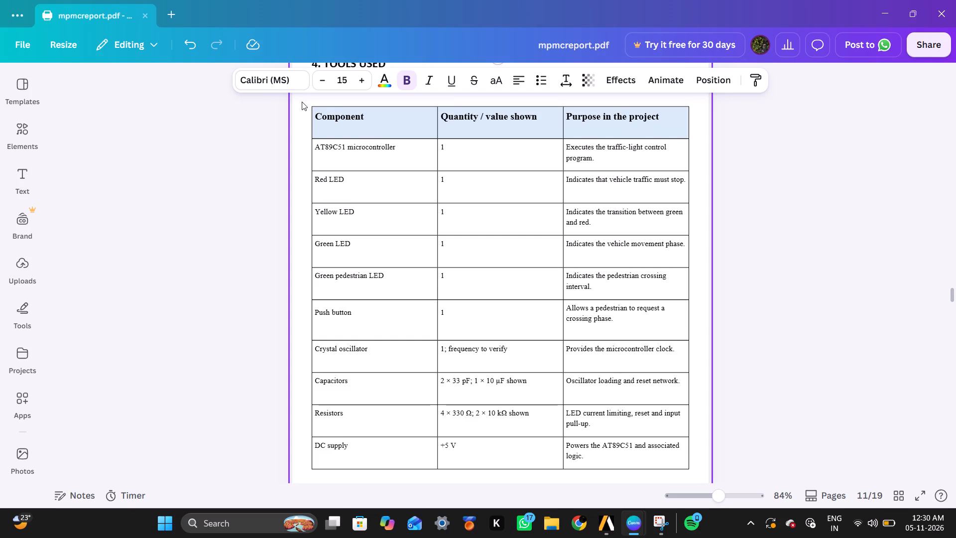
key("Print")
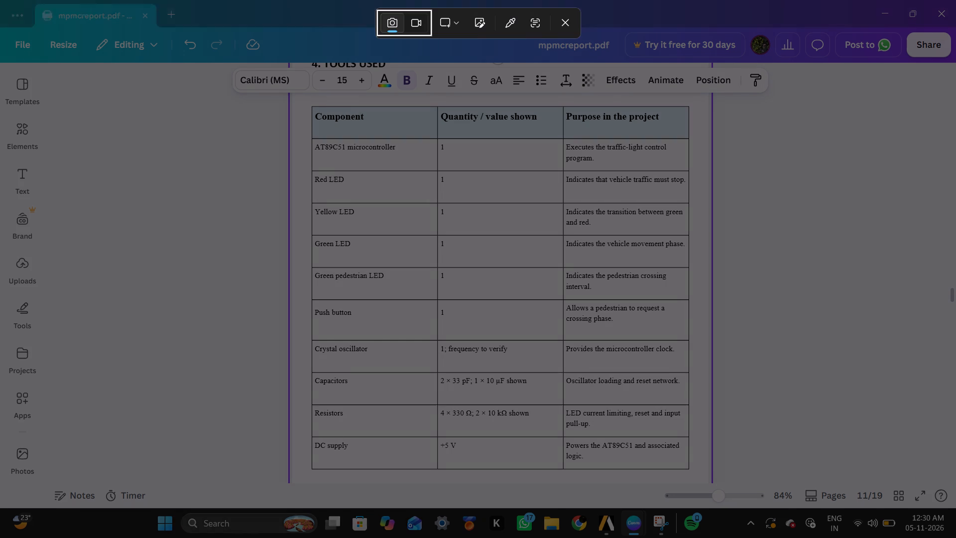
left_click_drag(303, 102, 636, 416)
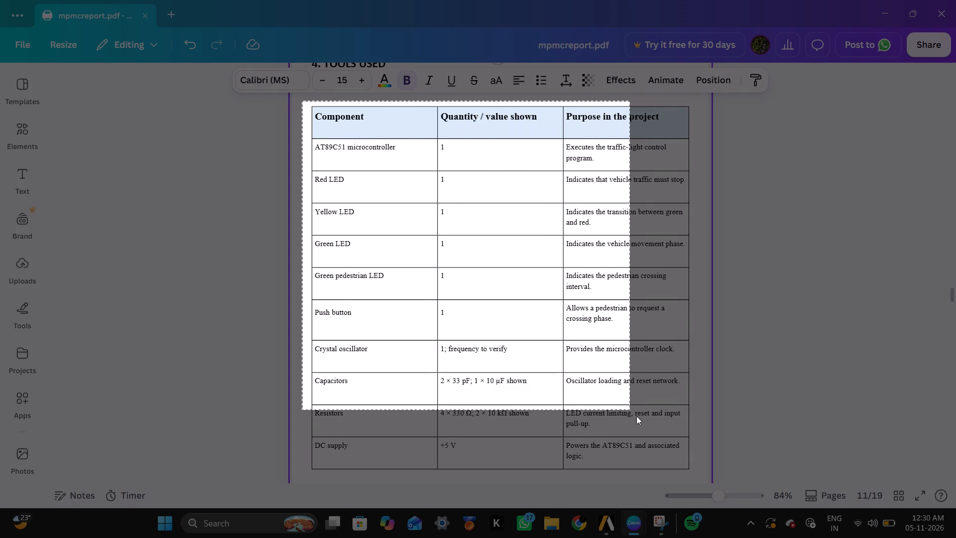
left_click_drag(636, 416, 702, 483)
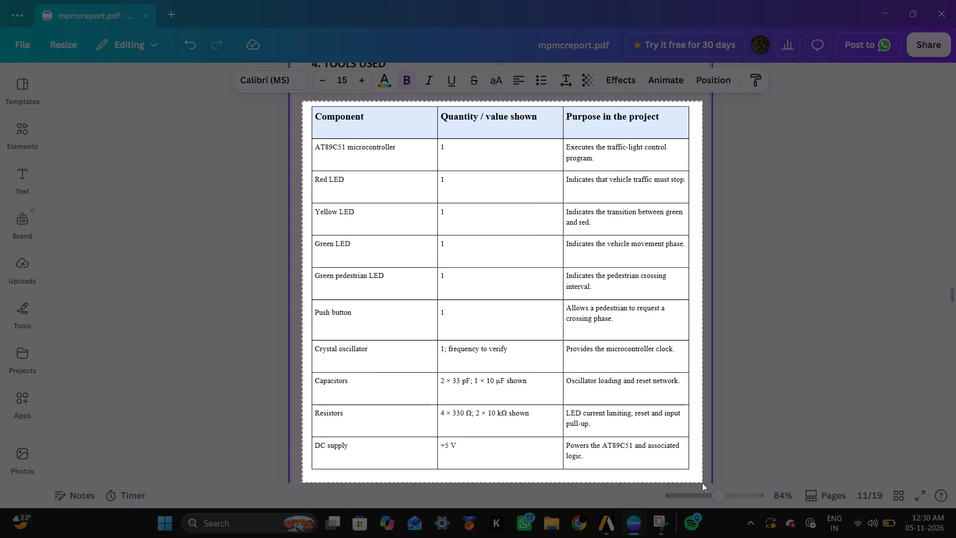
left_click_drag(702, 483, 697, 477)
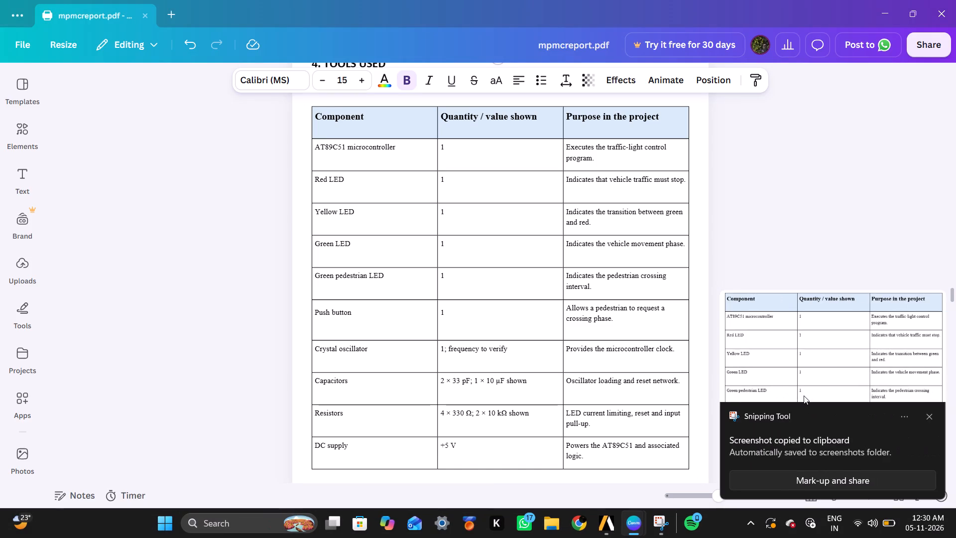
left_click(818, 380)
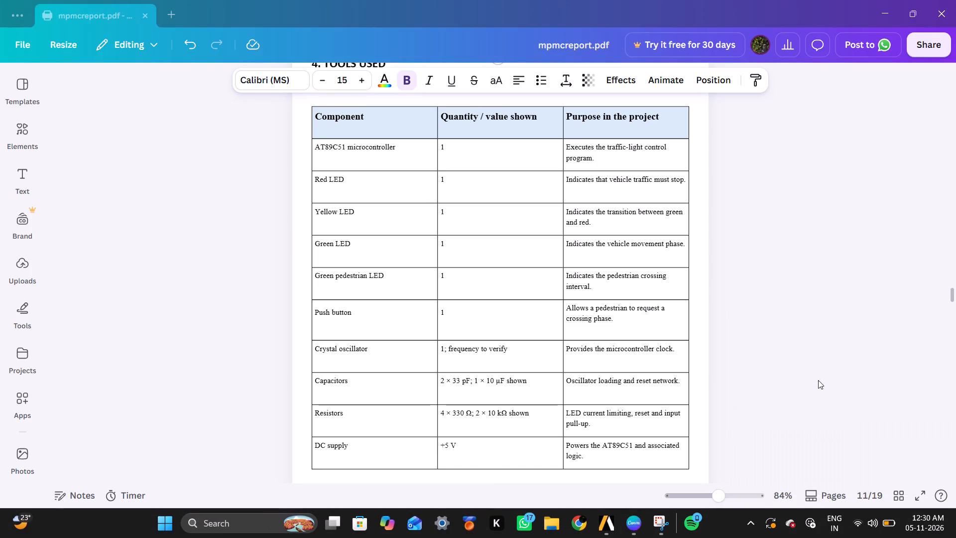
Copy the captured components table image and paste it onto page 8 of the CBP report, moving it up above the MATLAB paragraphs.
left_click(692, 60)
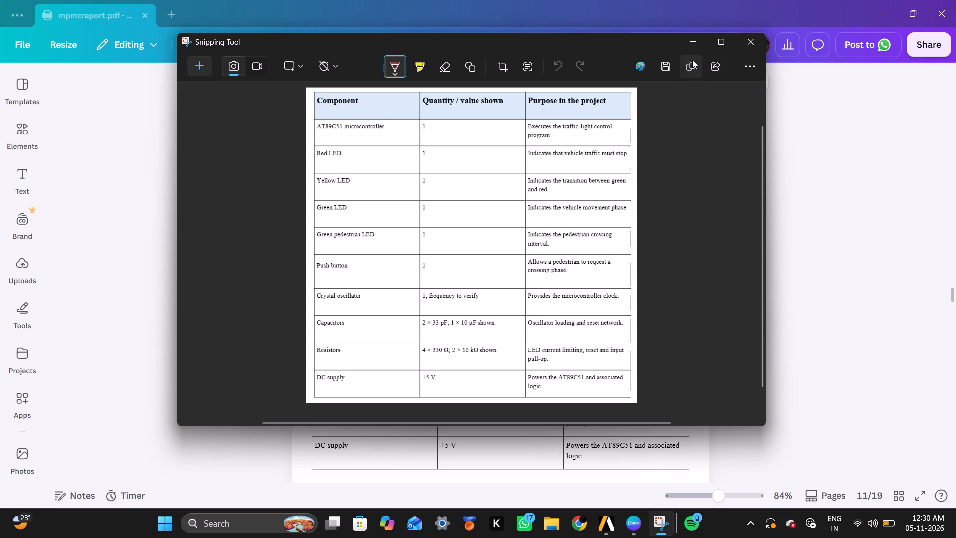
left_click(798, 161)
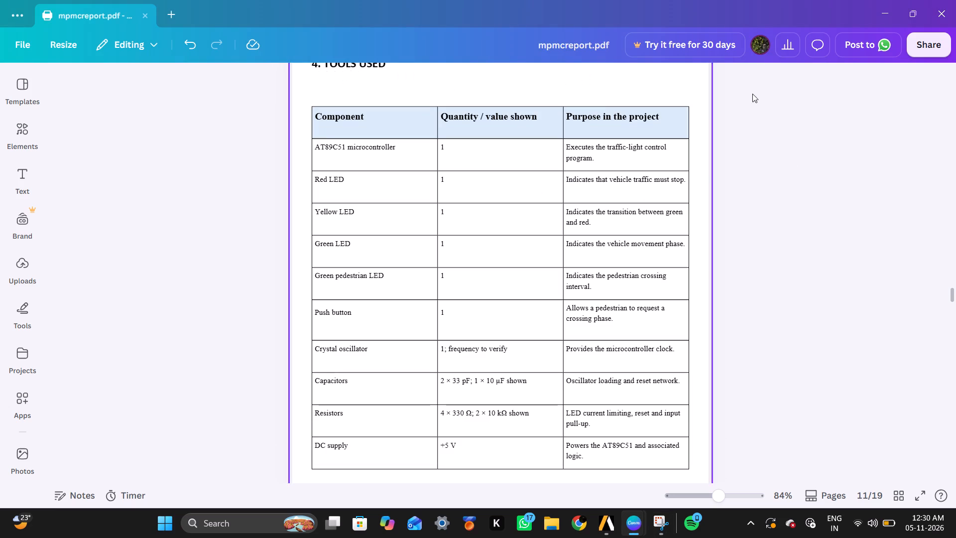
left_click(909, 24)
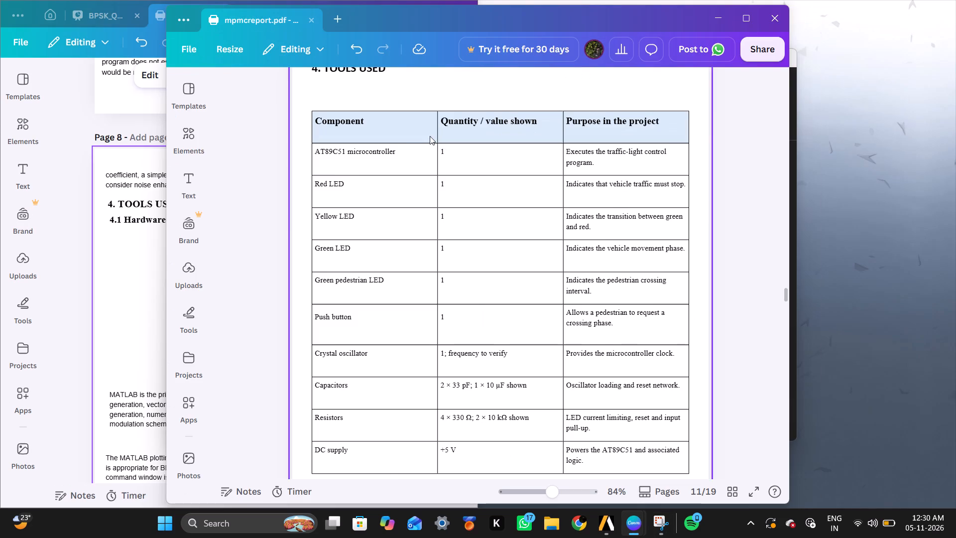
left_click(65, 231)
left_click(265, 304)
right_click(265, 304)
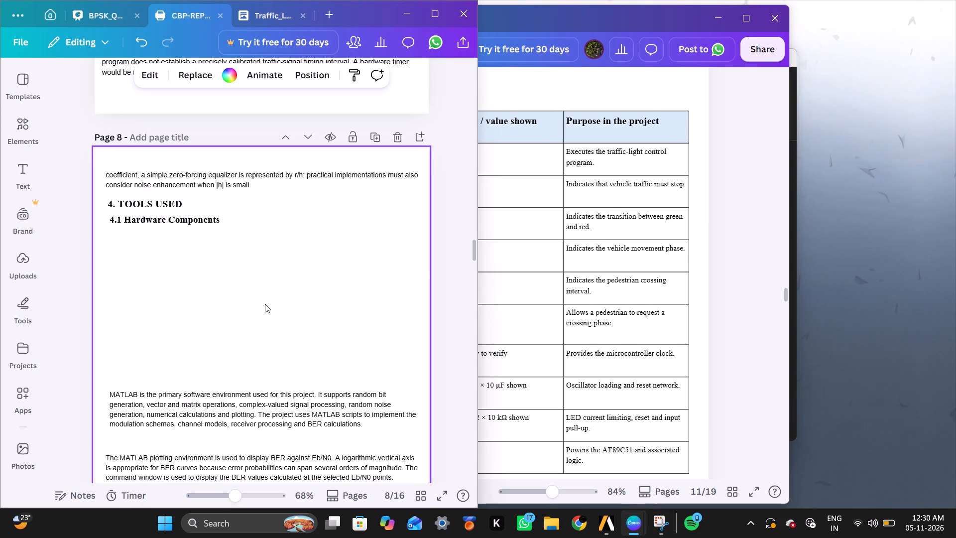
left_click(300, 348)
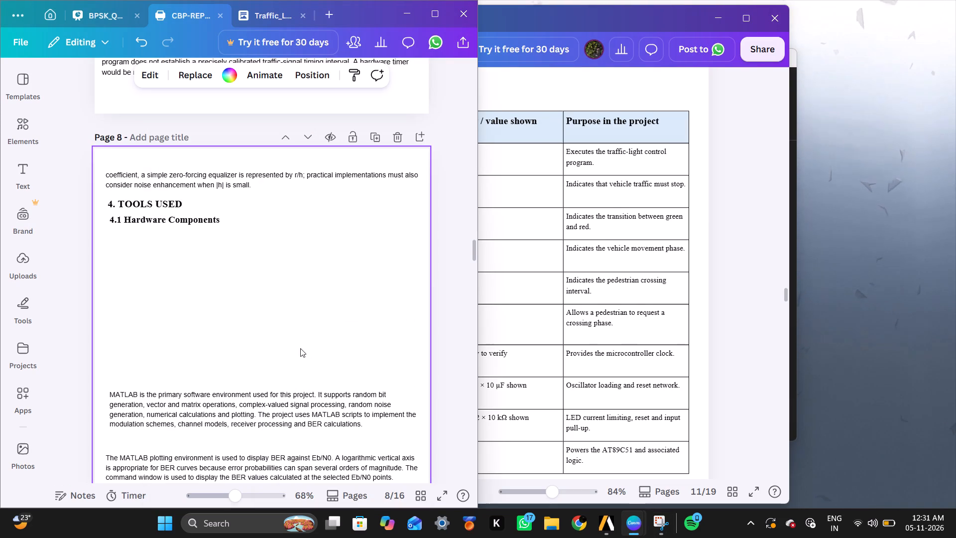
left_click_drag(239, 331, 267, 201)
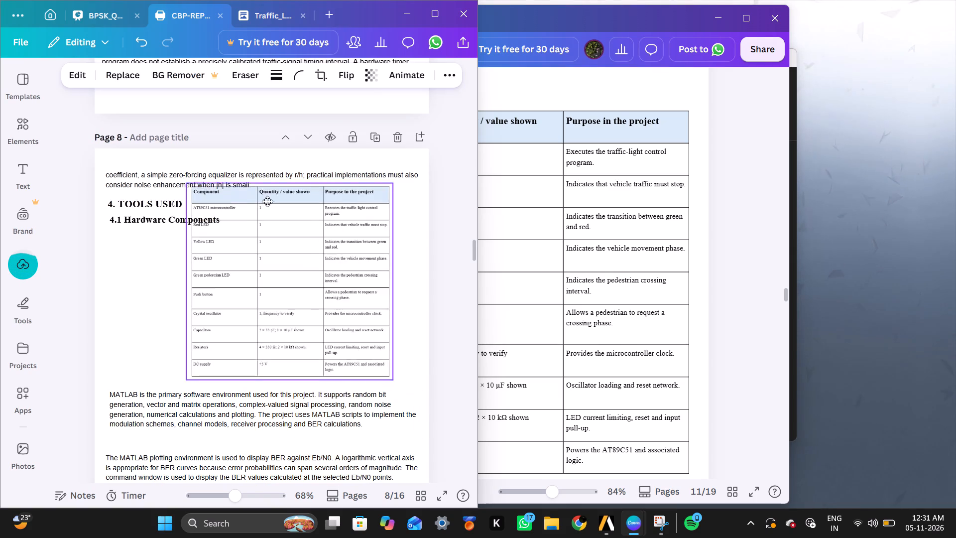
left_click_drag(267, 201, 265, 191)
Delete both MATLAB paragraphs and the simulation parameters table beneath the 4.3 heading on page 8.
left_click(184, 392)
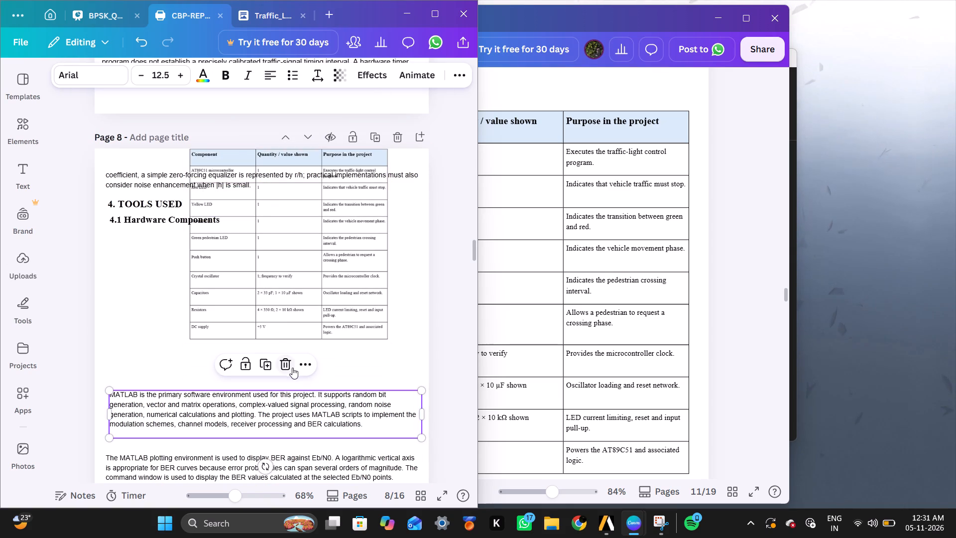
left_click(292, 368)
scroll(292, 368, "down", 2)
left_click(292, 368)
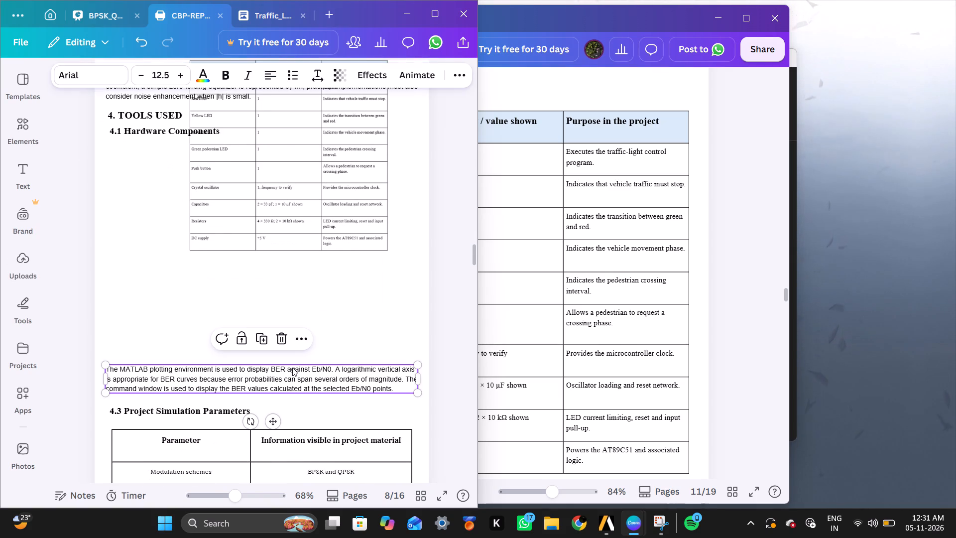
left_click(286, 343)
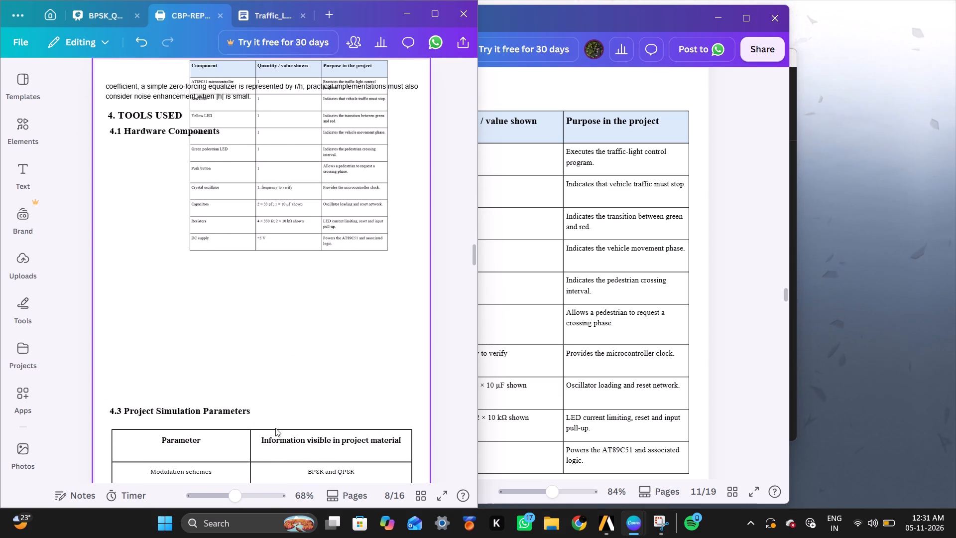
left_click(275, 429)
left_click(280, 392)
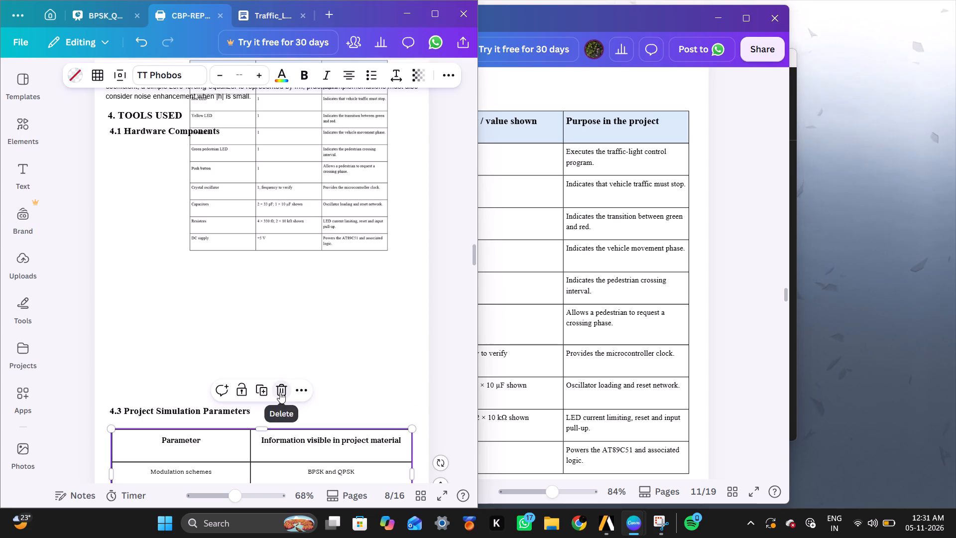
Move the 4.3 Project Simulation Parameters heading farther down page 8 and place the components table image beneath 4.1 Hardware Components.
left_click_drag(237, 408, 239, 478)
left_click_drag(283, 225, 262, 322)
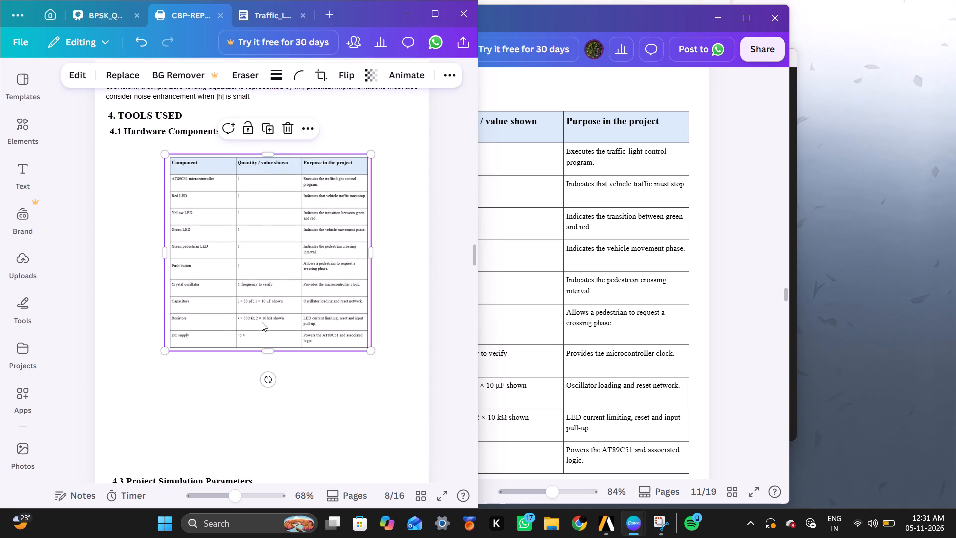
Maximize the CBP report window and crop the table image's white margins on all four sides, to about 12.2 wide by 11.8 high.
left_click(435, 10)
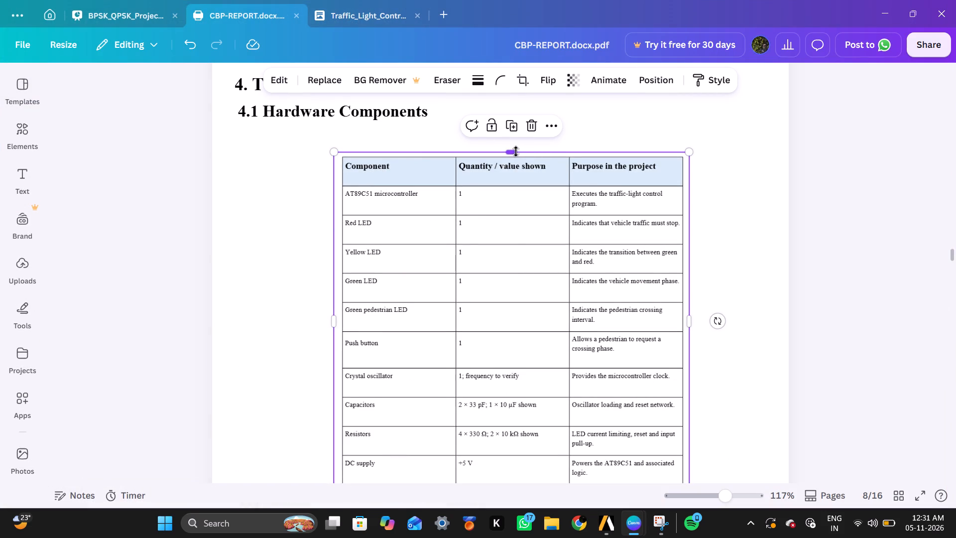
left_click_drag(516, 151, 513, 159)
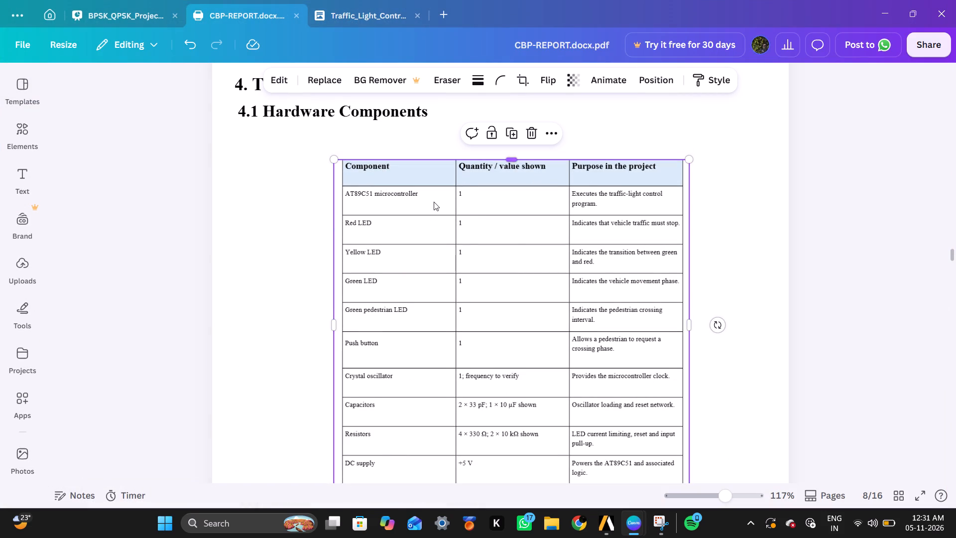
left_click_drag(335, 326, 341, 328)
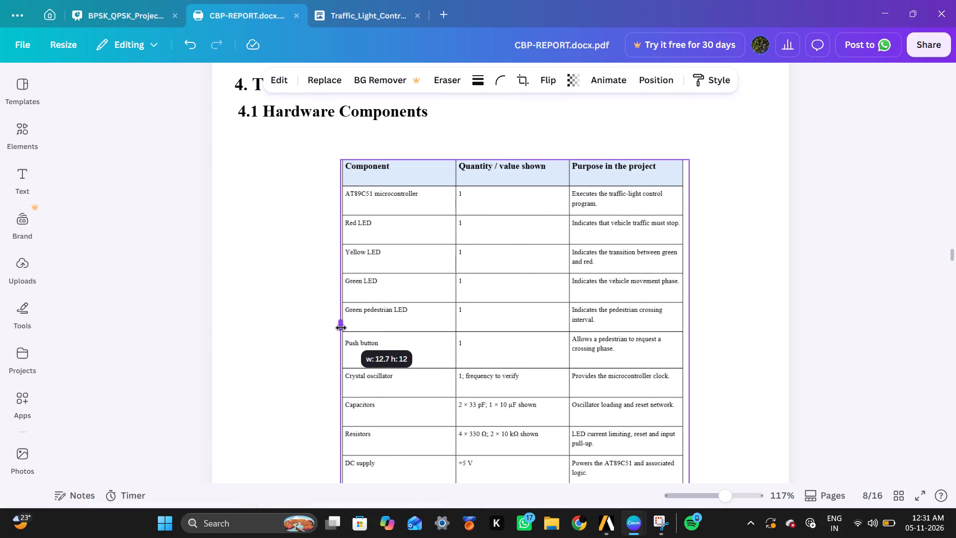
left_click_drag(341, 328, 345, 329)
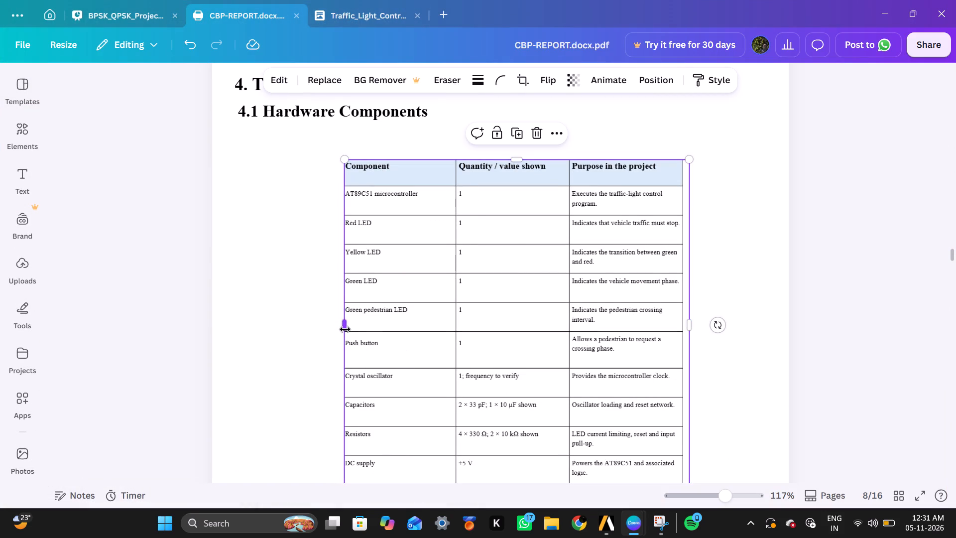
left_click_drag(689, 321, 684, 321)
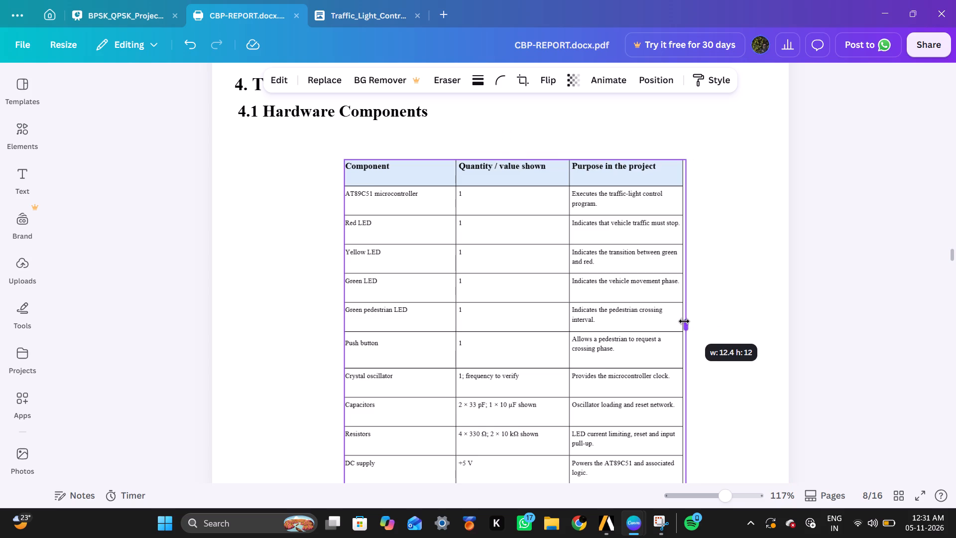
left_click_drag(684, 321, 680, 321)
scroll(680, 321, "down", 3)
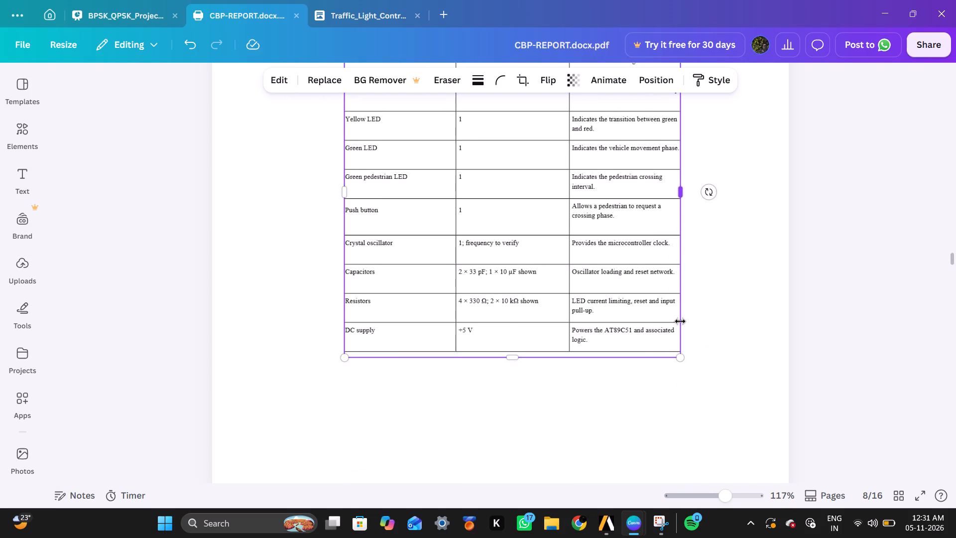
left_click_drag(511, 355, 511, 348)
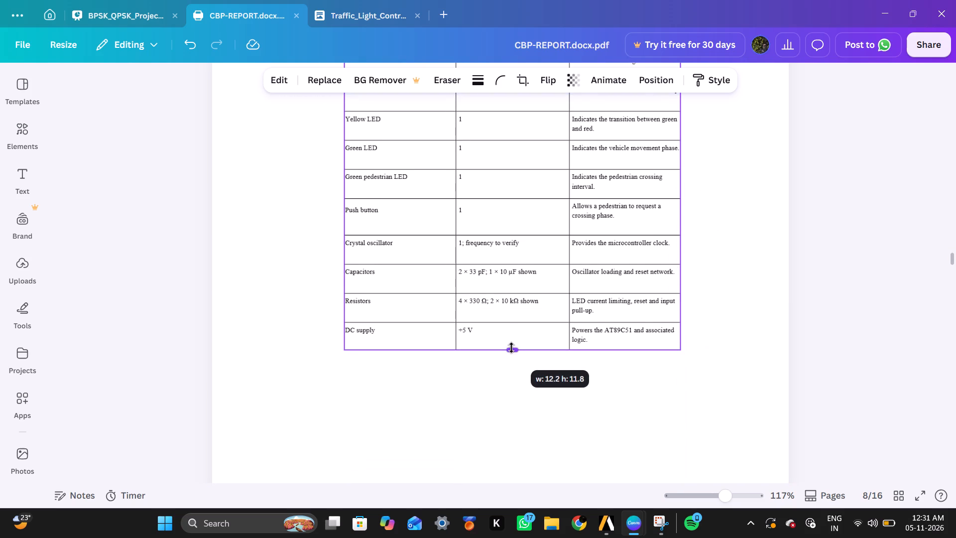
left_click_drag(511, 348, 511, 346)
left_click(454, 396)
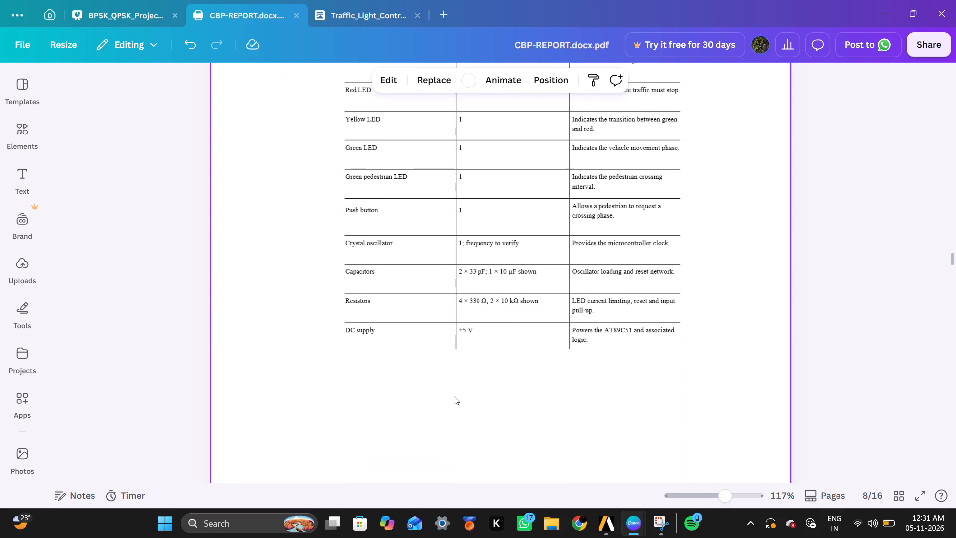
Enlarge the cropped components table image proportionally and centre it on the page just below the 4.1 Hardware Components heading.
scroll(454, 396, "up", 2)
left_click(482, 176)
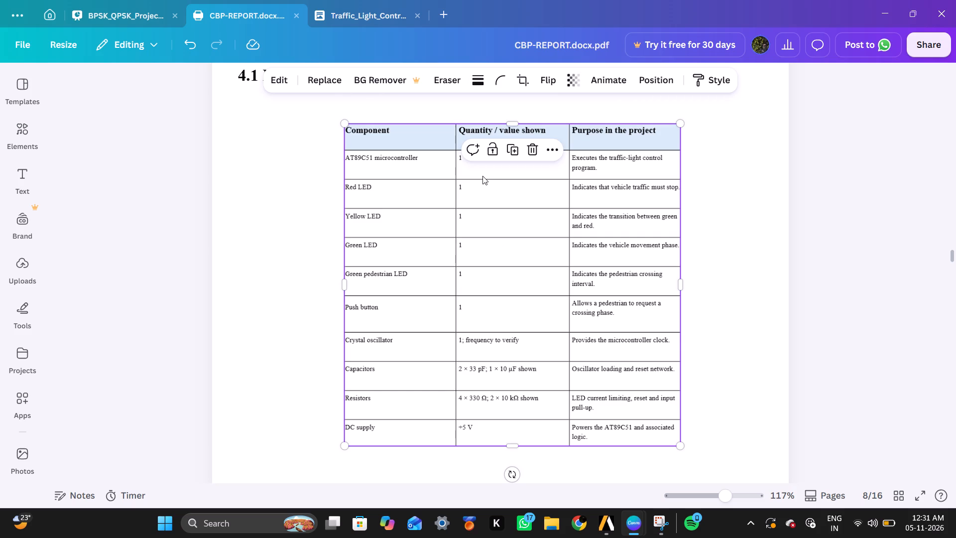
left_click_drag(343, 121, 292, 88)
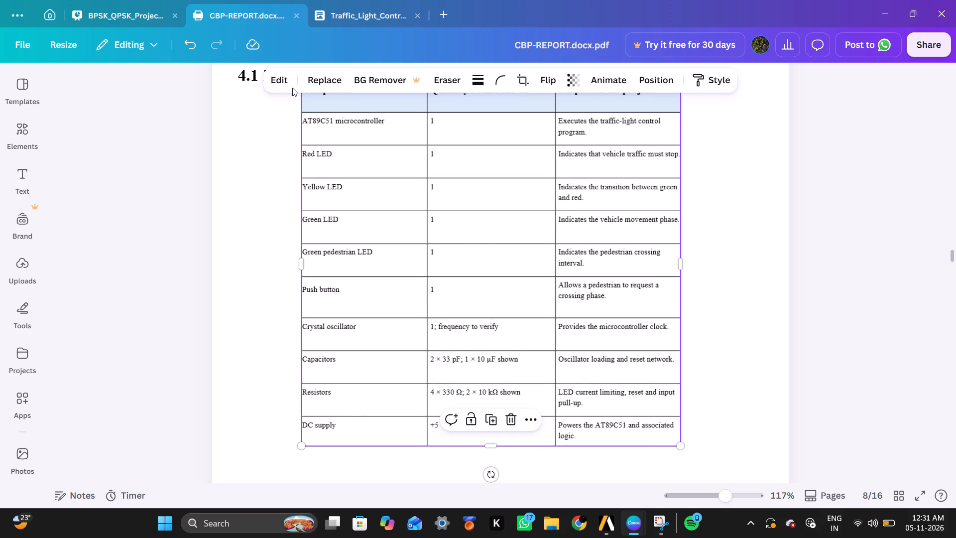
left_click_drag(678, 447, 692, 451)
left_click_drag(692, 451, 736, 468)
left_click(768, 350)
scroll(768, 350, "up", 1)
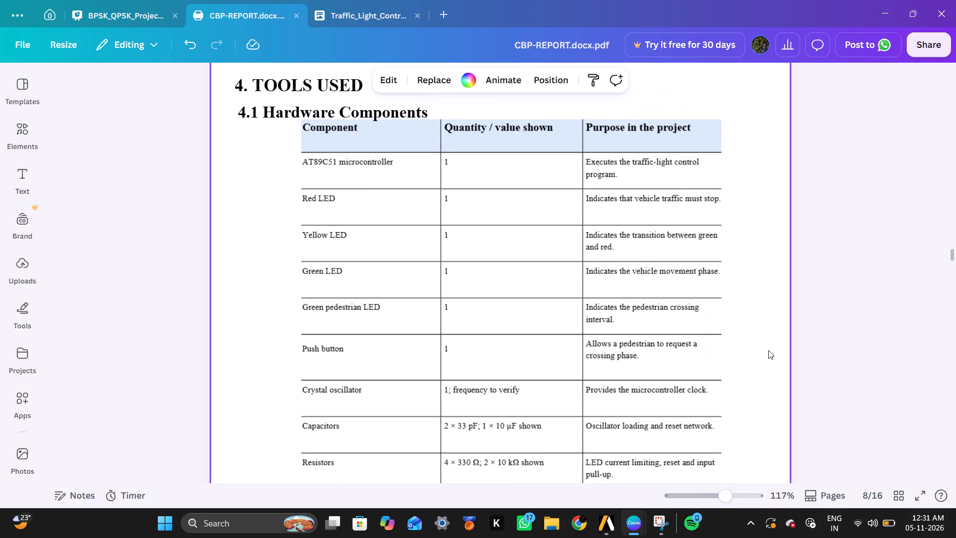
scroll(768, 350, "up", 1)
left_click_drag(548, 307, 540, 320)
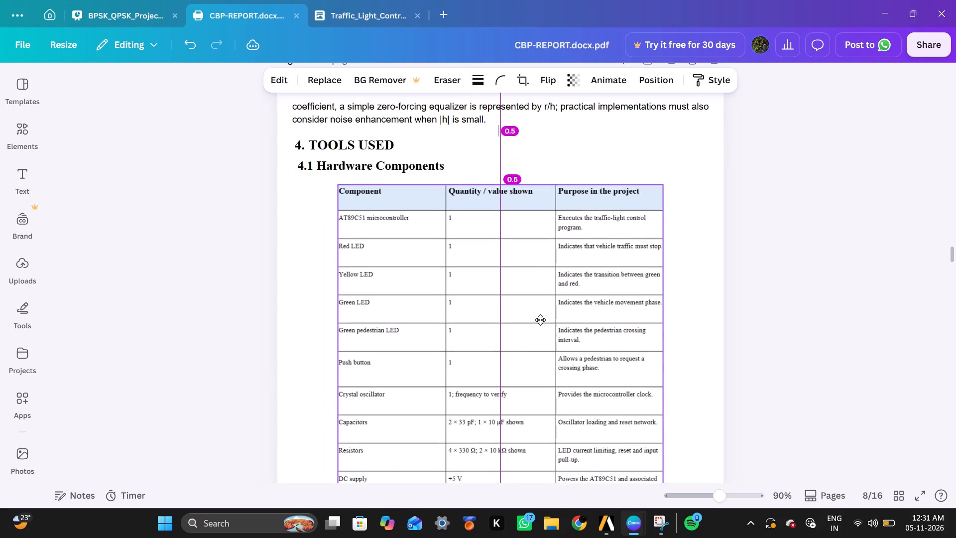
left_click_drag(540, 320, 540, 318)
Move the 4.3 Project Simulation Parameters heading up to just below the components table's DC supply row.
scroll(540, 318, "down", 2)
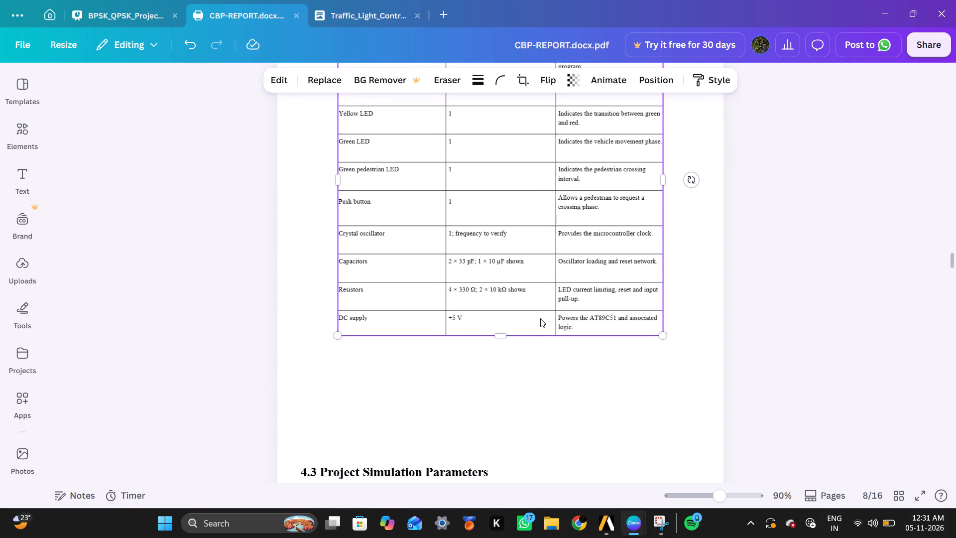
scroll(540, 318, "down", 1)
scroll(540, 318, "up", 1)
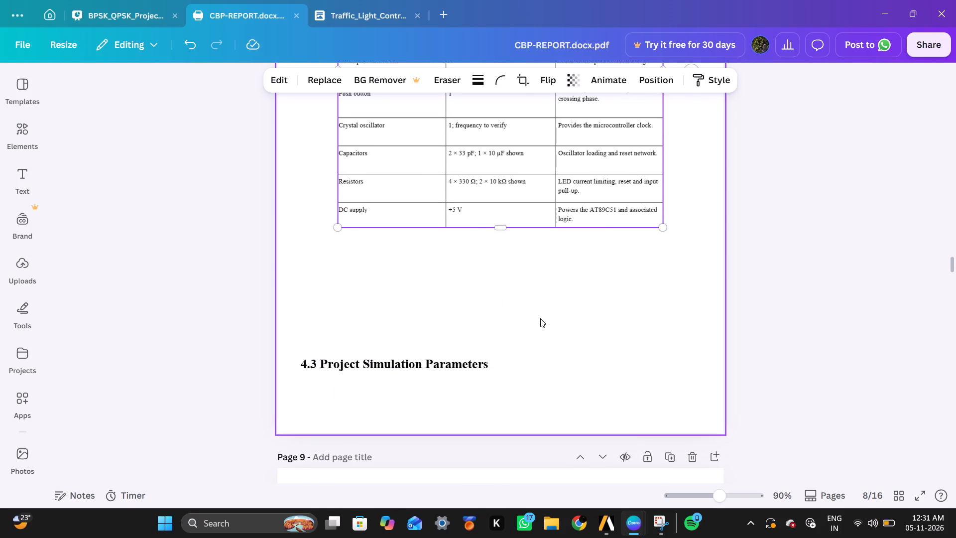
scroll(540, 318, "up", 1)
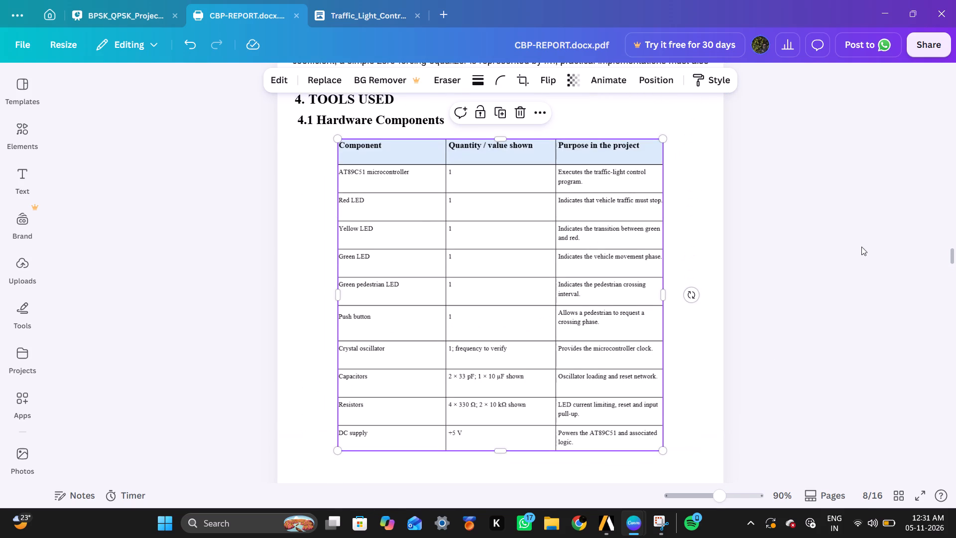
left_click(861, 247)
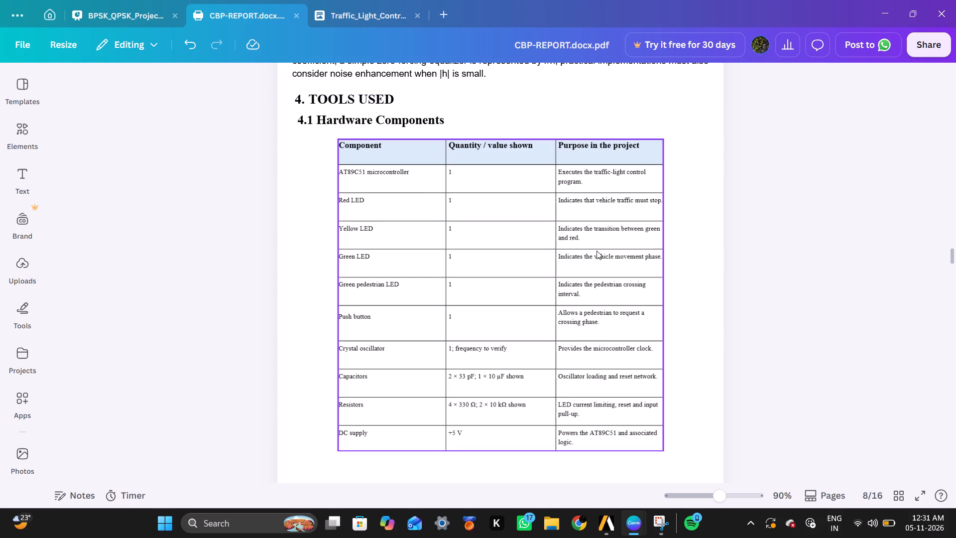
scroll(530, 260, "down", 2)
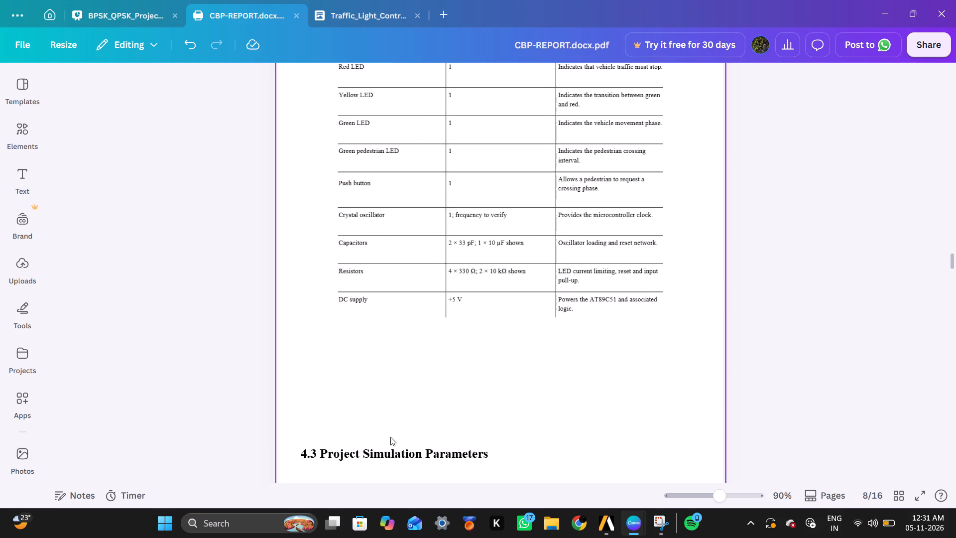
left_click_drag(386, 454, 383, 334)
Renumber the Project Simulation Parameters heading as 4.2.
left_click(318, 332)
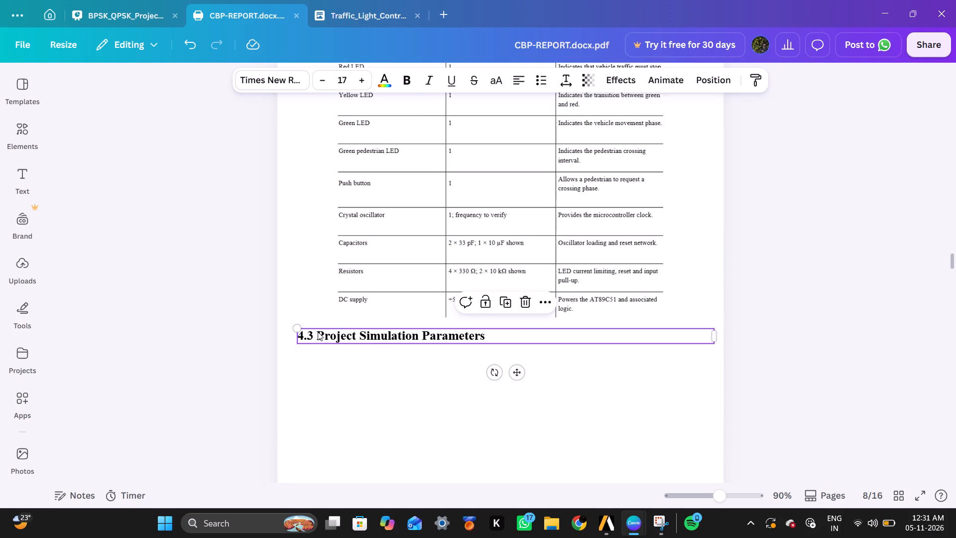
left_click(318, 332)
key("Left")
key("BackSpace")
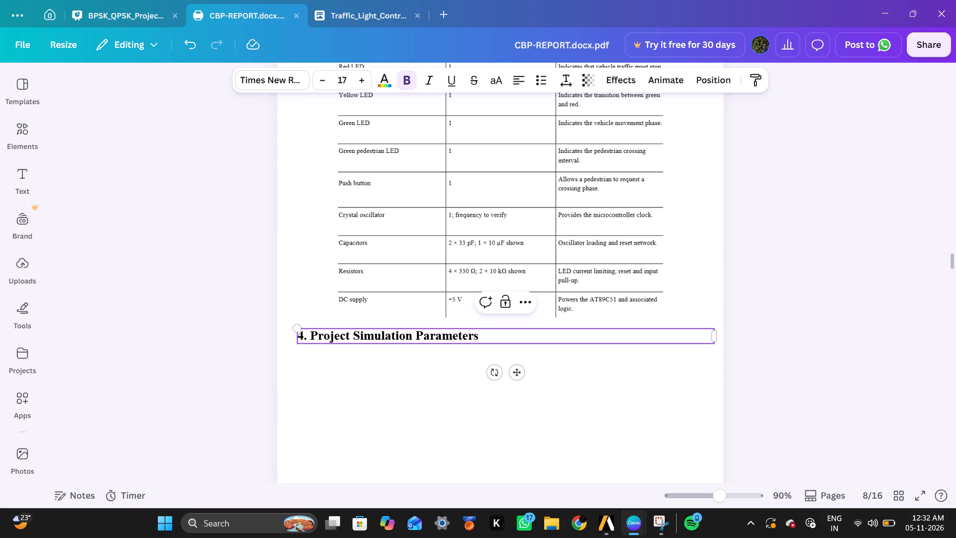
key("2")
Replace the words Project Simulation Parameters in the 4.2 heading with Software Tools.
key("Right")
key("Right")
key("Right")
key("Right")
key("Right")
key("Right")
key("Right")
key("Right")
key("Right")
key("Right")
key("Right")
key("Right")
key("Right")
key("Right")
key("Right")
key("Right")
key("Right")
key("Right")
key("Right")
key("Right")
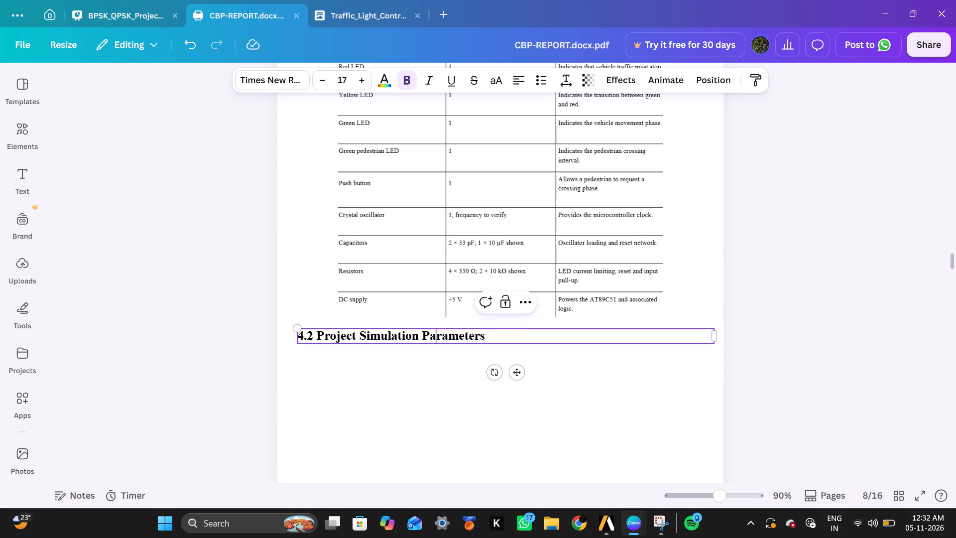
key("Right")
key("Right")
key("Right")
key("Right")
key("Right")
key("Right")
key("Right")
key("BackSpace")
key("BackSpace")
key("BackSpace")
key("BackSpace")
key("BackSpace")
key("BackSpace")
key("BackSpace")
key("BackSpace")
key("BackSpace")
key("BackSpace")
key("BackSpace")
key("BackSpace")
key("BackSpace")
key("BackSpace")
key("BackSpace")
key("BackSpace")
key("BackSpace")
key("BackSpace")
key("BackSpace")
key("BackSpace")
key("BackSpace")
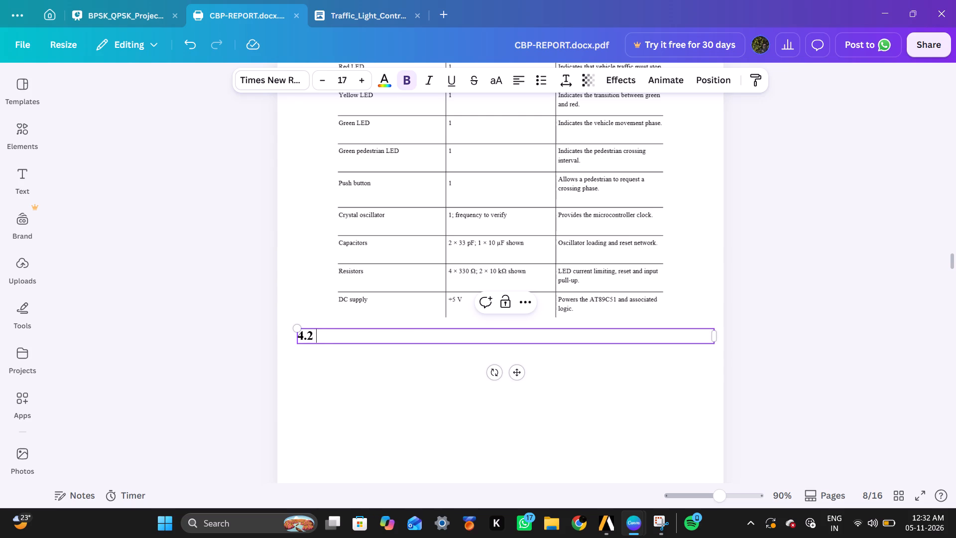
type("Soft")
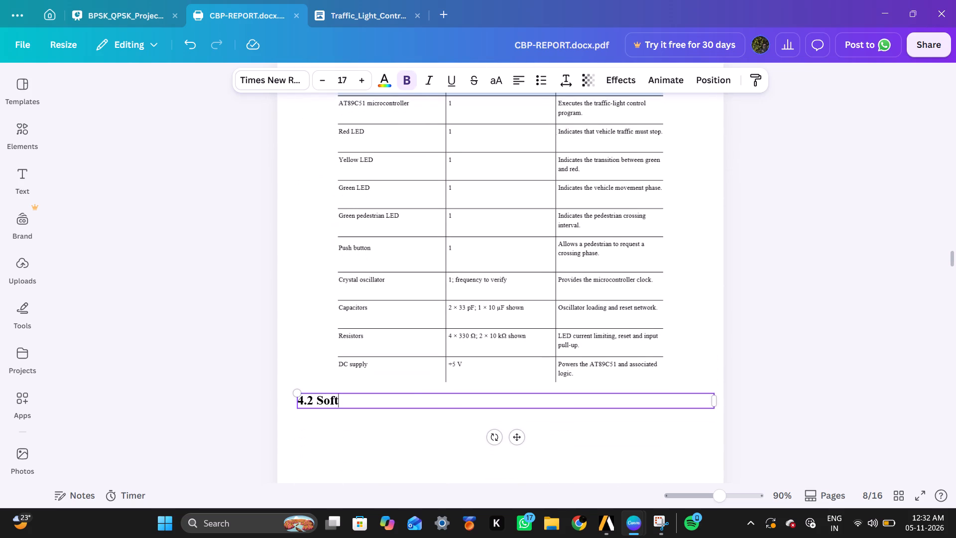
type("ware")
key("space")
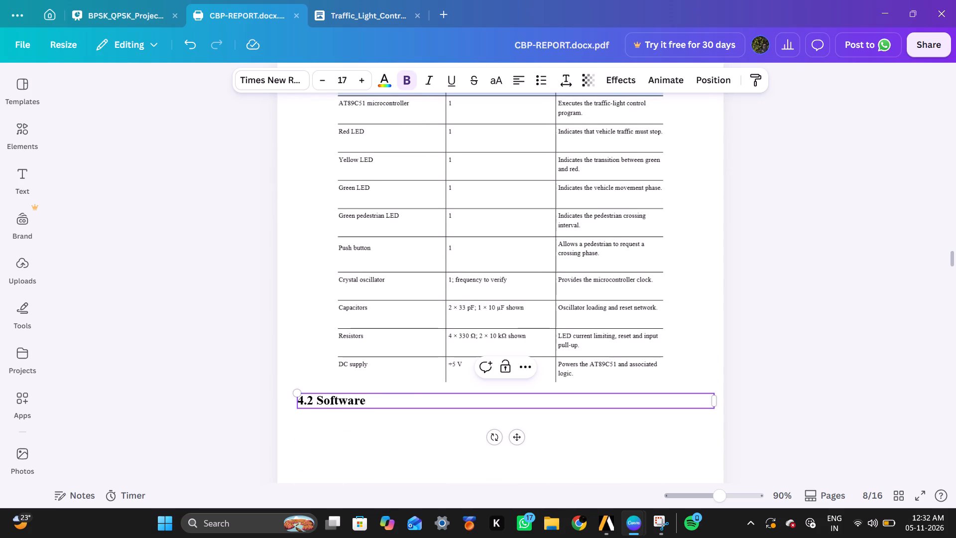
type("Tools")
left_click(701, 326)
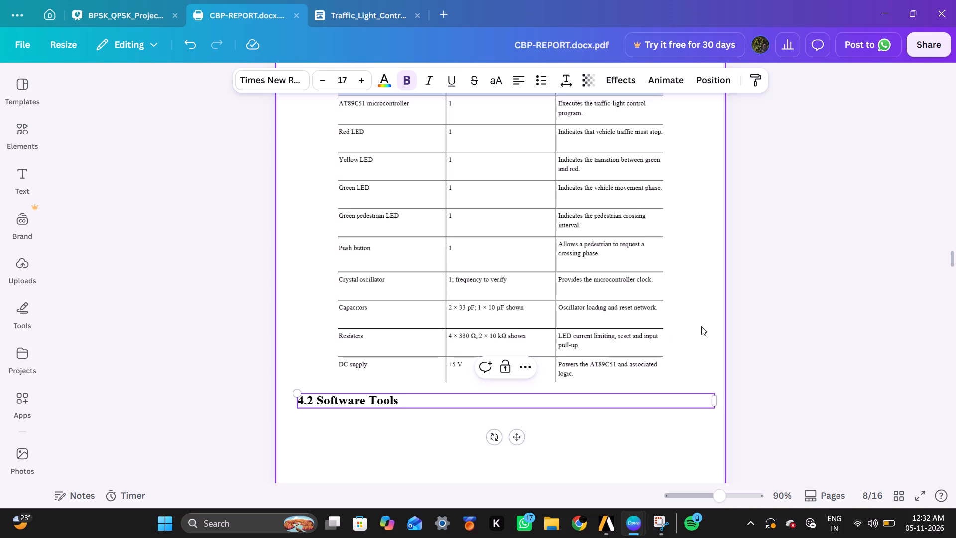
In the maximized mpmcreport window, enlarge all text on page 12, which holds the 4.2 Software Tools table, by two size steps.
left_click(924, 15)
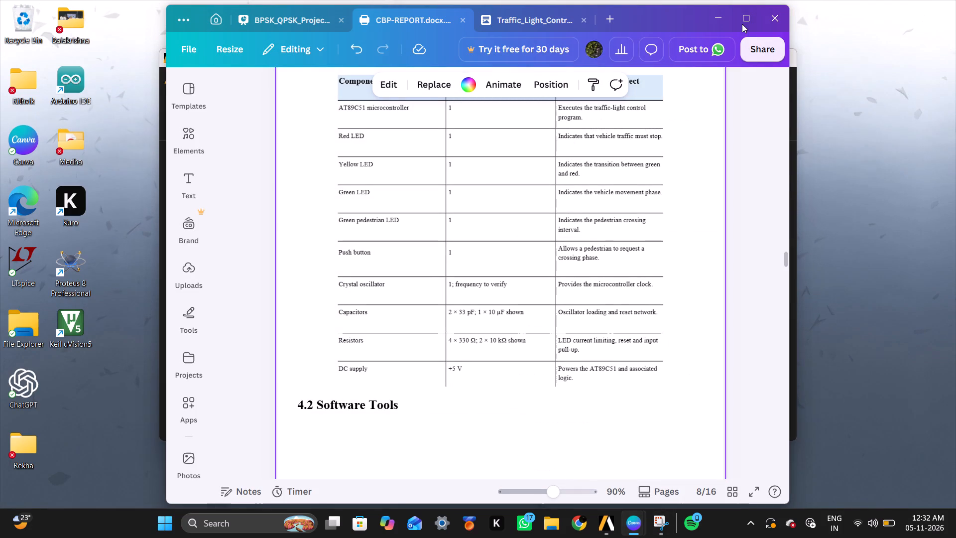
left_click(694, 62)
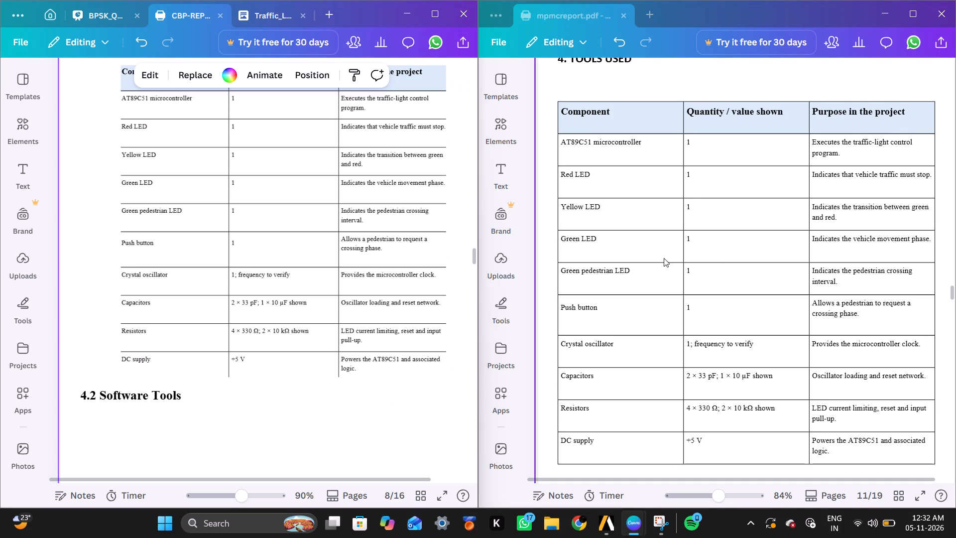
scroll(664, 258, "down", 4)
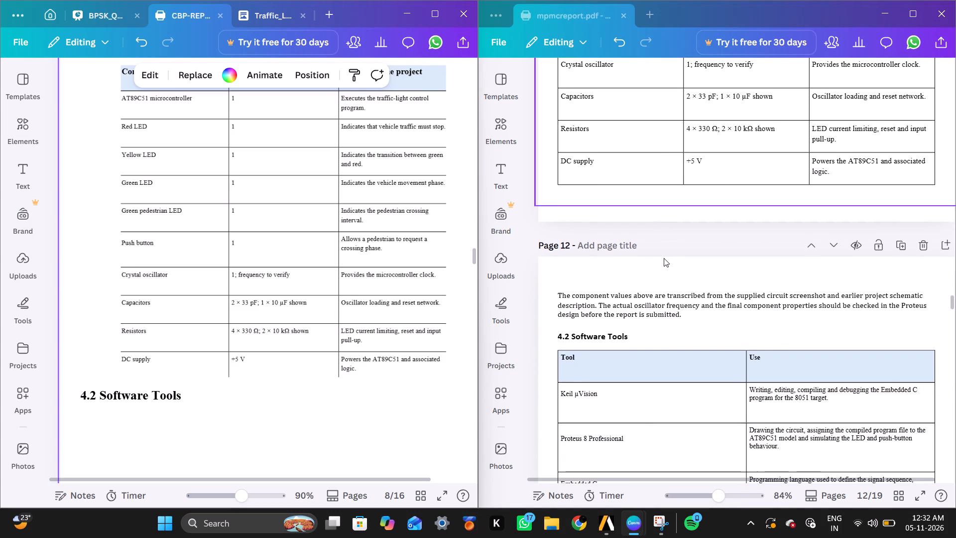
scroll(664, 258, "down", 2)
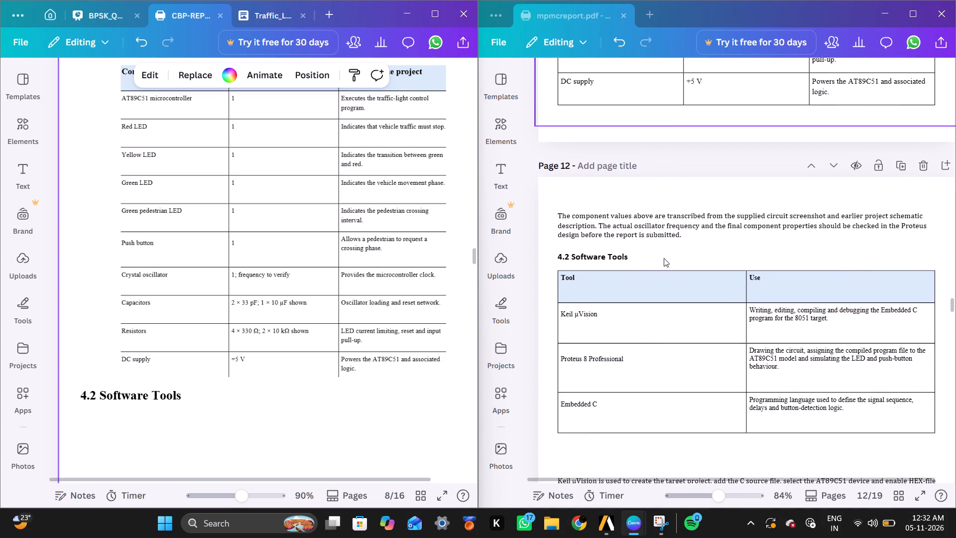
scroll(664, 258, "down", 1)
scroll(323, 339, "down", 1)
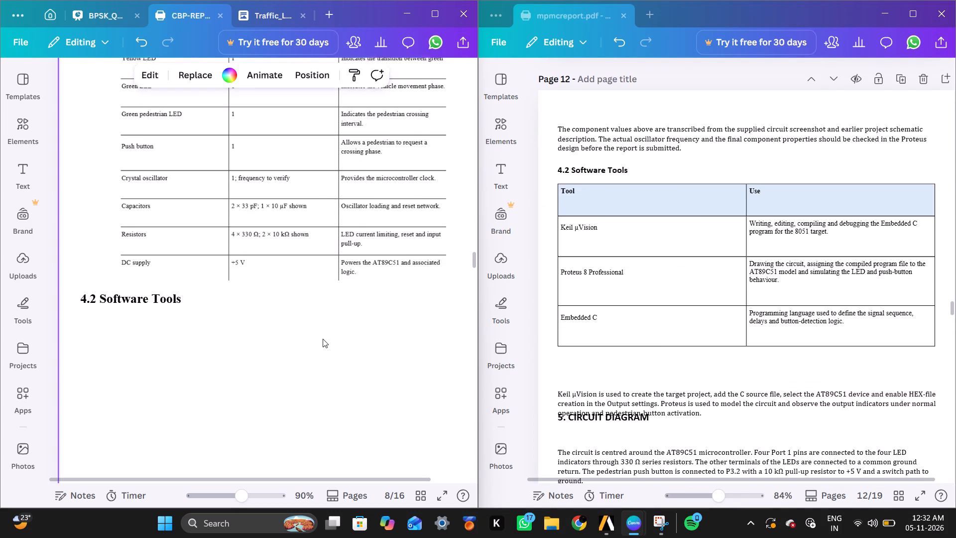
scroll(323, 339, "down", 2)
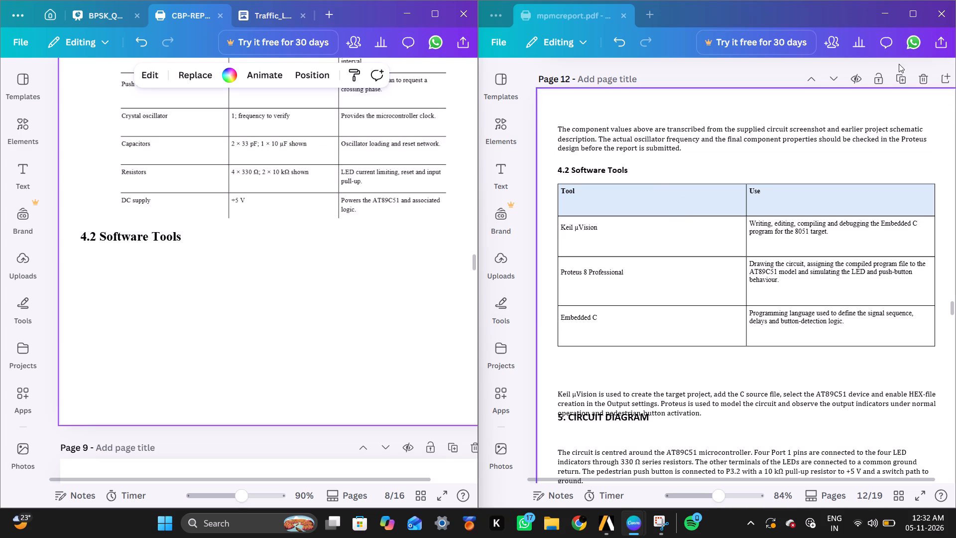
left_click(917, 14)
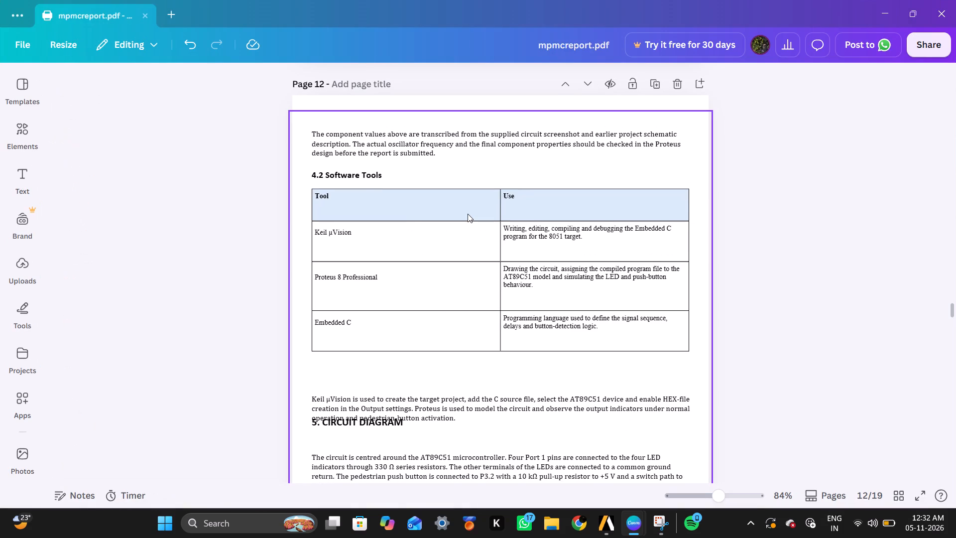
scroll(468, 214, "down", 2)
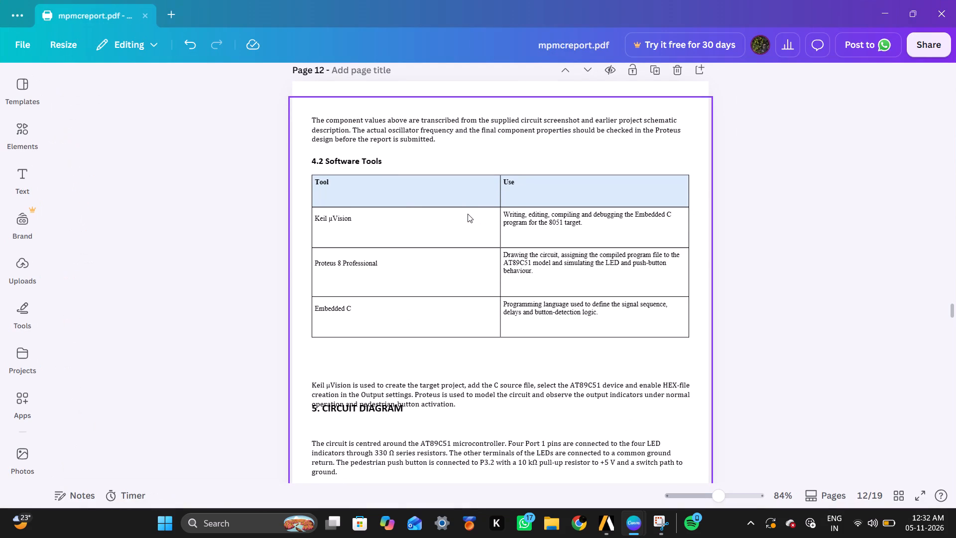
scroll(378, 238, "down", 3)
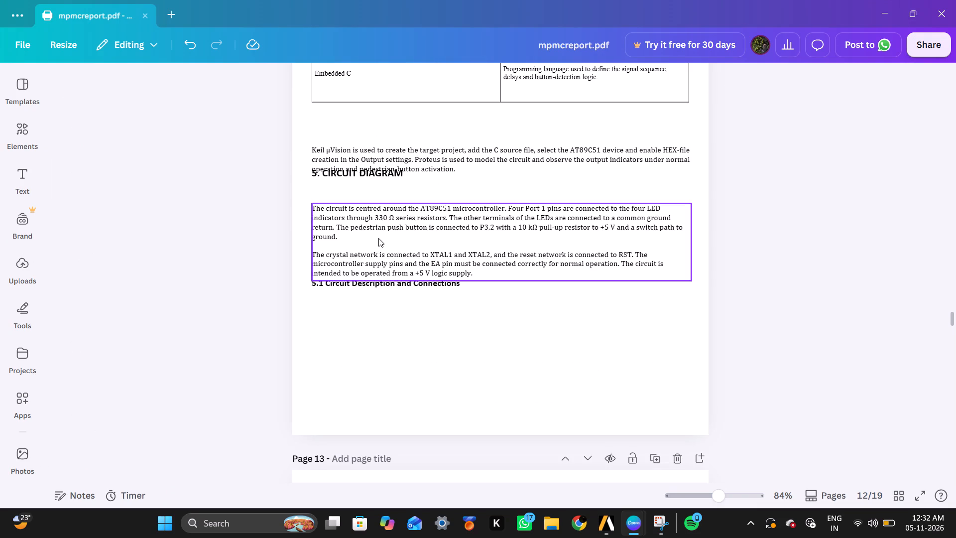
scroll(378, 238, "up", 3)
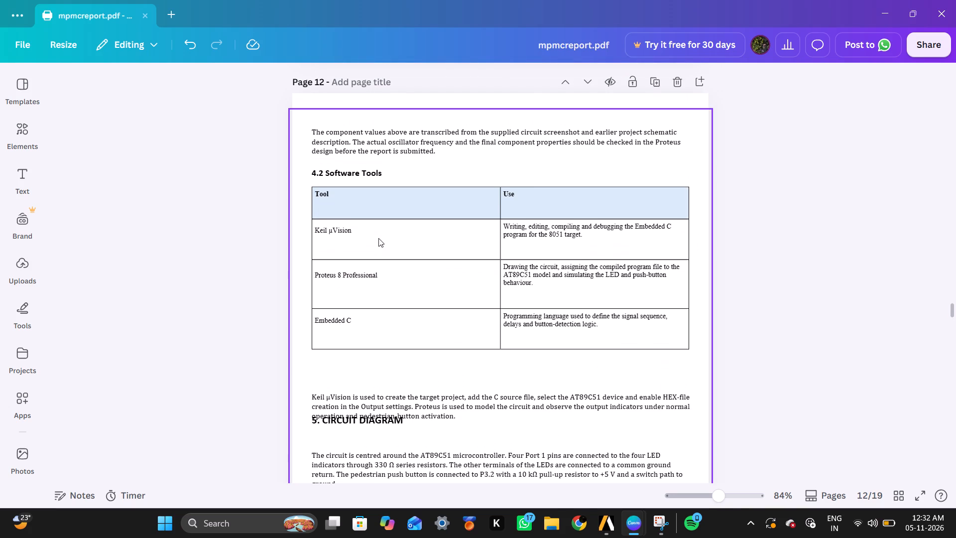
left_click(385, 198)
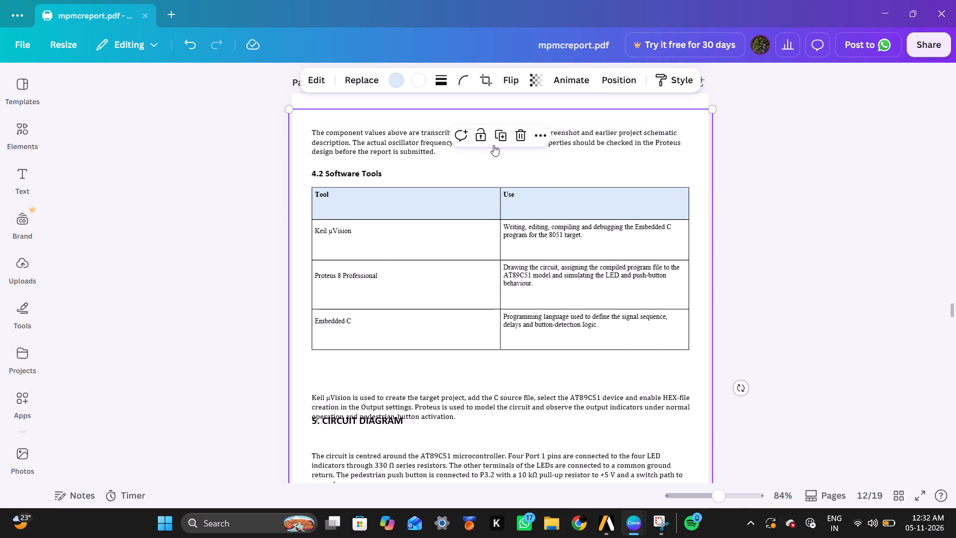
left_click(391, 200)
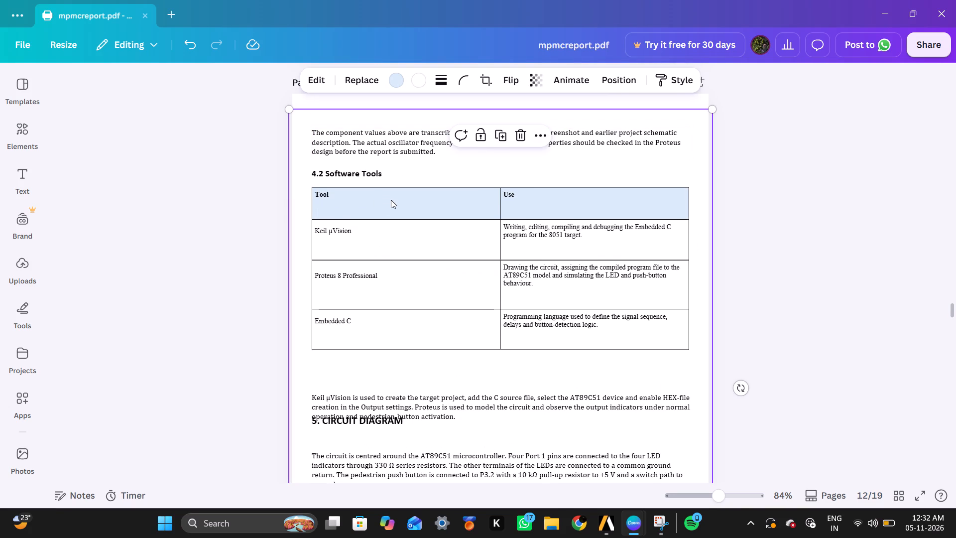
right_click(391, 200)
key("ctrl+a")
left_click(367, 203)
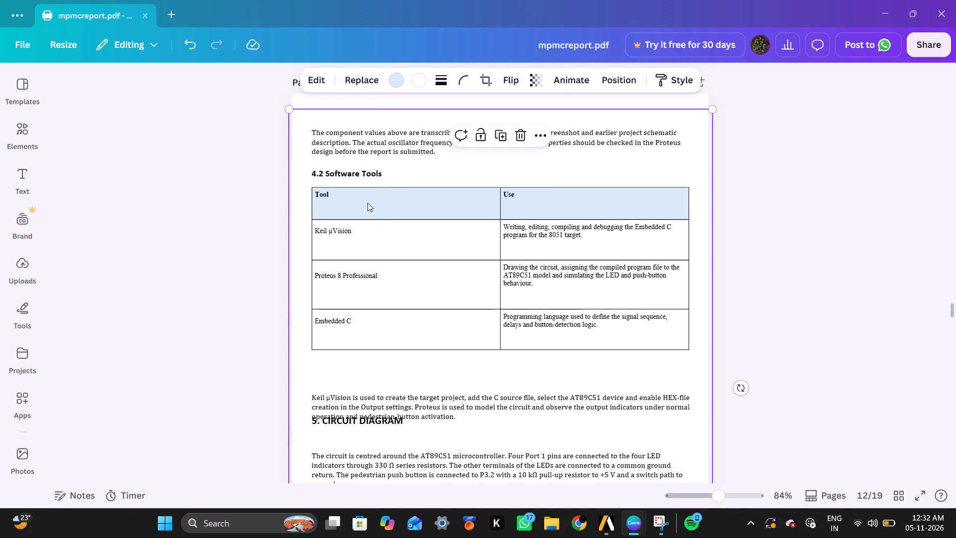
key("ctrl+a")
double_click(401, 85)
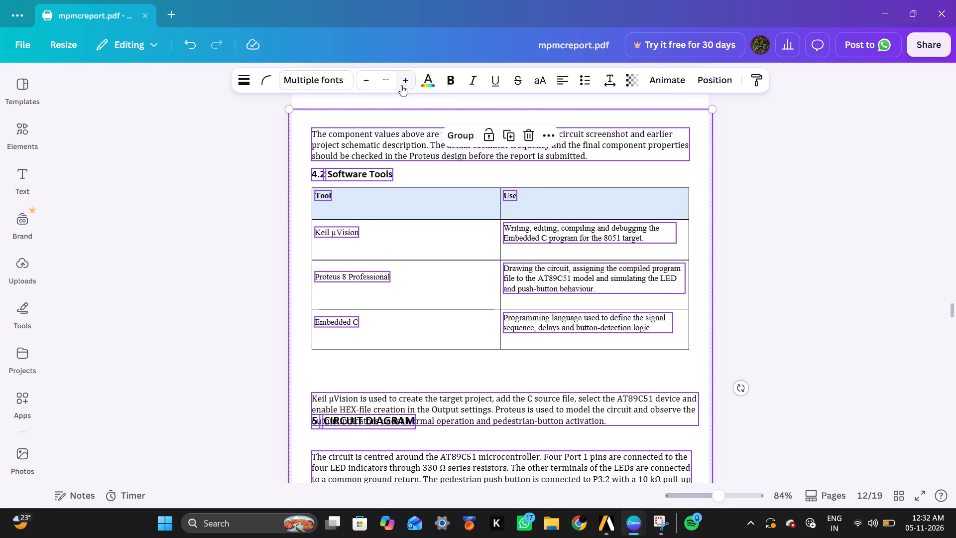
left_click(436, 170)
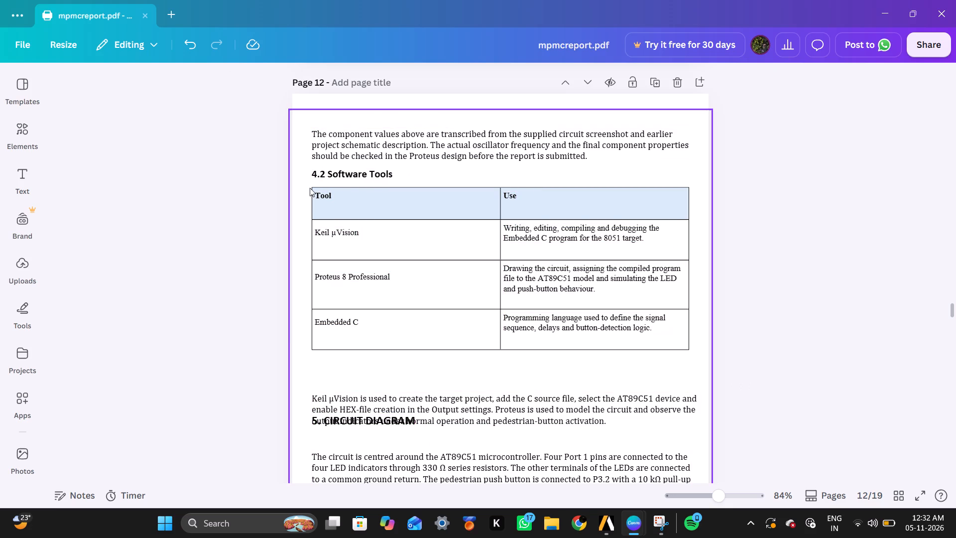
Capture a screen snip of the Tool/Use table under 4.2 Software Tools and copy it from Snipping Tool.
key("Print")
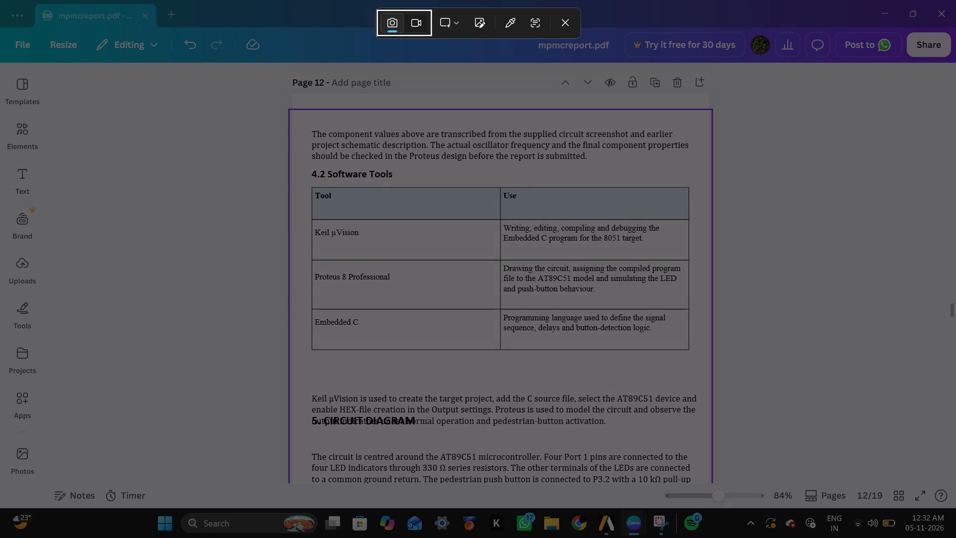
left_click_drag(309, 185, 701, 368)
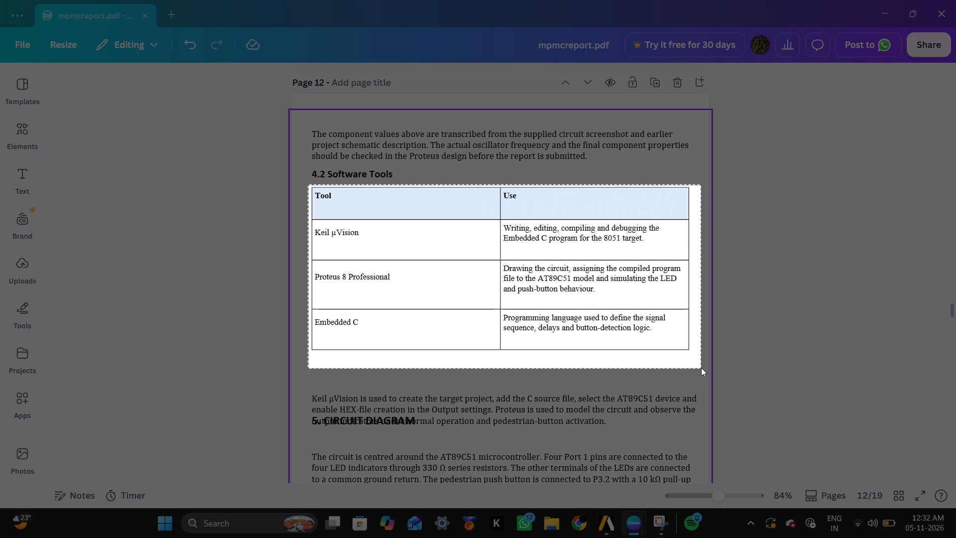
left_click_drag(701, 368, 693, 356)
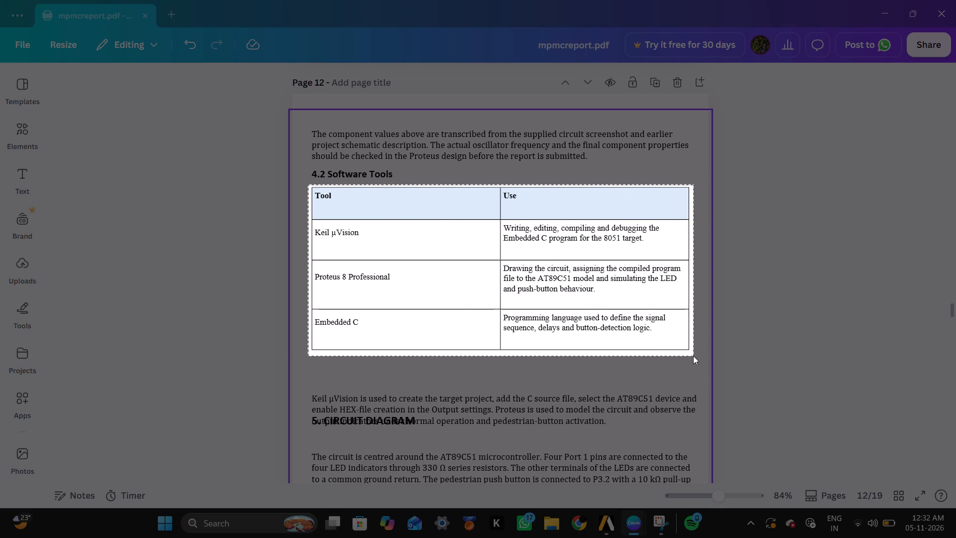
left_click_drag(693, 356, 692, 353)
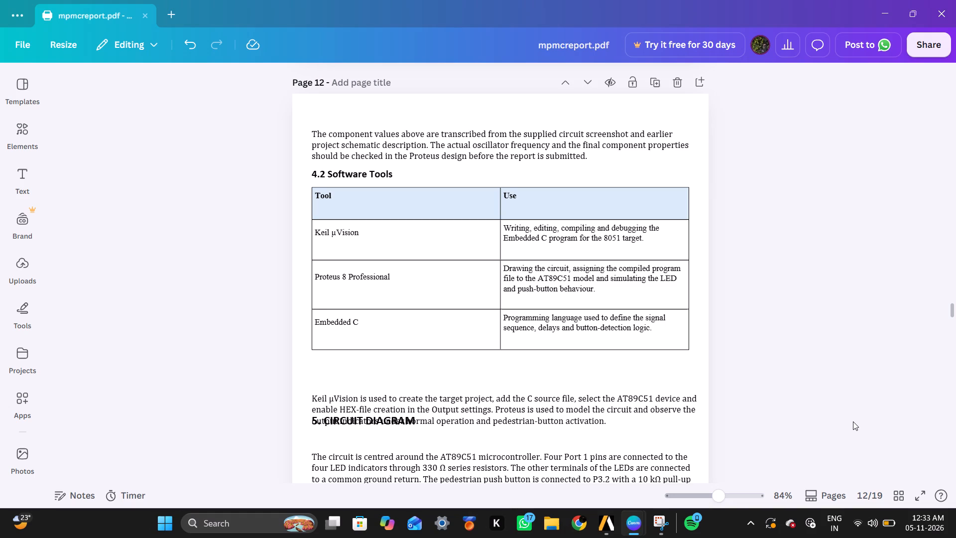
left_click(849, 372)
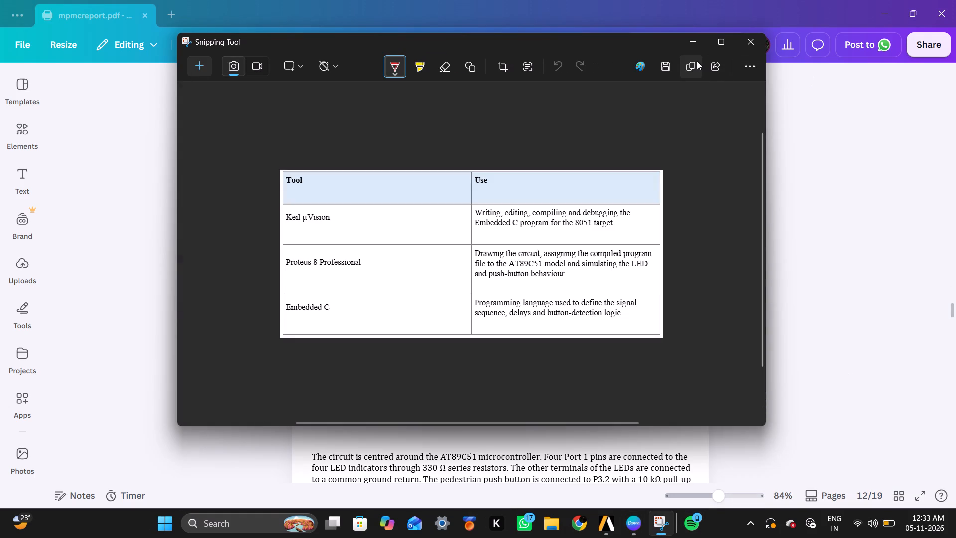
left_click(696, 61)
left_click(747, 47)
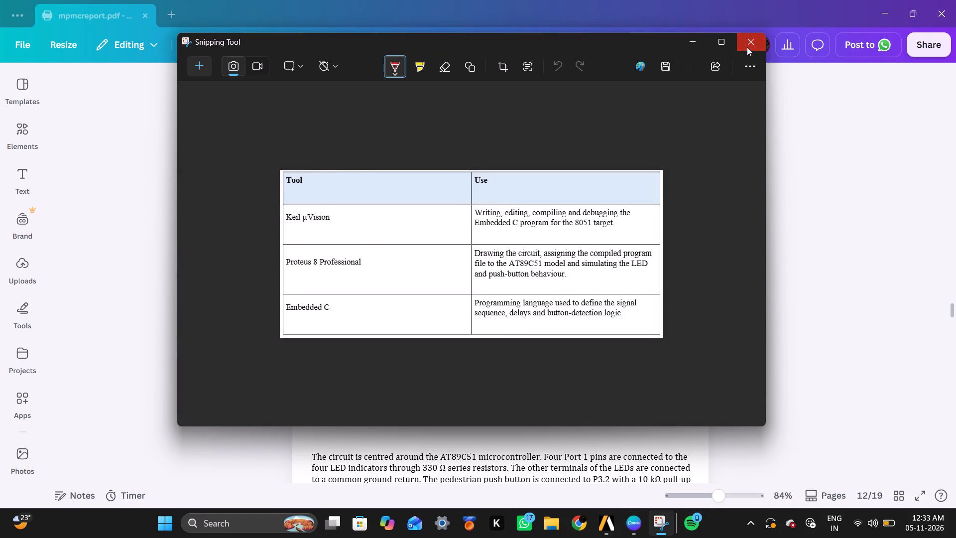
Paste the captured Tool/Use table into page 8 of the maximized CBP report and place it below the 4.2 Software Tools heading.
left_click(919, 17)
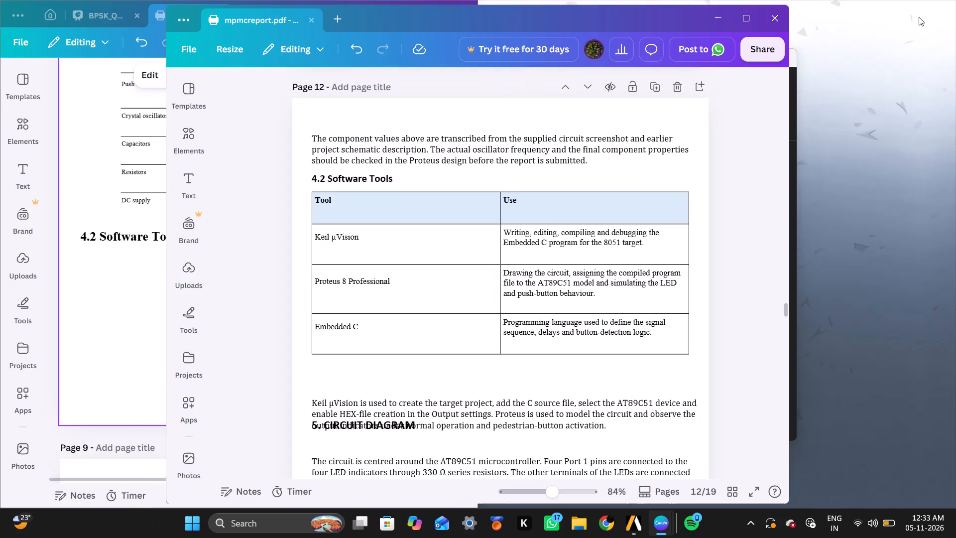
left_click(74, 305)
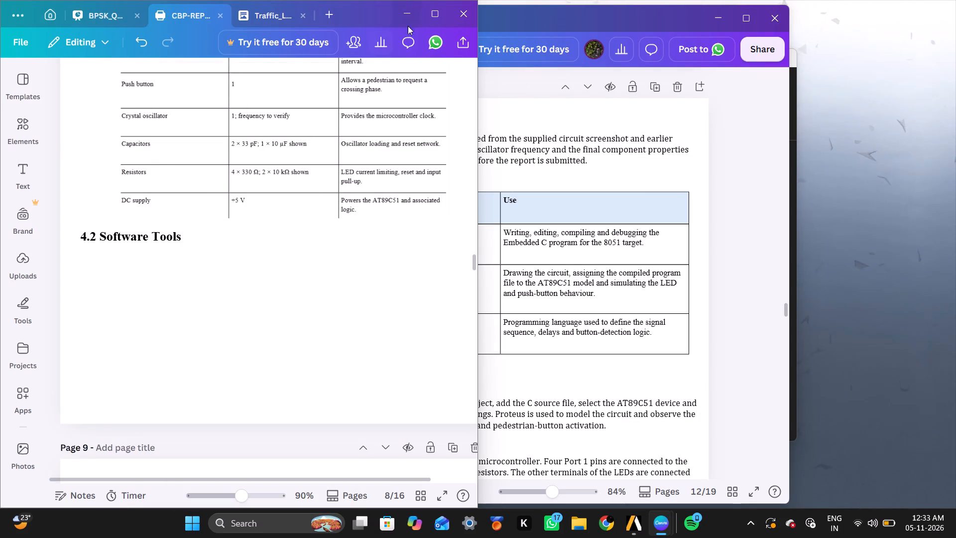
left_click(428, 21)
right_click(391, 322)
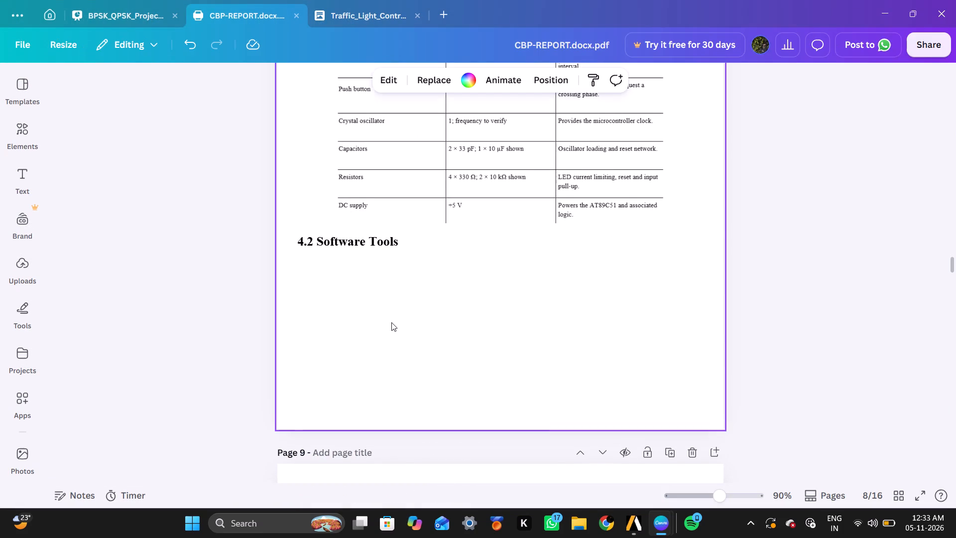
left_click(457, 334)
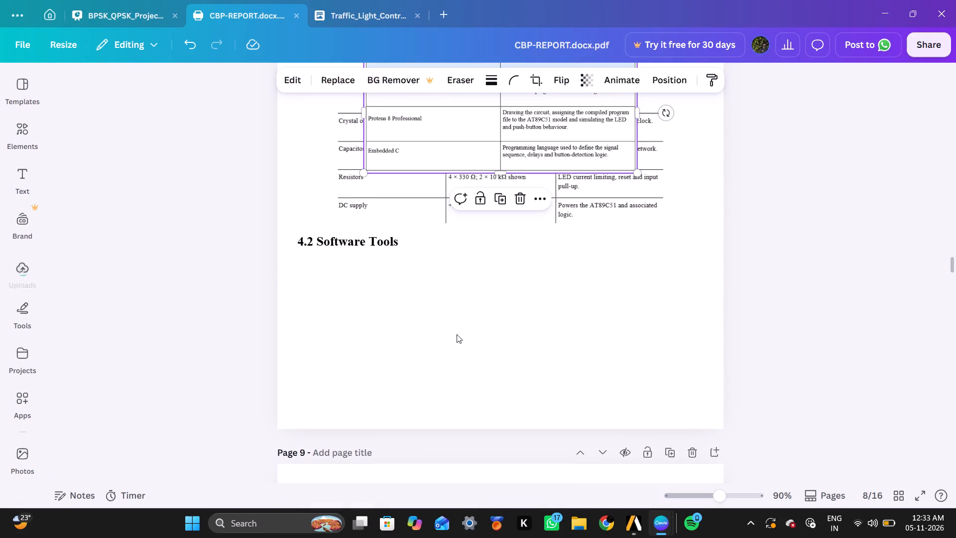
left_click_drag(519, 128, 511, 345)
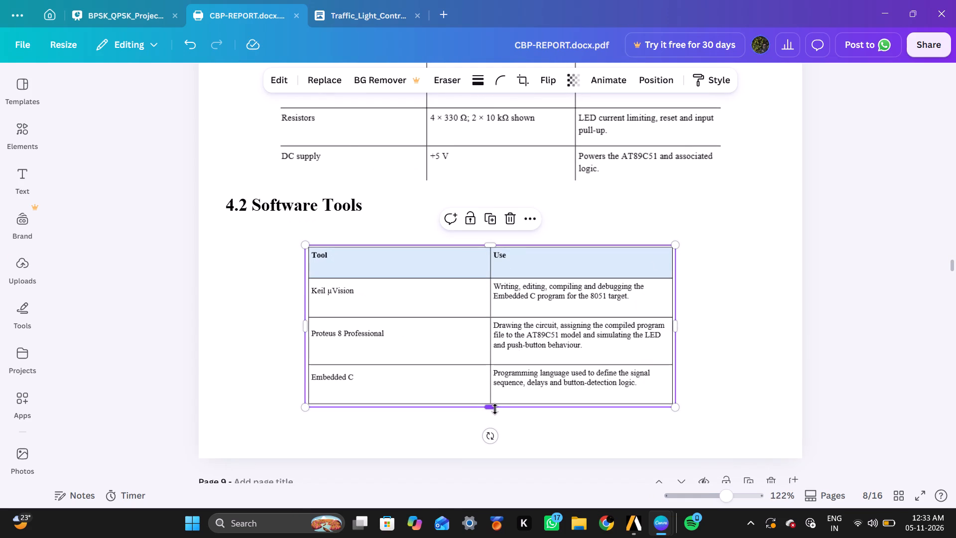
Crop the bottom edge of the Tool/Use table image up to just below the Embedded C row's text.
left_click_drag(494, 411, 493, 402)
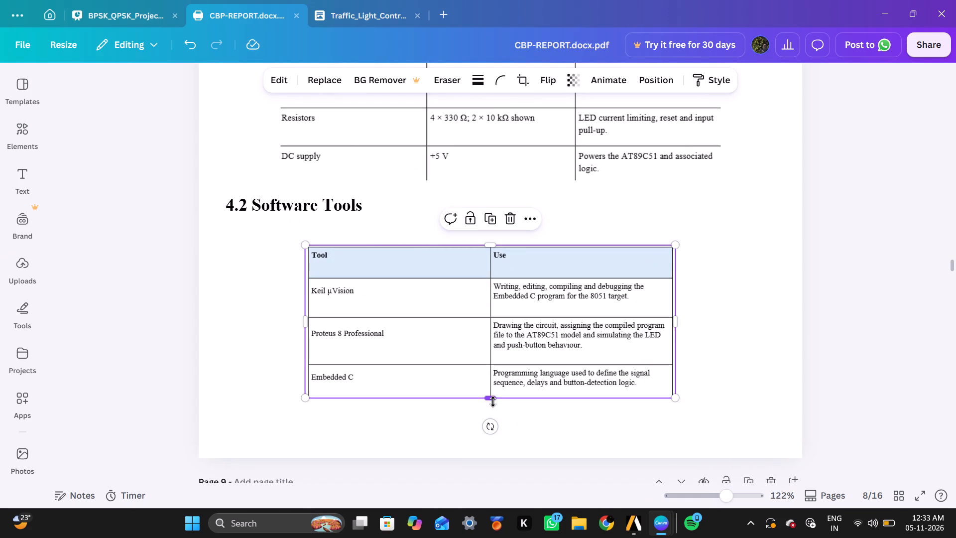
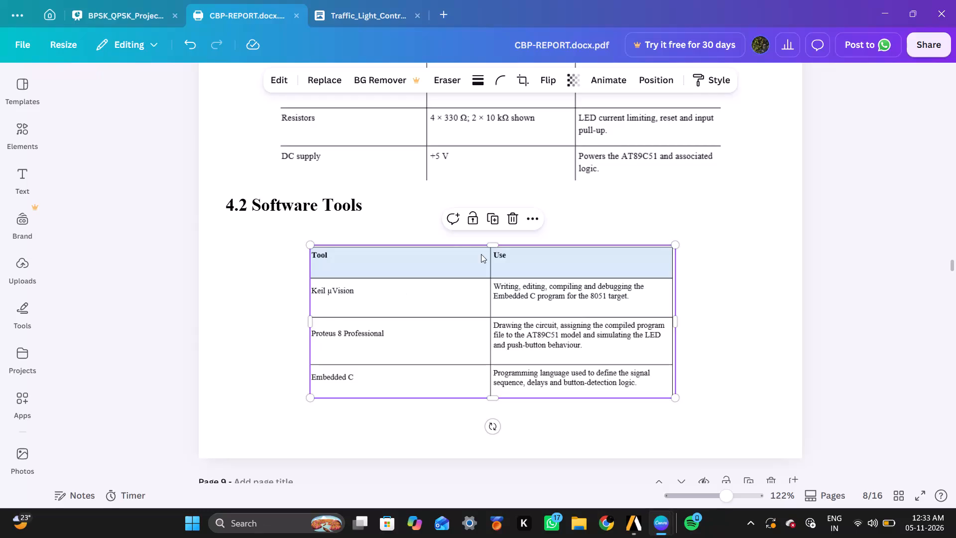
Crop the top and right edges of the Tool/Use table image on page 8 to the table's outer borders.
left_click(487, 246)
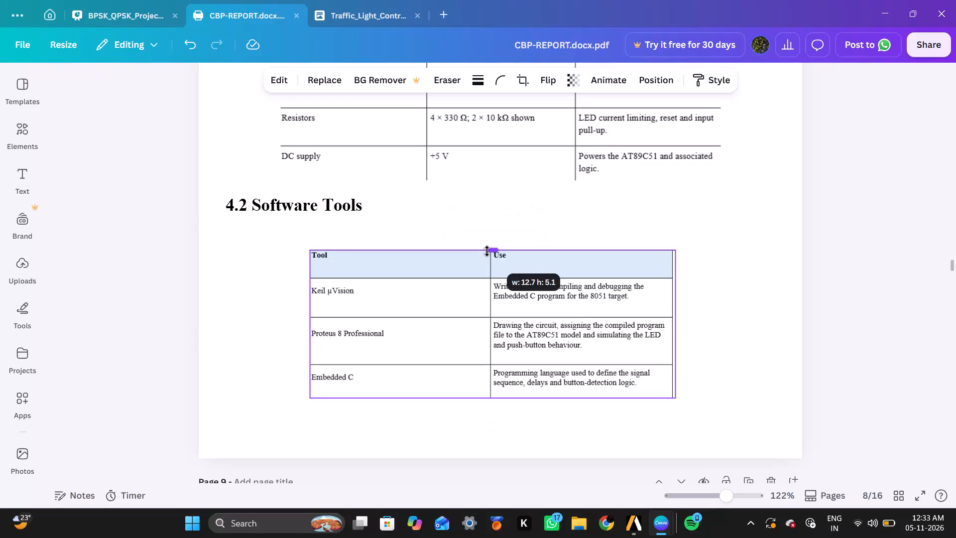
left_click_drag(679, 324, 674, 324)
left_click(700, 320)
Enlarge the Tool/Use table image to about the width of the components table above, keeping it below the 4.2 Software Tools heading.
left_click_drag(594, 325, 671, 236)
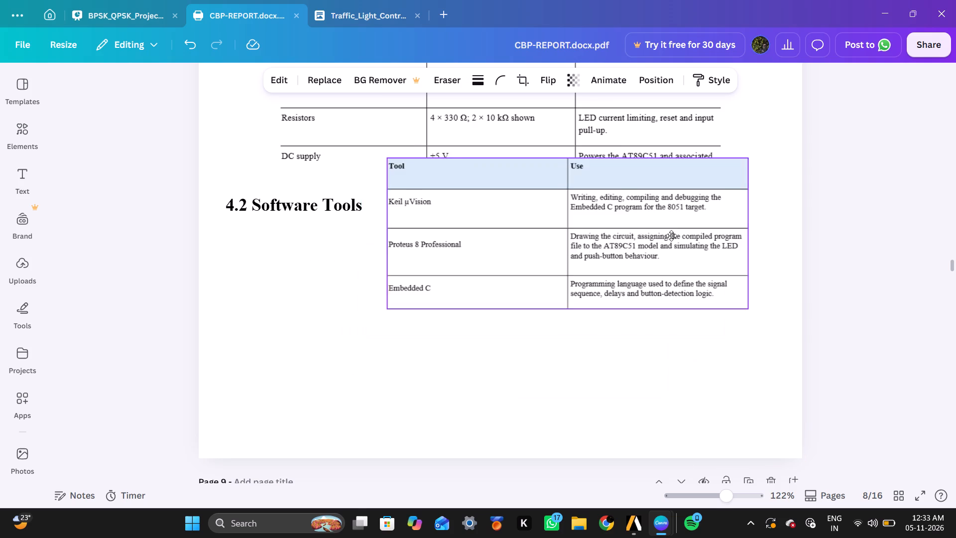
left_click_drag(671, 236, 600, 303)
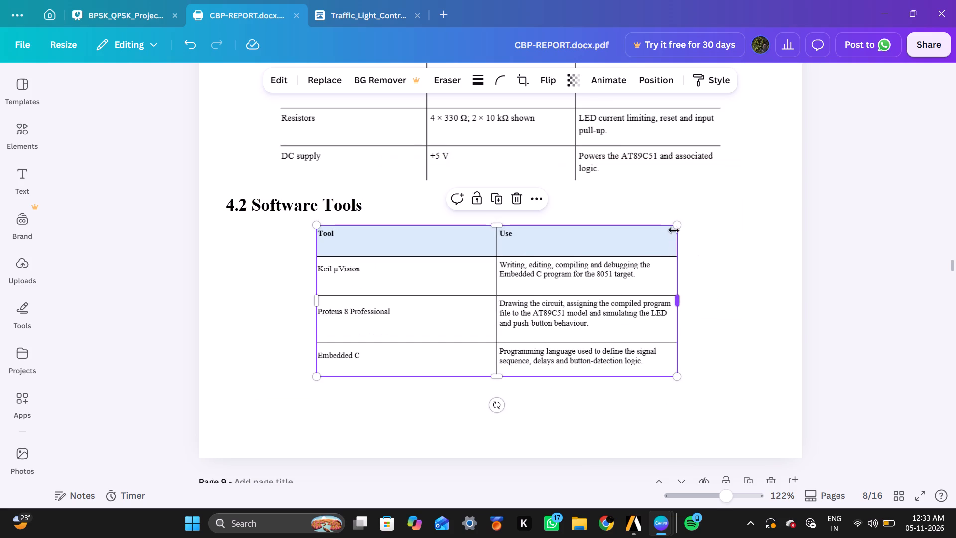
left_click_drag(676, 226, 731, 180)
left_click_drag(566, 267, 540, 287)
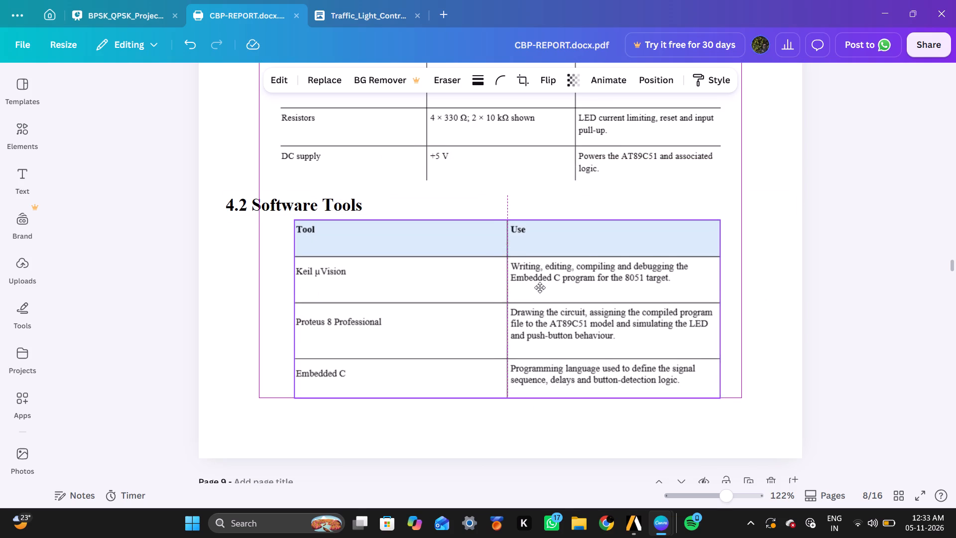
left_click_drag(540, 287, 535, 290)
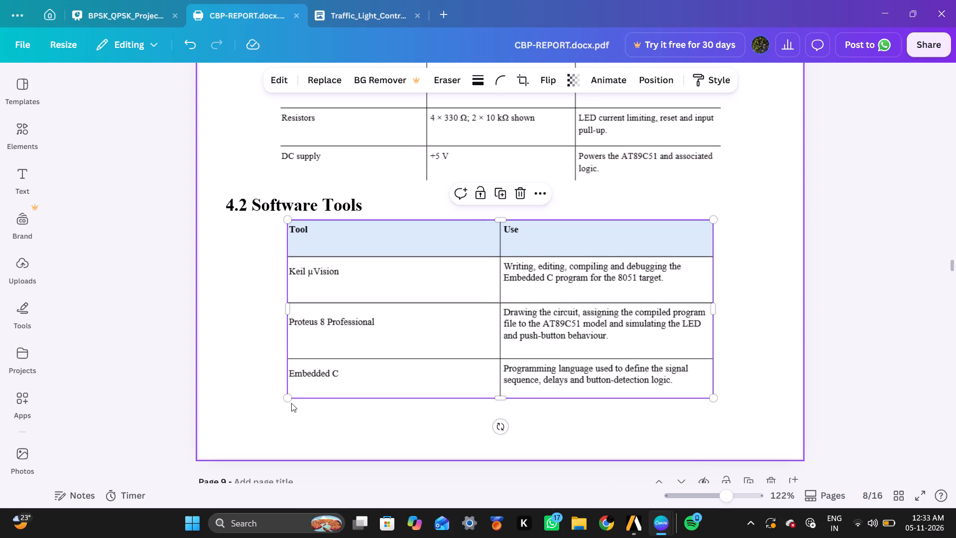
left_click_drag(289, 397, 278, 403)
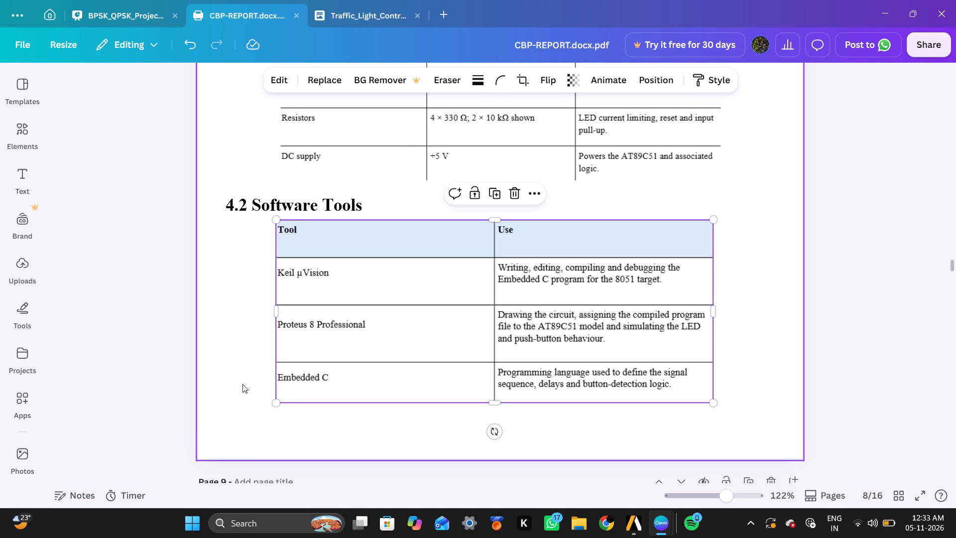
left_click(242, 384)
left_click_drag(682, 244, 723, 218)
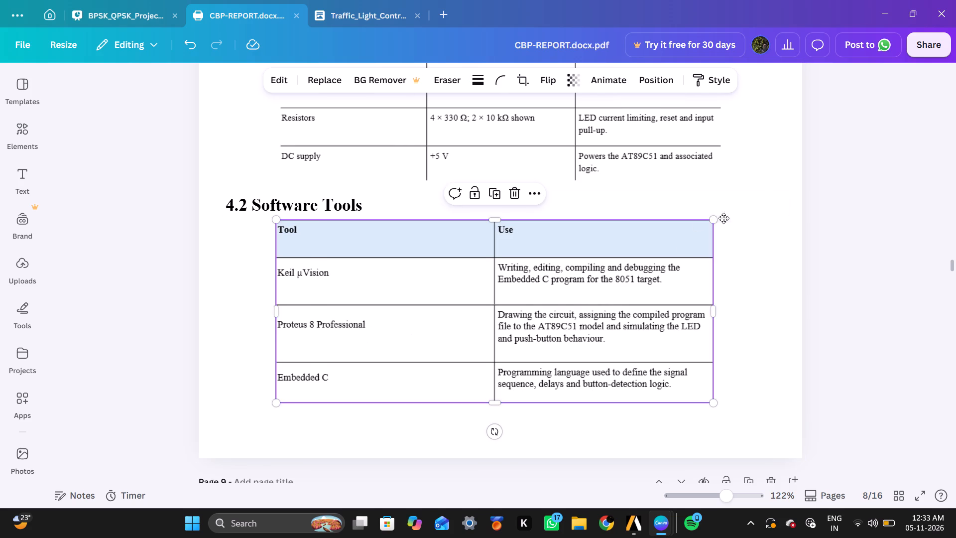
left_click_drag(723, 218, 669, 260)
left_click_drag(700, 238, 713, 213)
left_click_drag(581, 272, 583, 281)
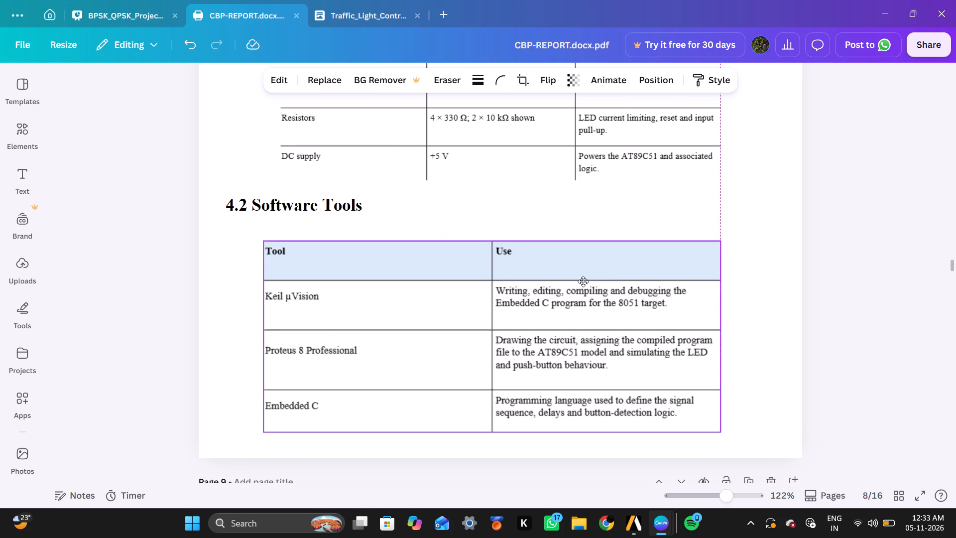
left_click_drag(583, 281, 595, 269)
left_click_drag(739, 223, 731, 229)
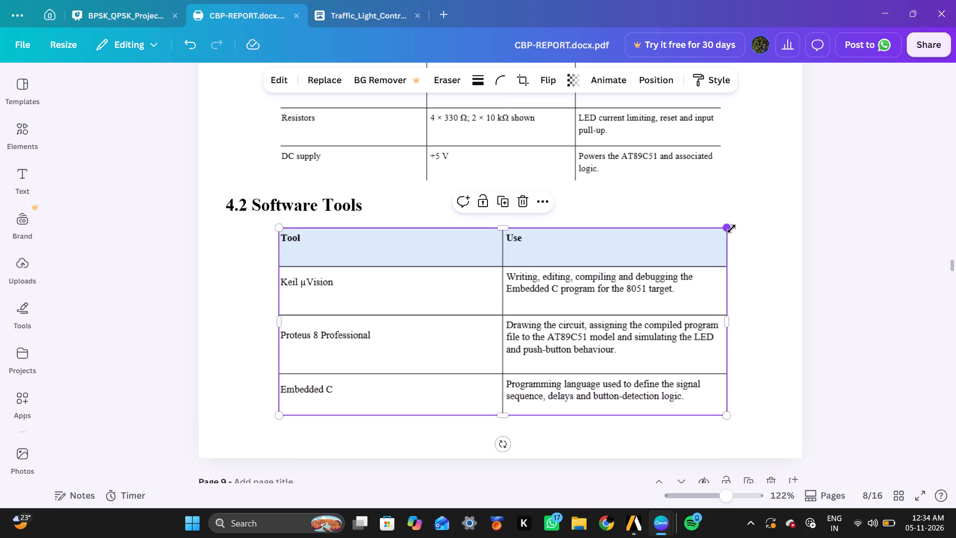
left_click(746, 237)
Reposition the enlarged Tool/Use table image just below the 4.2 Software Tools heading, roughly centred across the page.
left_click_drag(520, 278, 520, 258)
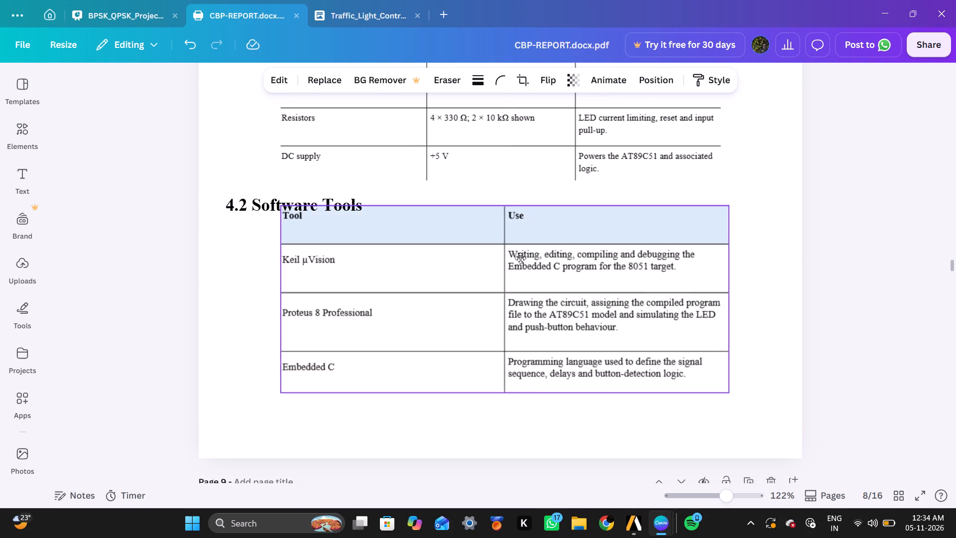
left_click_drag(520, 258, 522, 183)
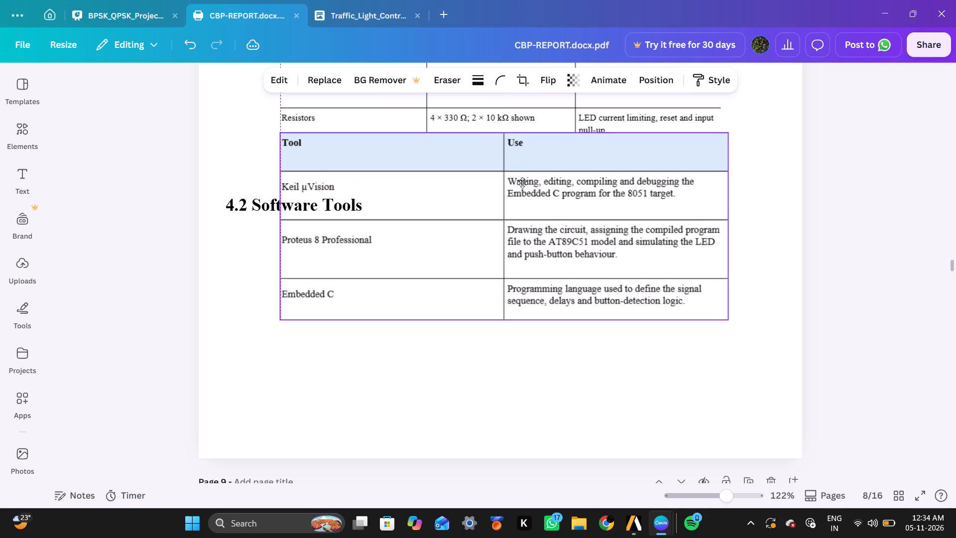
left_click_drag(522, 183, 518, 248)
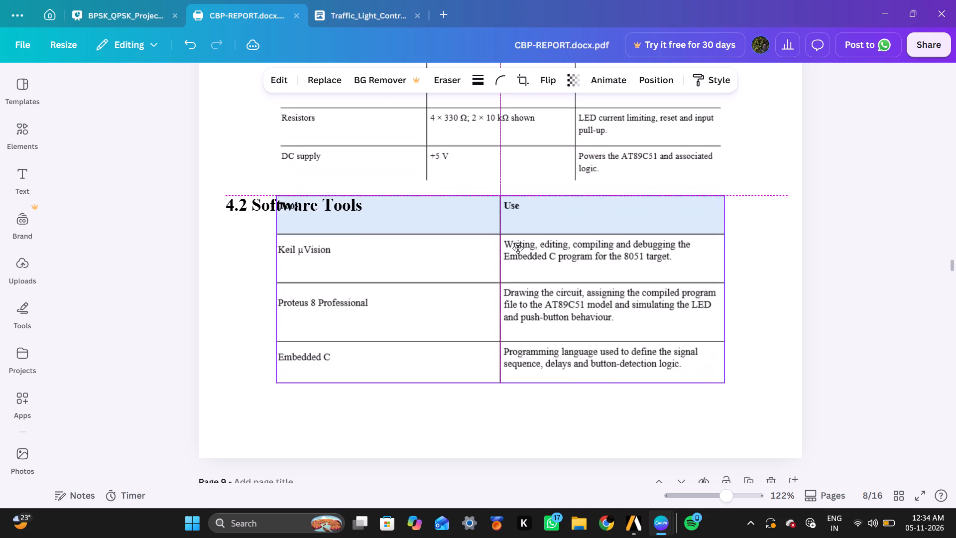
left_click_drag(518, 248, 522, 289)
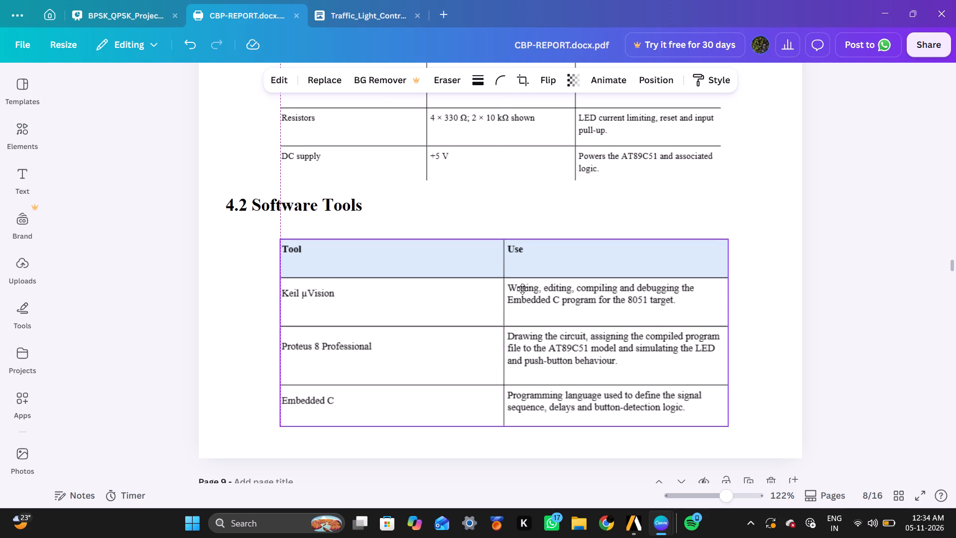
left_click_drag(522, 289, 523, 283)
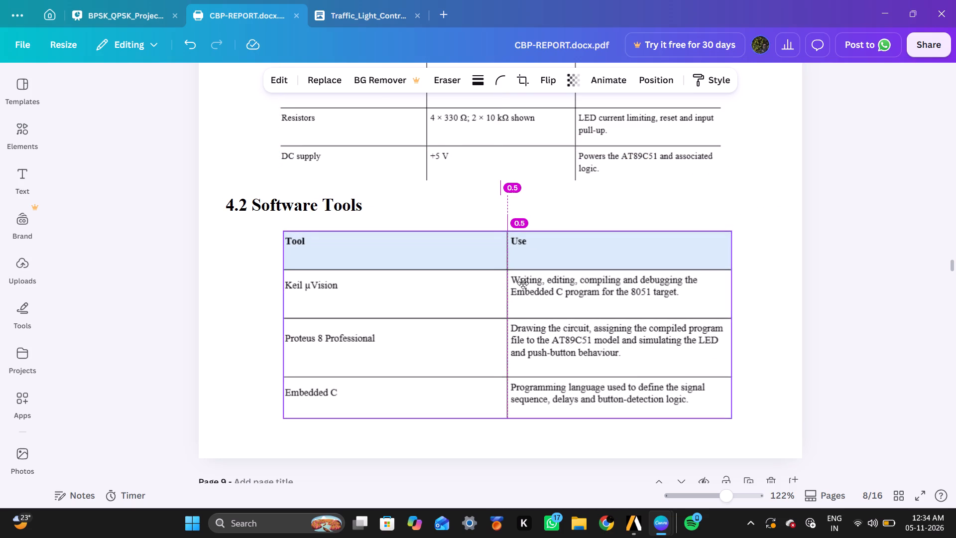
left_click_drag(523, 283, 518, 284)
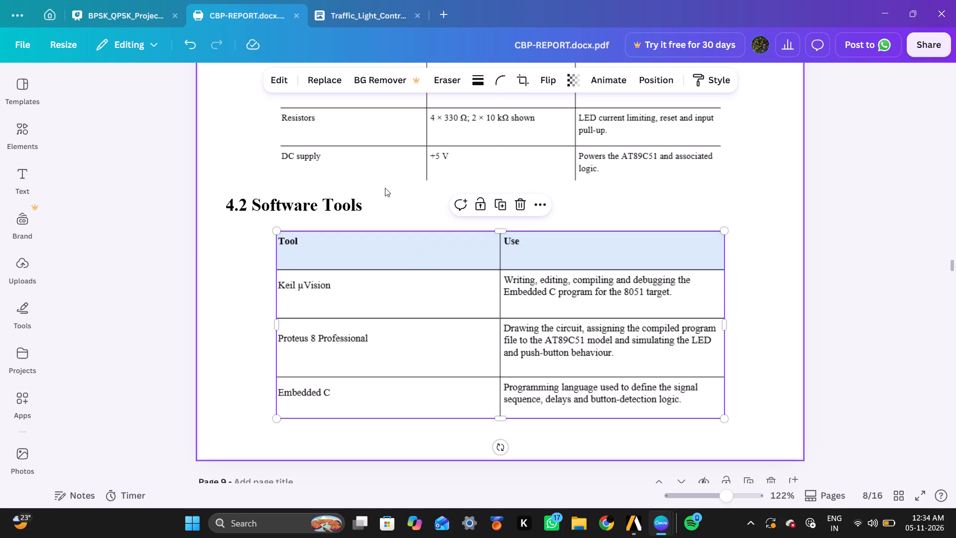
left_click(385, 188)
left_click(398, 251)
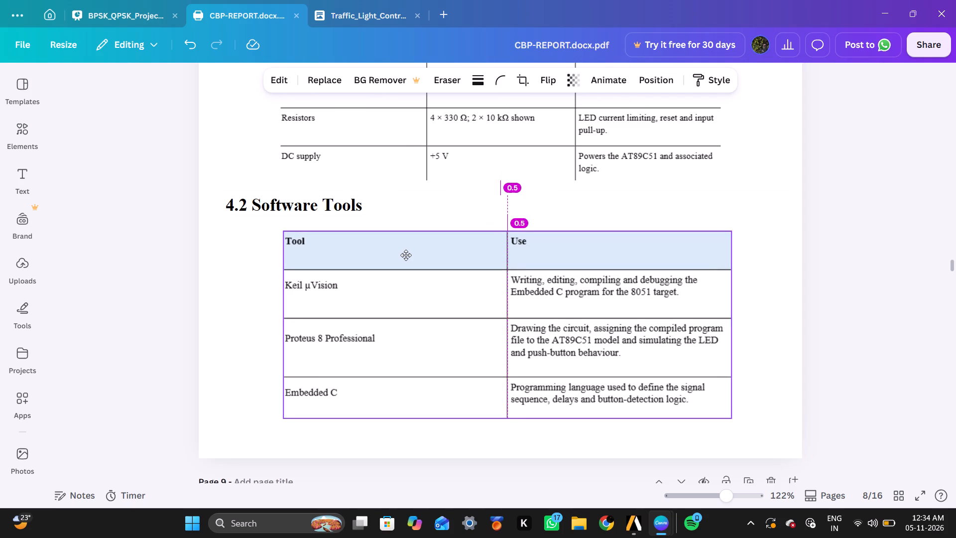
Open the 4.2 Software Tools heading text on page 8 for editing.
double_click(351, 206)
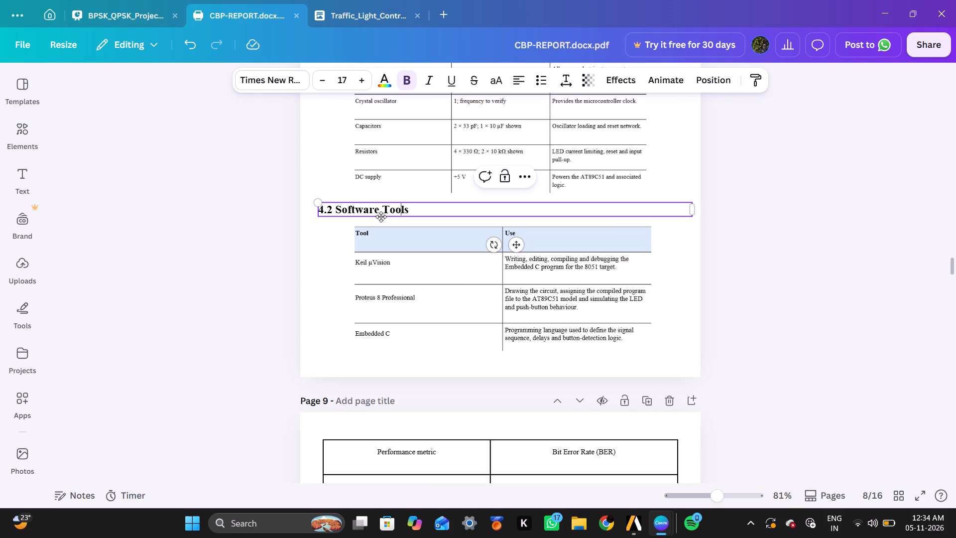
left_click(381, 217)
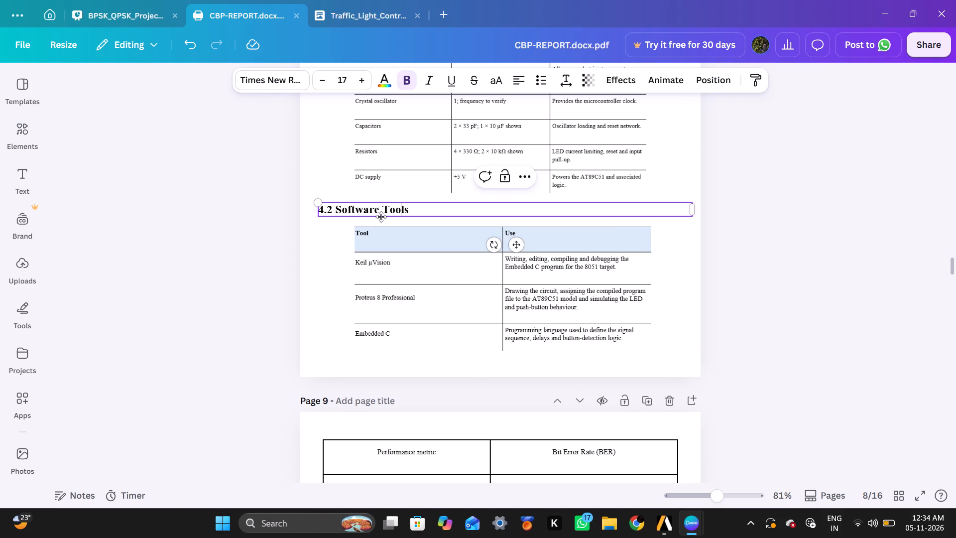
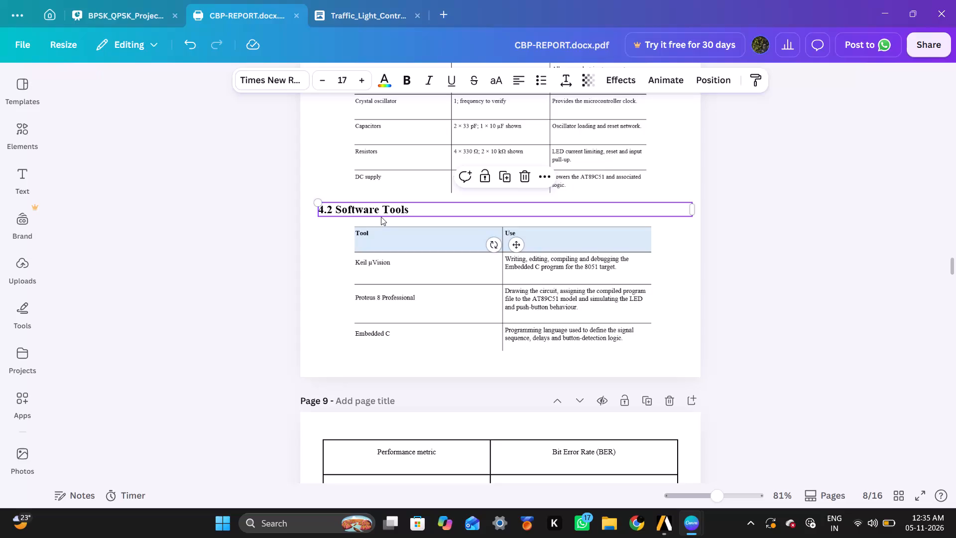
Delete the performance-metric table with the Bit Error Rate and MATLAB entries from page 9 of CBP-REPORT.
scroll(381, 217, "down", 2)
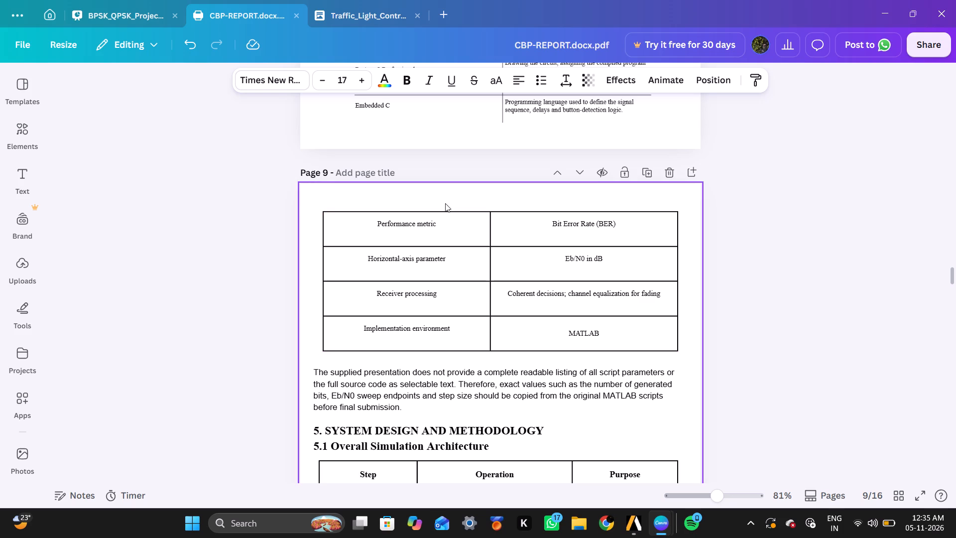
right_click(464, 216)
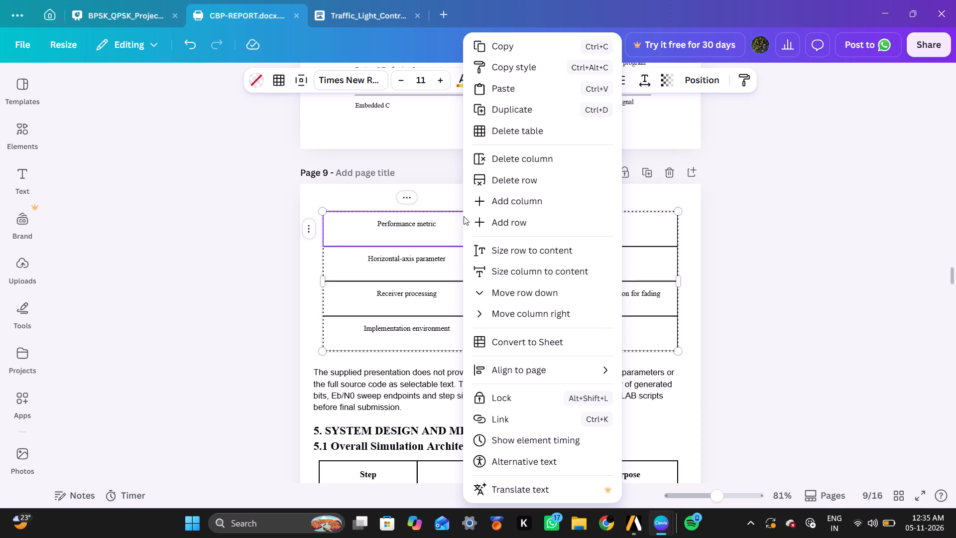
left_click(512, 130)
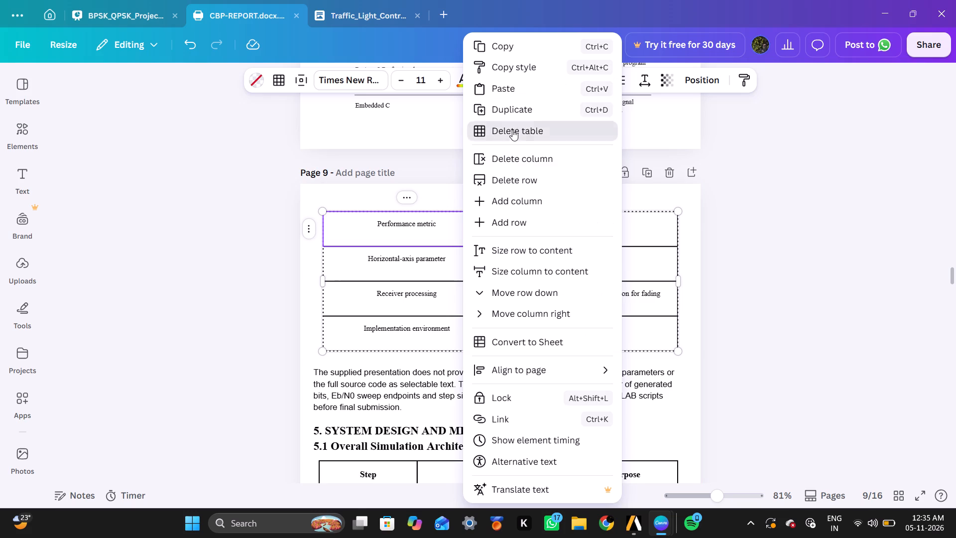
Arrange the CBP-REPORT window side by side with the mpmcreport window, giving each half of the screen.
left_click(908, 10)
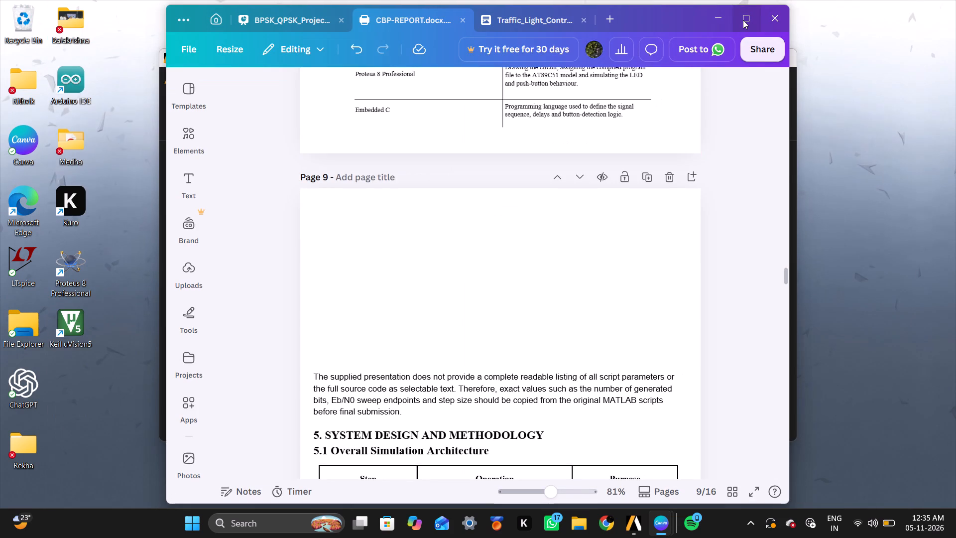
left_click(690, 91)
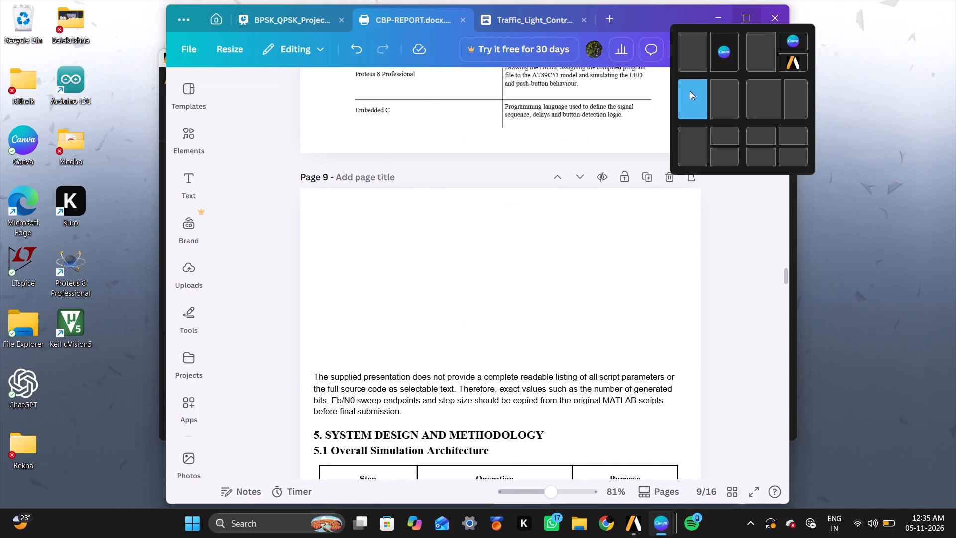
left_click(694, 137)
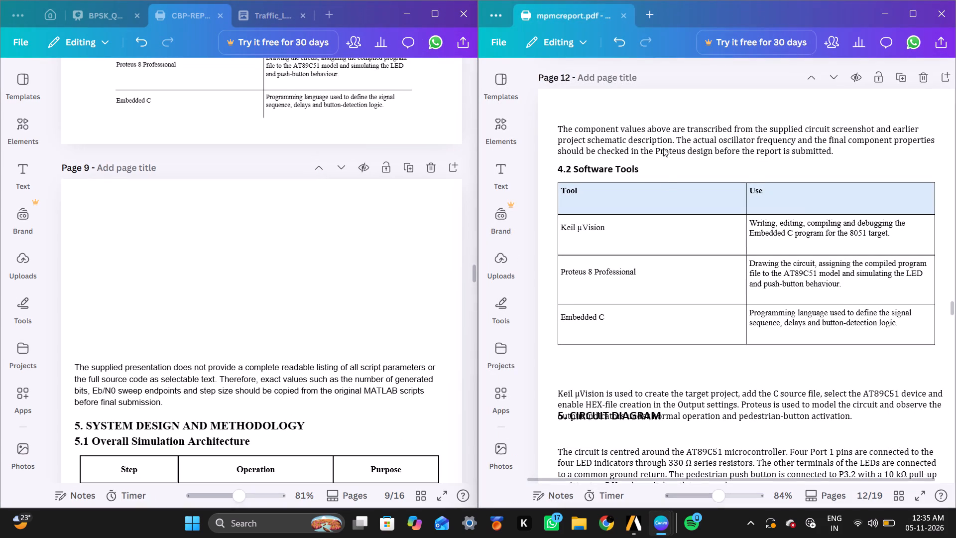
In mpmcreport, move the Keil µVision paragraph on page 12 up, clear of the 5. CIRCUIT DIAGRAM heading.
scroll(708, 219, "down", 2)
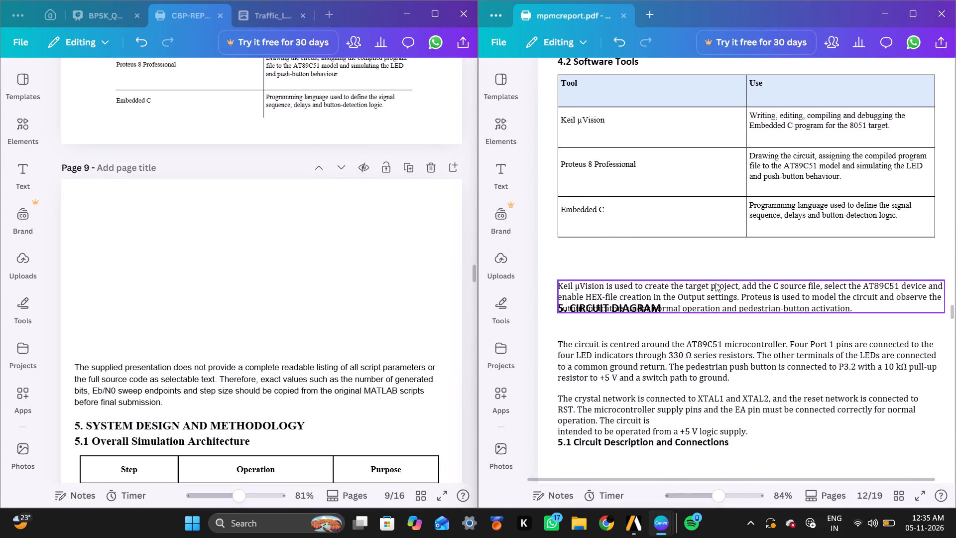
left_click_drag(710, 293, 717, 246)
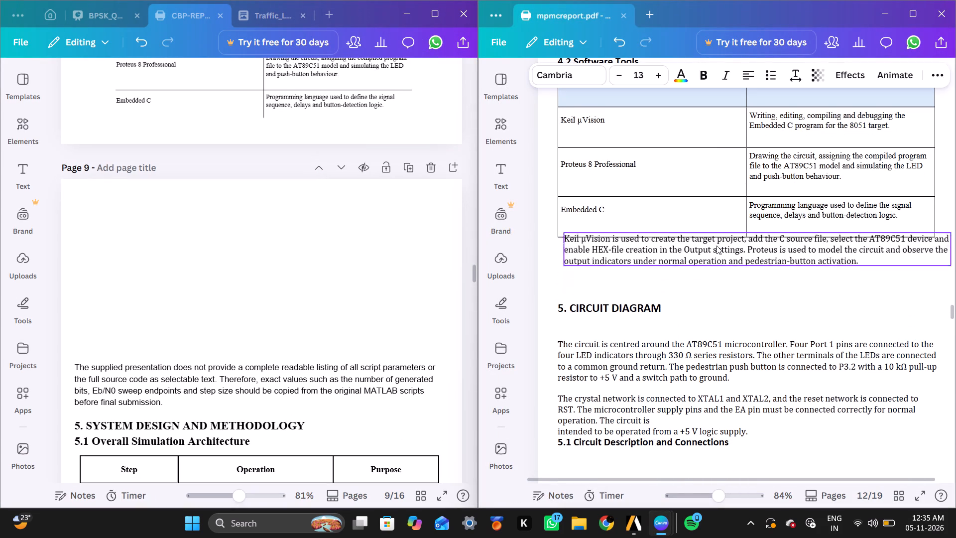
Delete the paragraph beginning "The supplied presentation does not provide" from page 9 of CBP-REPORT.
left_click(389, 362)
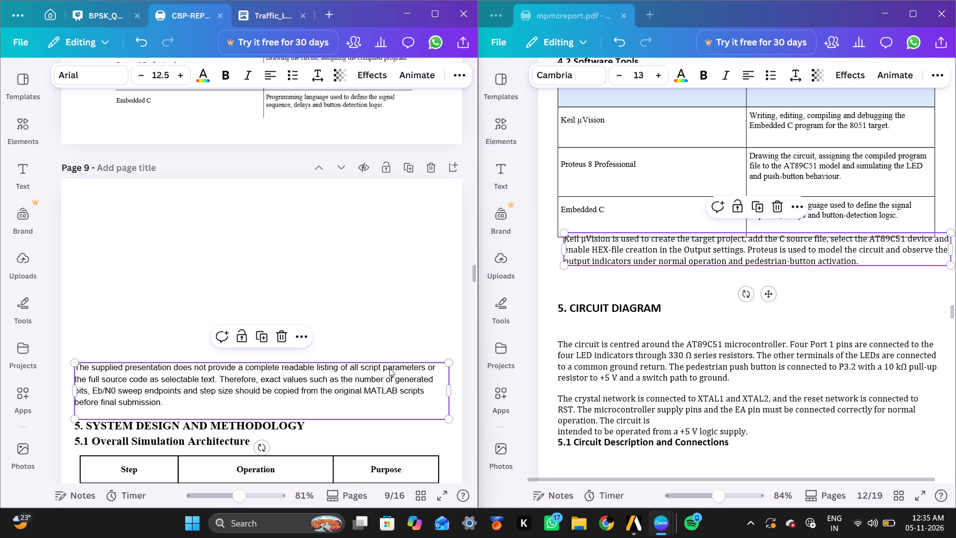
left_click(287, 334)
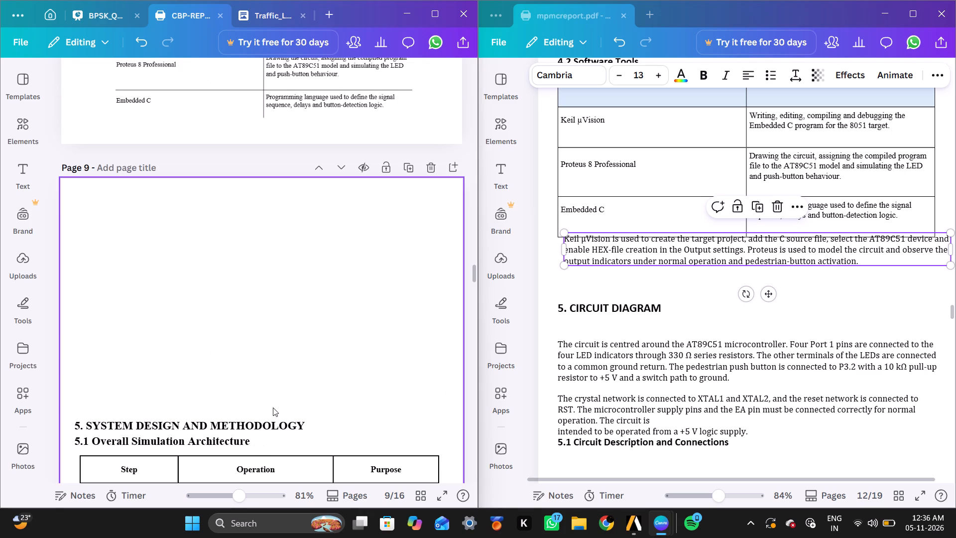
Move the text block with the section 5 and 5.1 headings to the top of page 9 in CBP-REPORT.
left_click_drag(273, 423, 270, 204)
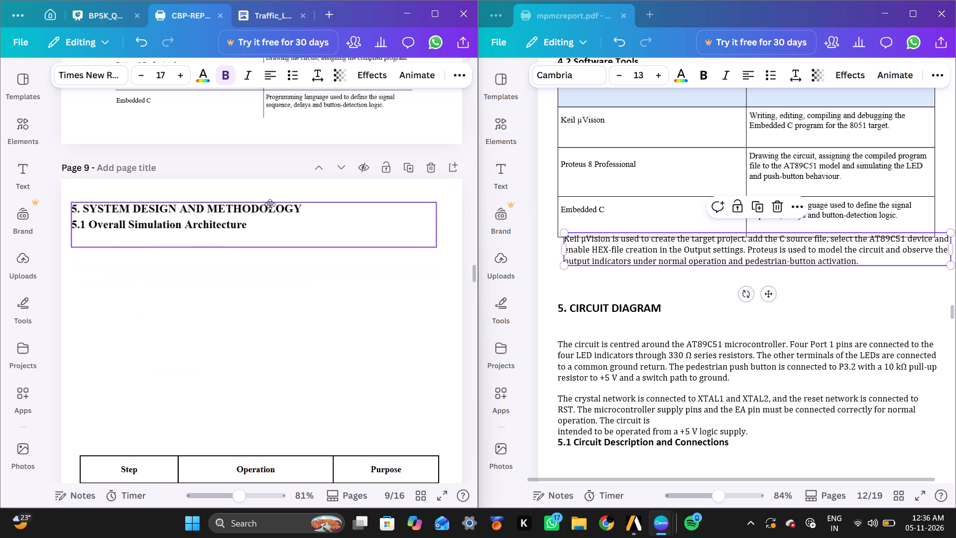
left_click_drag(270, 204, 270, 202)
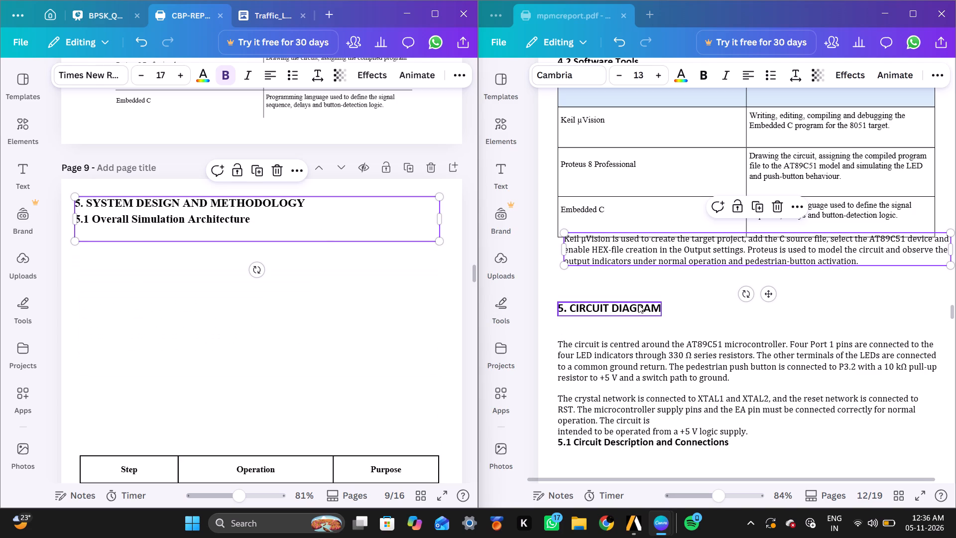
Replace the section 5 heading on page 9 of CBP-REPORT with "5. CIRCUIT DIAGRAM" copied from mpmcreport.
double_click(639, 304)
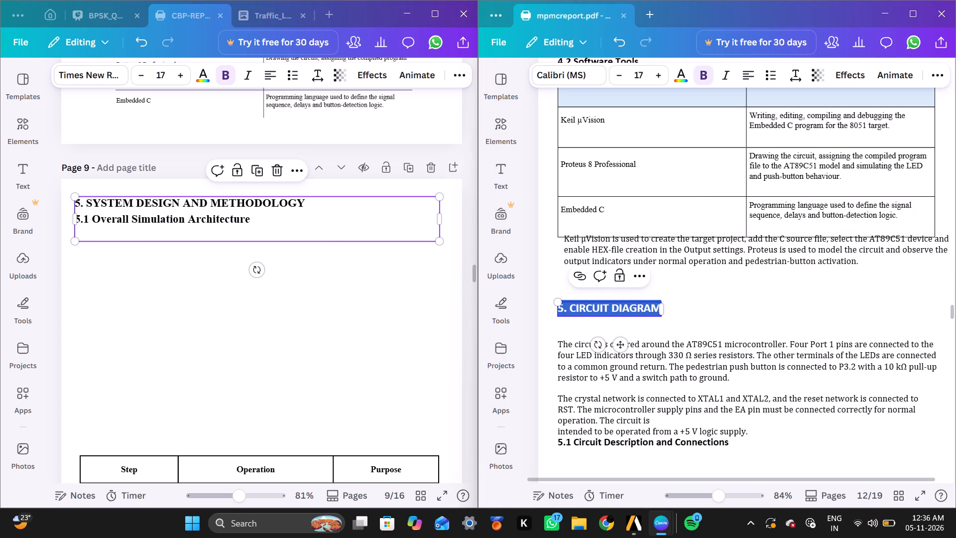
key("ctrl+c")
left_click(306, 199)
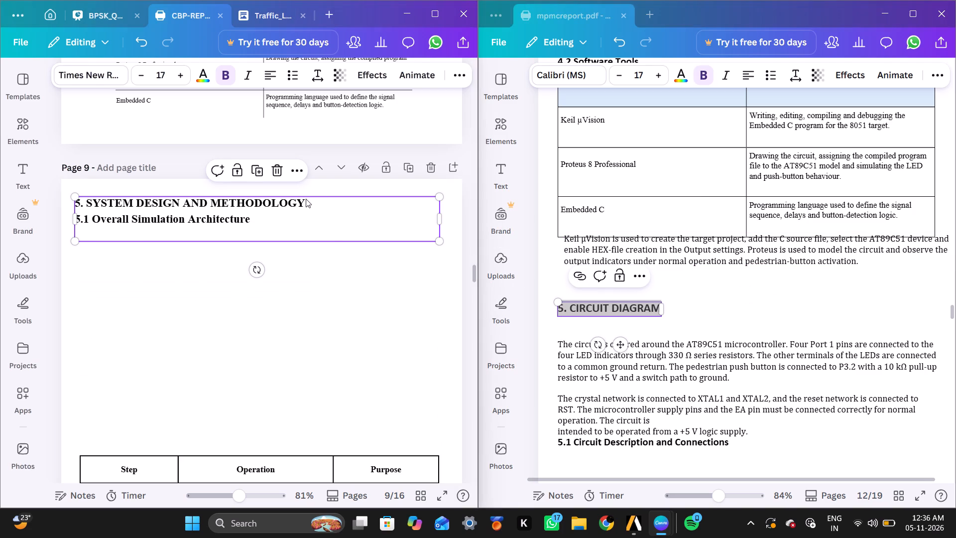
left_click_drag(306, 199, 66, 200)
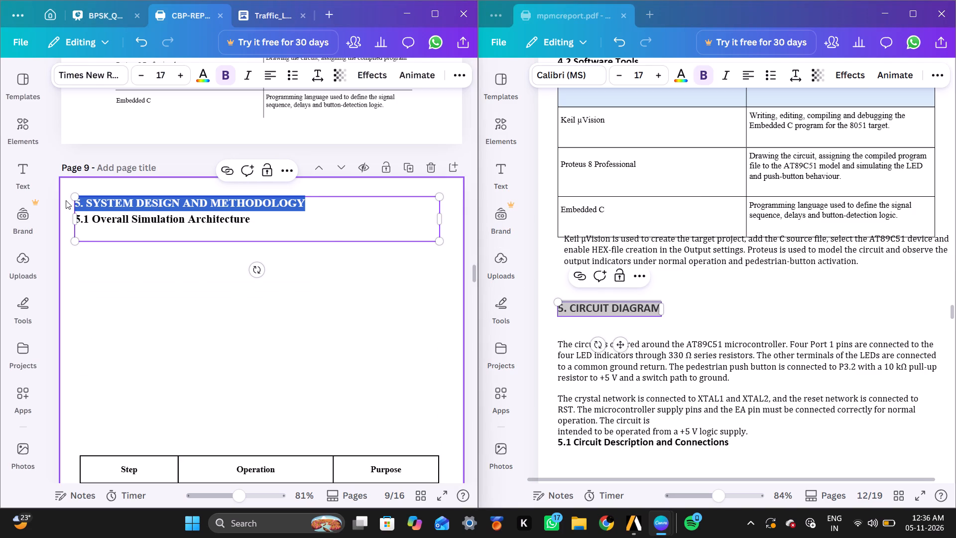
key("ctrl+v")
left_click(321, 328)
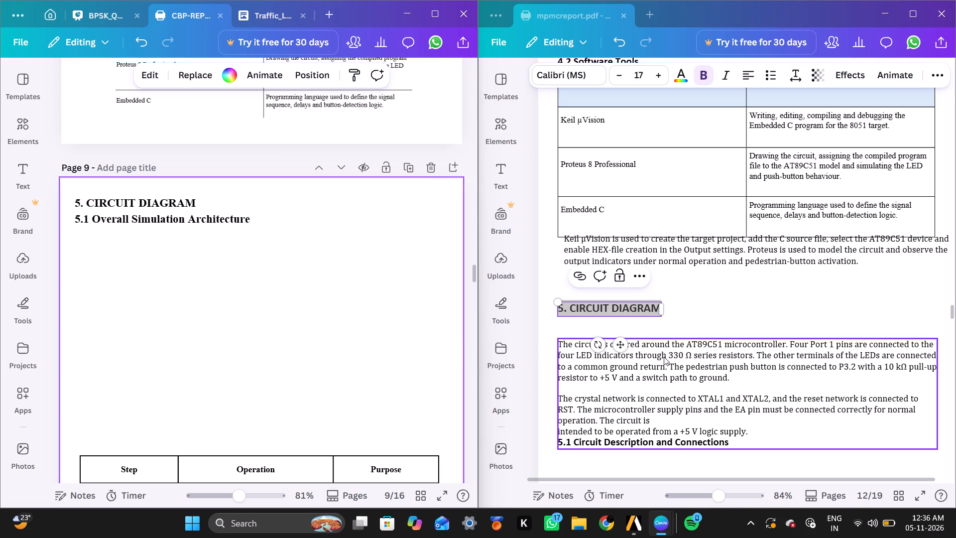
Replace the 5.1 heading on page 9 of CBP-REPORT with "5.1 Circuit Description and Connections" copied from mpmcreport.
scroll(664, 357, "down", 1)
left_click(735, 353)
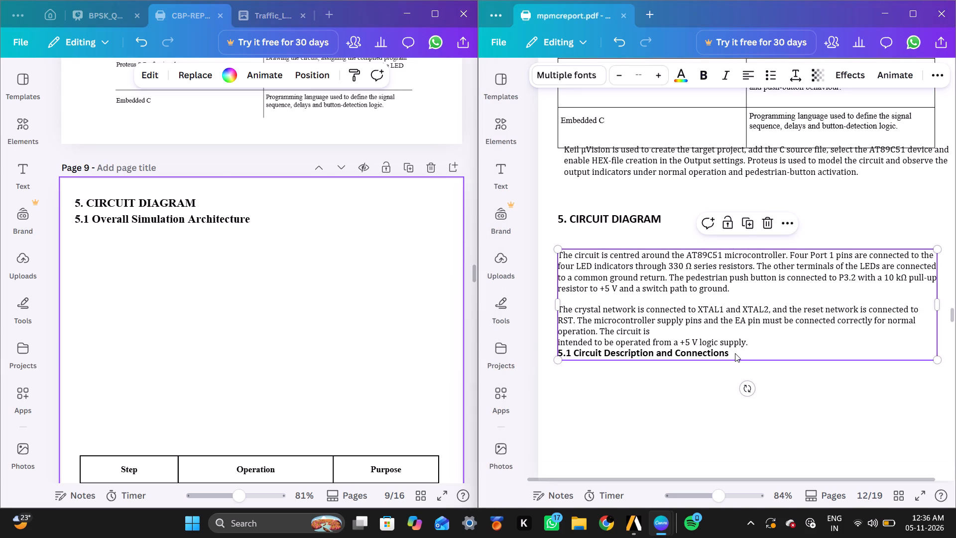
left_click(735, 353)
left_click_drag(735, 353, 739, 353)
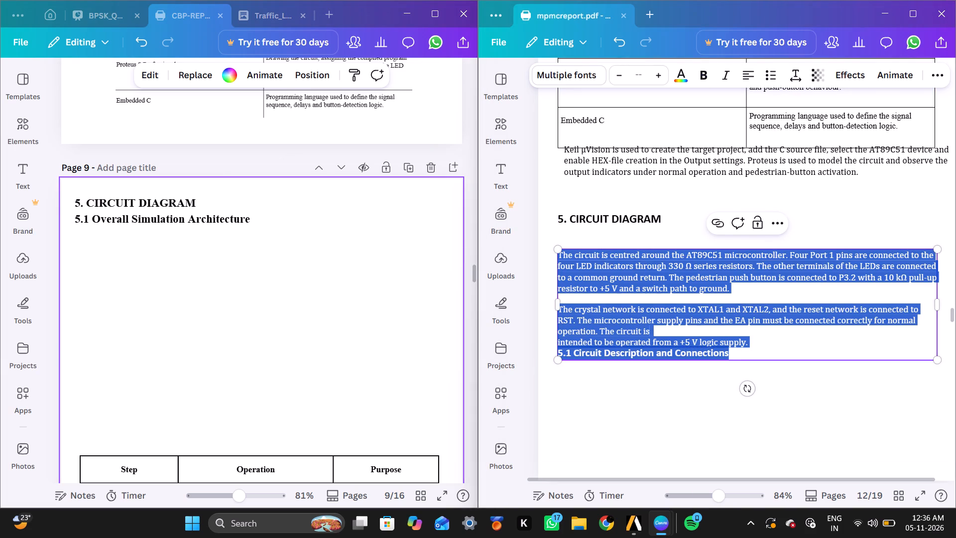
left_click(739, 353)
left_click_drag(739, 353, 553, 354)
key("ctrl+c")
left_click(257, 218)
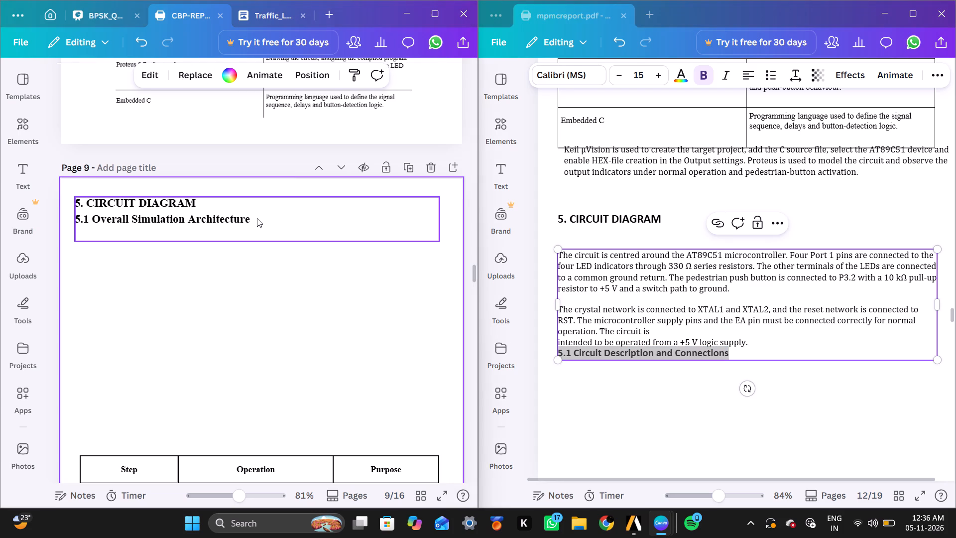
left_click(257, 218)
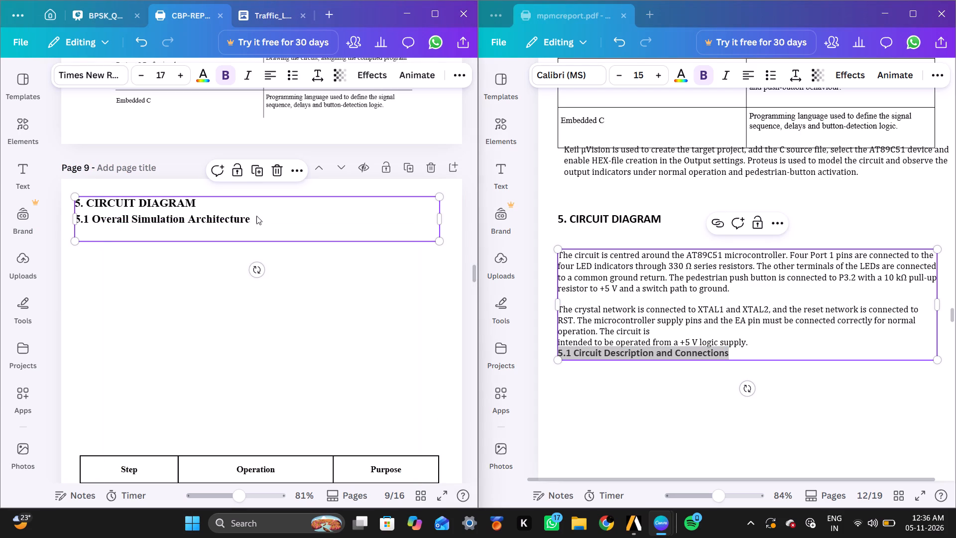
key("ctrl+z")
triple_click(256, 216)
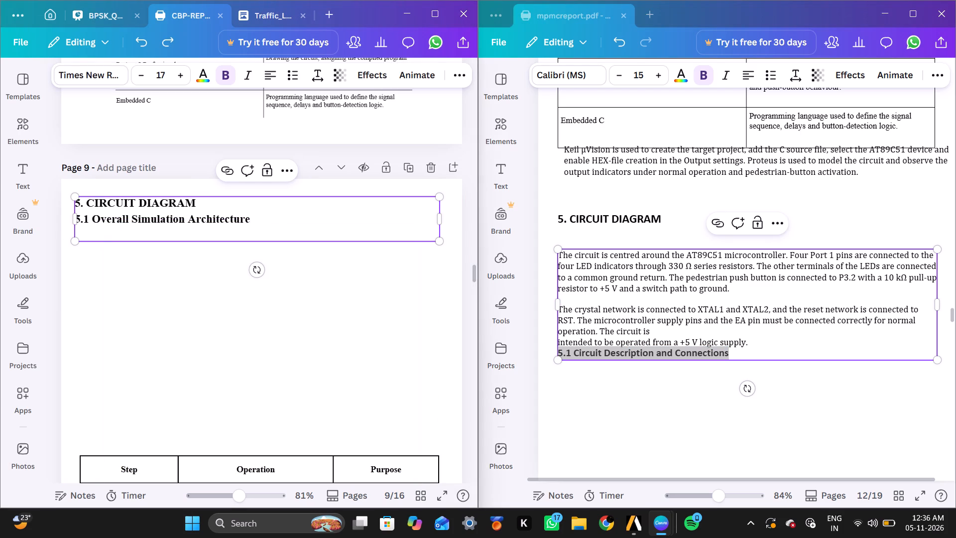
key("ctrl+v")
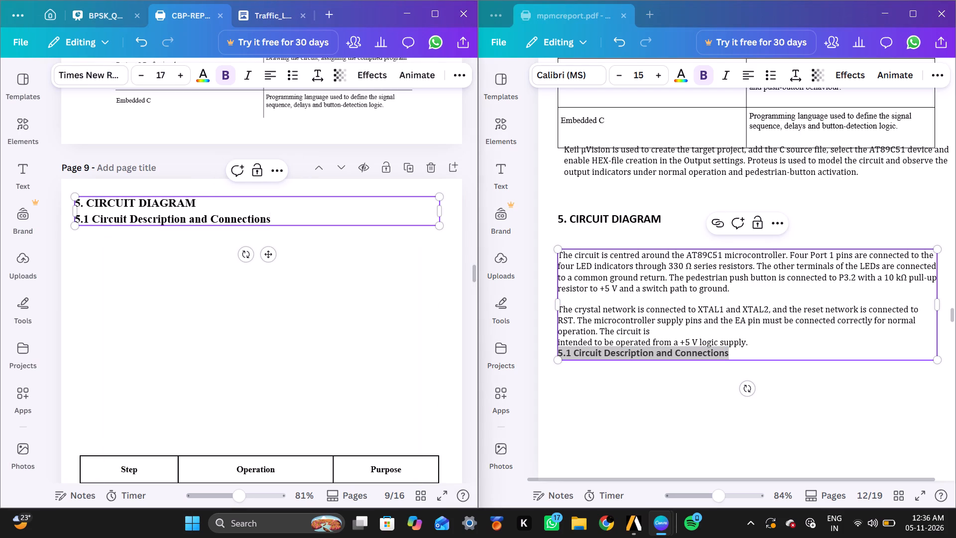
left_click(362, 326)
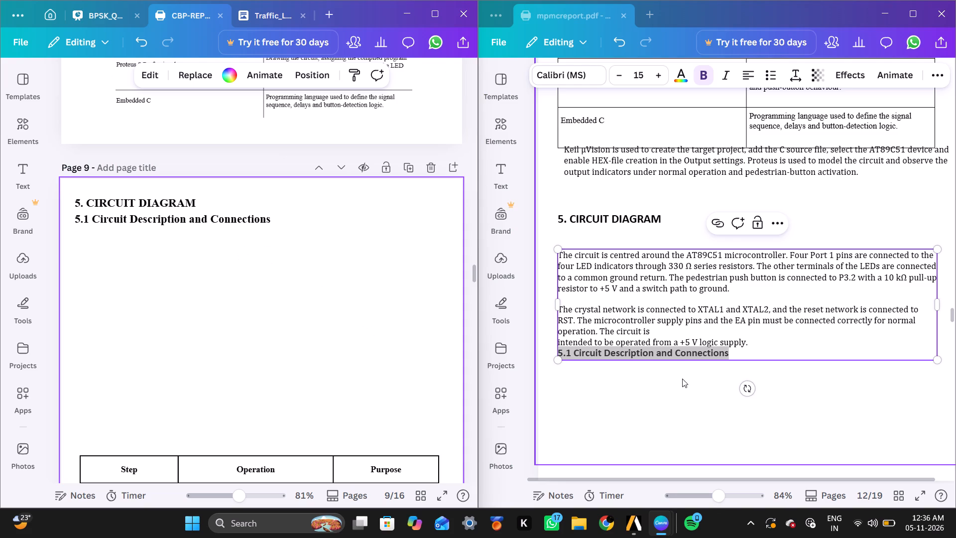
Maximise mpmcreport and increase the font size of all text on page 13, including the AT89C51 pin table, by two increments.
scroll(682, 379, "down", 5)
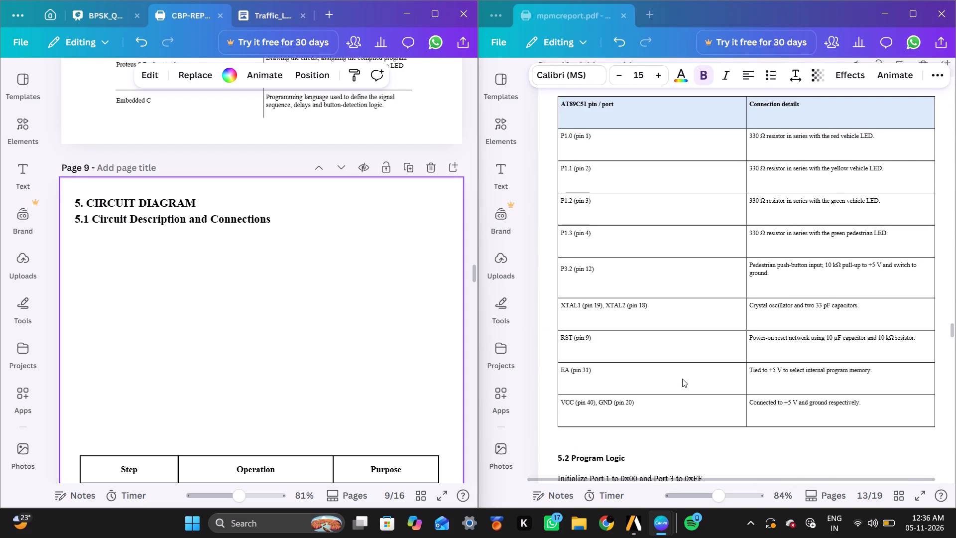
left_click(922, 9)
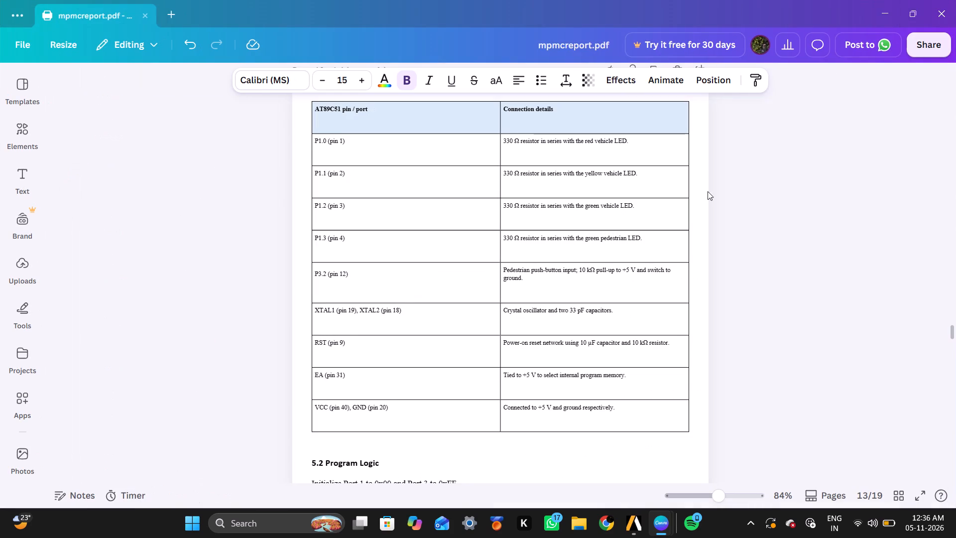
scroll(708, 191, "up", 1)
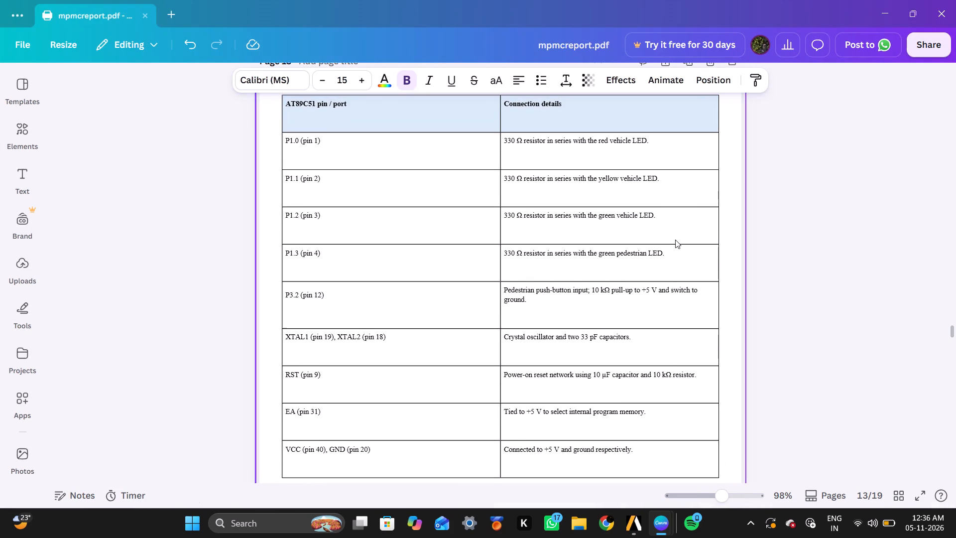
left_click(463, 213)
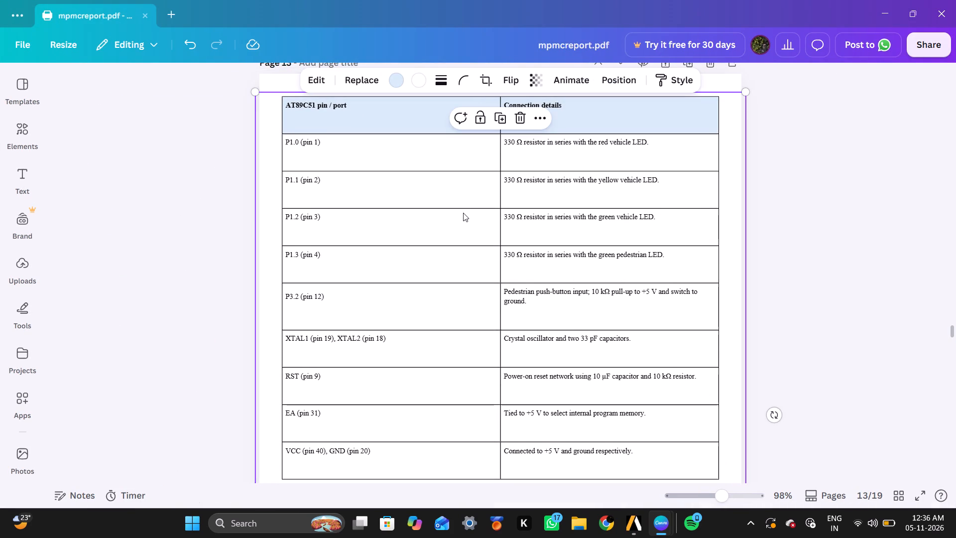
left_click(360, 125)
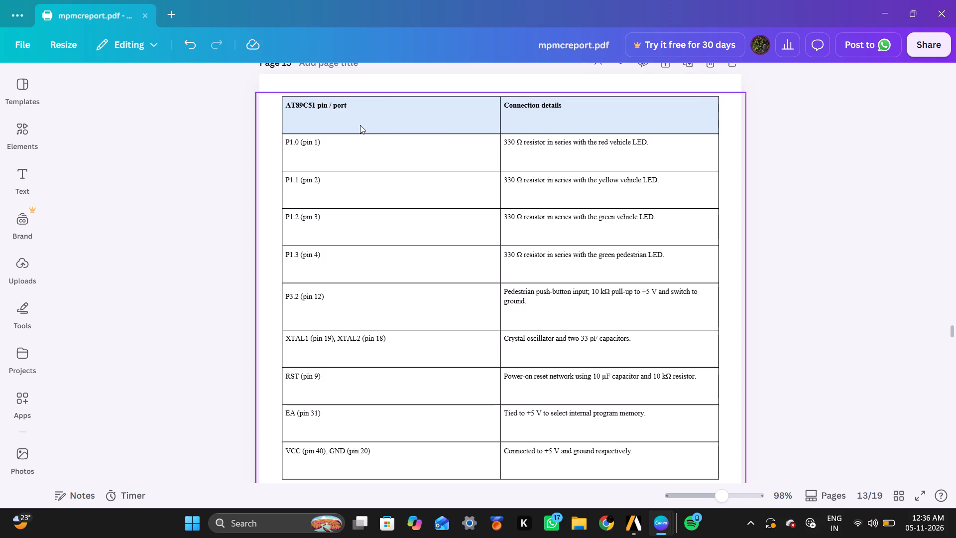
key("ctrl+a")
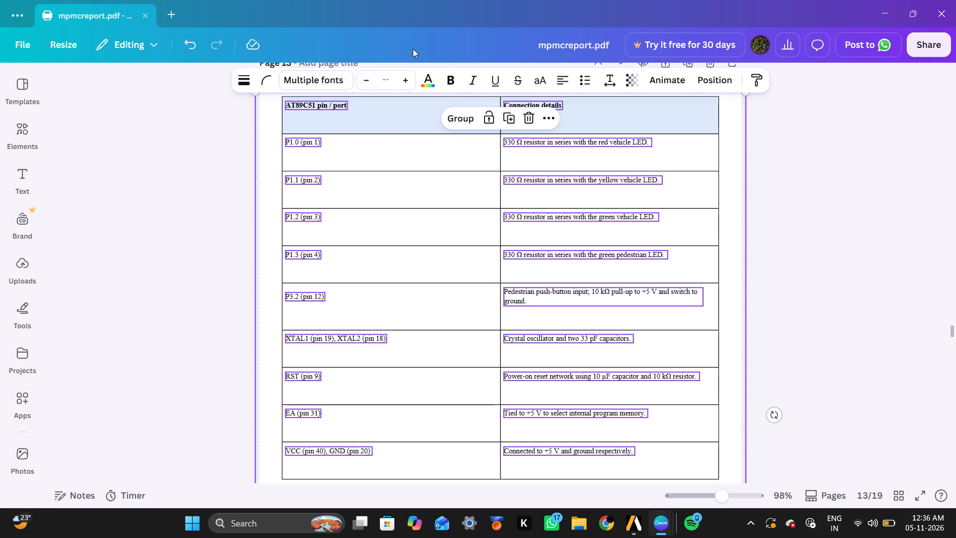
double_click(405, 81)
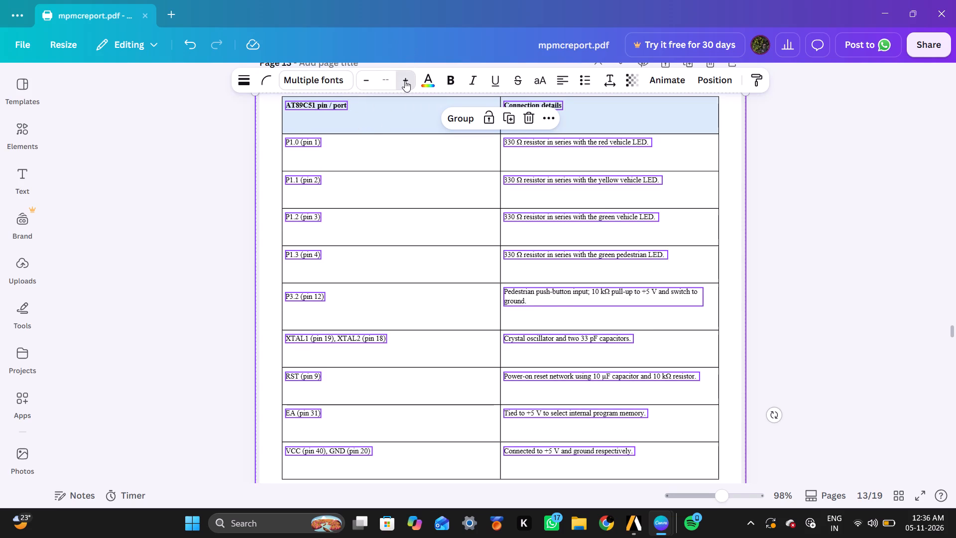
left_click(814, 196)
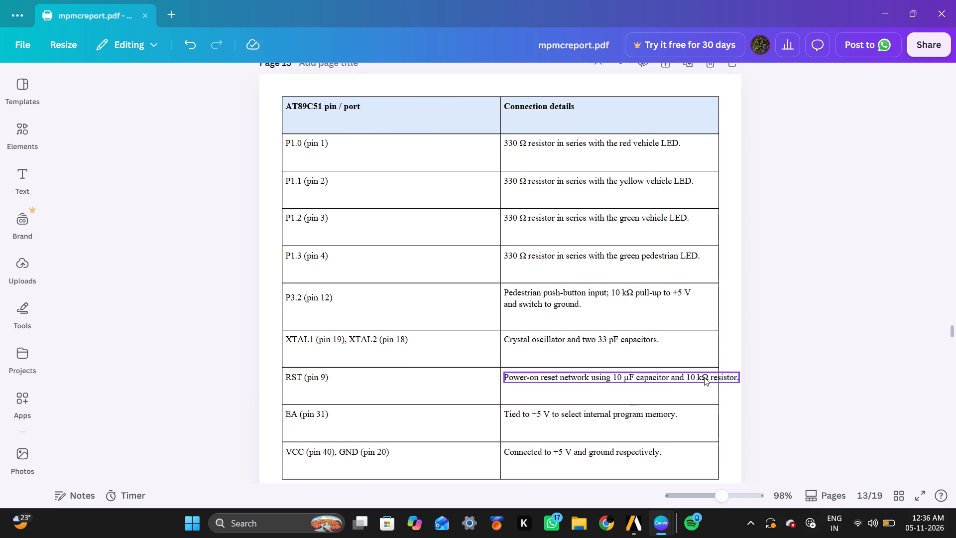
Break the RST (pin 9) connection detail after "10 kΩ" so "resistor." sits on a second line inside the table.
left_click(704, 377)
left_click(704, 377)
left_click(704, 377)
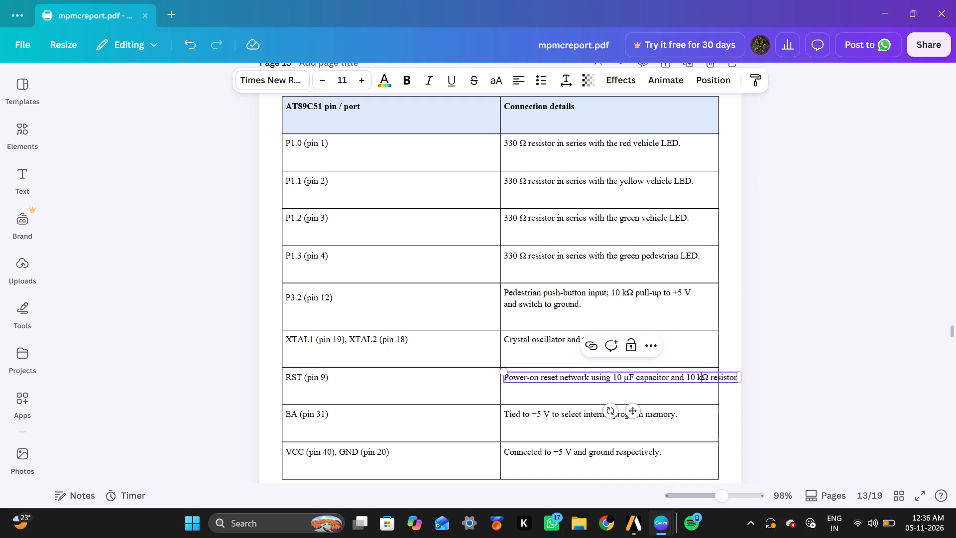
key("Right")
key("Right")
key("Return")
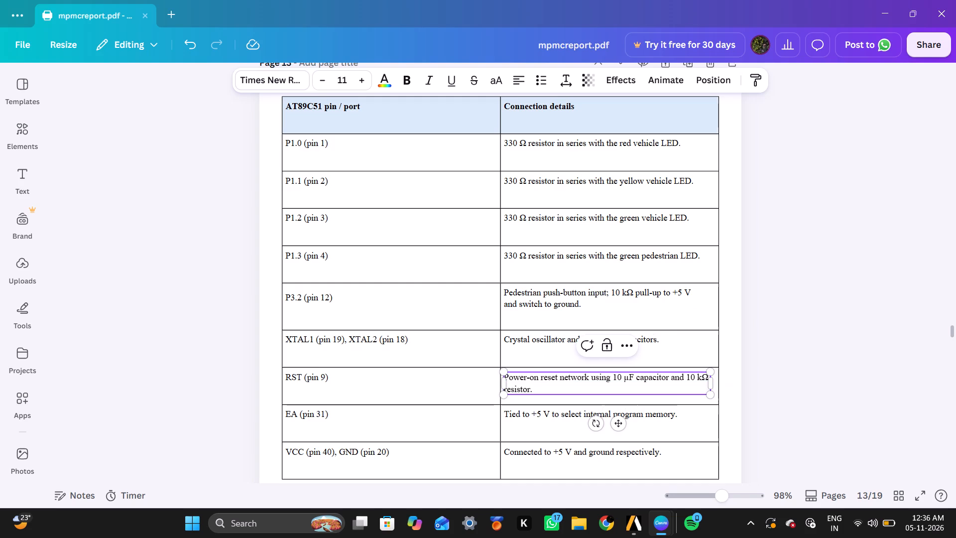
left_click(826, 417)
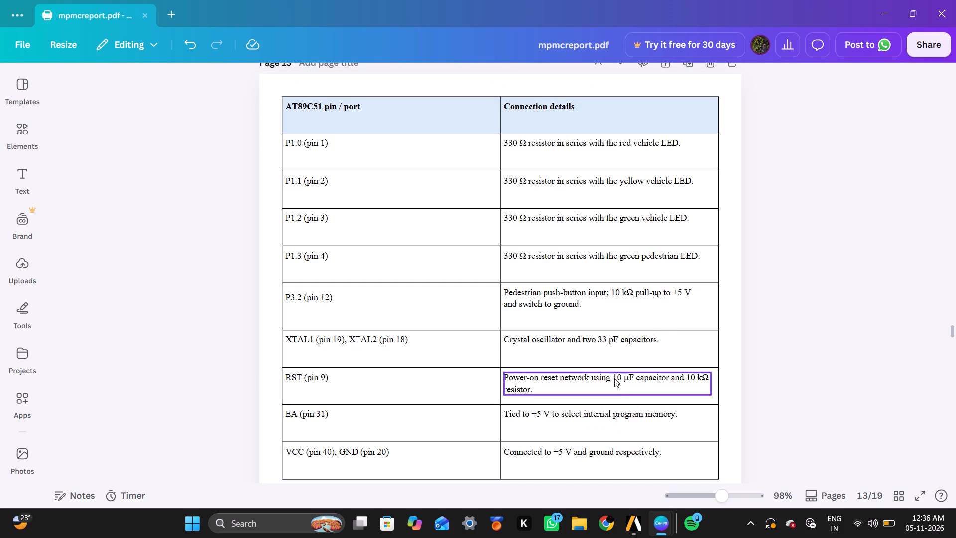
left_click(137, 292)
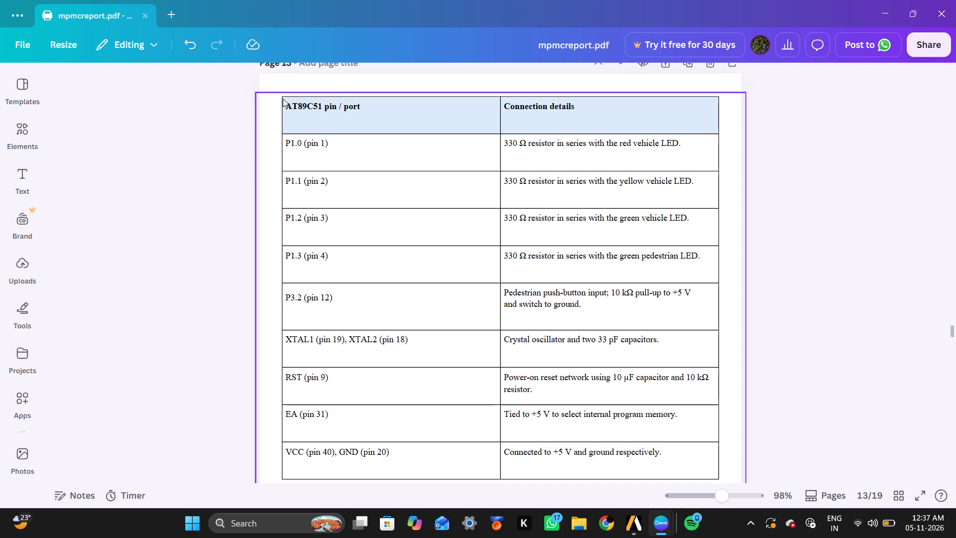
Capture a screenshot of the full AT89C51 pin / port and Connection details table on page 13 of mpmcreport.
key("Print")
left_click_drag(281, 96, 488, 273)
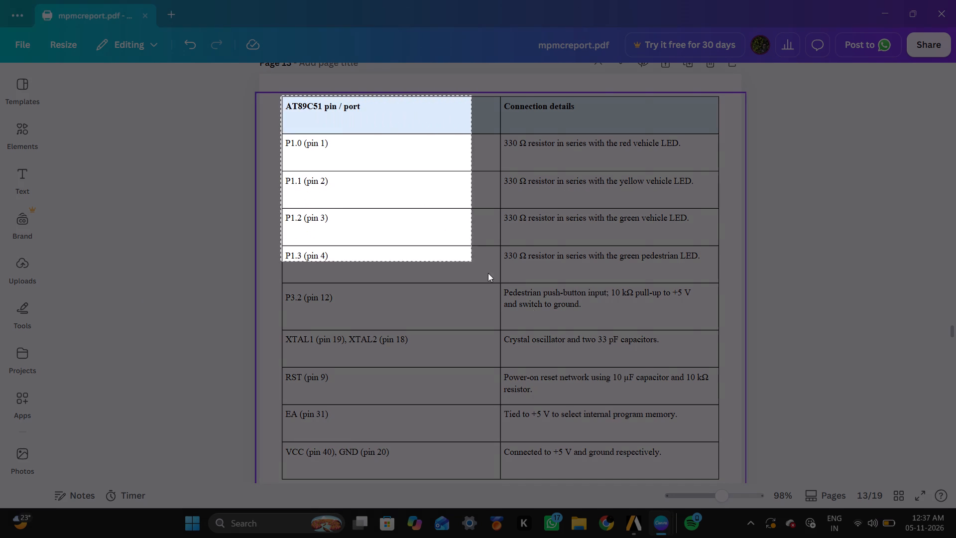
left_click_drag(488, 273, 719, 477)
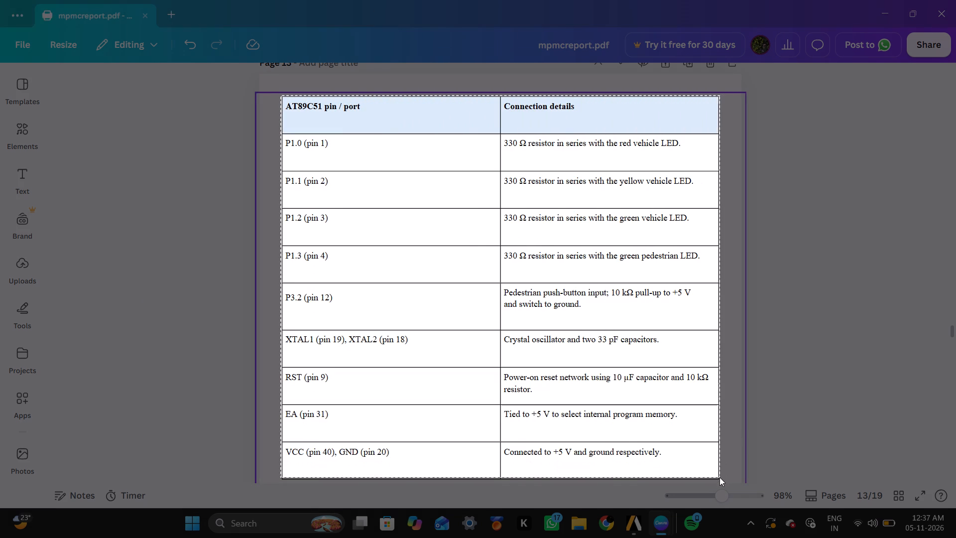
left_click_drag(719, 477, 719, 479)
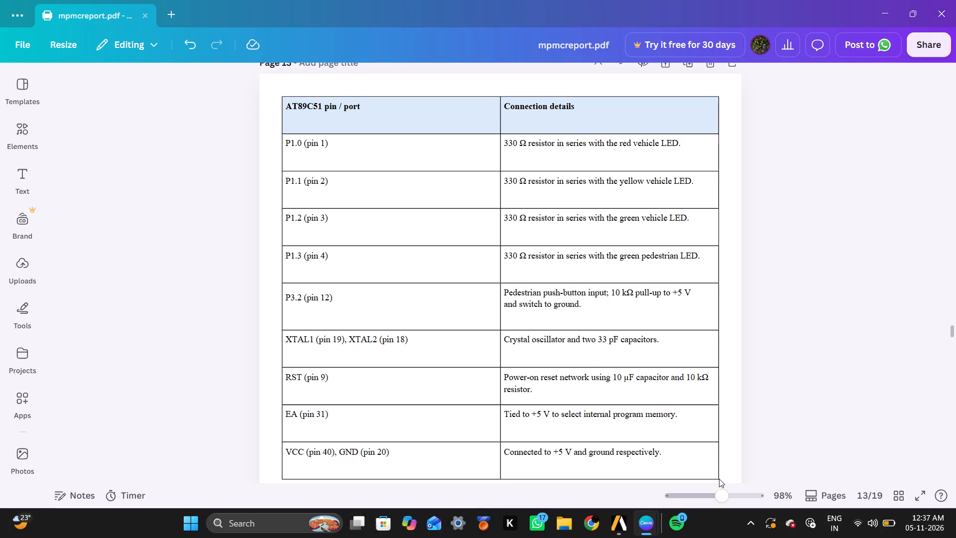
left_click(878, 382)
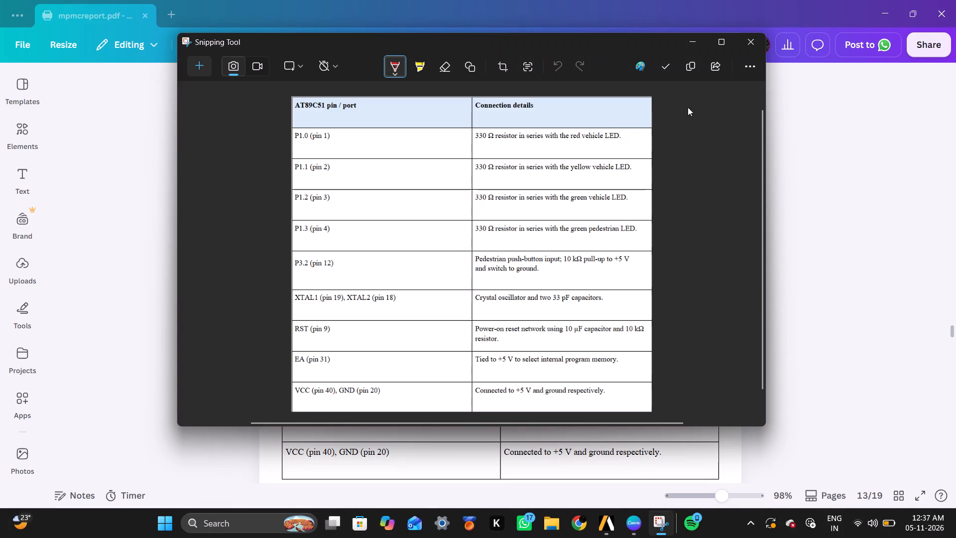
left_click(684, 65)
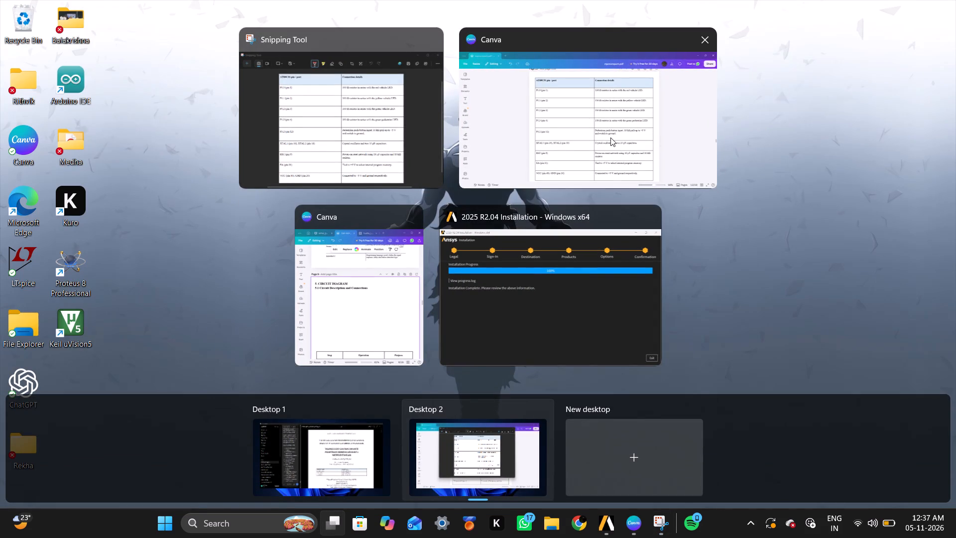
Paste the captured pin table onto page 9 of CBP-REPORT, maximise that window and move the image up under the 5.1 heading.
left_click(399, 285)
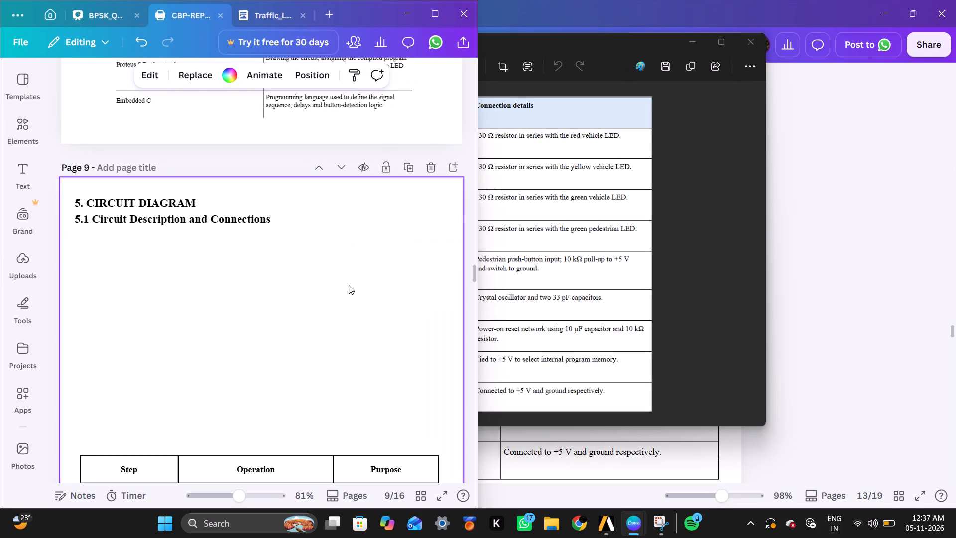
left_click(334, 283)
right_click(334, 283)
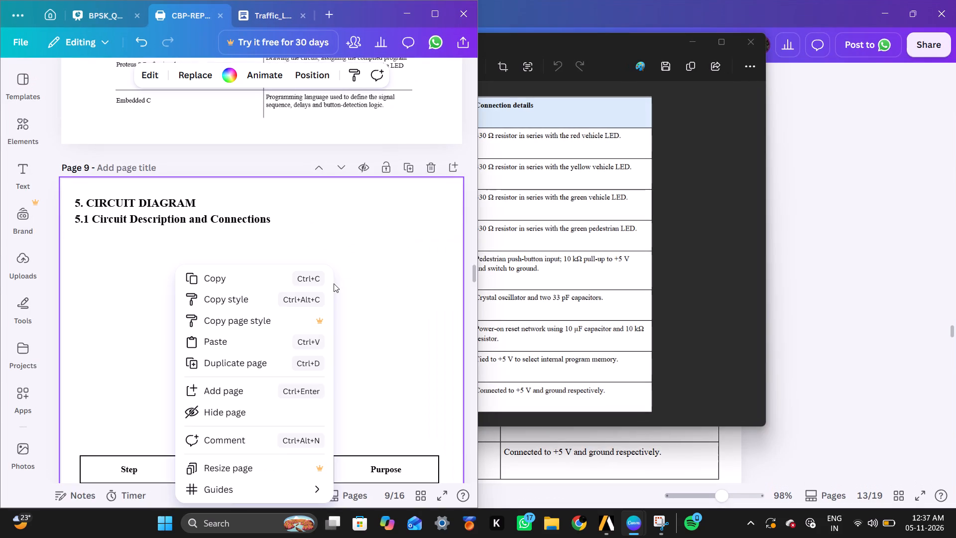
left_click(277, 339)
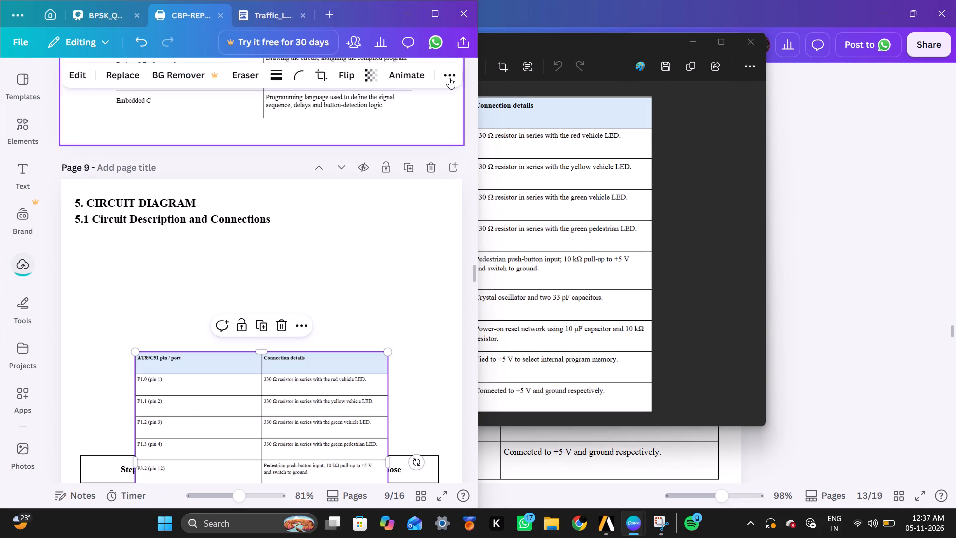
left_click(442, 11)
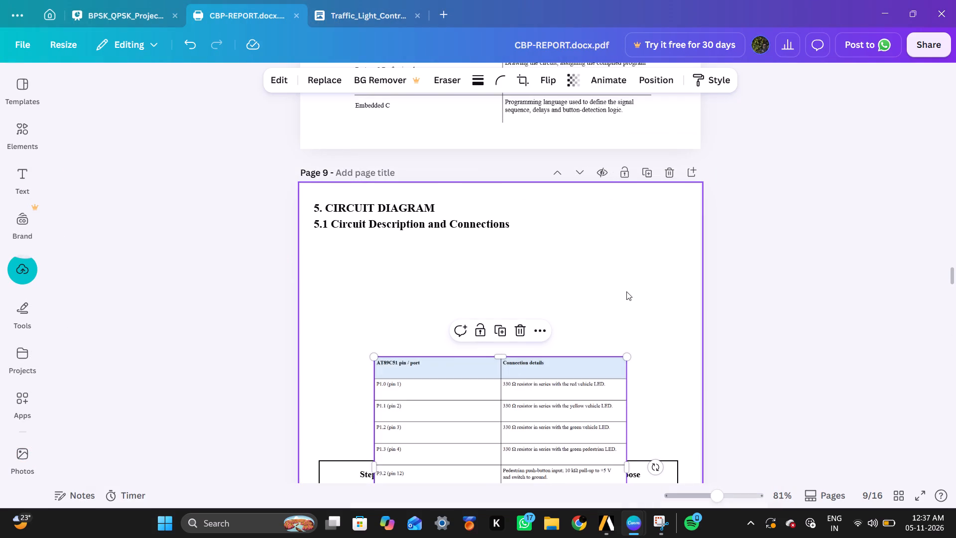
scroll(626, 291, "down", 1)
left_click_drag(505, 331, 514, 208)
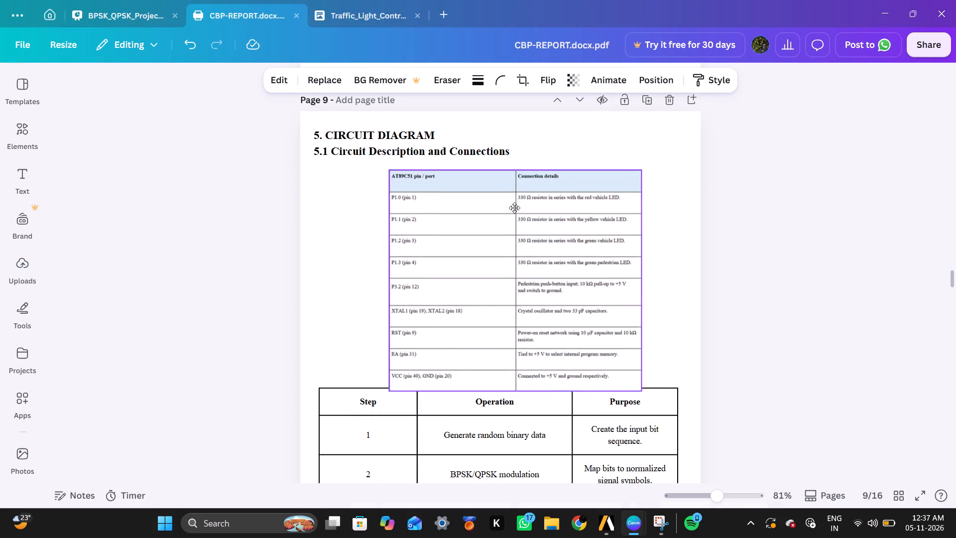
left_click_drag(514, 208, 509, 197)
Delete the entire old Step / Operation / Purpose table from page 9.
scroll(509, 197, "down", 1)
left_click(589, 337)
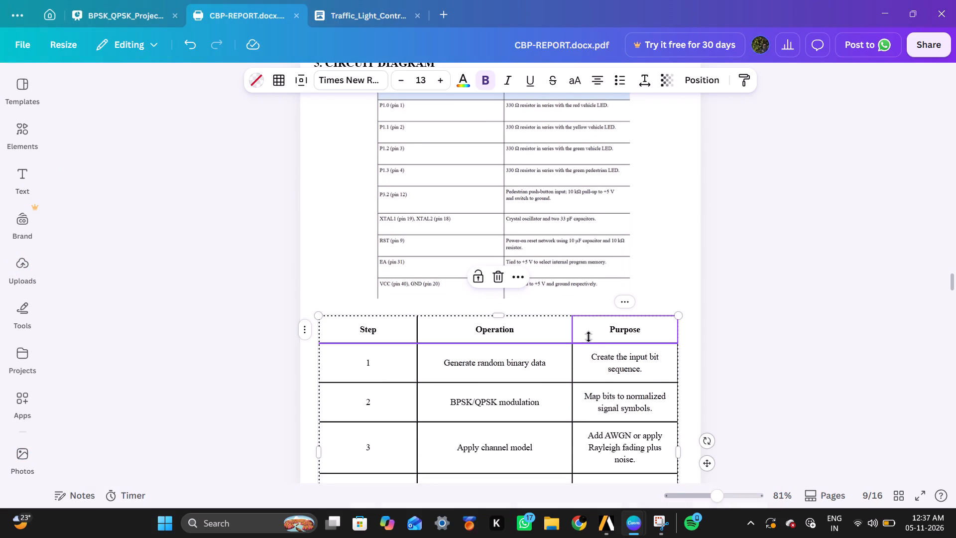
left_click(485, 271)
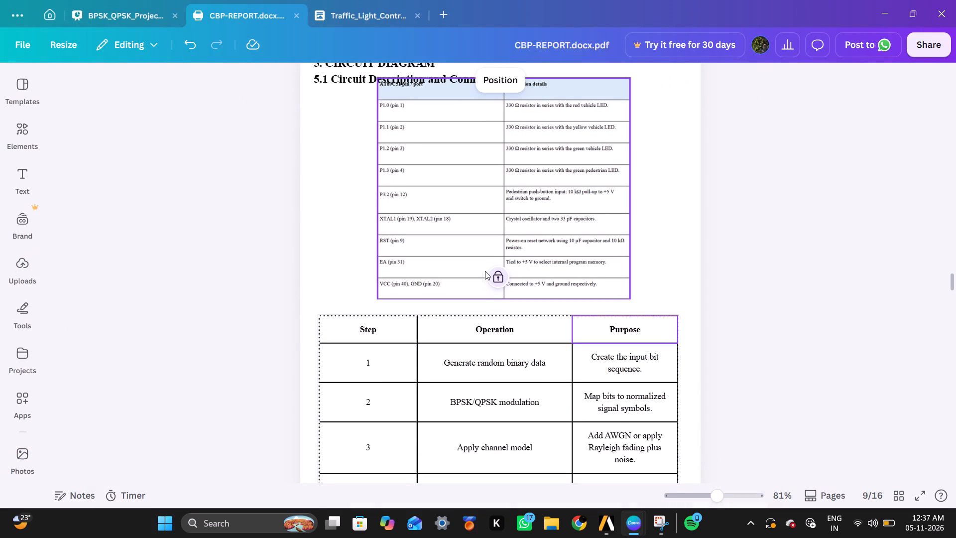
left_click(496, 277)
left_click(496, 277)
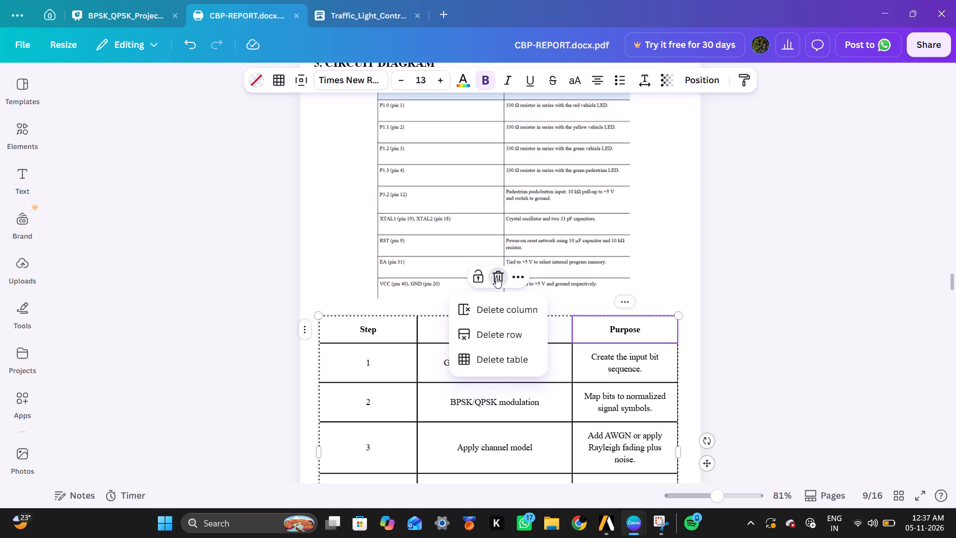
scroll(499, 359, "down", 1)
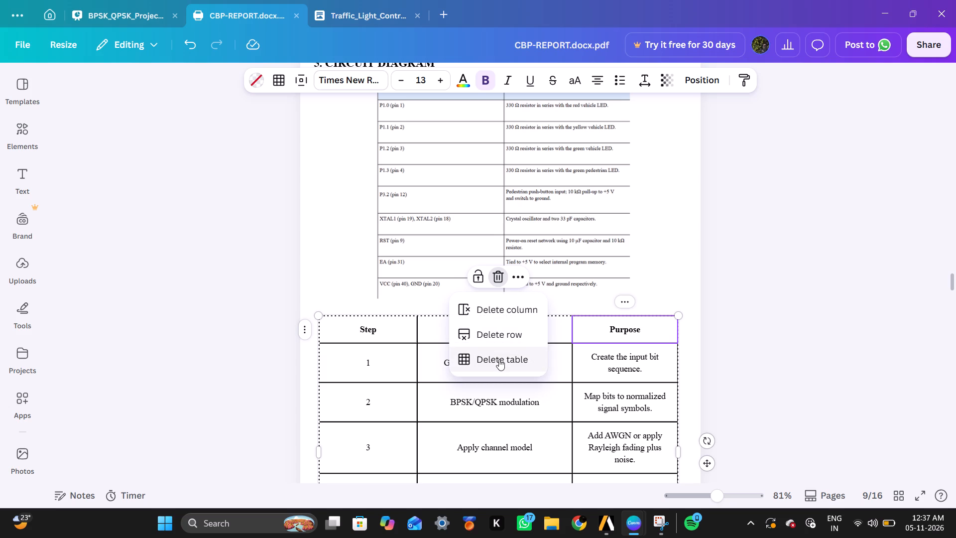
scroll(499, 359, "down", 1)
left_click(499, 359)
Enlarge the pasted pin table image to nearly the page width and shift it down clear of the 5.1 heading.
scroll(499, 359, "up", 1)
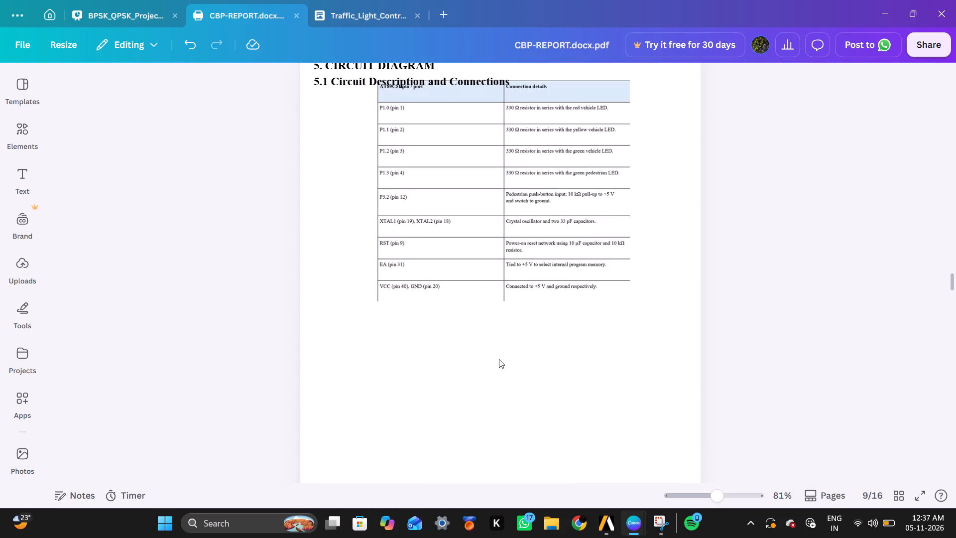
scroll(499, 359, "up", 1)
left_click(503, 298)
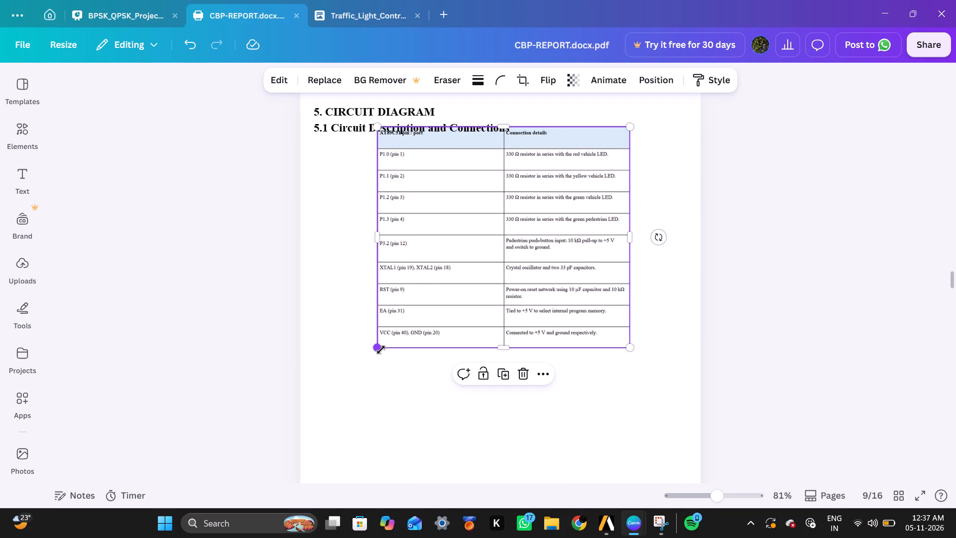
left_click_drag(381, 350, 330, 410)
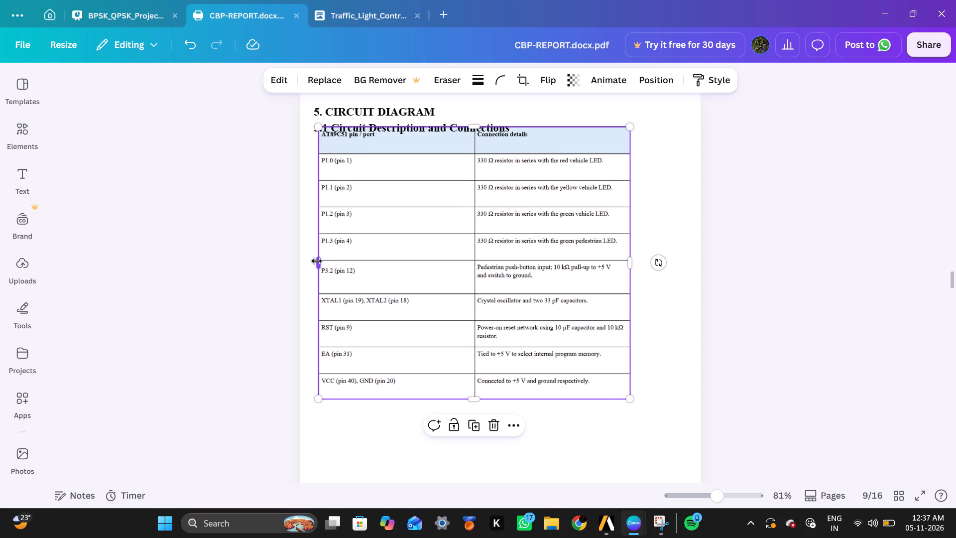
left_click_drag(317, 261, 317, 266)
left_click(661, 370)
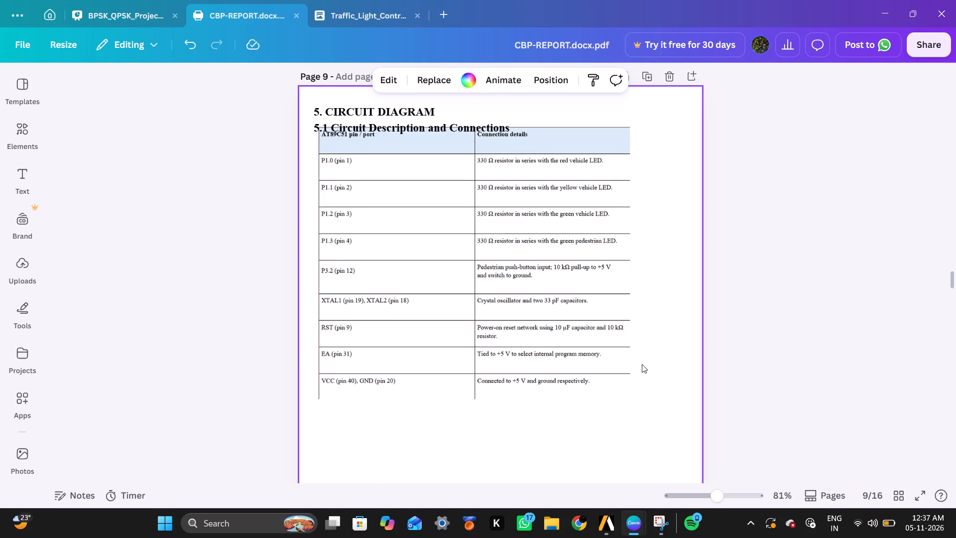
left_click_drag(503, 303, 528, 369)
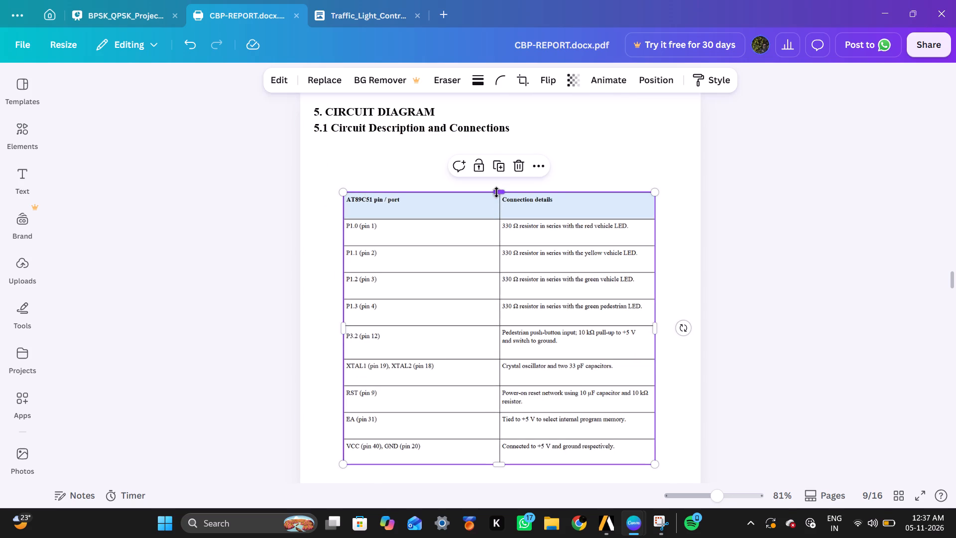
left_click(496, 192)
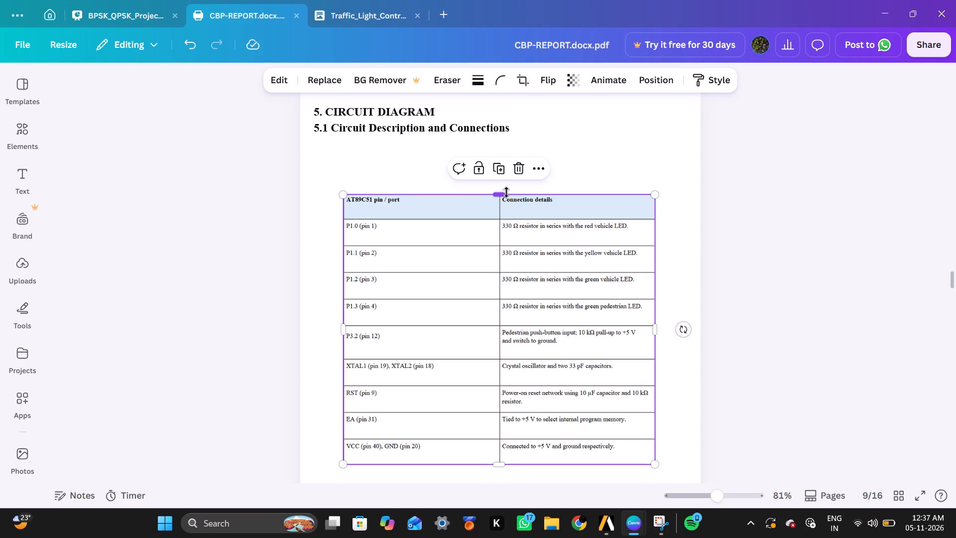
left_click(595, 161)
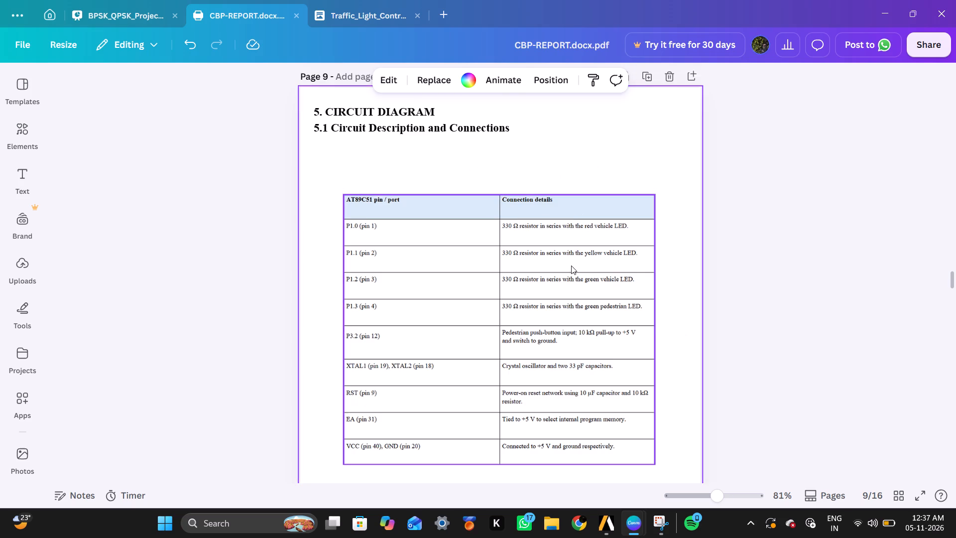
left_click(570, 268)
left_click_drag(657, 197, 684, 145)
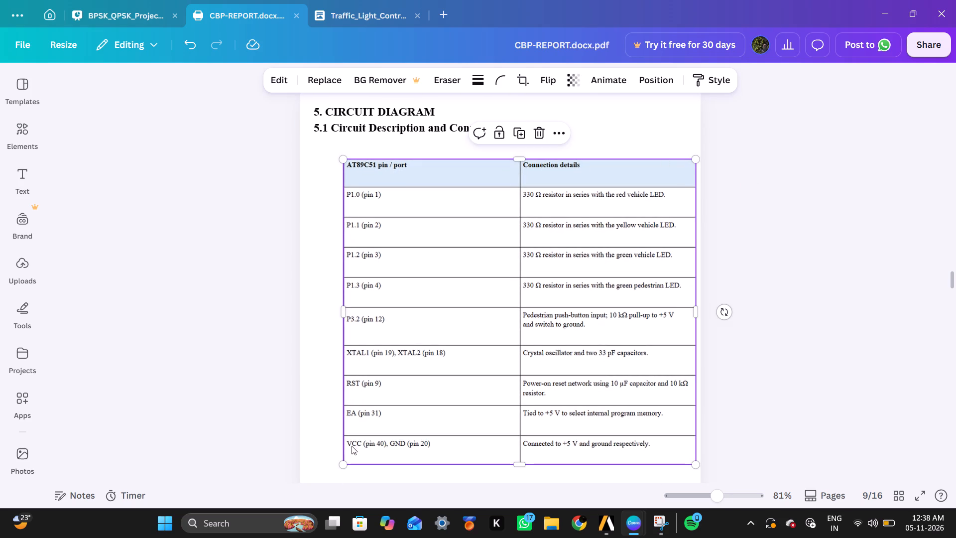
left_click_drag(344, 461, 330, 474)
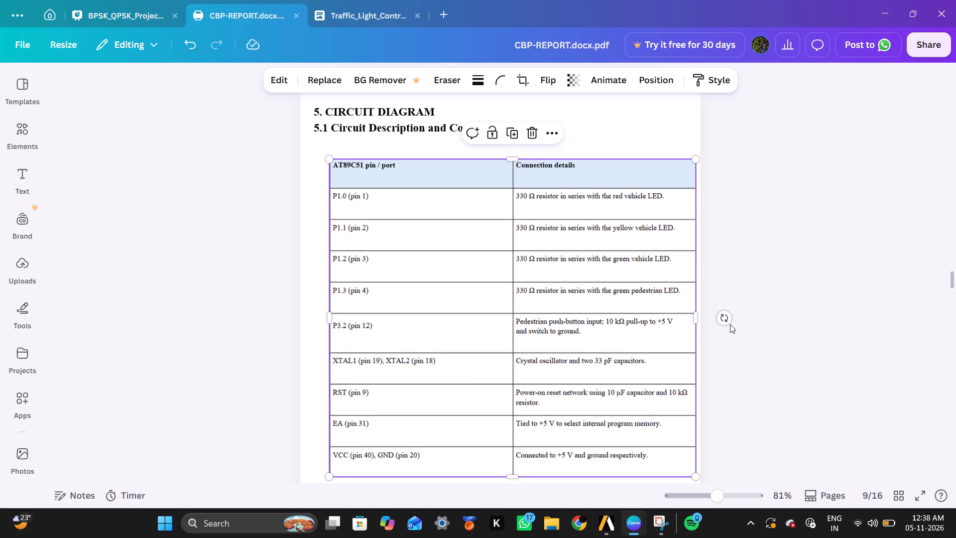
left_click(770, 317)
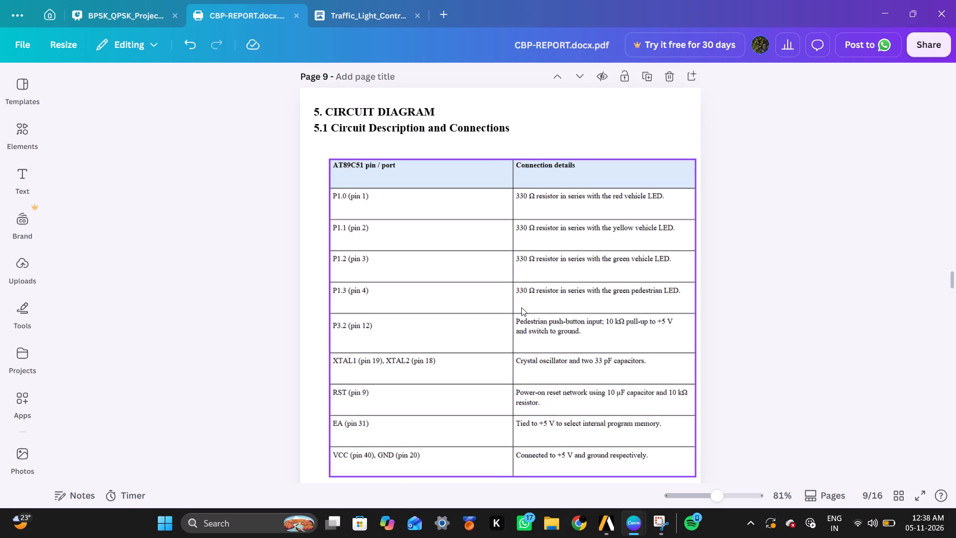
Shrink the pin table image slightly and position it just below the 5.1 heading, within the page margins.
left_click_drag(511, 299, 495, 286)
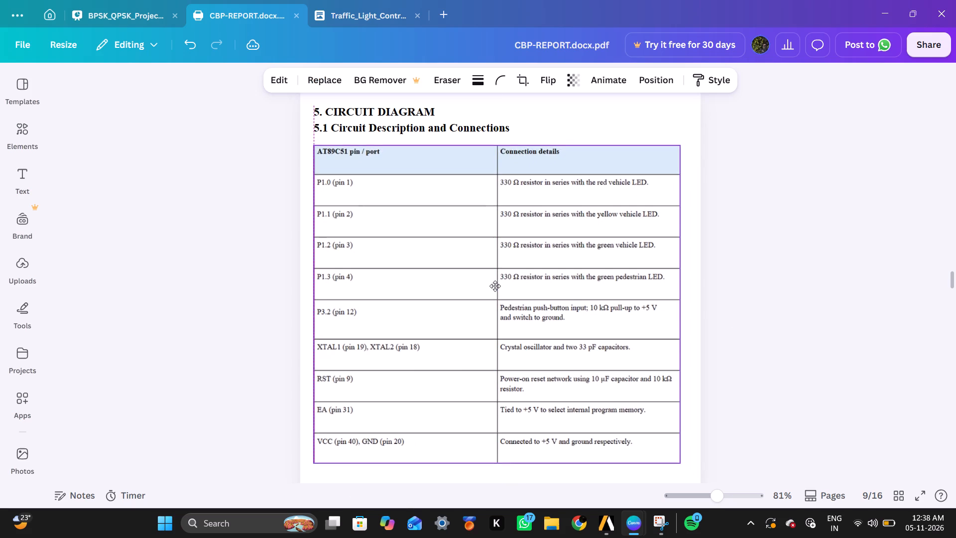
left_click_drag(495, 286, 498, 293)
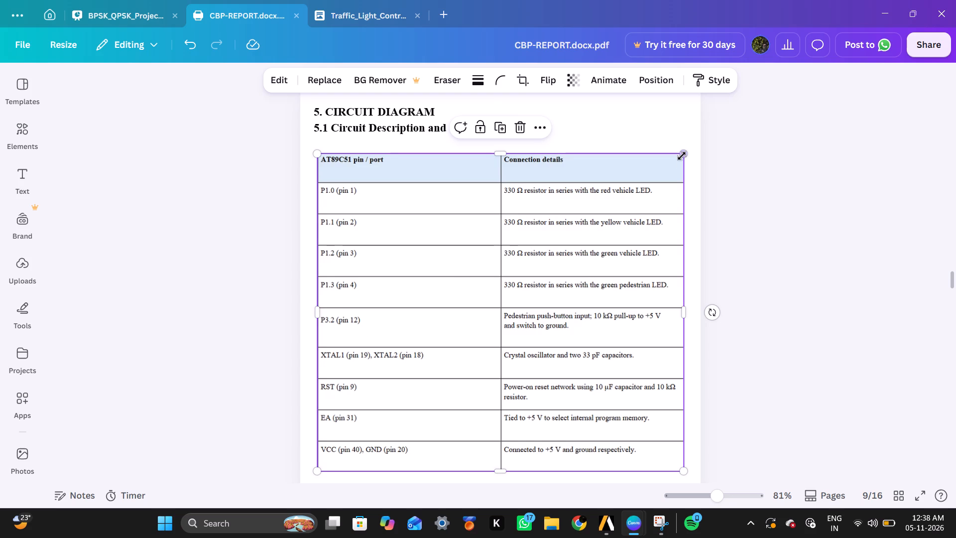
left_click_drag(683, 154, 670, 169)
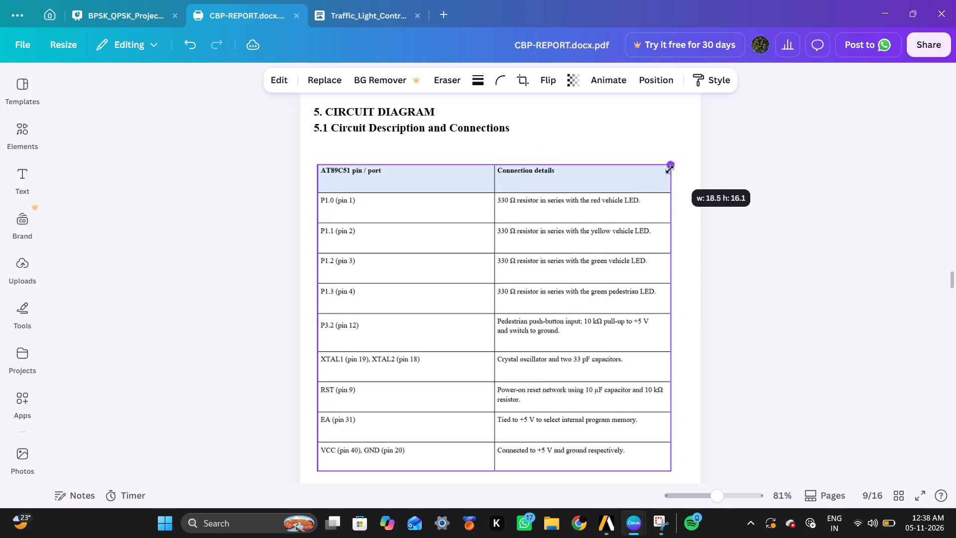
left_click_drag(670, 169, 678, 161)
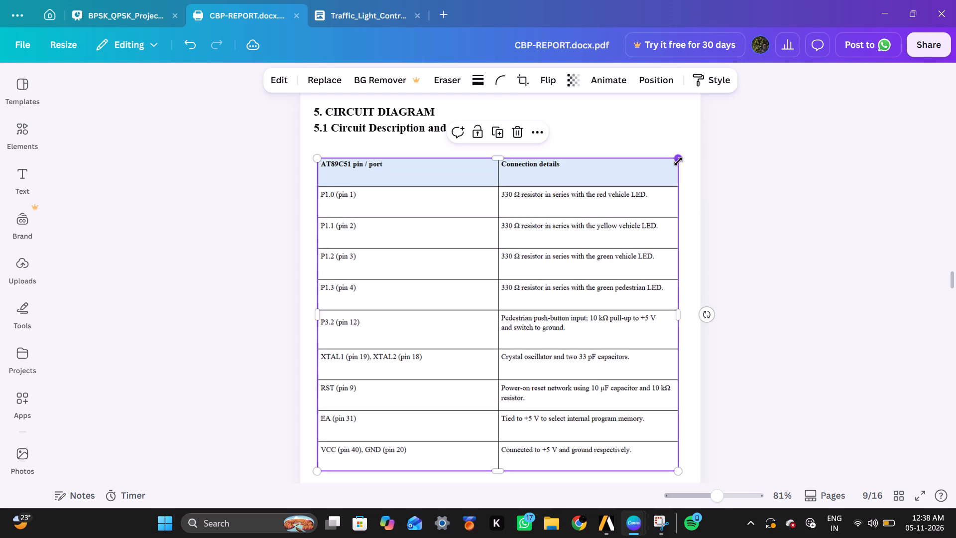
left_click(740, 156)
left_click_drag(504, 231, 509, 206)
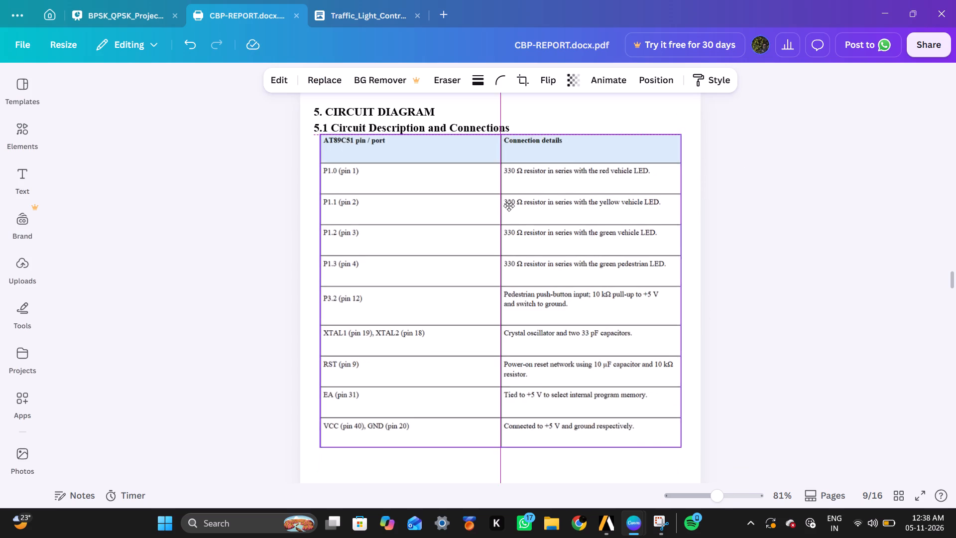
left_click_drag(509, 206, 506, 219)
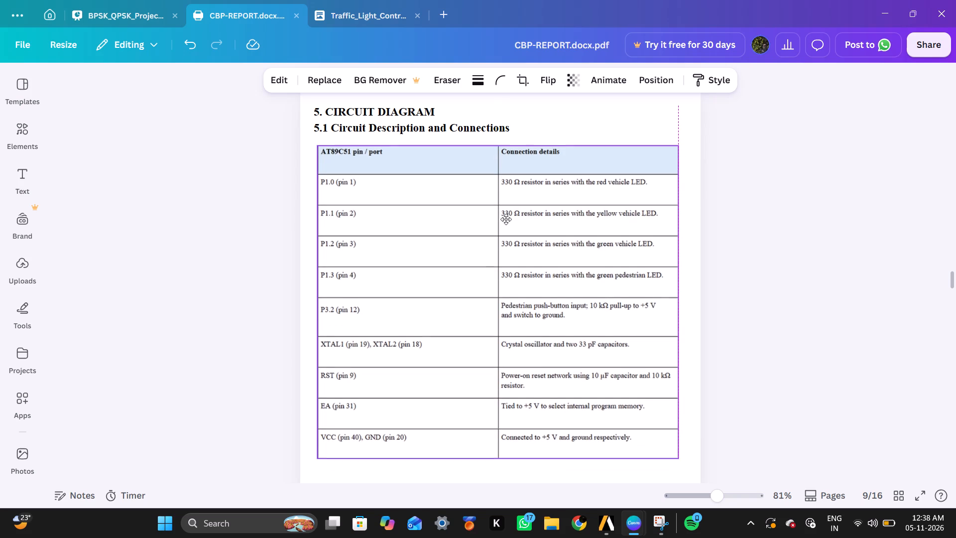
left_click_drag(506, 219, 505, 215)
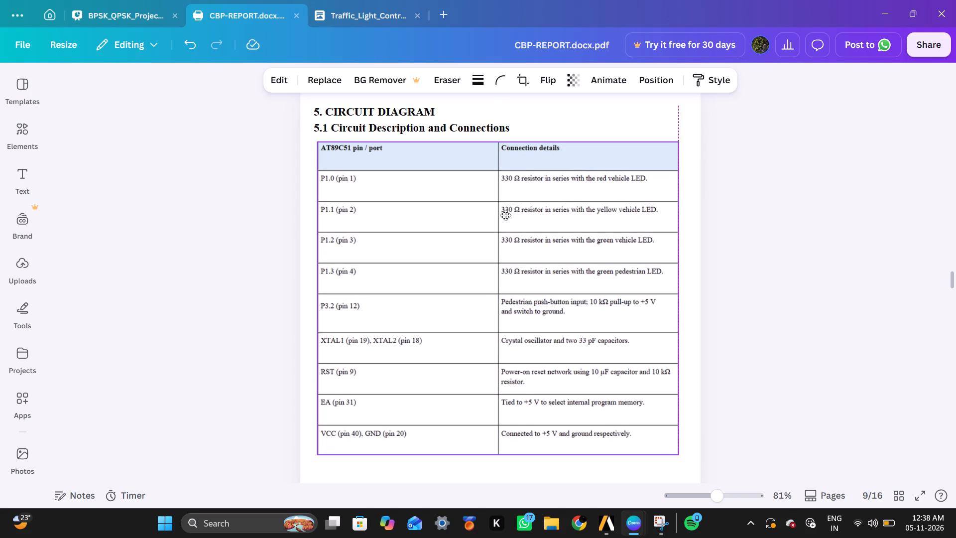
left_click_drag(505, 215, 505, 219)
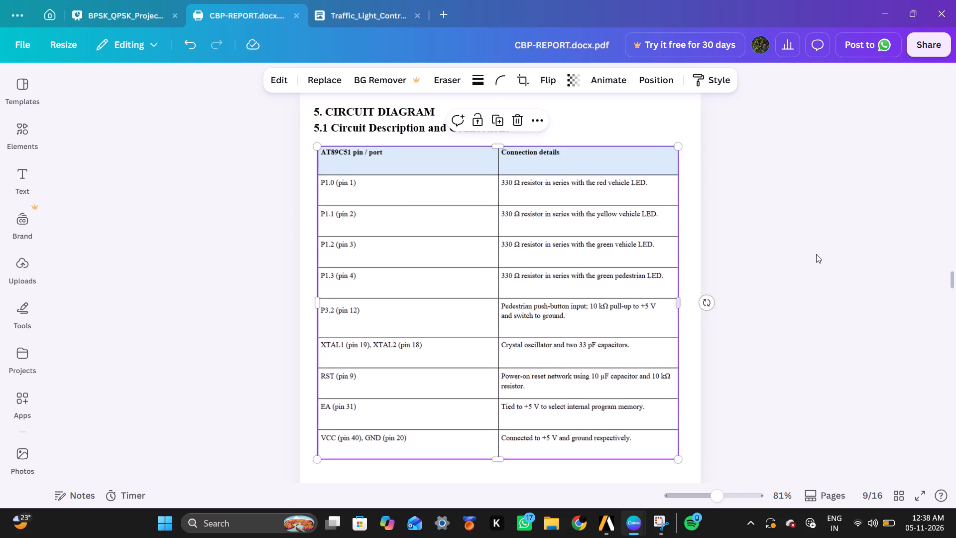
left_click(816, 254)
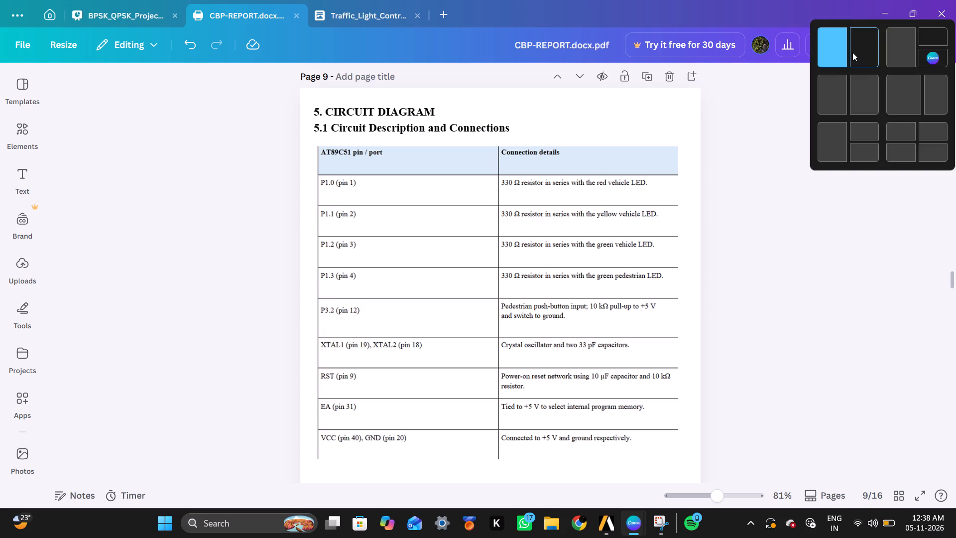
Snap the CBP-REPORT window to the left half of the screen.
left_click(831, 73)
left_click(831, 80)
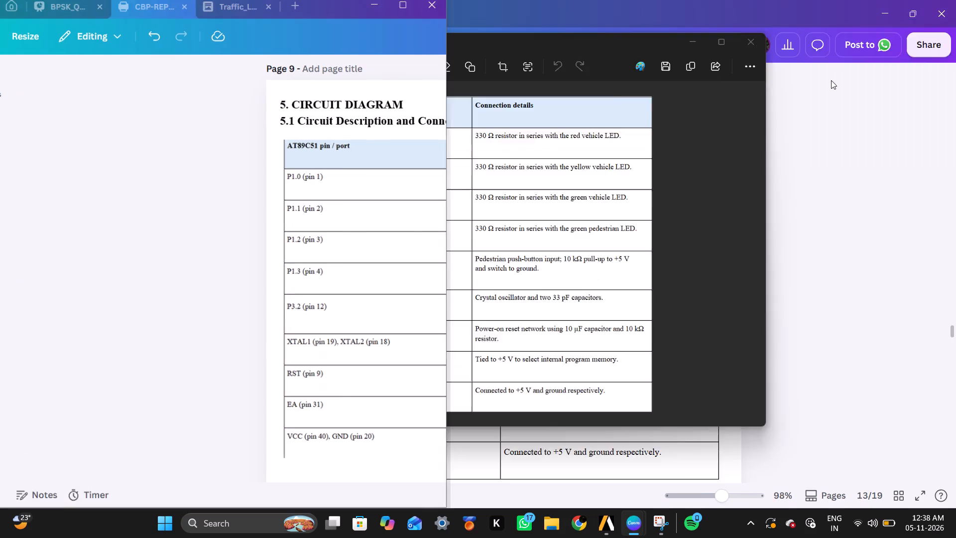
Fill the other half of the screen with the mpmcreport window, showing its 5.2 Program Logic section.
left_click(725, 186)
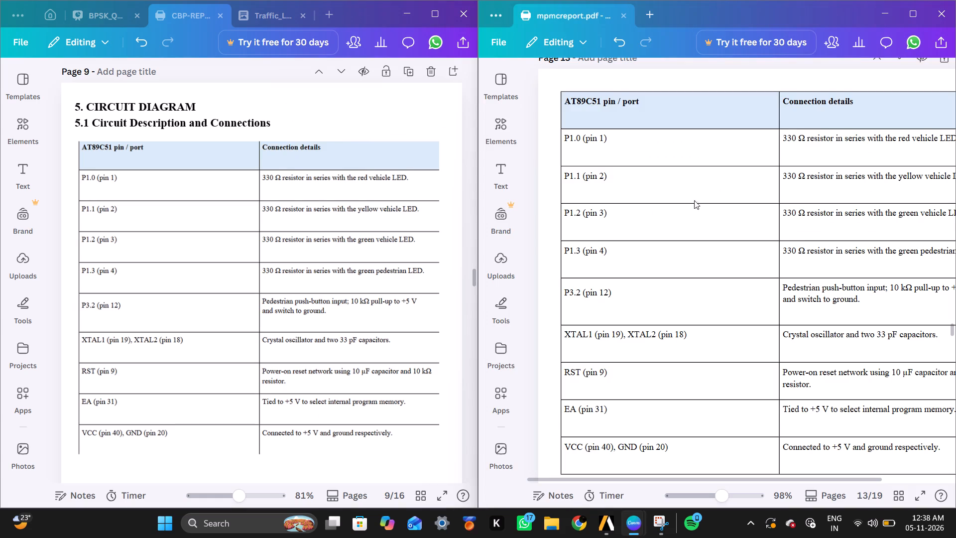
scroll(686, 206, "down", 2)
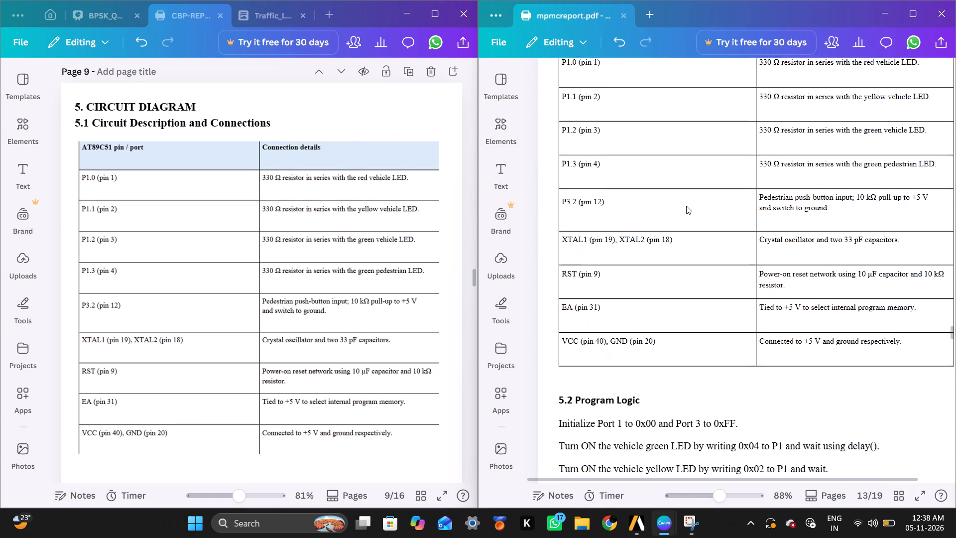
scroll(686, 206, "down", 3)
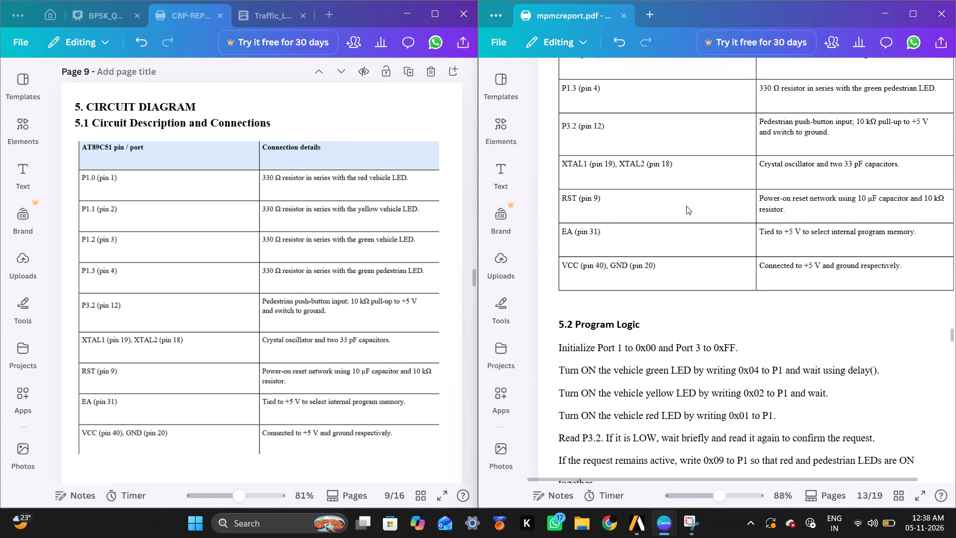
scroll(686, 206, "down", 1)
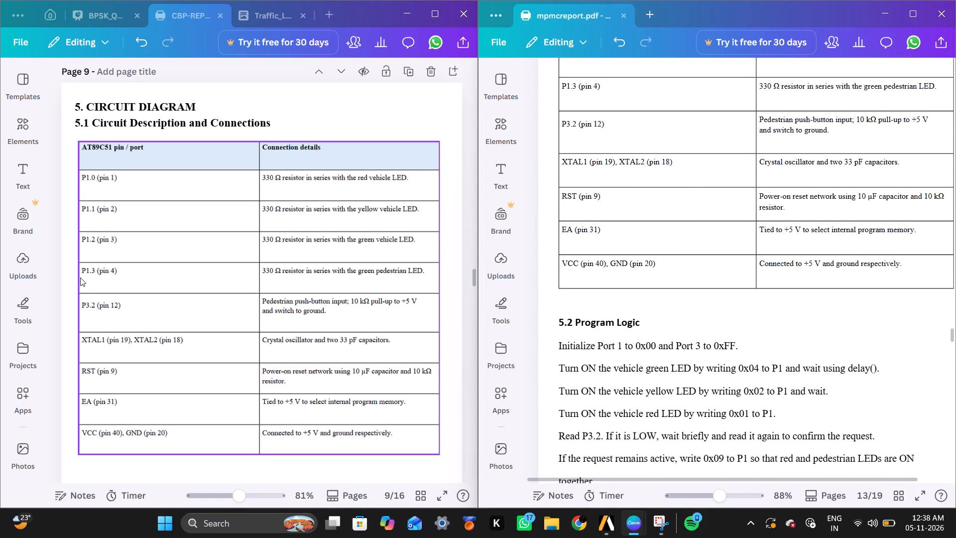
Trim the pin table image on page 9 slightly at its left edge, to a width of about 18.9.
left_click(84, 283)
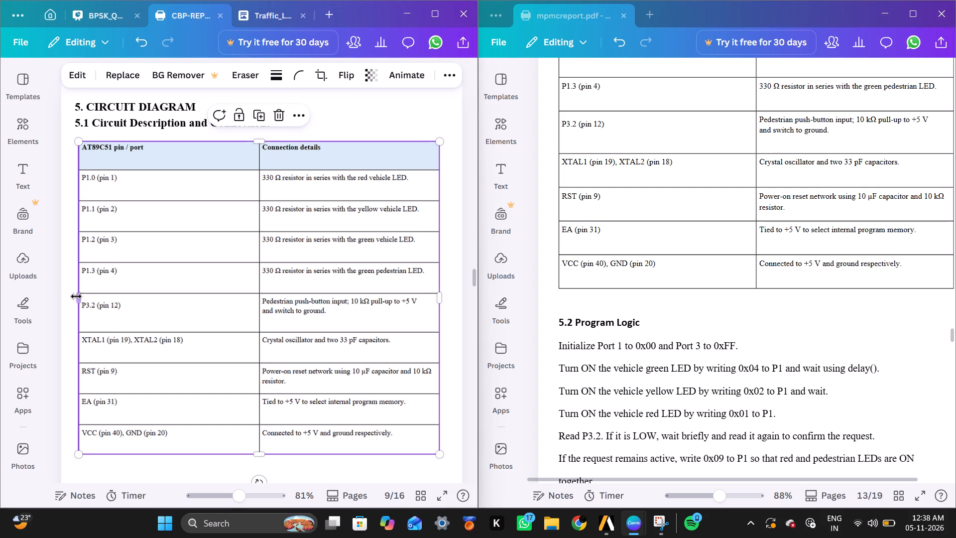
left_click(77, 296)
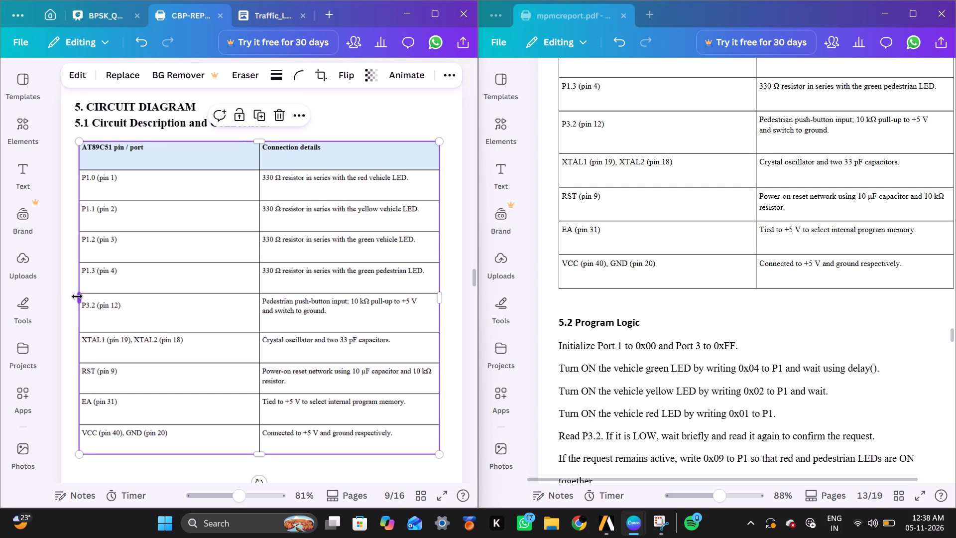
left_click(73, 296)
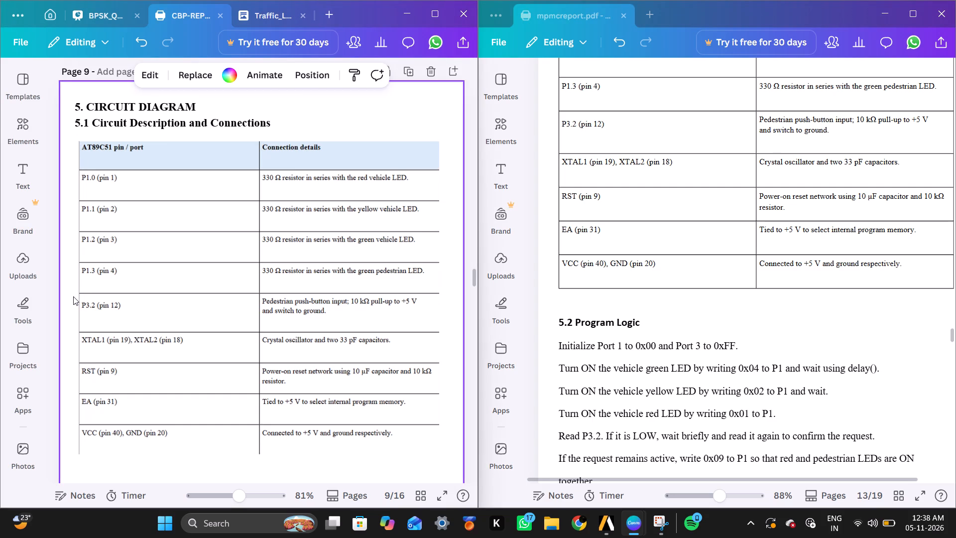
left_click(81, 296)
left_click(81, 296)
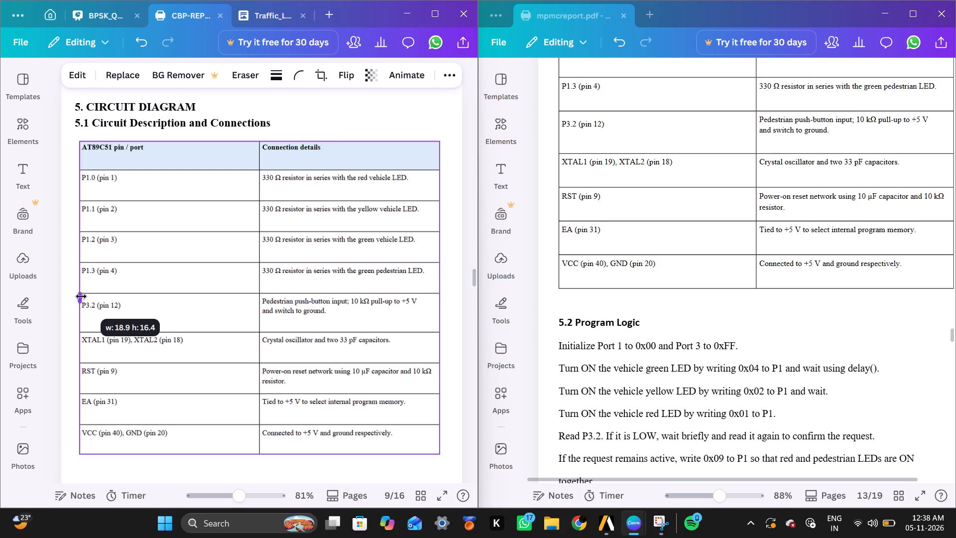
left_click(64, 298)
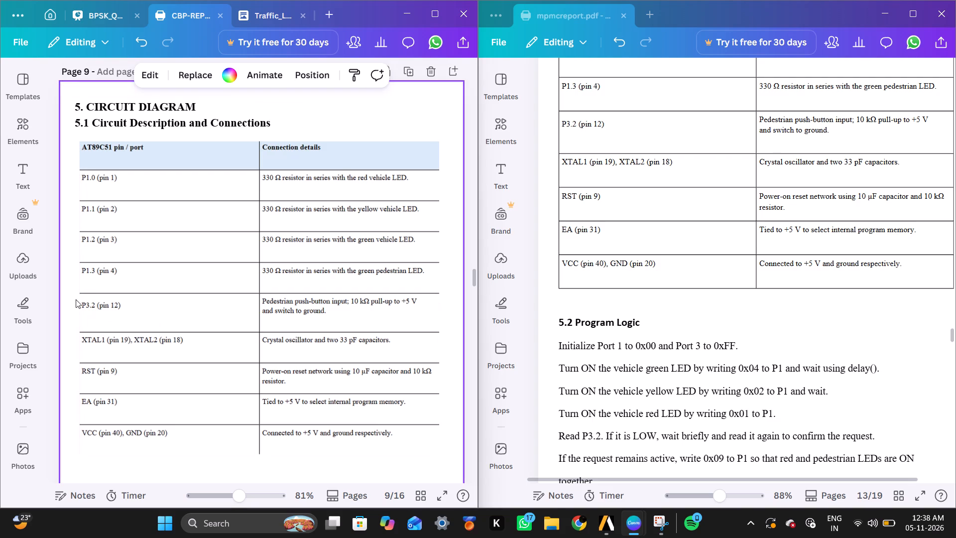
Move the 4.2 Software Tools heading from page 8 to page 9, just below the pin table and aligned near its left edge.
scroll(191, 332, "down", 2)
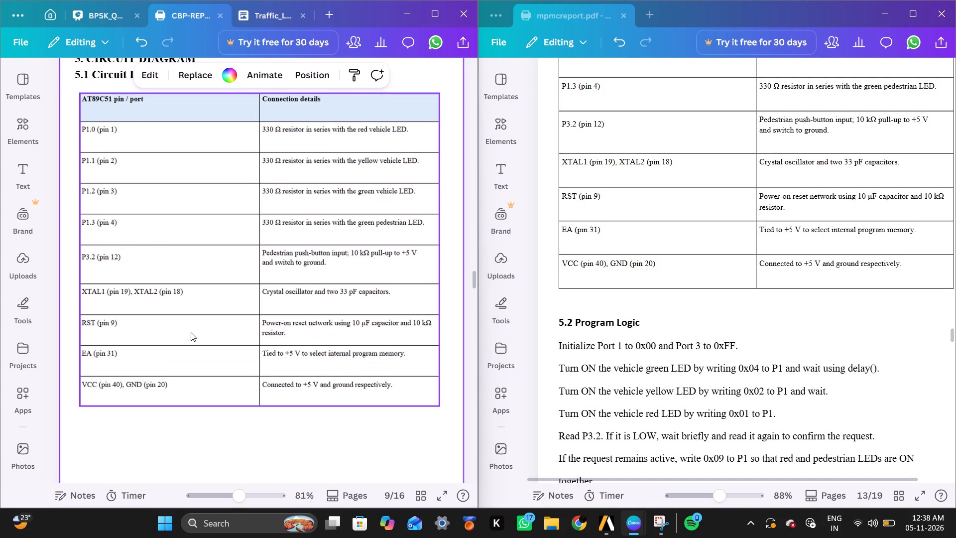
scroll(191, 332, "up", 5)
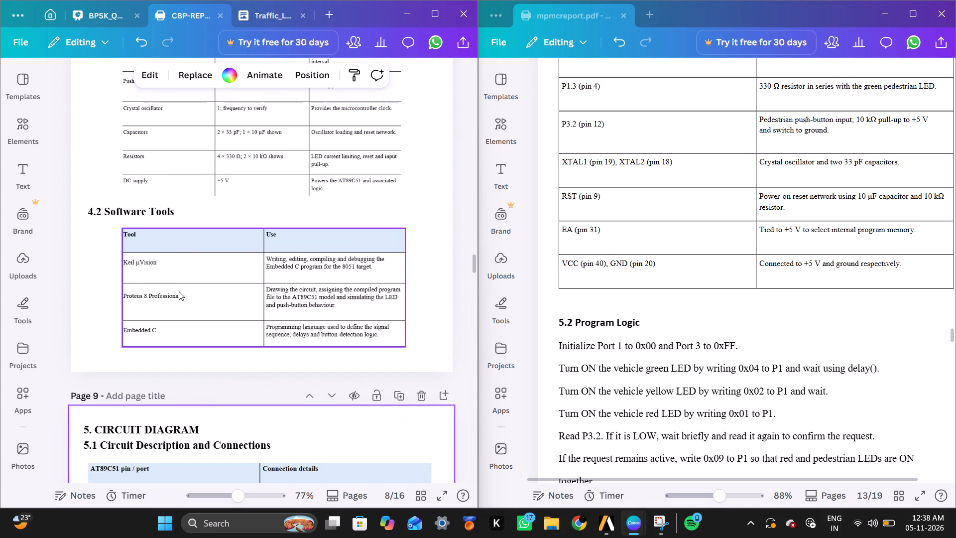
left_click_drag(151, 203, 153, 212)
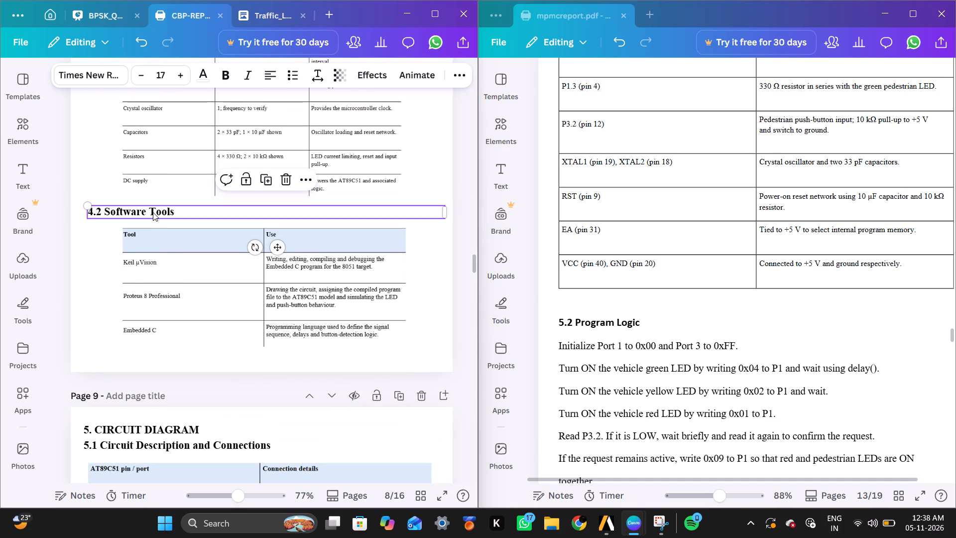
left_click(153, 212)
left_click(159, 197)
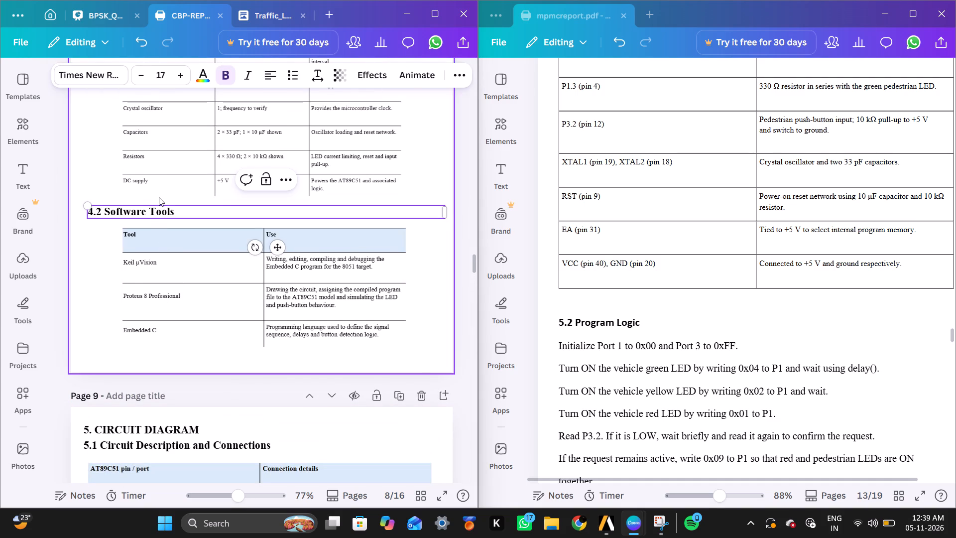
left_click_drag(158, 211, 242, 477)
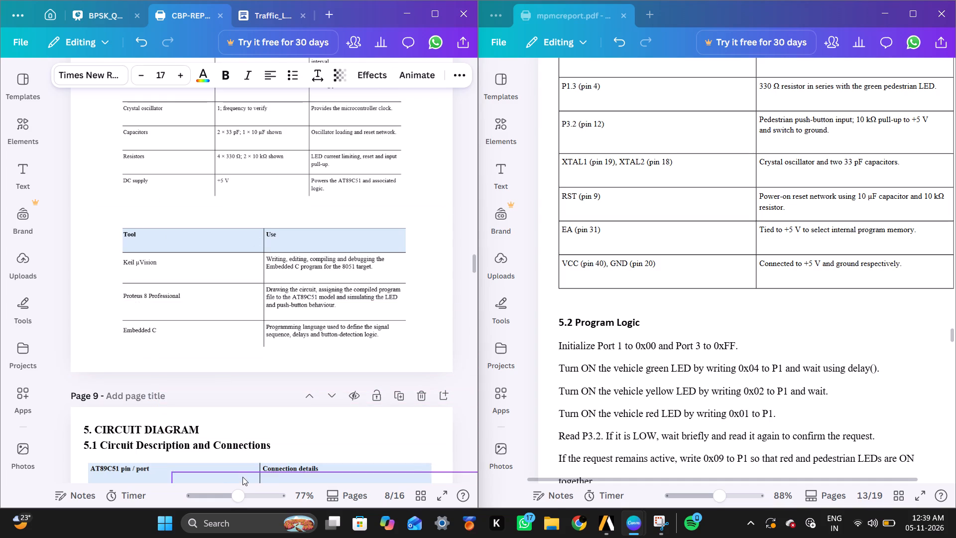
scroll(242, 477, "down", 2)
left_click_drag(230, 295, 216, 457)
scroll(216, 457, "down", 3)
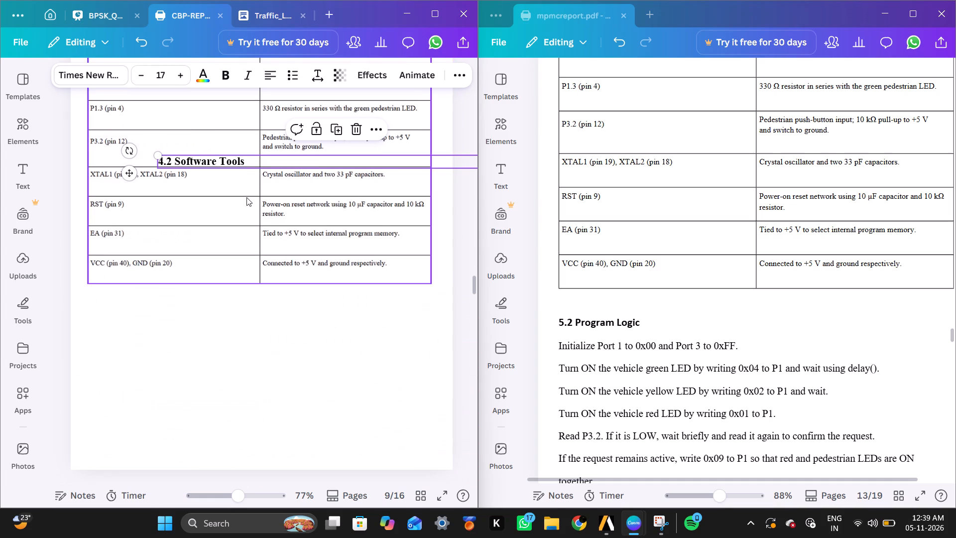
left_click_drag(236, 158, 188, 320)
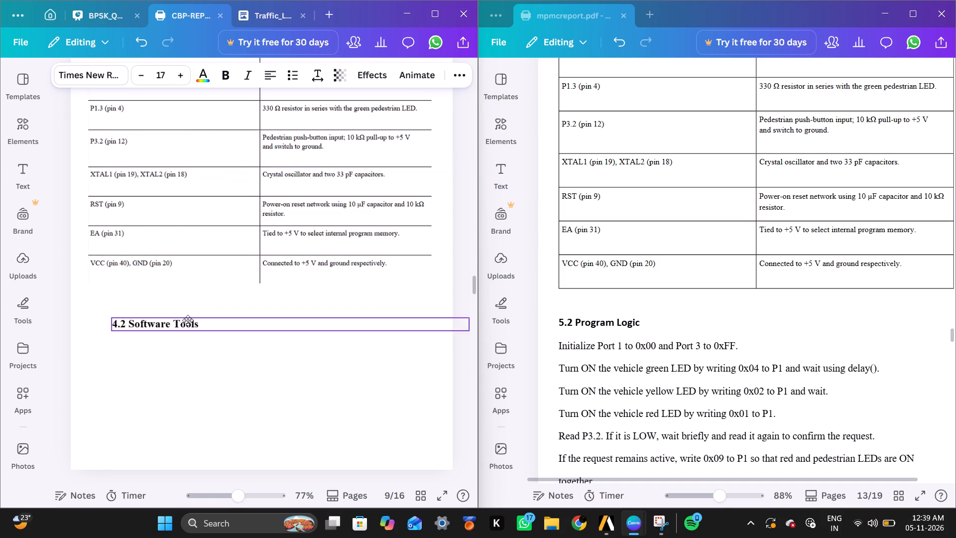
left_click_drag(188, 320, 168, 293)
Shift the 5.2 Program Logic text box in mpmcreport up so that its last line fits on page 13.
scroll(641, 327, "down", 1)
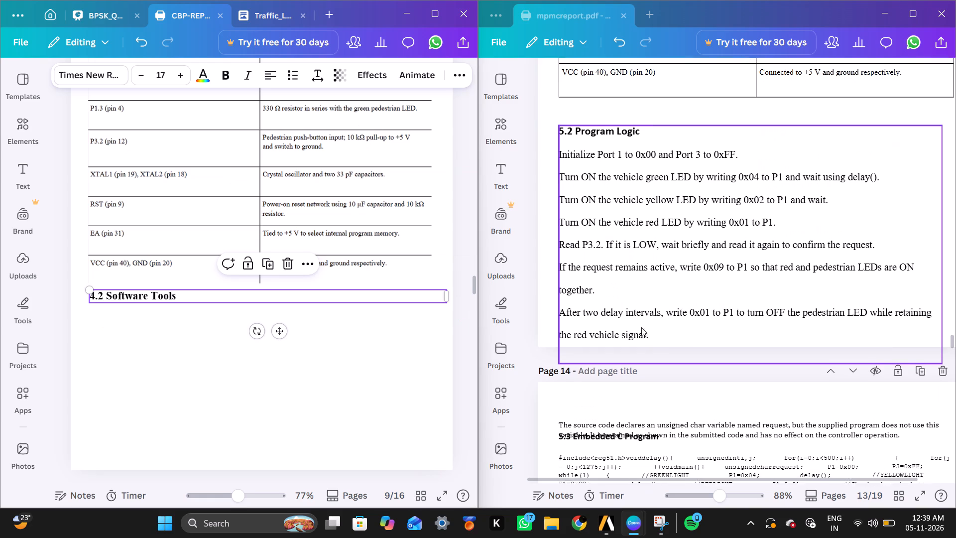
scroll(641, 327, "down", 1)
left_click_drag(648, 310, 652, 265)
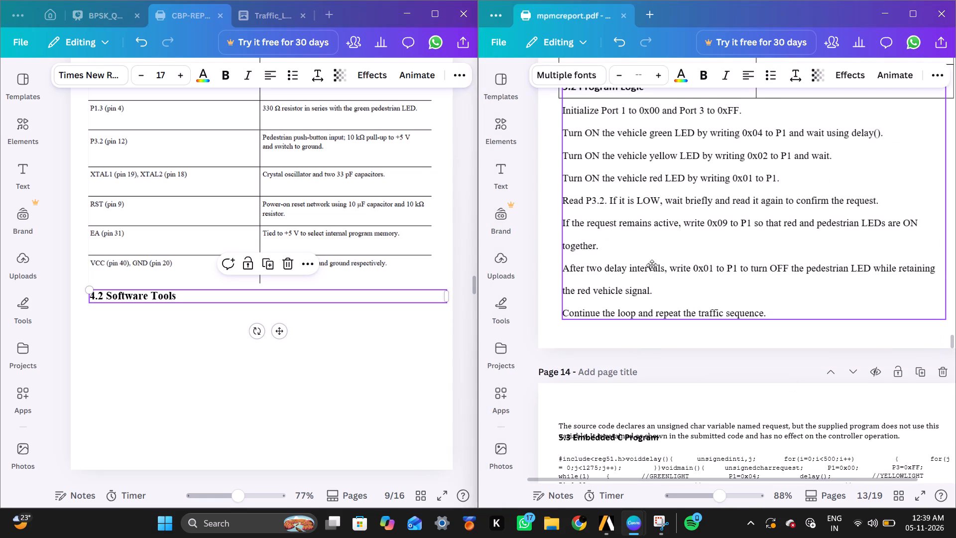
left_click_drag(652, 265, 652, 282)
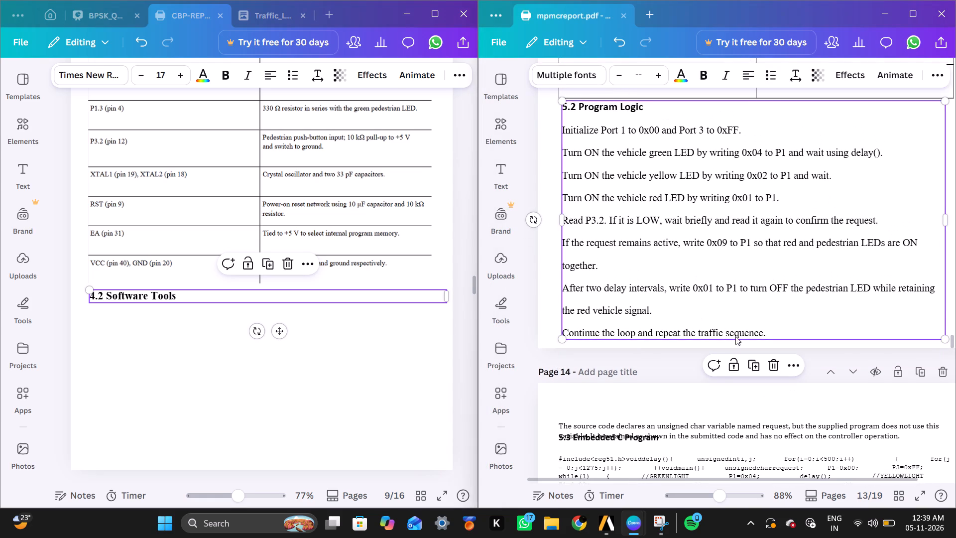
Replace the heading below the pin table on page 9 with "5.2 Program Logic" copied from mpmcreport.
left_click(769, 332)
double_click(769, 332)
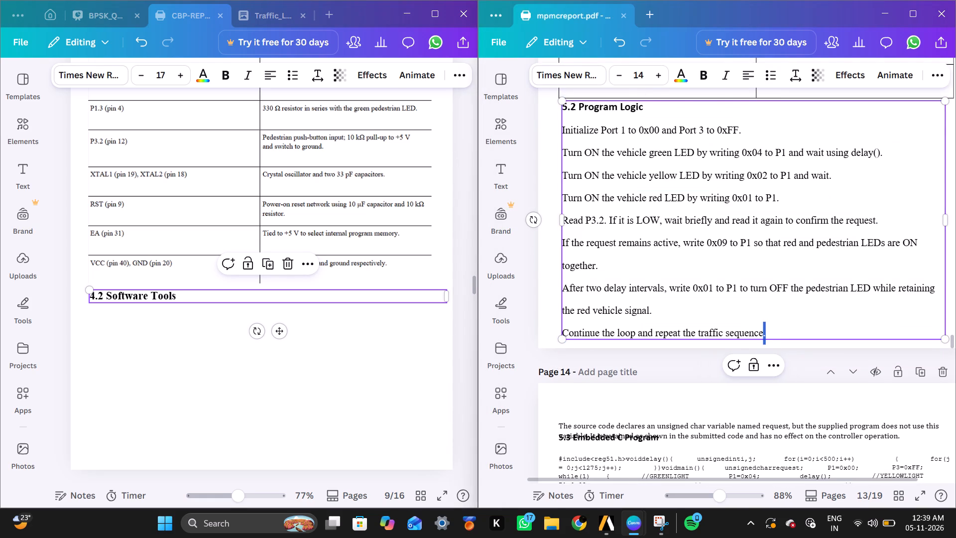
left_click_drag(769, 332, 757, 325)
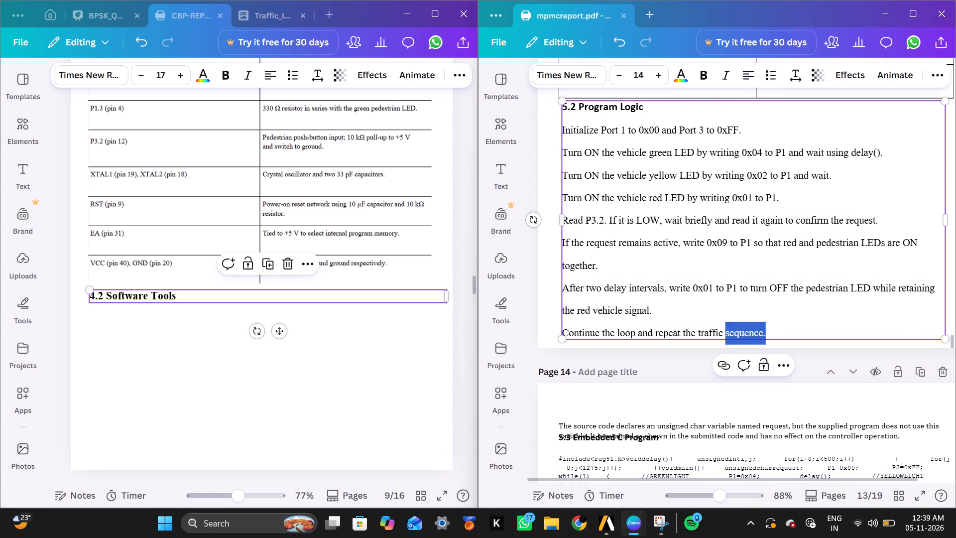
left_click_drag(757, 325, 631, 175)
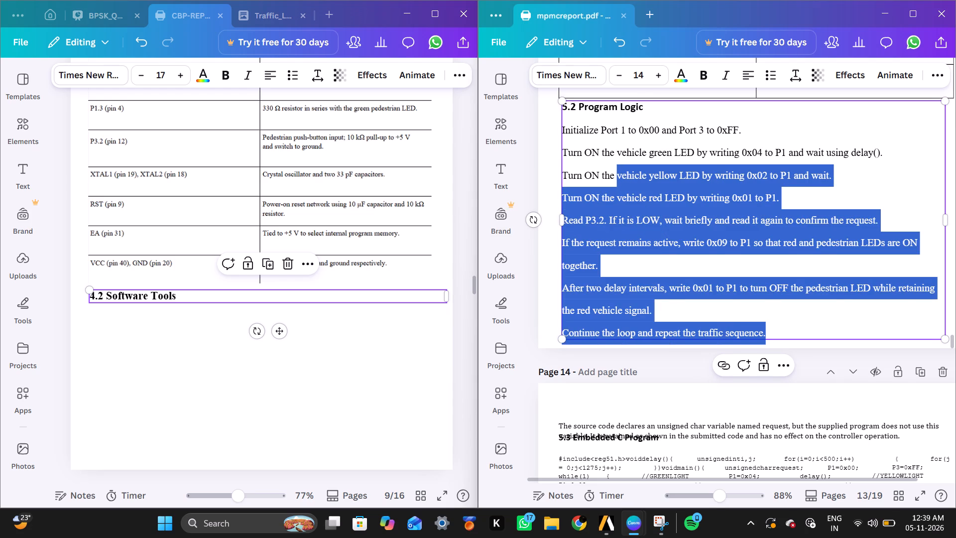
left_click(645, 109)
left_click_drag(645, 109, 562, 106)
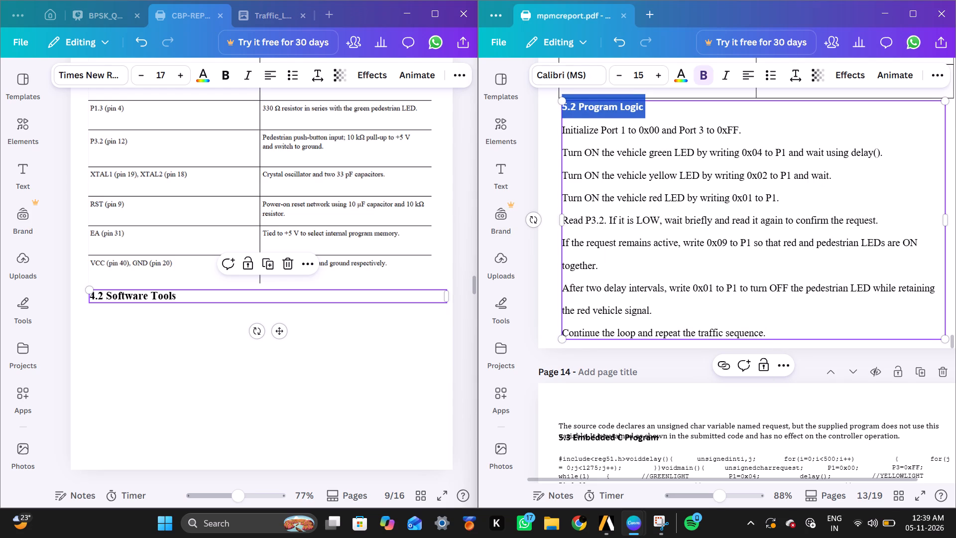
key("ctrl+c")
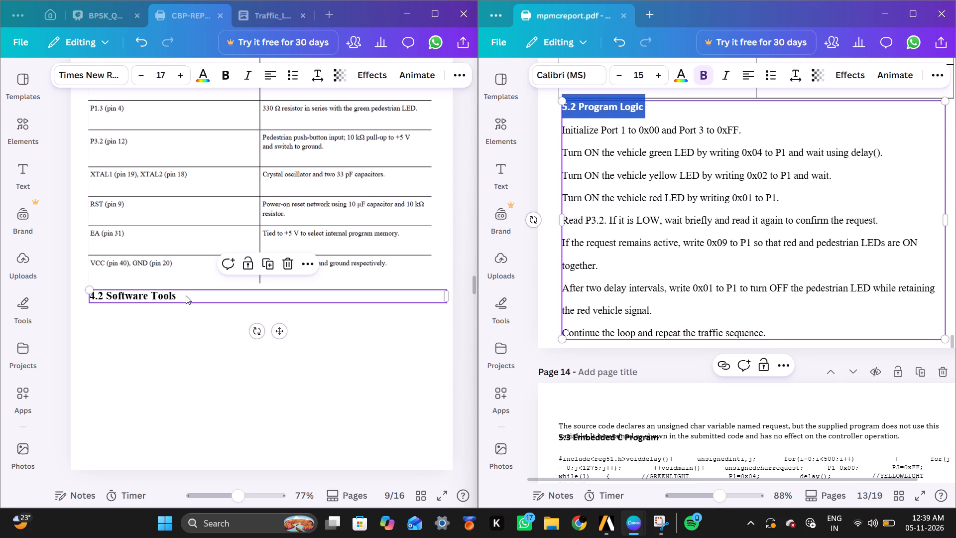
double_click(186, 295)
key("ctrl+v")
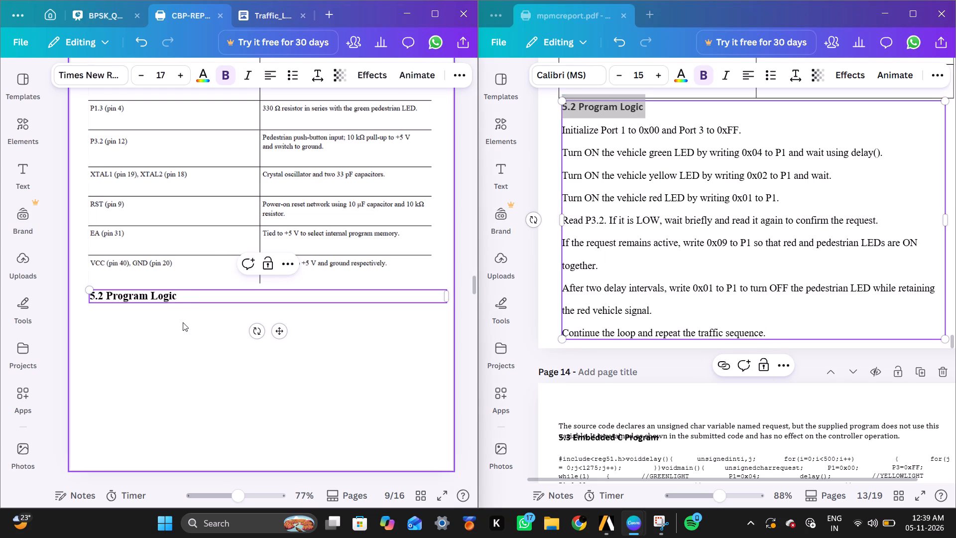
left_click(183, 323)
left_click(221, 296)
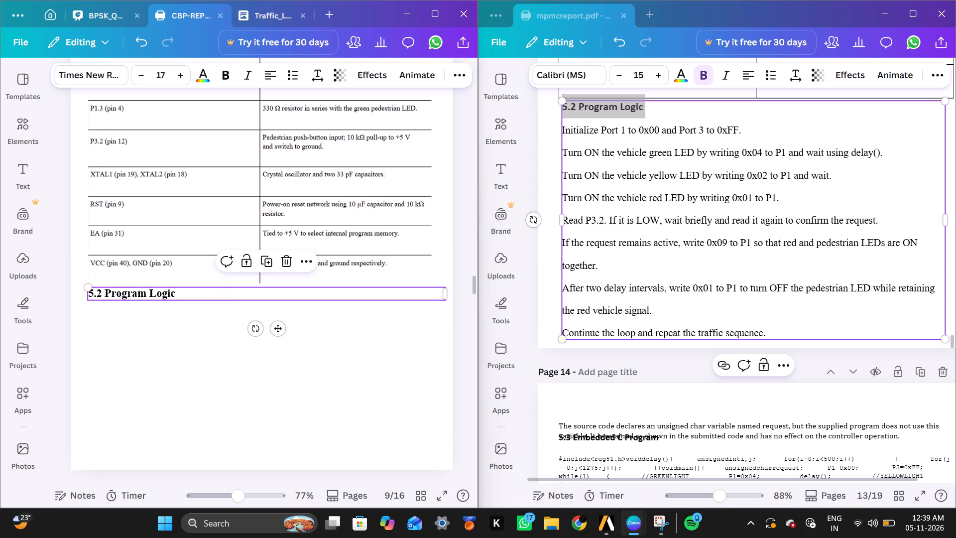
Copy the Program Logic body text in mpmcreport, from "Initialize Port 1" through "repeat the traffic sequence.".
left_click_drag(773, 332, 738, 295)
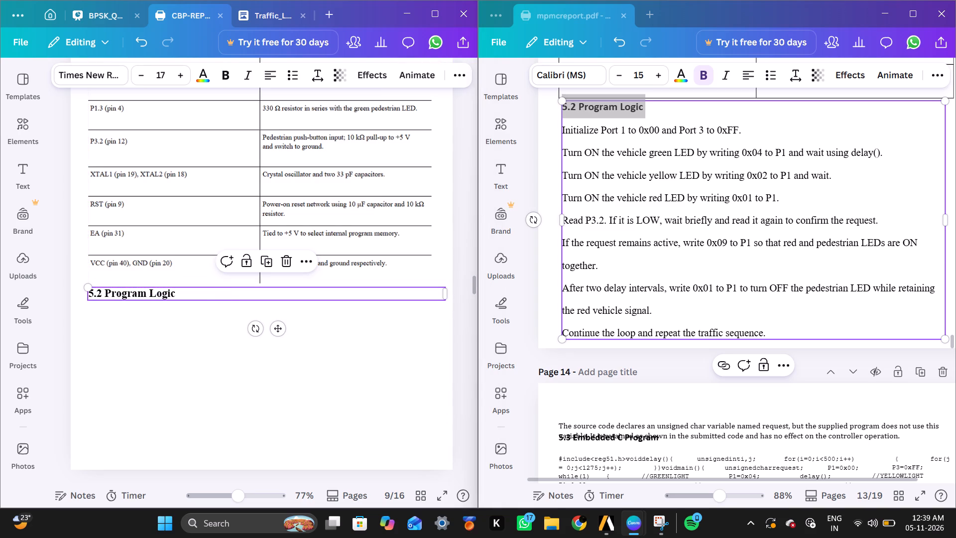
left_click_drag(738, 295, 565, 128)
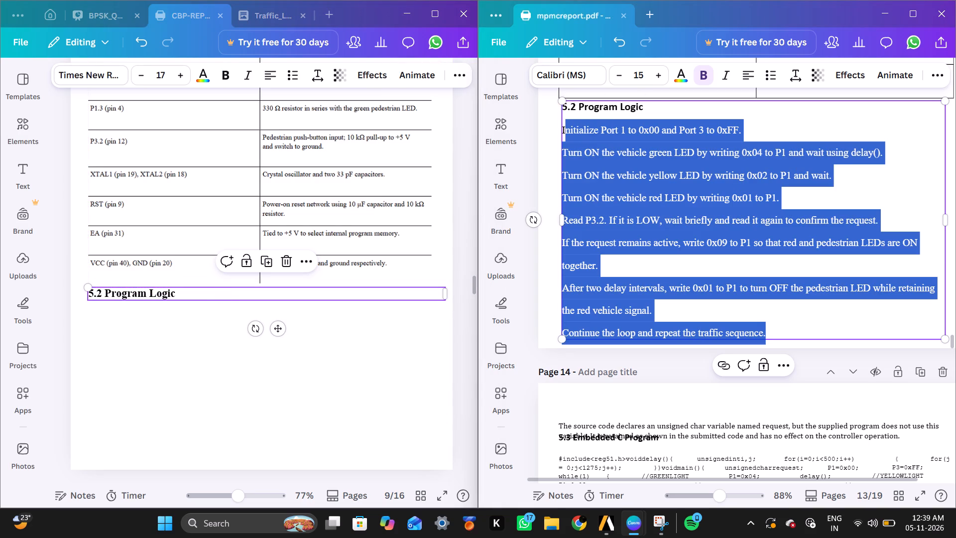
left_click_drag(565, 128, 559, 131)
key("ctrl+c")
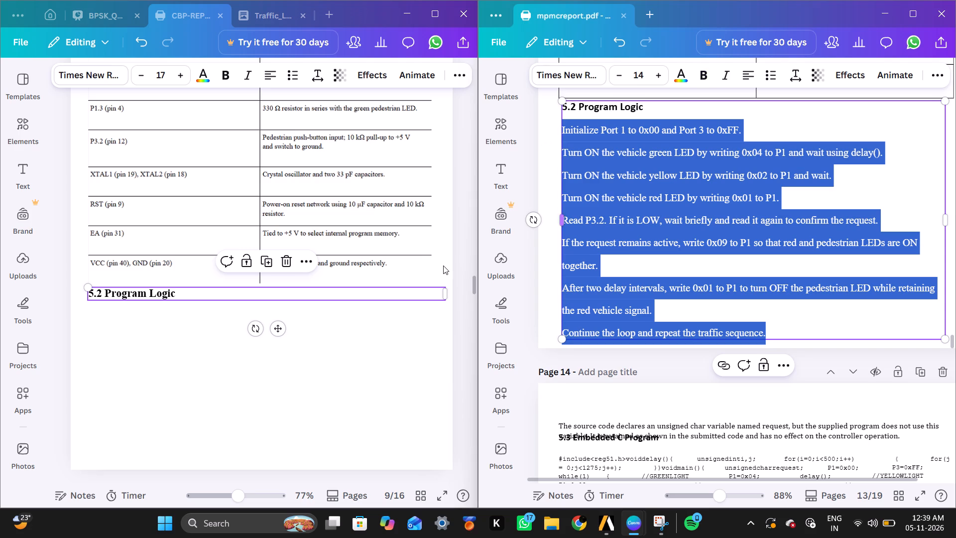
Duplicate the "coefficient, a simple zero-forcing equalizer" paragraph on page 8 and place the copy below the 5.2 Program Logic heading on page 9.
left_click(394, 335)
scroll(394, 335, "up", 4)
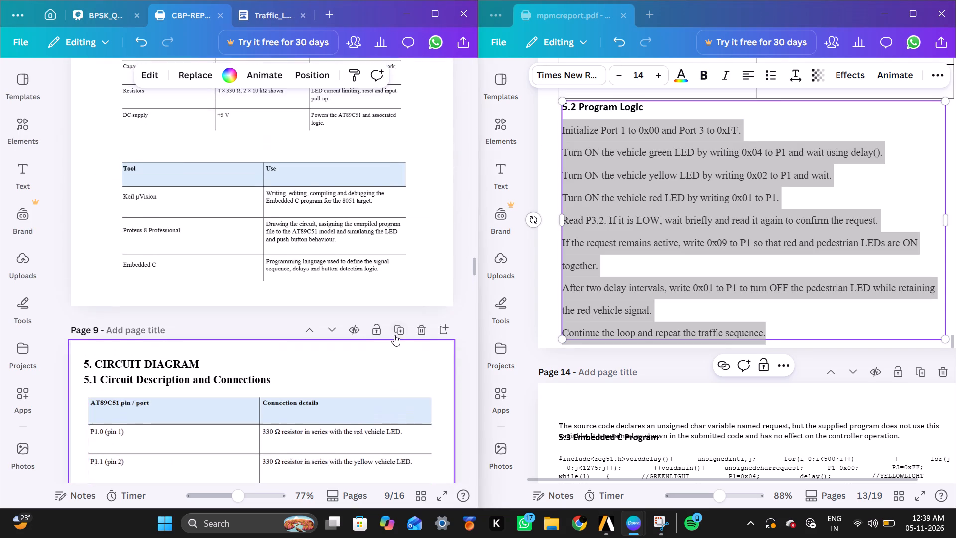
scroll(394, 335, "up", 5)
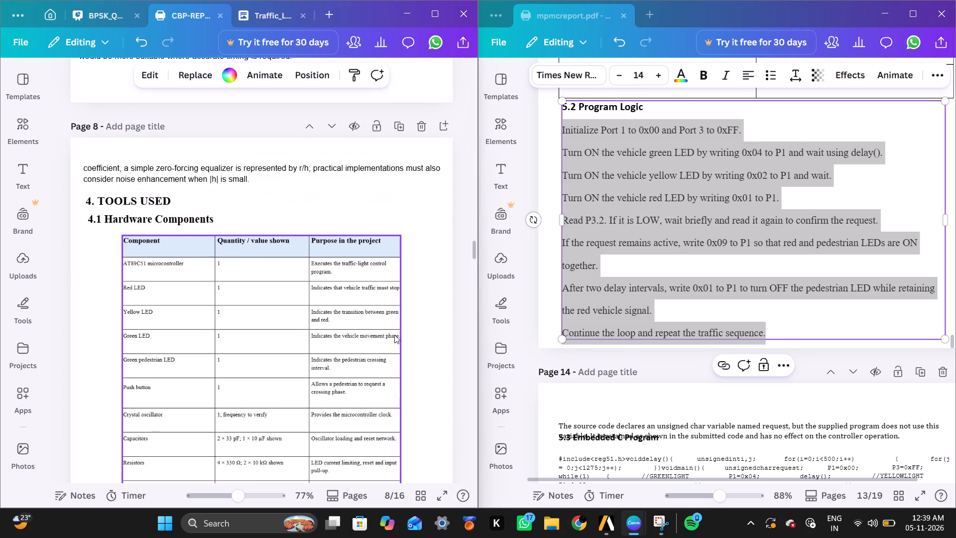
scroll(394, 335, "up", 1)
left_click(326, 191)
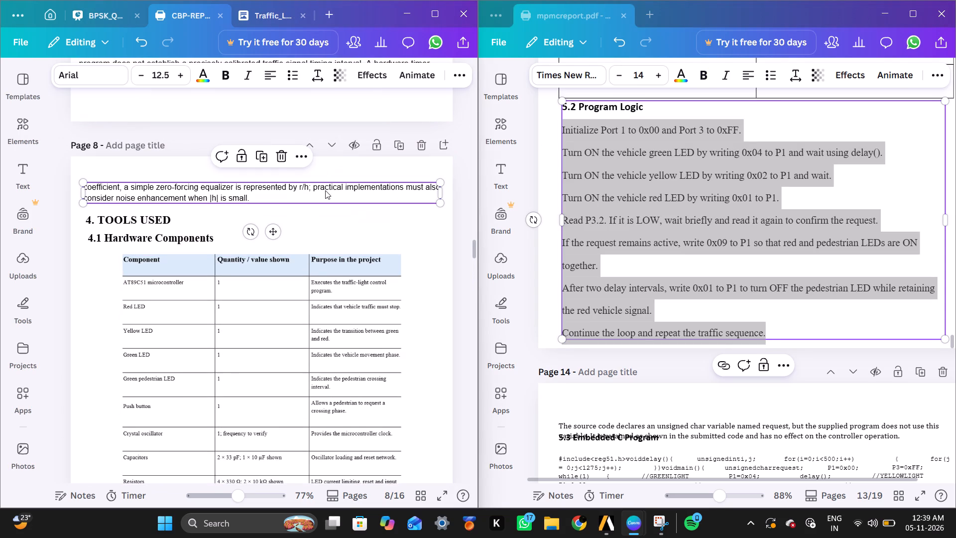
scroll(311, 183, "up", 1)
left_click(261, 158)
left_click_drag(297, 205, 320, 412)
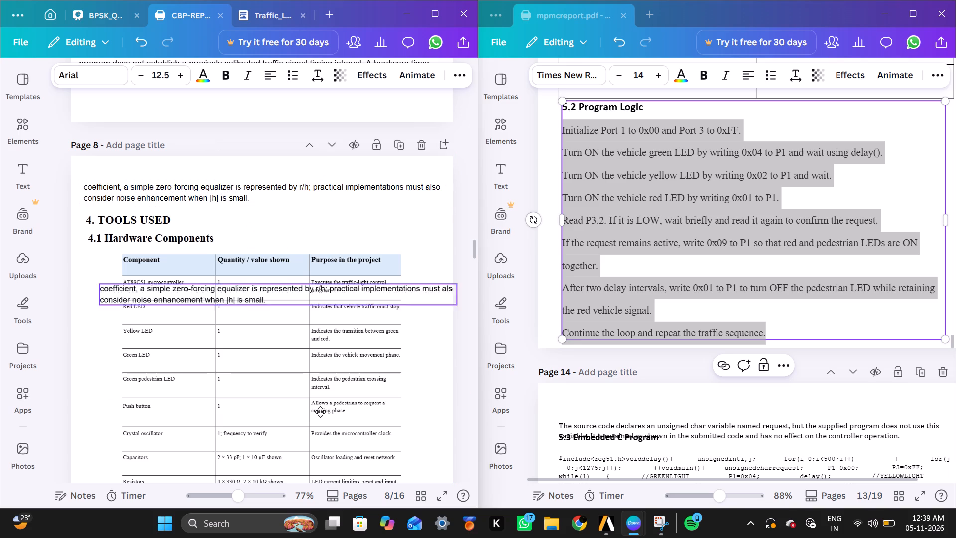
scroll(320, 412, "up", 1)
left_click_drag(320, 412, 320, 489)
scroll(320, 489, "down", 4)
scroll(368, 365, "down", 2)
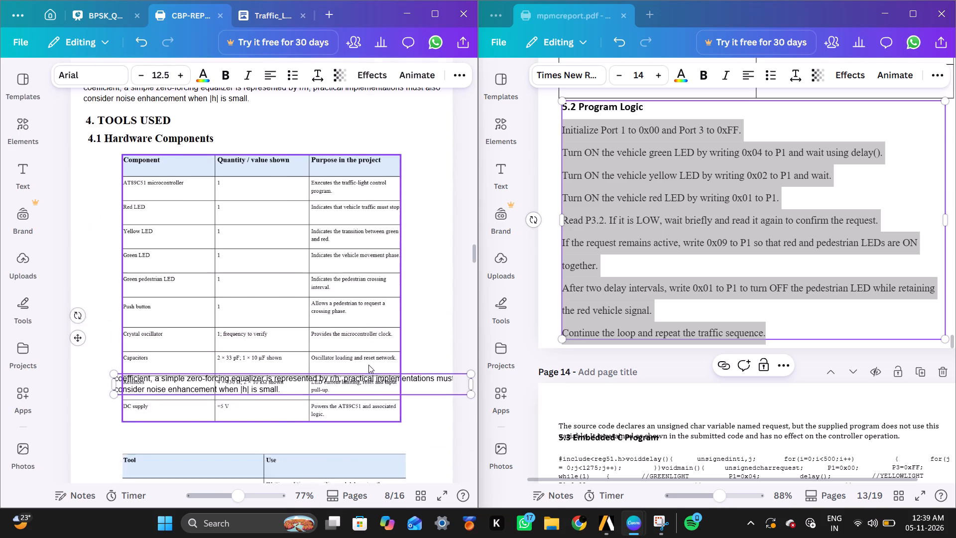
scroll(368, 365, "down", 2)
scroll(416, 329, "down", 3)
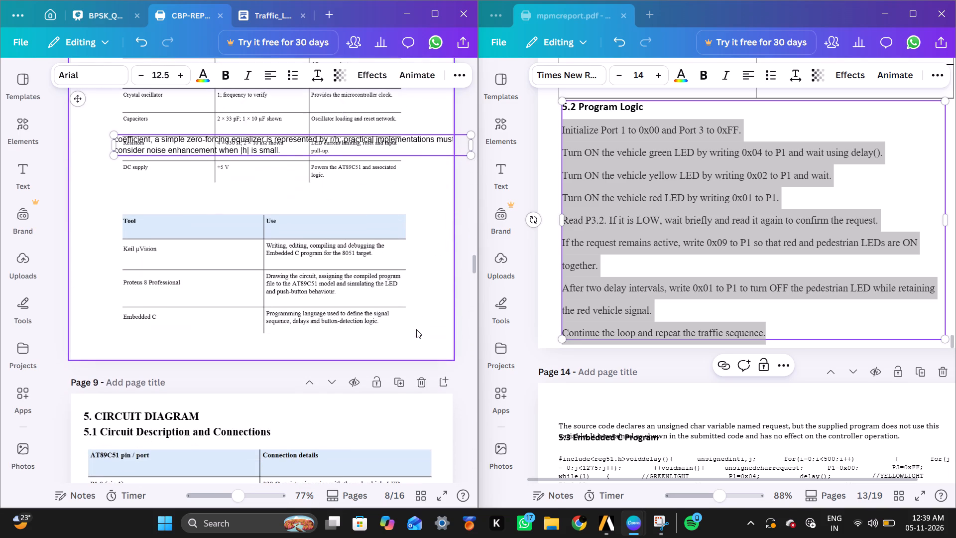
left_click_drag(417, 142, 424, 509)
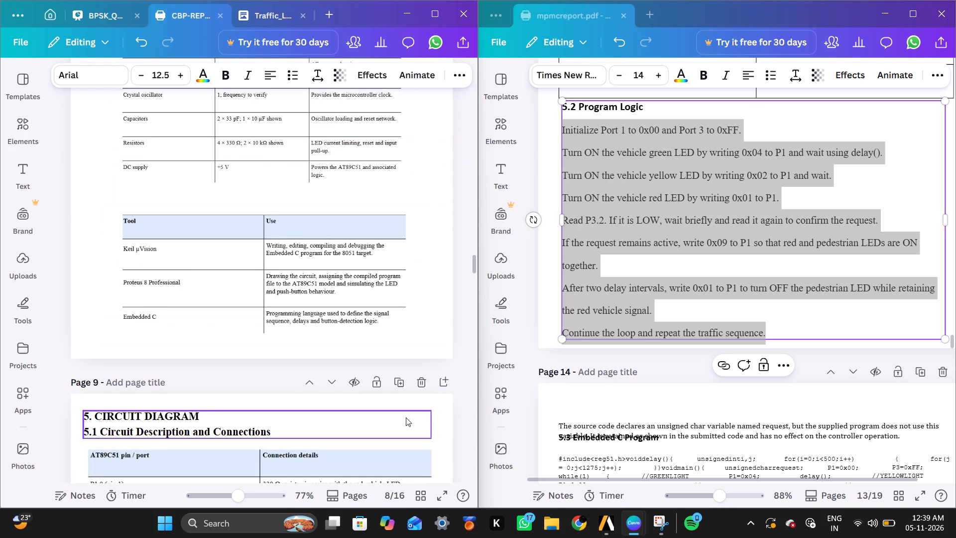
scroll(406, 417, "down", 3)
left_click_drag(444, 231, 424, 537)
scroll(394, 404, "down", 4)
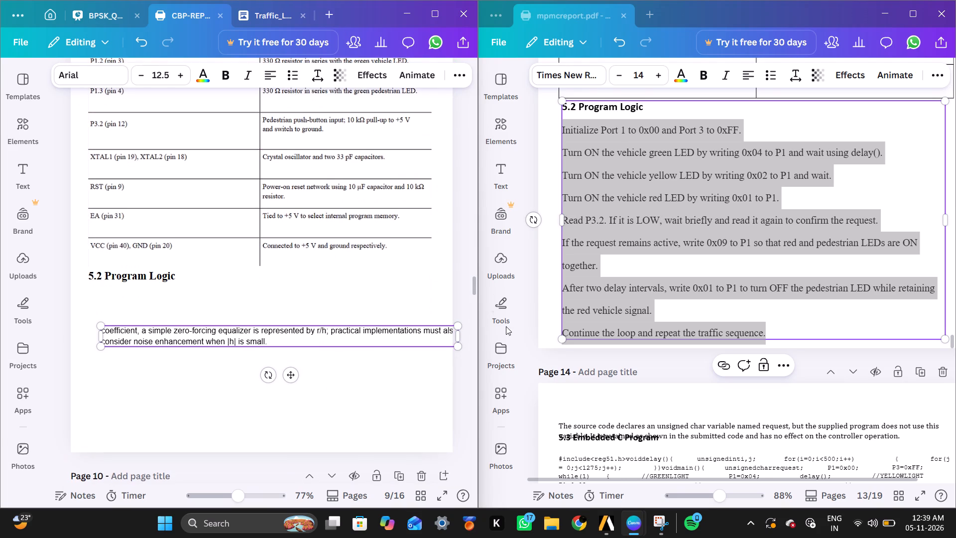
left_click_drag(412, 335, 390, 318)
Replace the duplicated paragraph's text on page 9 with the Program Logic text copied from mpmcreport.
double_click(390, 318)
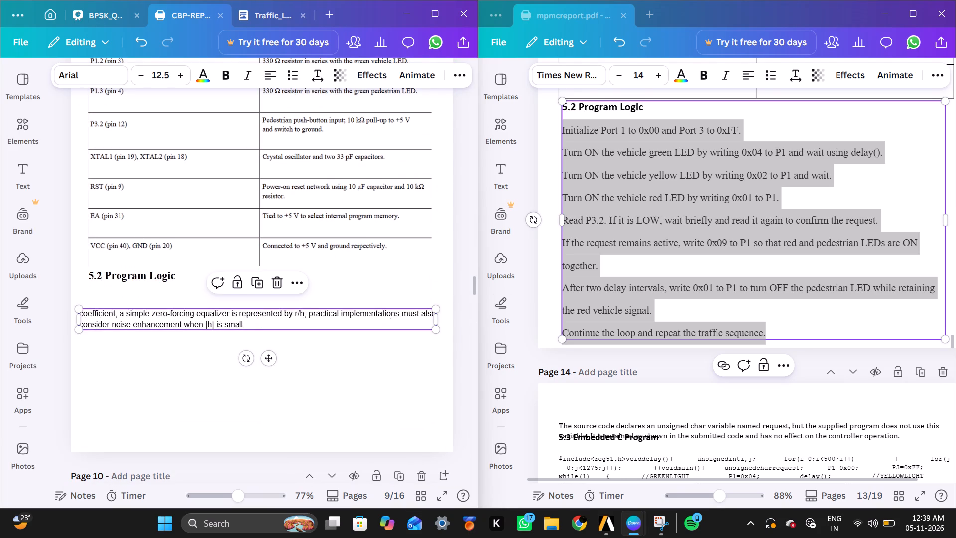
key("ctrl+v")
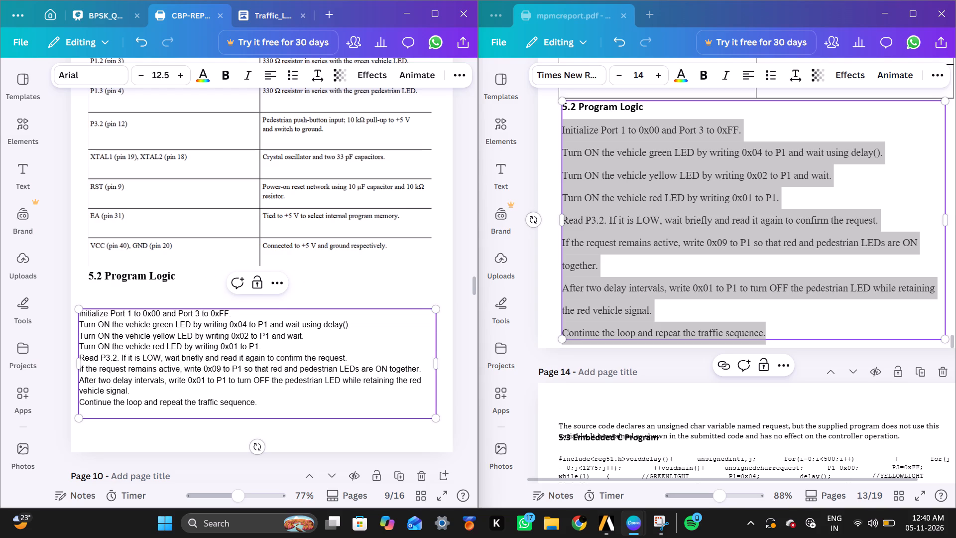
Set the font size of all the Program Logic body text on page 9 to 13.
left_click(276, 367)
key("ctrl+a")
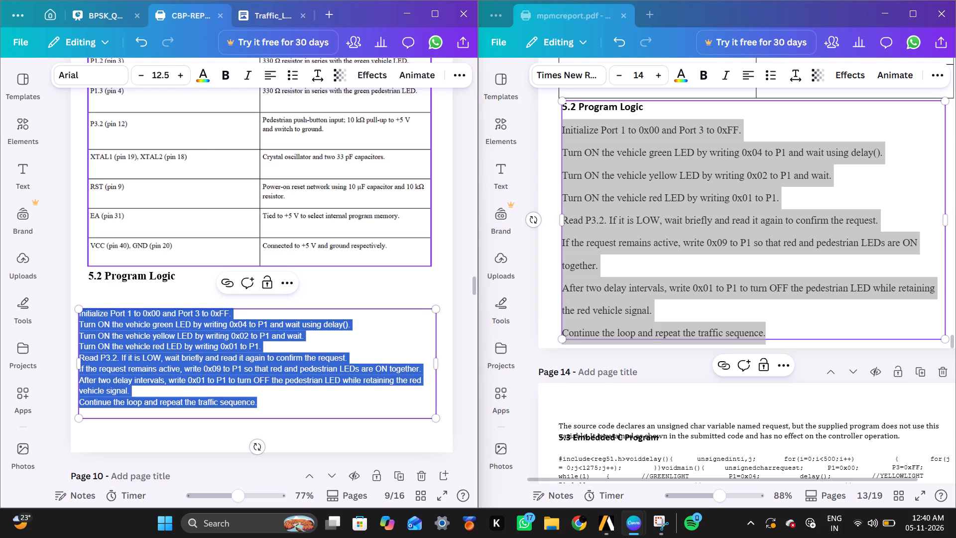
left_click(164, 78)
key("1")
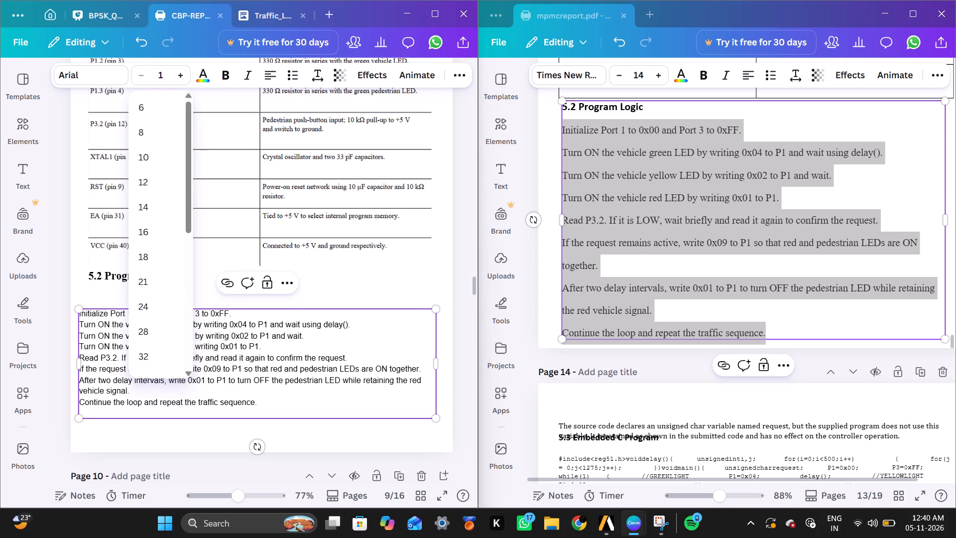
key("3")
key("Return")
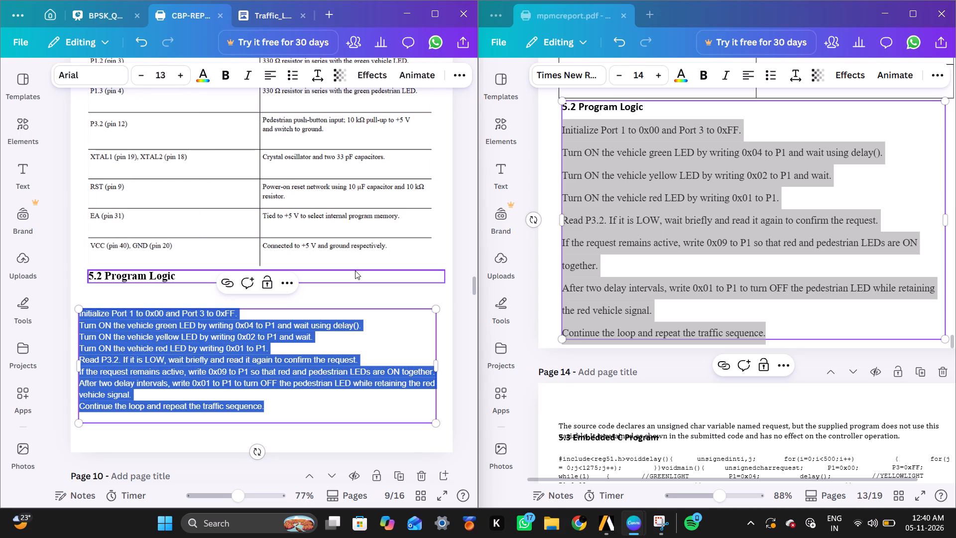
Shift the Program Logic text closer to its heading and format all its lines as a bulleted list.
left_click(357, 293)
left_click_drag(321, 353, 341, 337)
double_click(341, 337)
key("ctrl+a")
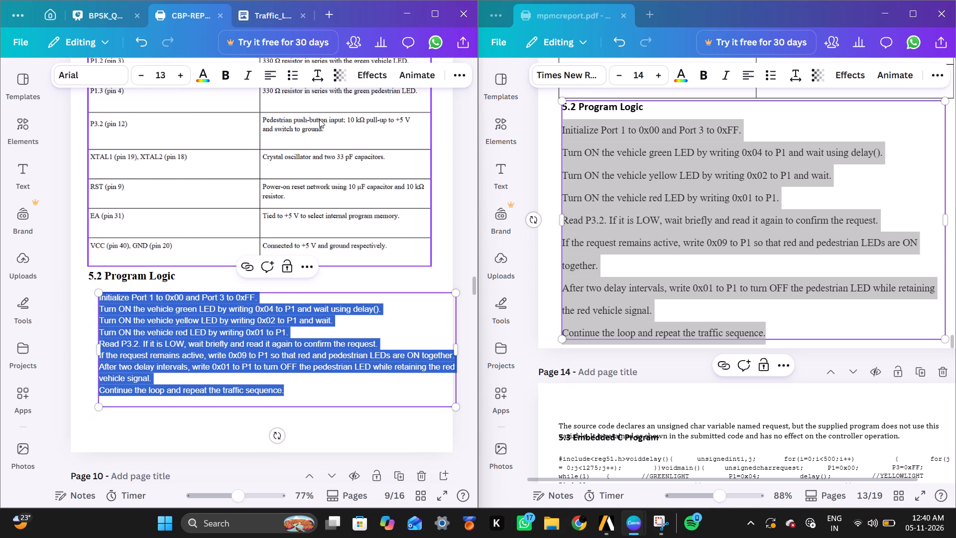
left_click(290, 74)
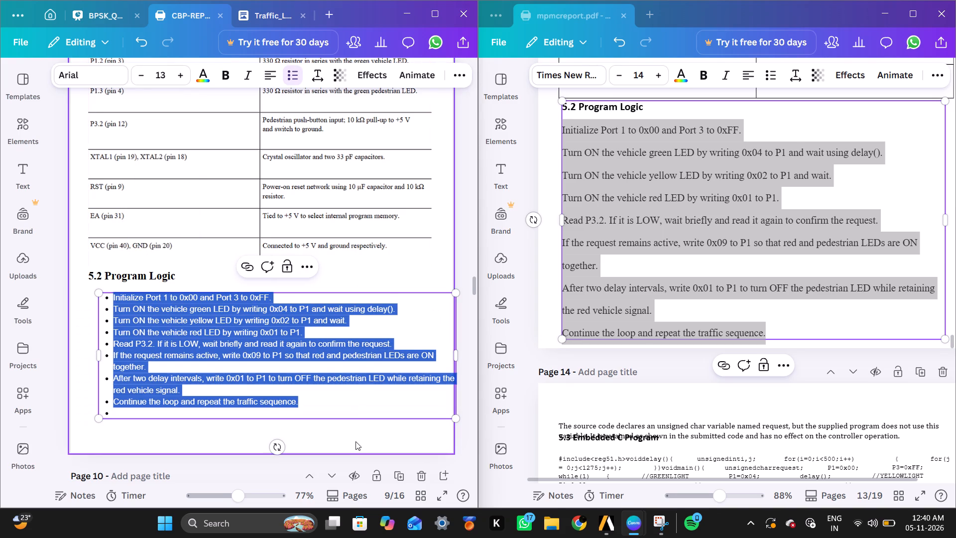
Move the bulleted Program Logic text just below the 5.2 heading, with its bullets roughly under the heading's left edge.
left_click(356, 441)
left_click_drag(329, 399, 317, 396)
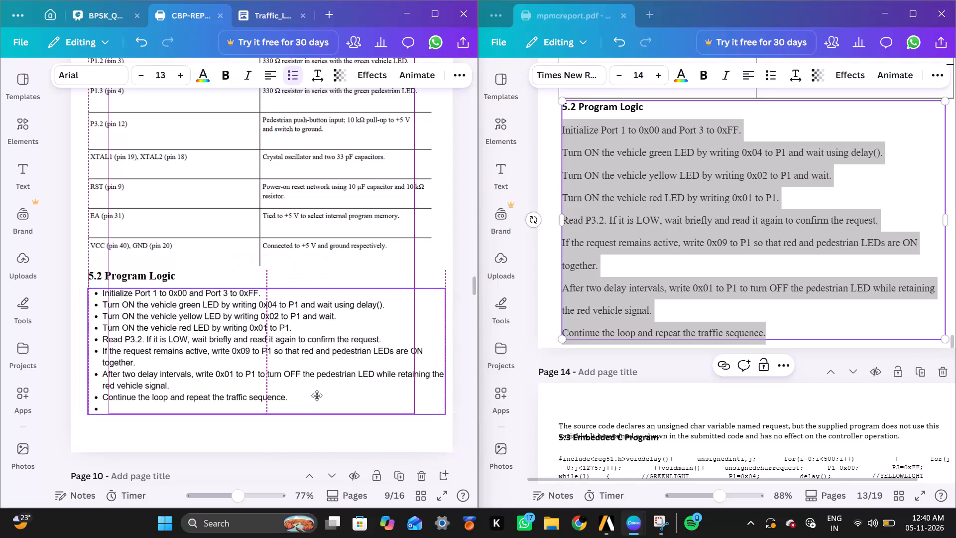
left_click_drag(317, 396, 315, 396)
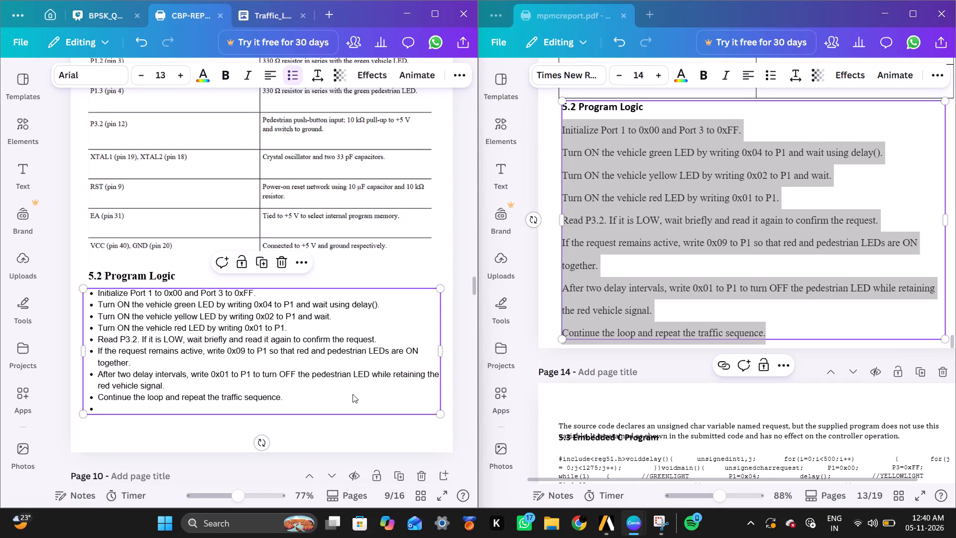
left_click(401, 386)
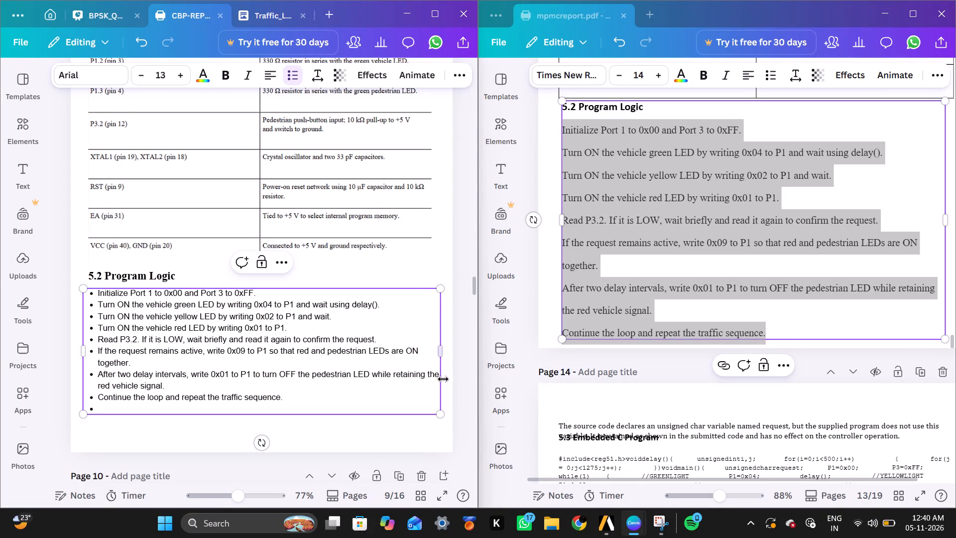
left_click(461, 386)
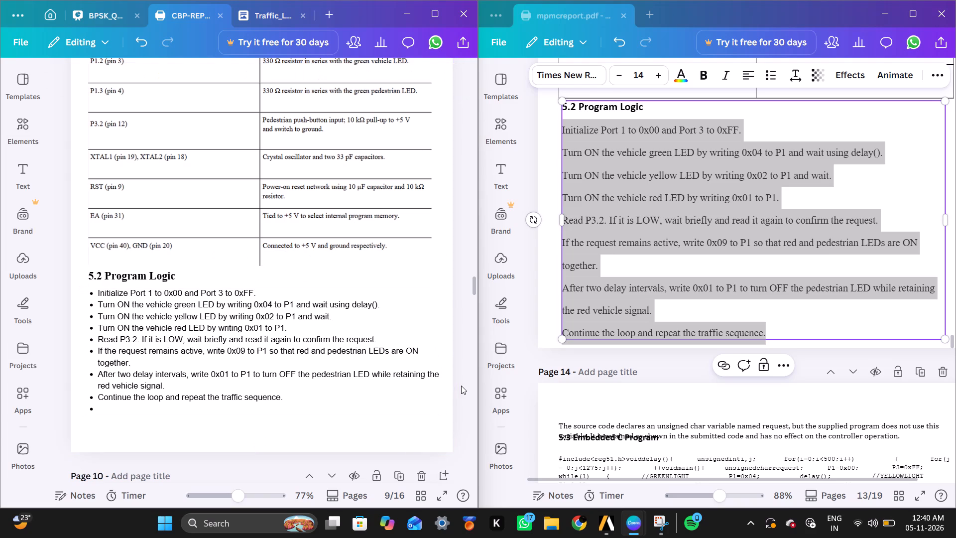
In the "After two delay intervals" bullet, push "the red vehicle signal" onto the second line by adding spaces before "the".
left_click(428, 374)
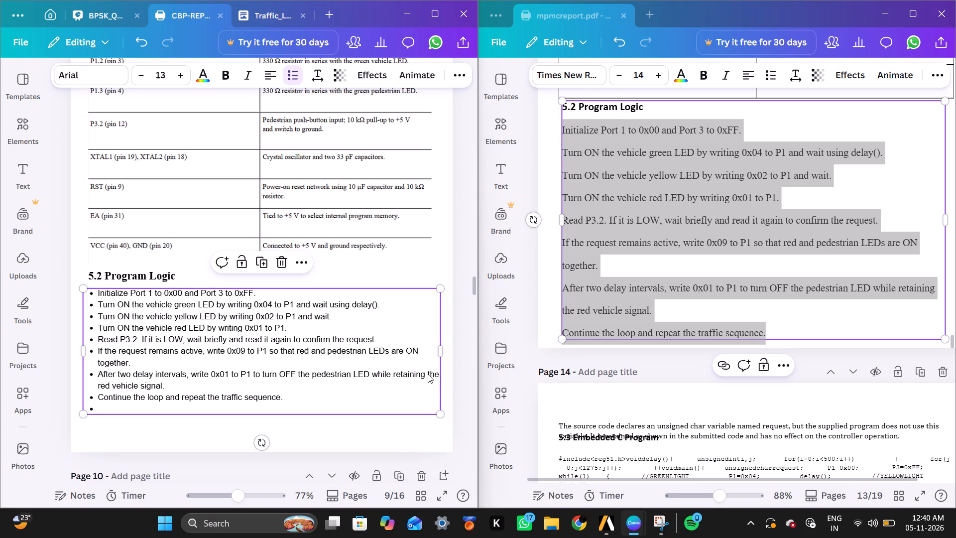
left_click(428, 374)
key("Return")
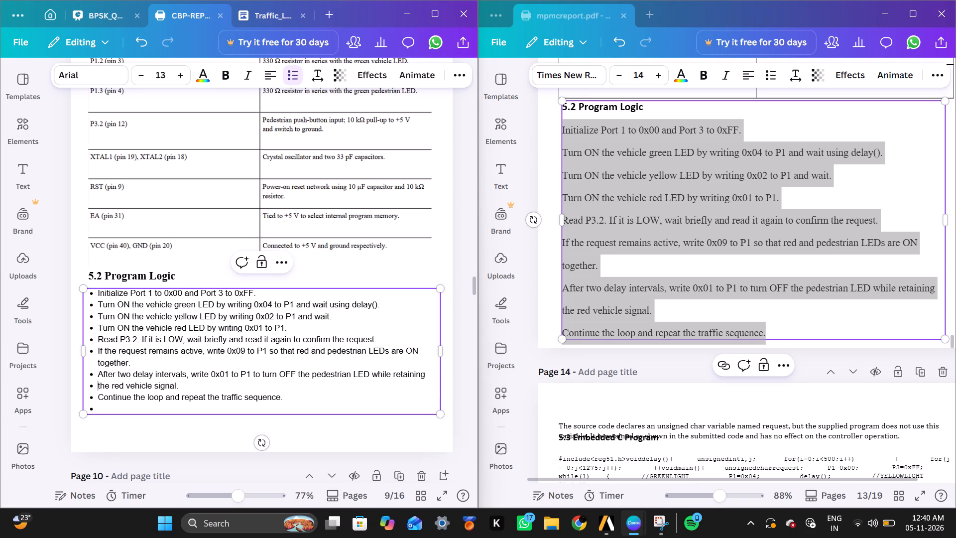
key("BackSpace")
key("space")
key("space")
key("space")
key("space")
key("space")
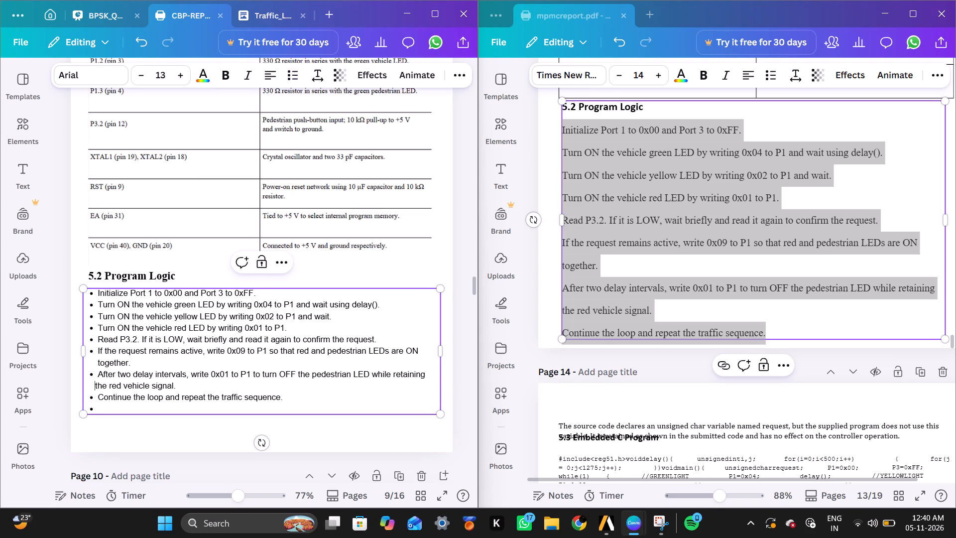
key("space")
scroll(428, 374, "down", 1)
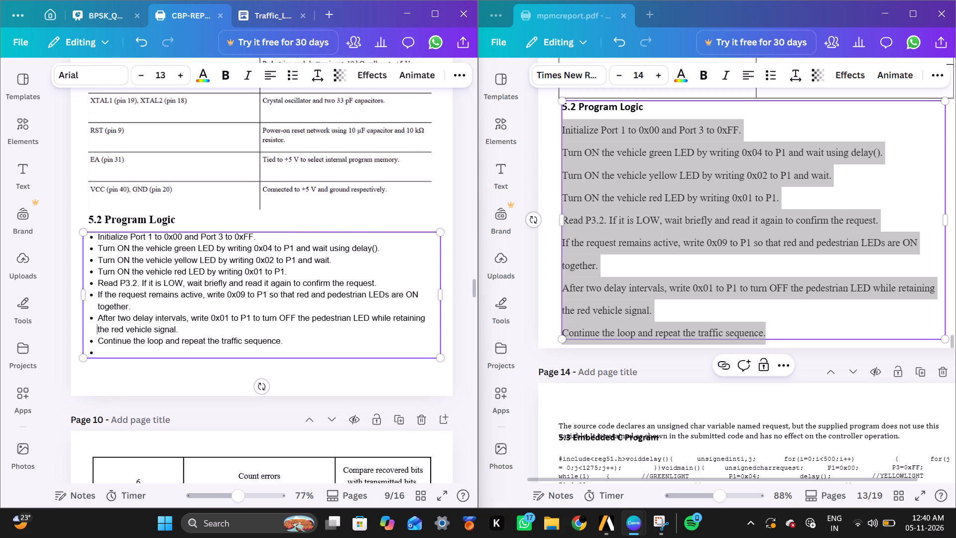
Delete the empty last bullet after "Continue the loop and repeat the traffic sequence." on page 9.
scroll(428, 374, "down", 1)
left_click(424, 360)
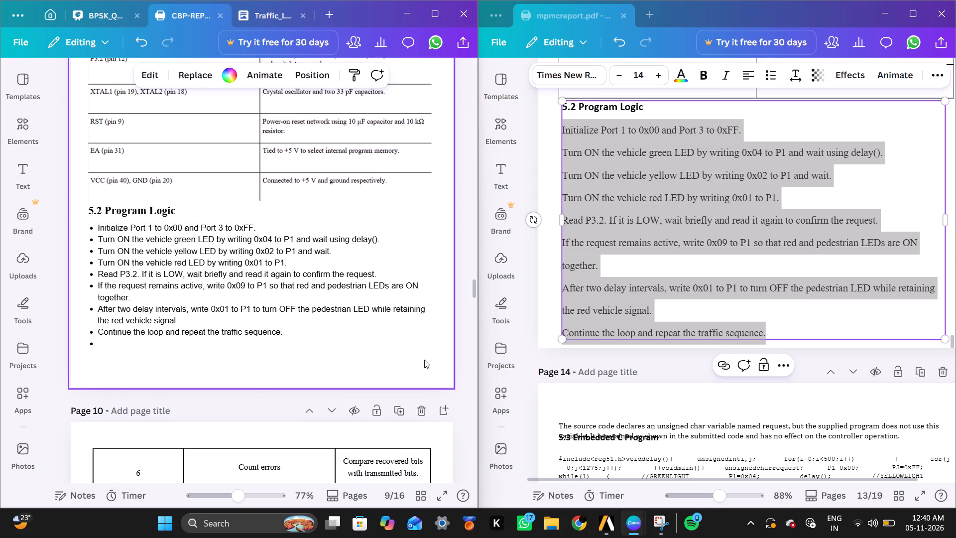
left_click(127, 339)
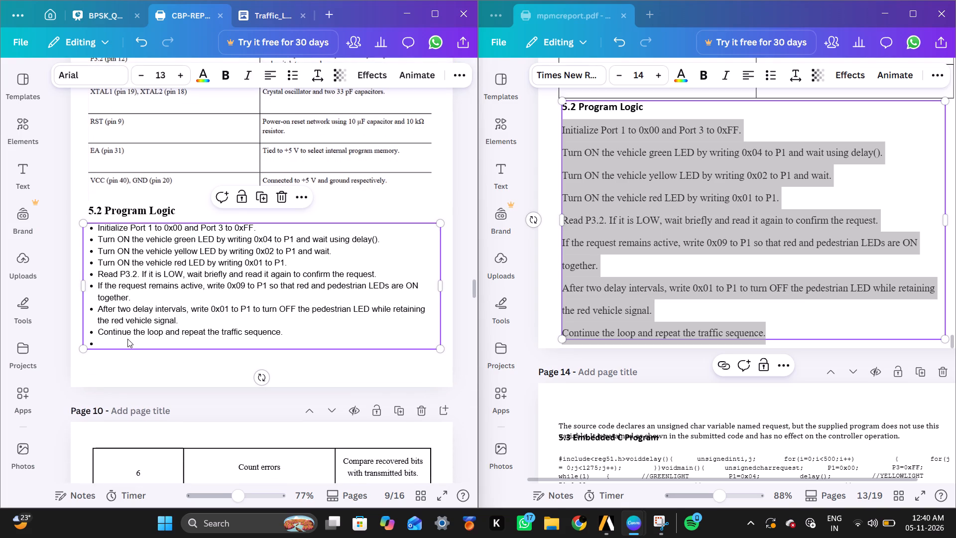
left_click(127, 339)
key("BackSpace")
key("BackSpace")
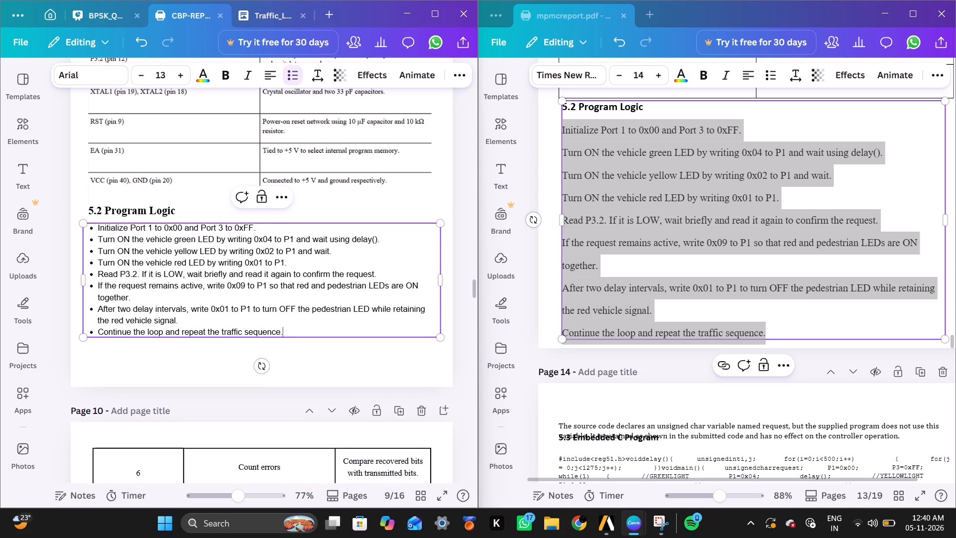
Move the "5.3 Embedded C Program" heading on page 14 of mpmcreport above the source code paragraph it overlaps.
scroll(127, 339, "down", 1)
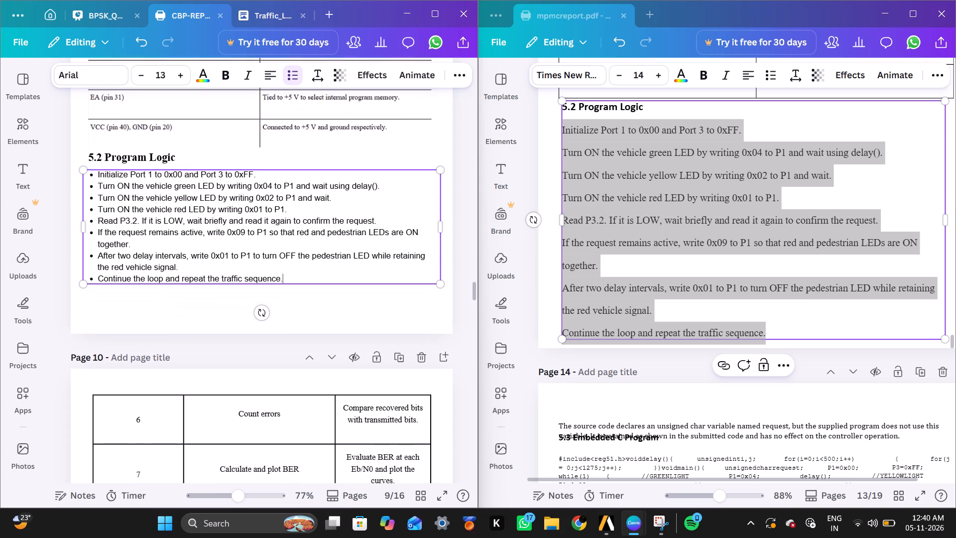
scroll(127, 339, "down", 1)
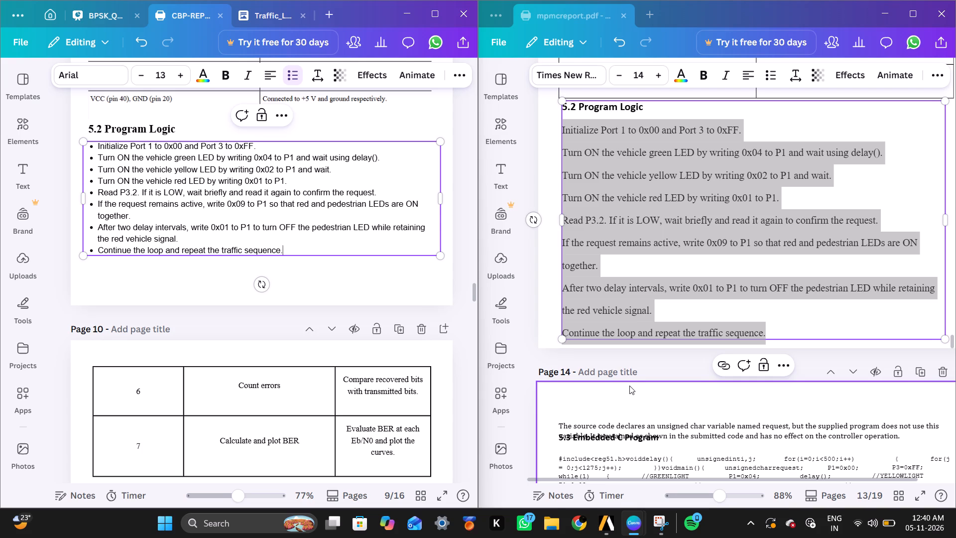
left_click(679, 408)
scroll(679, 408, "down", 1)
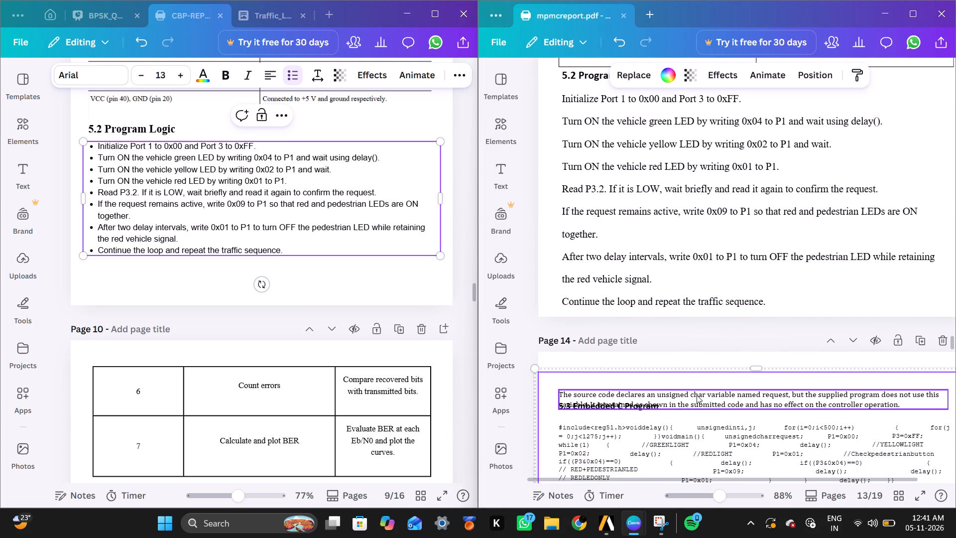
left_click_drag(647, 408, 640, 385)
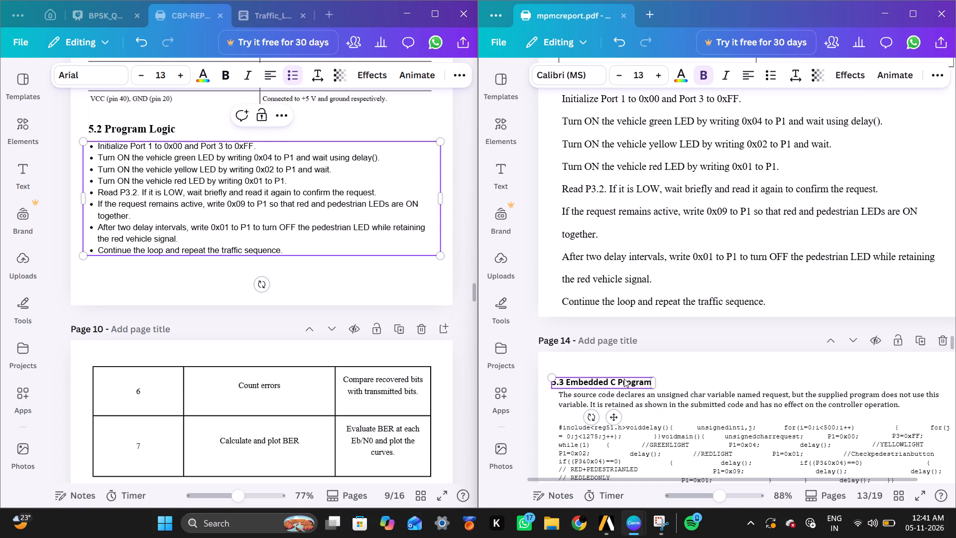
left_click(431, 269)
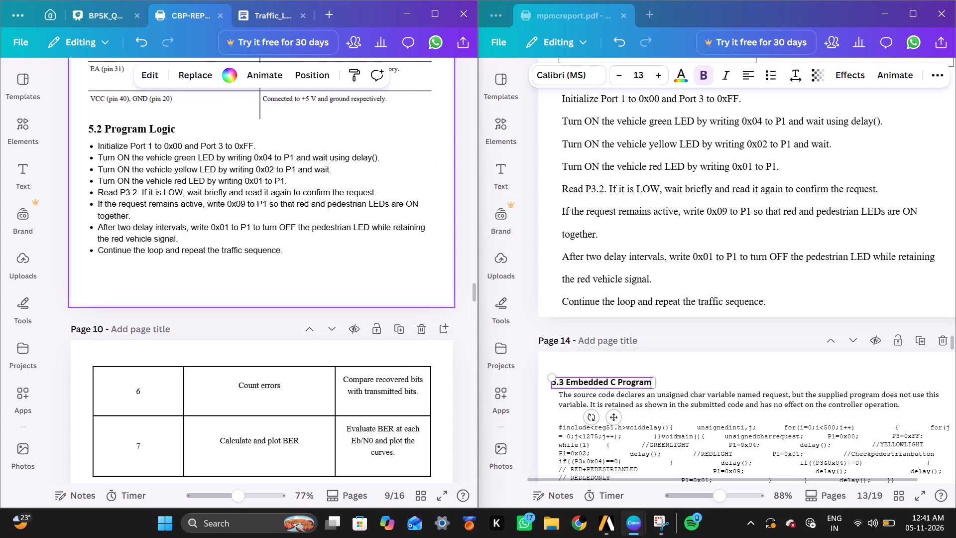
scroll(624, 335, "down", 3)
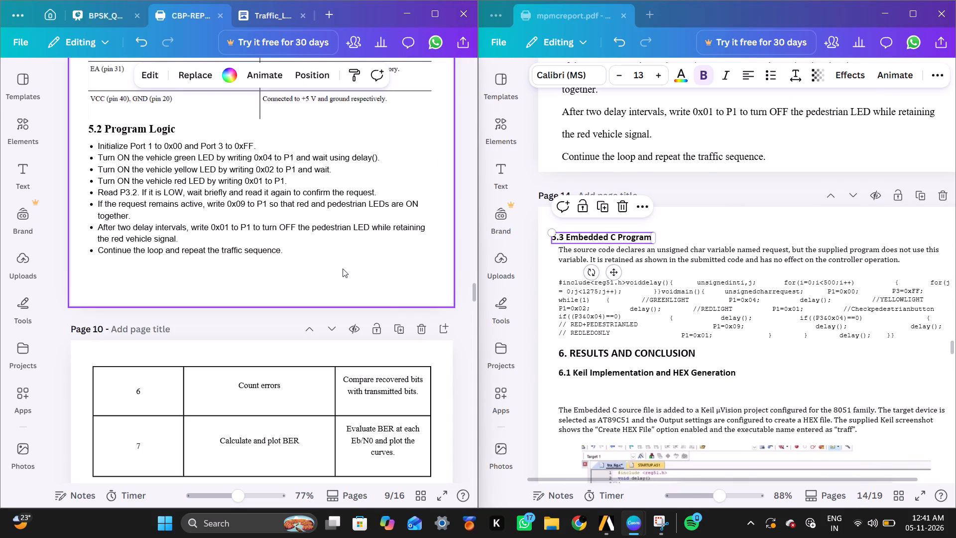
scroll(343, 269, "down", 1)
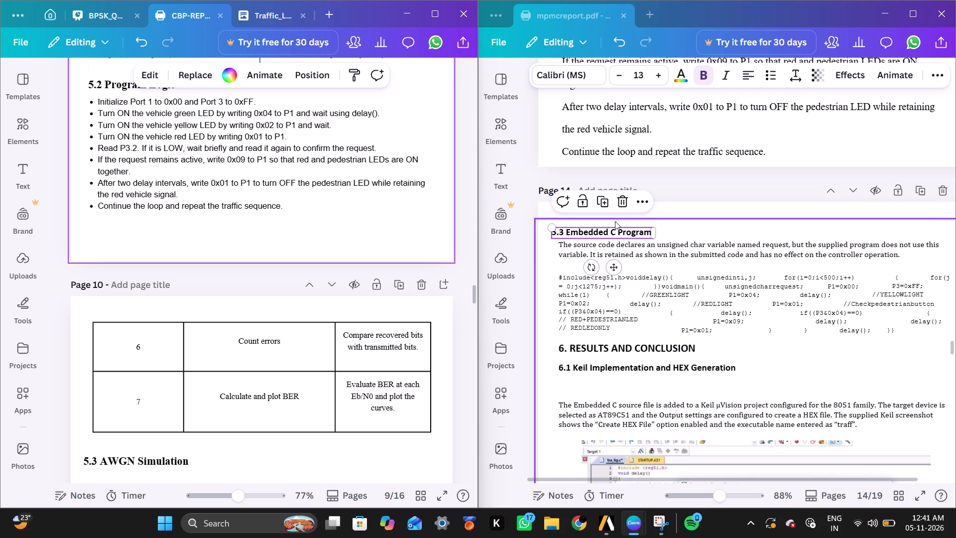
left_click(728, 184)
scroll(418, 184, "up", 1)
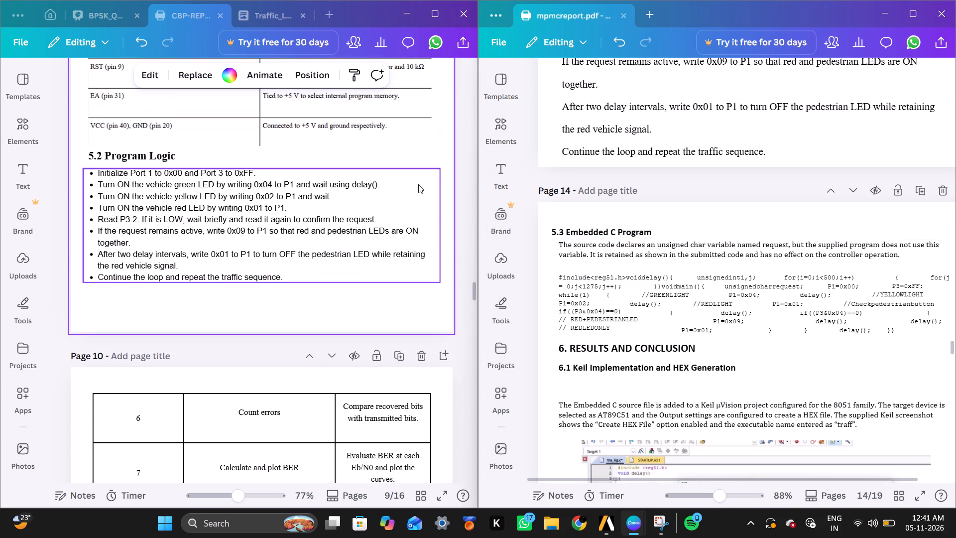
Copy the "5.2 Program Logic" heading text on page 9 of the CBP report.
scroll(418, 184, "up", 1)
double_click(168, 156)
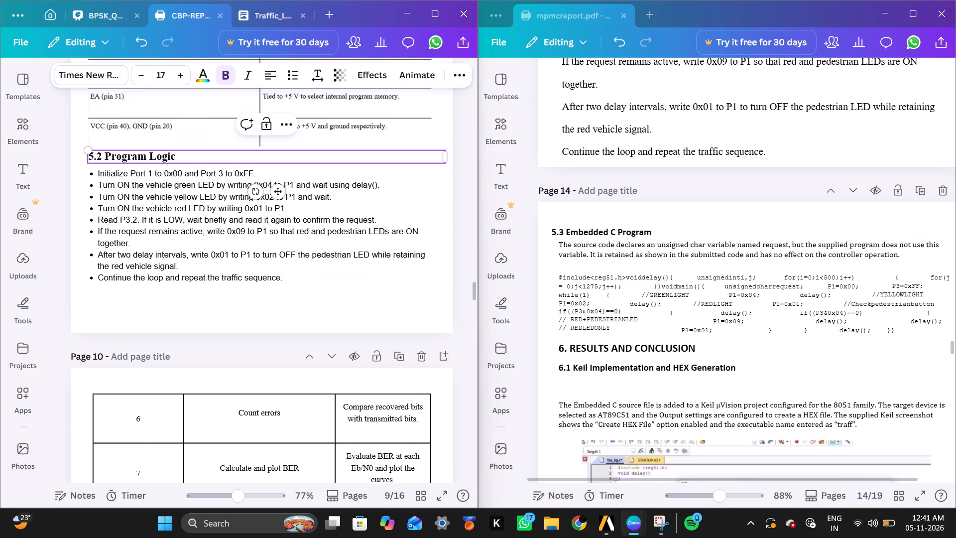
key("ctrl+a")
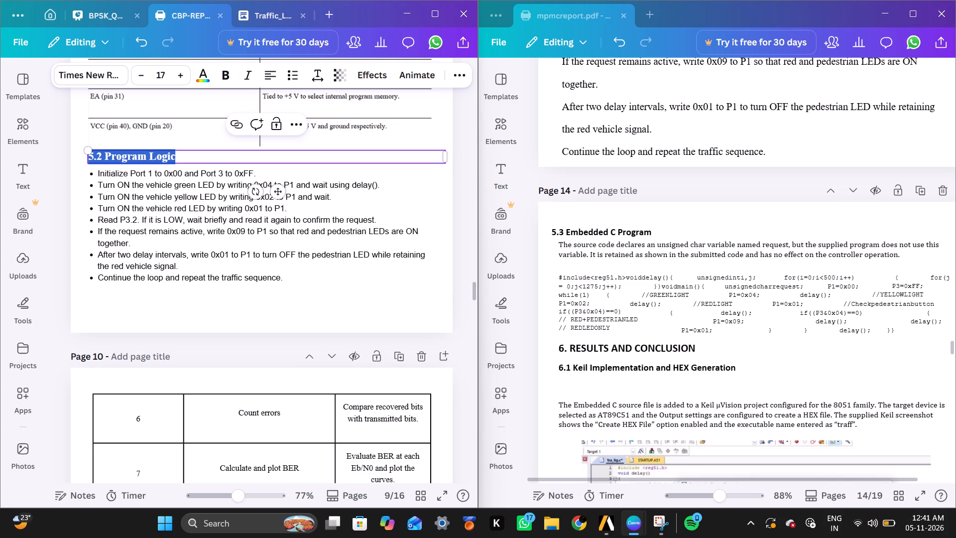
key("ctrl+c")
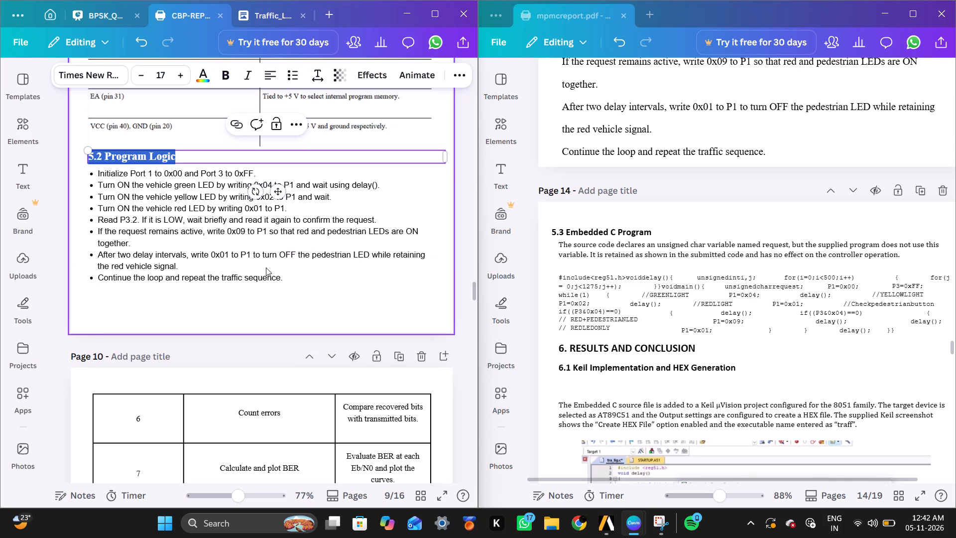
Delete the whole table with rows 6 and 7, "Count errors" and "Calculate and plot BER", from page 10.
left_click(277, 306)
scroll(277, 306, "down", 2)
left_click(282, 313)
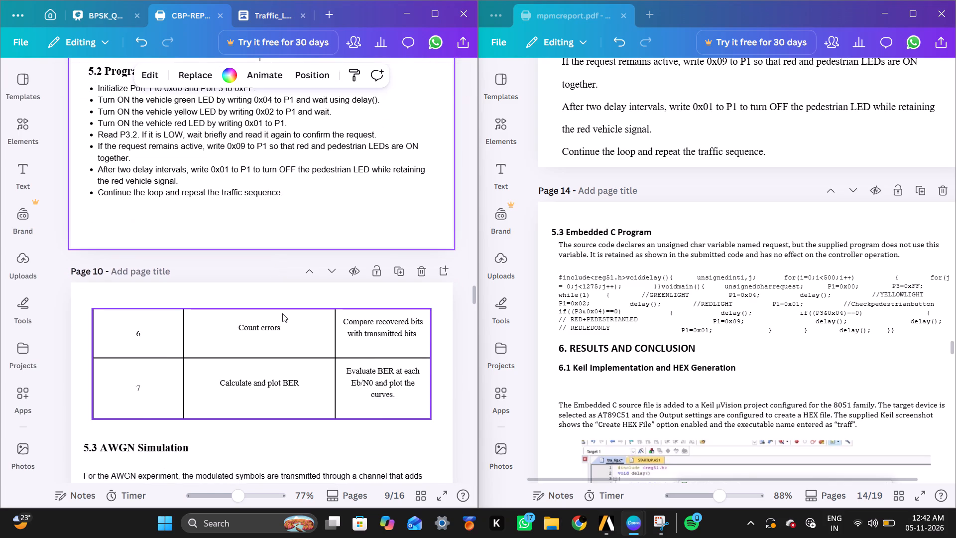
left_click(260, 271)
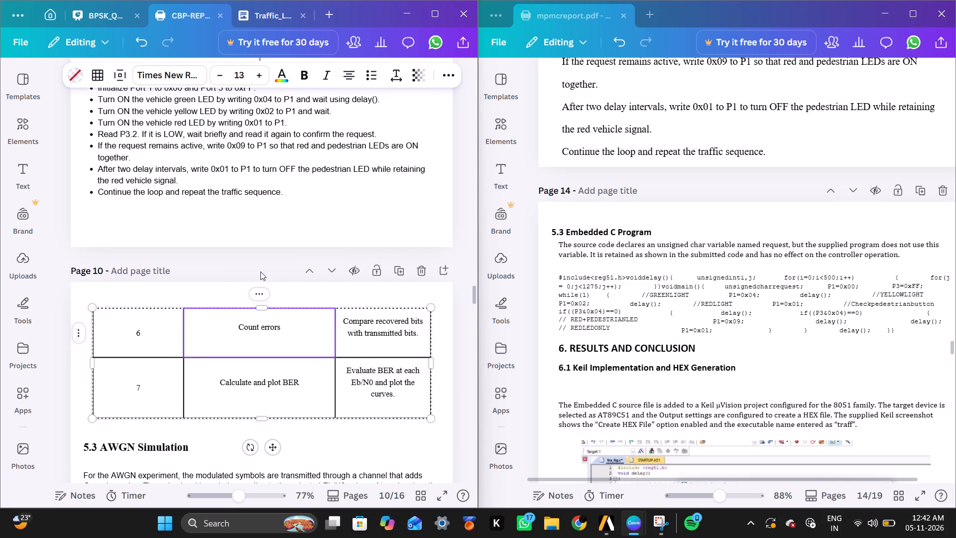
left_click(265, 342)
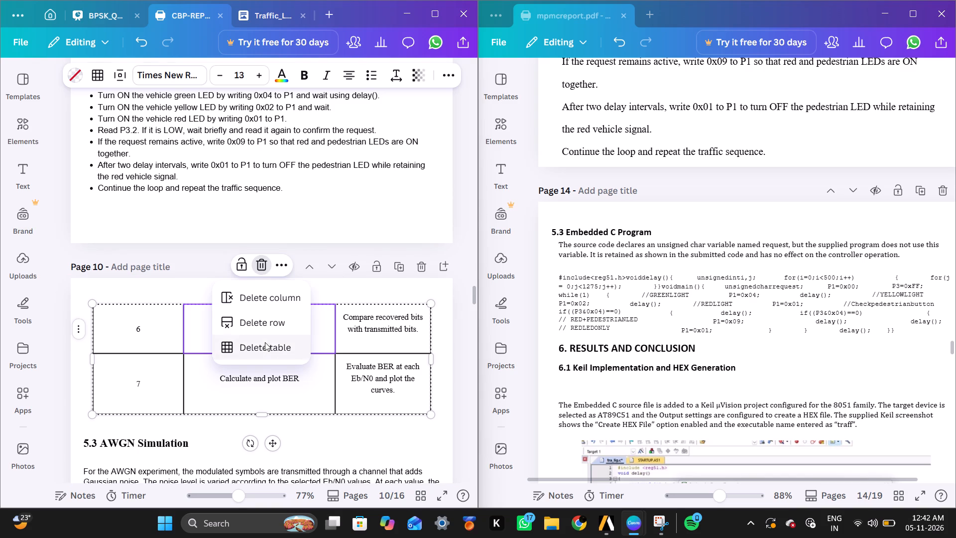
Move the text block starting with "5.3 AWGN Simulation" up to the top of page 10, aligned with the page margins.
left_click_drag(171, 444, 172, 368)
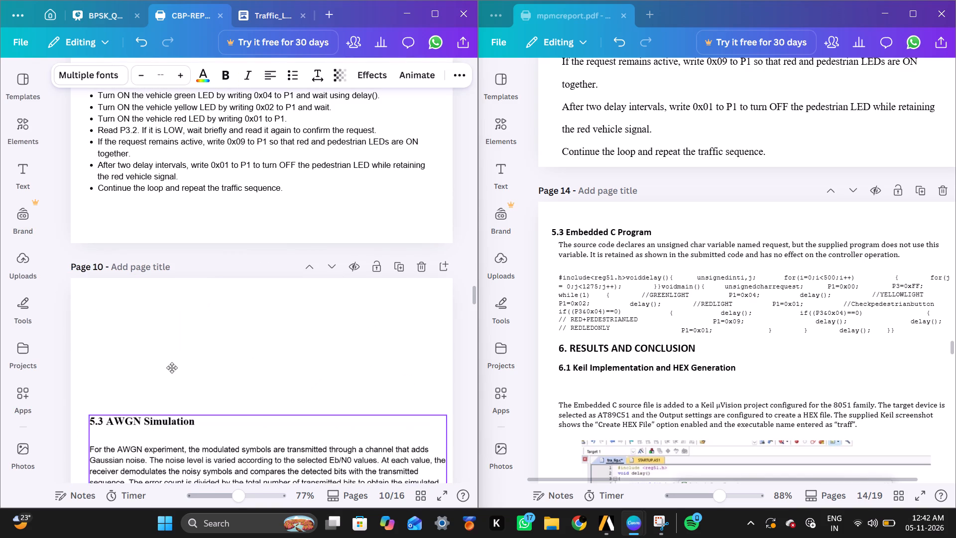
left_click_drag(172, 368, 169, 292)
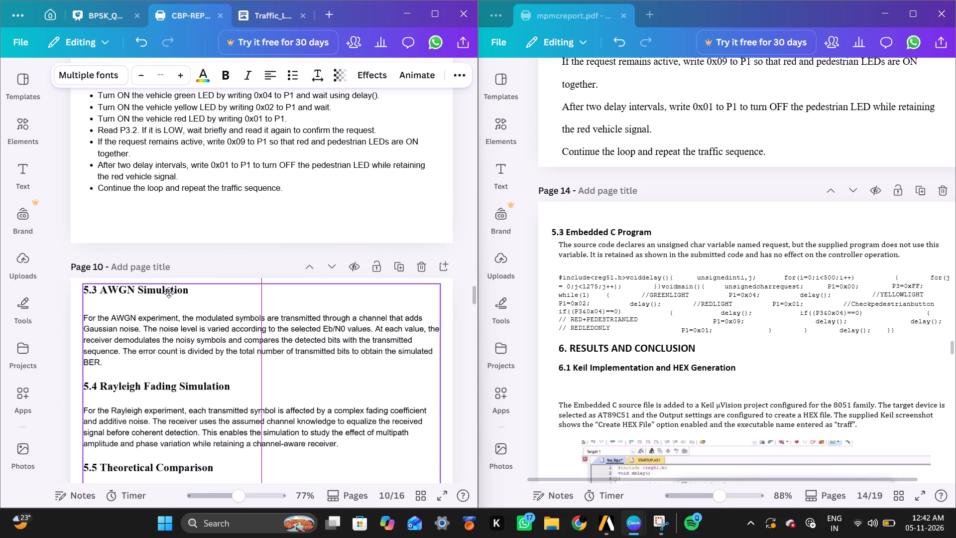
left_click_drag(169, 292, 175, 296)
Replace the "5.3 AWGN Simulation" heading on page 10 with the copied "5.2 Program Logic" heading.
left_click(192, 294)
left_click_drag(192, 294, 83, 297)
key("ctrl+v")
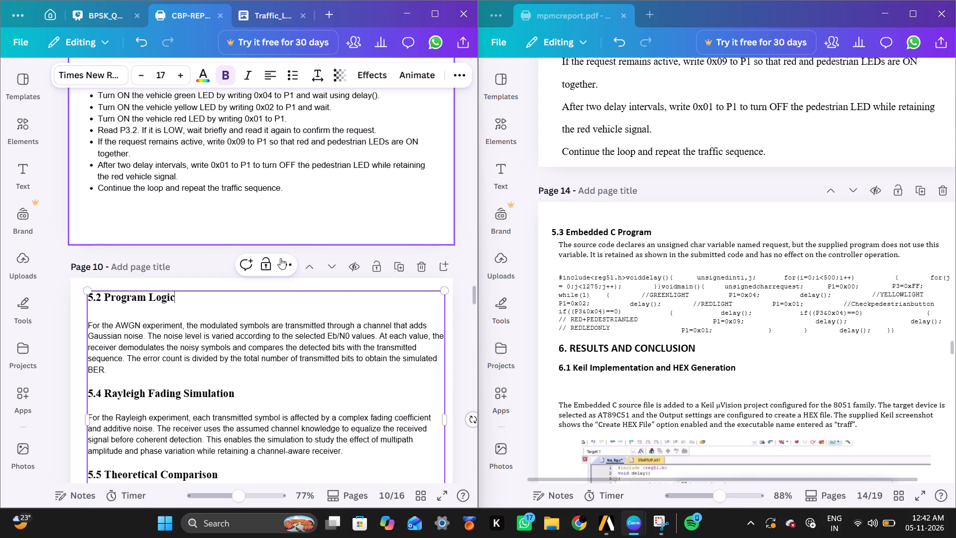
Replace the page 10 heading with "5.3 Embedded C Program" copied from page 14 of mpmcreport, keeping the Times New Roman bold style.
left_click(646, 235)
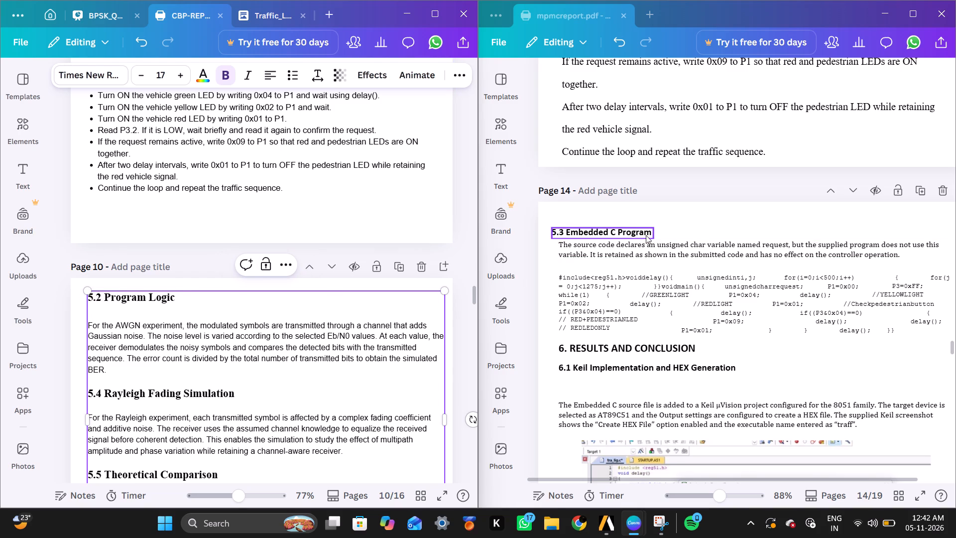
key("ctrl+a")
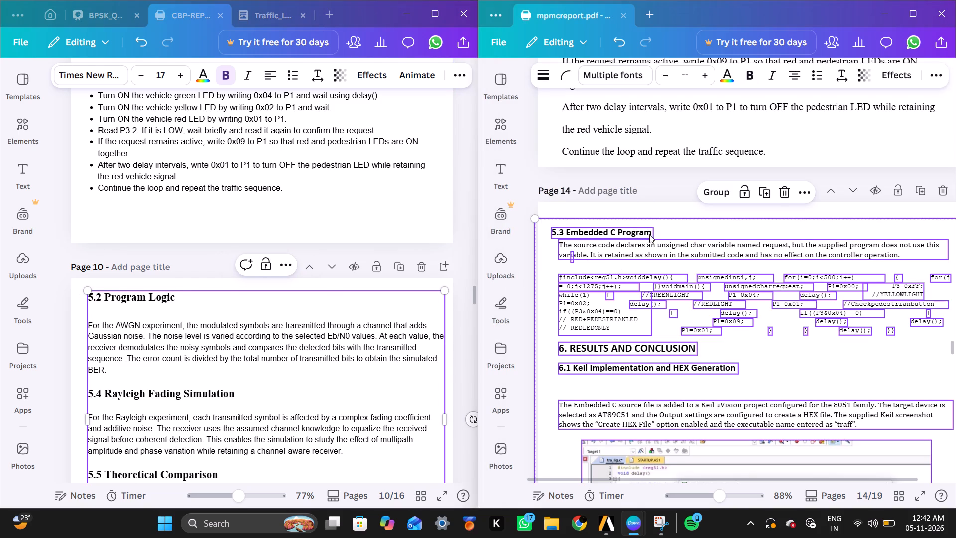
left_click(659, 230)
double_click(633, 232)
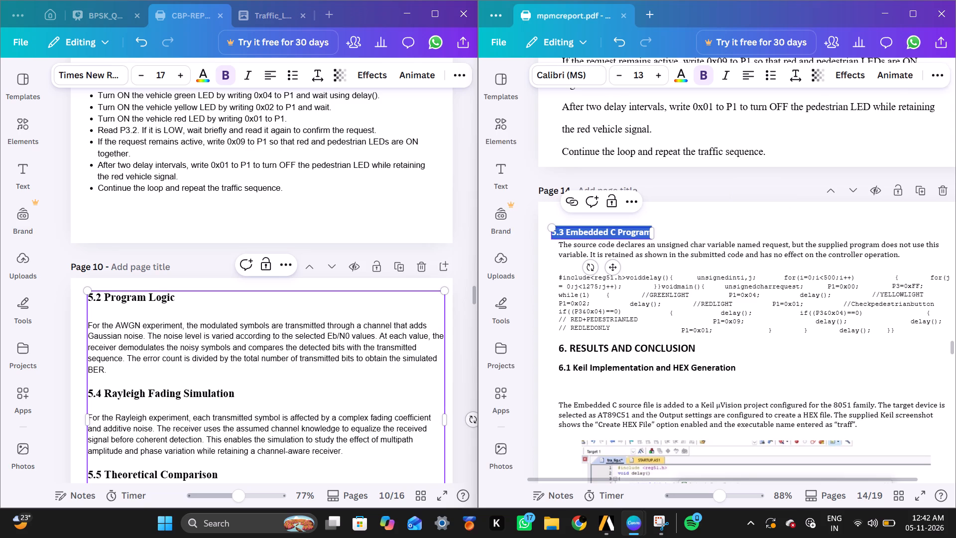
key("ctrl+a")
key("ctrl+c")
left_click_drag(161, 303, 177, 298)
left_click(177, 298)
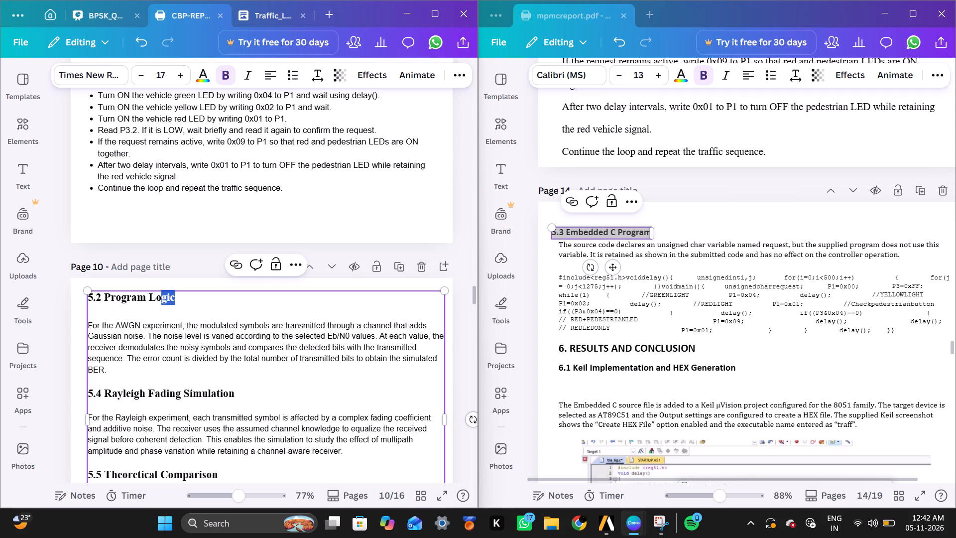
left_click_drag(177, 298, 83, 298)
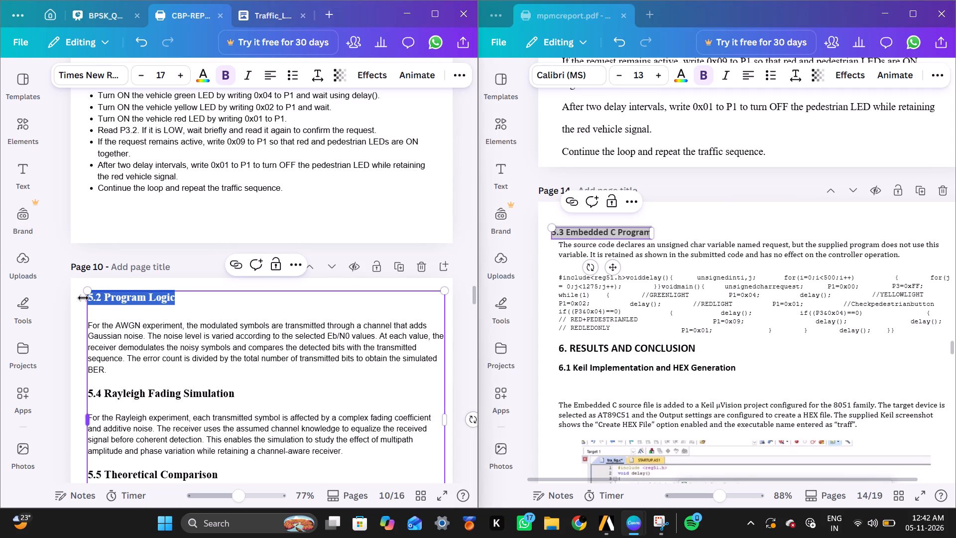
key("ctrl+v")
left_click(342, 314)
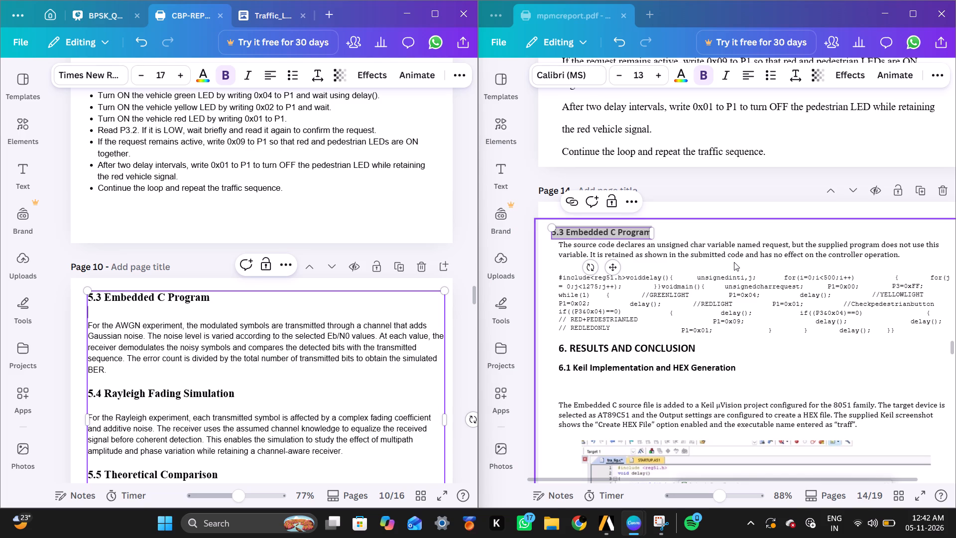
Examine the Embedded C source code fragments under section 5.3 on page 14 of mpmcreport.
scroll(734, 262, "down", 1)
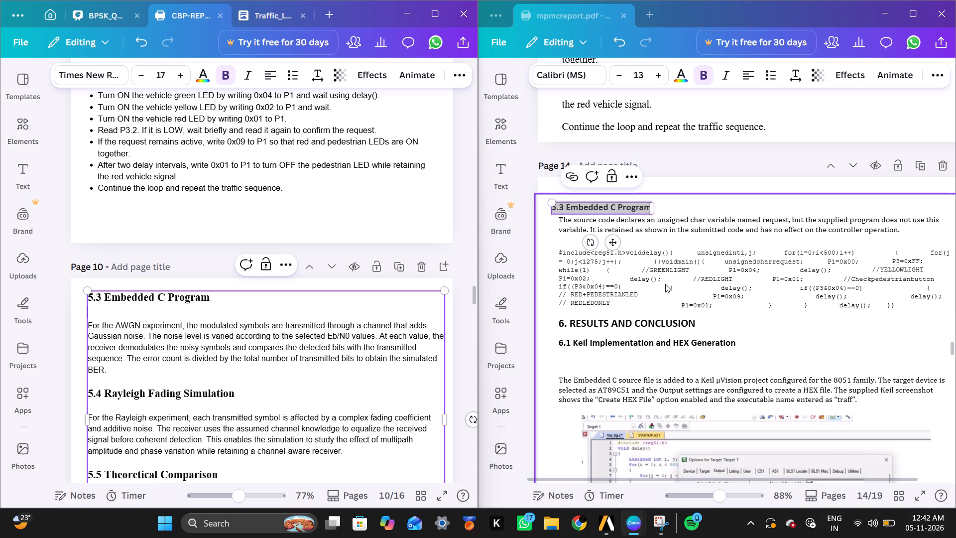
scroll(845, 308, "left", 1)
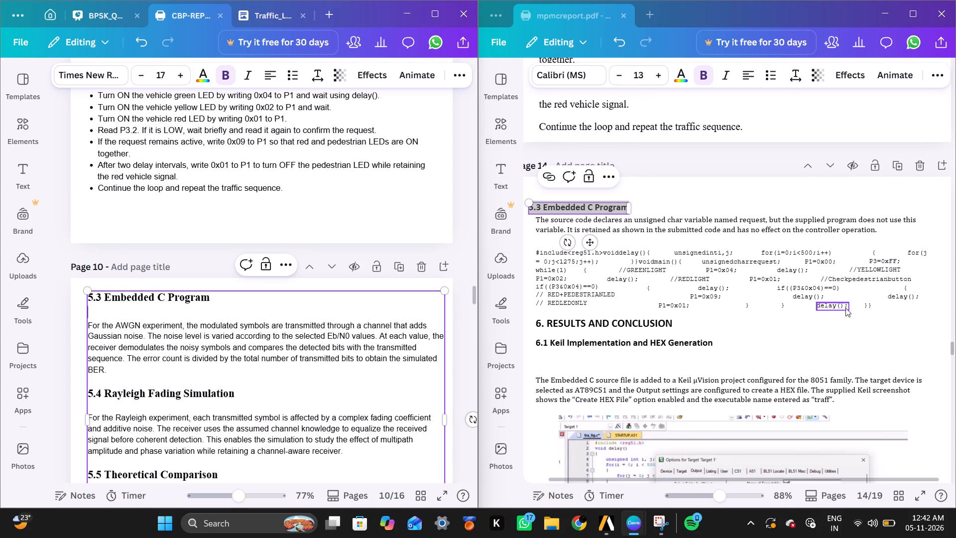
scroll(759, 297, "right", 1)
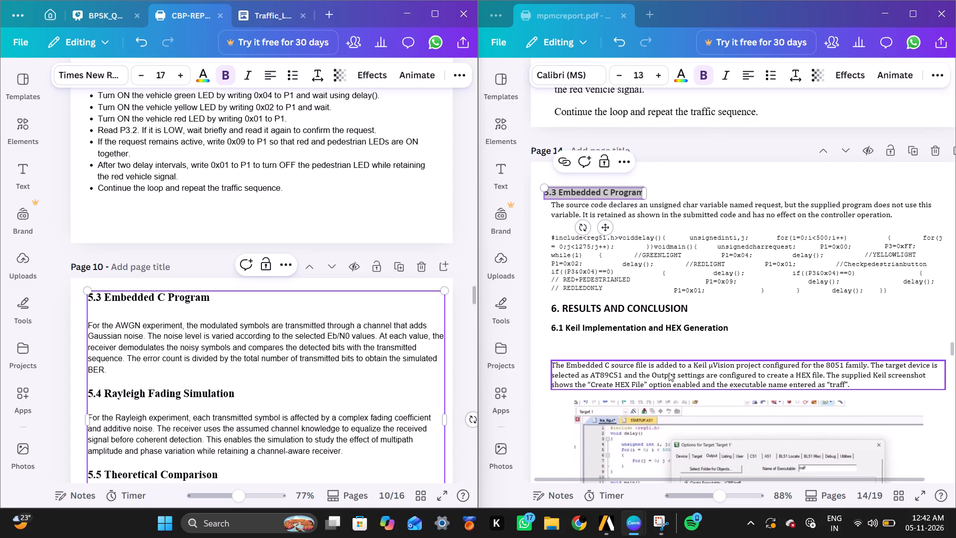
left_click_drag(661, 360, 682, 502)
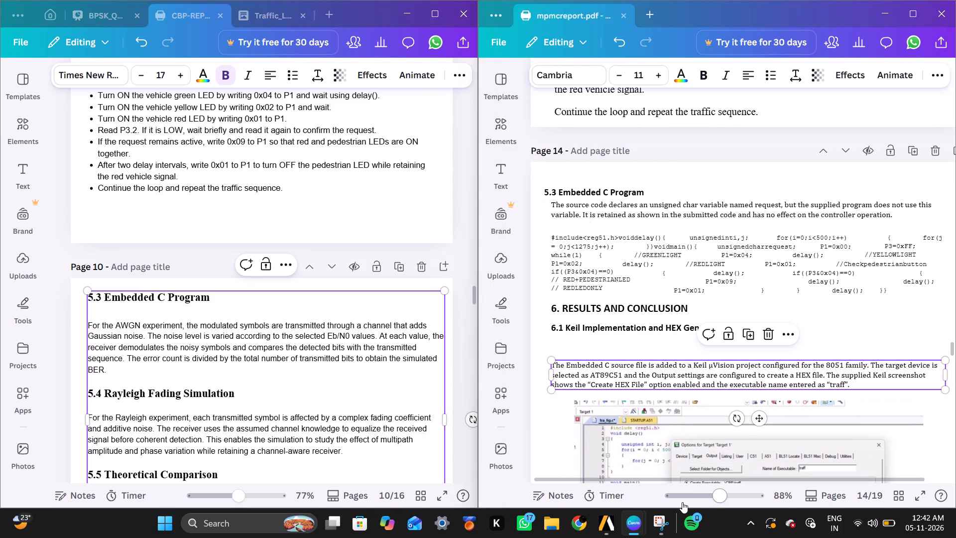
left_click_drag(682, 502, 682, 500)
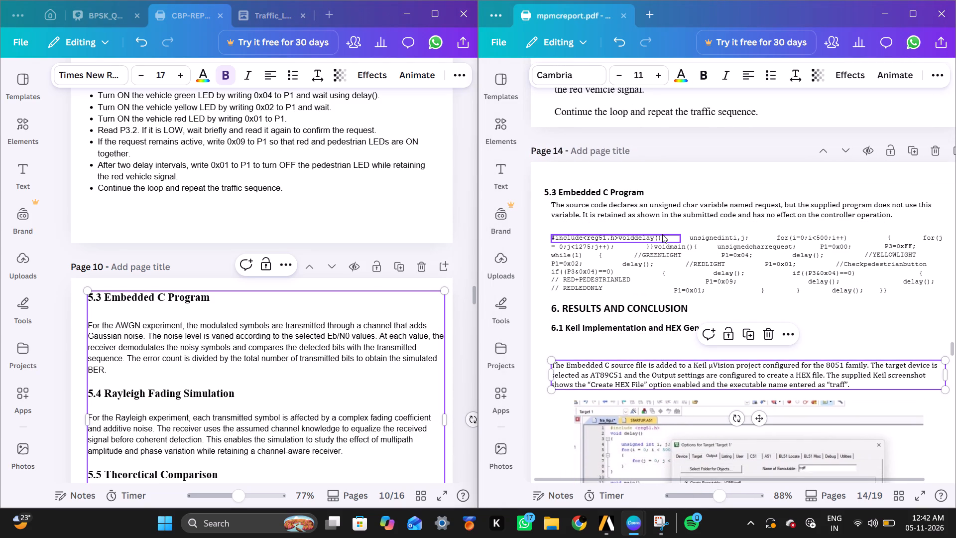
left_click(662, 239)
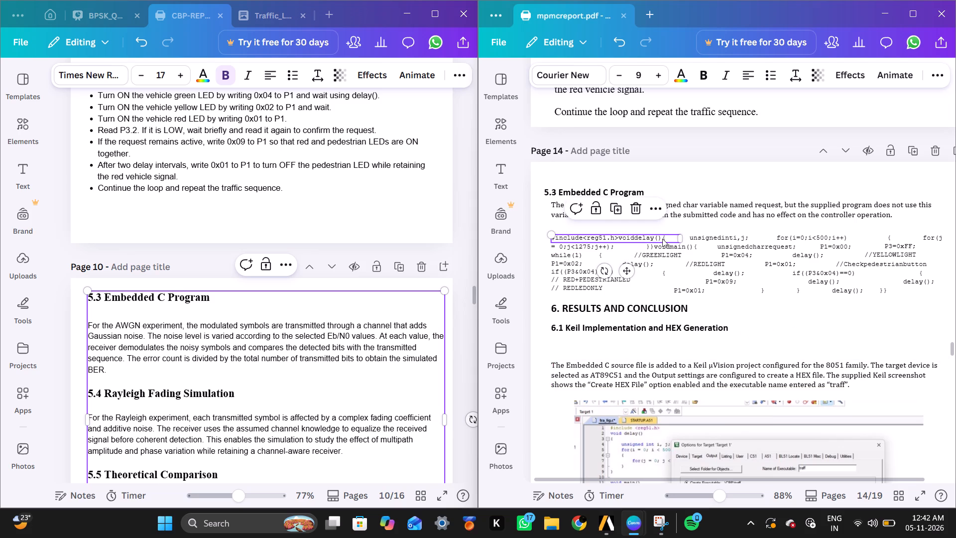
left_click(662, 239)
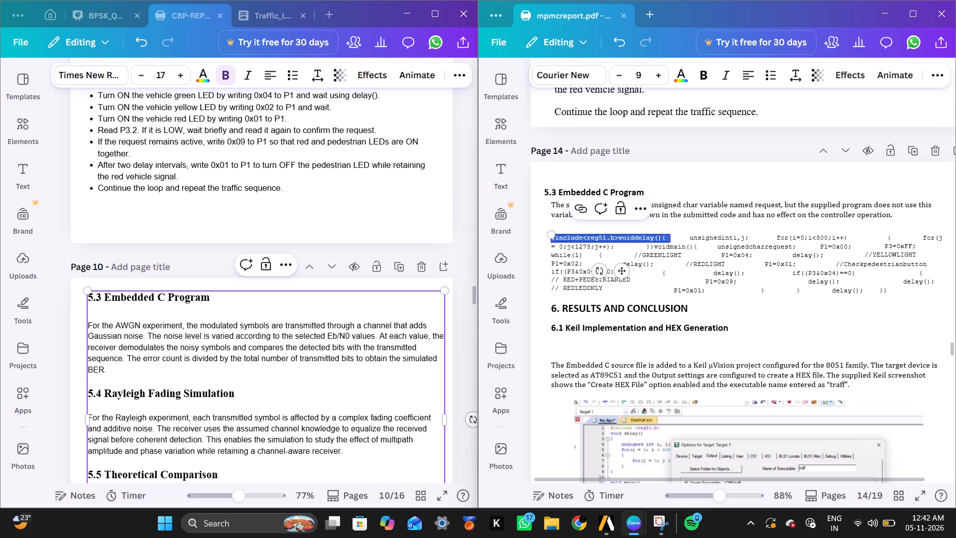
left_click(662, 239)
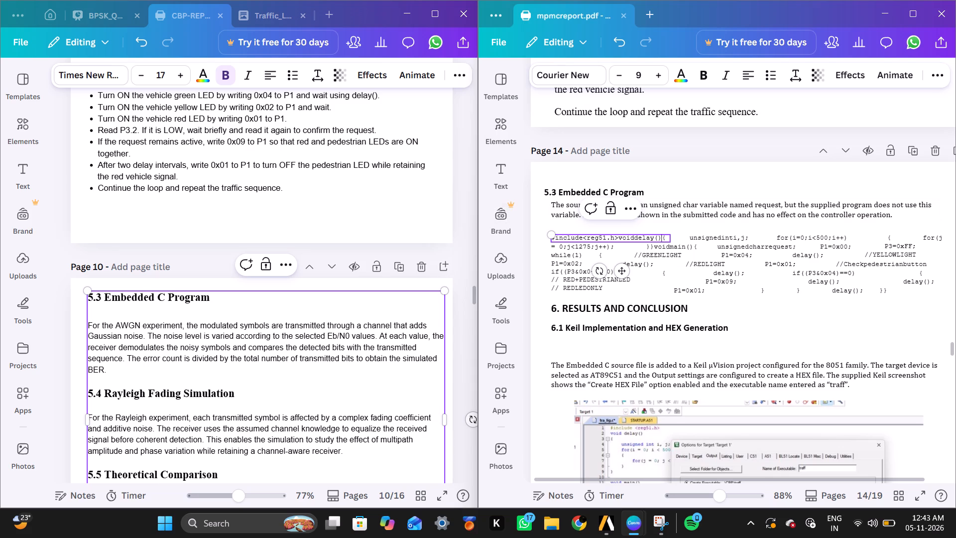
Delete the AWGN, 5.4 Rayleigh Fading and 5.5 Theoretical Comparison text plus the empty lines below the 5.3 heading on page 10.
scroll(343, 277, "down", 2)
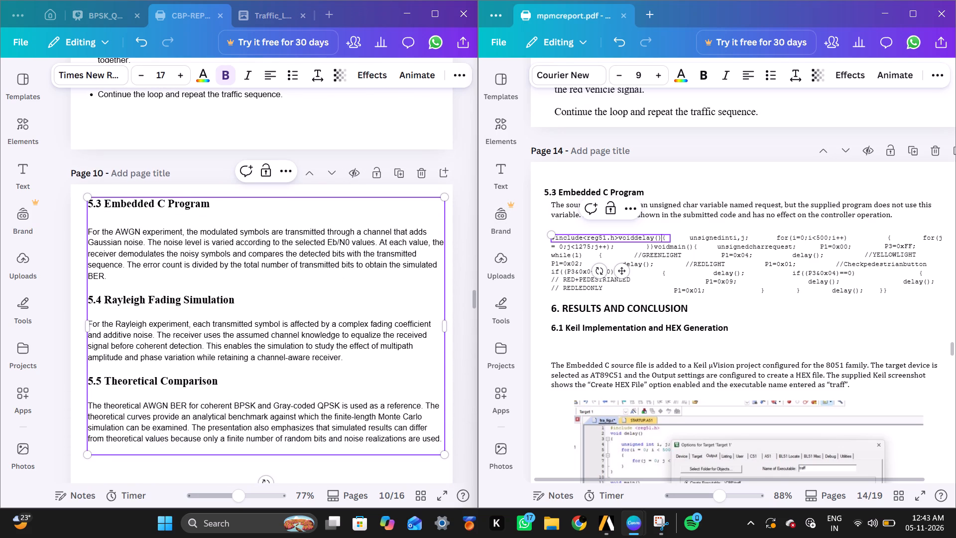
left_click(442, 436)
left_click_drag(442, 436, 348, 383)
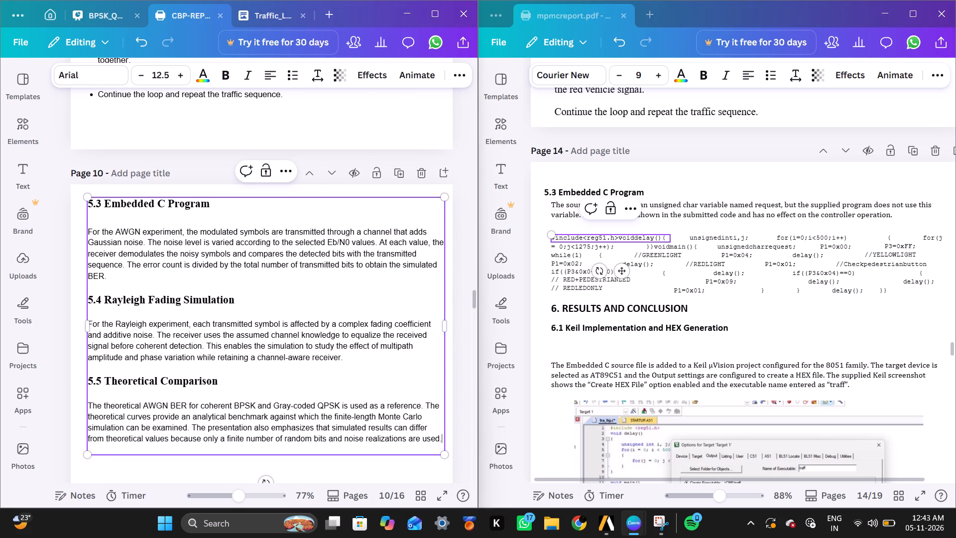
left_click_drag(348, 383, 93, 234)
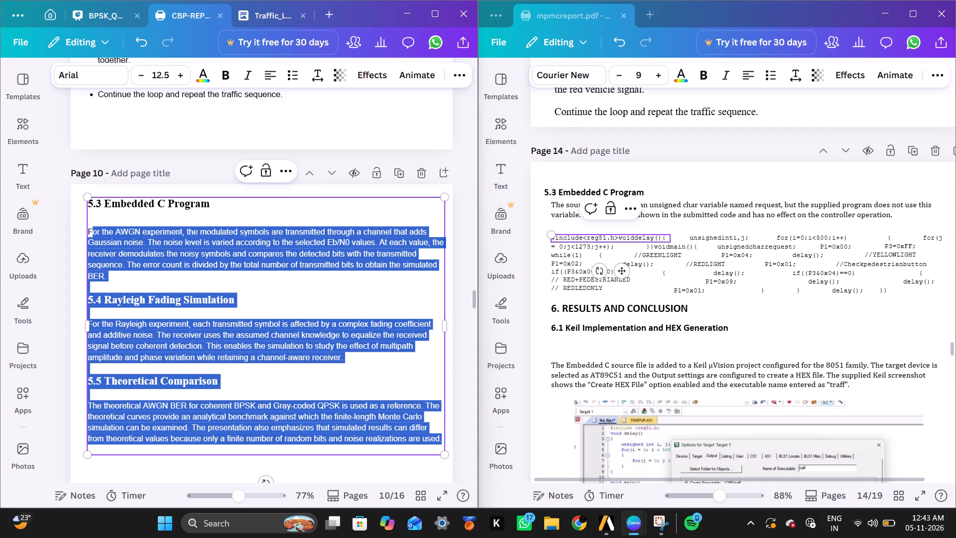
left_click_drag(93, 234, 90, 234)
key("BackSpace")
key("BackSpace")
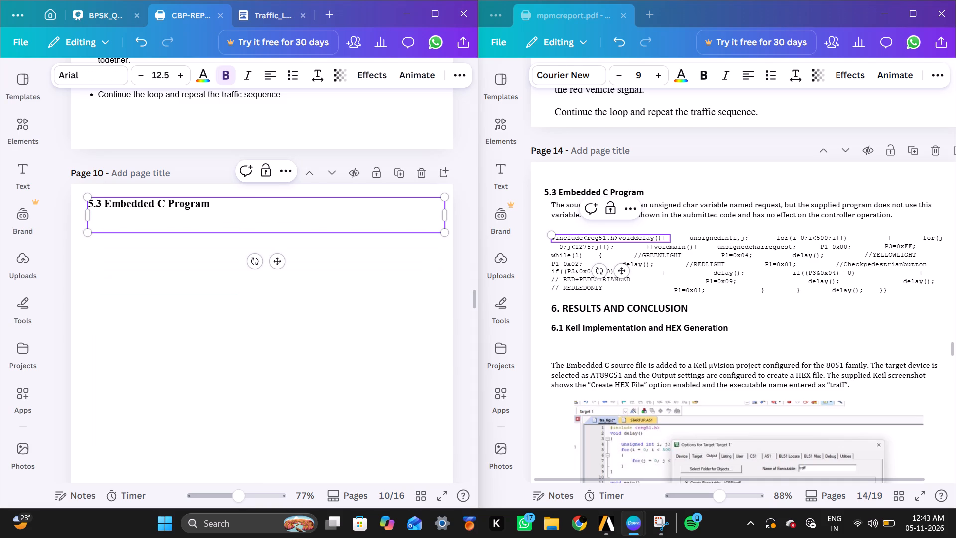
key("Down")
key("BackSpace")
key("BackSpace")
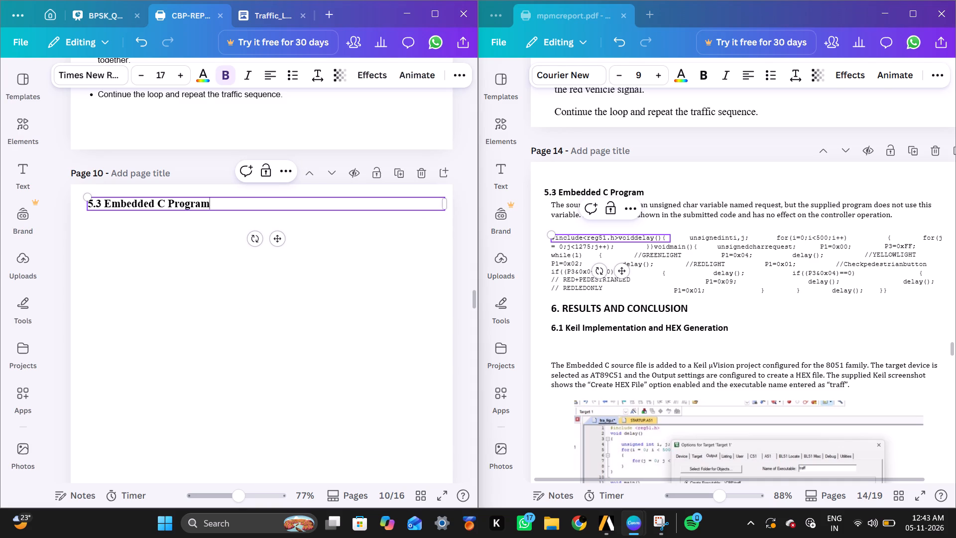
left_click(199, 324)
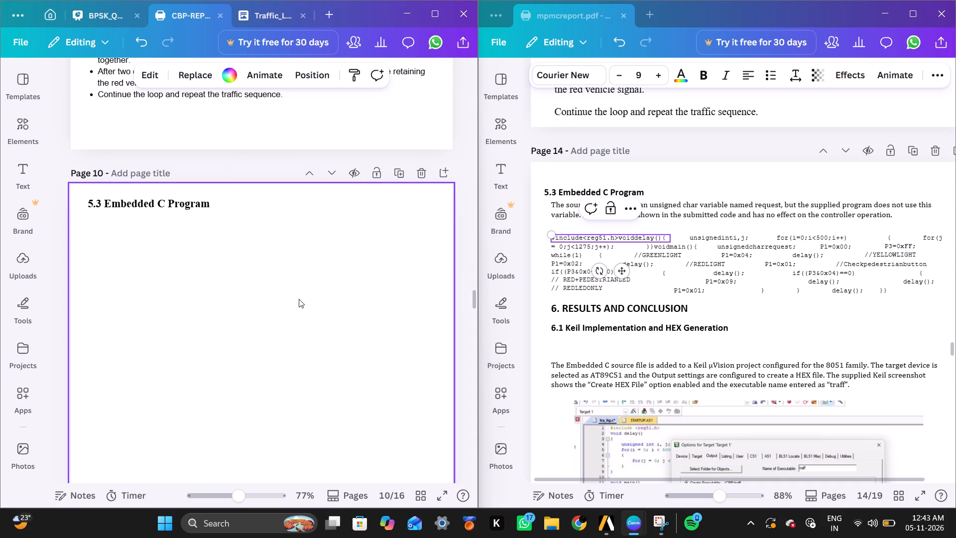
Duplicate the bulleted Program Logic text from page 9 and place the copy just below the "5.3 Embedded C Program" heading on page 10.
scroll(721, 270, "down", 1)
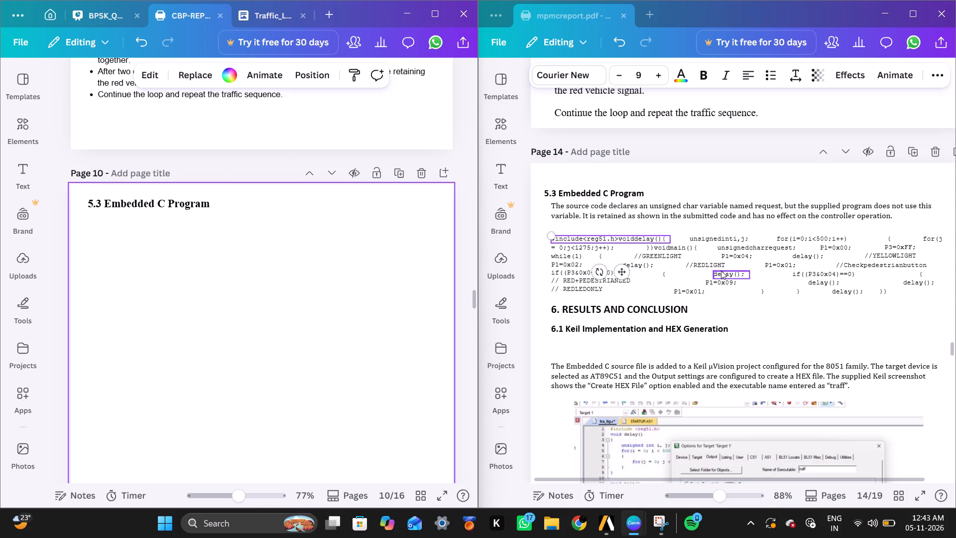
scroll(721, 270, "down", 1)
scroll(433, 269, "up", 1)
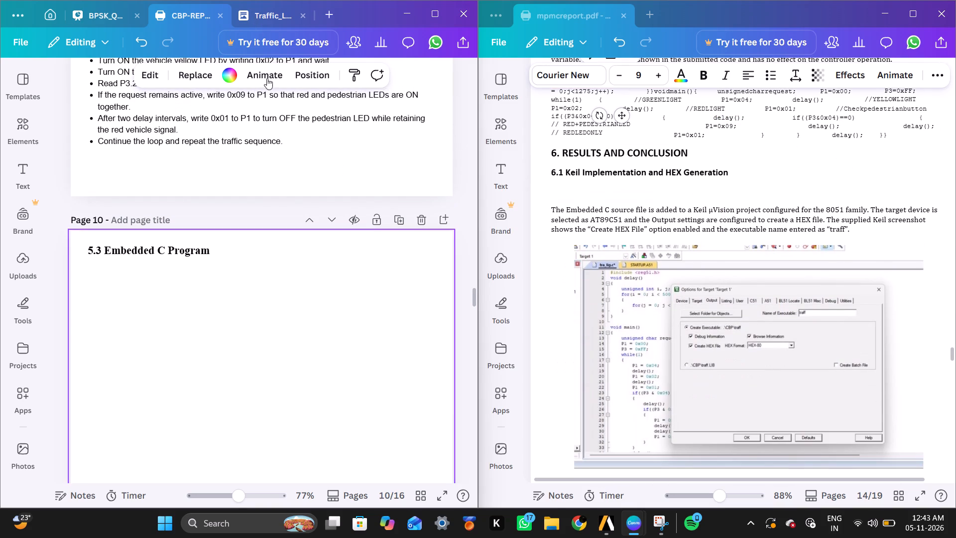
left_click(274, 91)
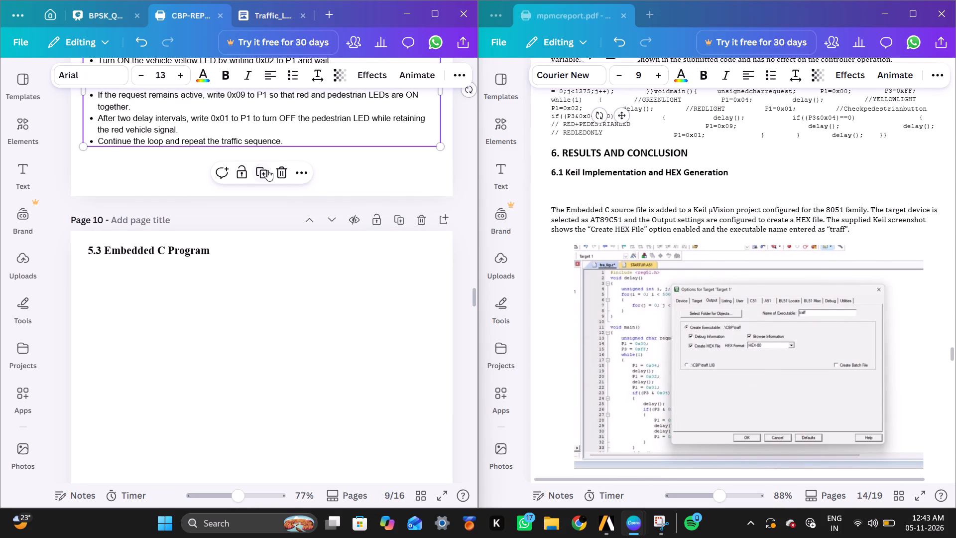
left_click(267, 170)
left_click_drag(294, 126, 292, 352)
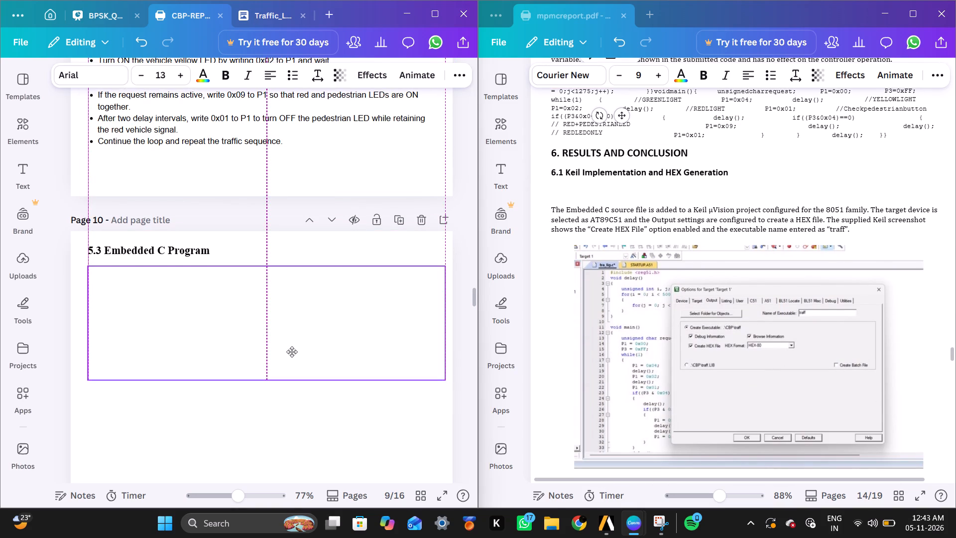
left_click_drag(292, 352, 291, 352)
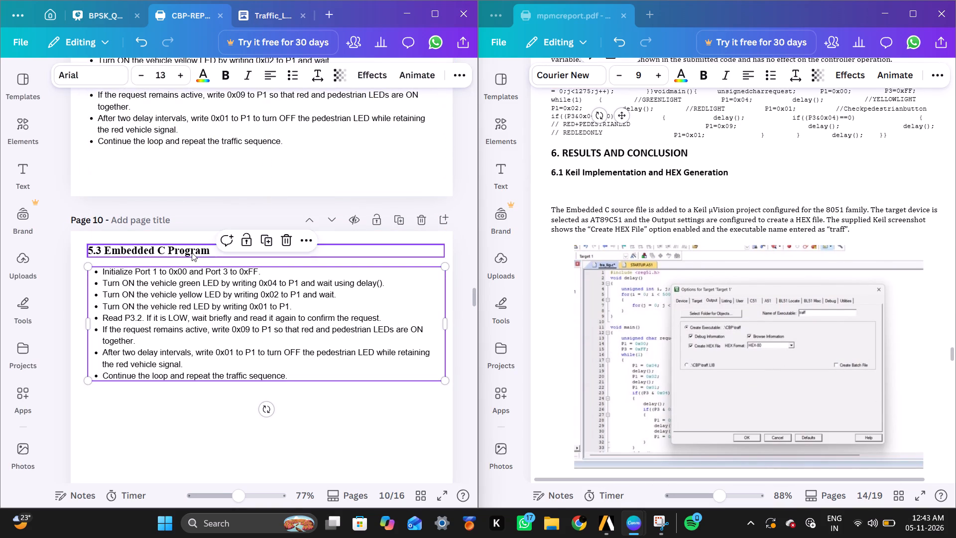
Move the "5.3 Embedded C Program" heading on page 10 slightly lower, closer to the text beneath it.
left_click_drag(192, 253, 192, 258)
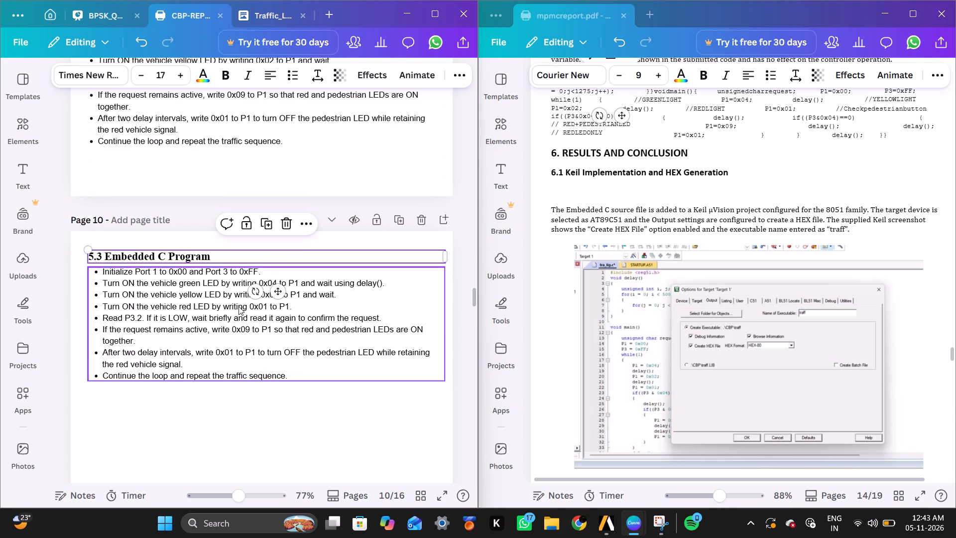
Remove the bullet formatting from all lines of the duplicated Program Logic text below the 5.3 heading on page 10.
left_click(240, 307)
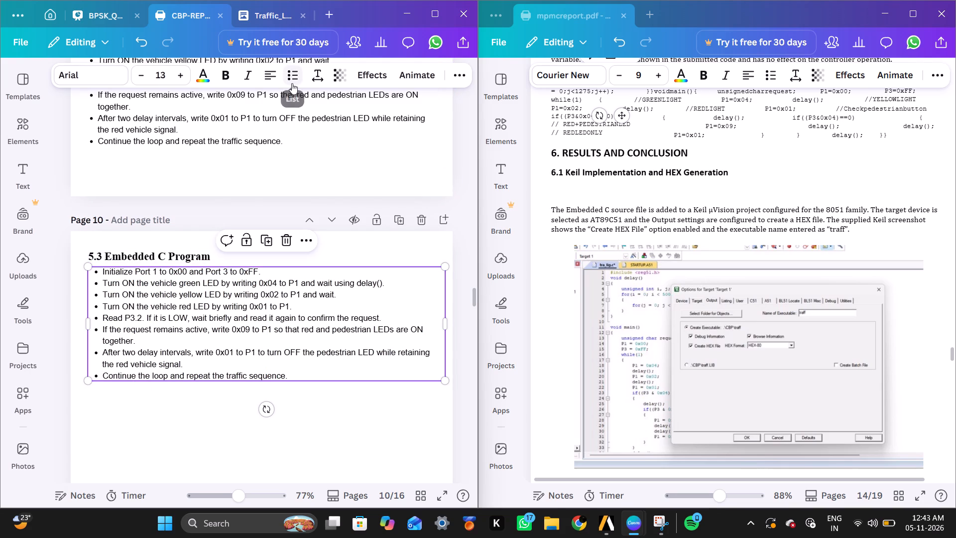
left_click(292, 83)
left_click(282, 313)
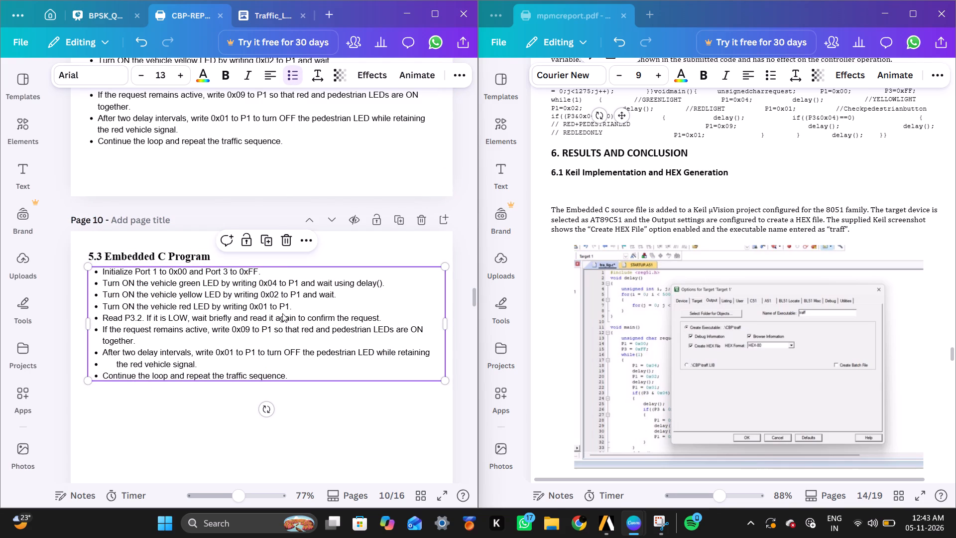
left_click(290, 76)
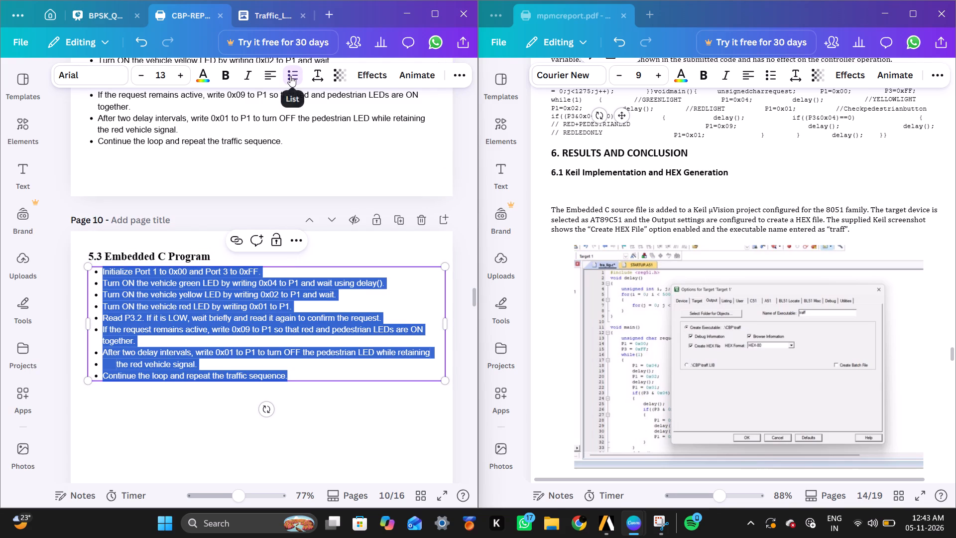
left_click(290, 76)
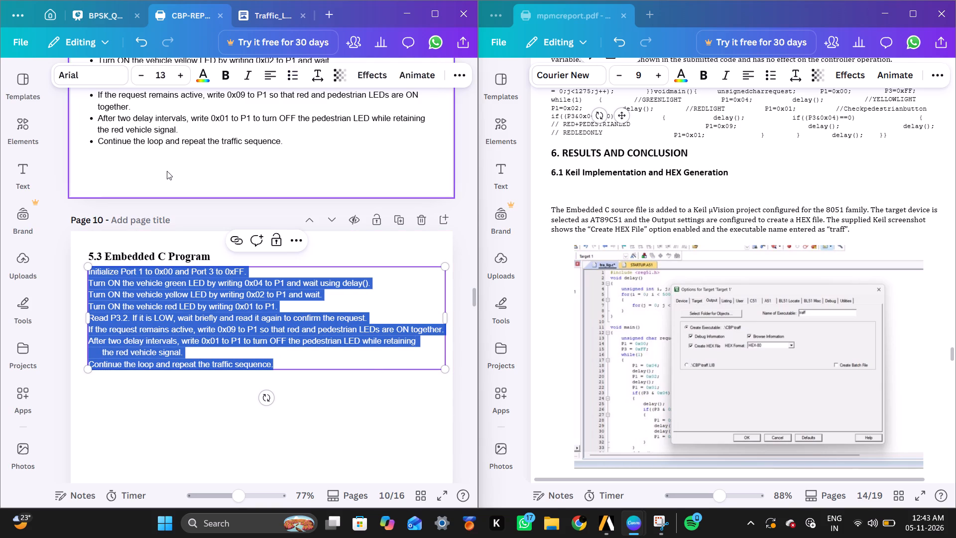
Change the font of the duplicated text below the 5.3 heading to Courier New.
left_click(108, 78)
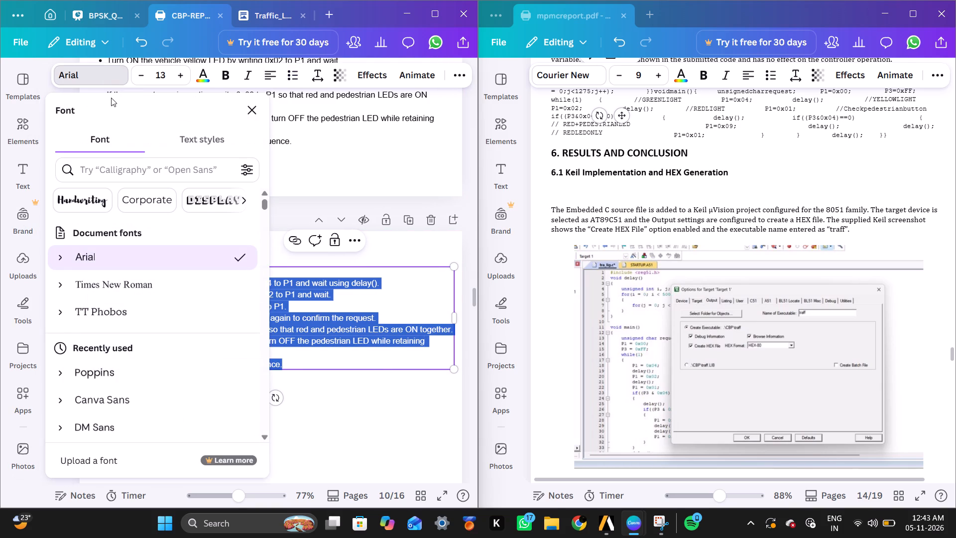
left_click(147, 175)
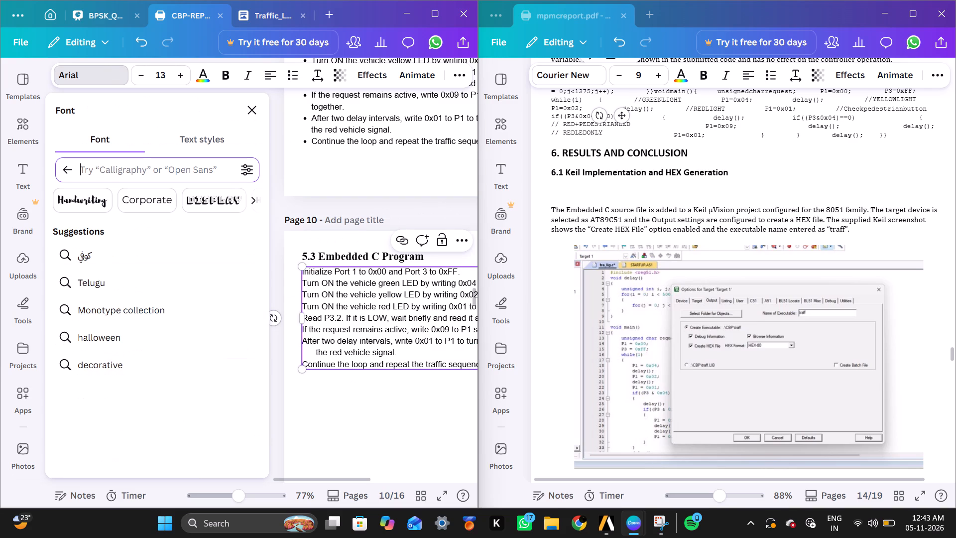
type("Cou")
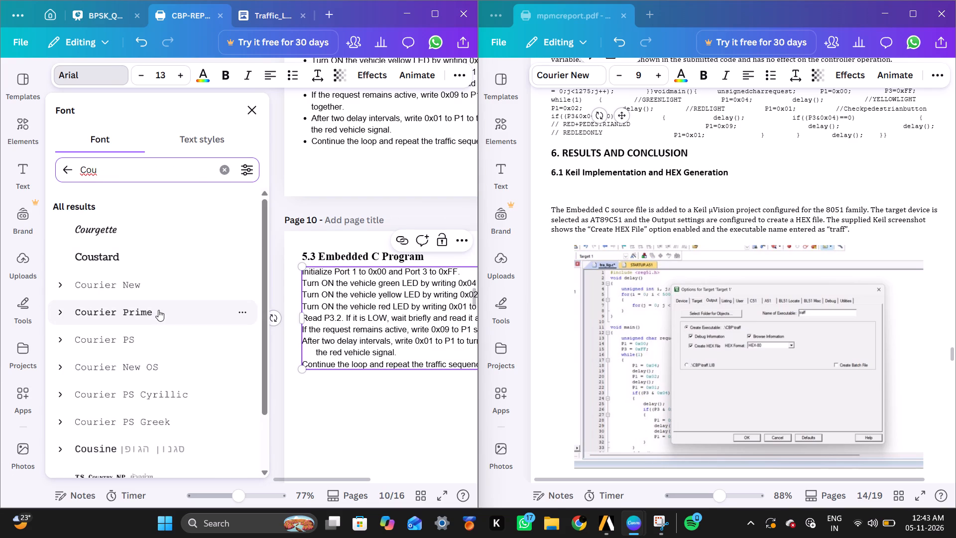
left_click(150, 280)
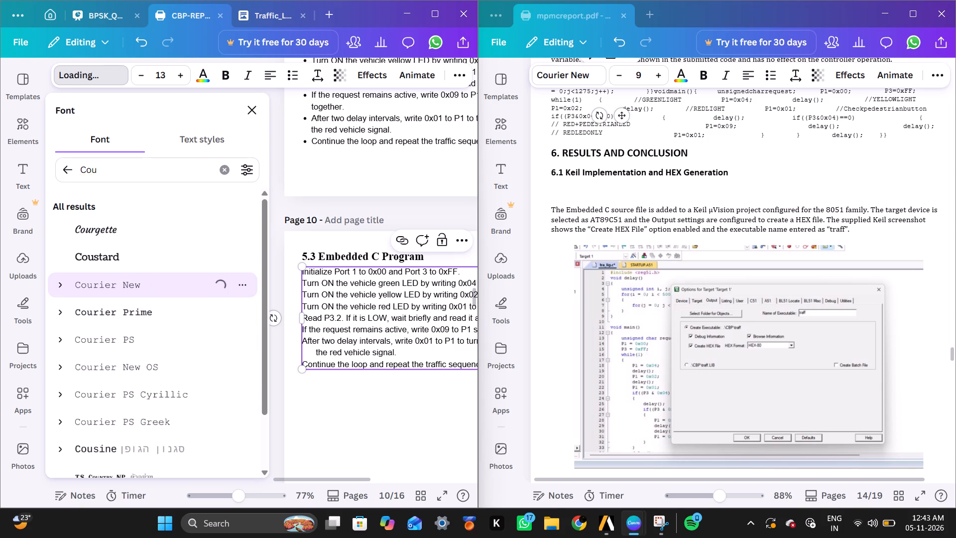
left_click(382, 173)
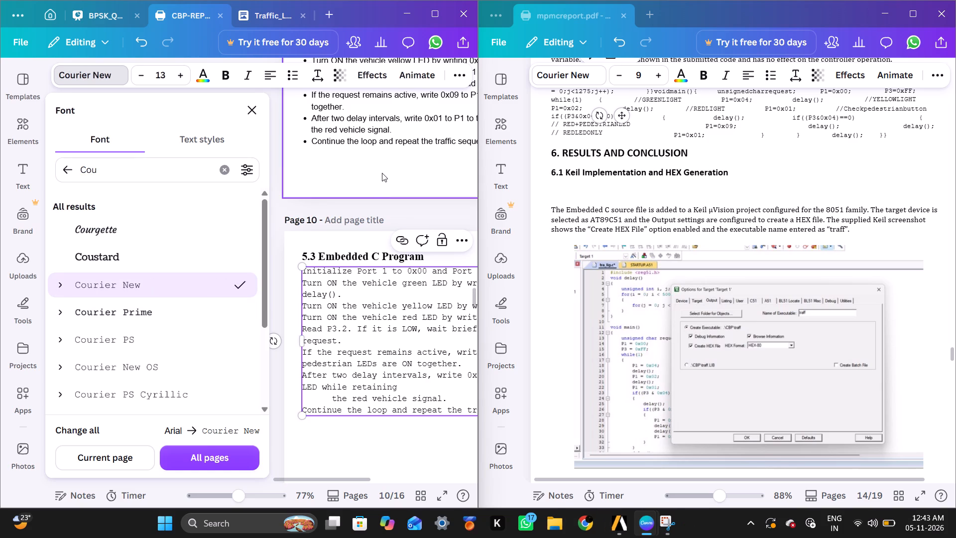
scroll(382, 173, "left", 1)
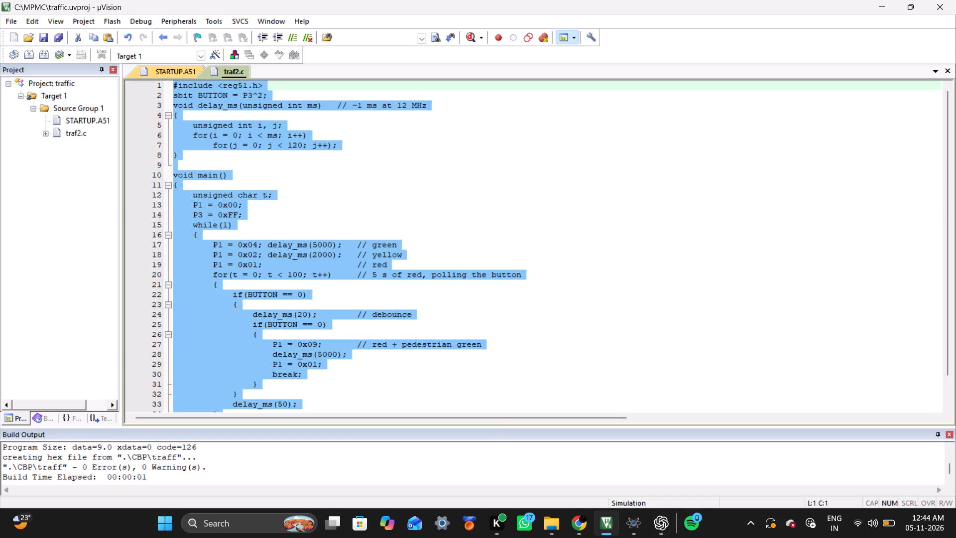
key("ctrl+c")
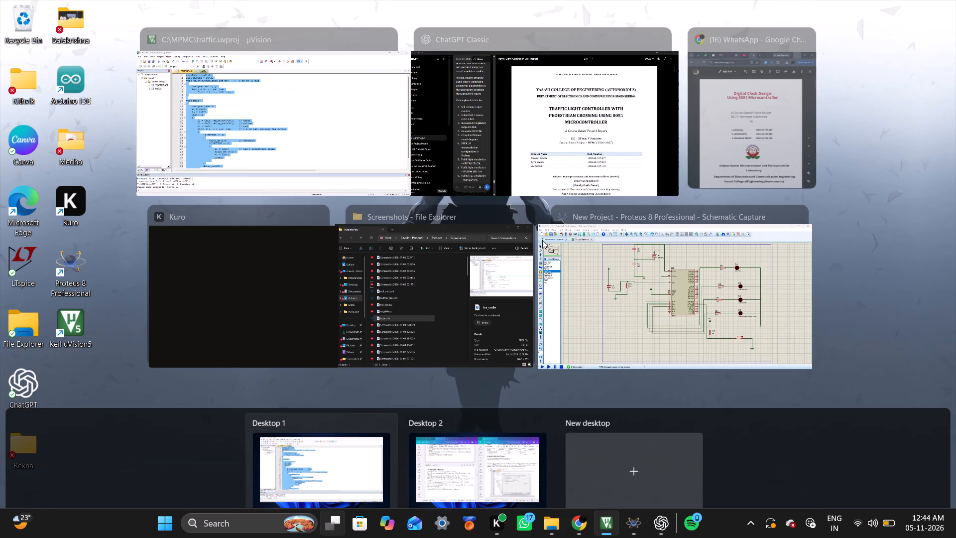
left_click(492, 412)
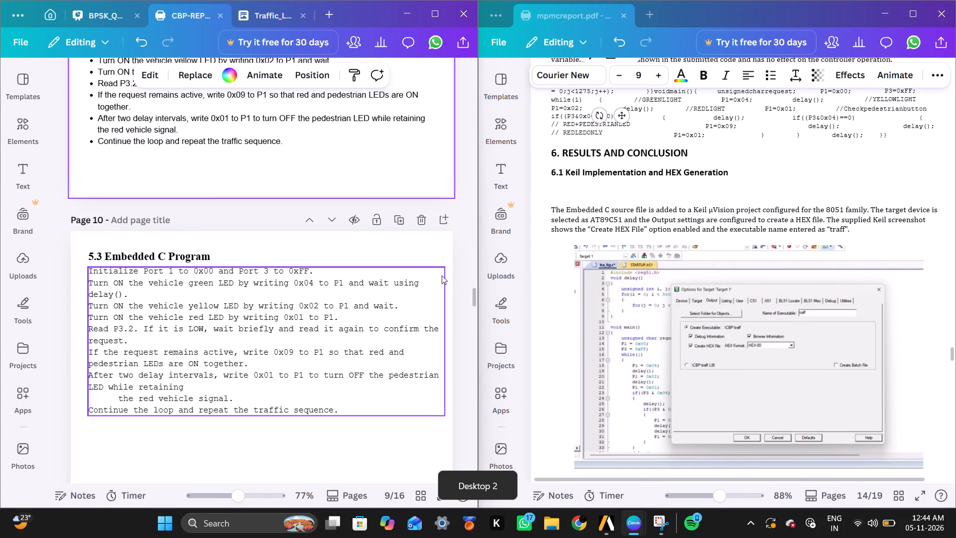
scroll(346, 383, "down", 1)
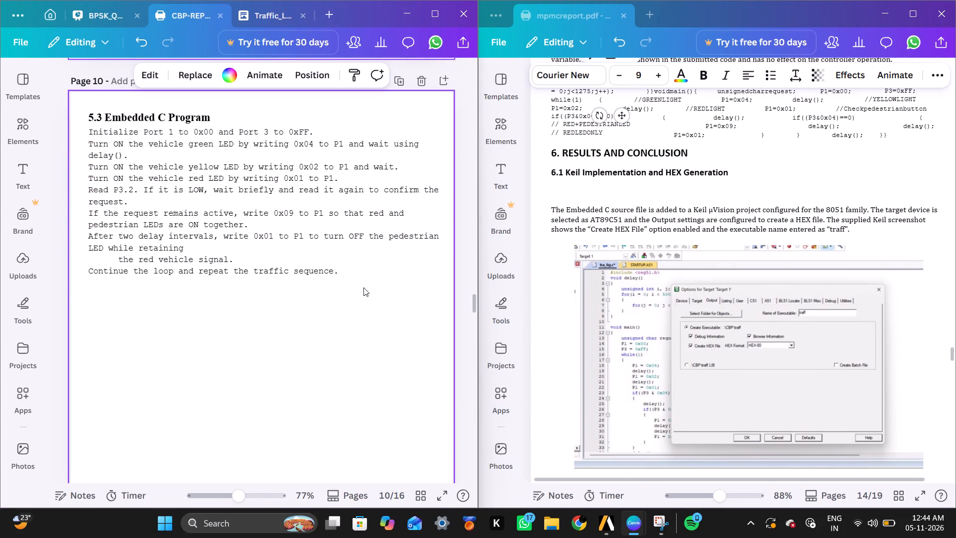
double_click(361, 267)
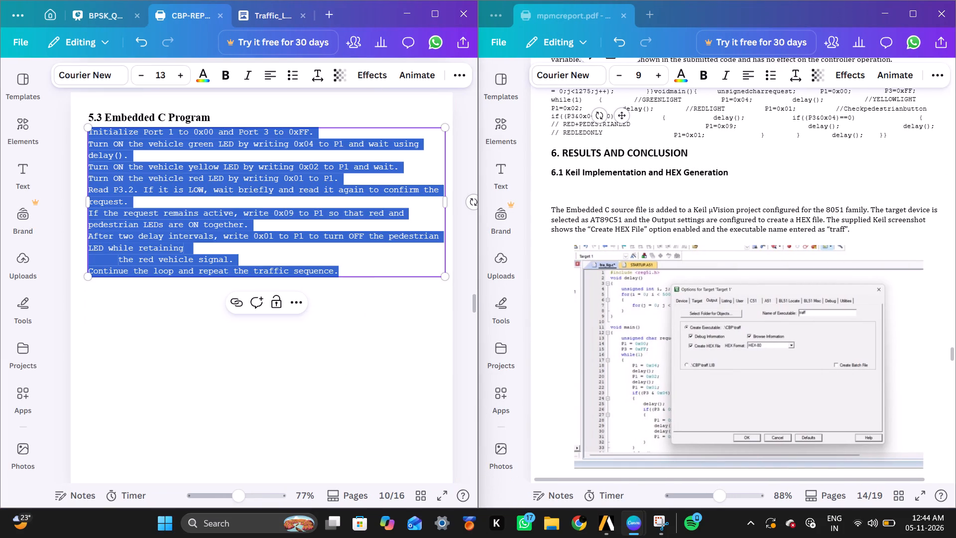
key("ctrl+v")
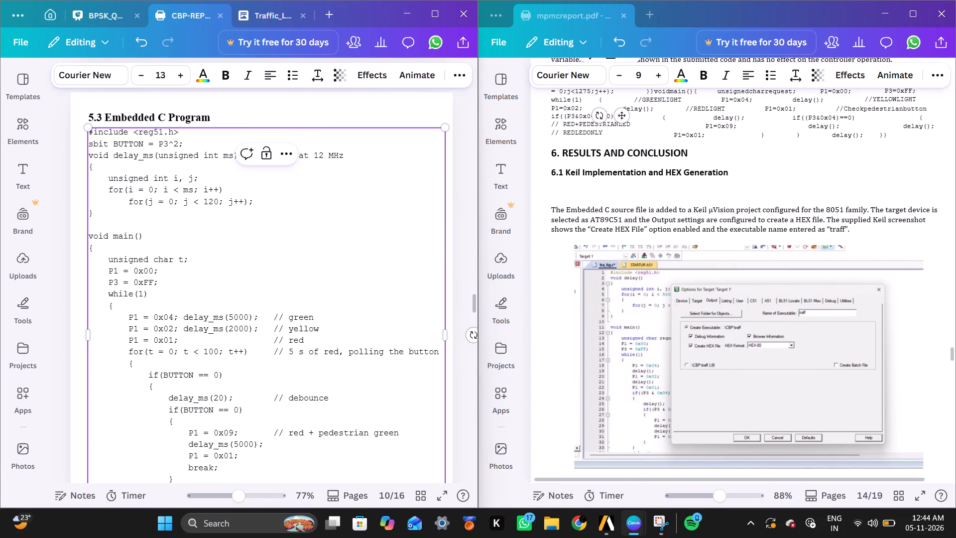
left_click(349, 116)
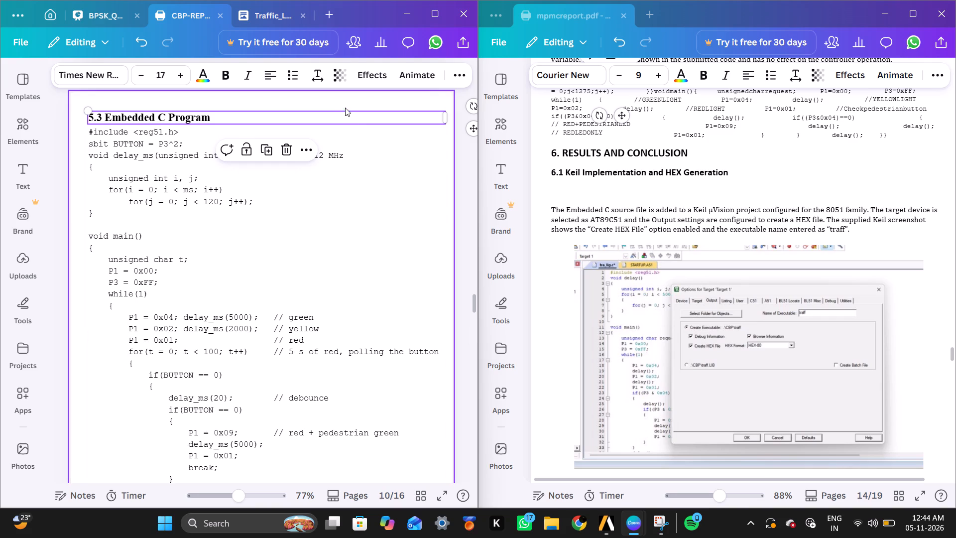
left_click(342, 99)
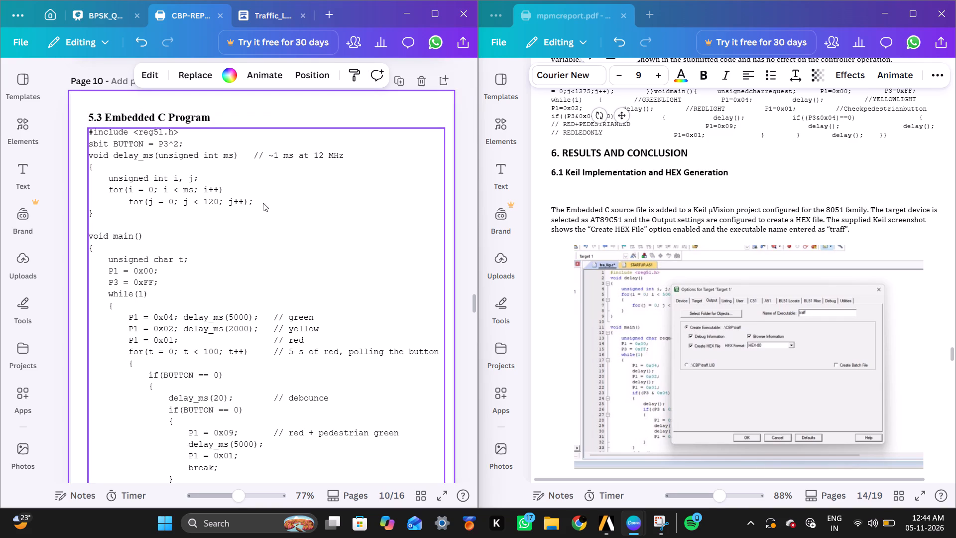
left_click(300, 241)
Delete the leftover "Scripts" text block about the BPSK/QPSK .m files that overlaps the code on page 10.
scroll(300, 241, "down", 1)
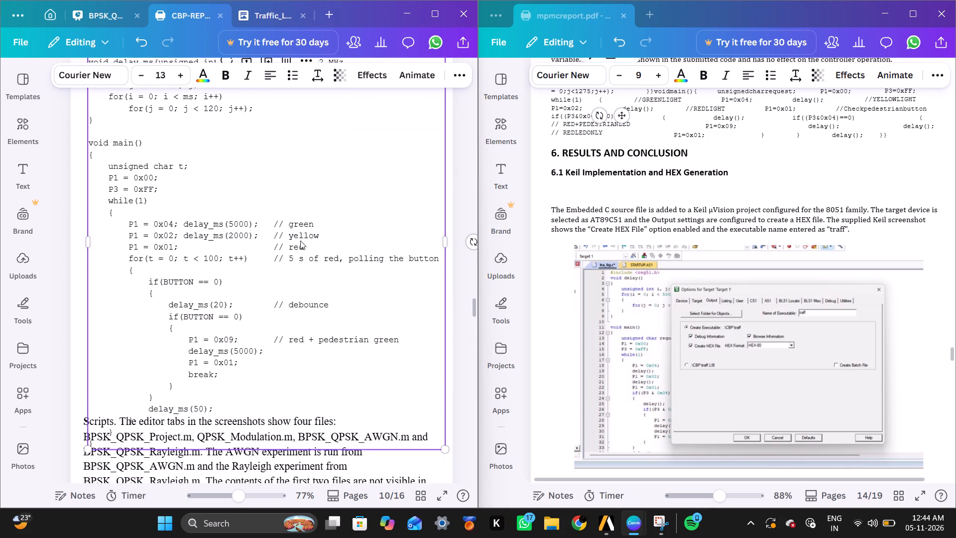
scroll(331, 201, "down", 1)
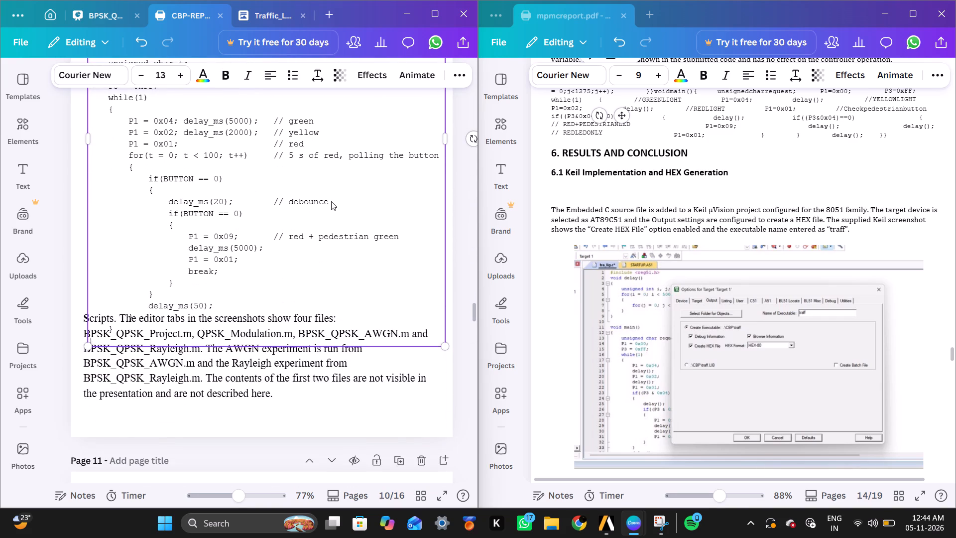
left_click(290, 352)
left_click(281, 293)
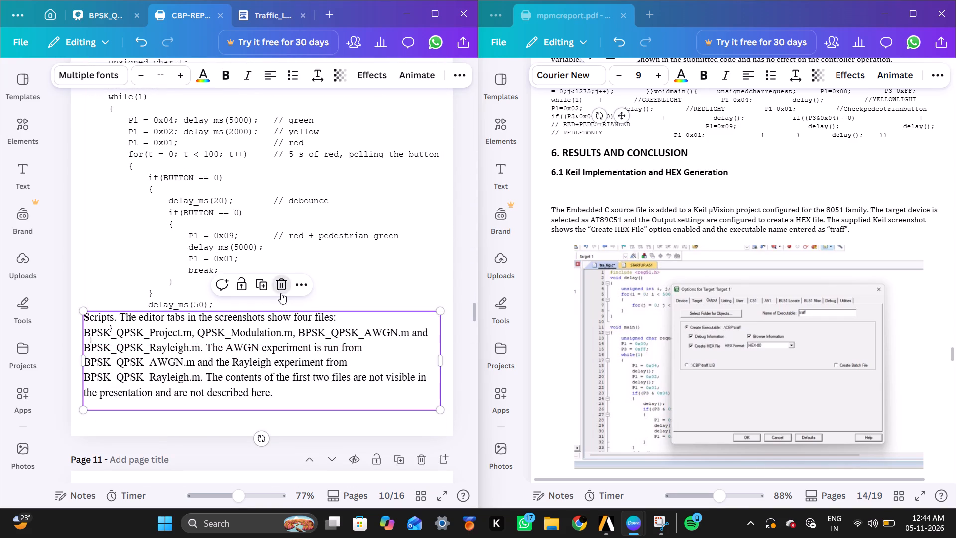
scroll(244, 312, "up", 3)
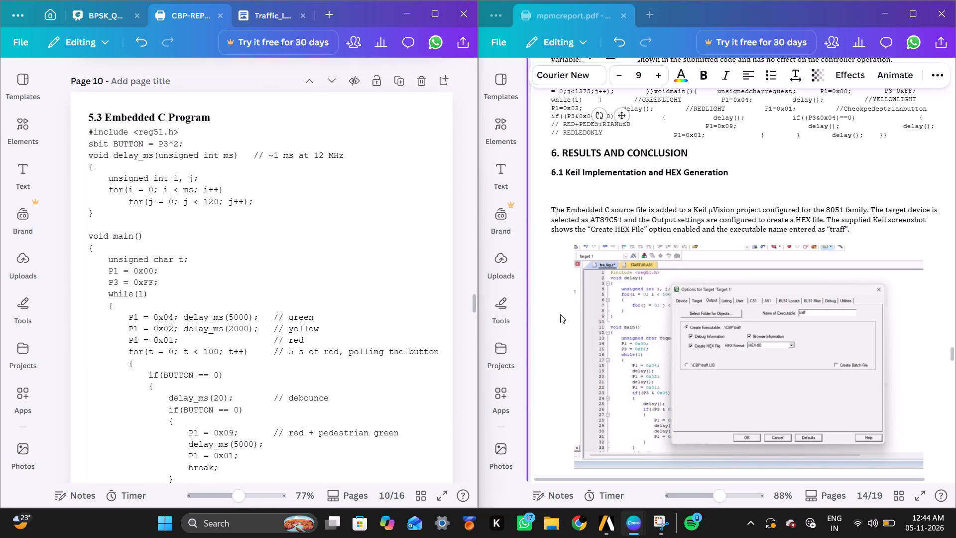
Look through mpmcreport from section 6 Results and Conclusion on page 14 to Appendix A on page 19.
scroll(360, 225, "down", 2)
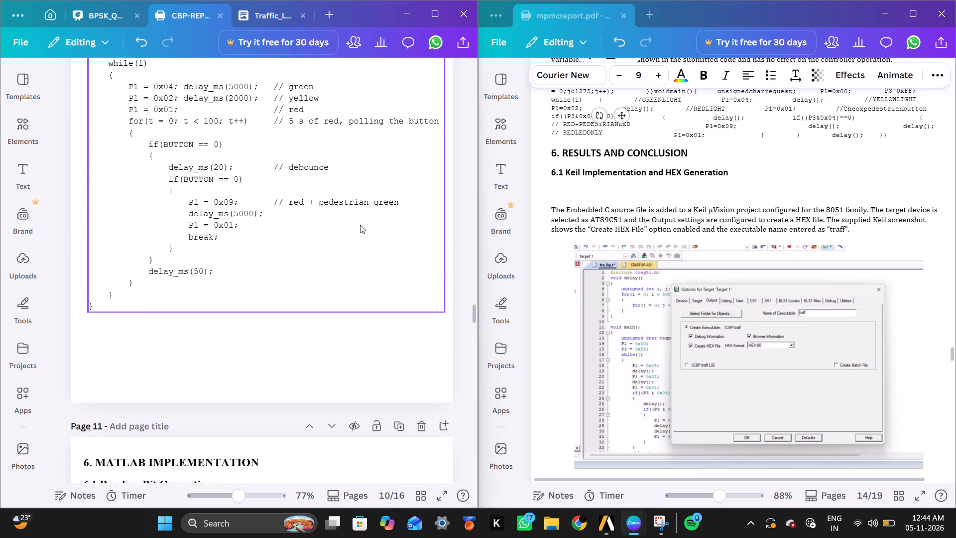
scroll(360, 225, "down", 1)
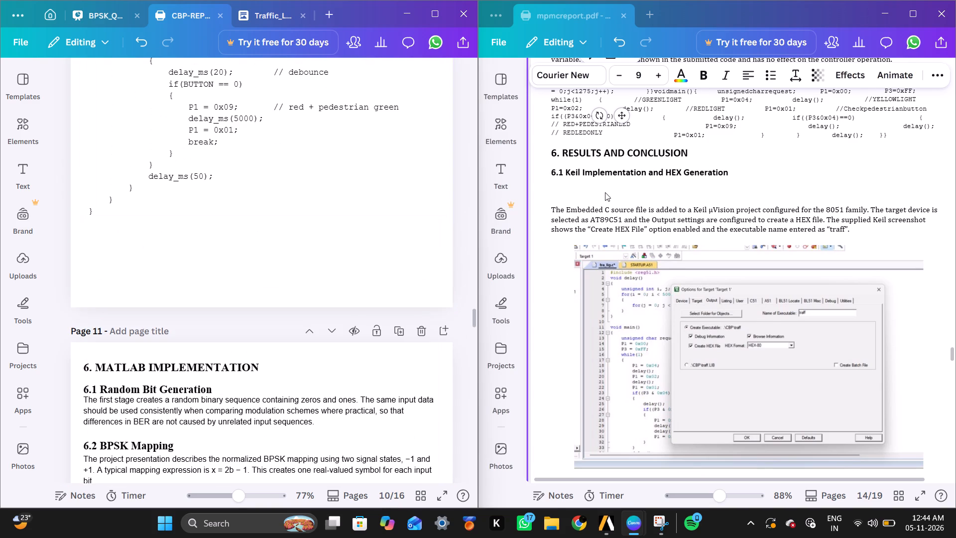
scroll(605, 192, "down", 6)
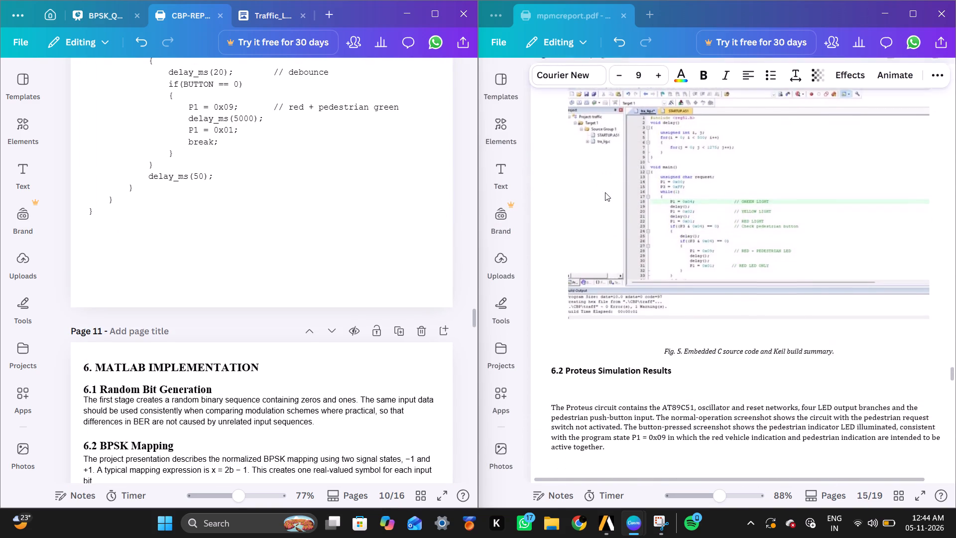
scroll(605, 192, "down", 7)
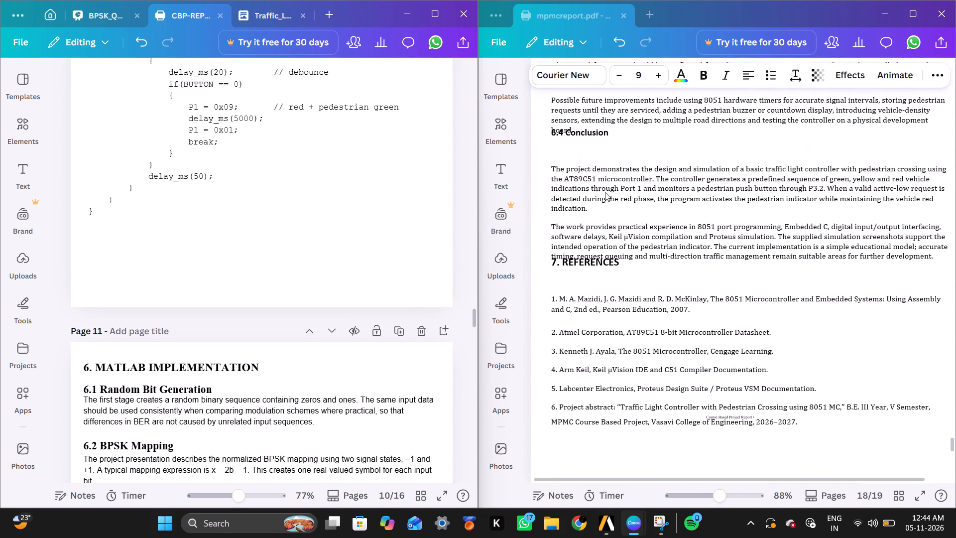
scroll(605, 192, "down", 5)
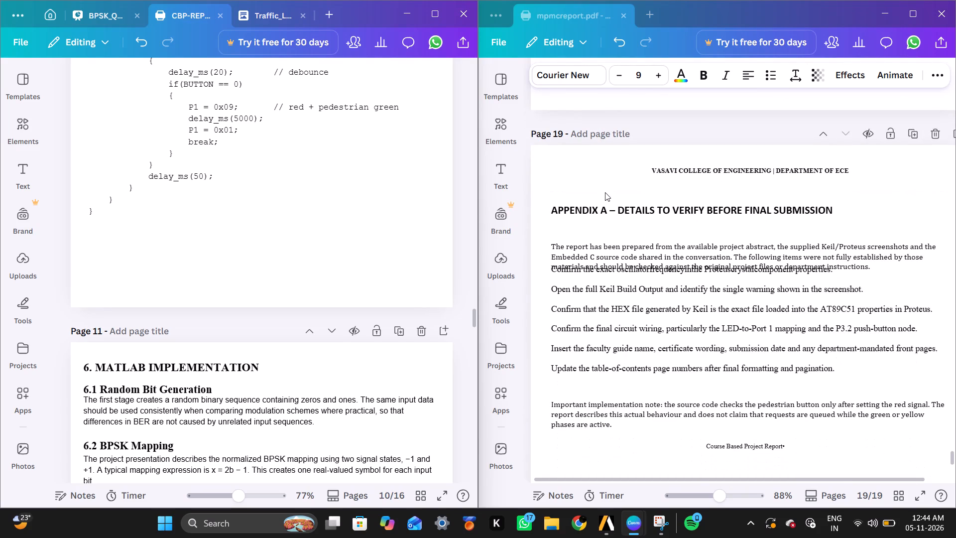
scroll(605, 192, "right", 1)
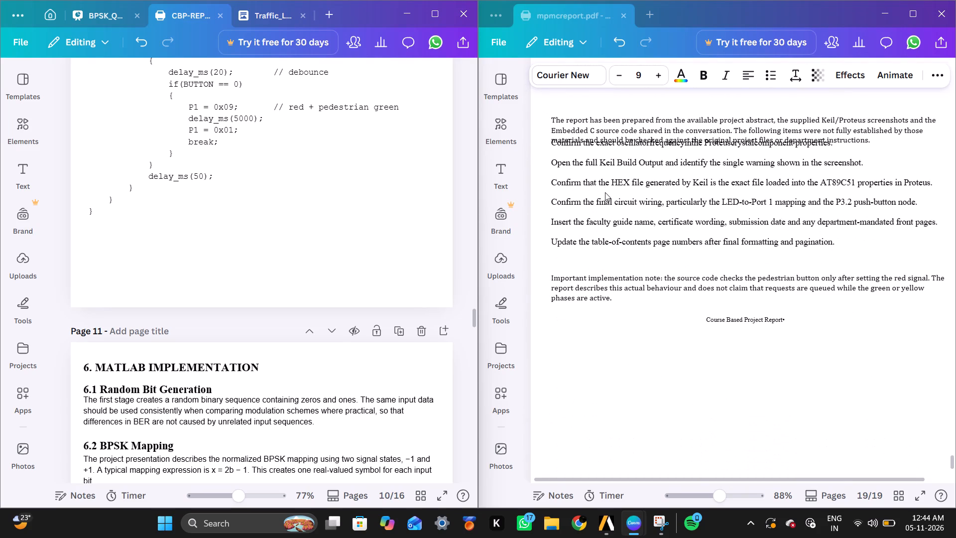
scroll(605, 192, "right", 1)
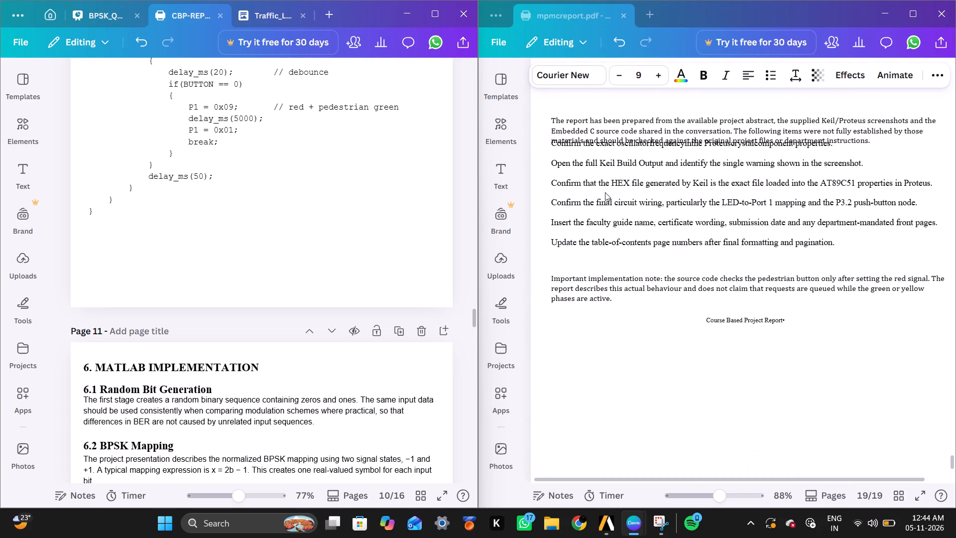
scroll(605, 192, "right", 1)
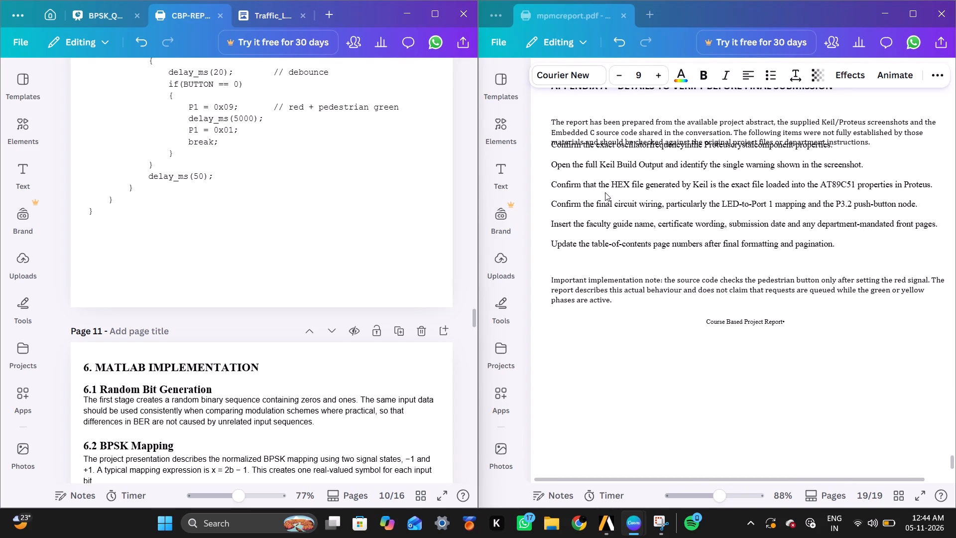
scroll(605, 192, "right", 1)
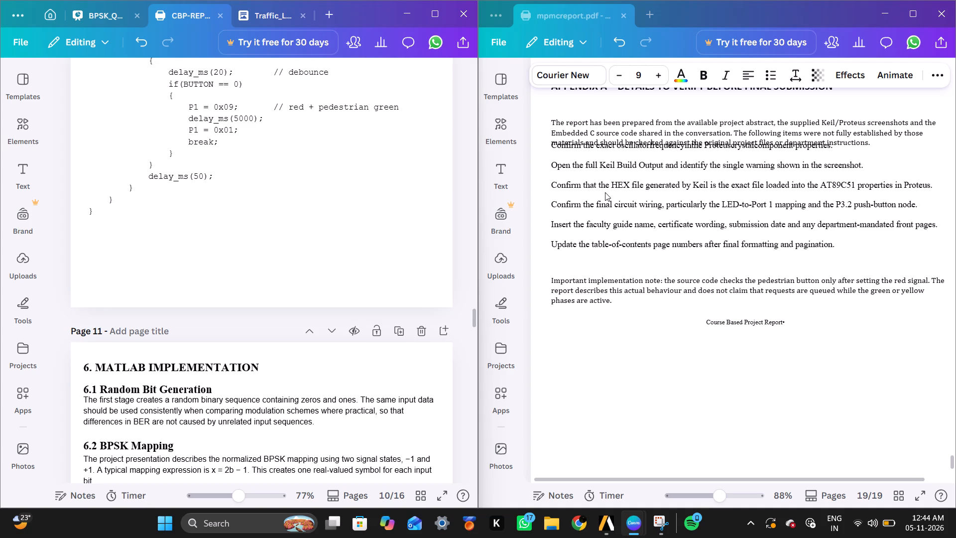
scroll(605, 192, "right", 2)
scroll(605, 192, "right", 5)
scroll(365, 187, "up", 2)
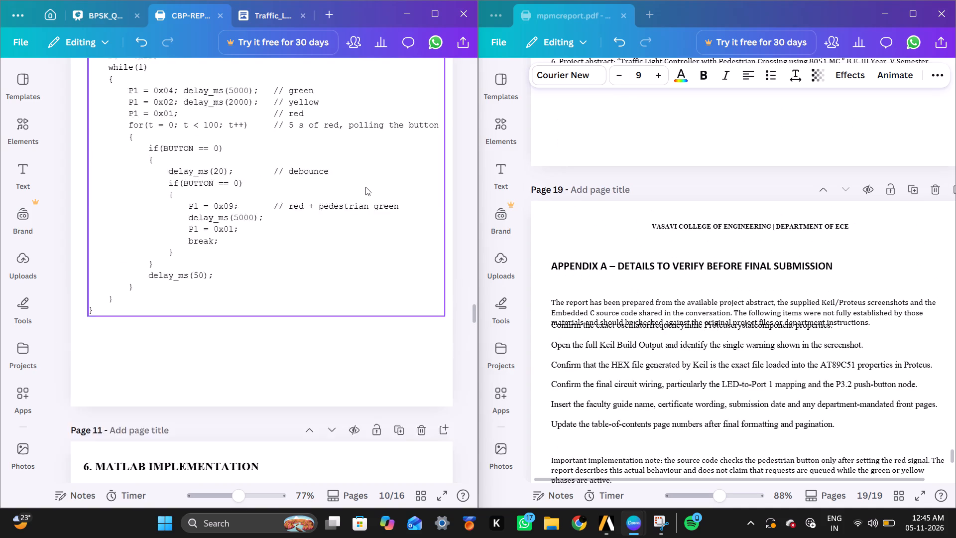
Move the source code block on page 10 slightly down to widen the gap below the 5.3 Embedded C Program heading.
scroll(365, 187, "up", 3)
scroll(365, 187, "down", 1)
left_click_drag(348, 194, 348, 210)
scroll(348, 210, "up", 1)
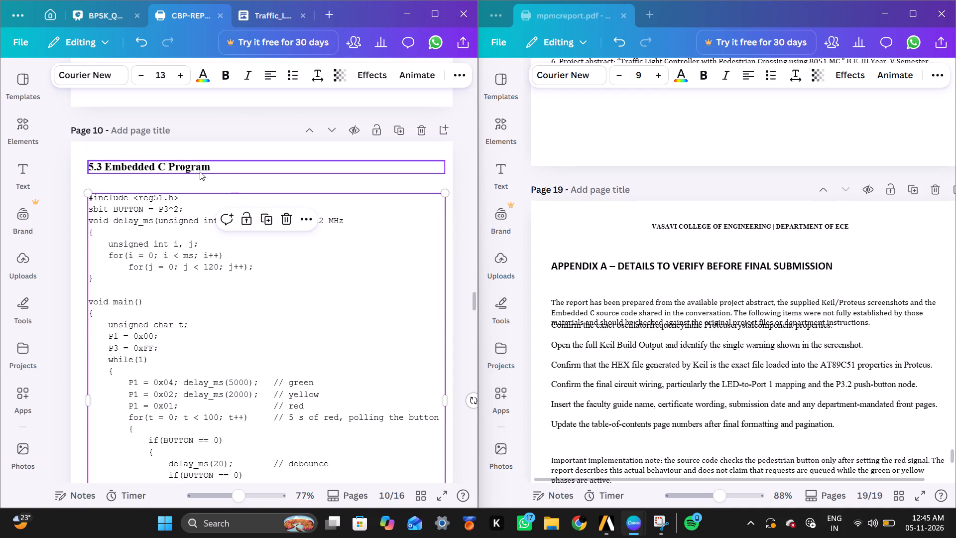
left_click(200, 171)
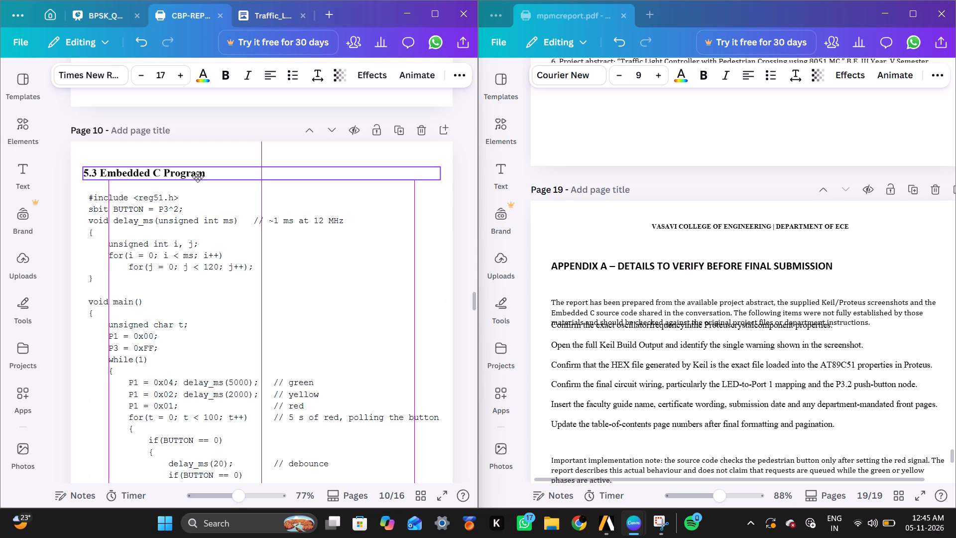
left_click(232, 190)
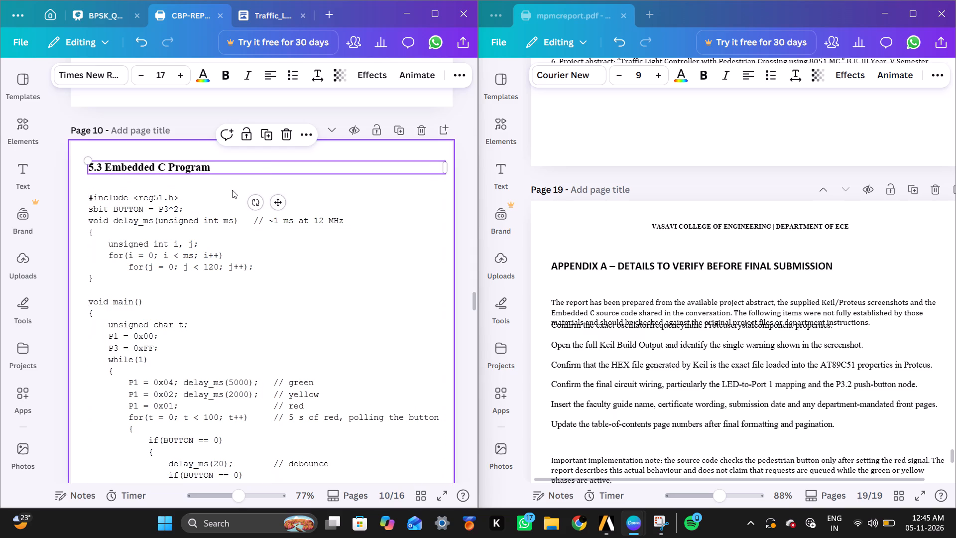
Find section 6 on page 11 of the CBP report and the section 6 Results and Conclusion text in mpmcreport.
scroll(232, 190, "down", 4)
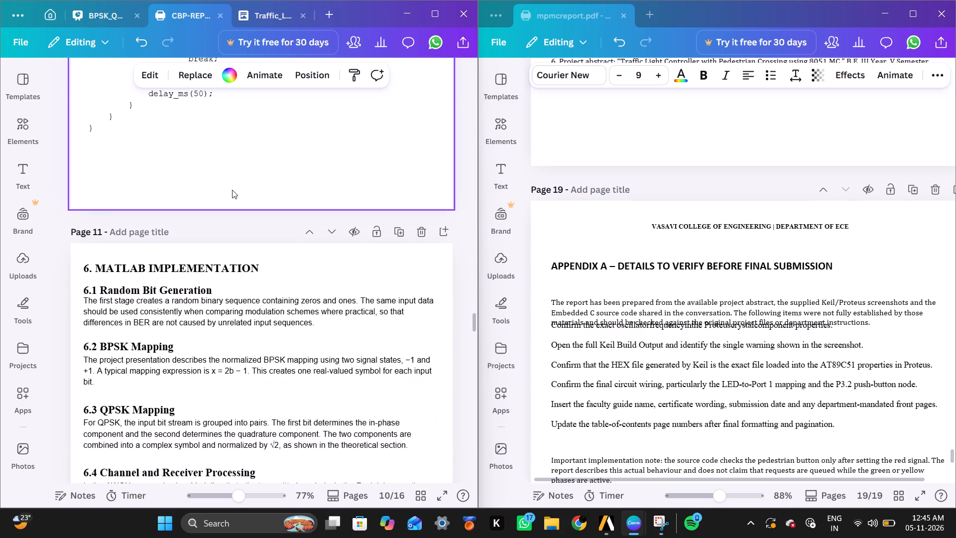
scroll(232, 190, "down", 1)
scroll(641, 137, "up", 7)
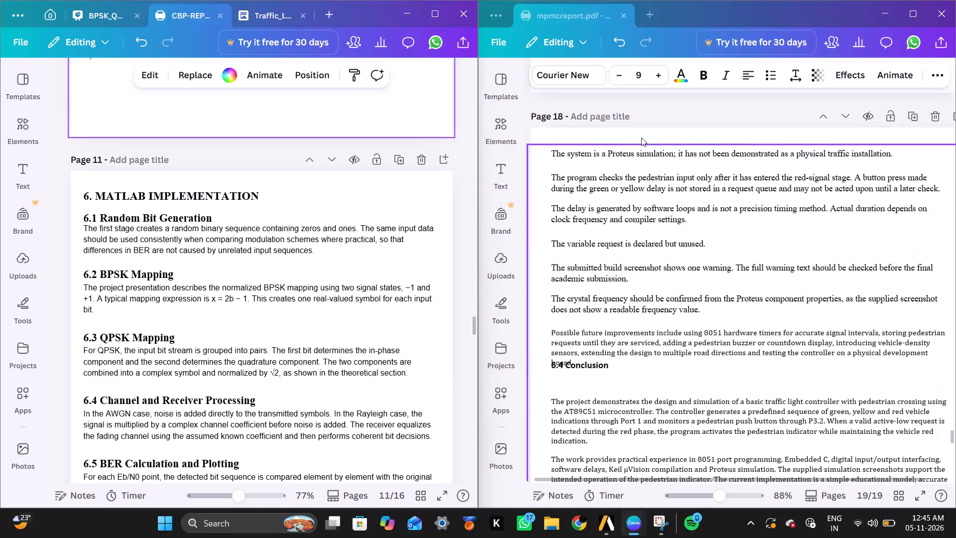
scroll(641, 137, "up", 2)
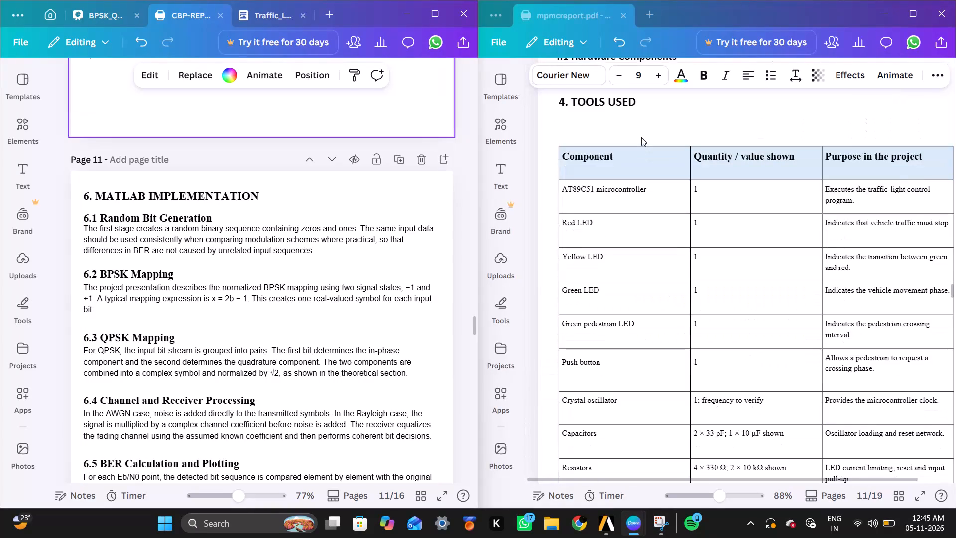
scroll(641, 137, "down", 5)
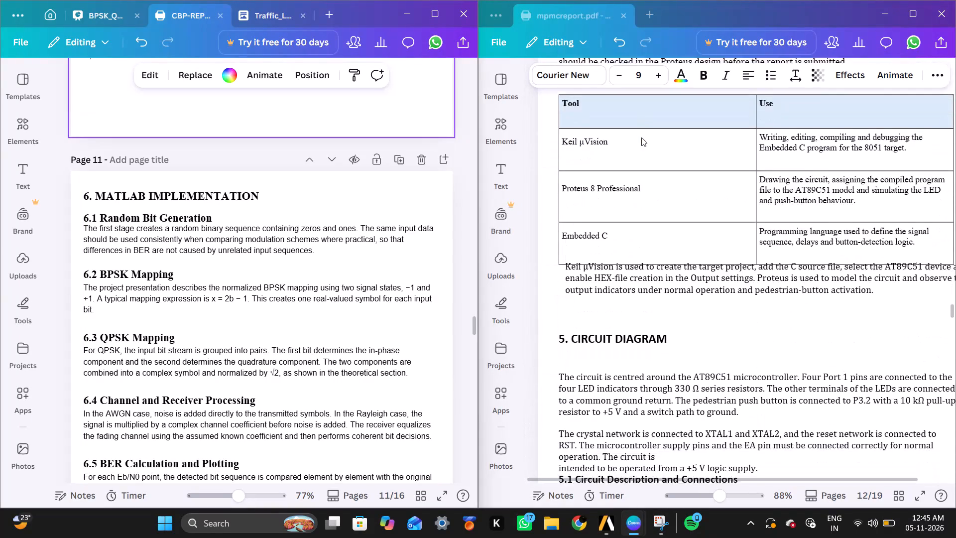
scroll(641, 137, "down", 6)
scroll(641, 137, "up", 5)
scroll(641, 137, "down", 1)
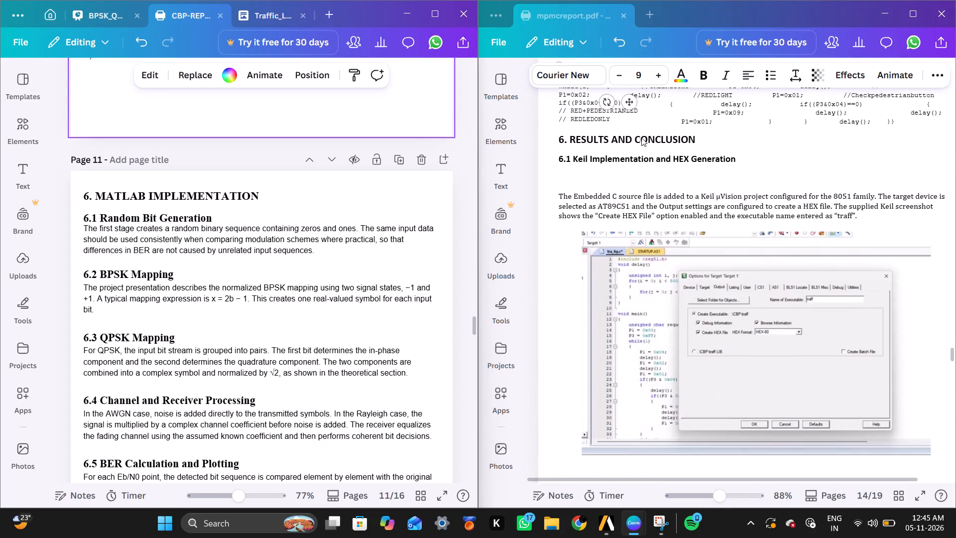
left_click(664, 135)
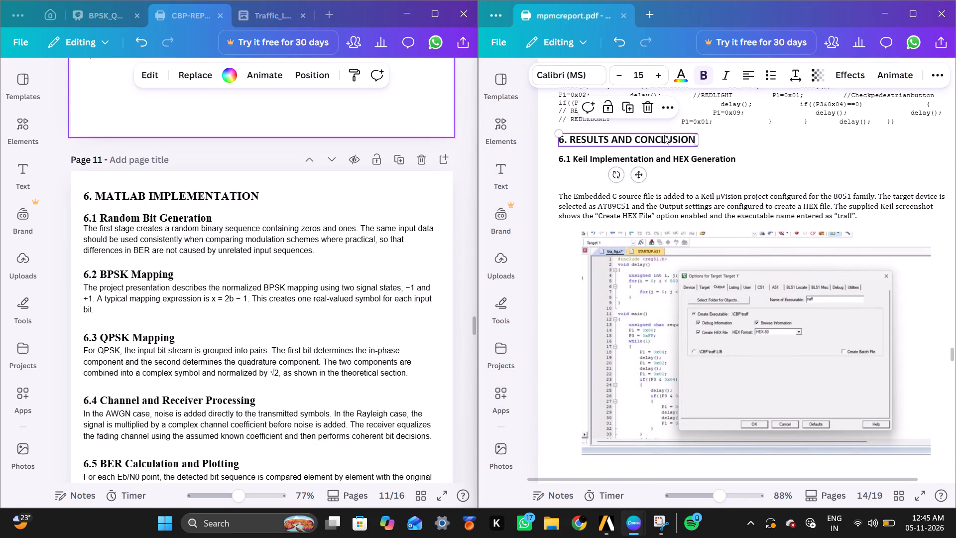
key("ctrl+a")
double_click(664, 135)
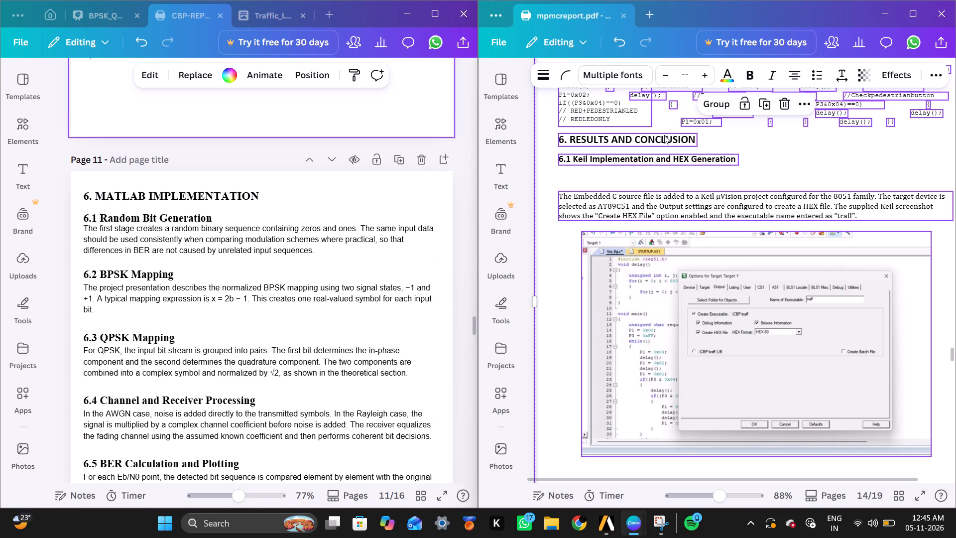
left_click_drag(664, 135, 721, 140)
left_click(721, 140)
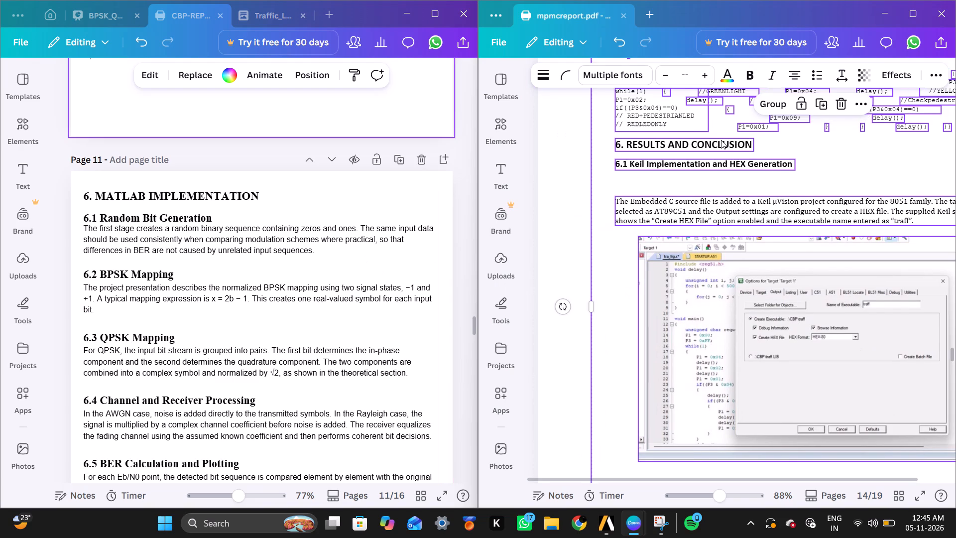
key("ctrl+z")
Replace the heading "6. MATLAB IMPLEMENTATION" on page 11 with "6. RESULTS AND CONCLUSION" copied from mpmcreport.
double_click(716, 139)
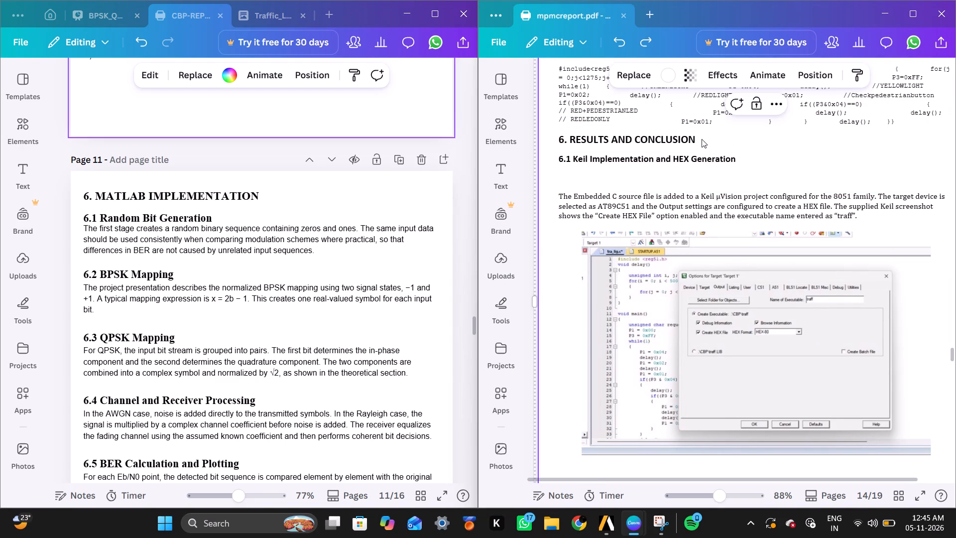
triple_click(689, 139)
key("ctrl+c")
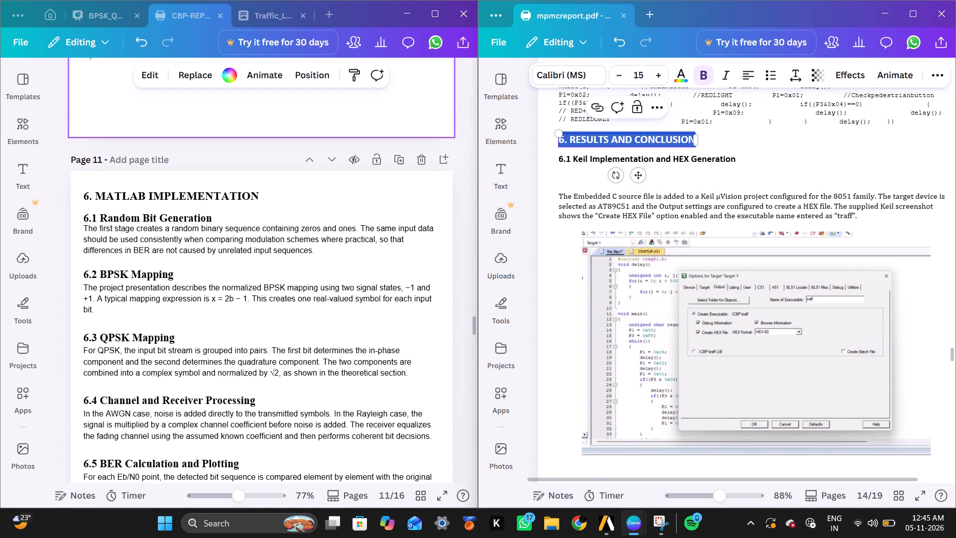
left_click(254, 191)
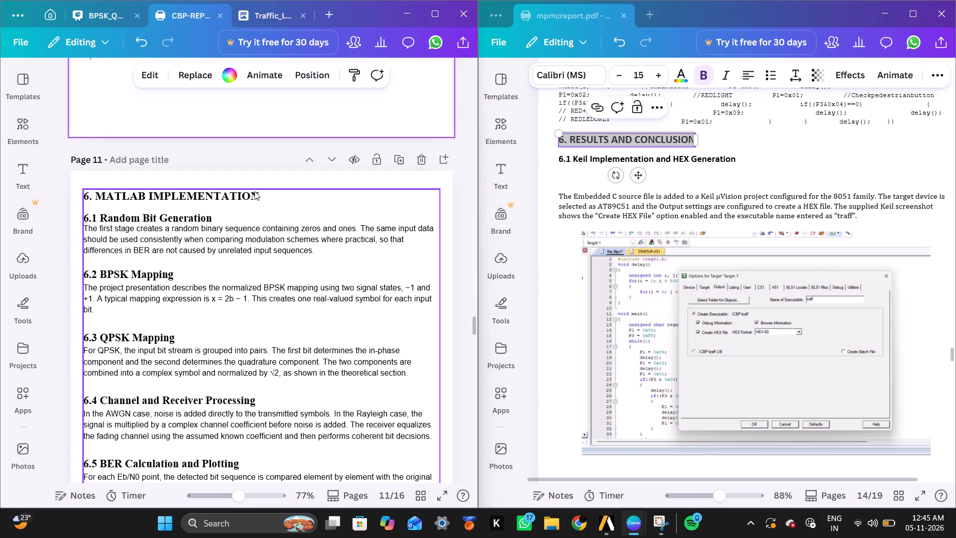
left_click(259, 195)
left_click_drag(259, 195, 101, 191)
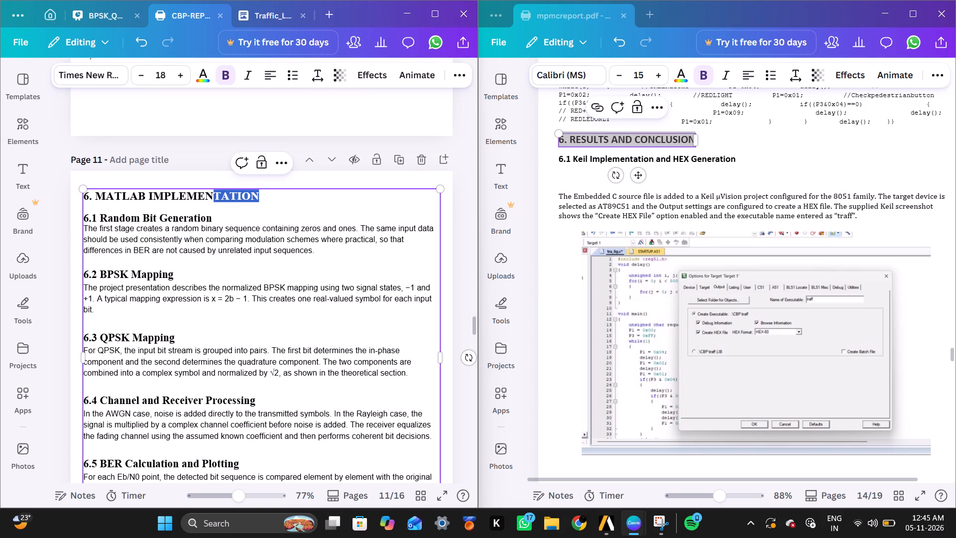
left_click_drag(101, 191, 84, 200)
key("ctrl+v")
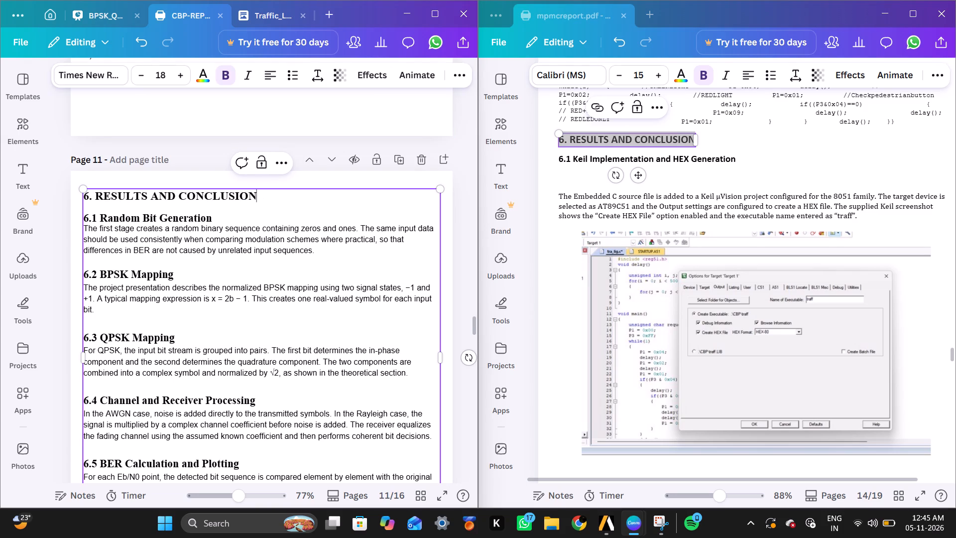
Replace the heading "6.1 Random Bit Generation" with "6.1 Keil Implementation and HEX Generation" copied from mpmcreport.
double_click(734, 156)
key("ctrl+c")
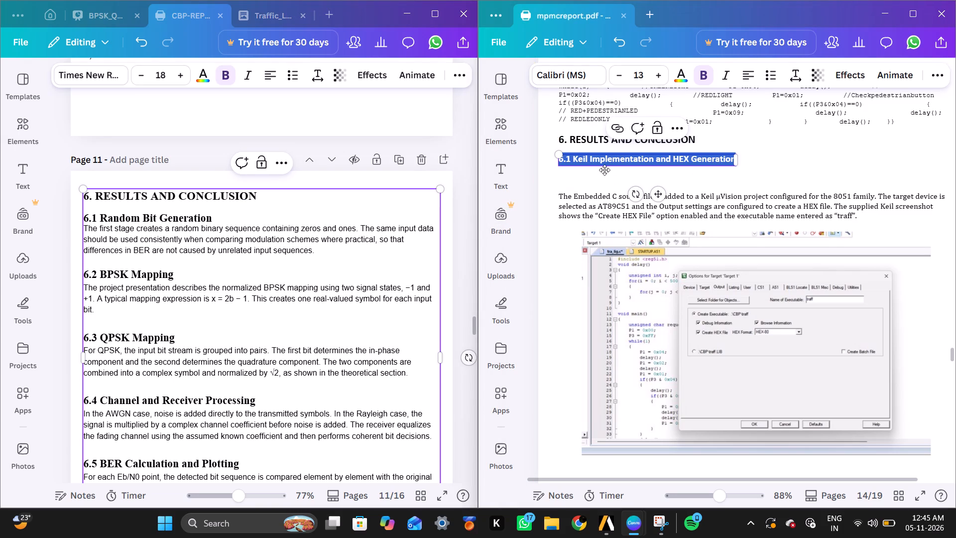
left_click_drag(215, 217, 81, 211)
key("ctrl+v")
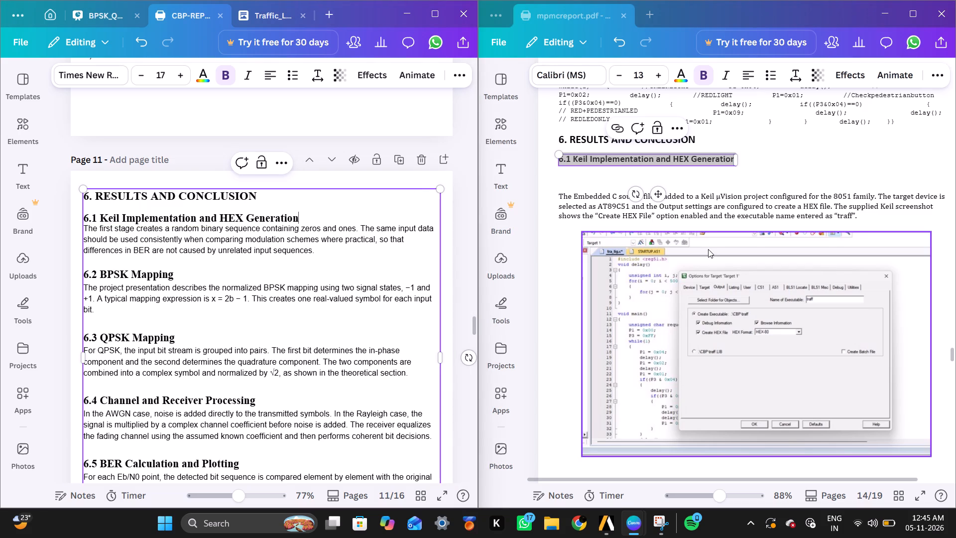
Replace the paragraph under heading 6.1 with mpmcreport's paragraph about adding the Embedded C source file to a Keil µVision project.
left_click(743, 158)
left_click(769, 161)
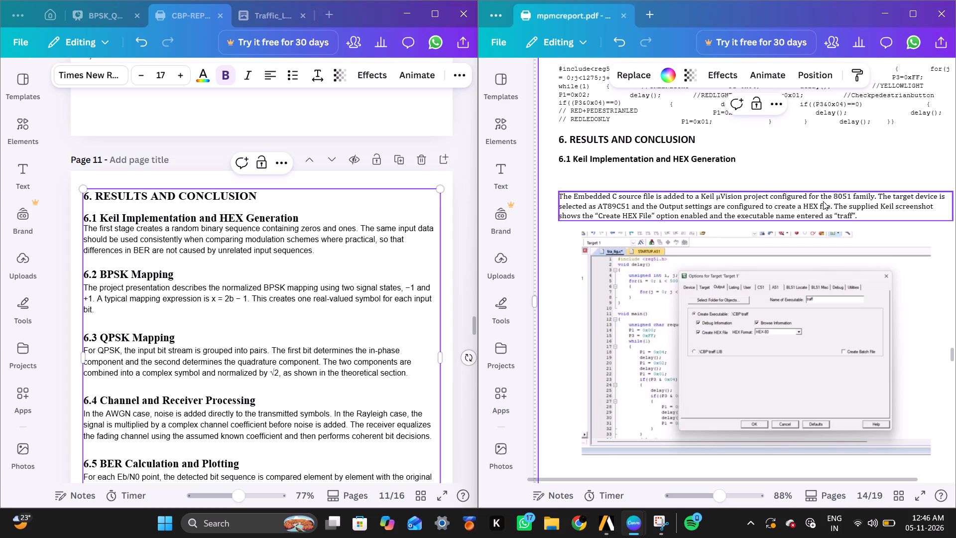
left_click(847, 204)
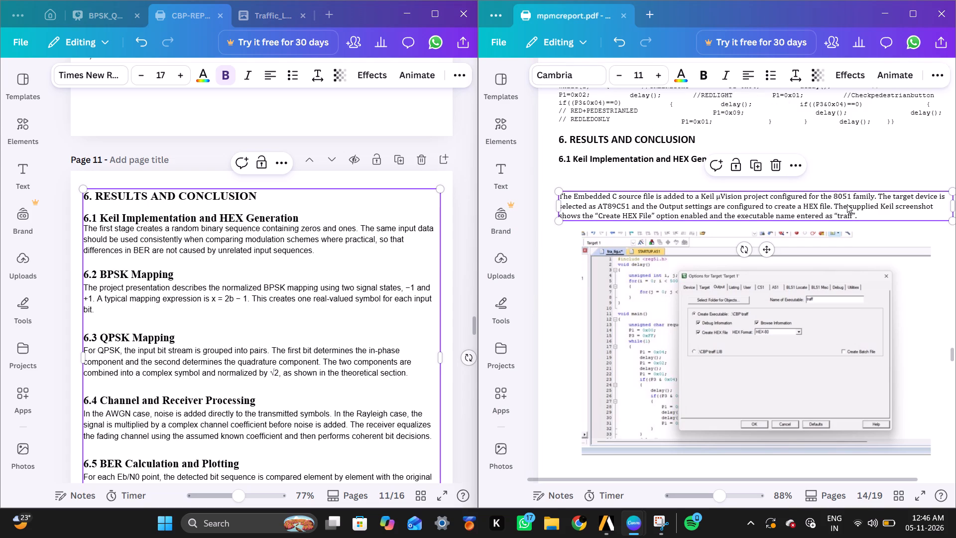
key("ctrl+a")
left_click(845, 175)
left_click_drag(845, 175, 835, 212)
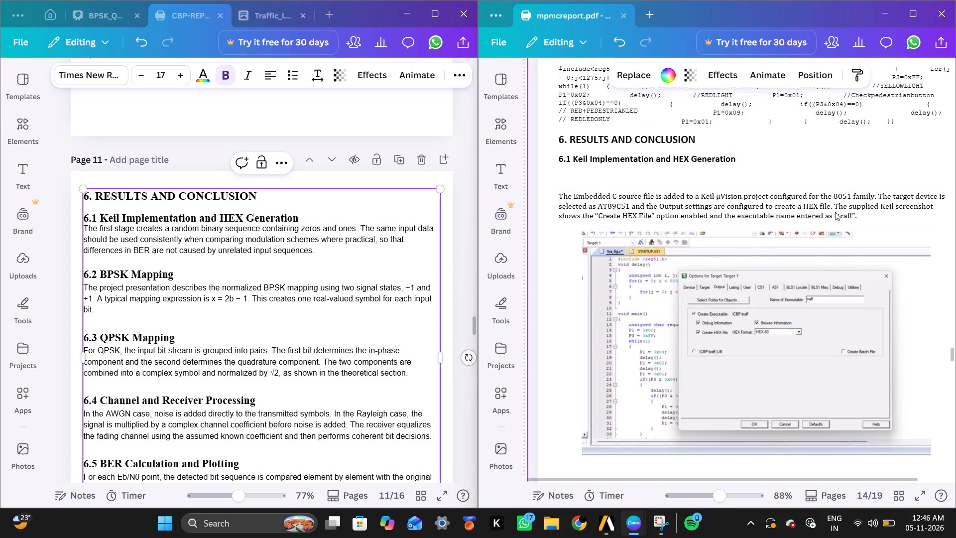
double_click(835, 212)
key("ctrl+c")
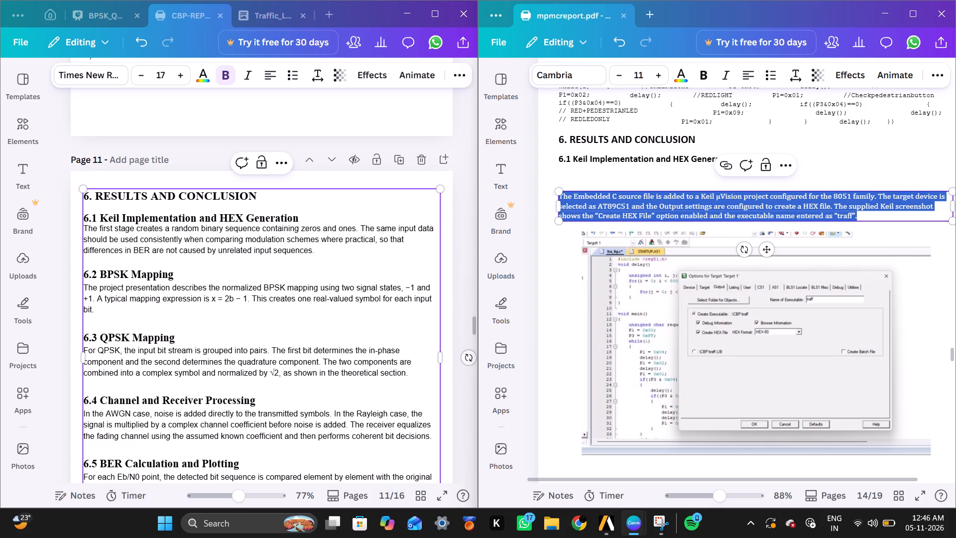
left_click_drag(313, 253, 83, 225)
key("ctrl+v")
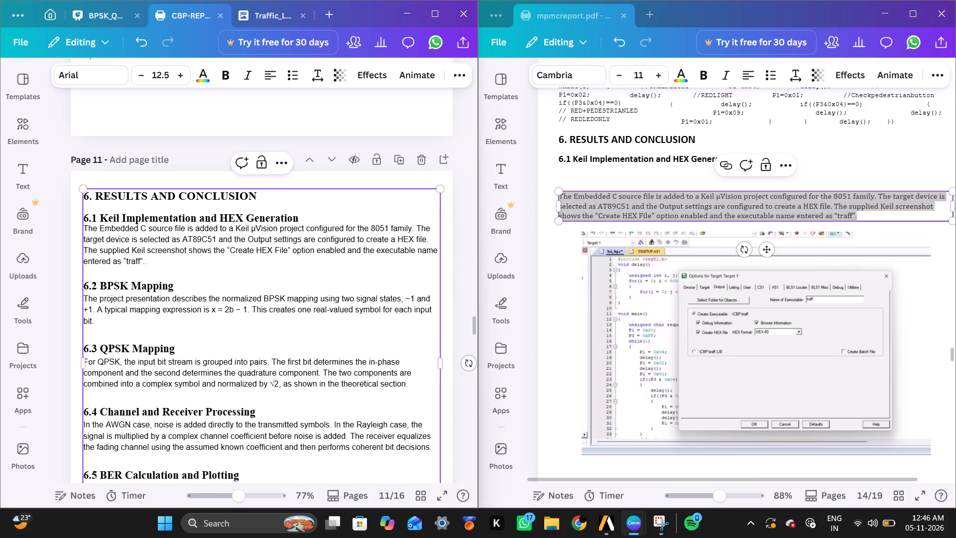
Insert a blank line between the 6.1 Keil Implementation and HEX Generation heading and its paragraph.
left_click(309, 222)
key("Return")
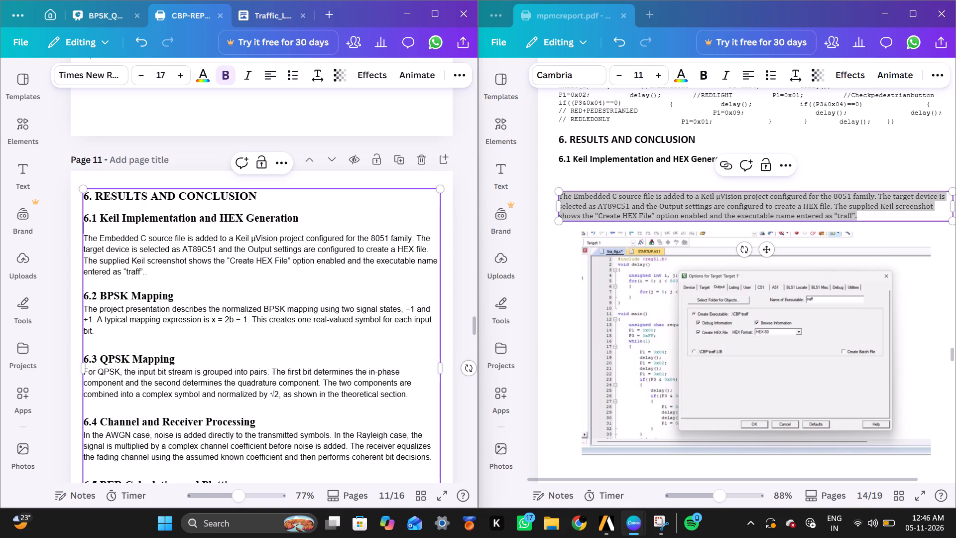
left_click(350, 121)
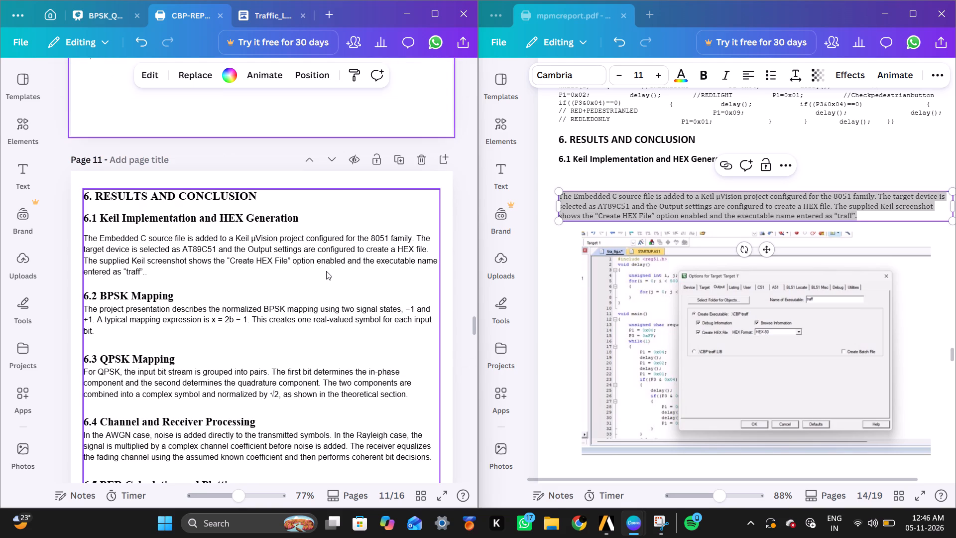
Look over the remaining section 6 content on page 11, and browse mpmcreport from page 14 back to the lists on page 6.
scroll(326, 271, "down", 2)
scroll(680, 290, "down", 1)
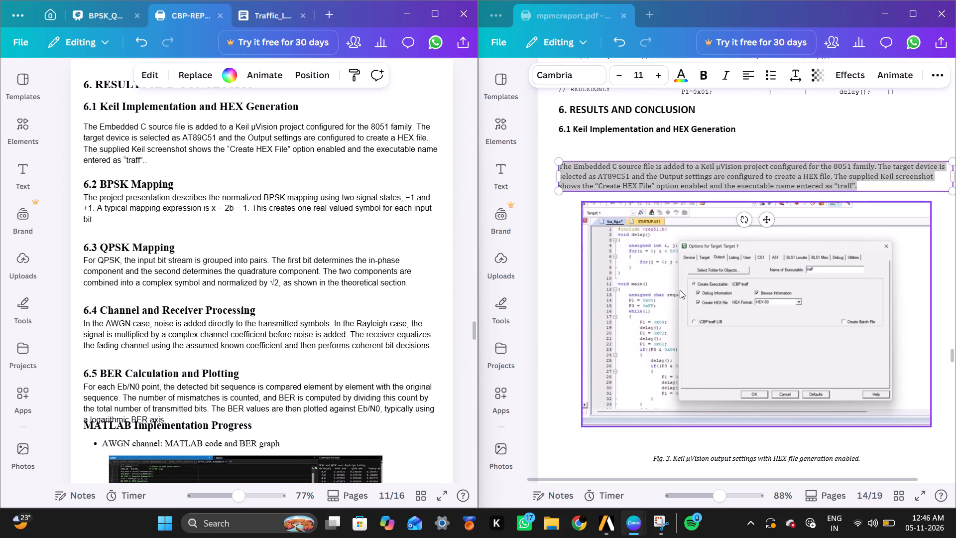
scroll(680, 290, "down", 1)
scroll(652, 275, "up", 2)
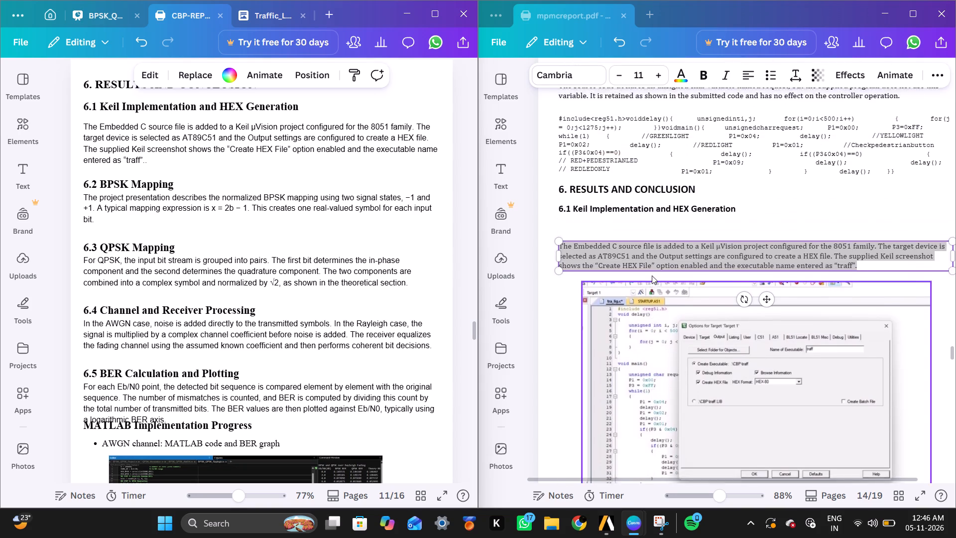
scroll(652, 275, "up", 7)
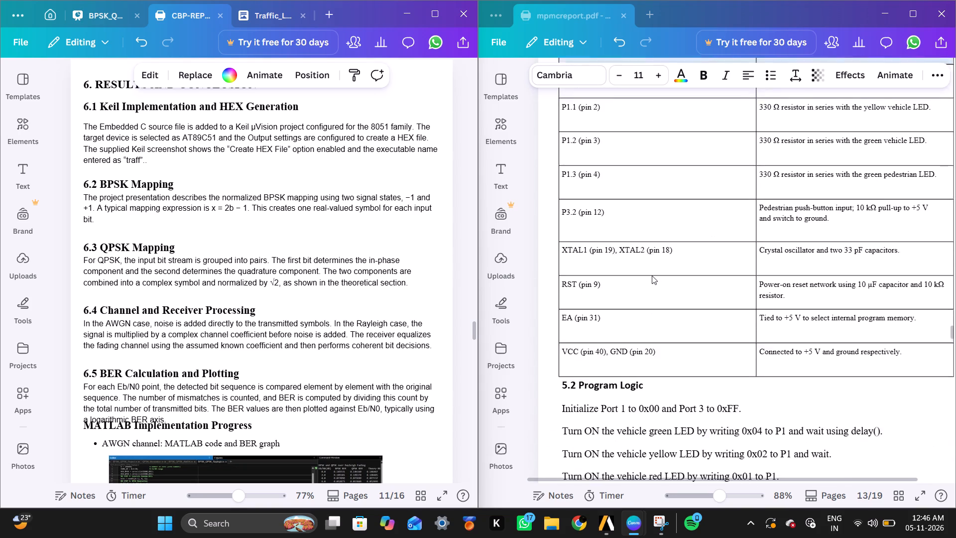
scroll(652, 275, "up", 7)
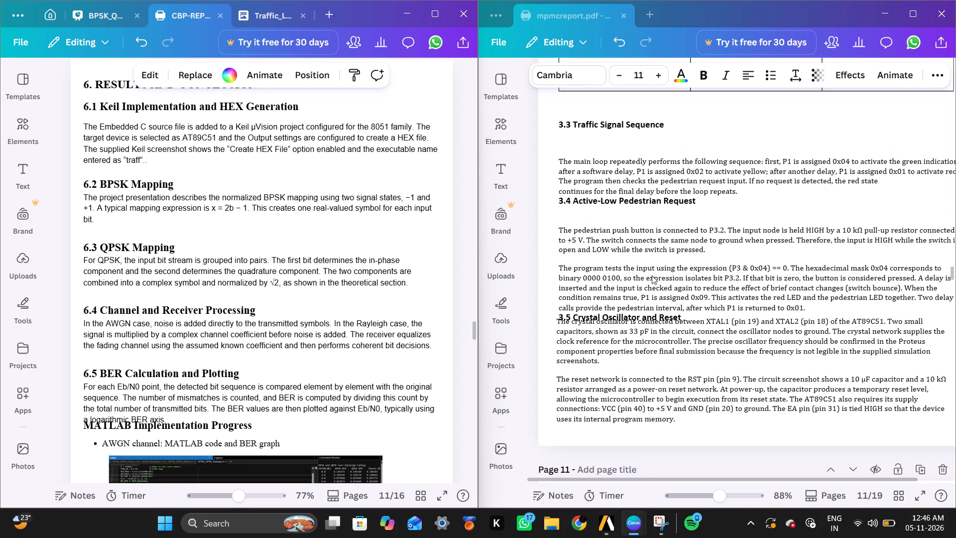
scroll(652, 275, "up", 4)
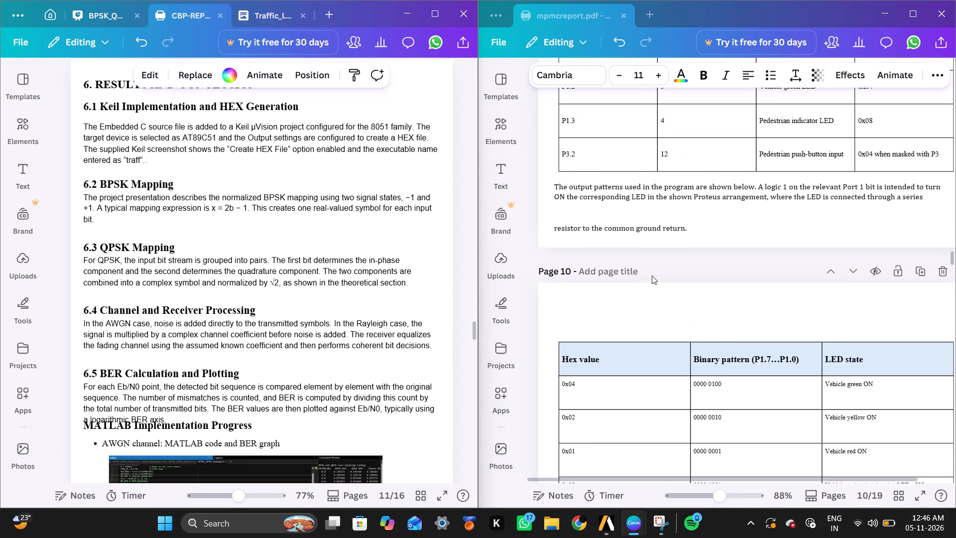
scroll(652, 275, "up", 16)
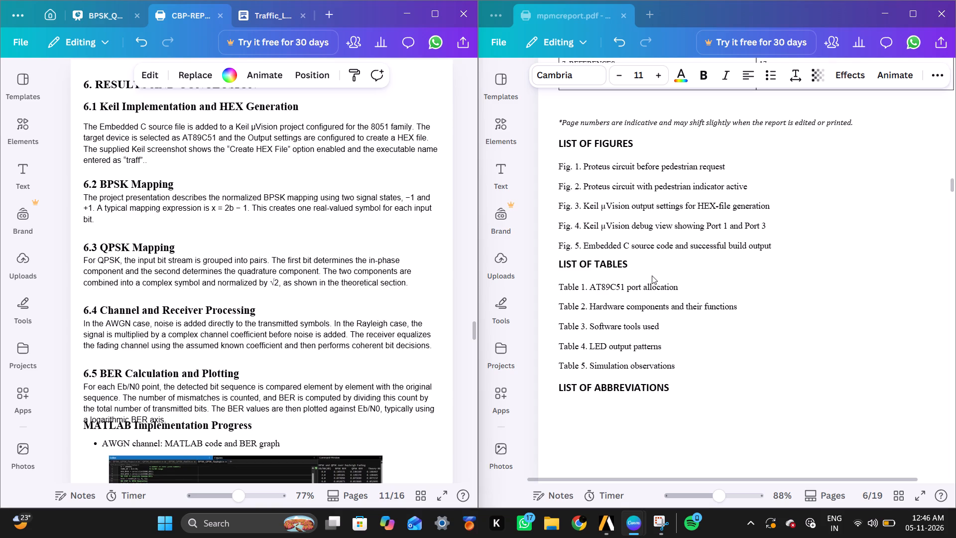
scroll(652, 275, "down", 5)
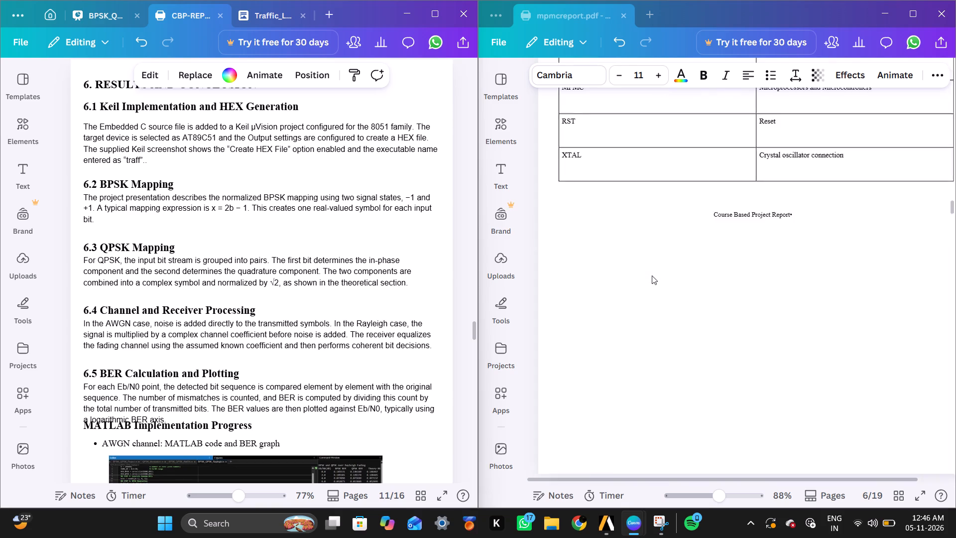
Look through mpmcreport for the section 6.1 Keil implementation content and its output settings figure on page 14.
scroll(652, 275, "down", 11)
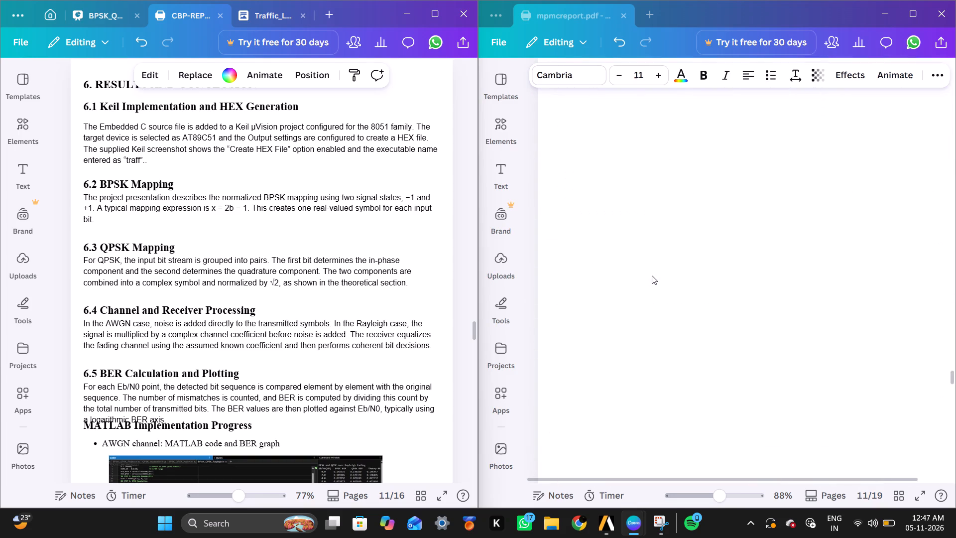
scroll(652, 275, "up", 1)
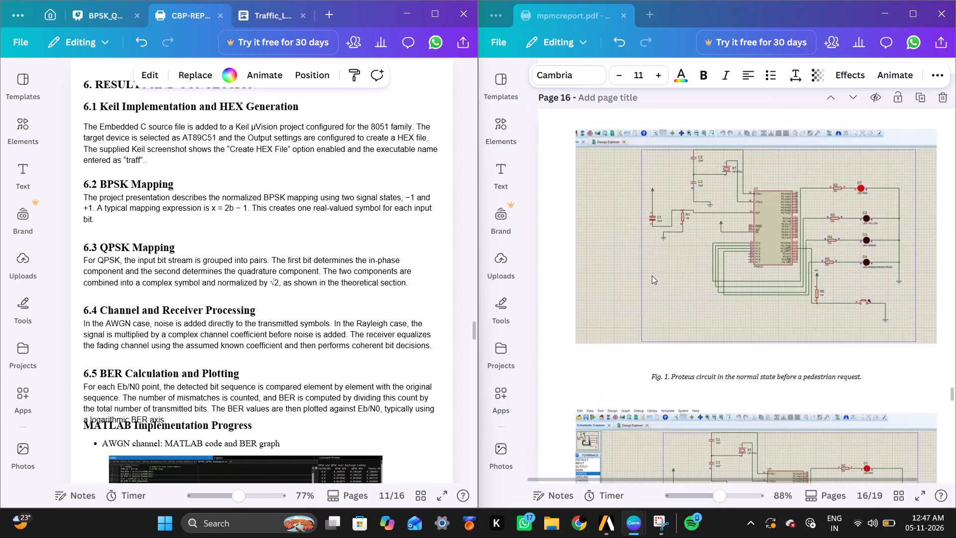
scroll(652, 275, "up", 1)
scroll(652, 275, "down", 3)
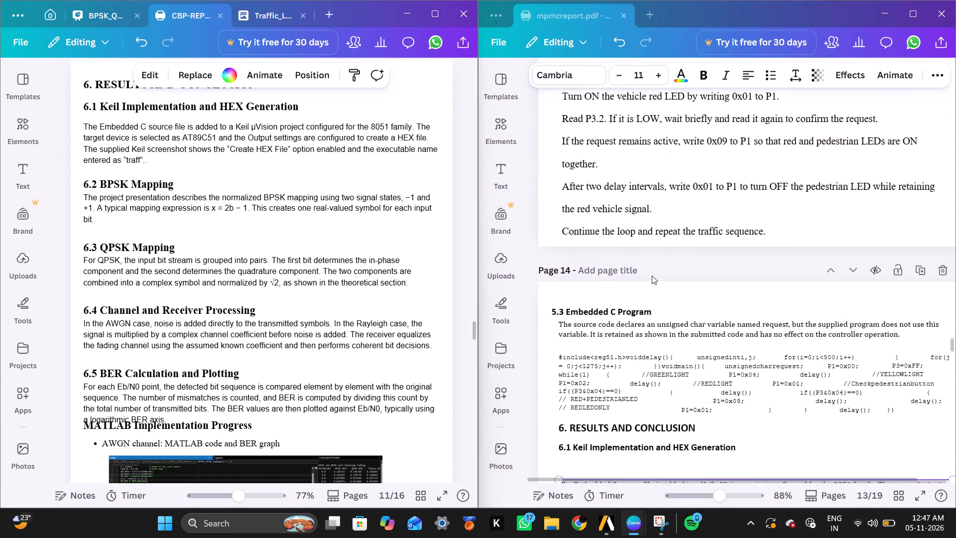
scroll(652, 275, "down", 3)
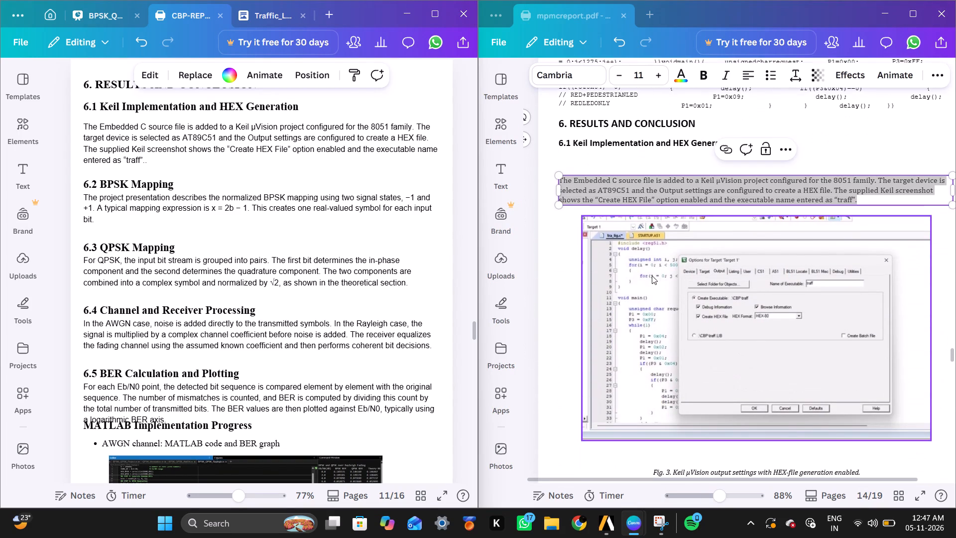
scroll(652, 275, "down", 2)
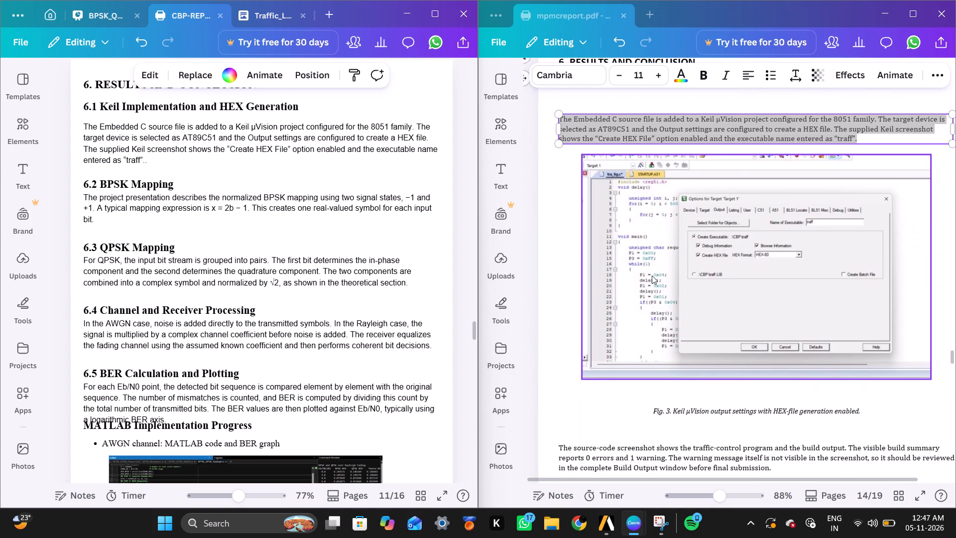
scroll(652, 275, "down", 2)
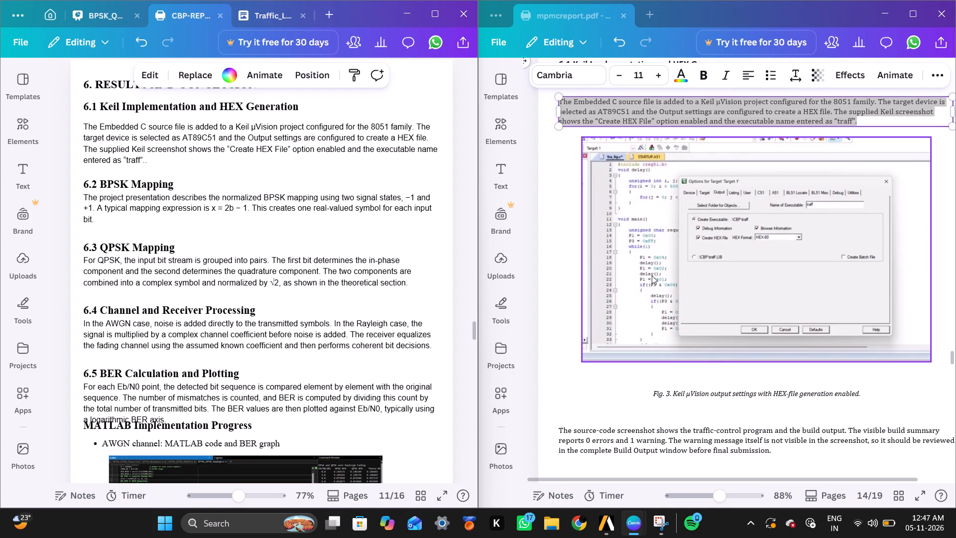
scroll(652, 275, "down", 2)
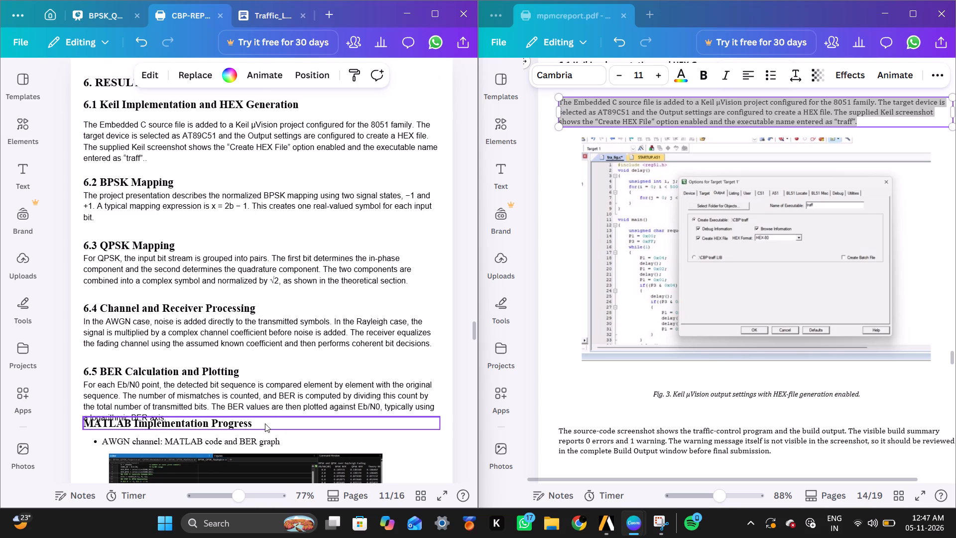
Move the MATLAB Implementation Progress heading slightly down, clear of the section 6 text on page 11.
left_click_drag(265, 423, 263, 444)
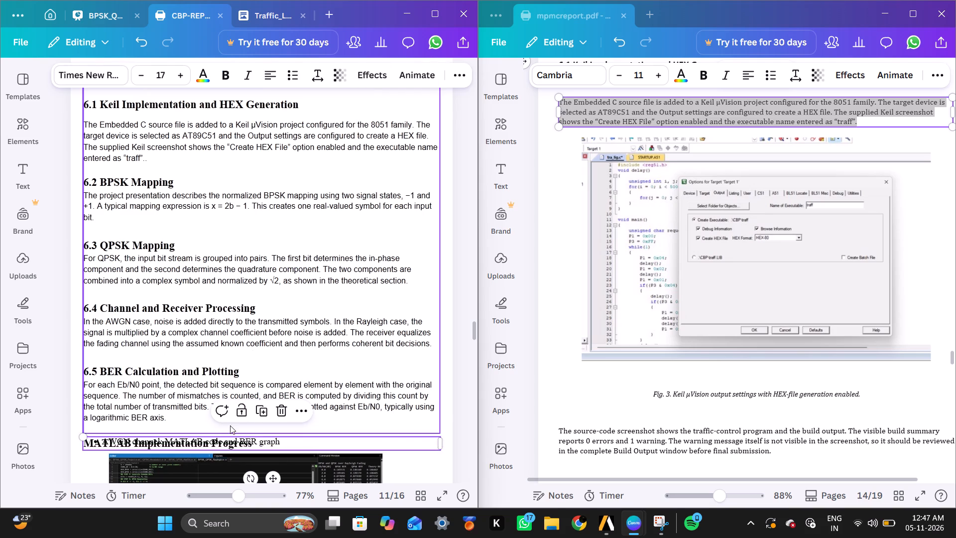
Delete sections 6.2 BPSK Mapping through 6.5 BER Calculation and Plotting, plus the extra period ending the 6.1 paragraph.
left_click(199, 419)
left_click(199, 419)
left_click_drag(199, 419, 180, 371)
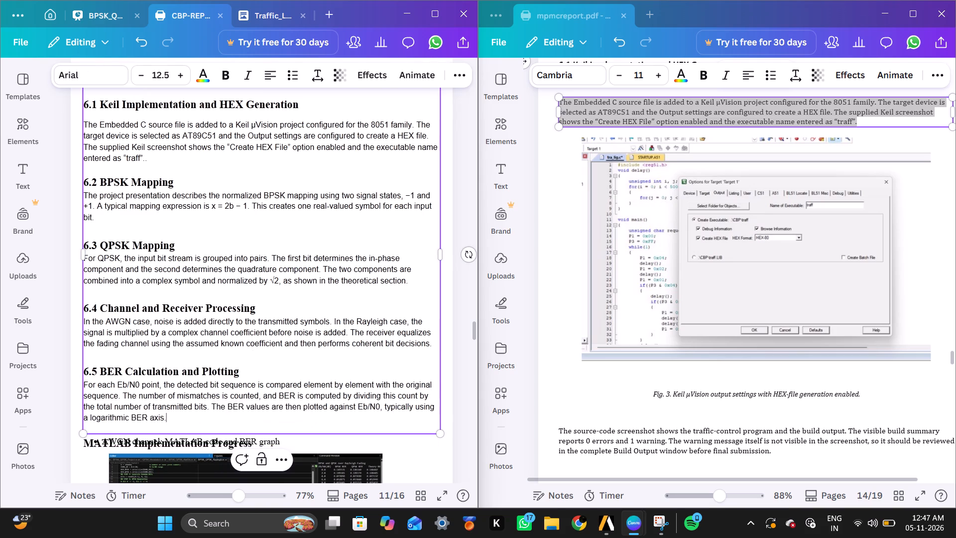
left_click_drag(180, 371, 100, 173)
key("BackSpace")
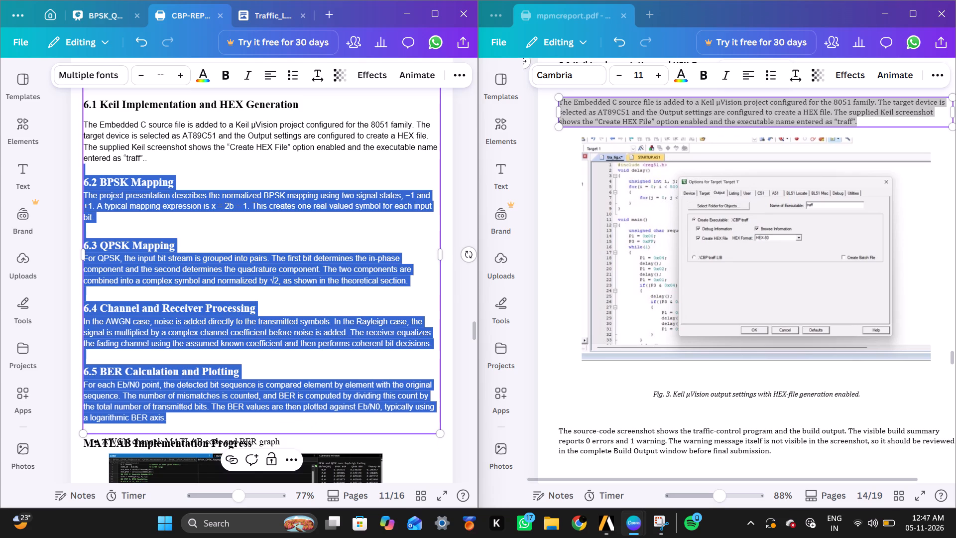
key("Down")
key("BackSpace")
key("BackSpace")
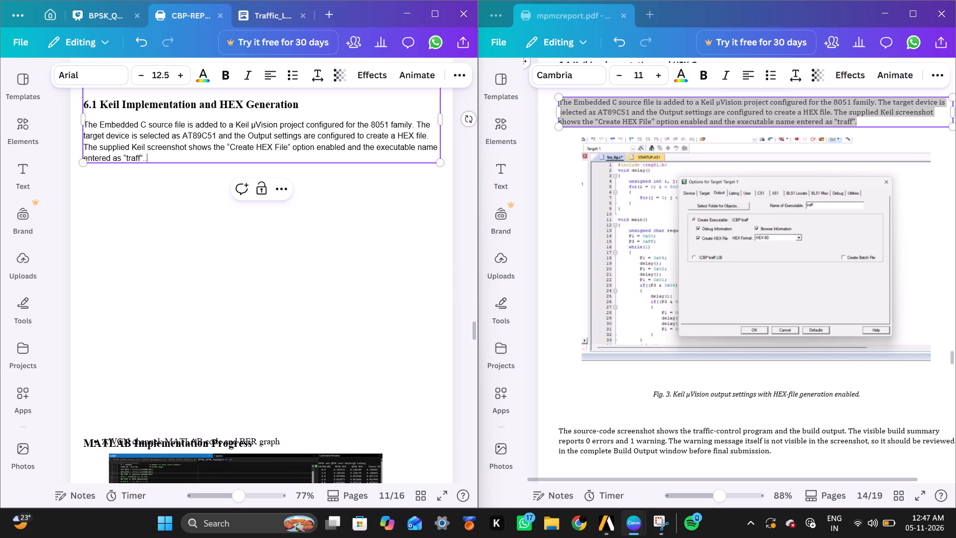
key("BackSpace")
left_click(247, 276)
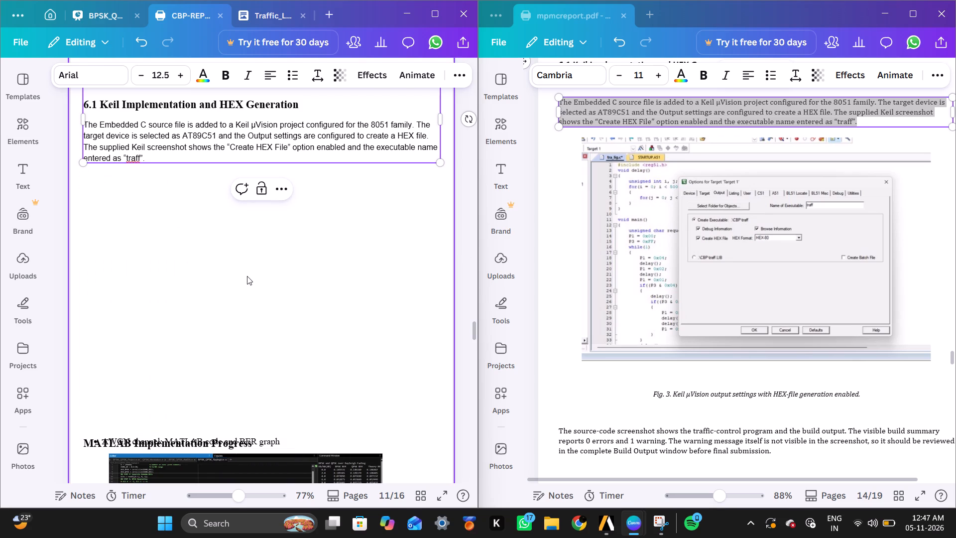
Copy mpmcreport's Keil µVision output settings screenshot onto page 11 and place it below the 6.1 paragraph.
right_click(681, 276)
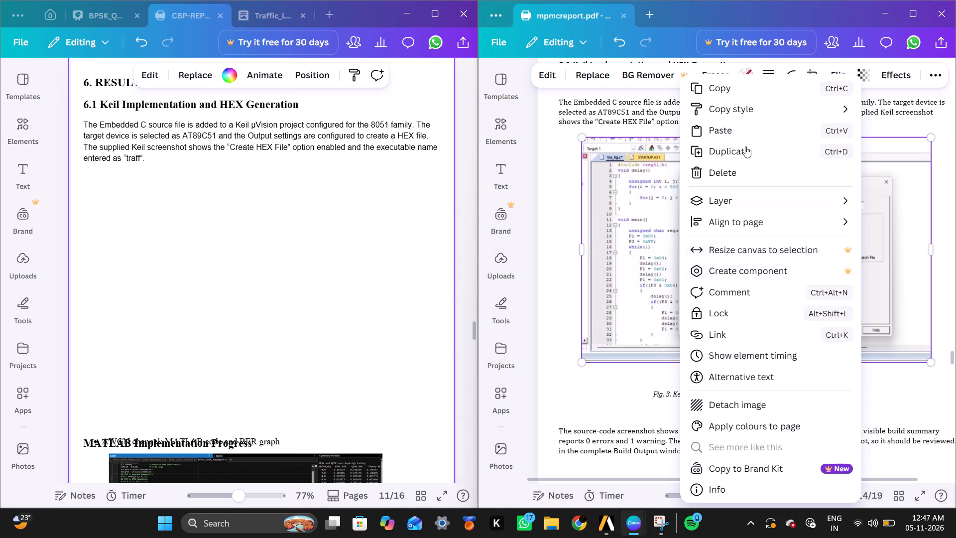
left_click(725, 89)
right_click(394, 207)
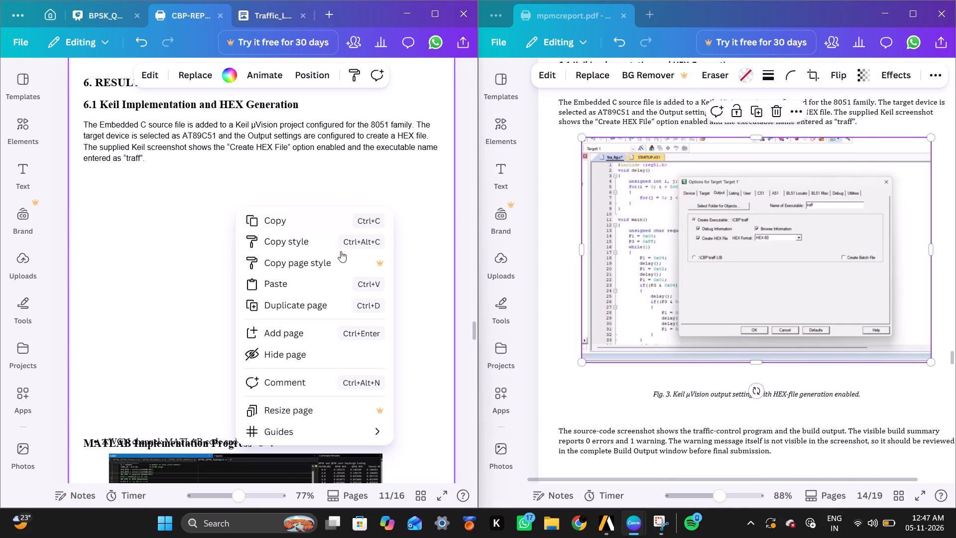
left_click(321, 275)
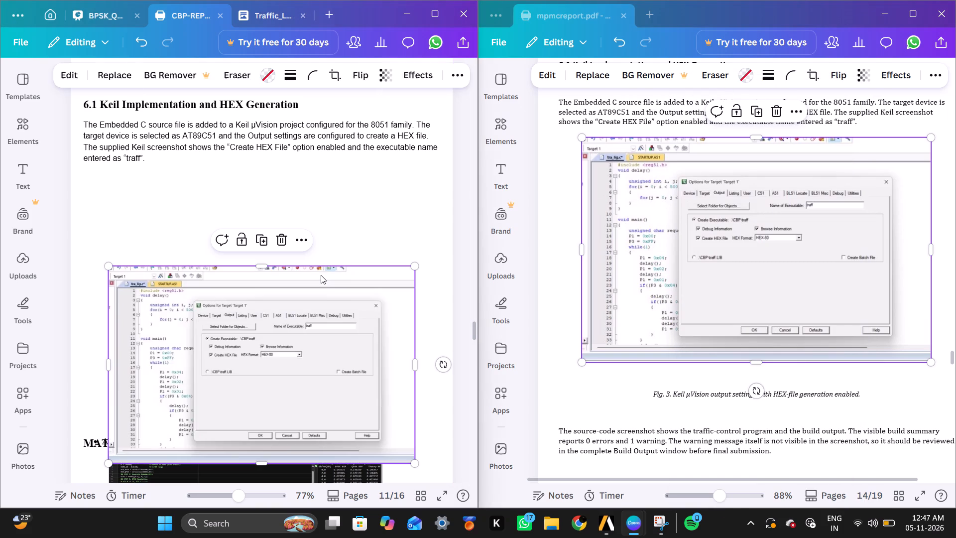
left_click(366, 208)
left_click_drag(286, 313, 279, 231)
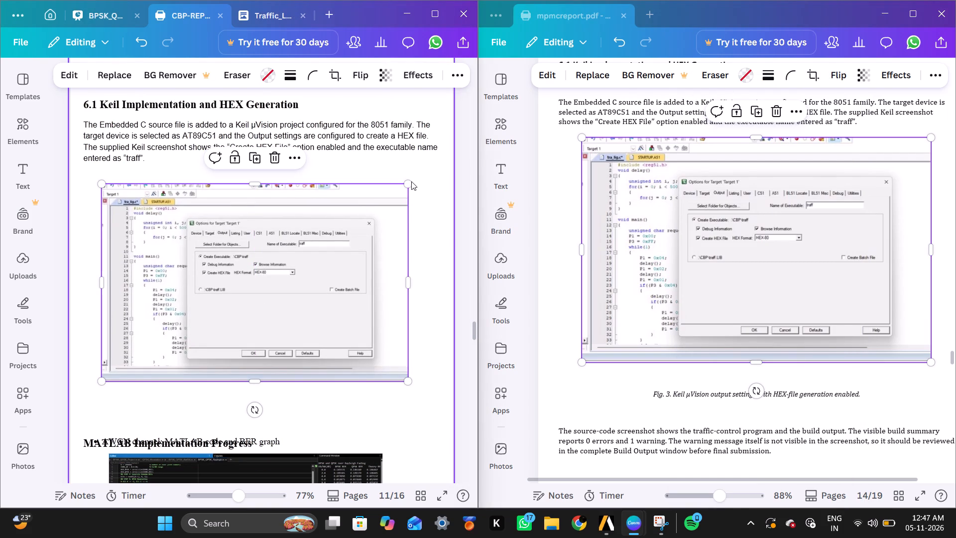
Enlarge the pasted Keil screenshot below the 6.1 paragraph and trim a little off its bottom edge.
left_click_drag(409, 183, 430, 159)
left_click(386, 391)
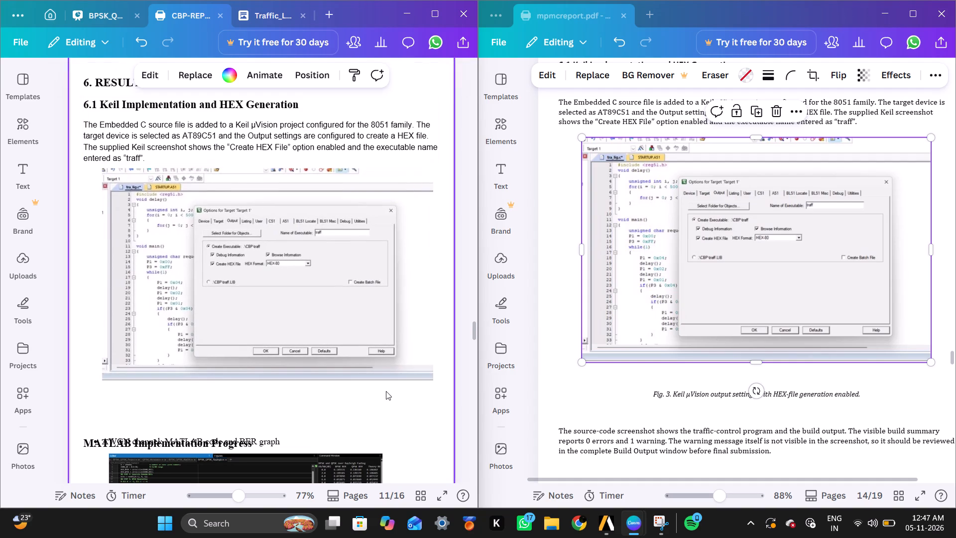
left_click(310, 377)
left_click_drag(275, 379, 275, 370)
left_click_drag(434, 371, 453, 385)
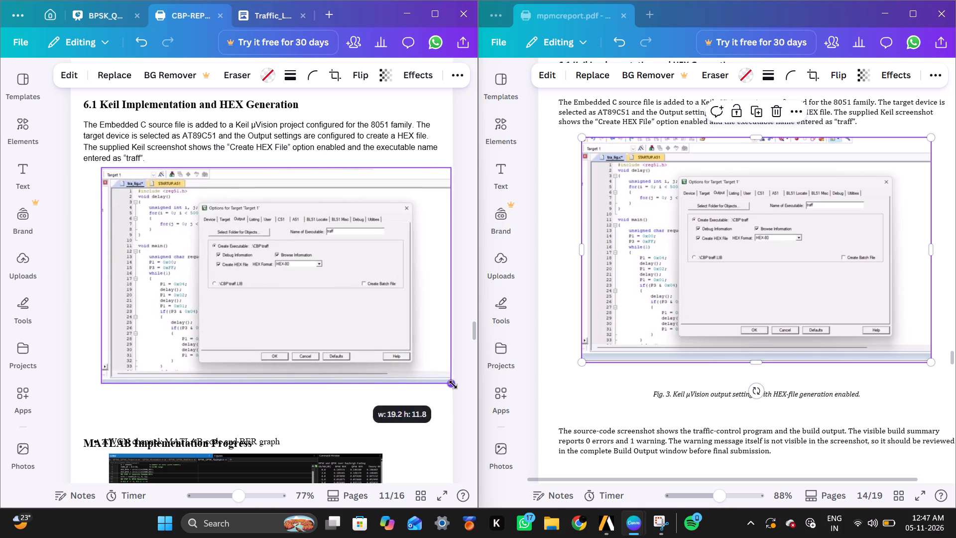
left_click_drag(453, 385, 471, 400)
left_click(403, 425)
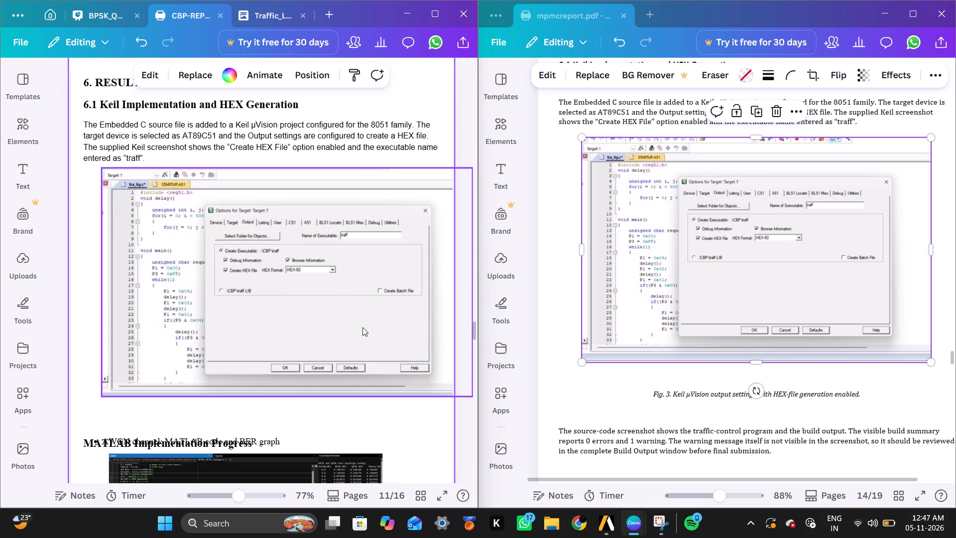
Crop and rescale the Keil screenshot to fit within the page width, about 19.1 wide.
left_click(362, 327)
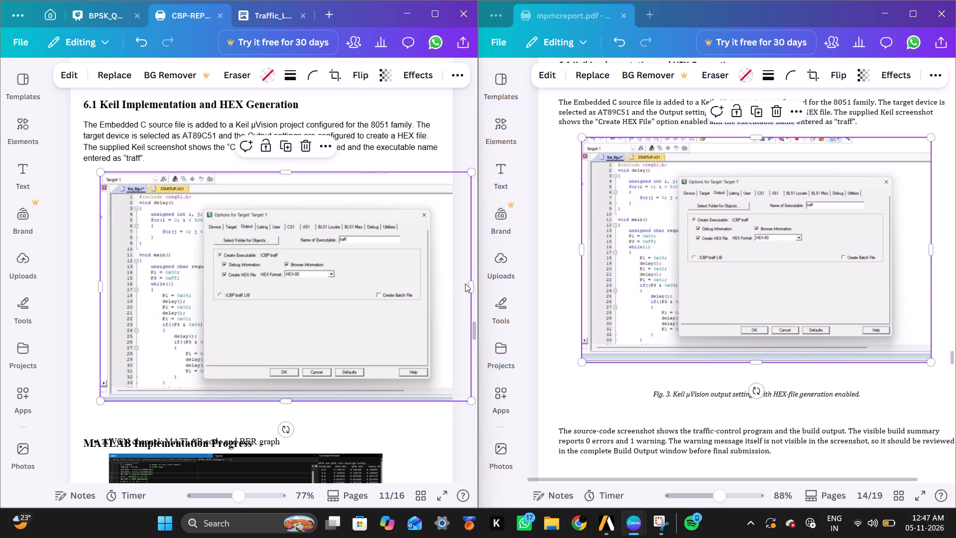
left_click_drag(473, 286, 471, 305)
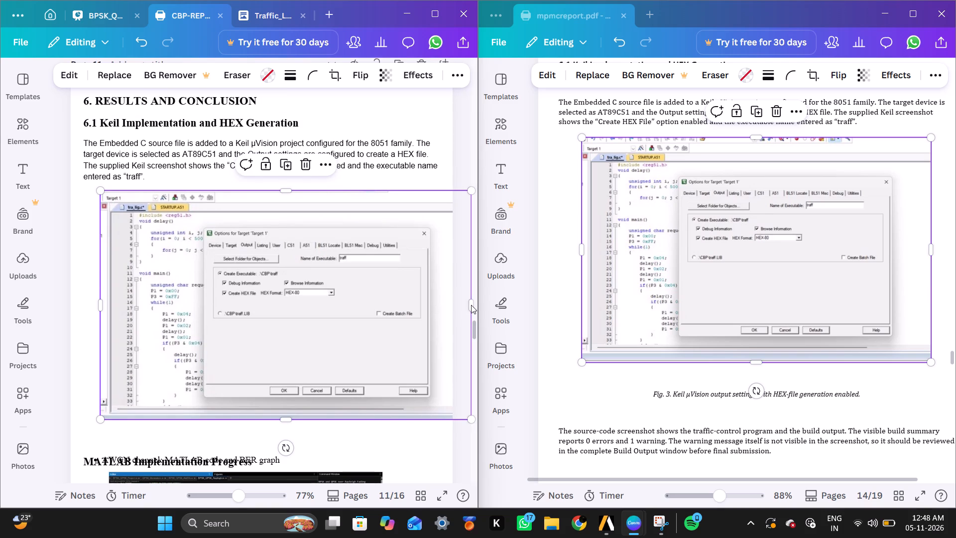
left_click_drag(471, 305, 470, 301)
left_click_drag(470, 301, 448, 301)
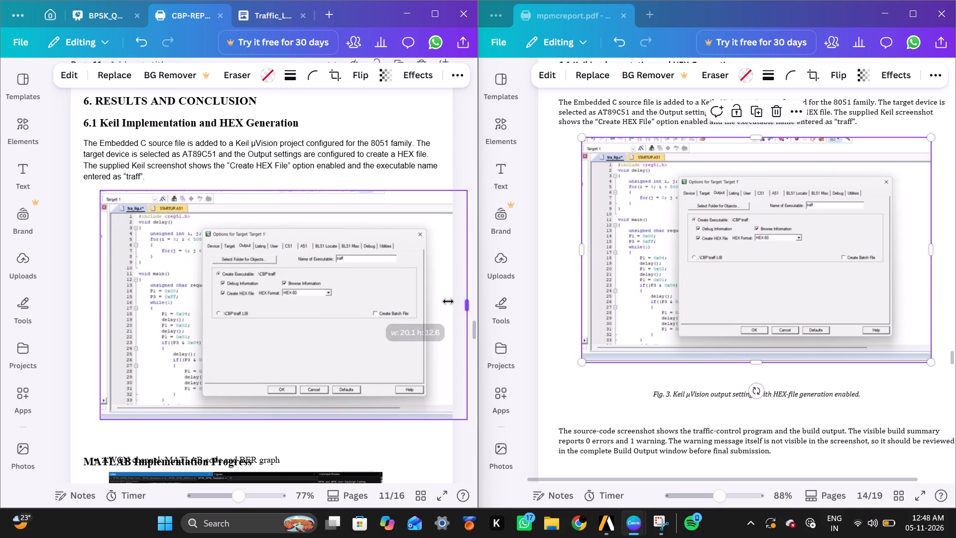
left_click_drag(448, 301, 433, 303)
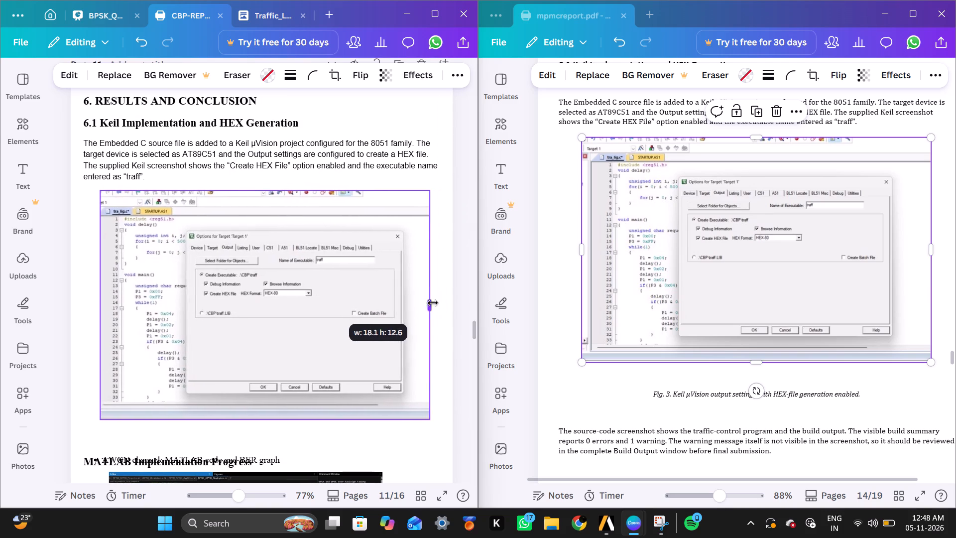
left_click_drag(433, 303, 445, 305)
left_click_drag(271, 416, 271, 392)
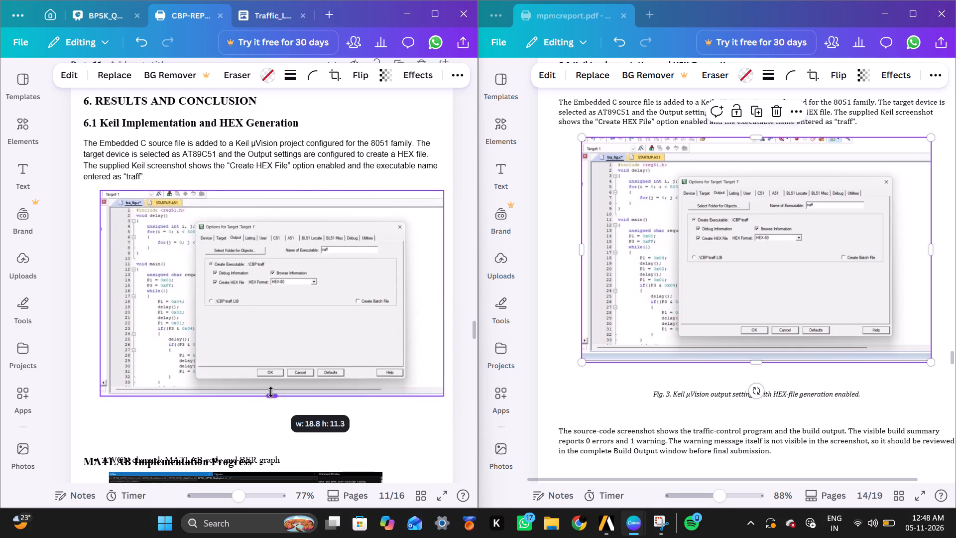
left_click_drag(271, 392, 272, 402)
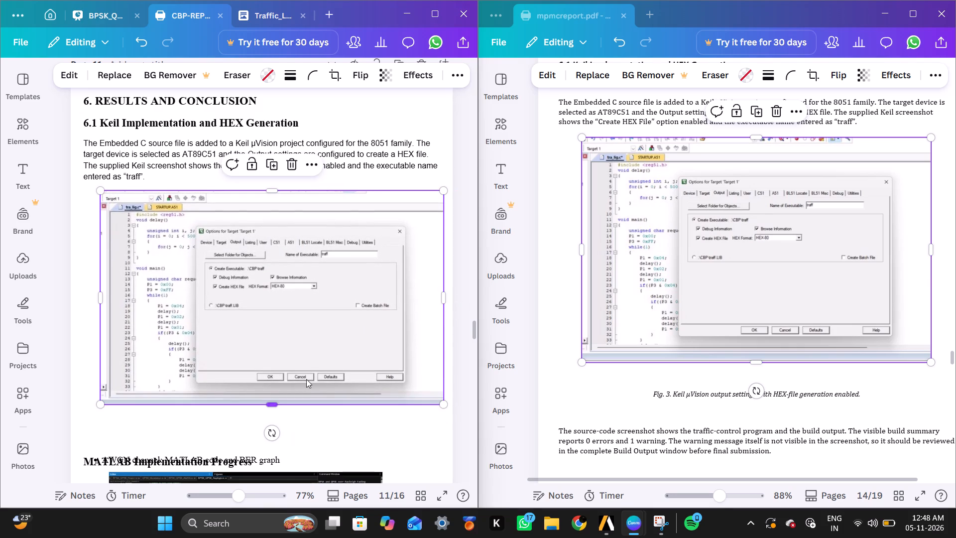
left_click_drag(440, 299, 433, 299)
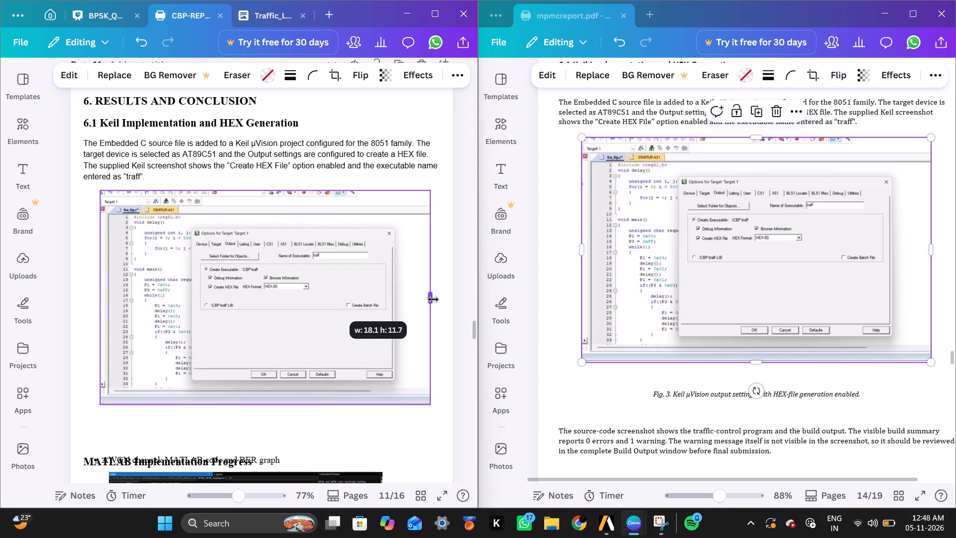
left_click_drag(433, 299, 430, 302)
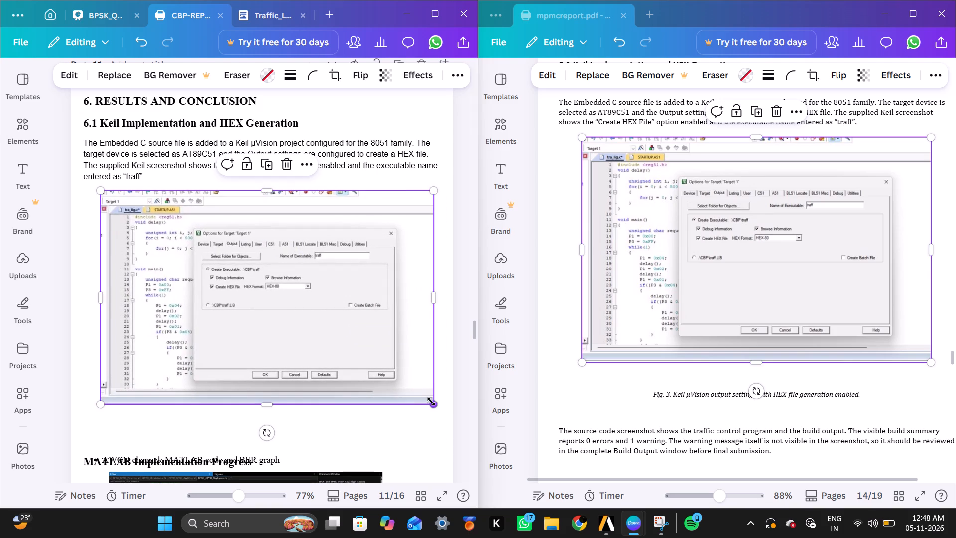
left_click_drag(431, 402, 443, 417)
left_click(419, 436)
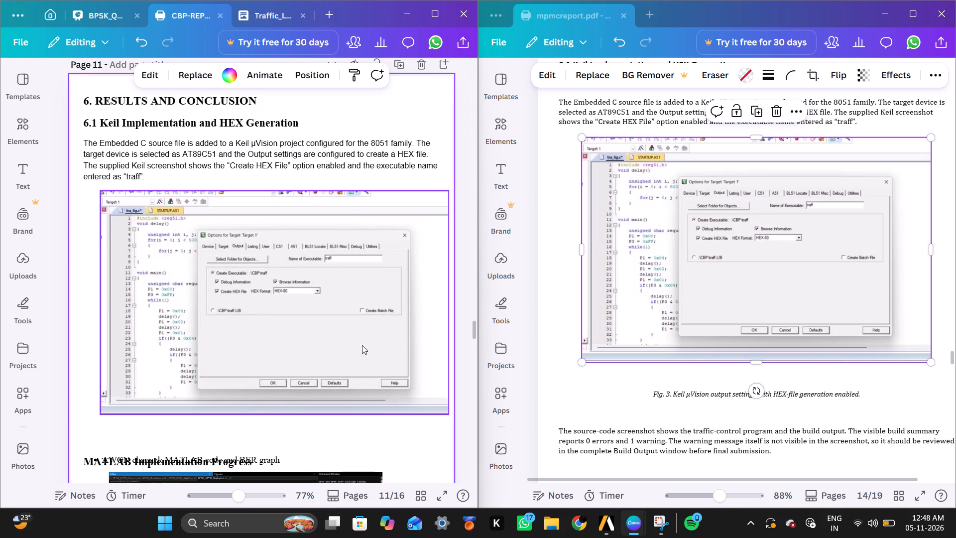
Center the Keil screenshot horizontally on page 11 and adjust its height to about 12.5.
left_click_drag(360, 342, 342, 338)
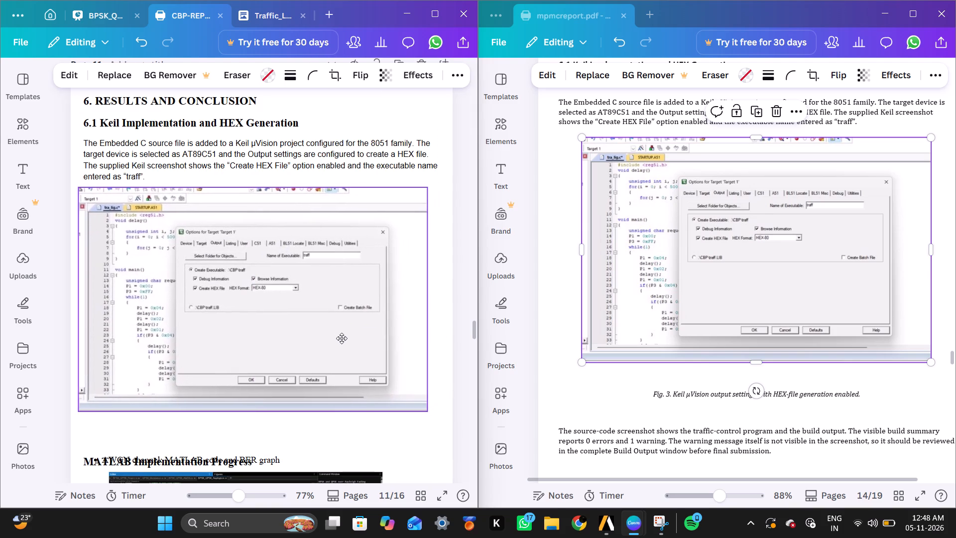
left_click_drag(342, 338, 348, 338)
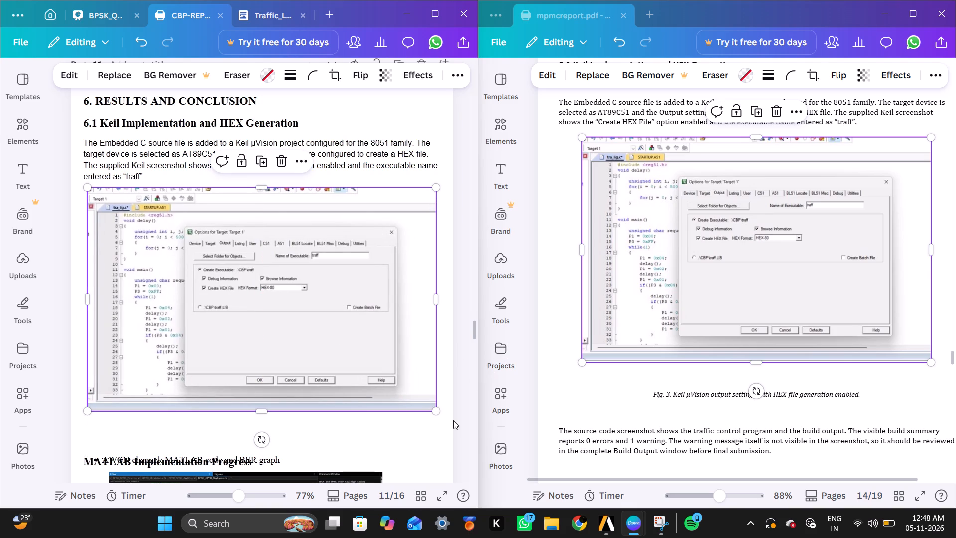
left_click(447, 439)
left_click(310, 399)
left_click_drag(260, 410, 260, 401)
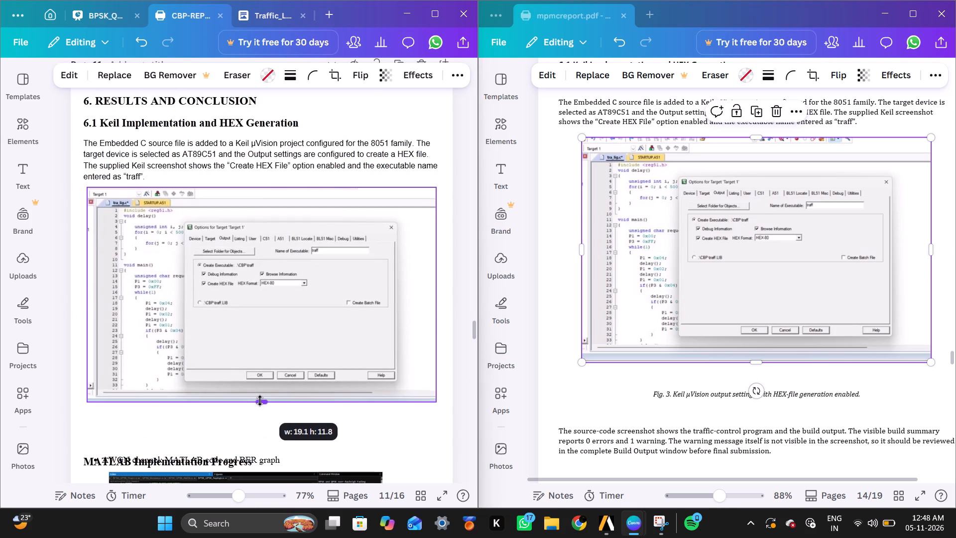
left_click_drag(260, 401, 259, 418)
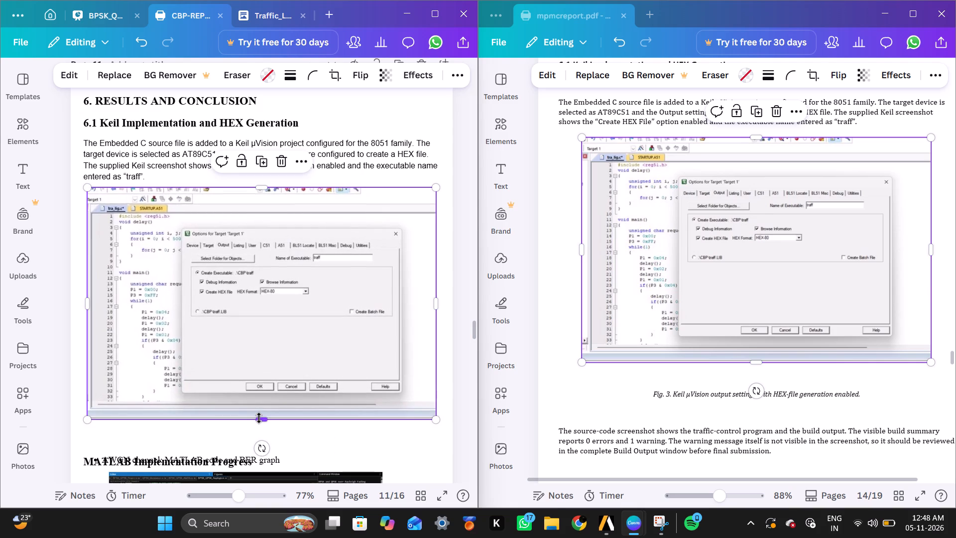
left_click(260, 420)
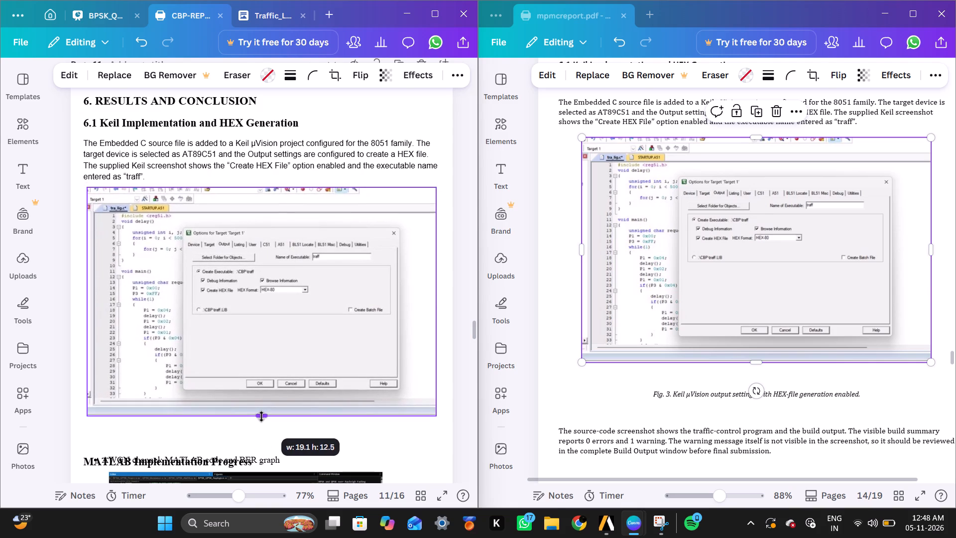
left_click(261, 184)
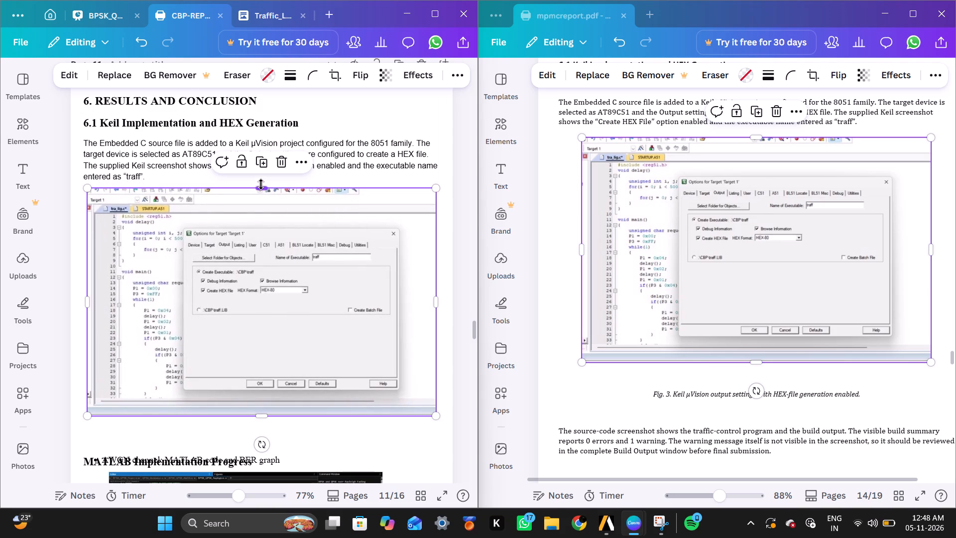
Replace the AWGN channel bullet on page 11 with mpmcreport's Fig. 3 Keil µVision caption, moving it just below the Keil screenshot.
left_click(320, 178)
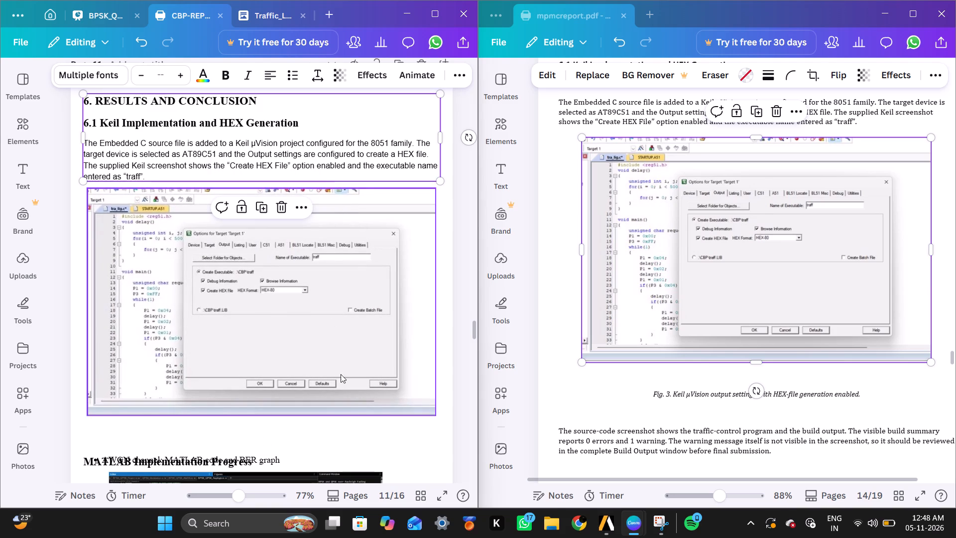
left_click(352, 432)
scroll(352, 432, "down", 1)
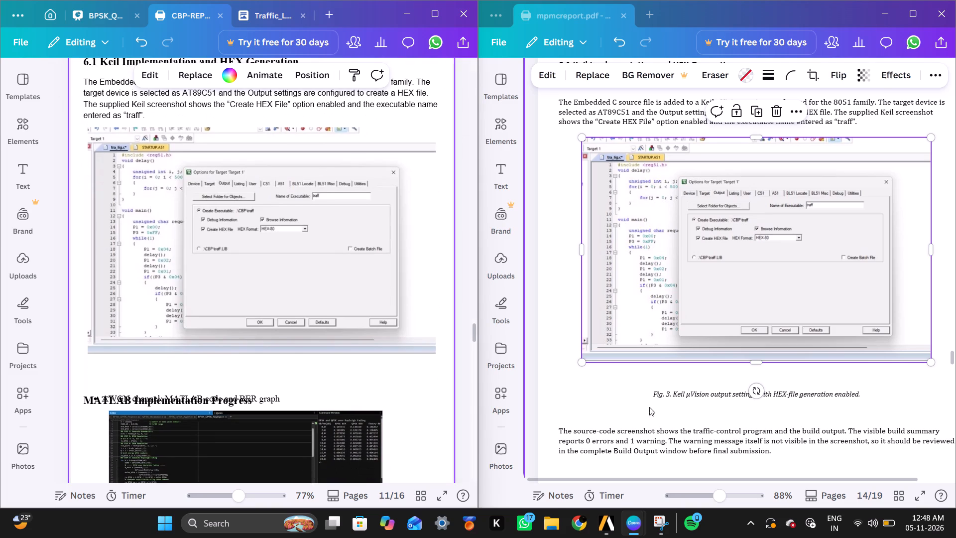
left_click(702, 392)
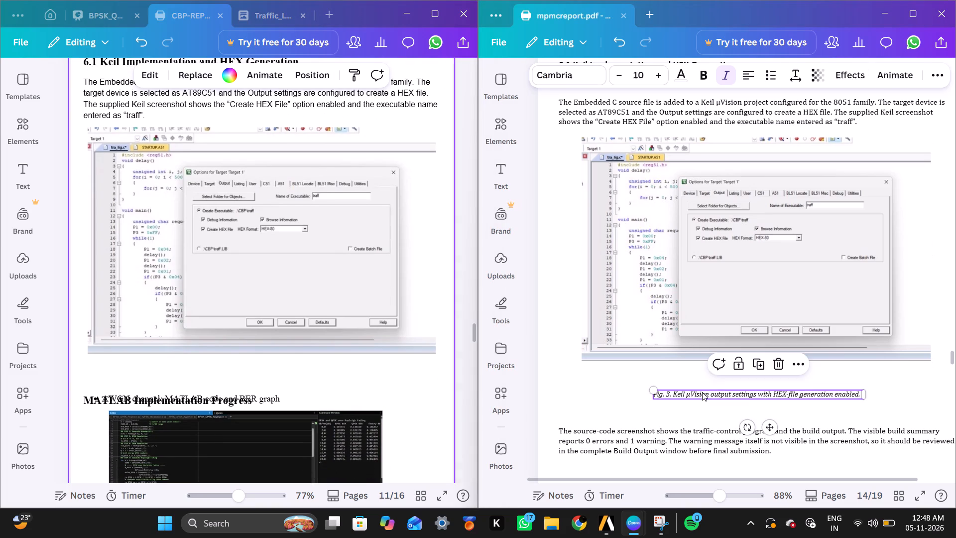
double_click(702, 392)
key("ctrl+c")
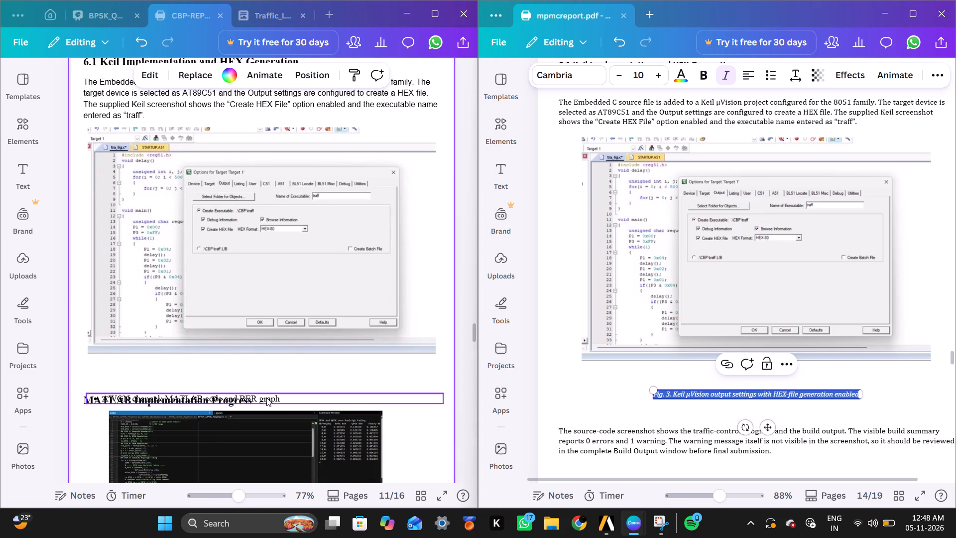
left_click_drag(272, 400, 286, 372)
double_click(286, 372)
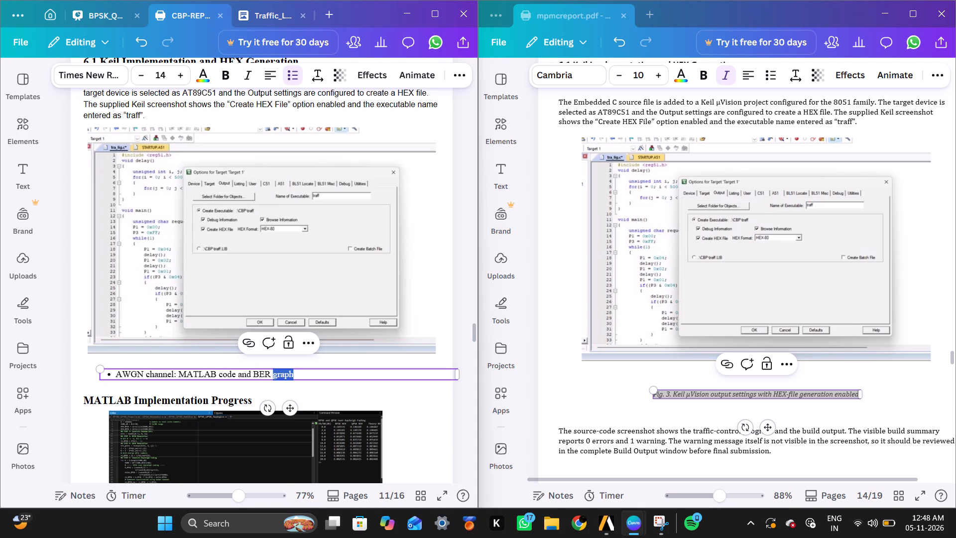
key("ctrl+a")
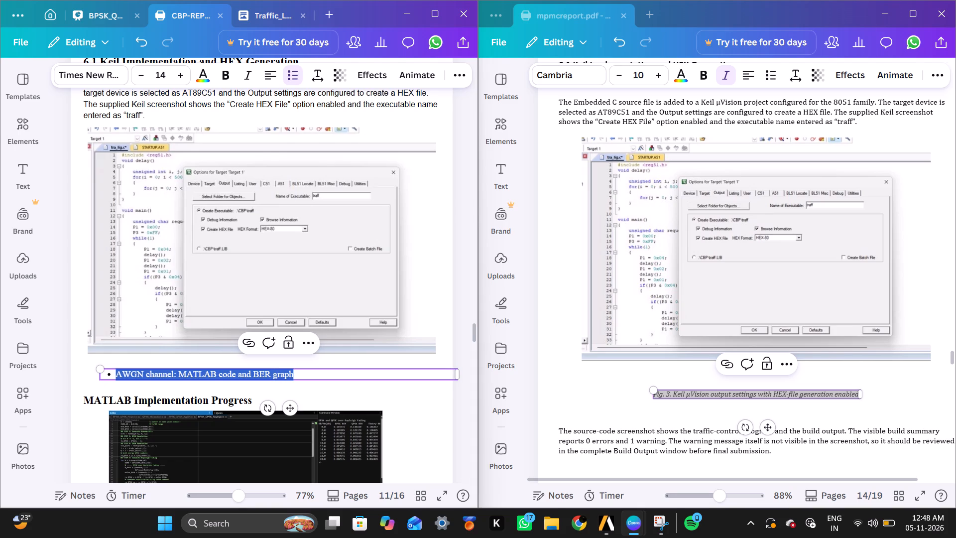
key("ctrl+v")
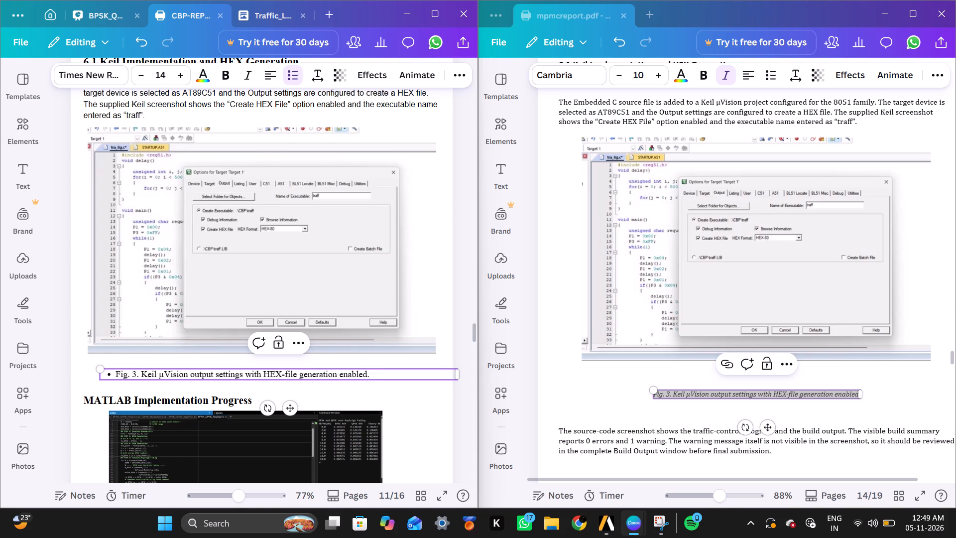
Remove the bullet from the Fig. 3 caption and set its text to Cambria, size 10.
key("ctrl+a")
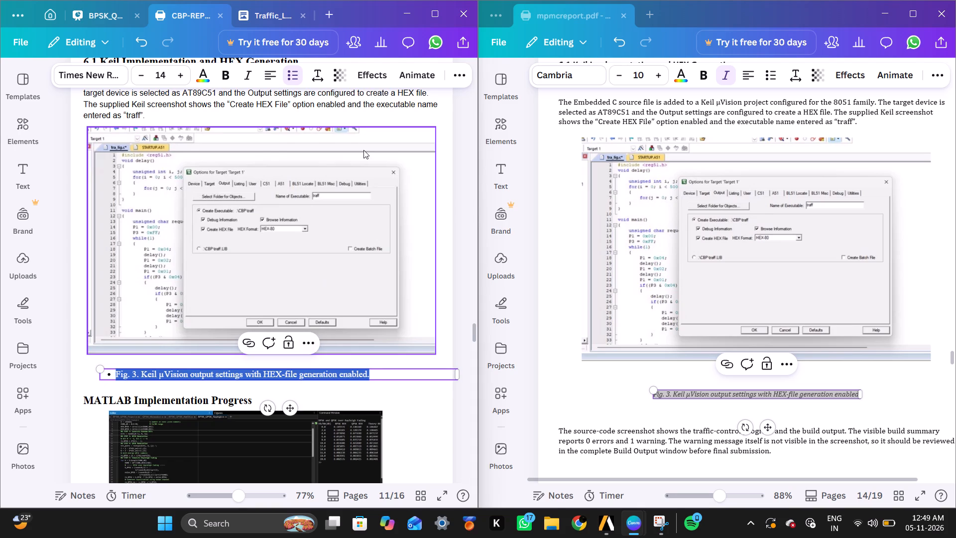
left_click(300, 74)
left_click(300, 74)
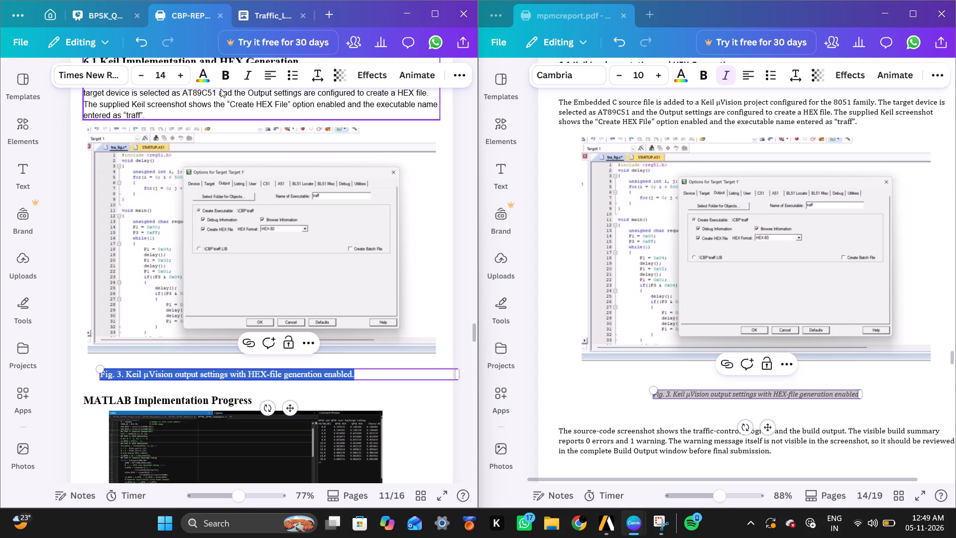
triple_click(147, 72)
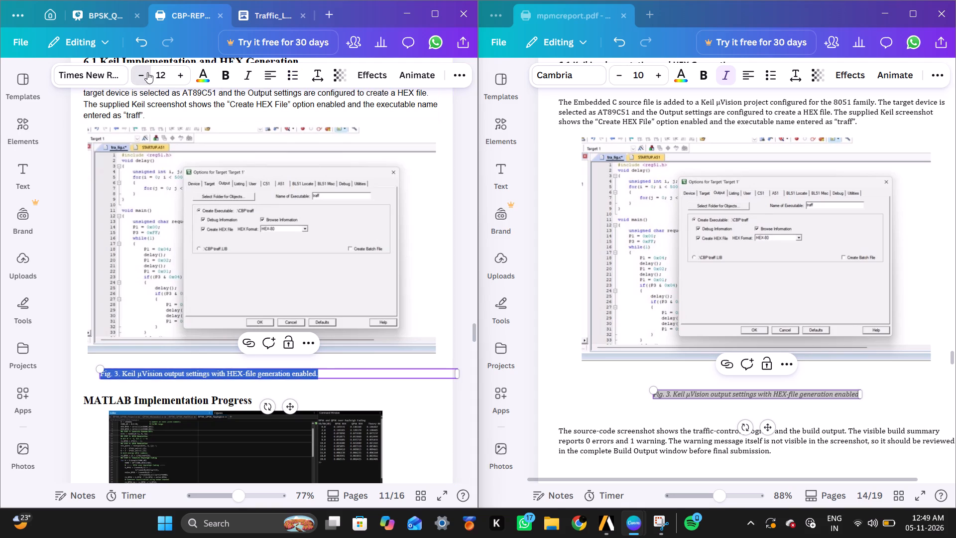
left_click(147, 72)
left_click(105, 72)
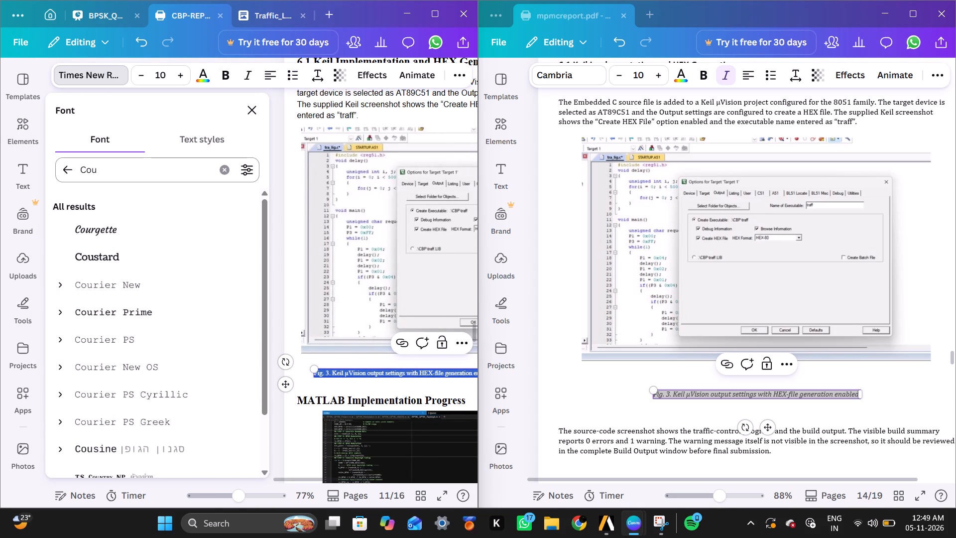
left_click(127, 175)
key("BackSpace")
key("BackSpace")
type("am")
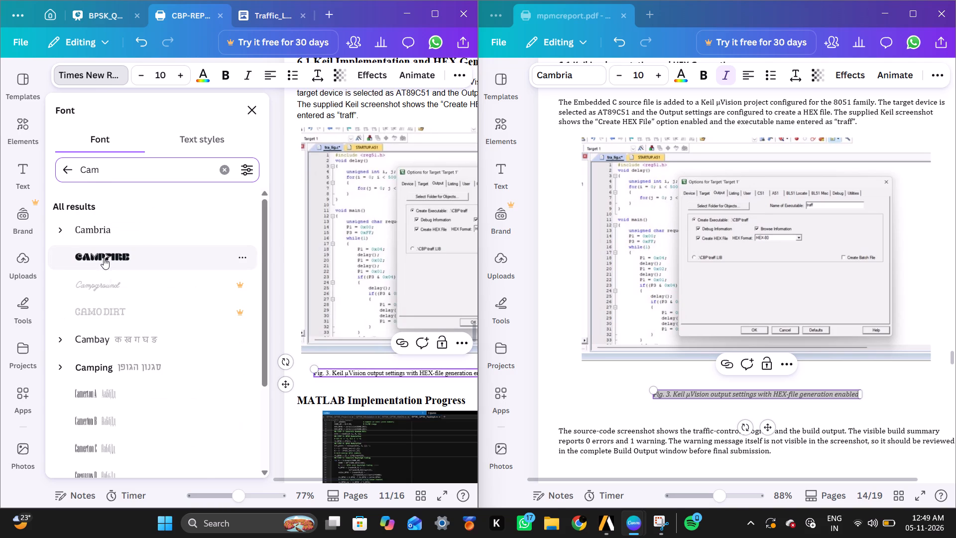
left_click(117, 225)
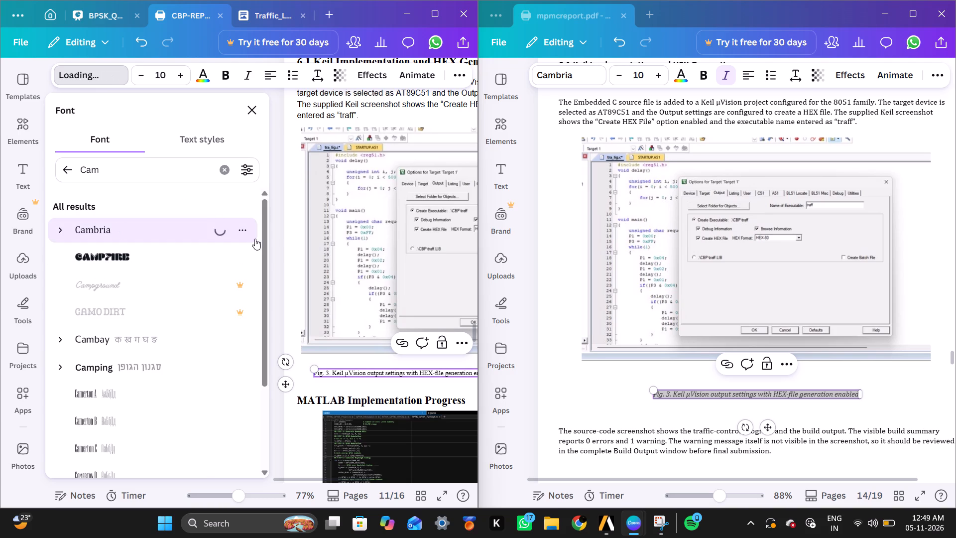
left_click(253, 105)
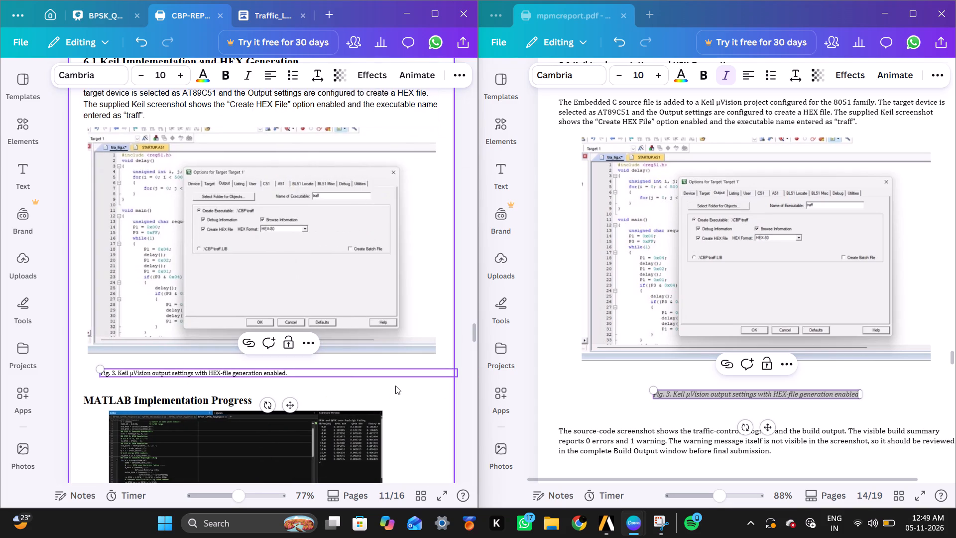
left_click(395, 386)
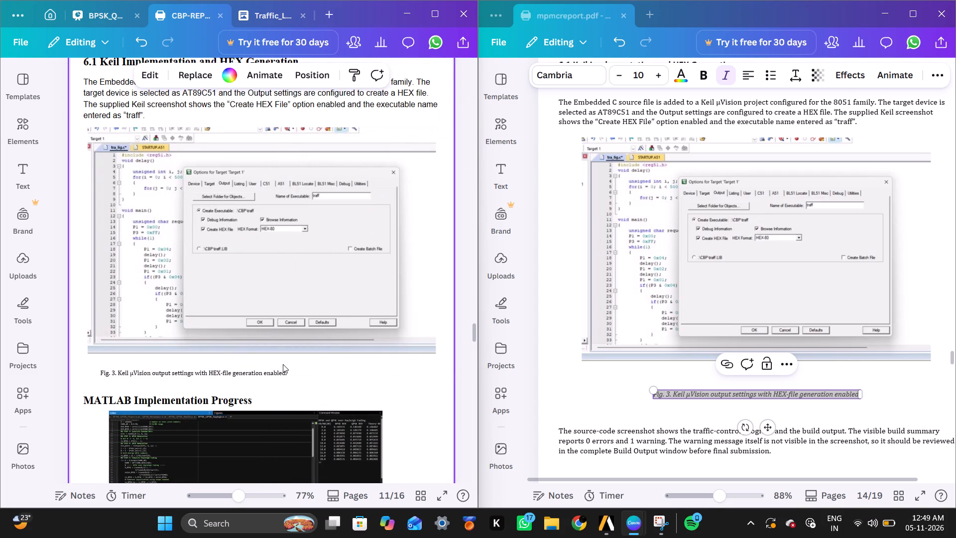
Italicize the whole Fig. 3 caption on page 11.
left_click(284, 371)
double_click(284, 371)
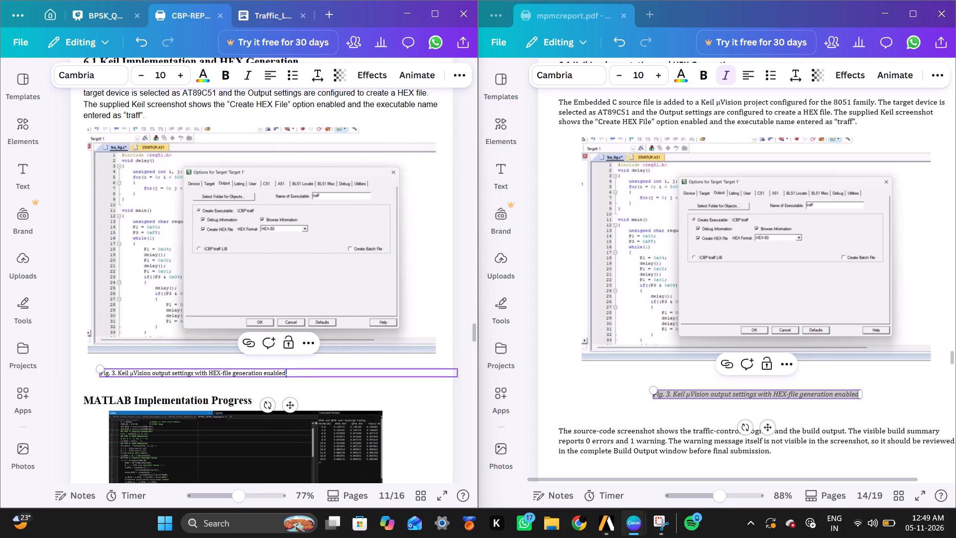
key("ctrl+a")
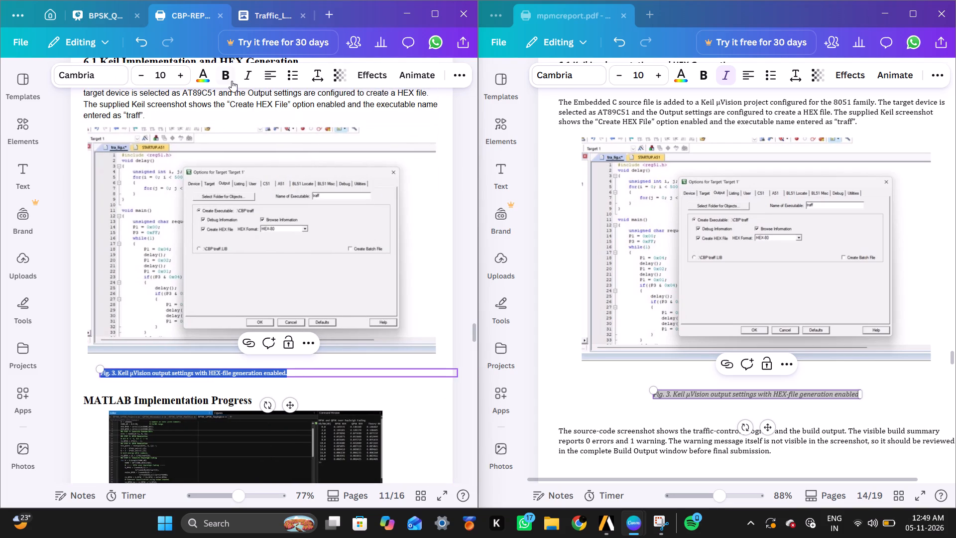
left_click(250, 70)
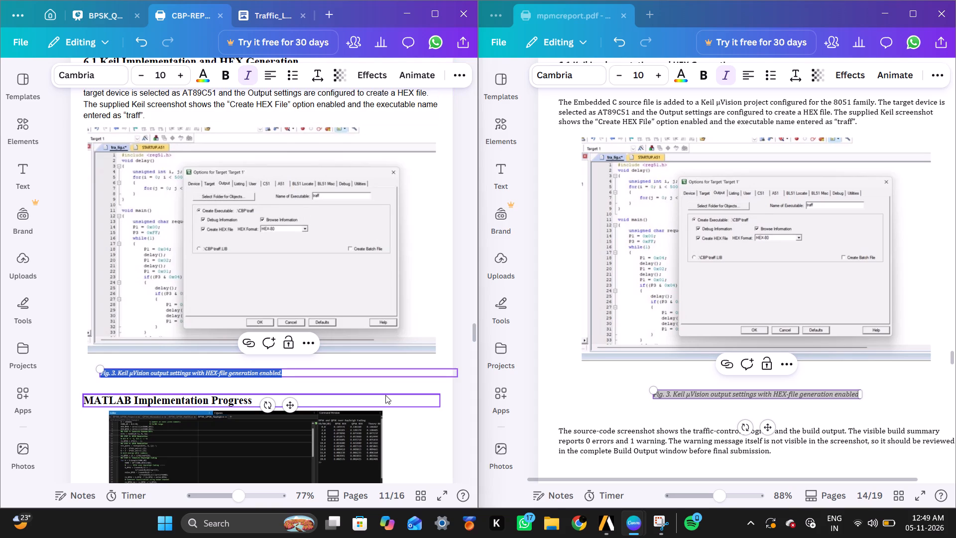
left_click(385, 395)
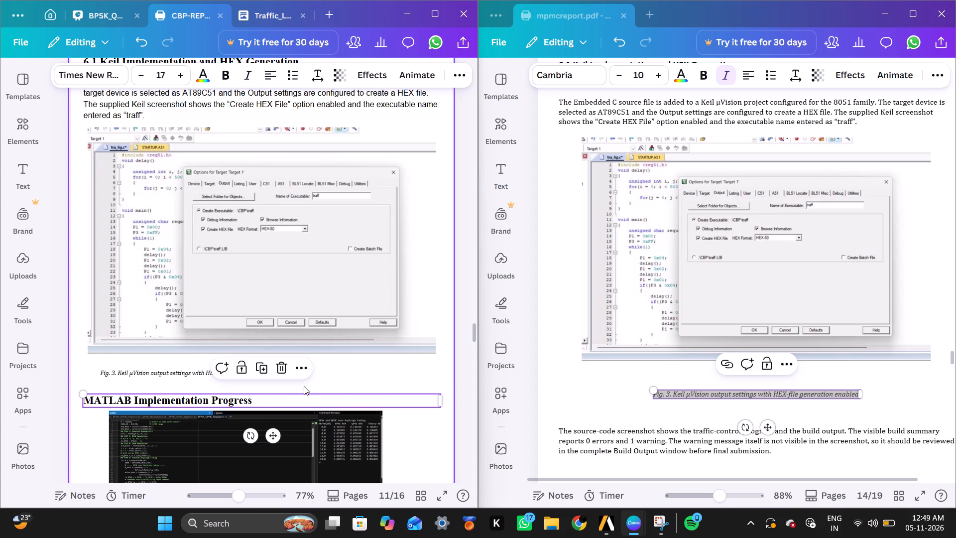
Move the Fig. 3 caption so its text is centered under the Keil screenshot, with a gap of about 0.4.
left_click(317, 370)
left_click_drag(317, 370, 321, 370)
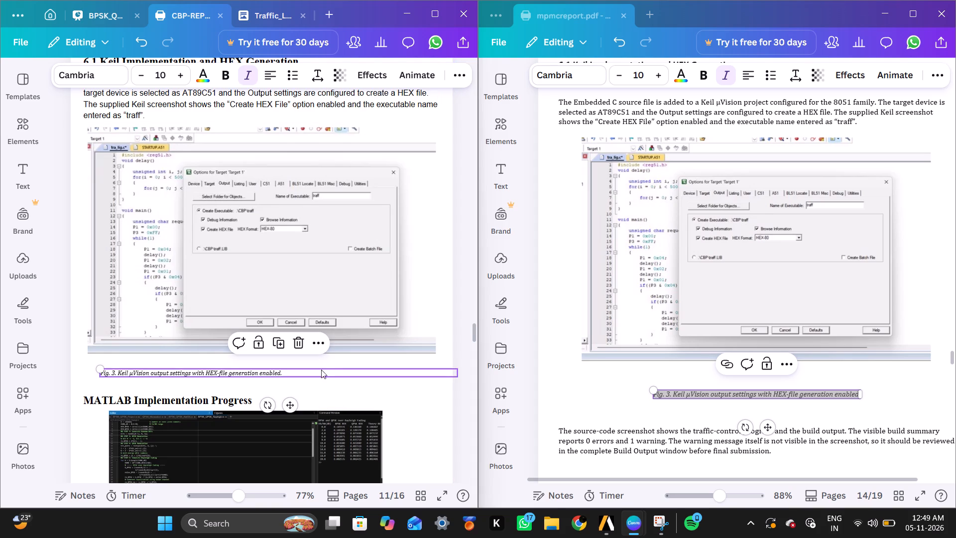
left_click_drag(321, 370, 383, 360)
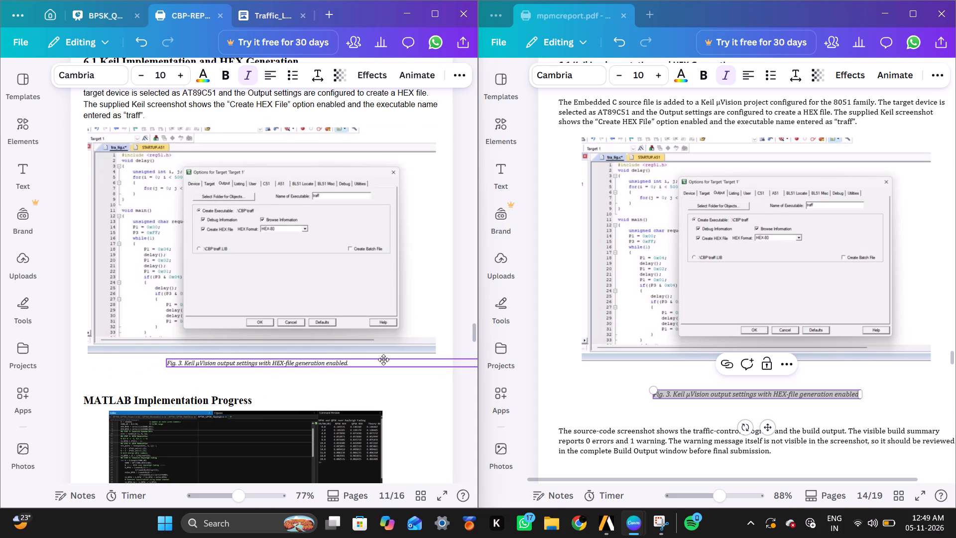
left_click_drag(383, 360, 381, 360)
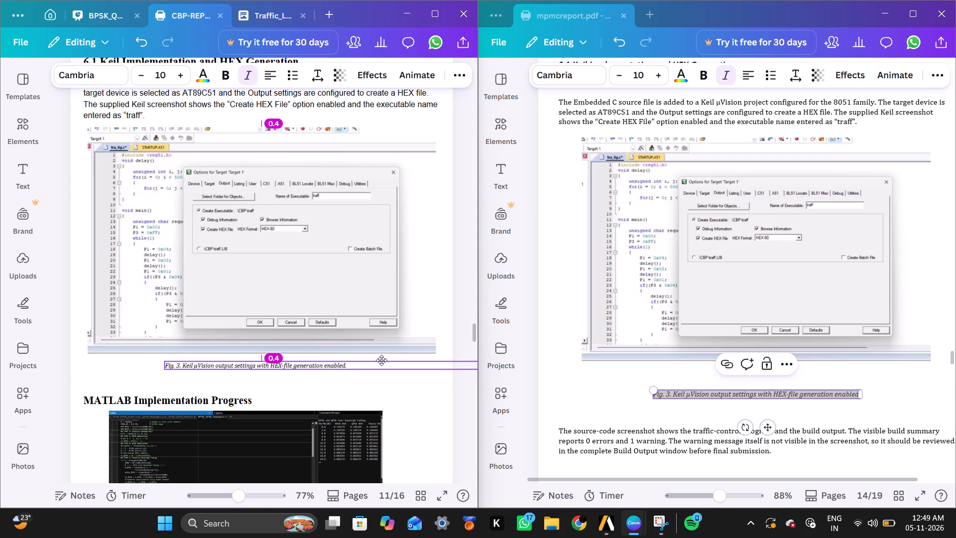
left_click_drag(381, 360, 382, 360)
left_click_drag(382, 360, 383, 360)
left_click(401, 384)
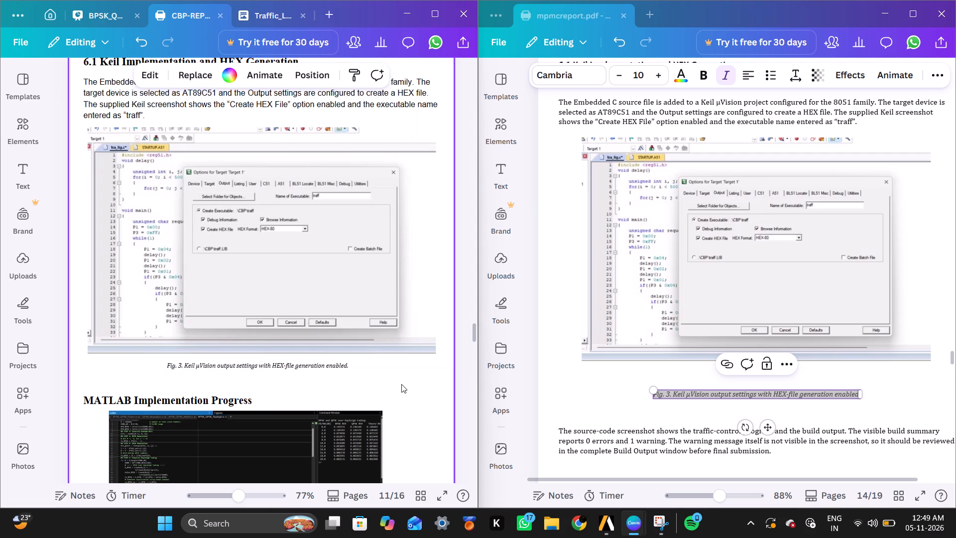
Narrow the Fig. 3 caption's text box so it no longer extends past the edge of page 11.
left_click(694, 401)
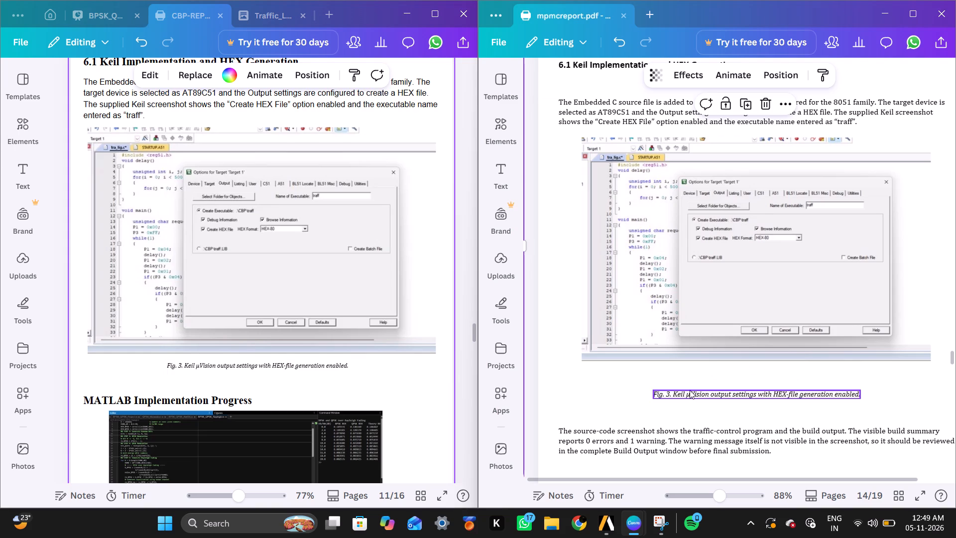
left_click(690, 390)
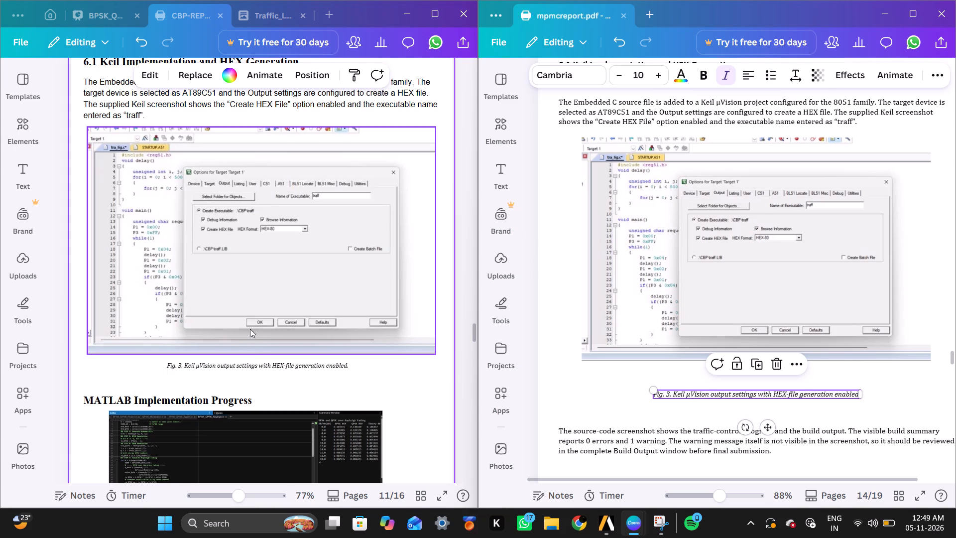
left_click(258, 364)
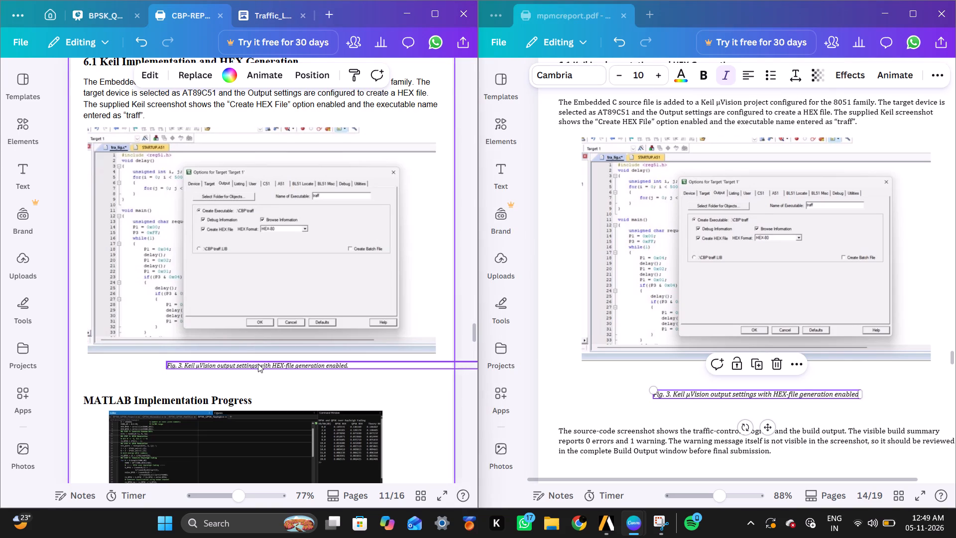
scroll(422, 379, "left", 1)
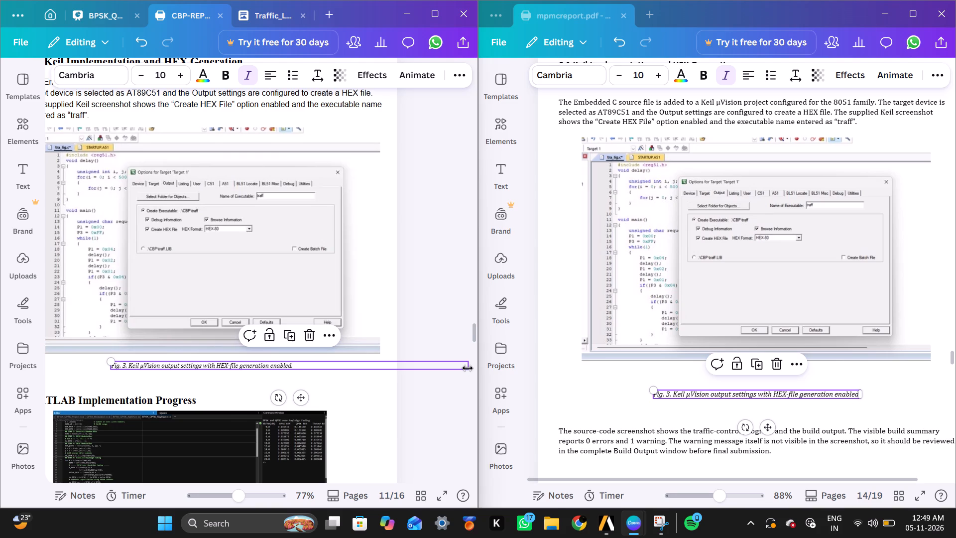
left_click_drag(468, 368, 379, 366)
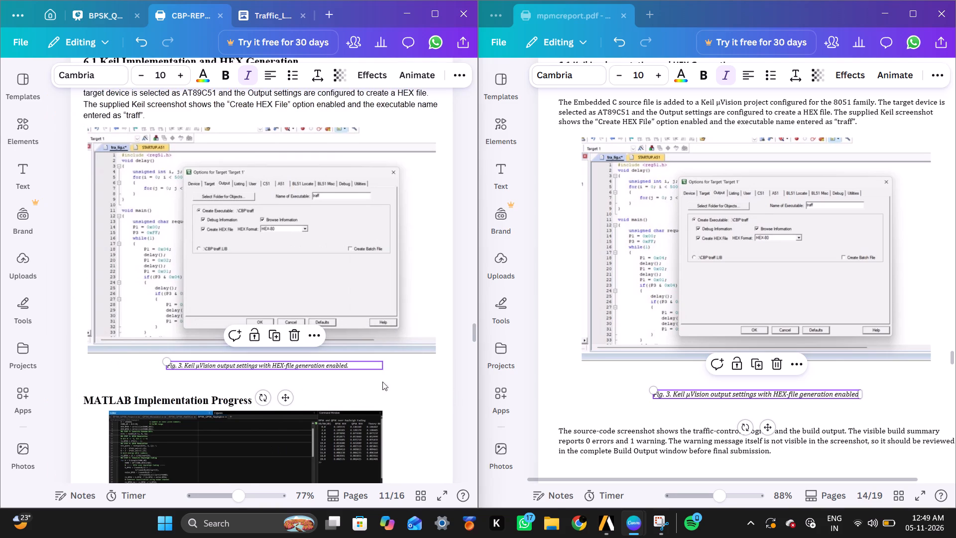
left_click(390, 397)
Copy the Fig. 5 screenshot of the Embedded C source code and Keil build summary from page 15 of mpmcreport.
scroll(412, 370, "down", 1)
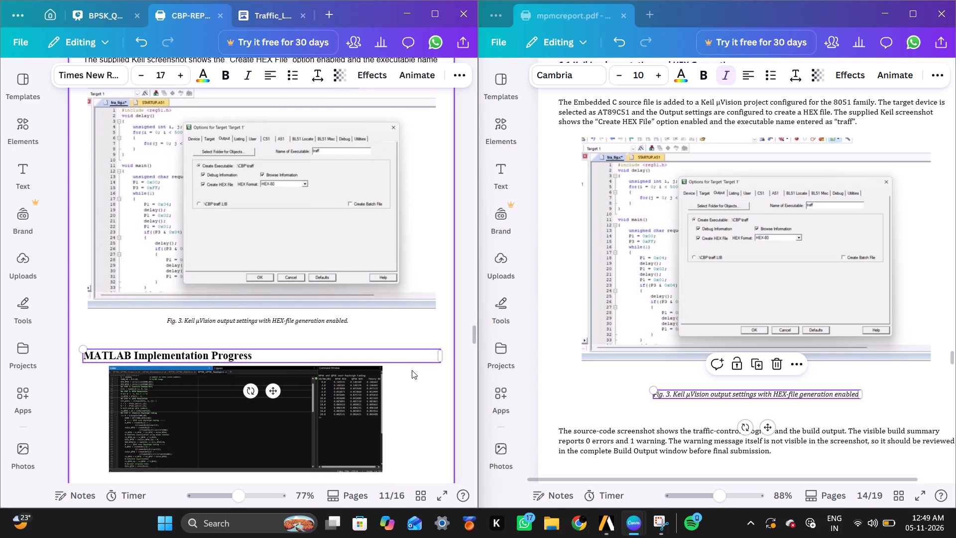
scroll(412, 370, "down", 1)
scroll(645, 396, "down", 1)
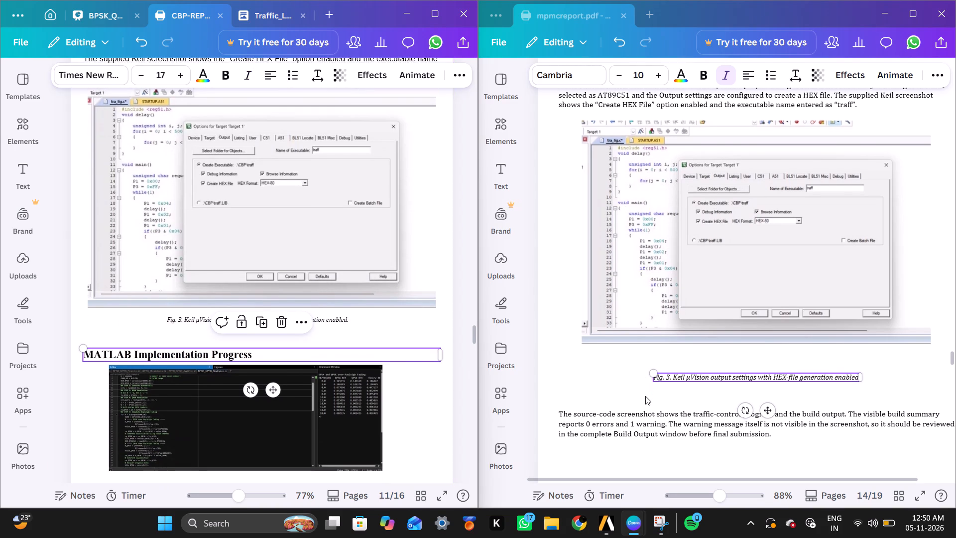
scroll(645, 396, "down", 1)
left_click(664, 420)
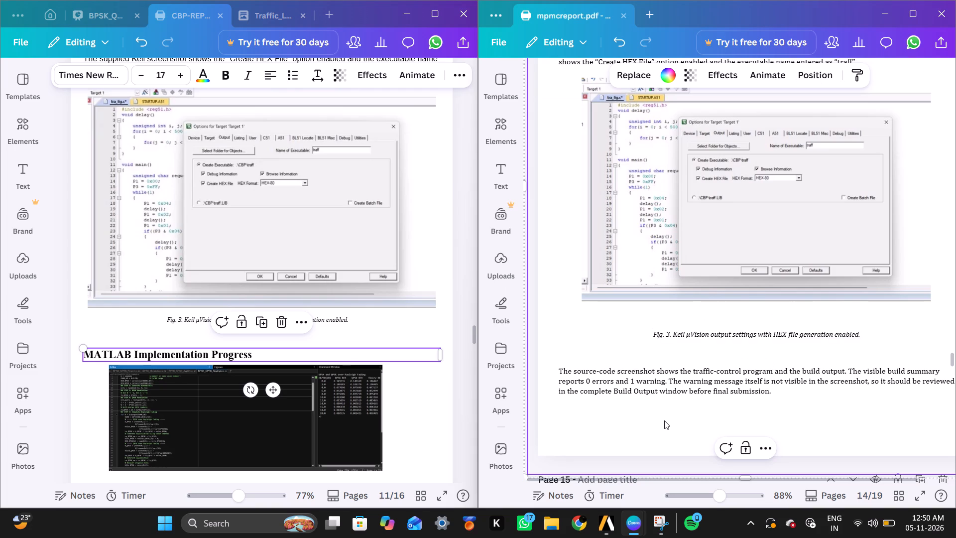
scroll(664, 420, "down", 4)
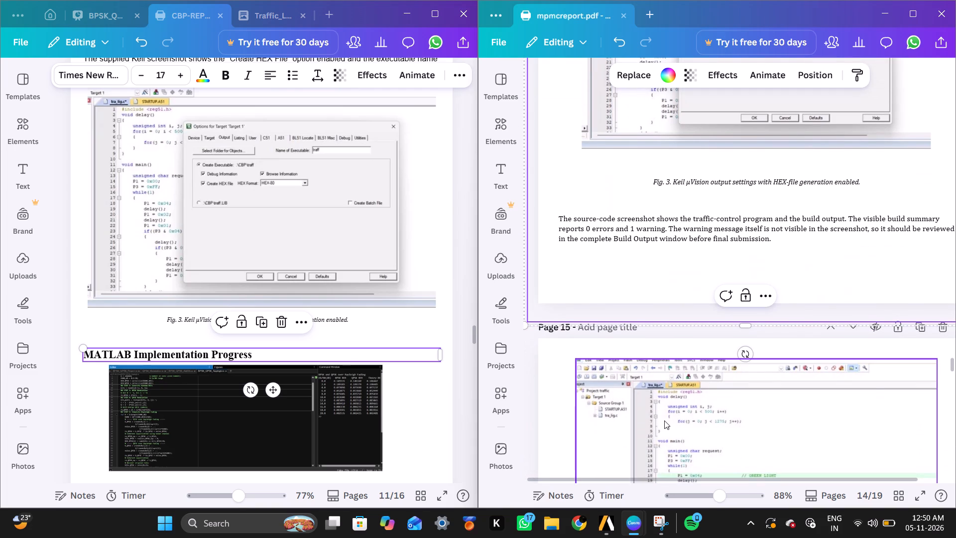
scroll(664, 420, "down", 3)
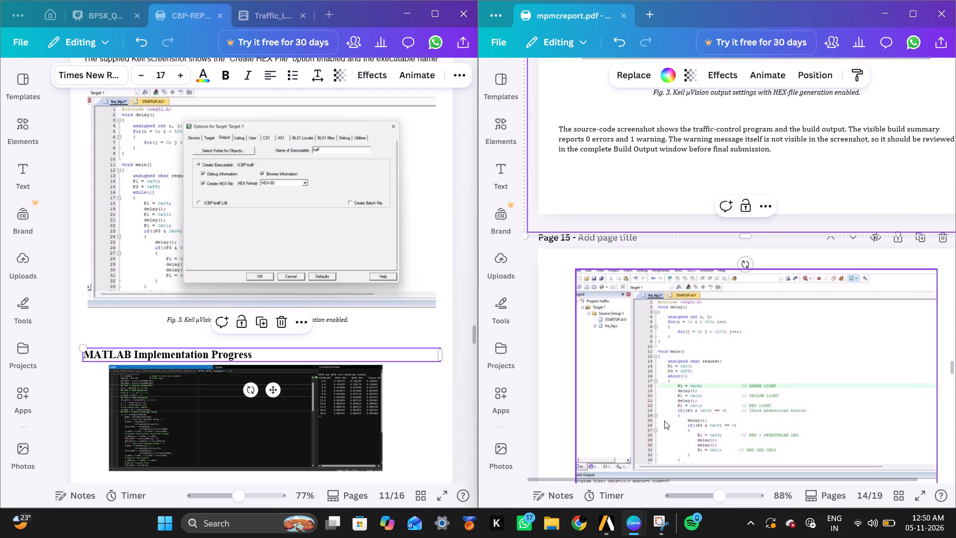
scroll(664, 420, "down", 2)
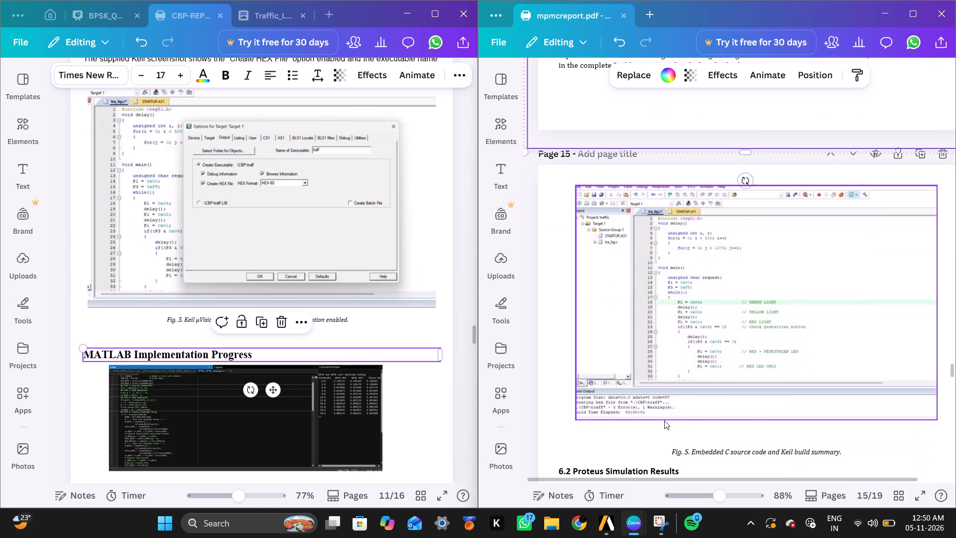
scroll(664, 420, "down", 1)
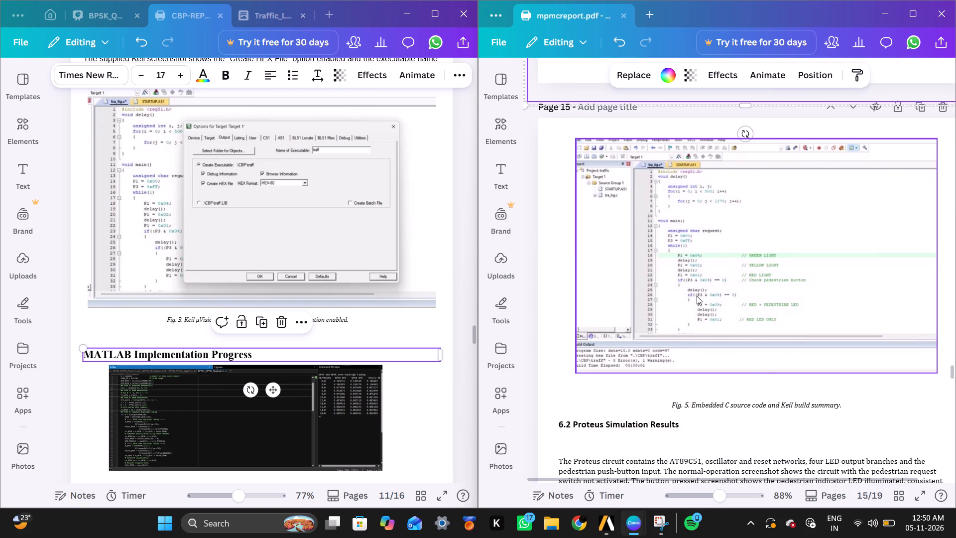
left_click(697, 296)
right_click(697, 296)
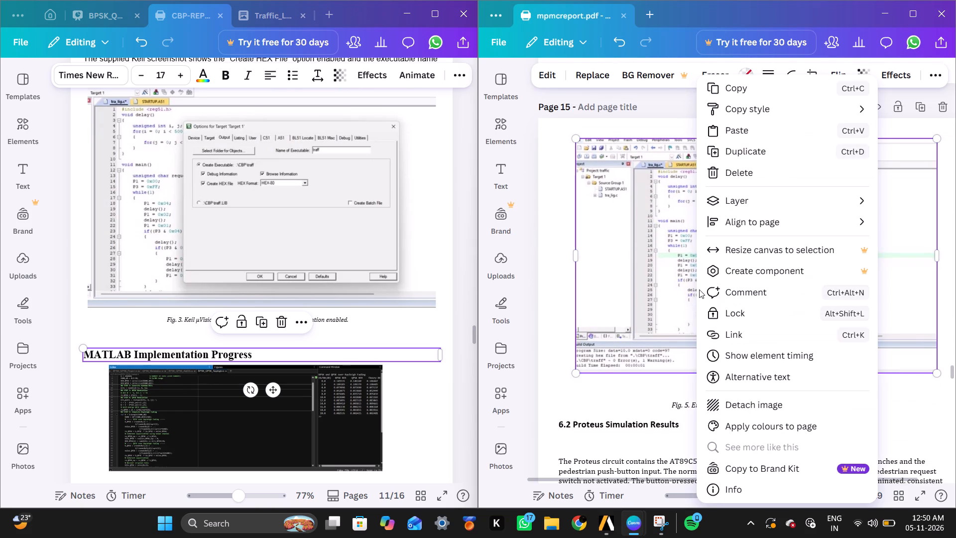
left_click(744, 83)
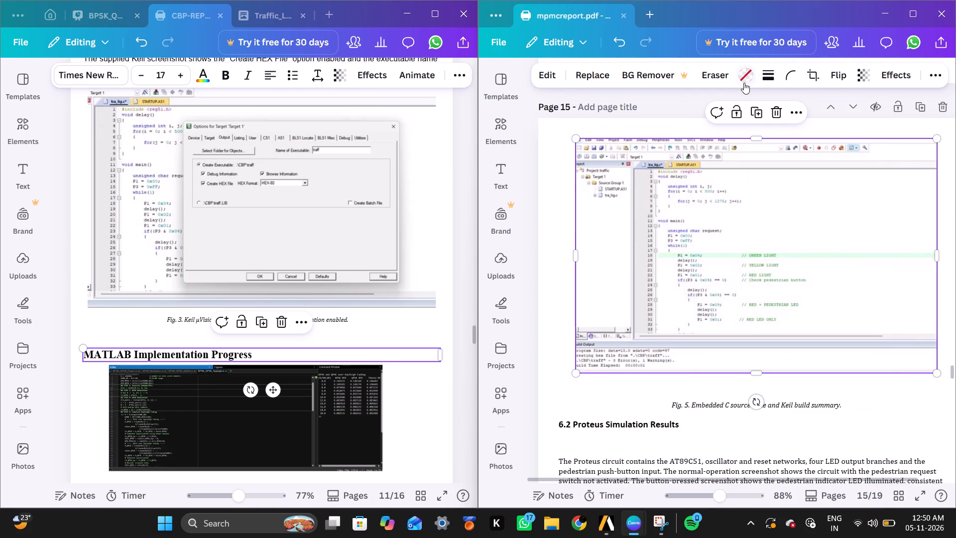
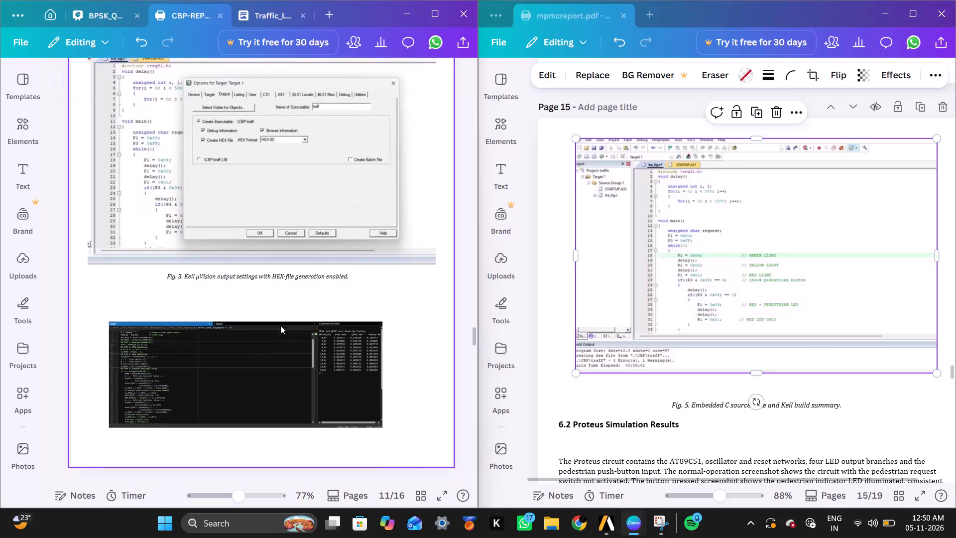
Delete the old dark code screenshot with the BPSK/QPSK results below the Fig. 3 caption on page 11.
left_click(280, 325)
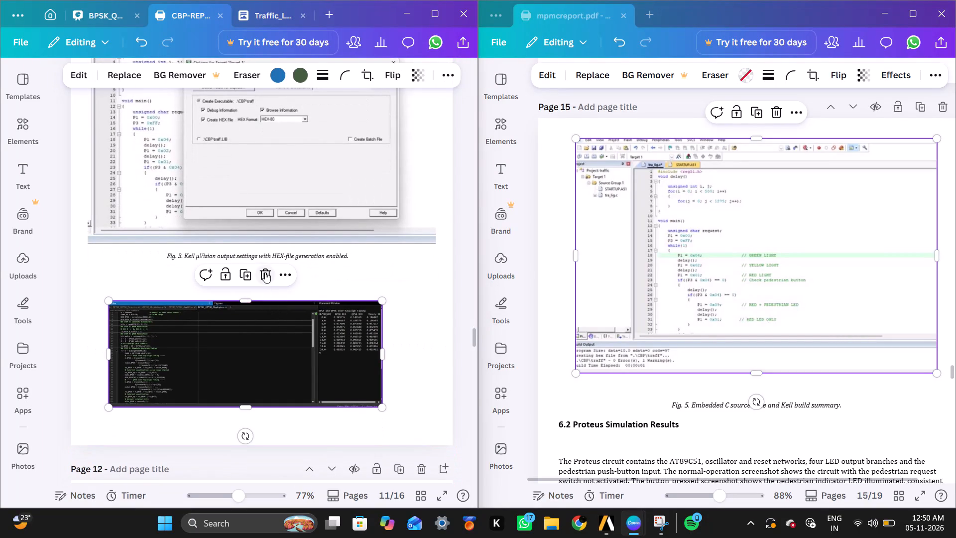
left_click(265, 272)
Paste the copied Embedded C source and Keil build summary screenshot onto page 11 and place it in the space below the Fig. 3 screenshot.
left_click(268, 312)
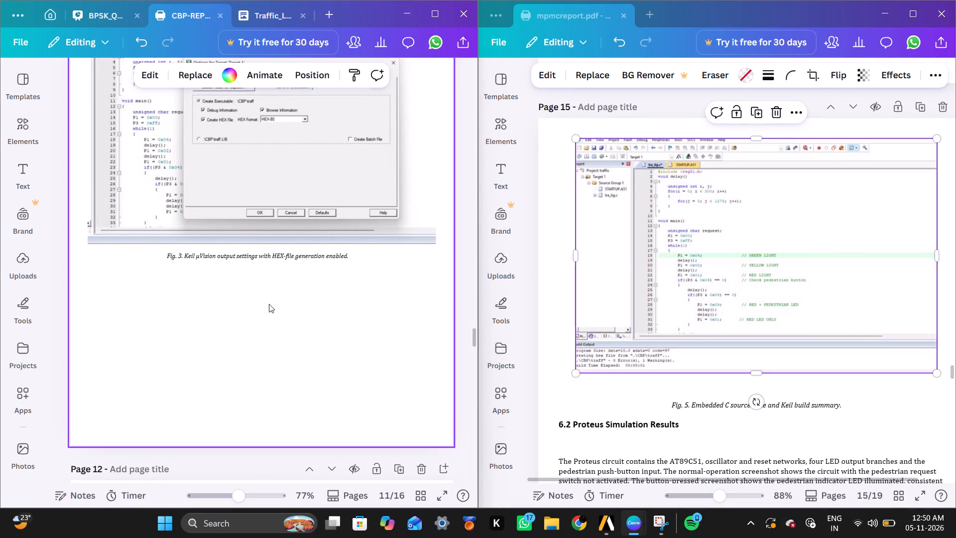
right_click(269, 304)
left_click(295, 339)
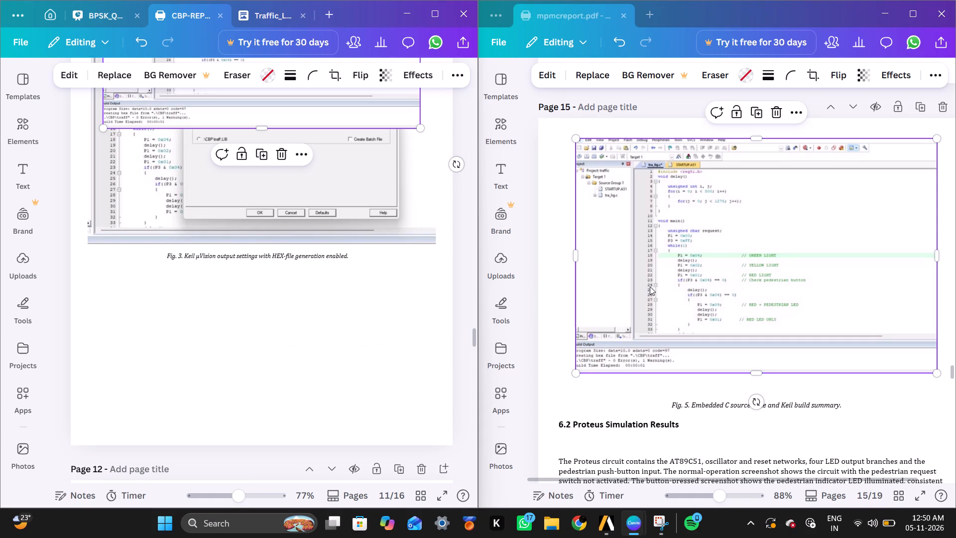
left_click(345, 109)
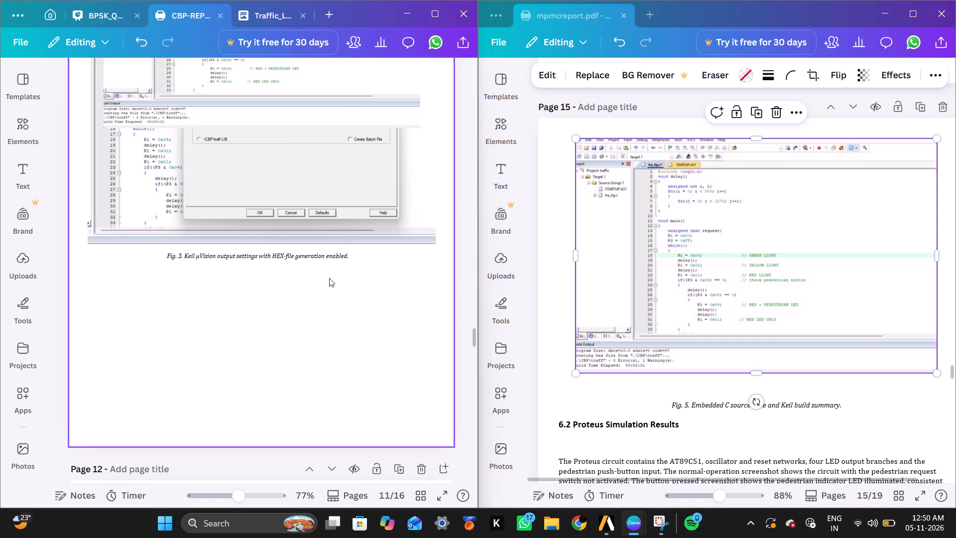
left_click(335, 110)
left_click_drag(335, 110, 331, 396)
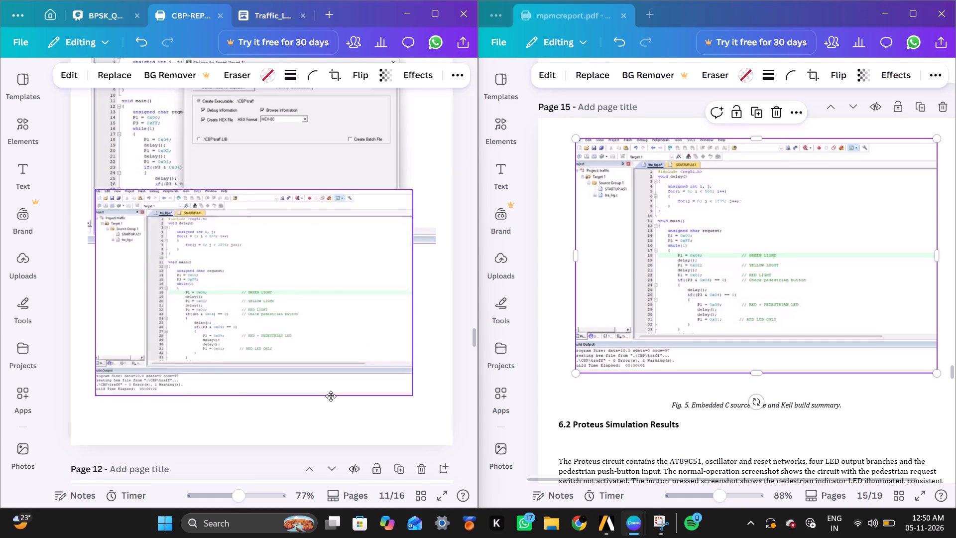
left_click_drag(331, 396, 341, 444)
Shrink the Fig. 3 Keil output settings screenshot slightly and reposition it directly under the section 6.1 paragraph.
scroll(343, 226, "up", 2)
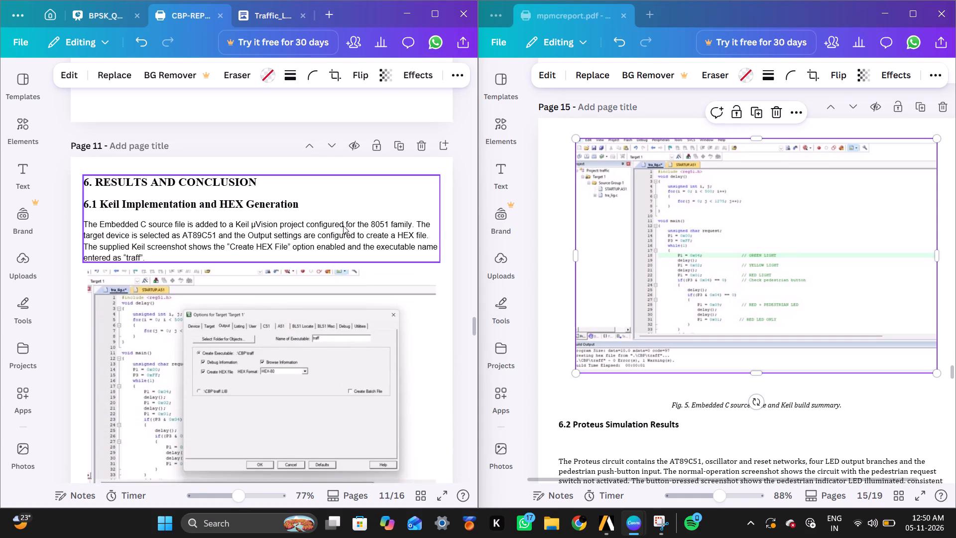
scroll(343, 226, "up", 2)
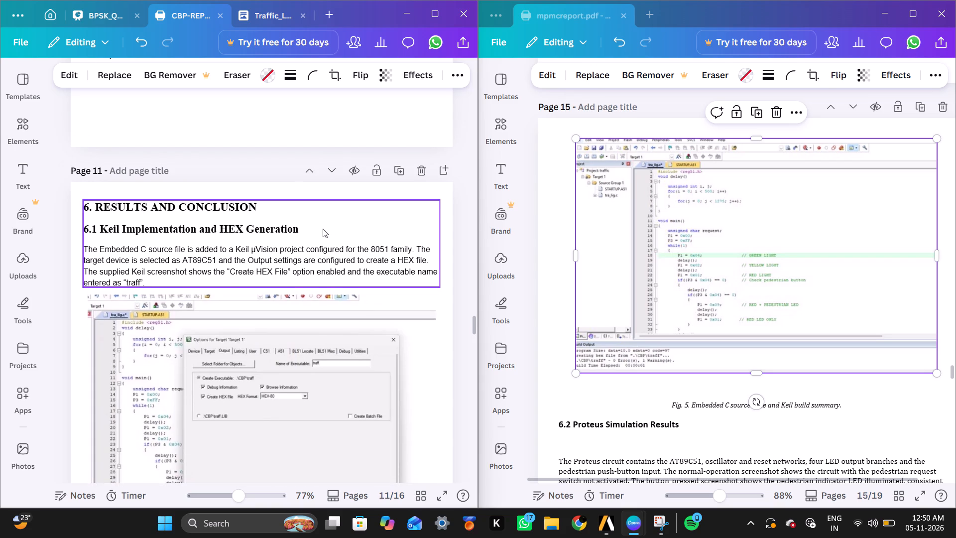
scroll(319, 229, "right", 1)
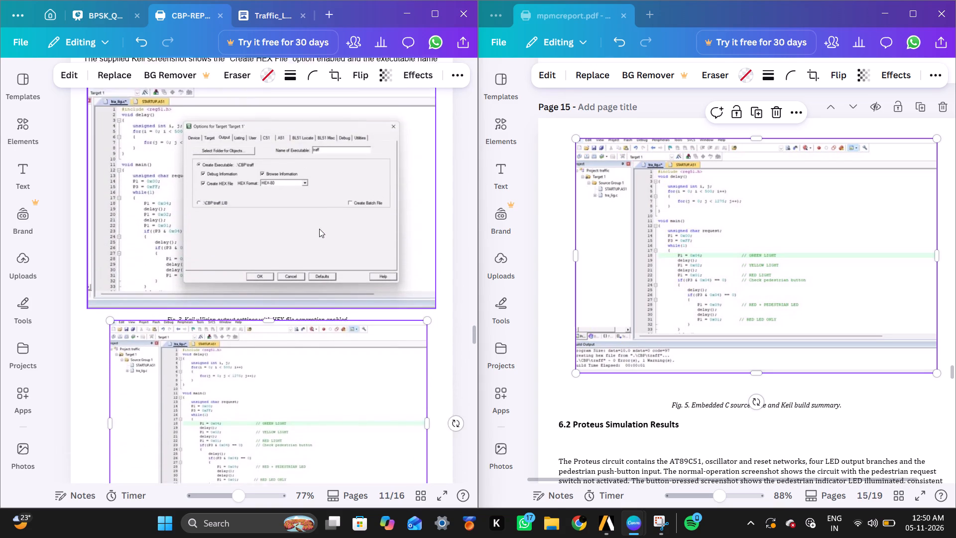
scroll(319, 229, "right", 1)
scroll(319, 229, "up", 1)
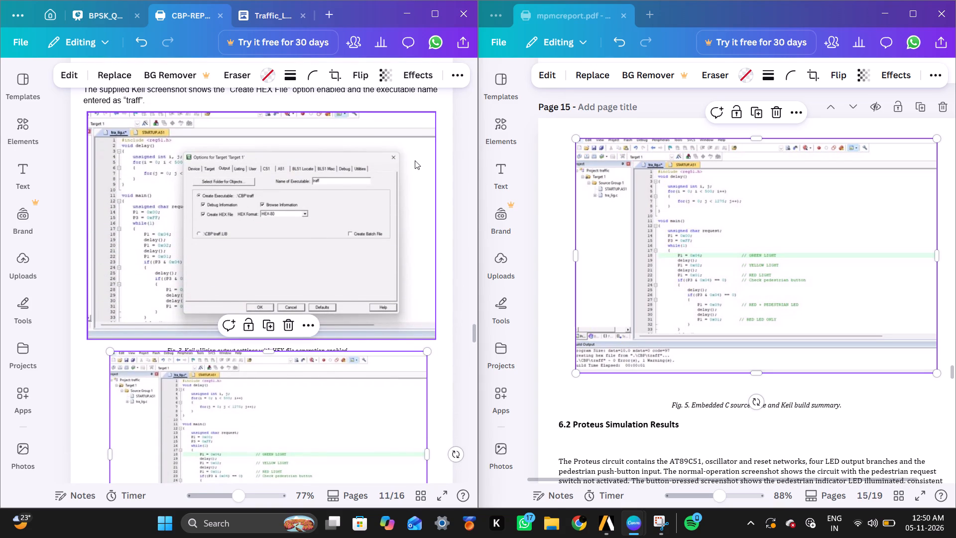
left_click(415, 160)
left_click_drag(435, 117, 434, 118)
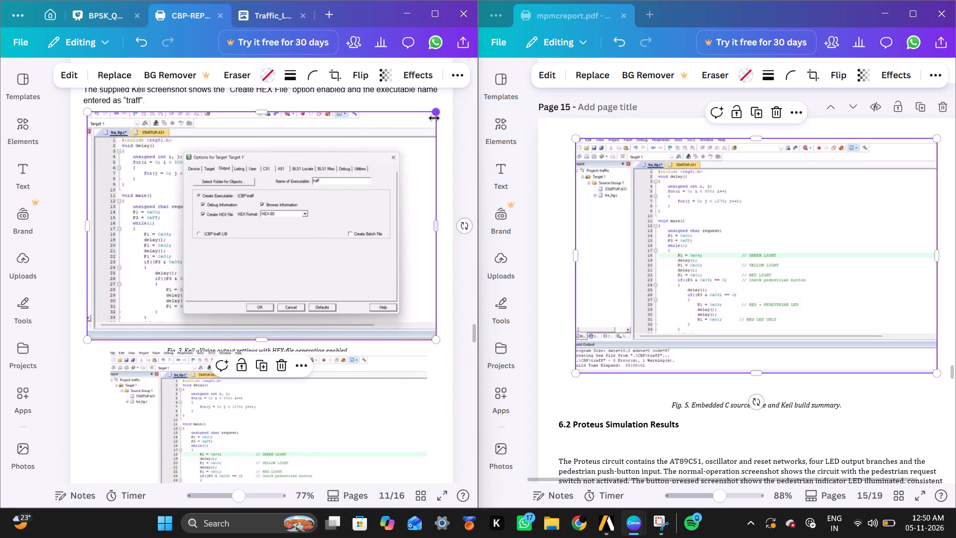
left_click_drag(434, 118, 420, 138)
left_click(426, 146)
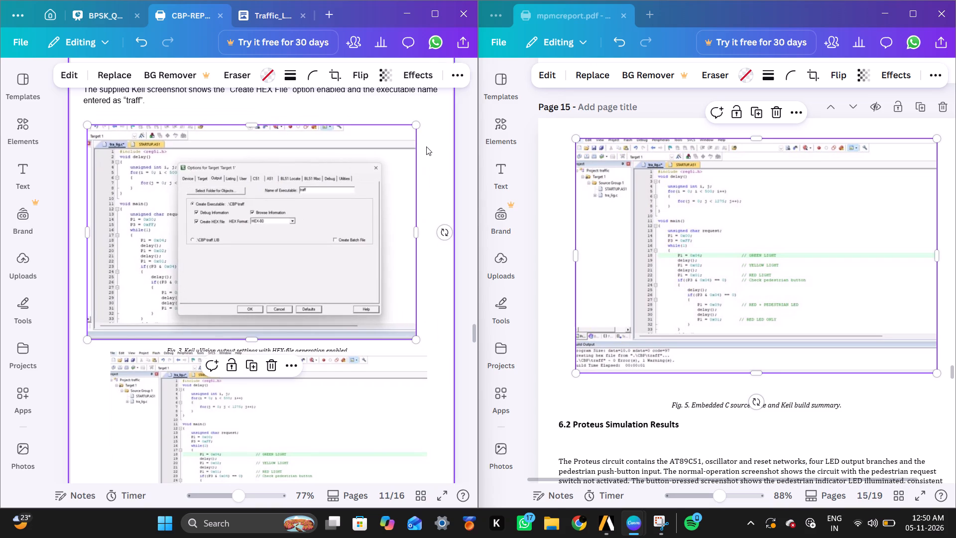
left_click_drag(300, 182, 314, 169)
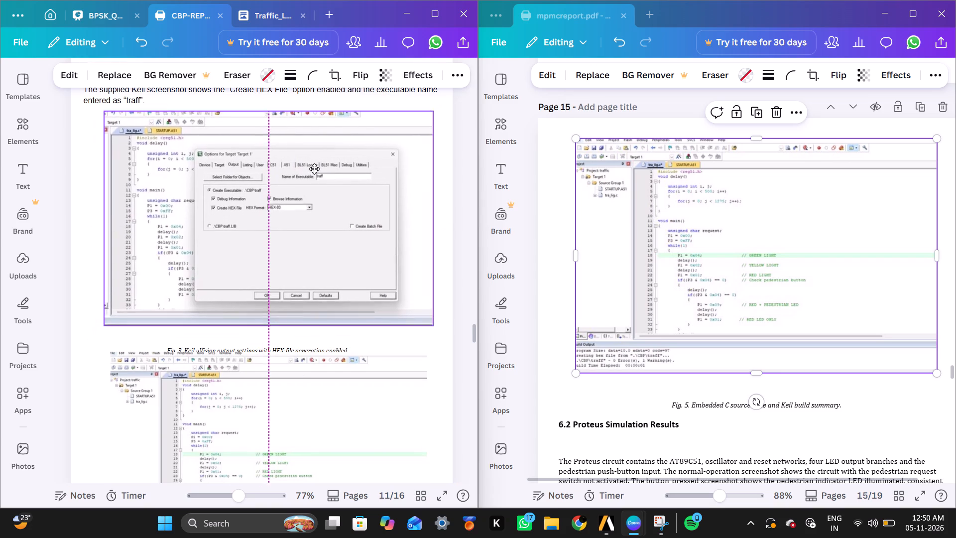
left_click_drag(314, 169, 315, 169)
Move the Fig. 3 caption up so it sits close beneath the reduced Keil output settings screenshot.
scroll(311, 219, "down", 1)
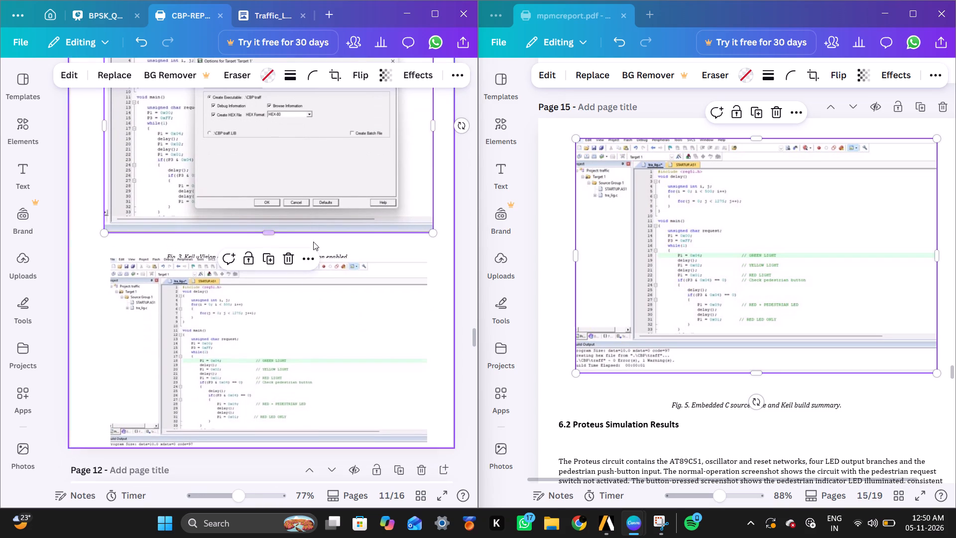
left_click_drag(329, 255, 331, 247)
Move the pasted Embedded C source code screenshot up so it fits entirely on page 11.
scroll(331, 247, "down", 1)
left_click(329, 245)
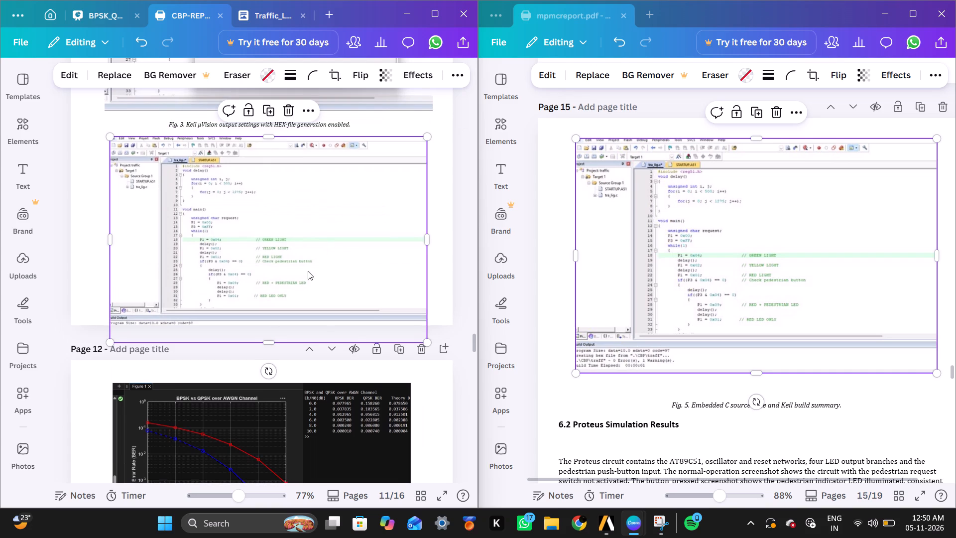
left_click_drag(312, 267, 312, 239)
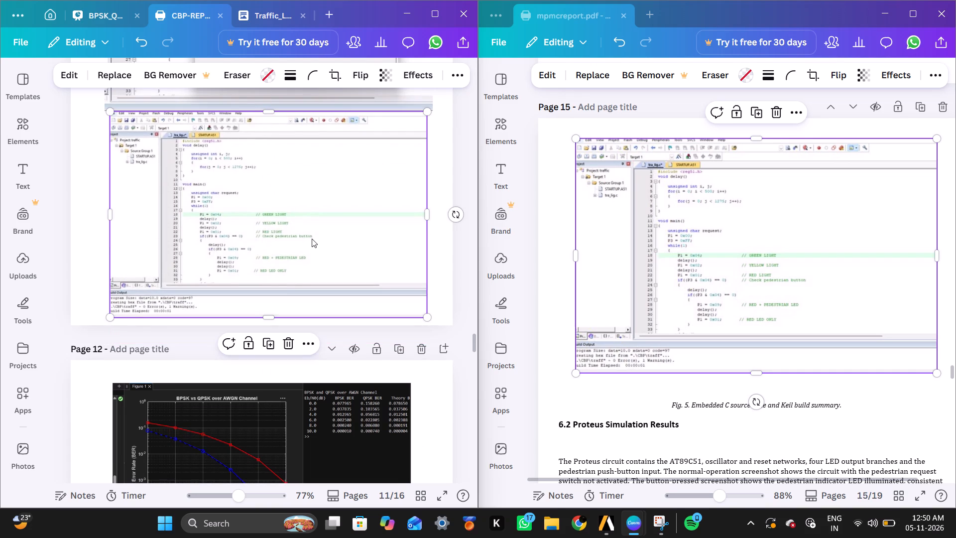
Resize the Embedded C source code screenshot to about 17 wide by 10 high, with its top edge just below the Fig. 3 caption.
left_click(270, 315)
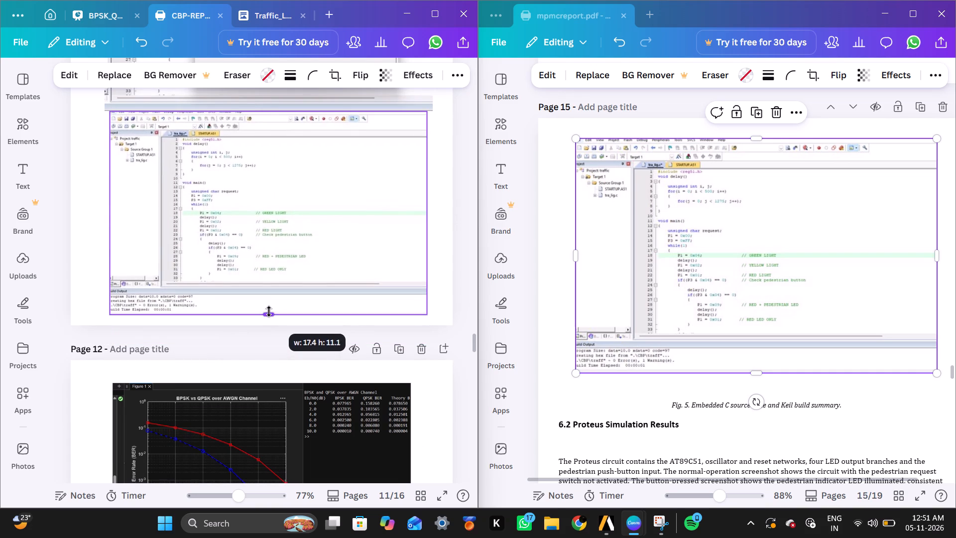
left_click_drag(276, 113, 276, 115)
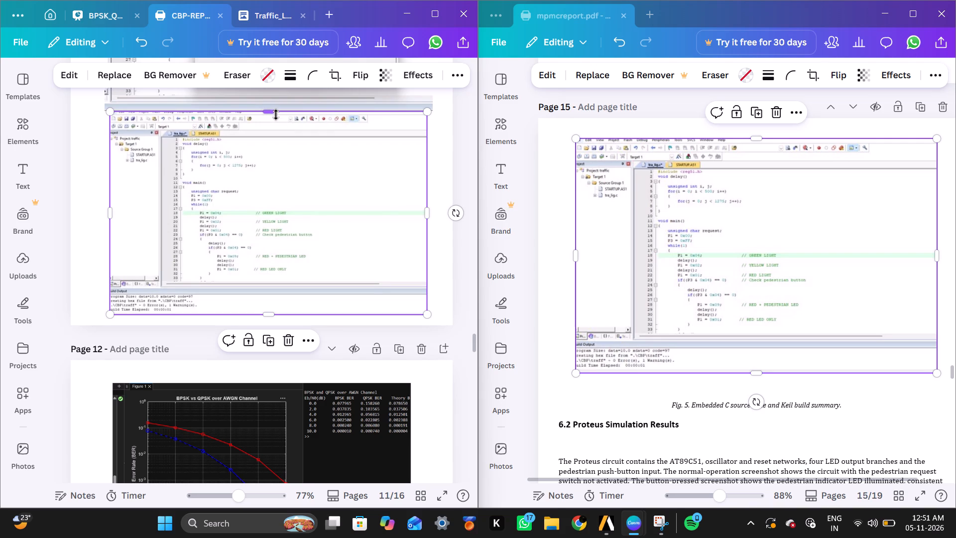
left_click_drag(276, 115, 276, 131)
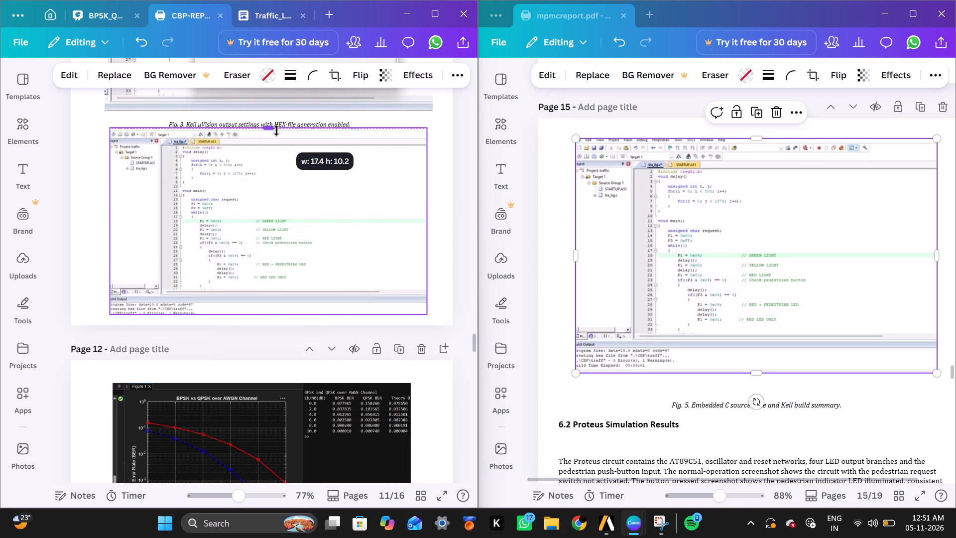
left_click_drag(276, 131, 277, 130)
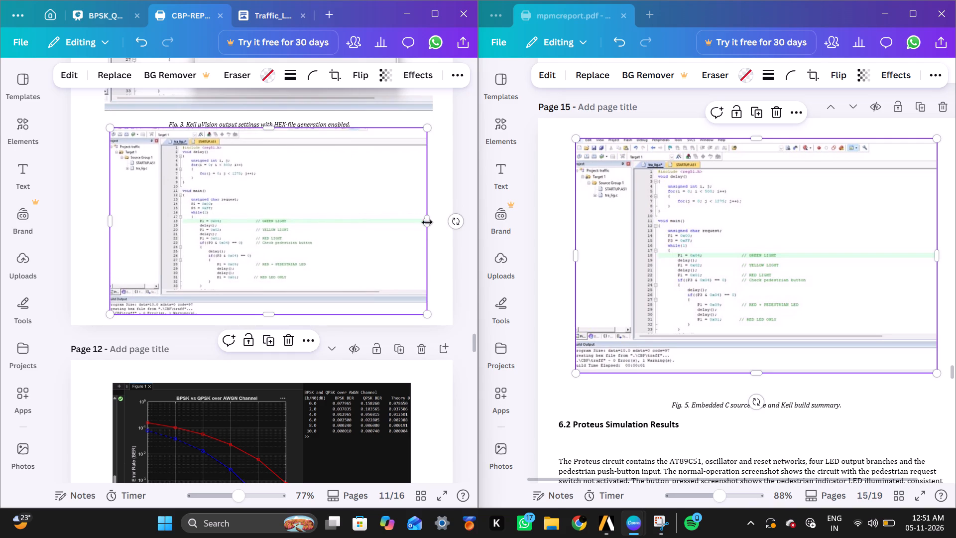
left_click(430, 221)
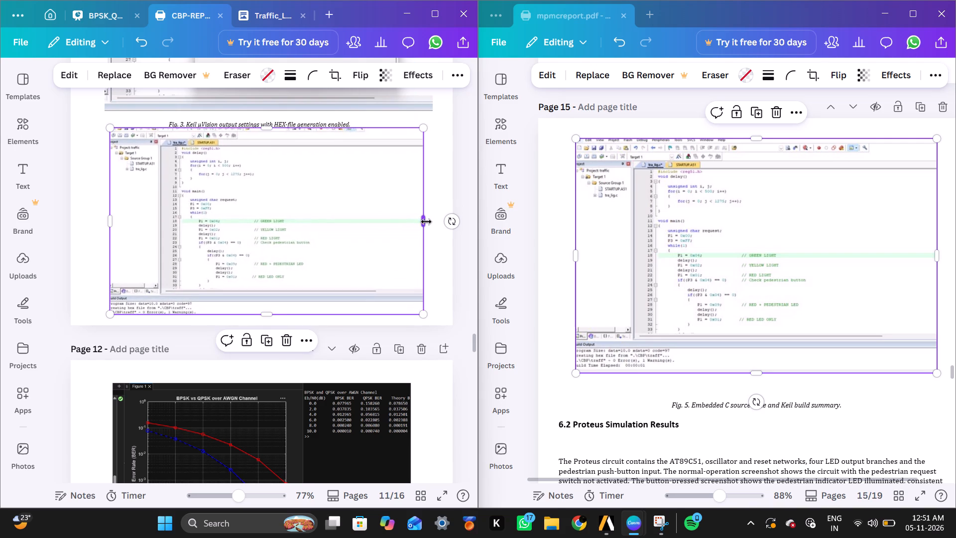
left_click_drag(426, 227, 401, 230)
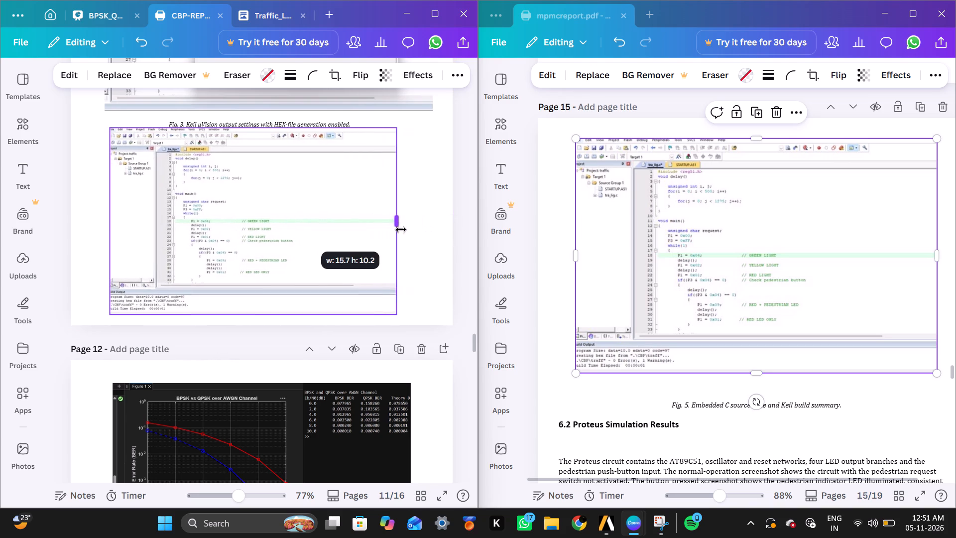
left_click_drag(401, 230, 404, 233)
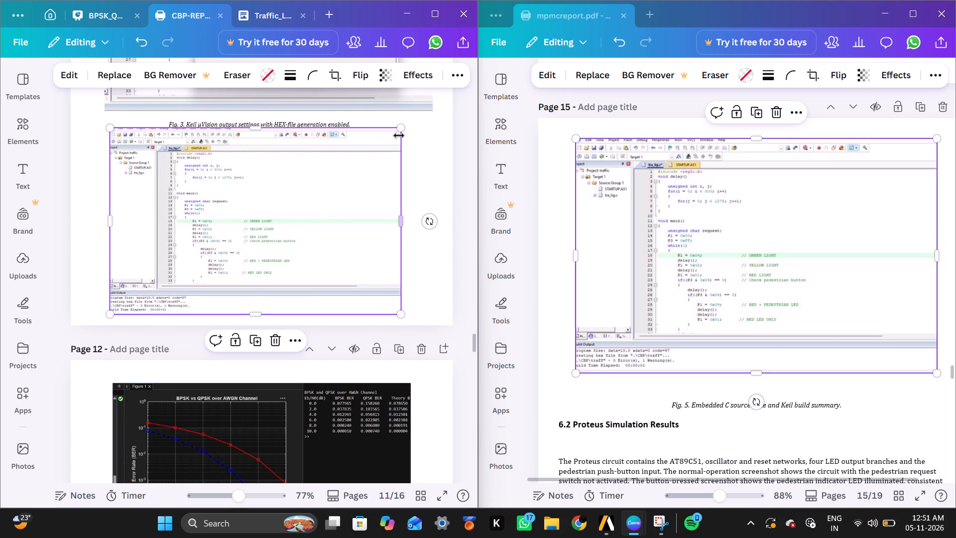
left_click_drag(400, 129, 441, 88)
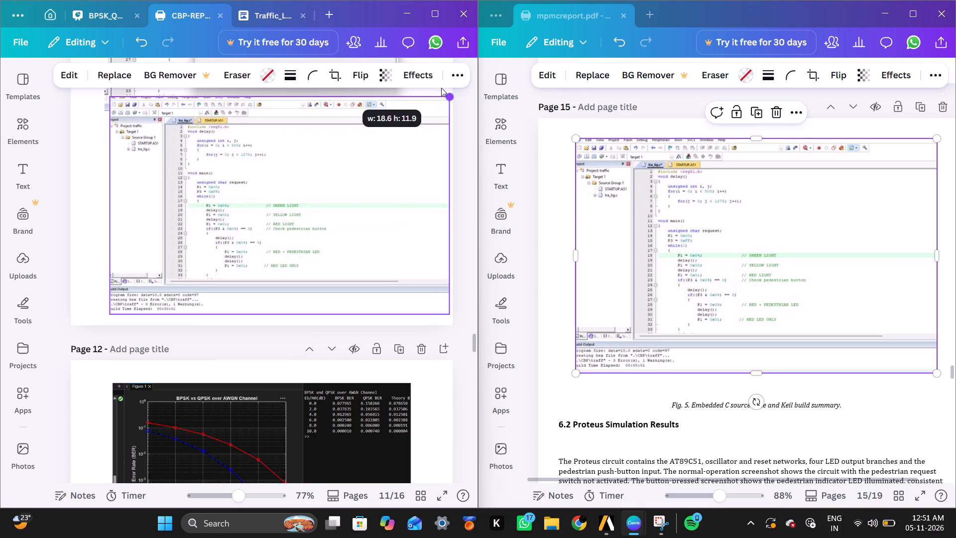
left_click_drag(441, 88, 416, 115)
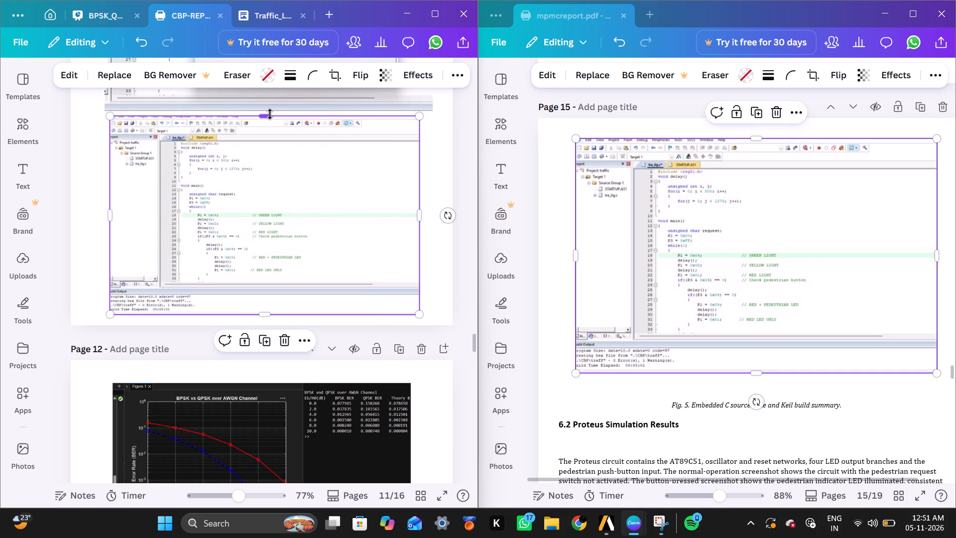
left_click_drag(268, 114, 268, 124)
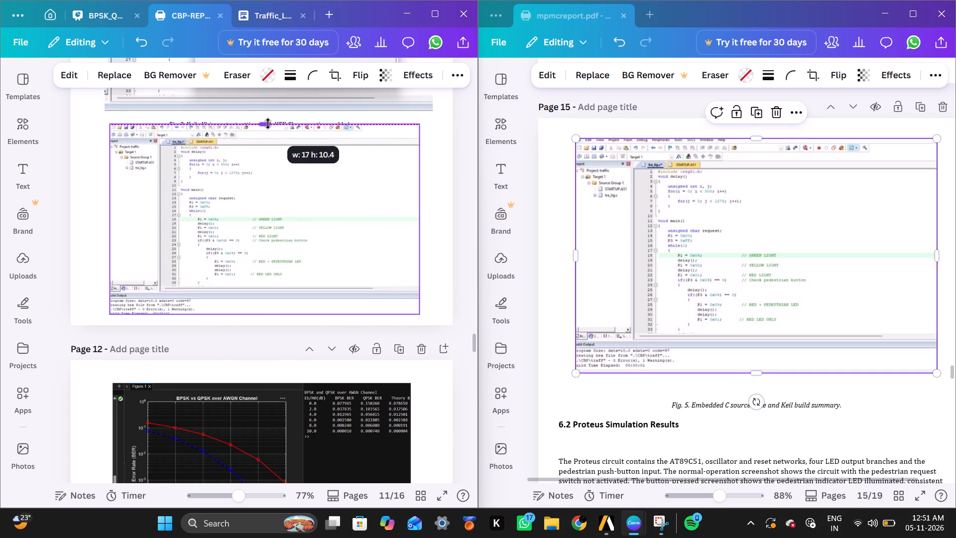
left_click_drag(268, 124, 268, 131)
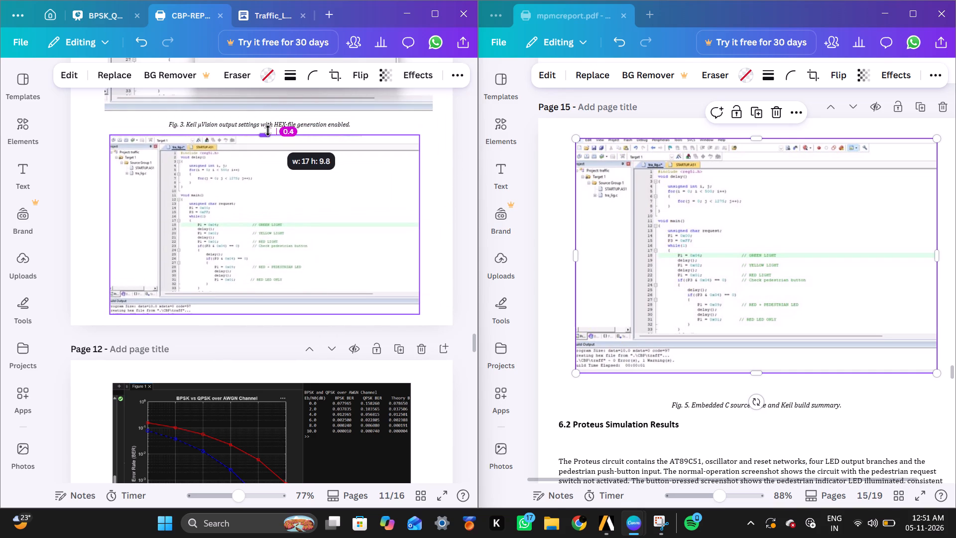
left_click_drag(268, 131, 268, 129)
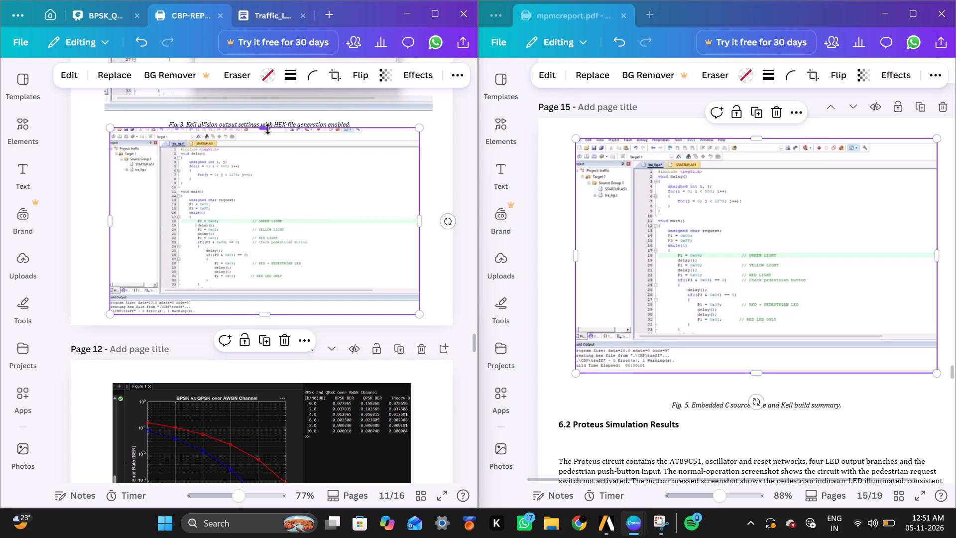
Look over the Fig. 5 caption, section 6.2 Proteus Simulation Results and the circuit figure on pages 15 and 16 of mpmcreport.
scroll(268, 129, "right", 2)
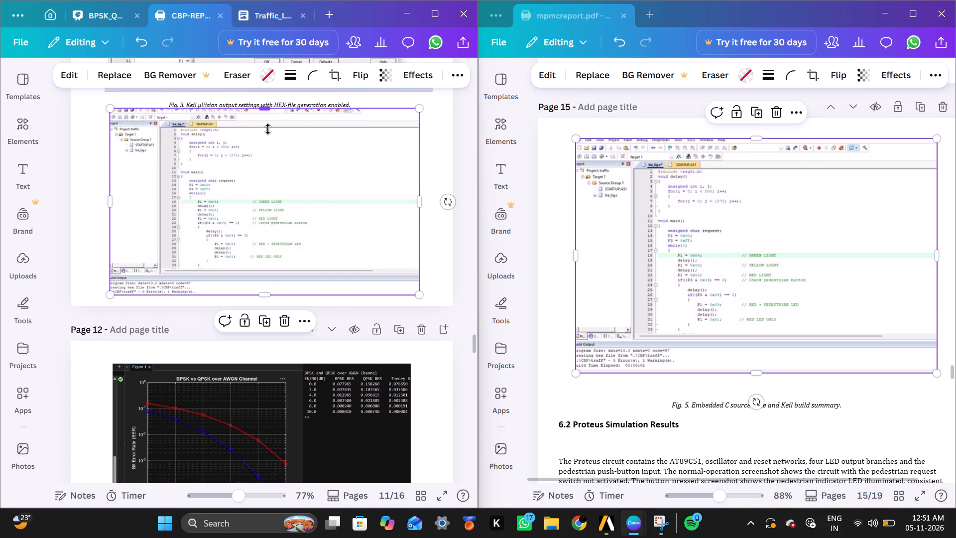
scroll(268, 129, "right", 1)
scroll(658, 198, "down", 3)
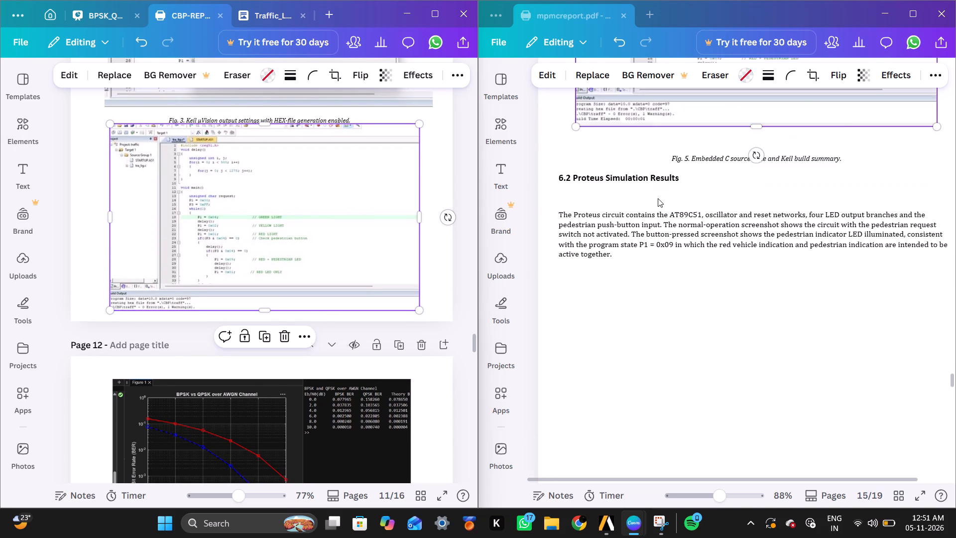
scroll(658, 198, "down", 1)
scroll(658, 198, "up", 2)
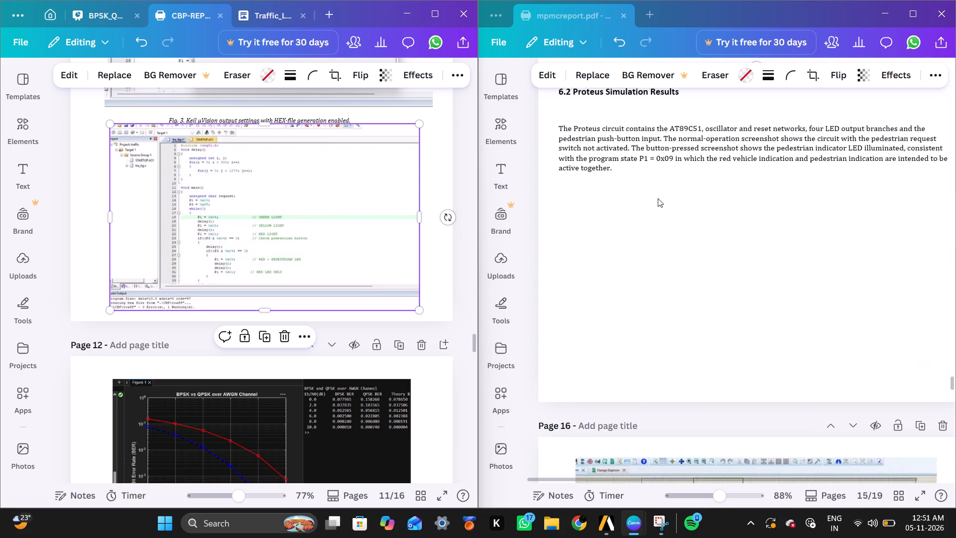
scroll(658, 198, "up", 1)
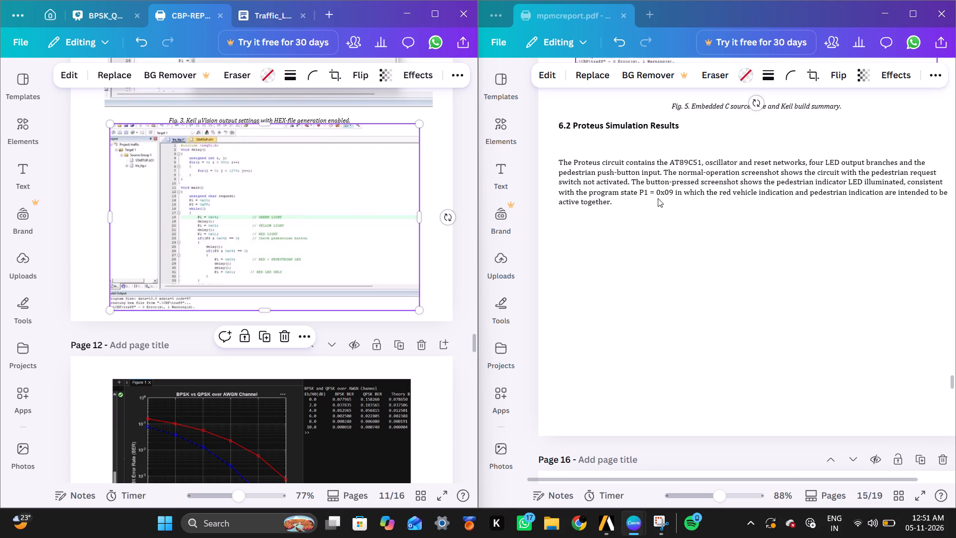
scroll(658, 198, "up", 1)
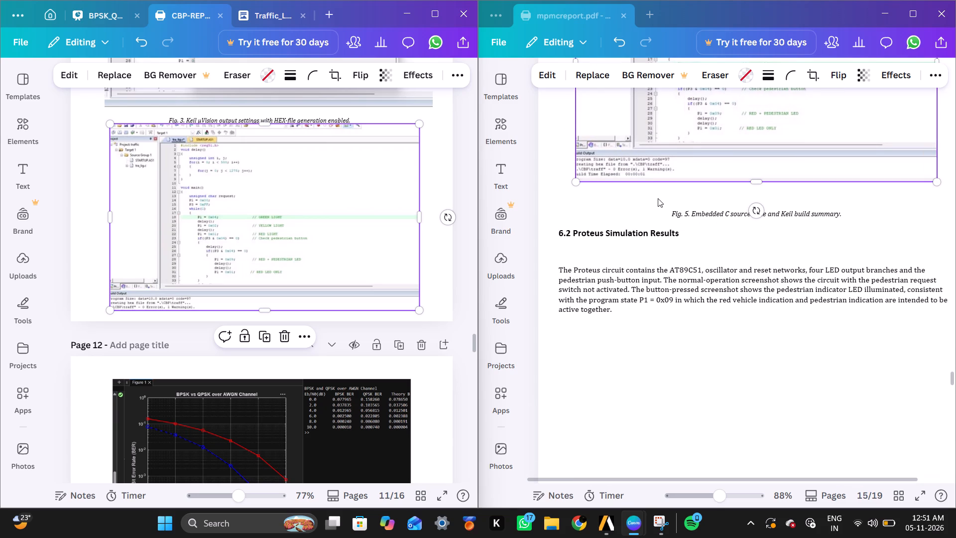
scroll(658, 198, "up", 2)
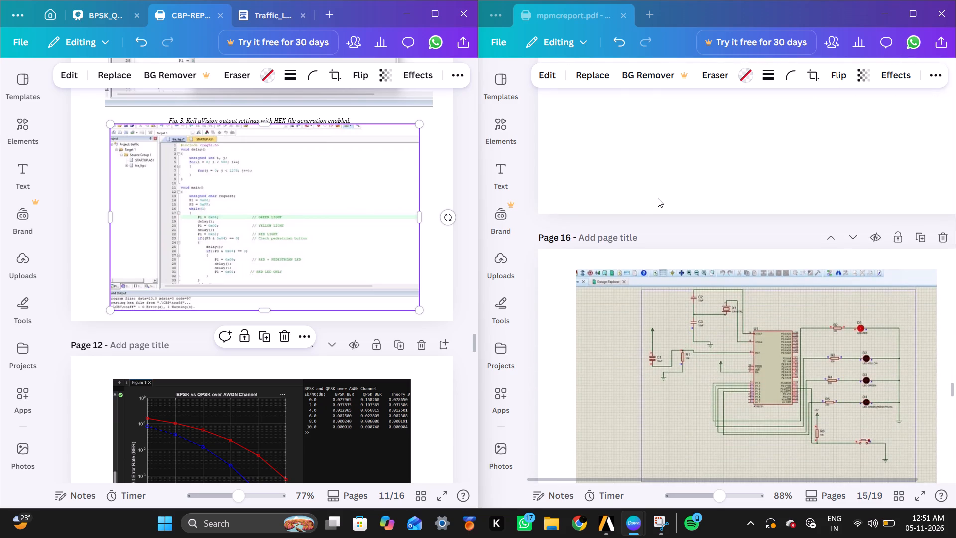
scroll(658, 198, "up", 1)
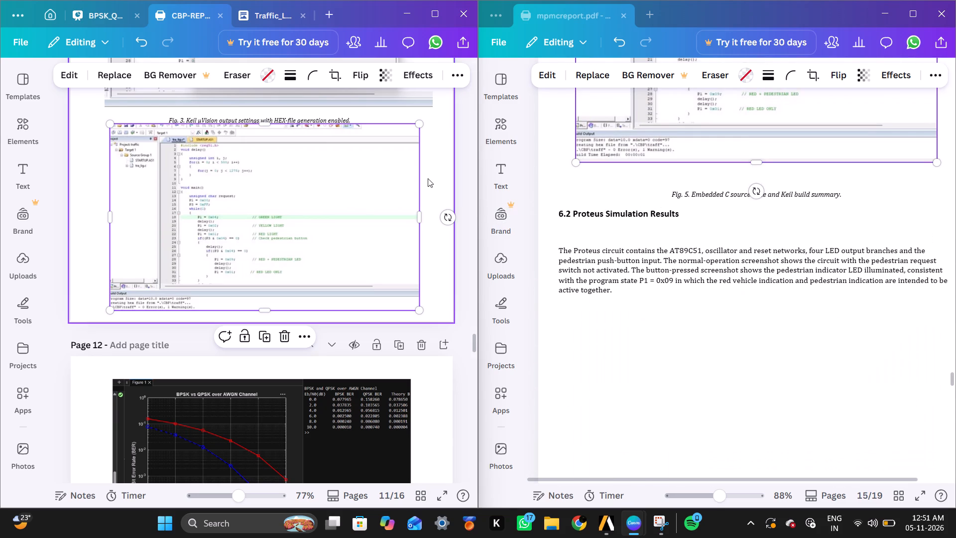
Delete the Embedded C source code screenshot and its empty frame from page 11.
left_click(428, 178)
scroll(428, 178, "up", 1)
left_click(317, 287)
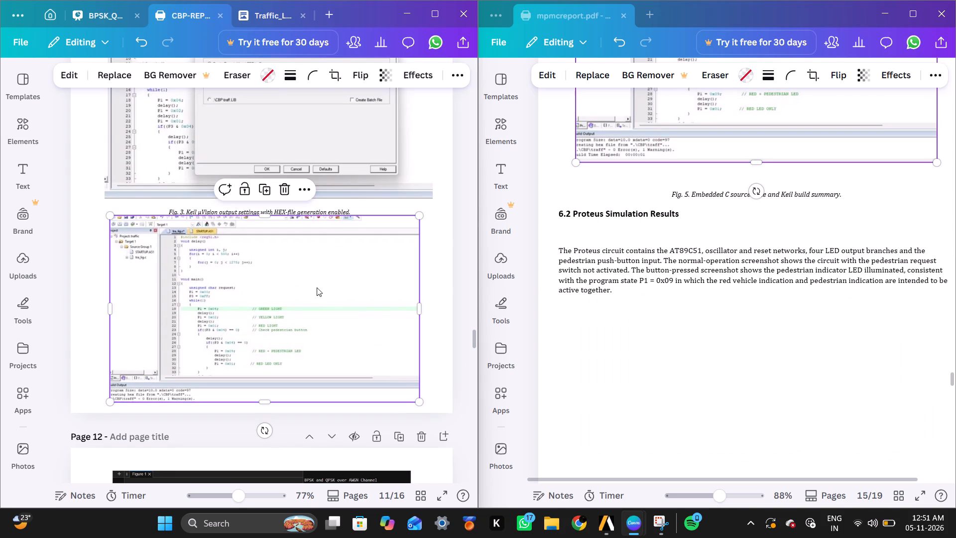
left_click(288, 192)
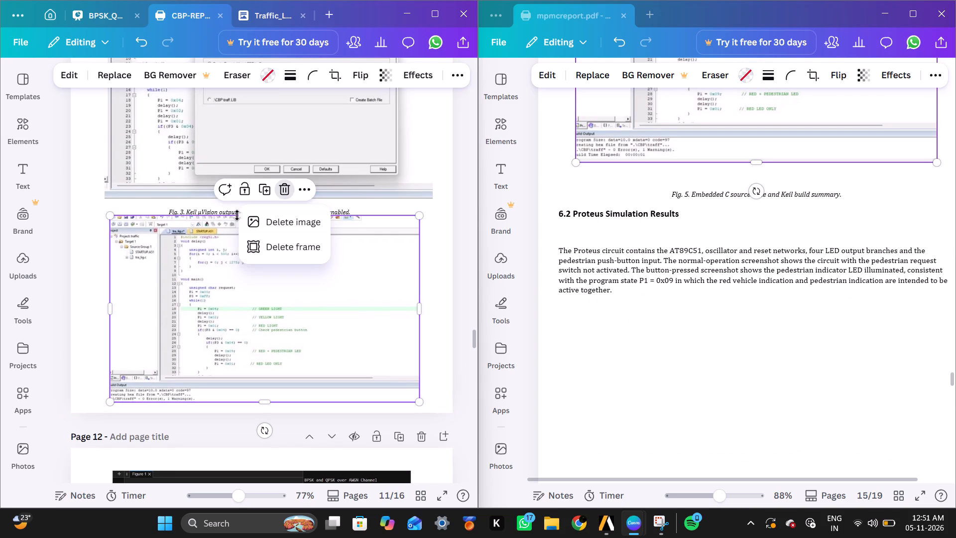
left_click(279, 218)
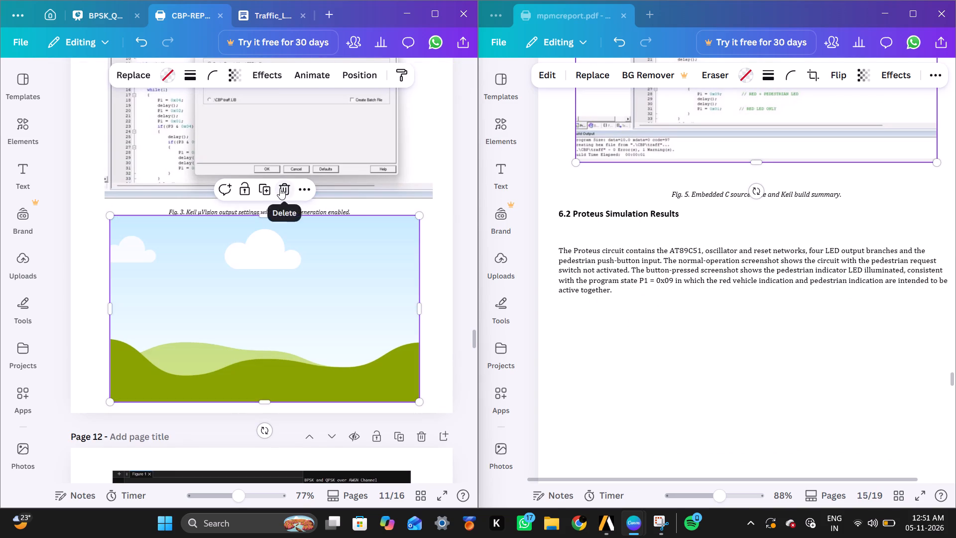
left_click(280, 188)
Renumber the Keil µVision output settings caption on page 11 as Fig. 1.
left_click(186, 213)
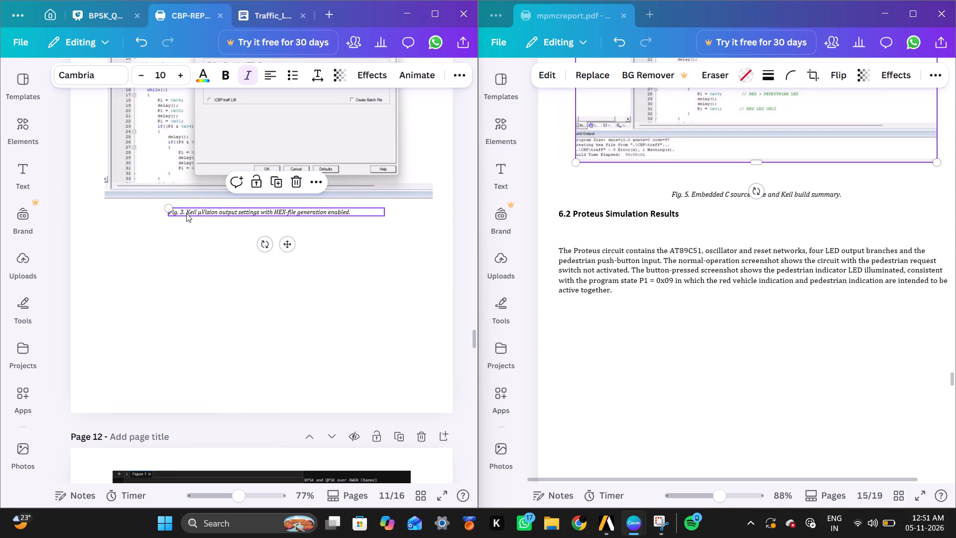
left_click(186, 213)
key("Left")
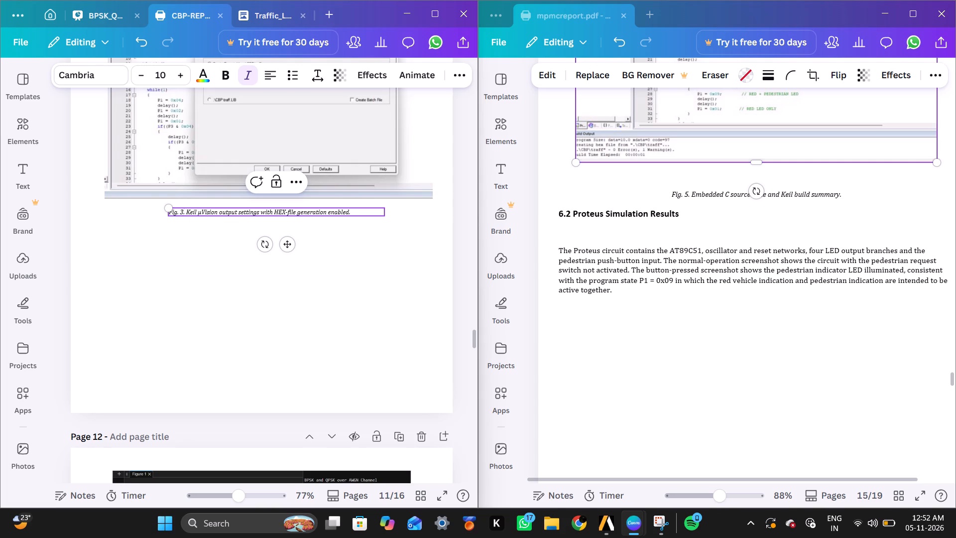
key("Left")
key("BackSpace")
key("1")
left_click(285, 279)
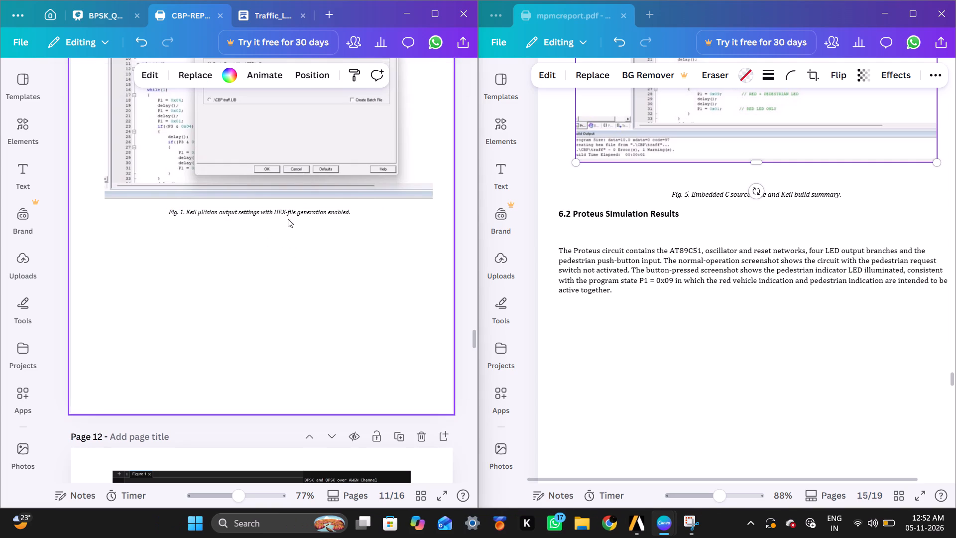
Move the Fig. 1 caption slightly down, away from the Keil output settings screenshot.
left_click_drag(285, 215, 285, 220)
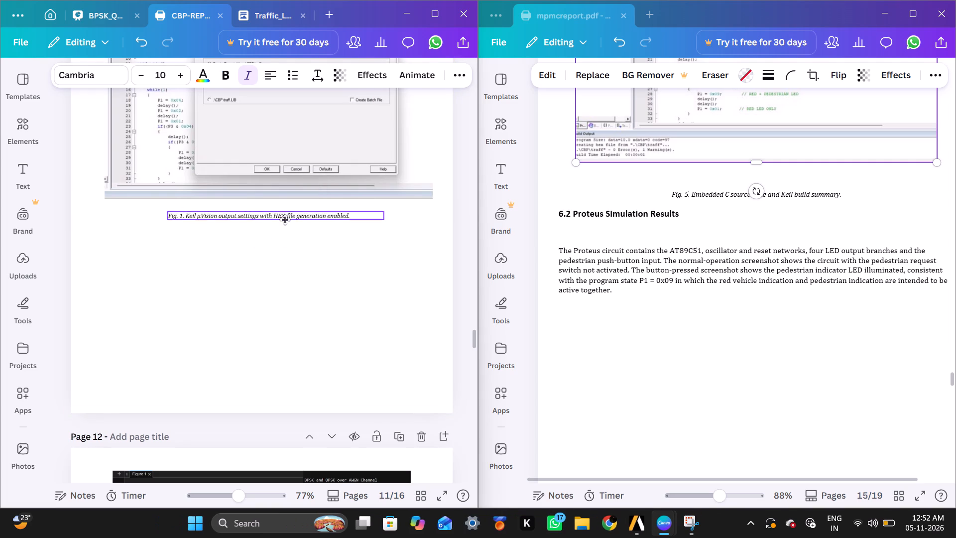
left_click_drag(285, 220, 284, 232)
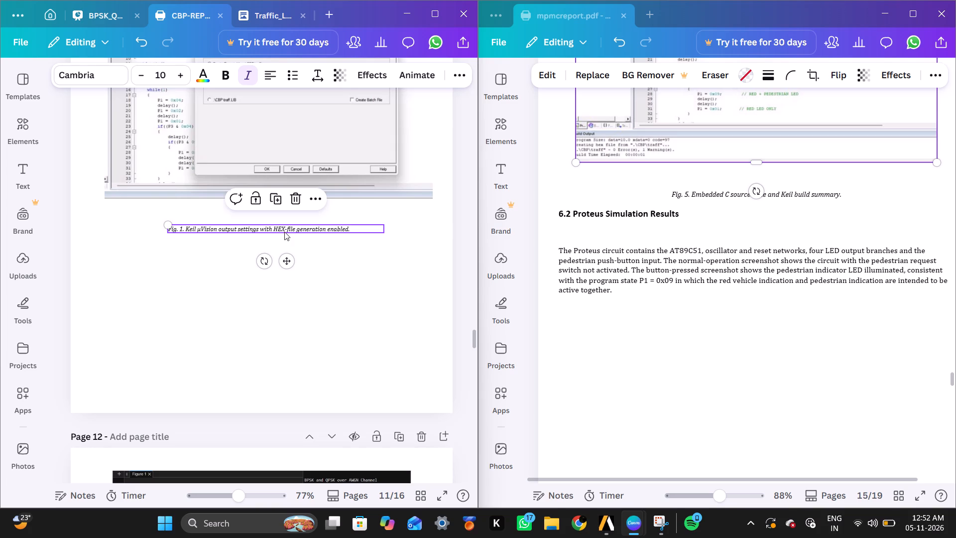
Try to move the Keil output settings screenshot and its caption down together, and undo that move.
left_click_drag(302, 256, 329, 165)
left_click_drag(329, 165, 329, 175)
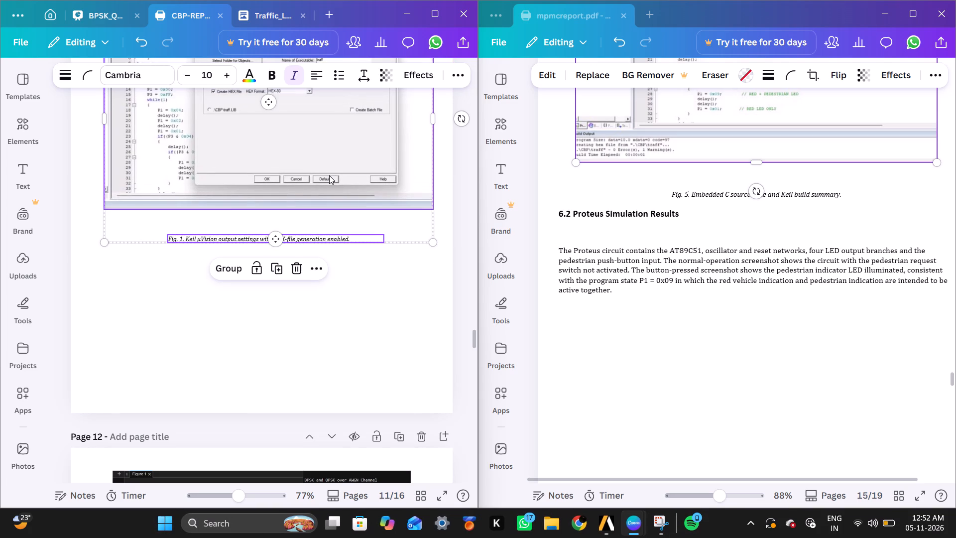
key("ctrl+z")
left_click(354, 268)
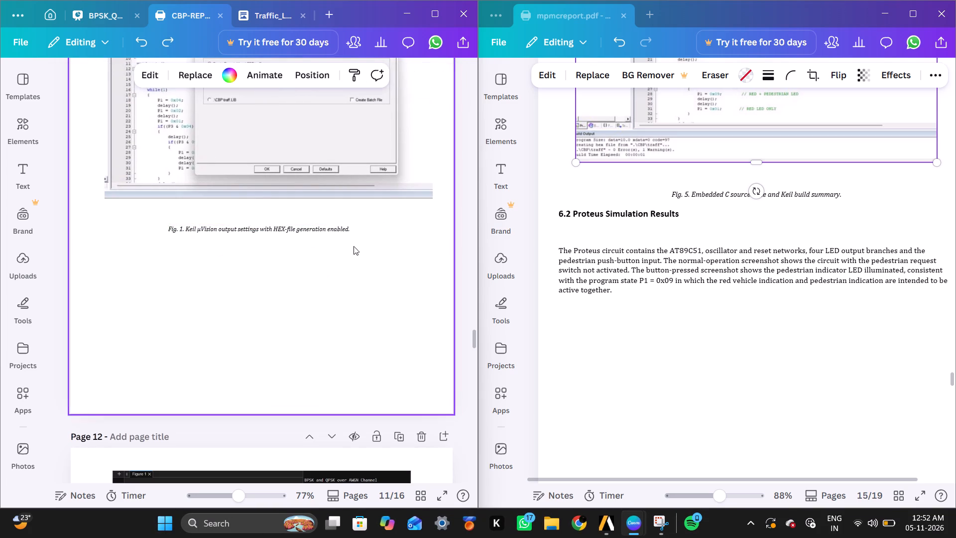
Move the Keil output settings screenshot down so it sits just above the Fig. 1 caption, clear of the section 6.1 paragraph.
left_click(349, 183)
left_click_drag(349, 183, 347, 192)
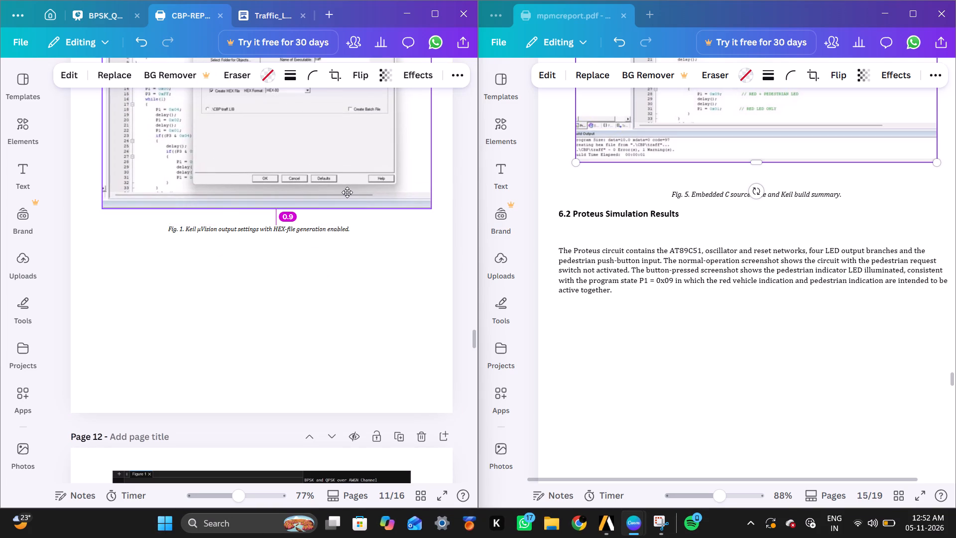
left_click_drag(347, 192, 346, 199)
scroll(346, 199, "up", 3)
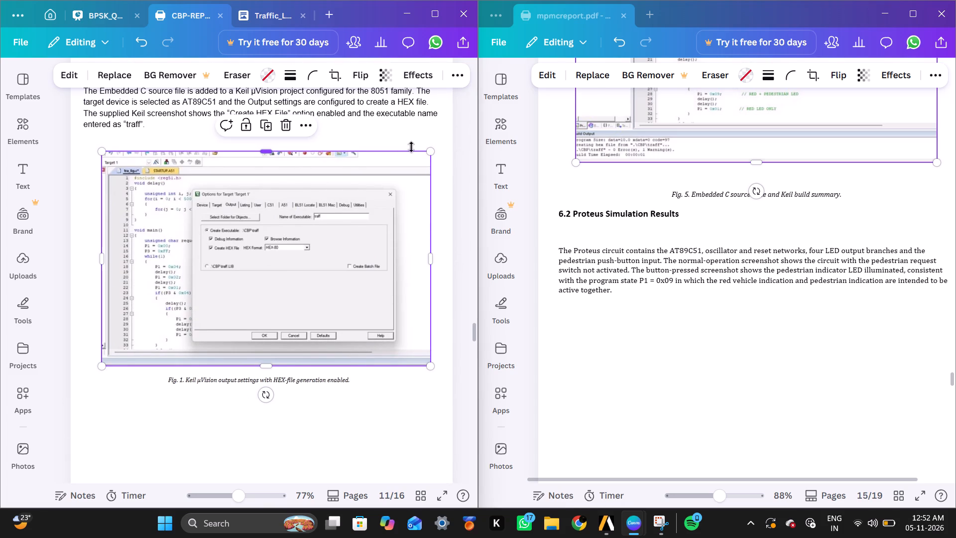
left_click(367, 138)
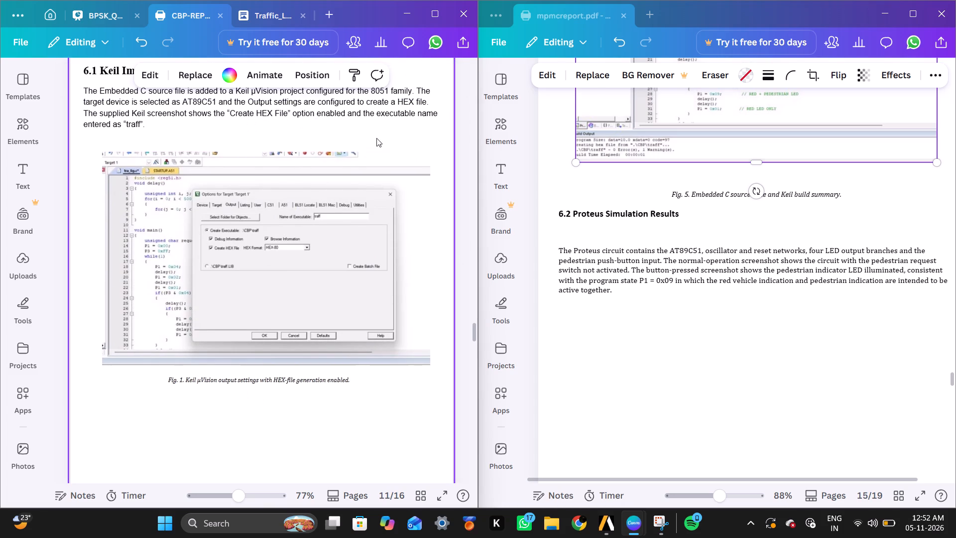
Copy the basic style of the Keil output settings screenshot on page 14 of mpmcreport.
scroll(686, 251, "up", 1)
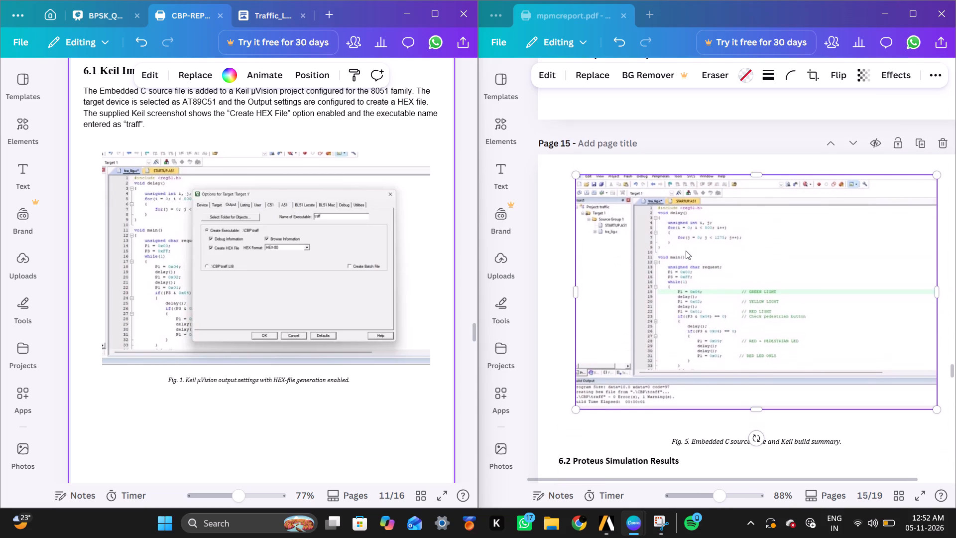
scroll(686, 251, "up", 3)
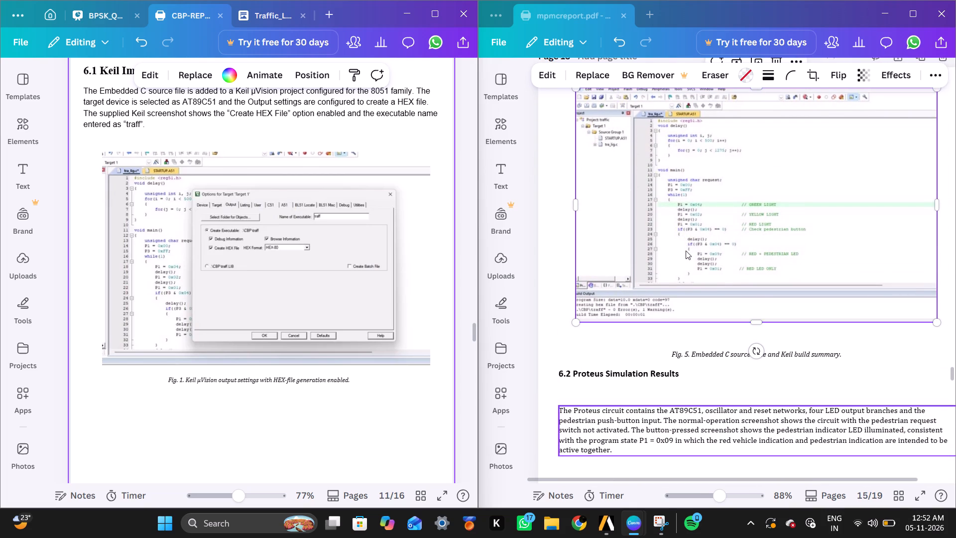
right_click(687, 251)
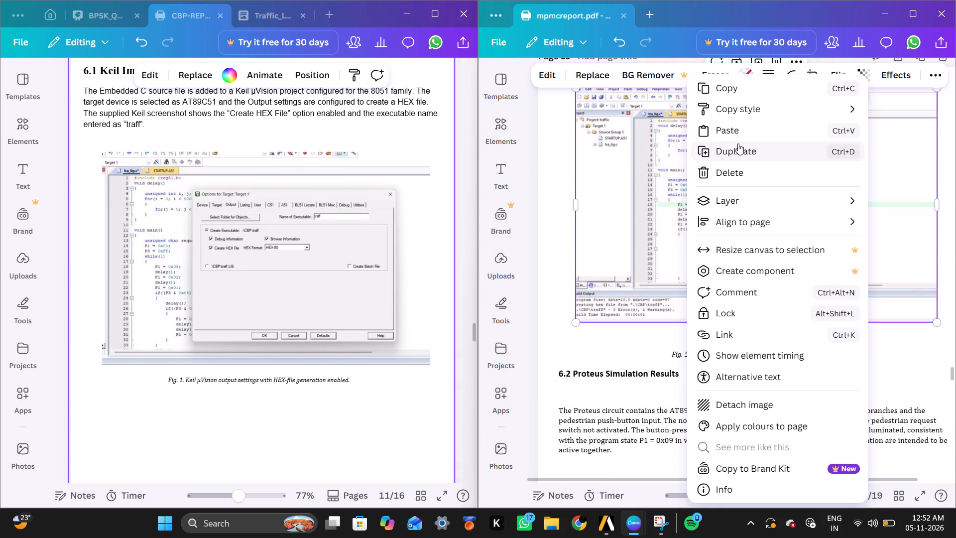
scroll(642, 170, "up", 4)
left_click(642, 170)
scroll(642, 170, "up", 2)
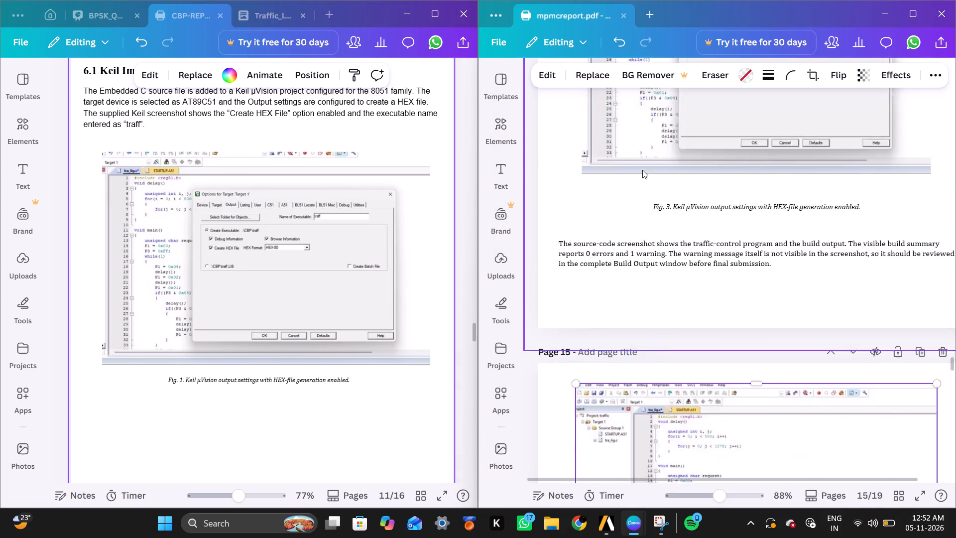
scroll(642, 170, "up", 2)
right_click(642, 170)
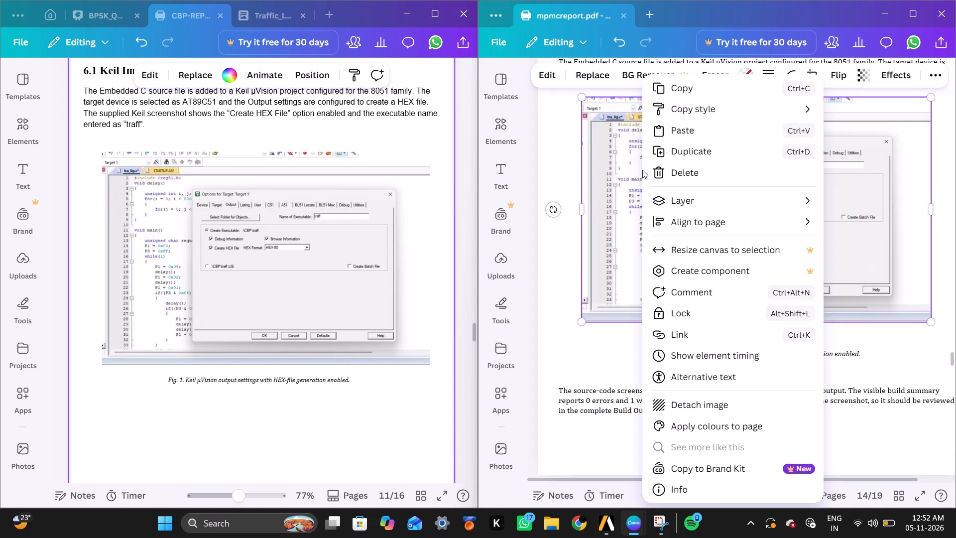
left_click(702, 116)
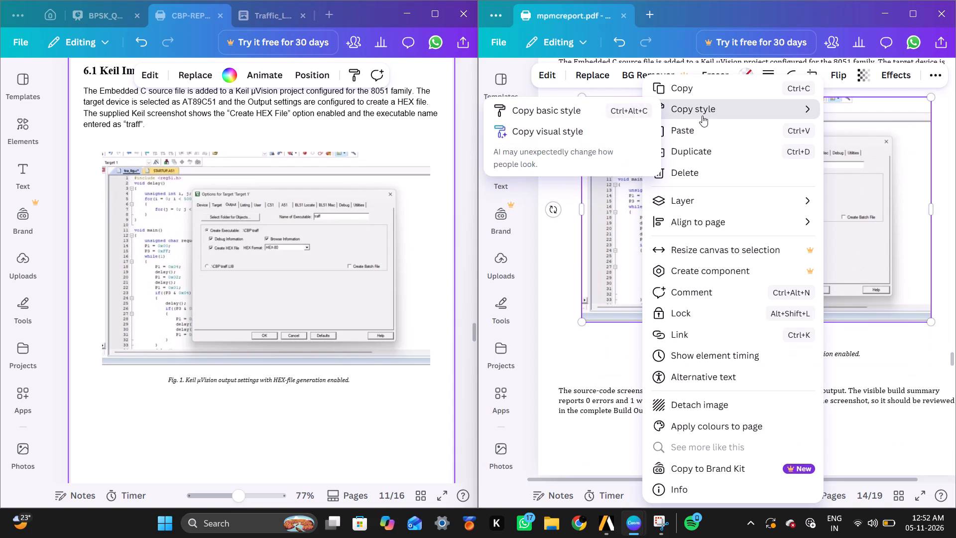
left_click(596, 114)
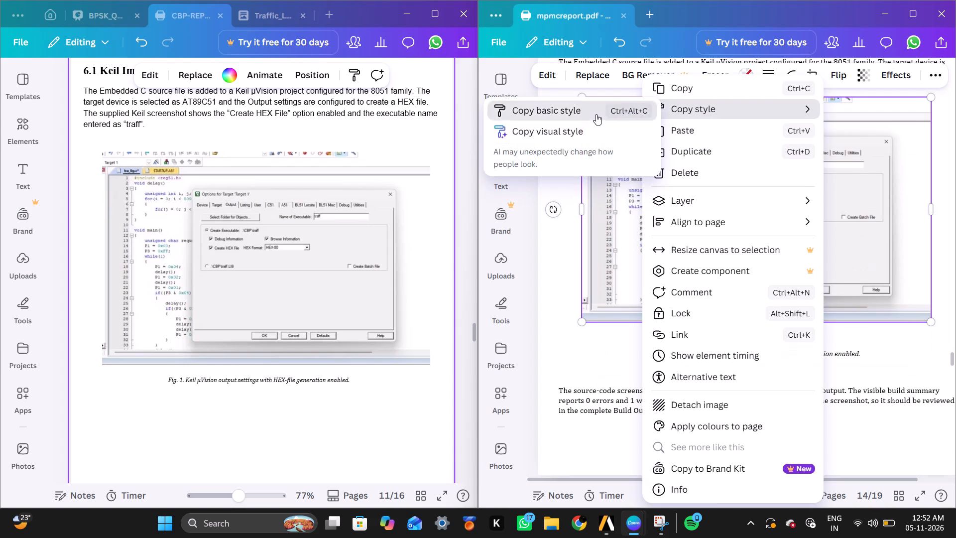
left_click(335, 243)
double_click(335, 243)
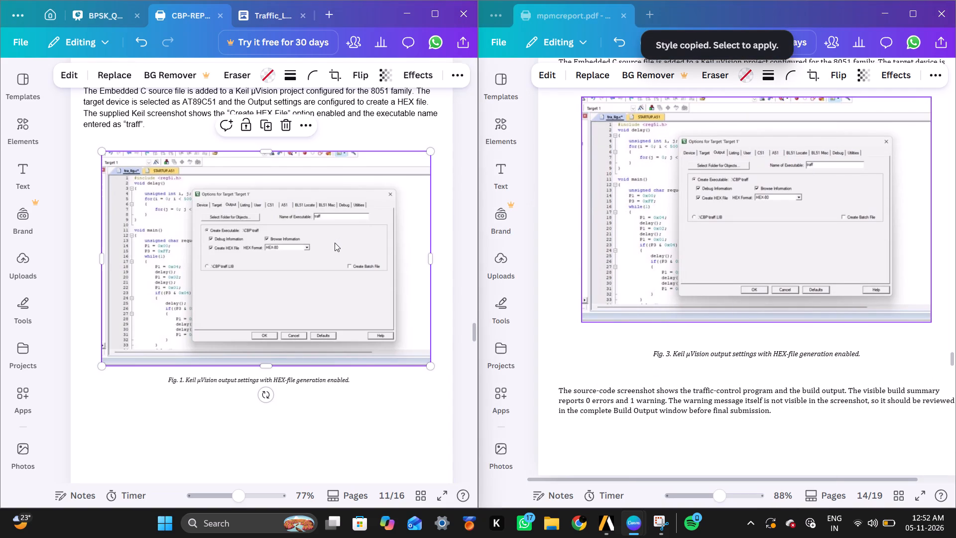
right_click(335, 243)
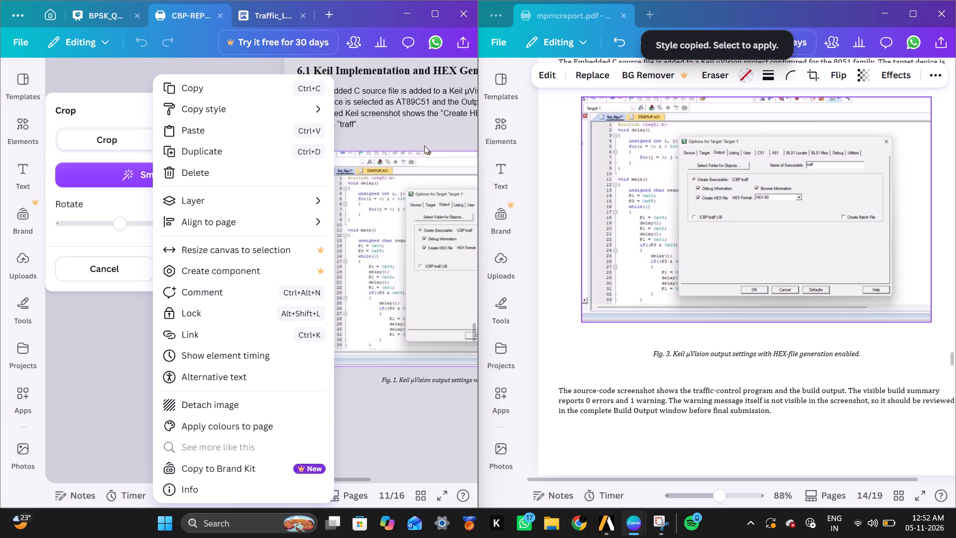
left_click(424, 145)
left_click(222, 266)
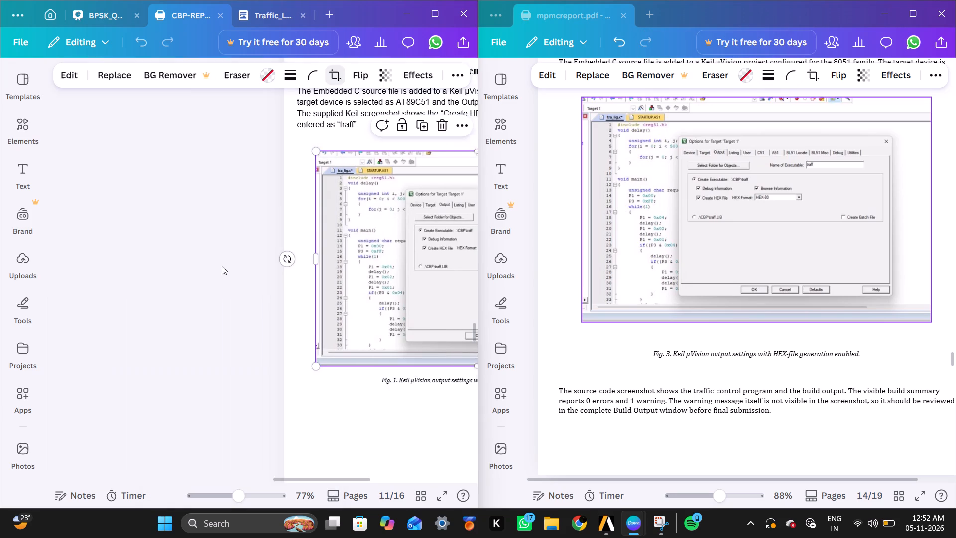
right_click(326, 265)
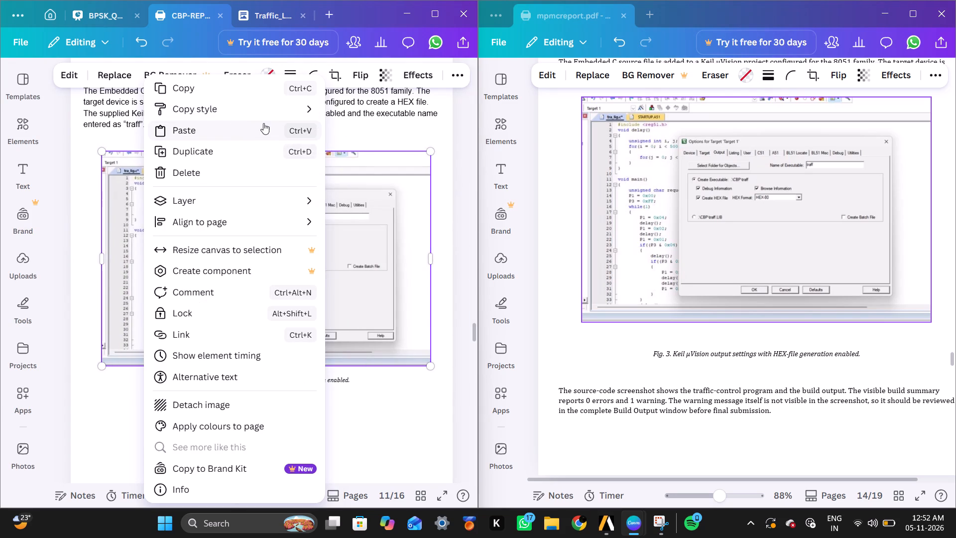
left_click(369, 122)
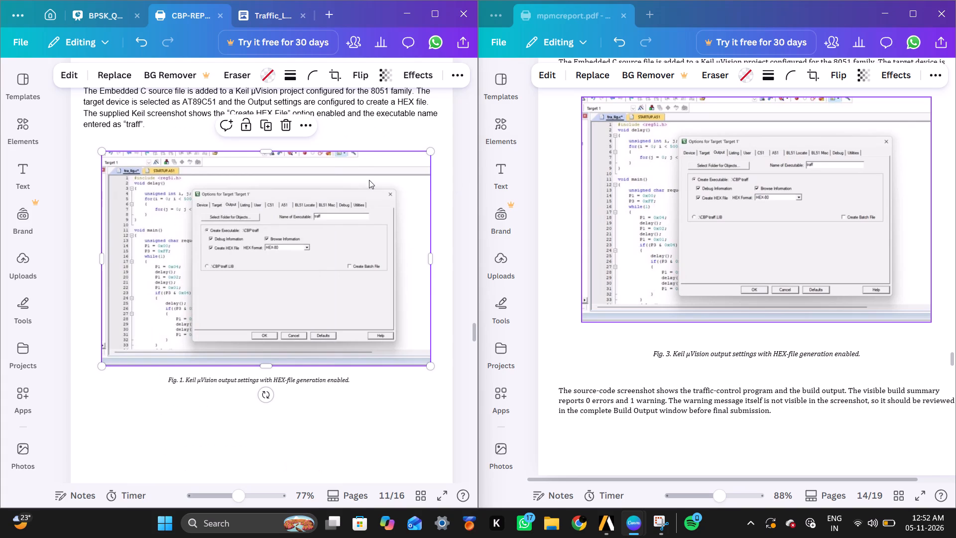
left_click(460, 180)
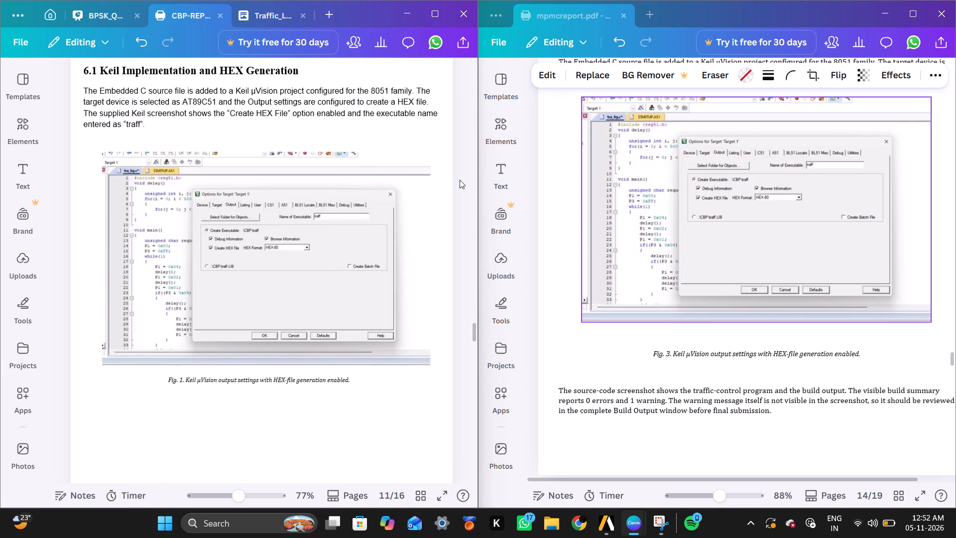
Copy the heading text "6.2 Proteus Simulation Results" from page 15 of mpmcreport.
scroll(651, 251, "down", 3)
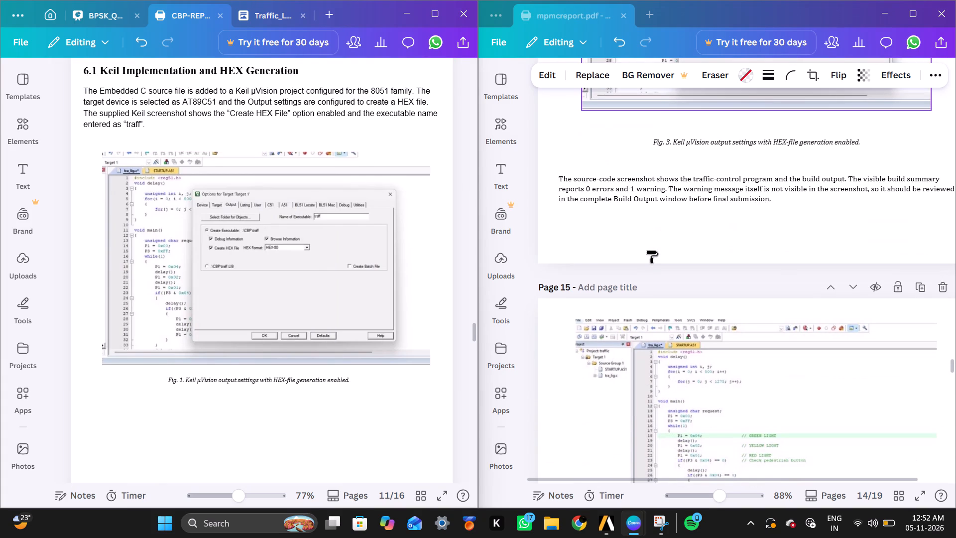
scroll(651, 251, "down", 5)
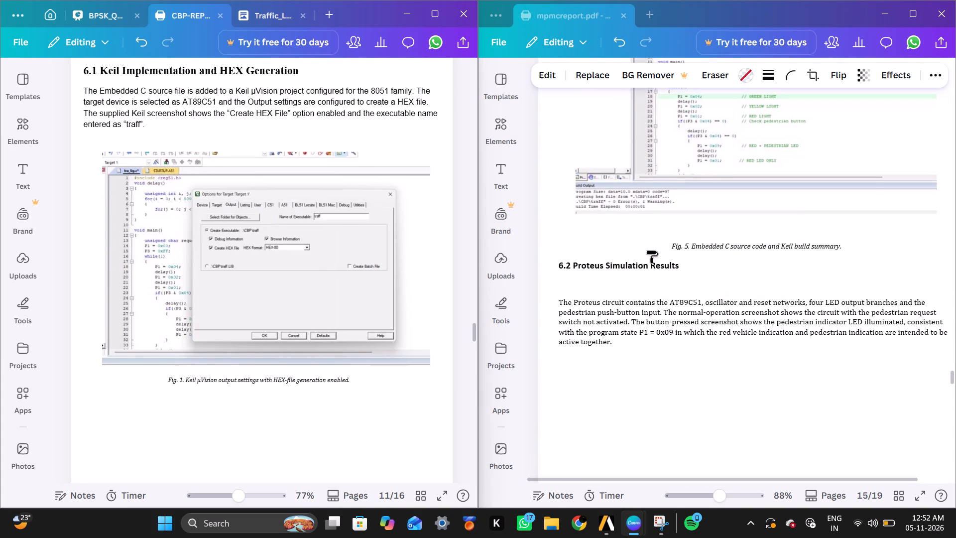
scroll(651, 251, "down", 2)
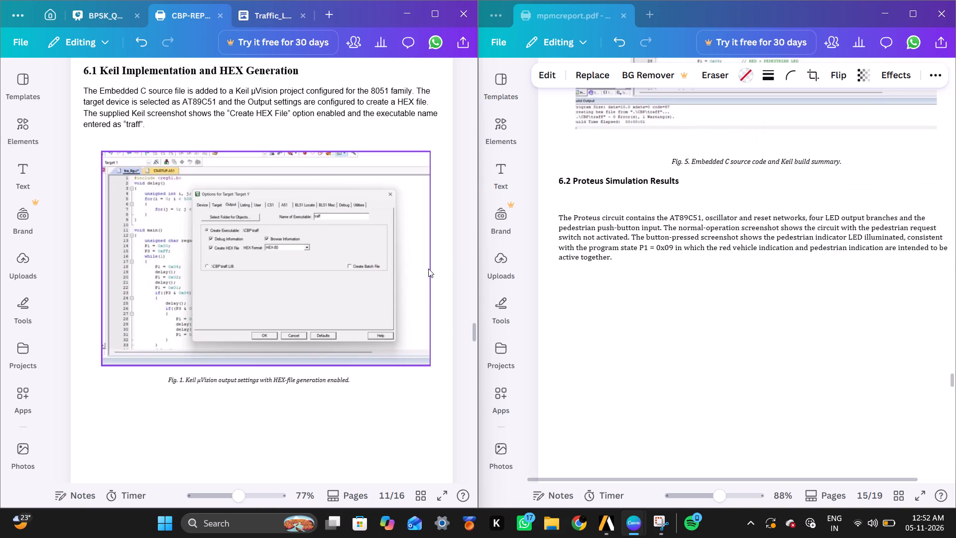
scroll(428, 269, "down", 4)
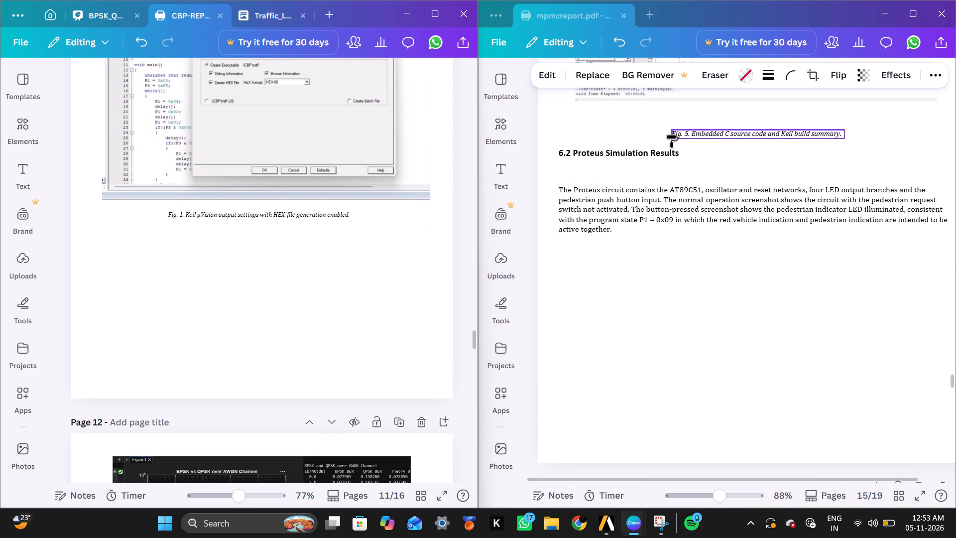
double_click(670, 152)
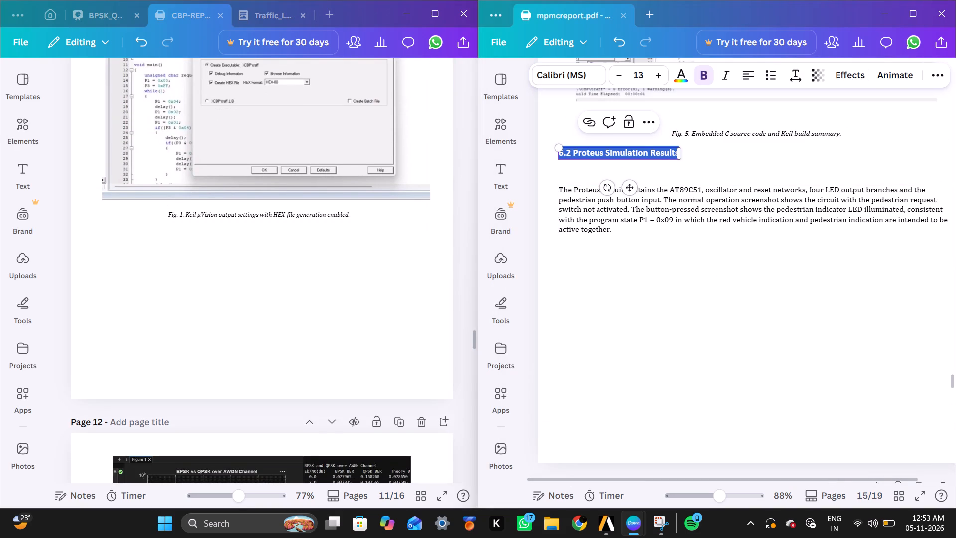
key("ctrl+c")
Duplicate the "5.3 Embedded C Program" heading from page 10 and place the copy below the Fig. 1 caption on page 11.
scroll(339, 231, "up", 2)
scroll(247, 186, "up", 1)
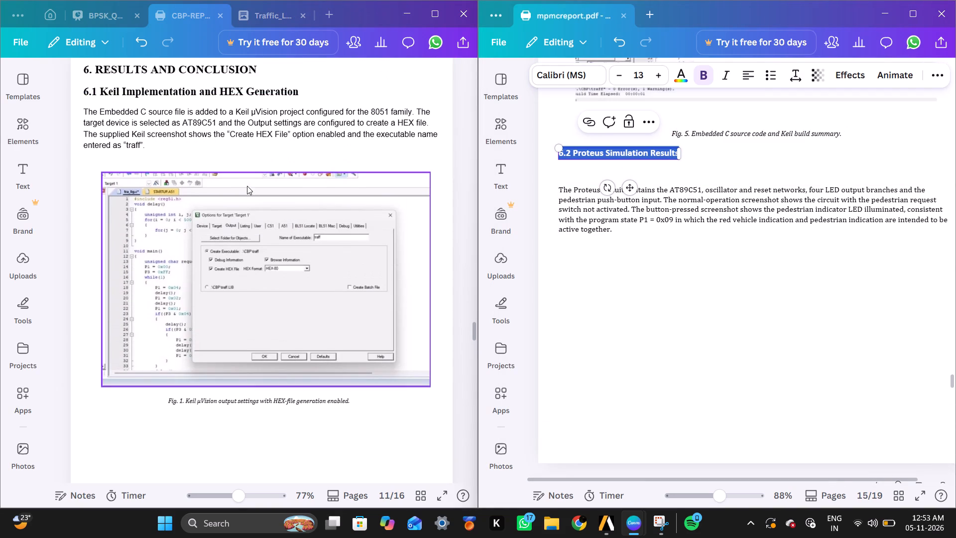
scroll(247, 186, "up", 1)
left_click(303, 105)
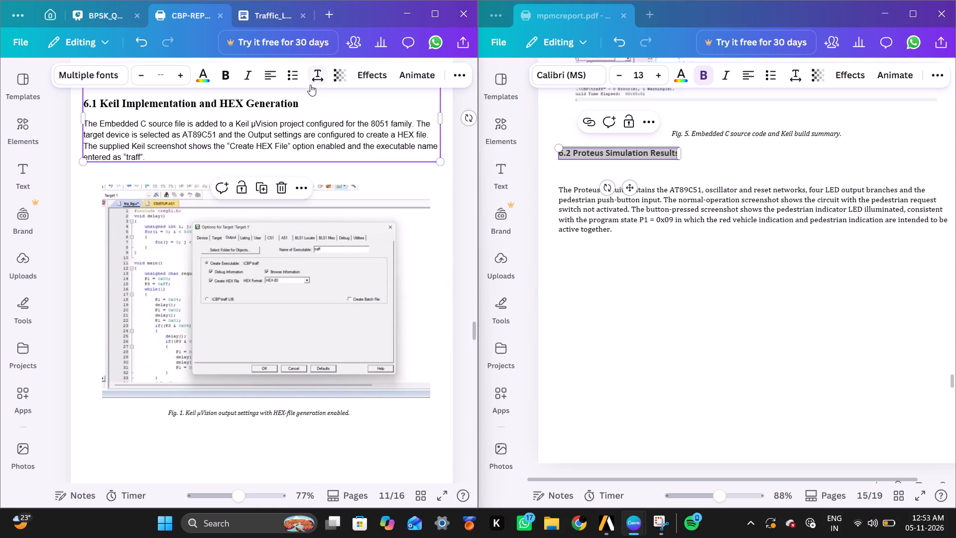
scroll(302, 115, "up", 6)
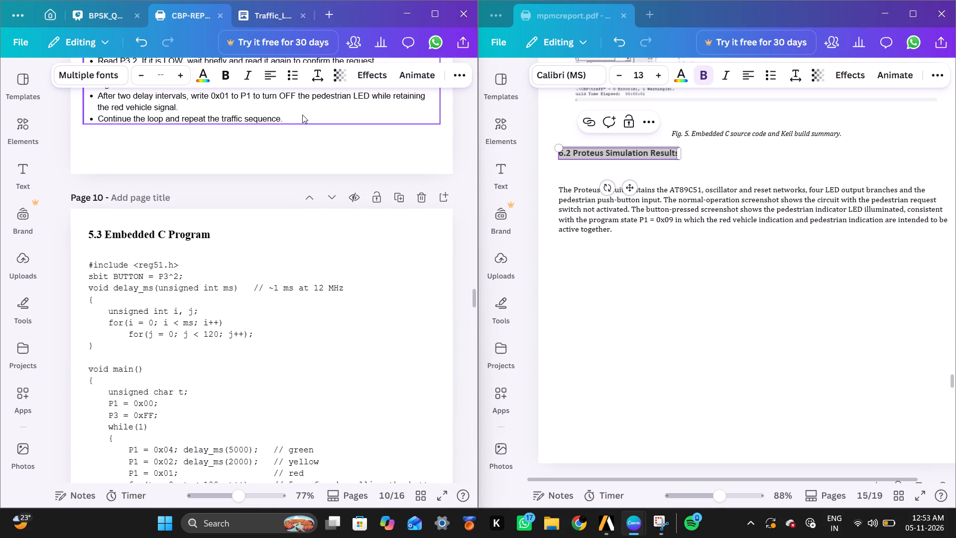
left_click(198, 230)
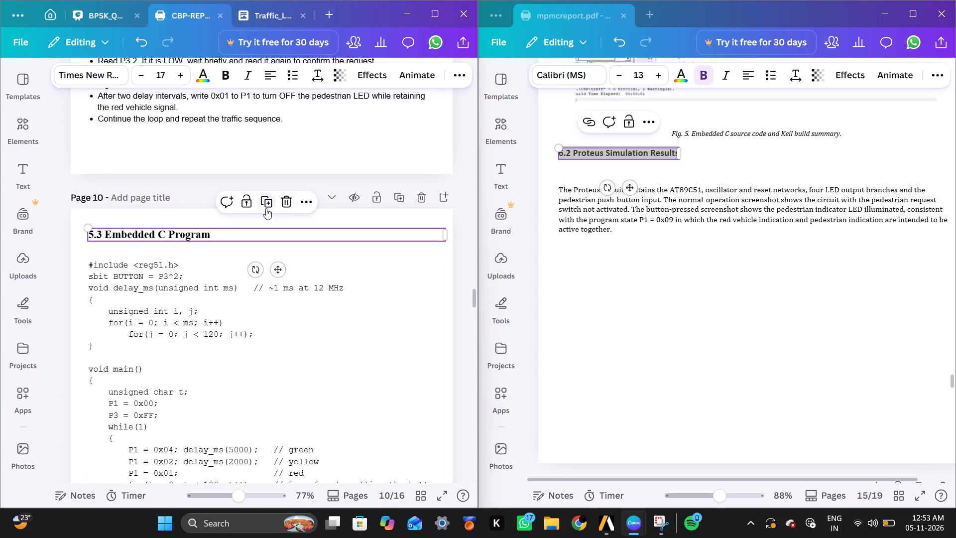
left_click(266, 208)
left_click_drag(273, 239, 280, 467)
scroll(280, 467, "down", 3)
left_click_drag(350, 177, 312, 537)
scroll(327, 371, "down", 3)
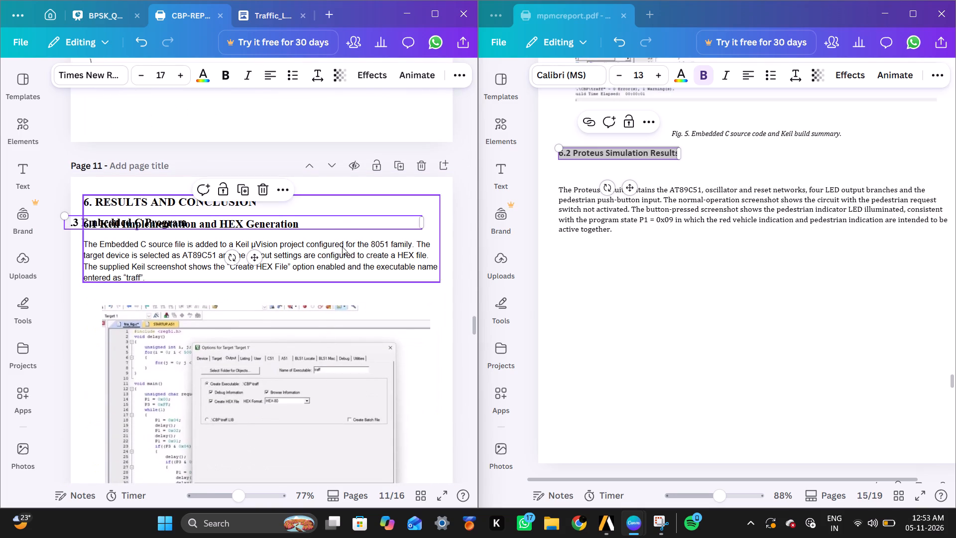
left_click_drag(348, 228, 360, 485)
scroll(365, 297, "down", 1)
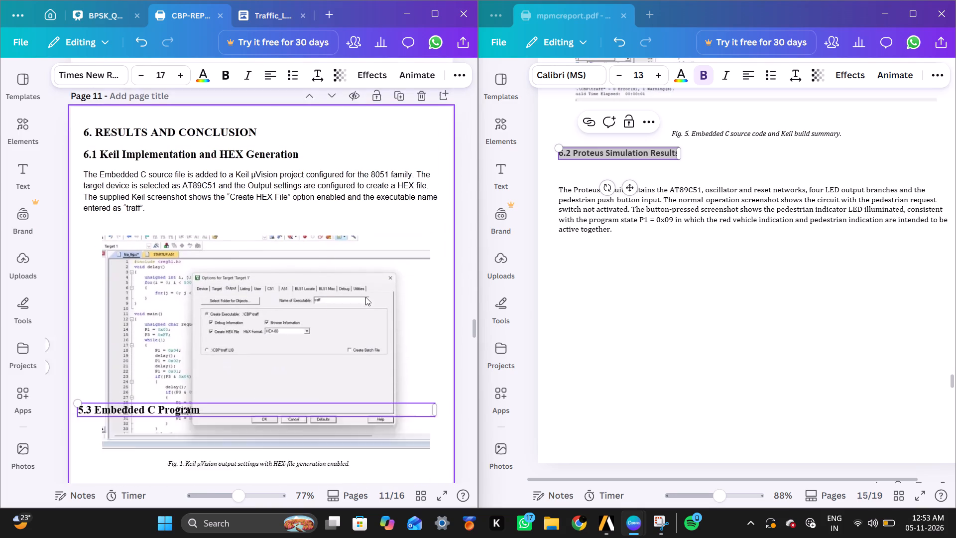
scroll(365, 297, "down", 2)
left_click_drag(340, 270, 359, 371)
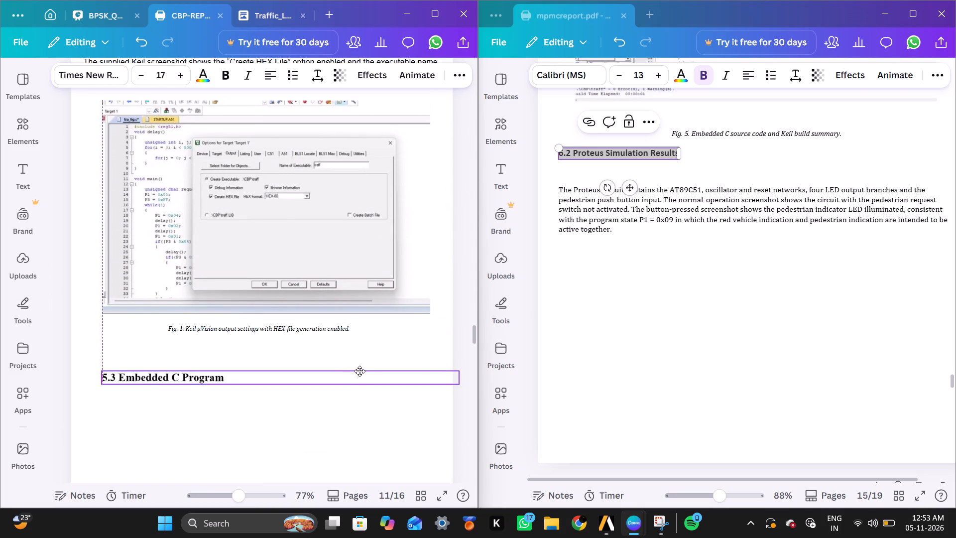
left_click_drag(359, 371, 344, 364)
Replace the copied heading's text with "6.2 Proteus Simulation Results" and place it just under the Fig. 1 caption, aligned with the section 6.1 text.
double_click(344, 364)
key("ctrl+v")
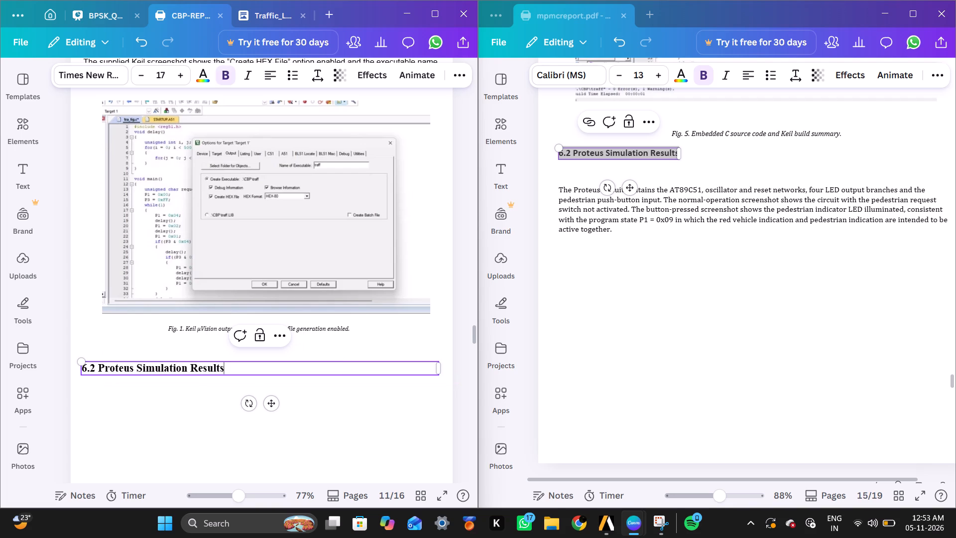
left_click(332, 442)
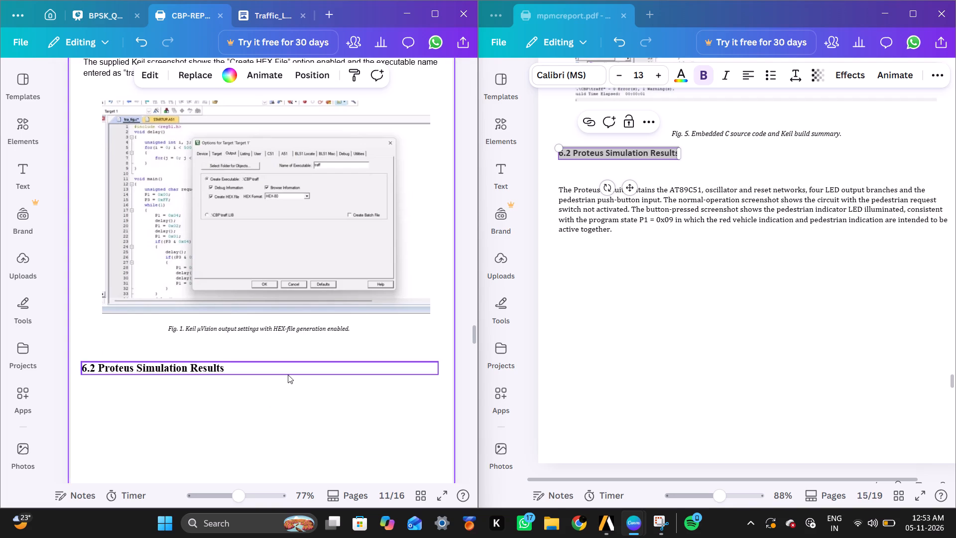
left_click_drag(288, 375, 288, 358)
left_click(322, 417)
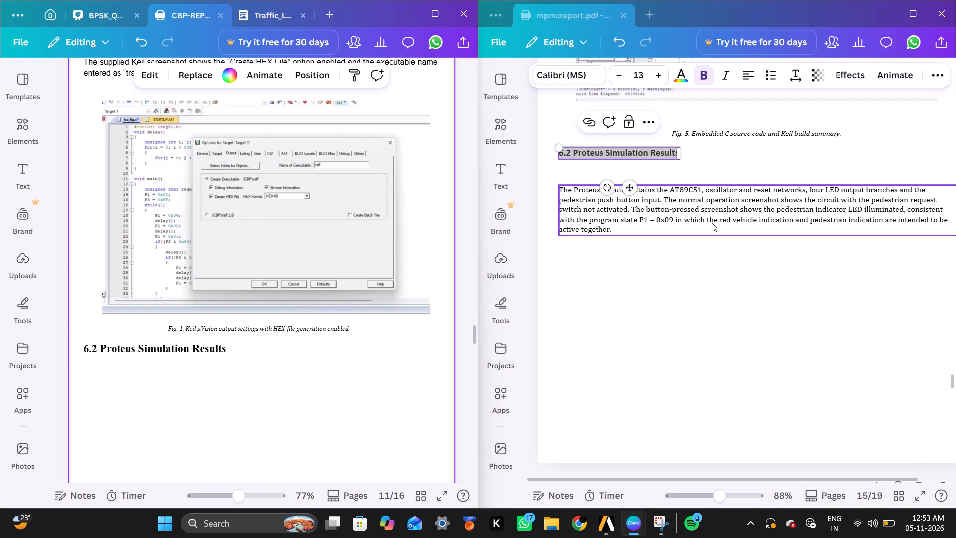
Copy the section 6.2 paragraph beginning "The Proteus circuit contains the AT89C51" from page 15 of mpmcreport.
left_click(712, 223)
double_click(712, 223)
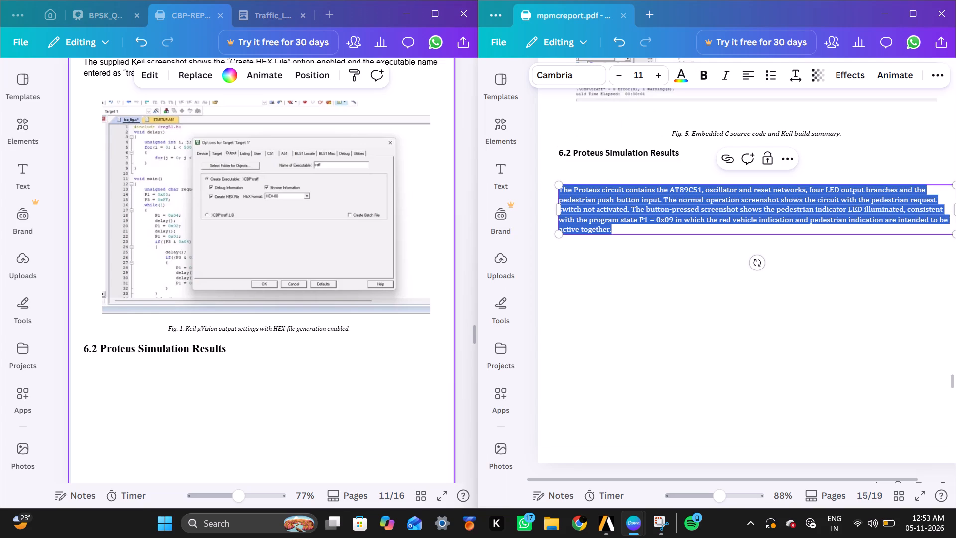
key("ctrl+c")
Duplicate the section 6.1 text box on page 11, move the copy down near the 6.2 heading, and replace its contents with the copied paragraph.
left_click(394, 348)
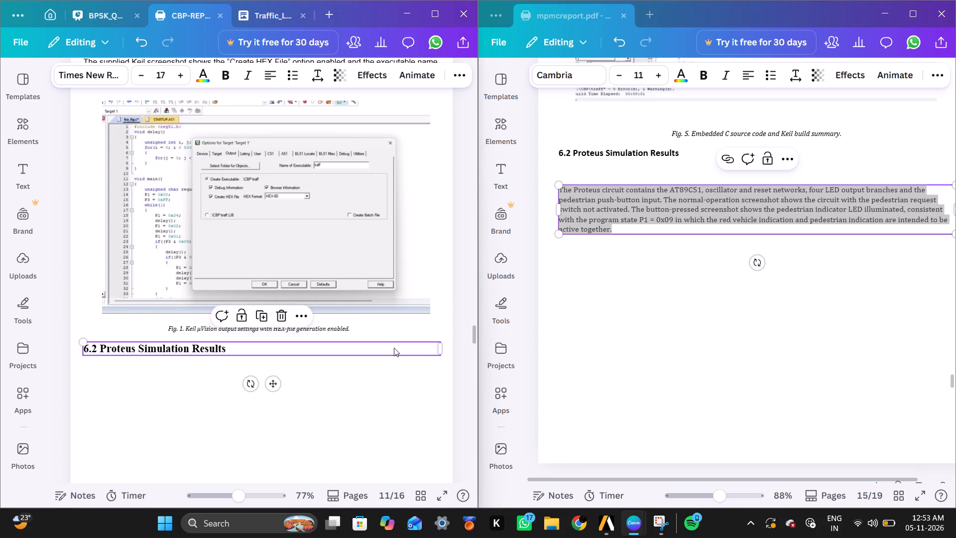
scroll(350, 145, "up", 1)
left_click(350, 145)
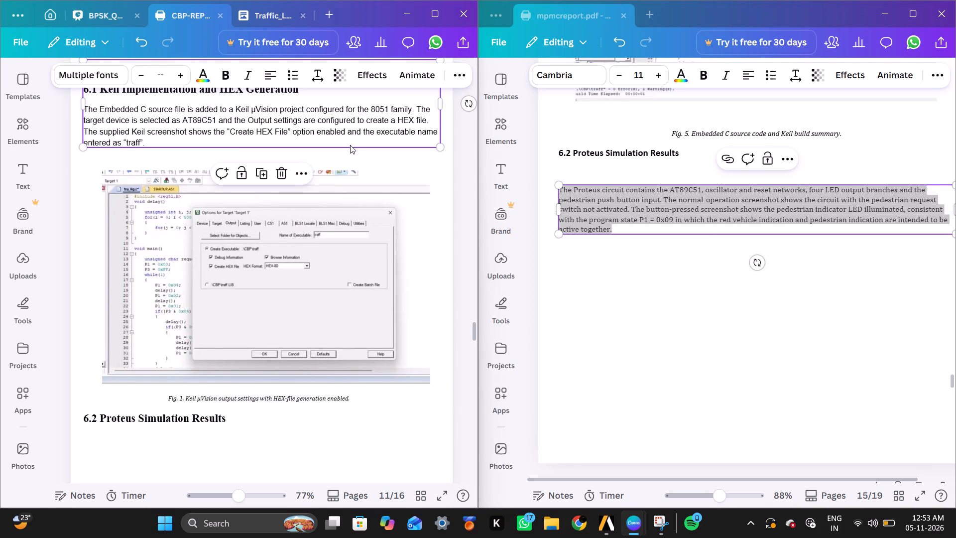
left_click(263, 171)
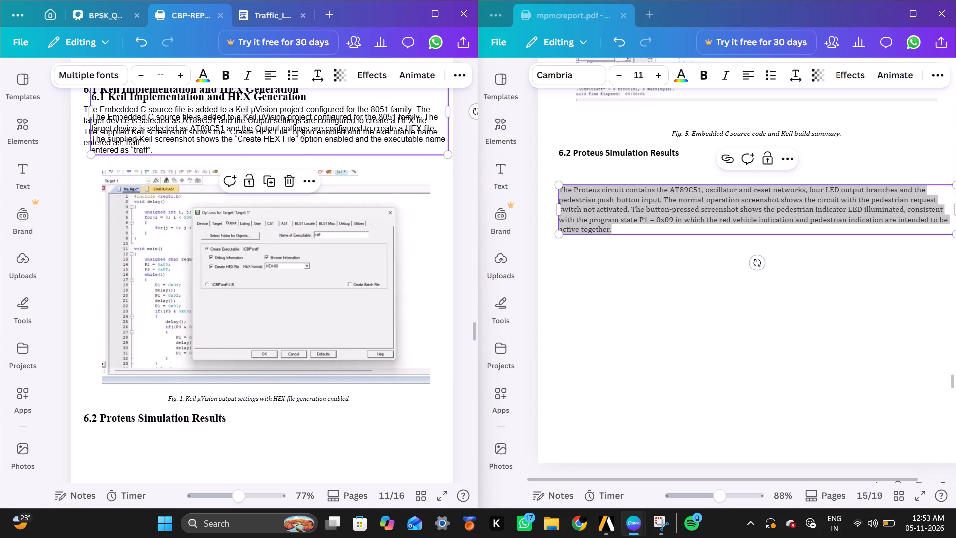
left_click_drag(299, 130, 325, 456)
double_click(325, 456)
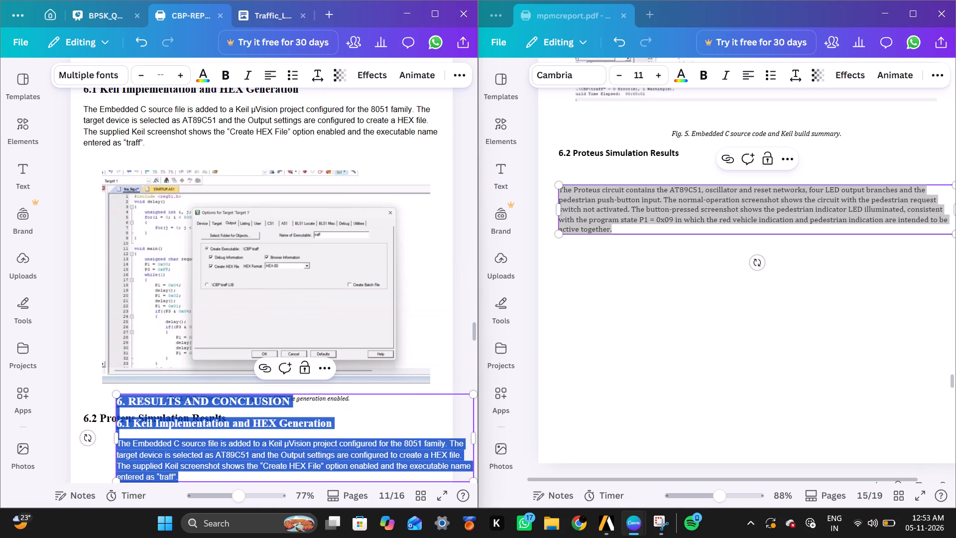
key("ctrl+v")
Remove the bold formatting from the whole pasted Proteus paragraph and set its font size to 13.
key("ctrl+a")
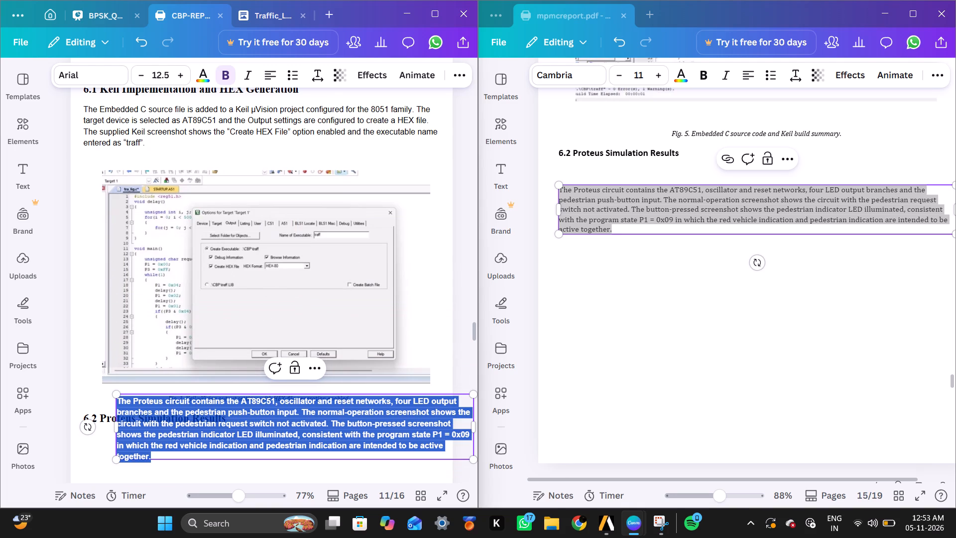
left_click(223, 76)
left_click(223, 76)
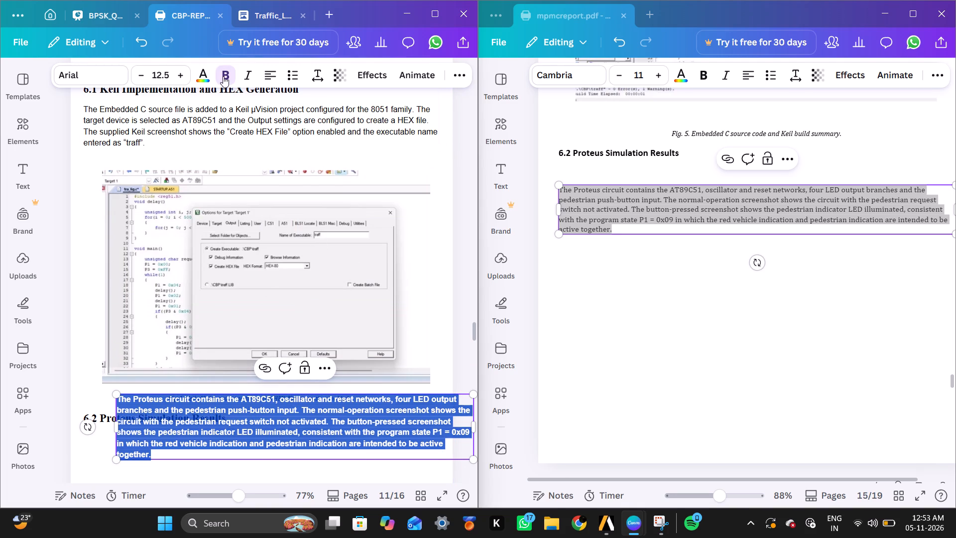
left_click(166, 80)
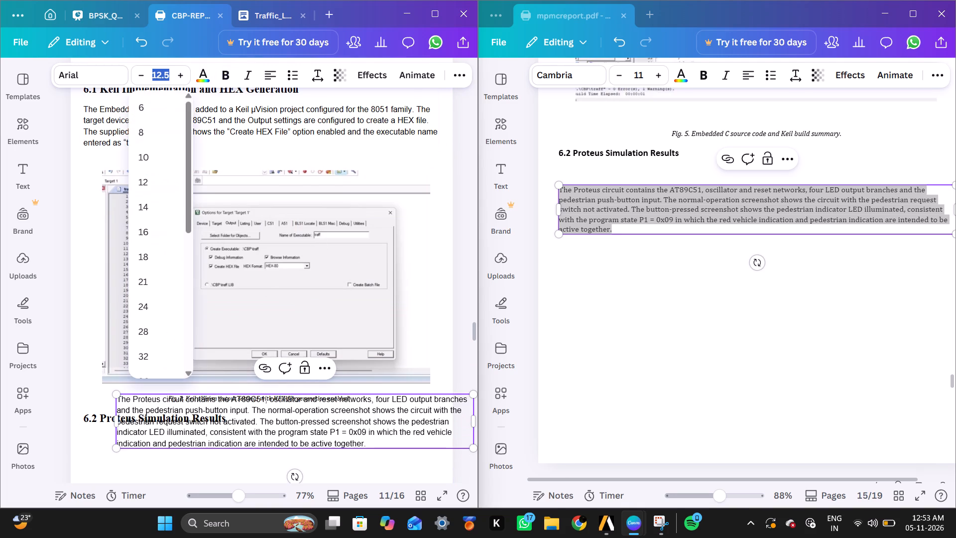
key("1")
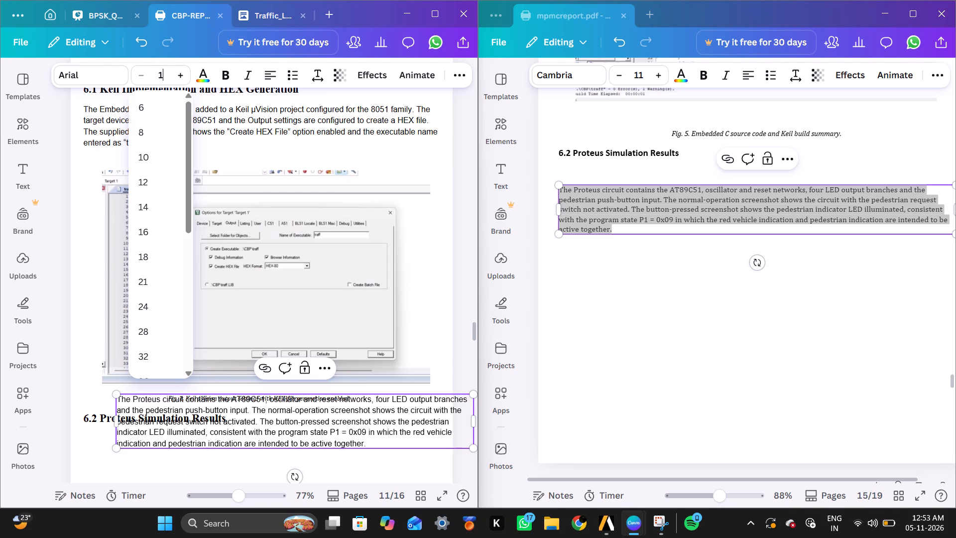
key("3")
key("Return")
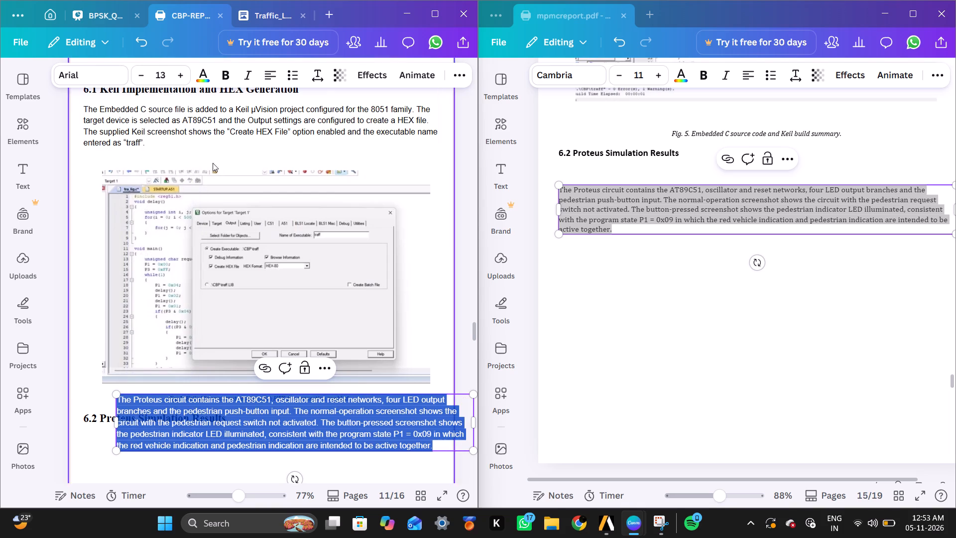
left_click(529, 233)
Place the Proteus paragraph directly beneath the "6.2 Proteus Simulation Results" heading, aligned with the heading's left edge.
scroll(378, 299, "down", 1)
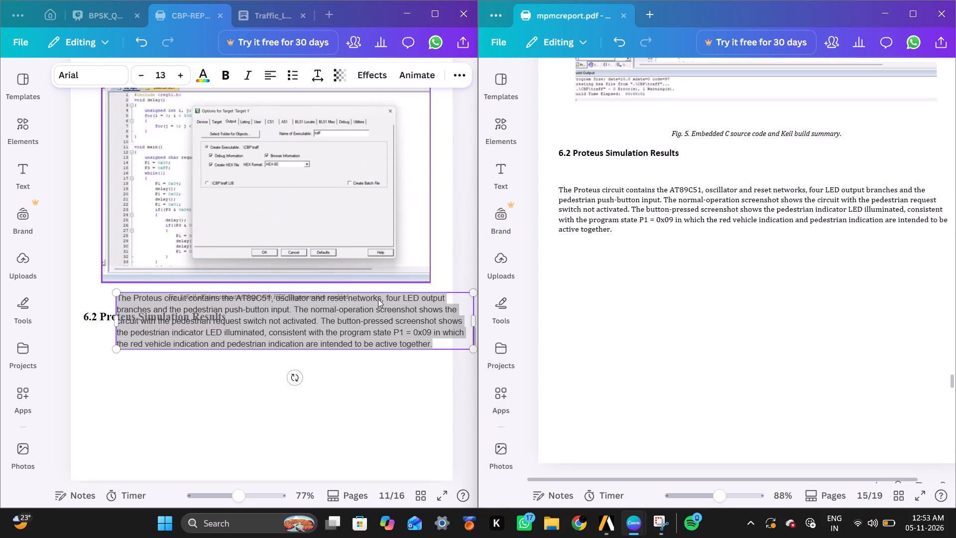
scroll(378, 299, "down", 1)
left_click(368, 385)
left_click_drag(361, 318, 336, 367)
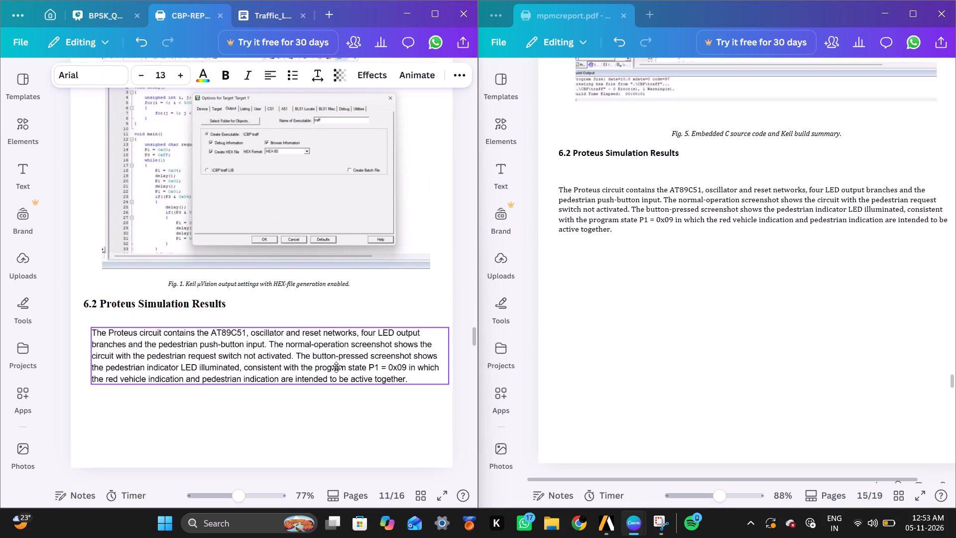
left_click_drag(336, 367, 331, 362)
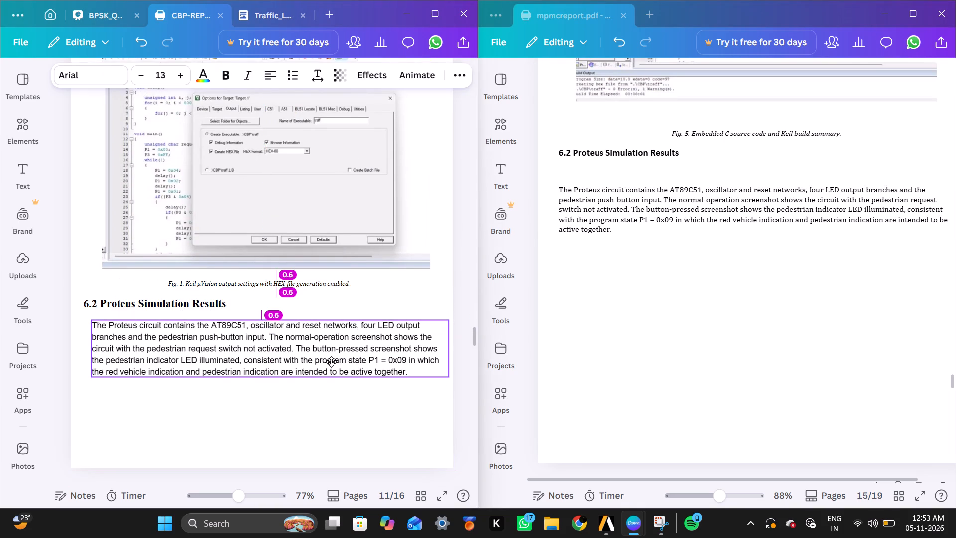
left_click_drag(331, 362, 334, 362)
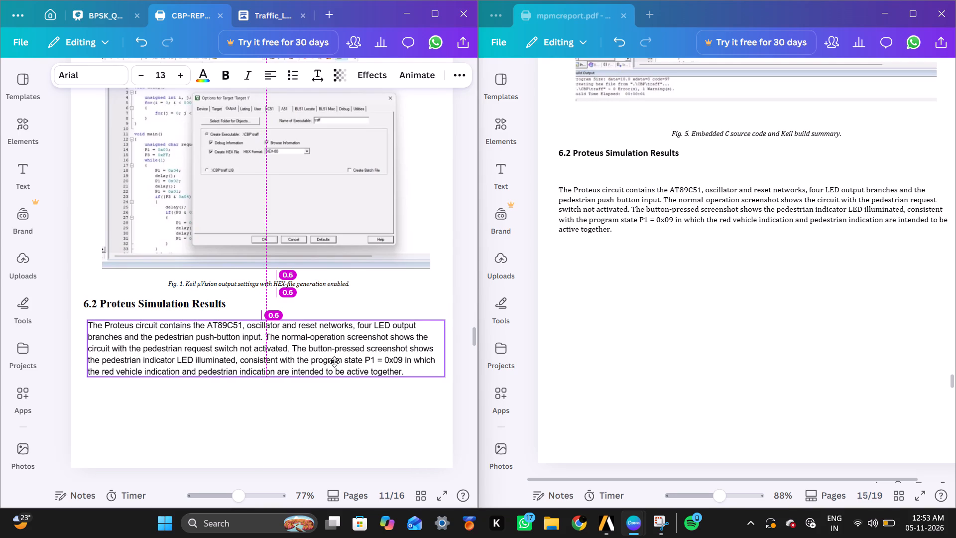
left_click_drag(334, 362, 330, 362)
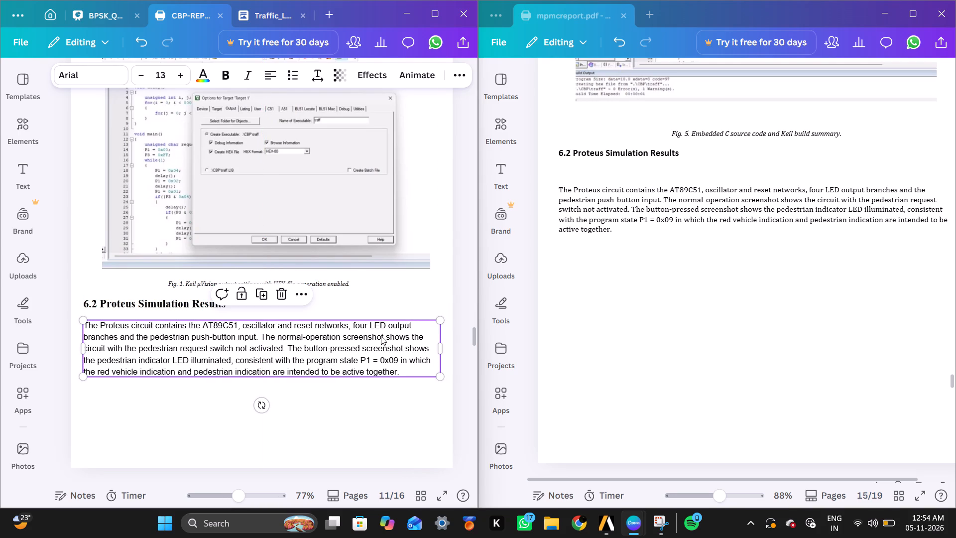
left_click(390, 306)
scroll(390, 306, "down", 1)
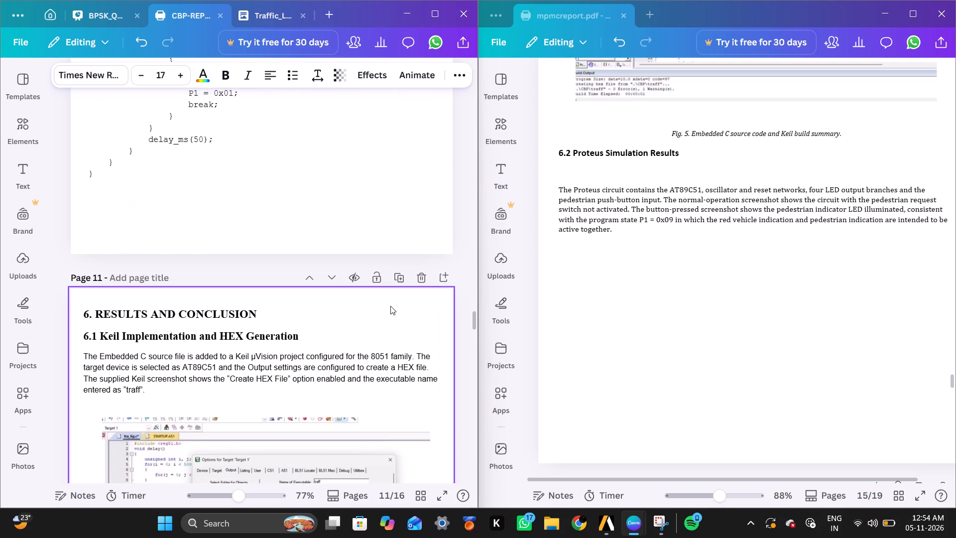
scroll(390, 306, "down", 1)
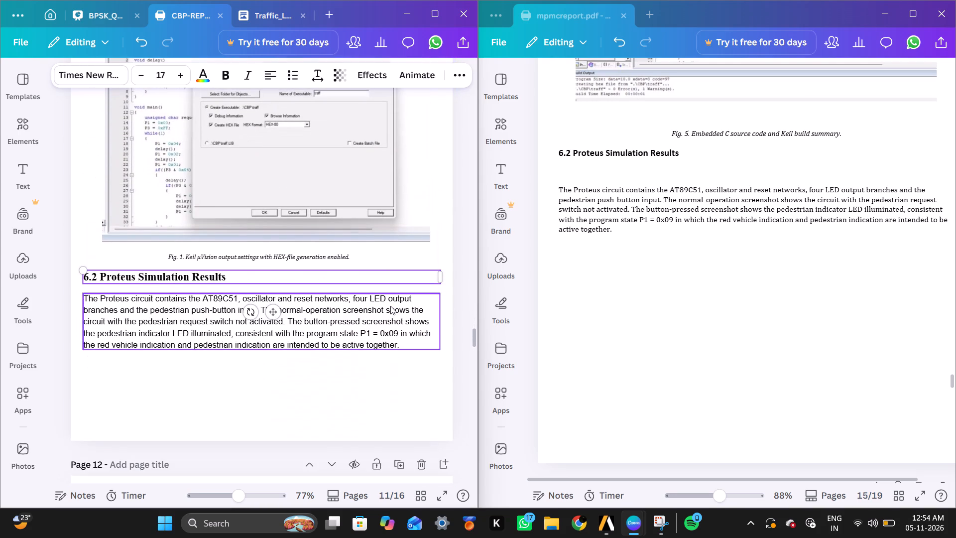
left_click(367, 400)
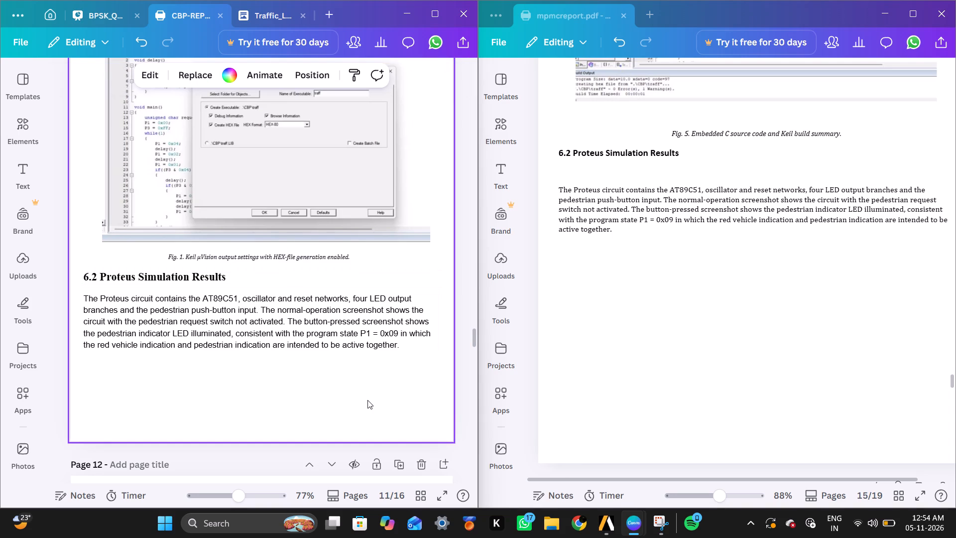
Copy the screenshot of the Proteus circuit before a pedestrian request from page 16 of mpmcreport.
scroll(672, 322, "down", 2)
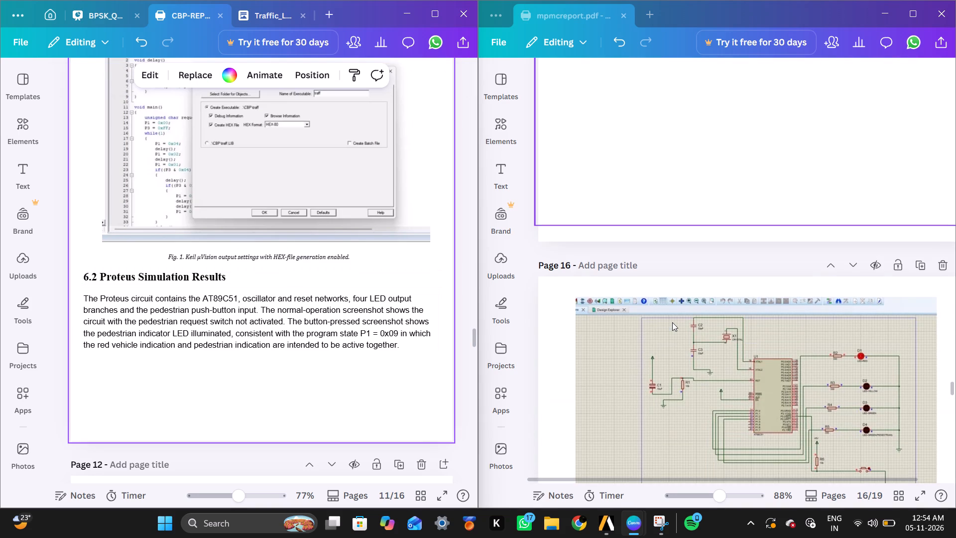
scroll(672, 322, "down", 4)
right_click(672, 322)
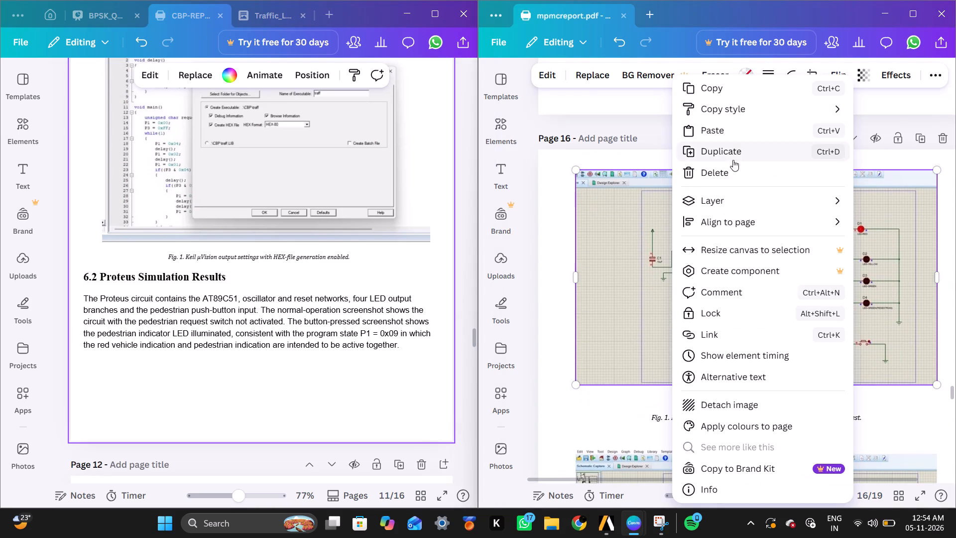
left_click(724, 79)
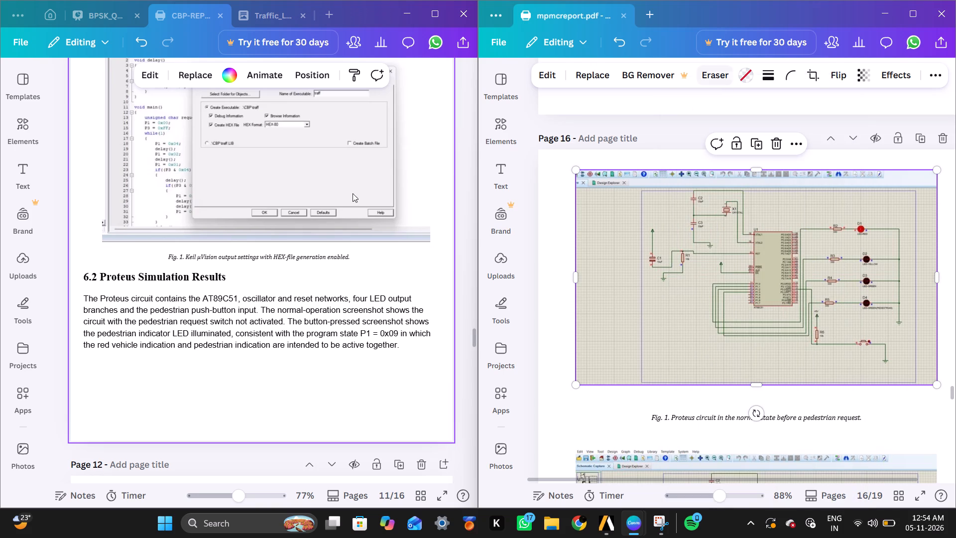
Delete the BPSK vs QPSK over AWGN Channel graph image above the Fig. 2 caption on page 12 of the CBP report.
scroll(329, 224, "down", 4)
left_click(324, 238)
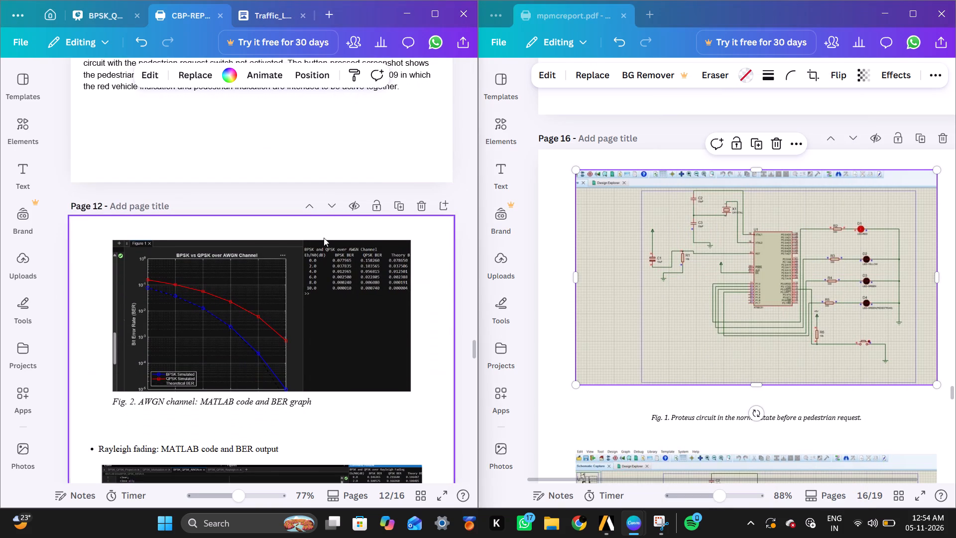
left_click(323, 281)
left_click(277, 216)
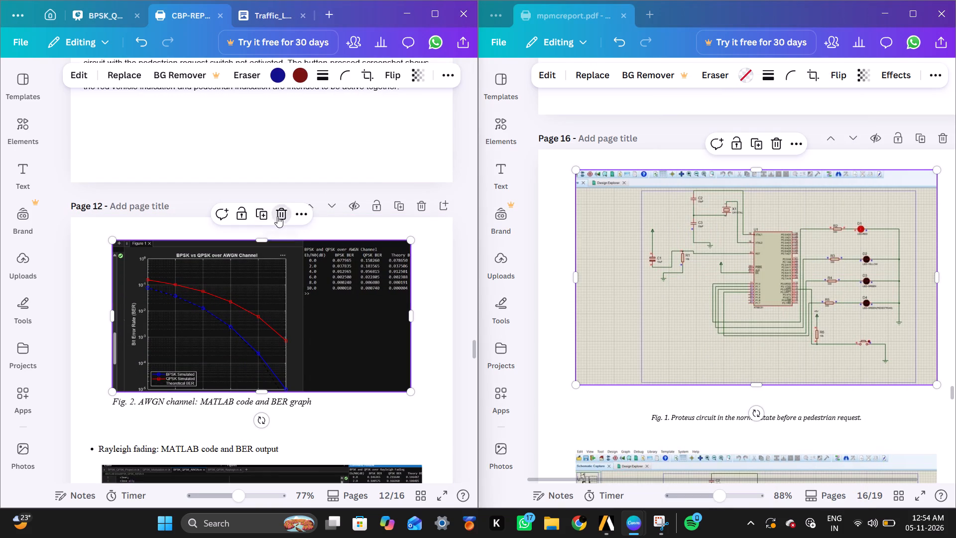
Paste the copied Proteus circuit screenshot onto page 12 of the CBP report and place it above the Fig. 2 caption.
right_click(287, 319)
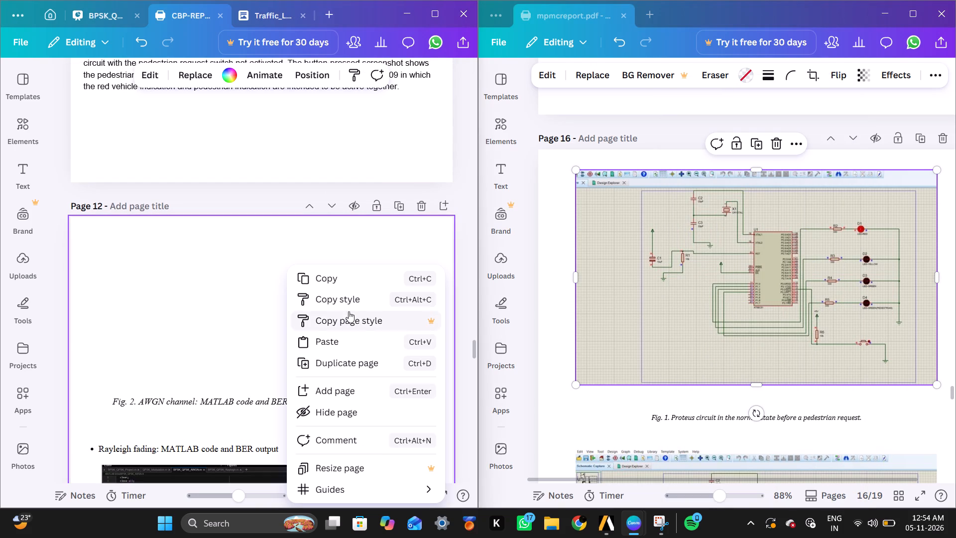
left_click(342, 338)
scroll(342, 338, "down", 1)
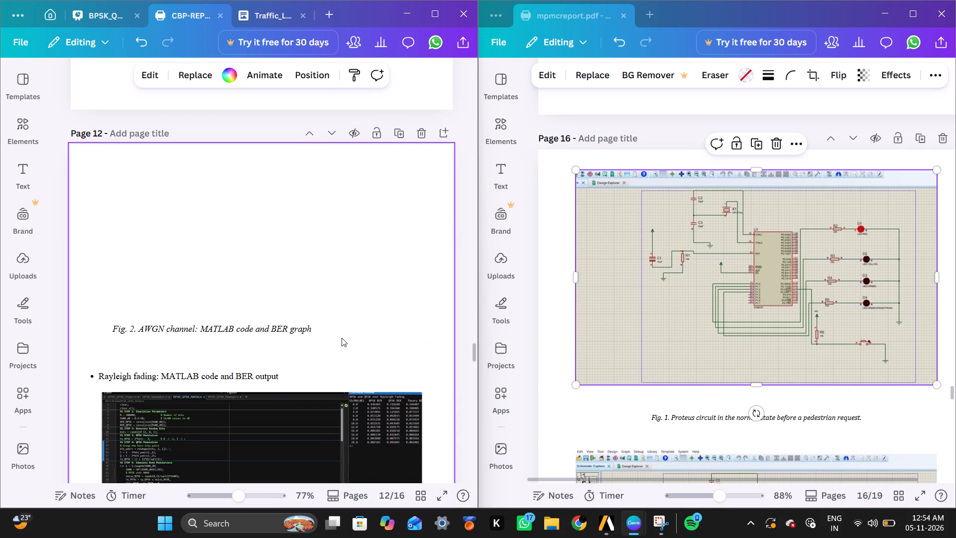
scroll(342, 338, "down", 1)
left_click_drag(272, 250, 282, 190)
left_click_drag(239, 292, 272, 320)
Delete the Rayleigh fading bullet line, its MATLAB code screenshot and its BER graph from page 12.
left_click(117, 334)
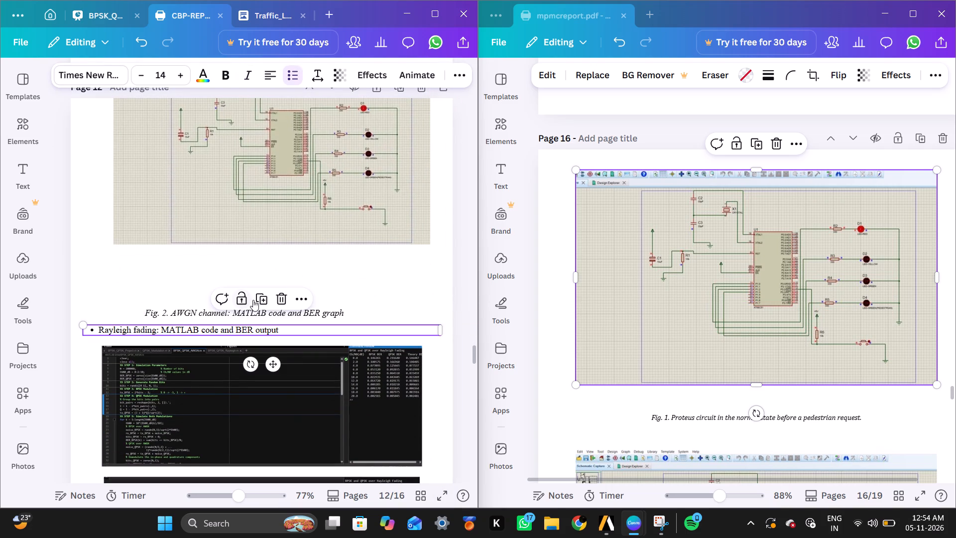
left_click(275, 300)
left_click(276, 379)
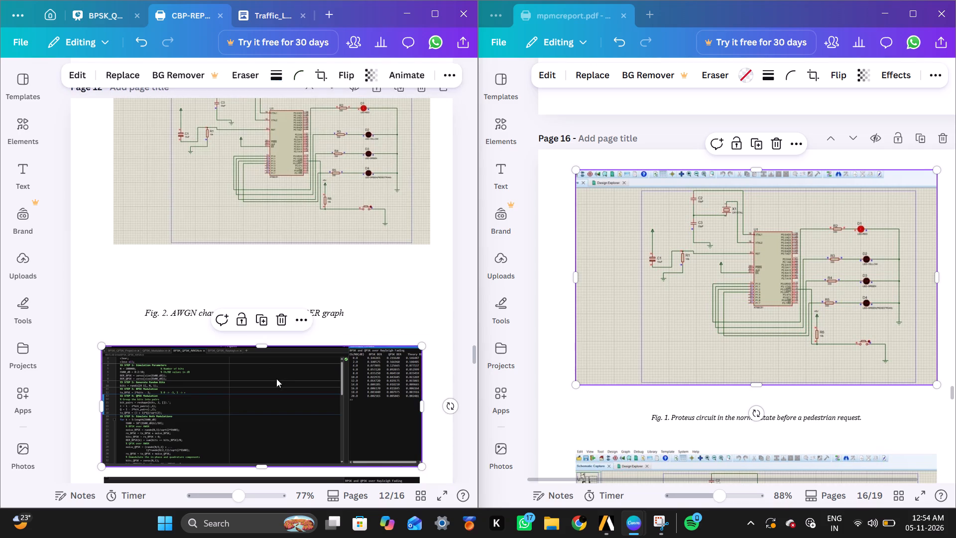
right_click(276, 379)
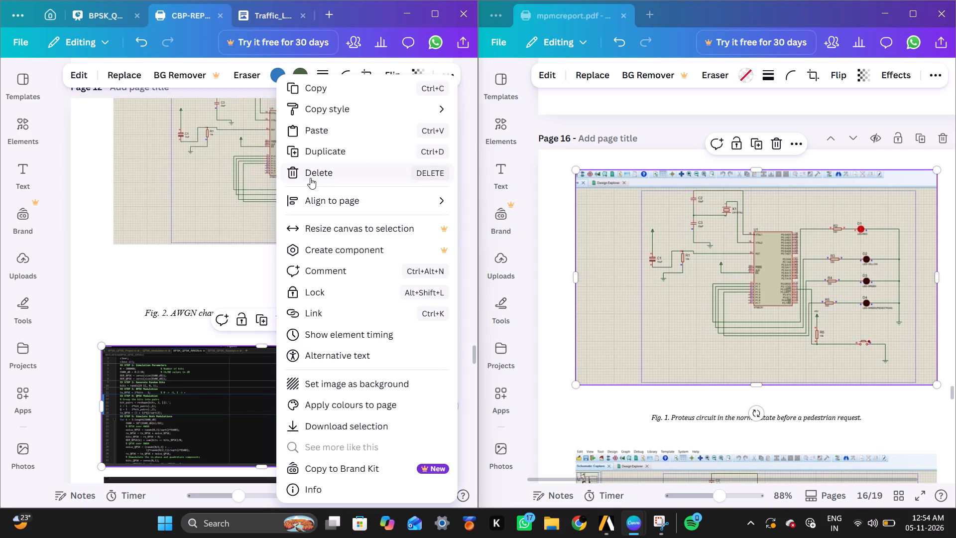
left_click(310, 178)
scroll(246, 429, "down", 2)
left_click(246, 429)
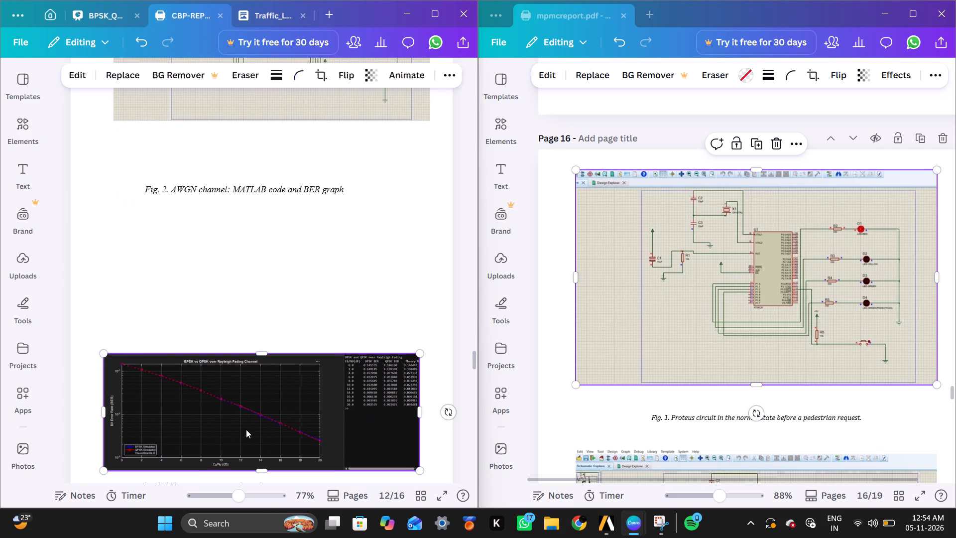
left_click(283, 331)
Reposition the Proteus screenshot near the top of page 12 and move the Fig. 2 caption lower, leaving space between them.
scroll(280, 304, "up", 1)
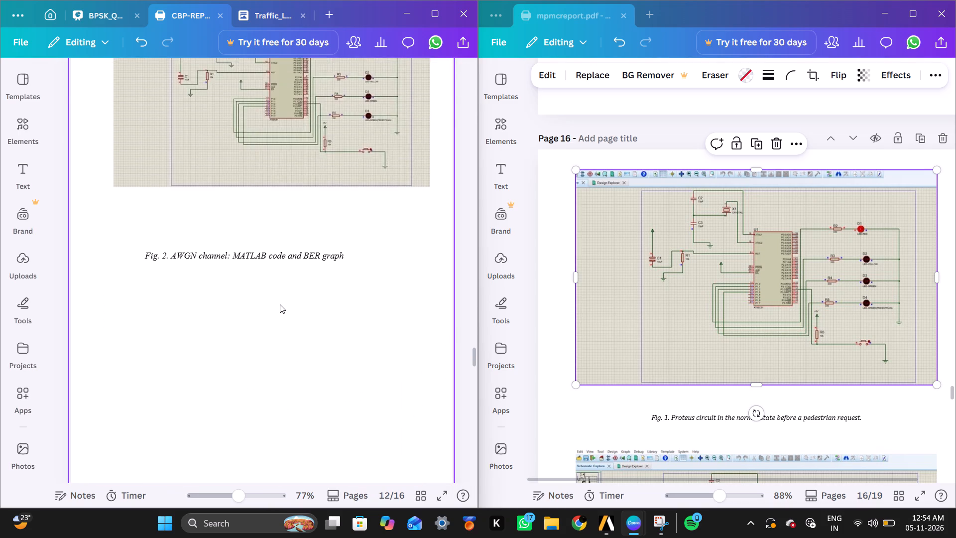
scroll(280, 304, "up", 1)
left_click_drag(275, 252, 267, 309)
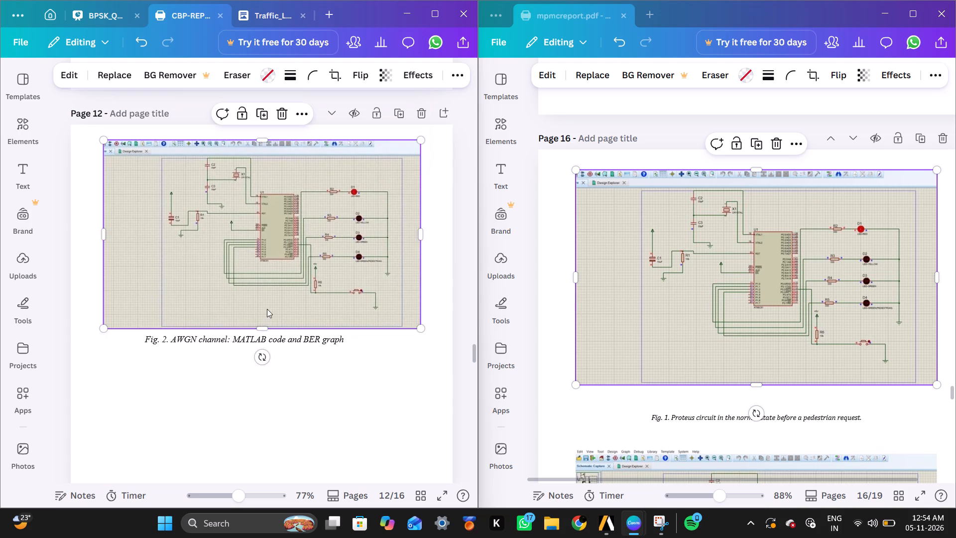
left_click_drag(287, 343, 287, 400)
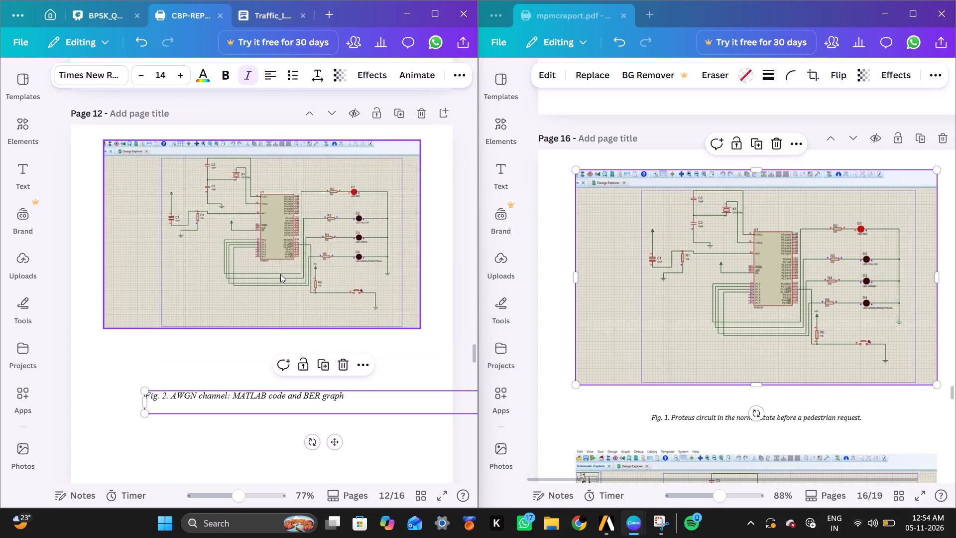
left_click_drag(280, 274, 291, 283)
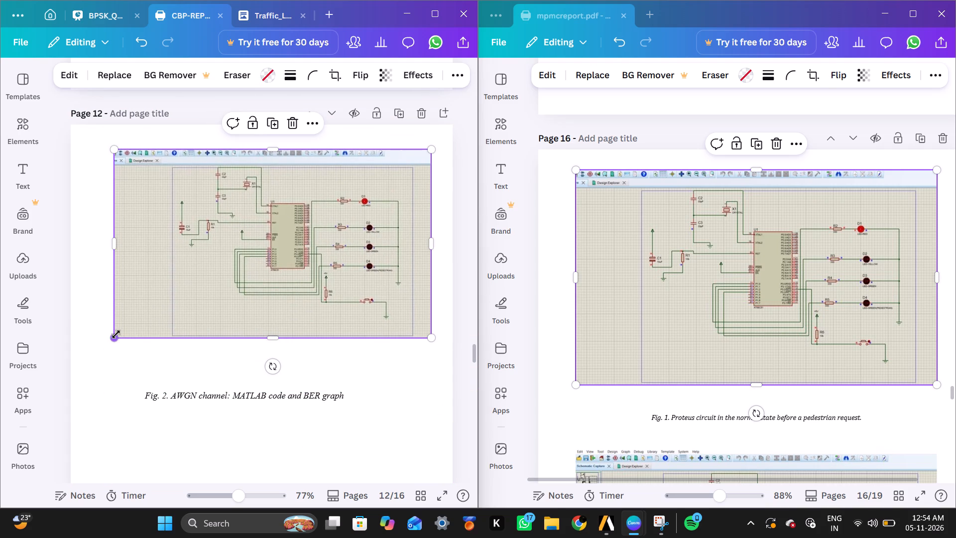
Enlarge the Proteus screenshot to about 12.4 high, filling the space above the caption, and trim its left edge slightly inward.
left_click_drag(116, 334, 104, 343)
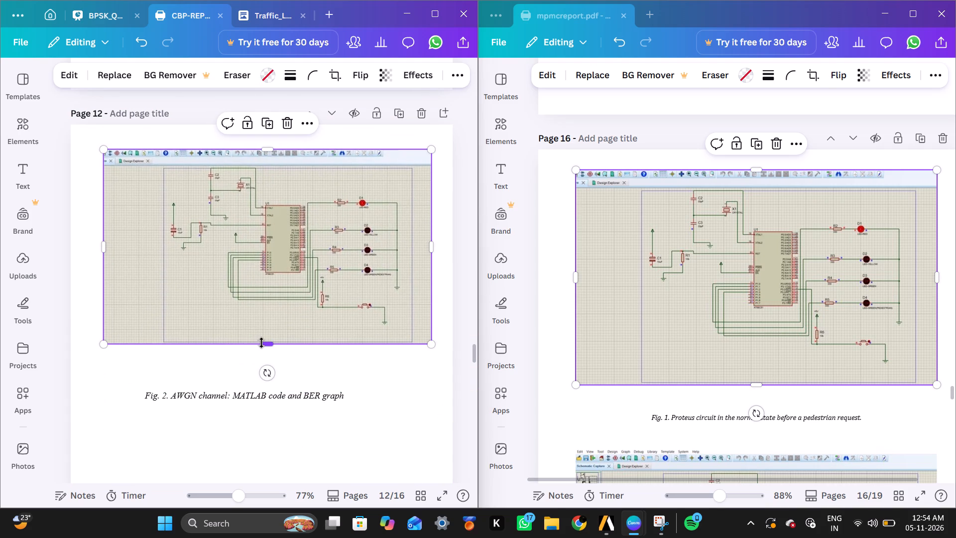
left_click_drag(261, 343, 260, 344)
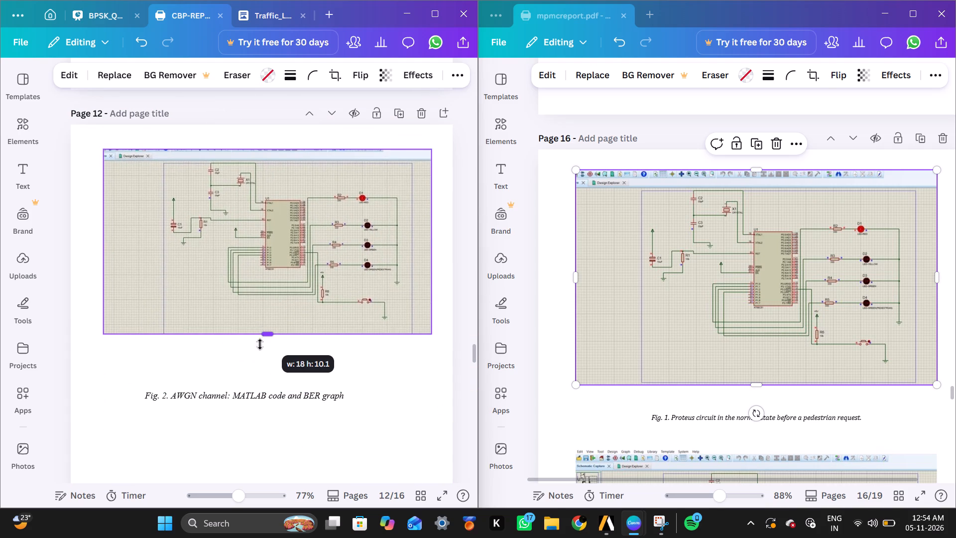
left_click_drag(260, 344, 261, 374)
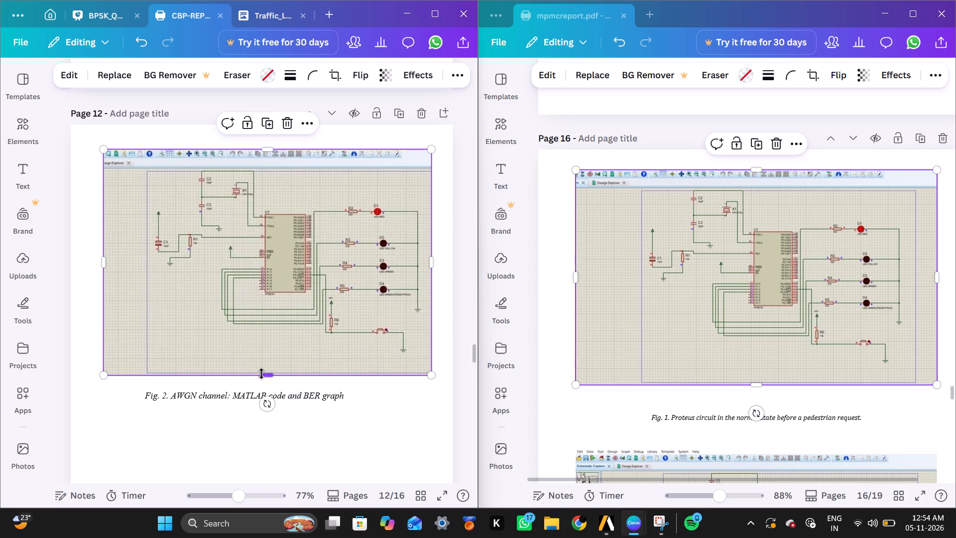
left_click_drag(104, 259, 130, 259)
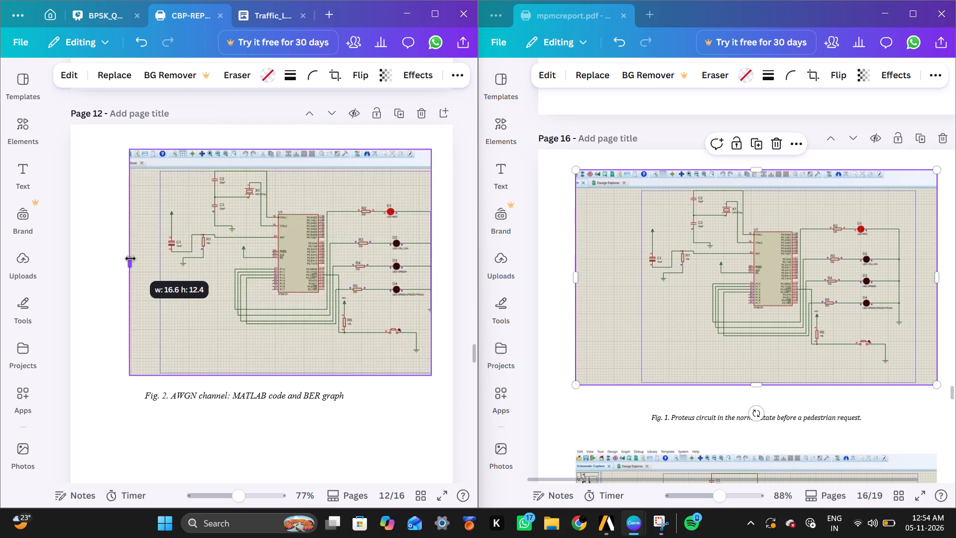
left_click_drag(130, 259, 111, 262)
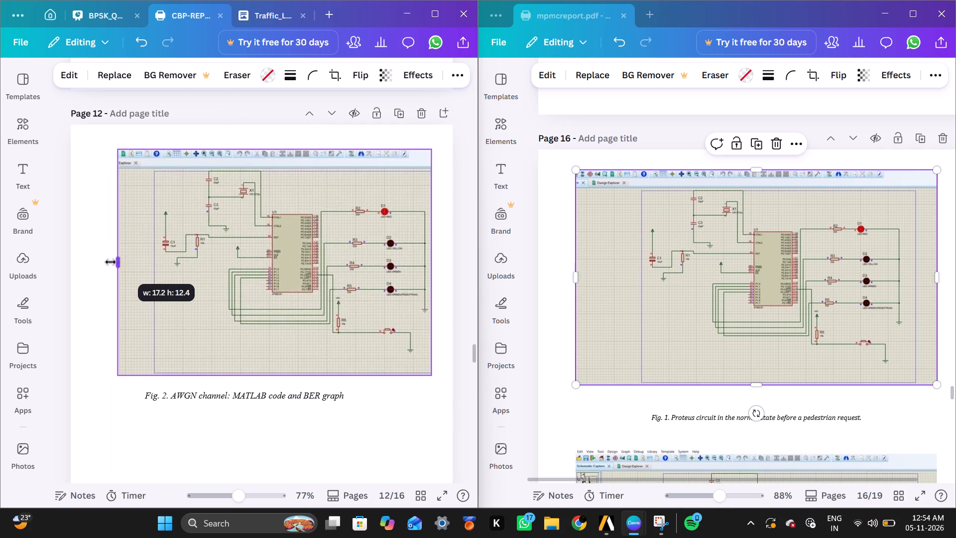
left_click_drag(111, 262, 113, 261)
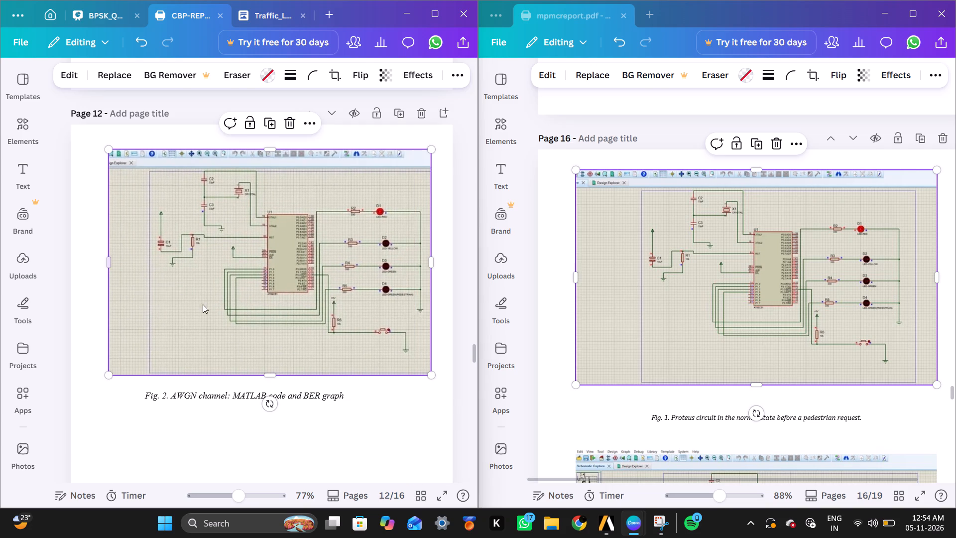
left_click(269, 372)
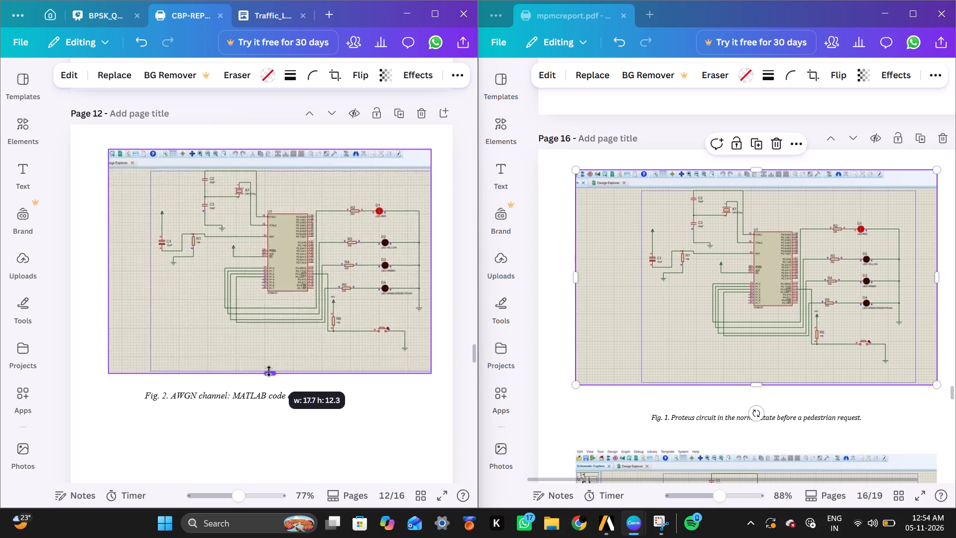
left_click(413, 433)
left_click(338, 360)
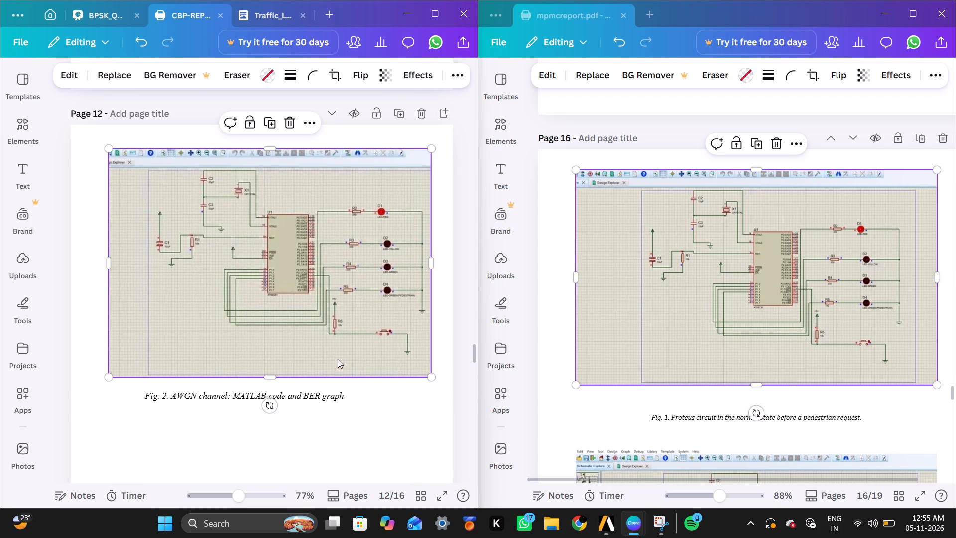
Replace the AWGN caption with mpmcreport's page 16 caption, renumbered to read "Fig. 2. Proteus circuit in the normal state before a pedestrian request.".
scroll(338, 359, "down", 1)
scroll(671, 392, "down", 1)
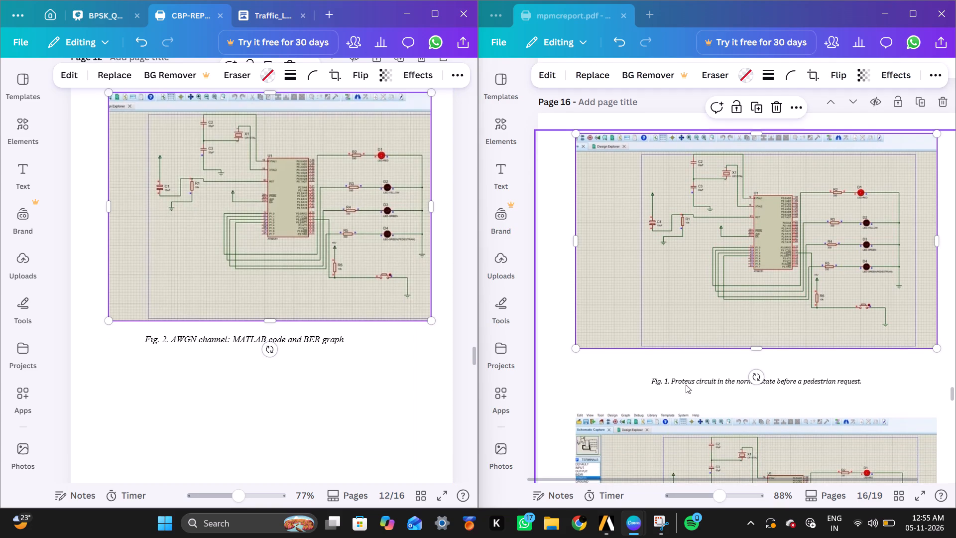
double_click(697, 379)
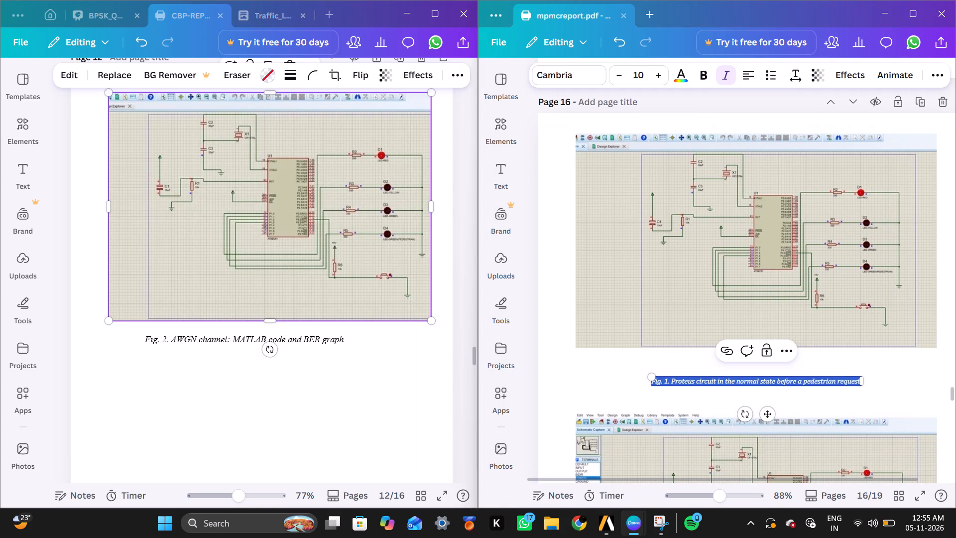
key("ctrl+c")
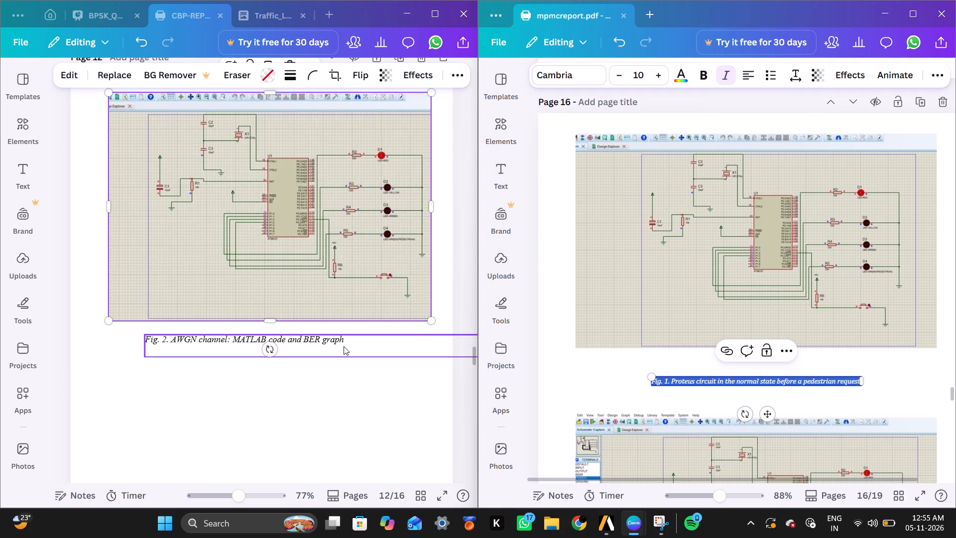
double_click(344, 338)
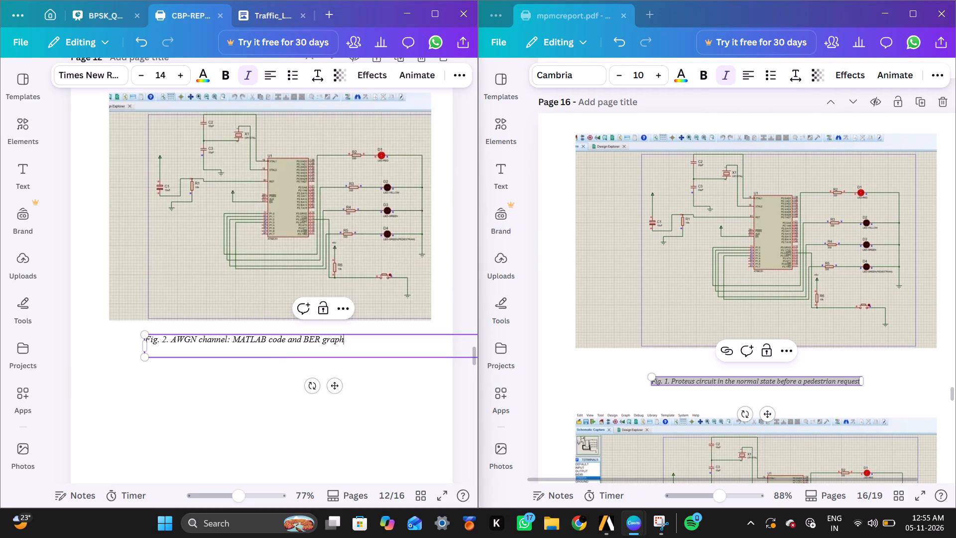
key("ctrl+a")
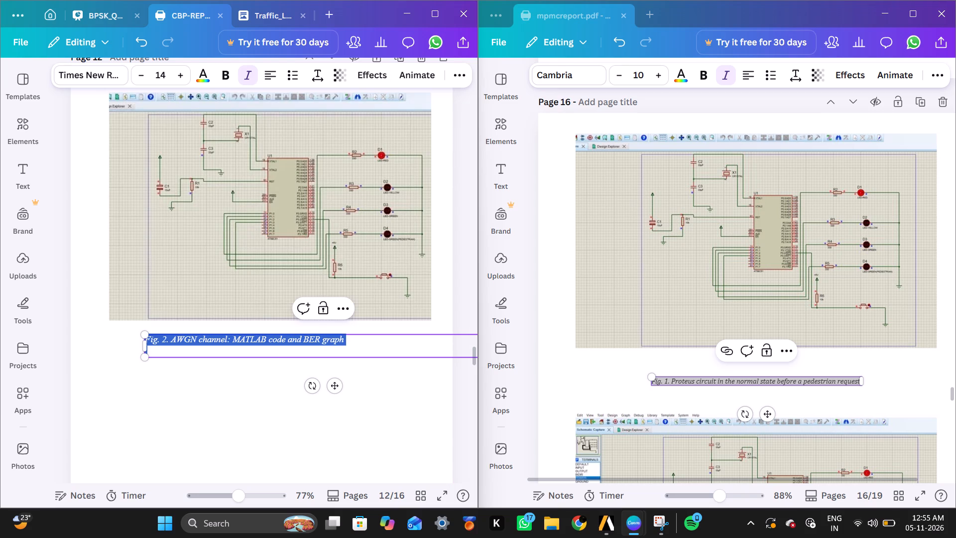
key("ctrl+v")
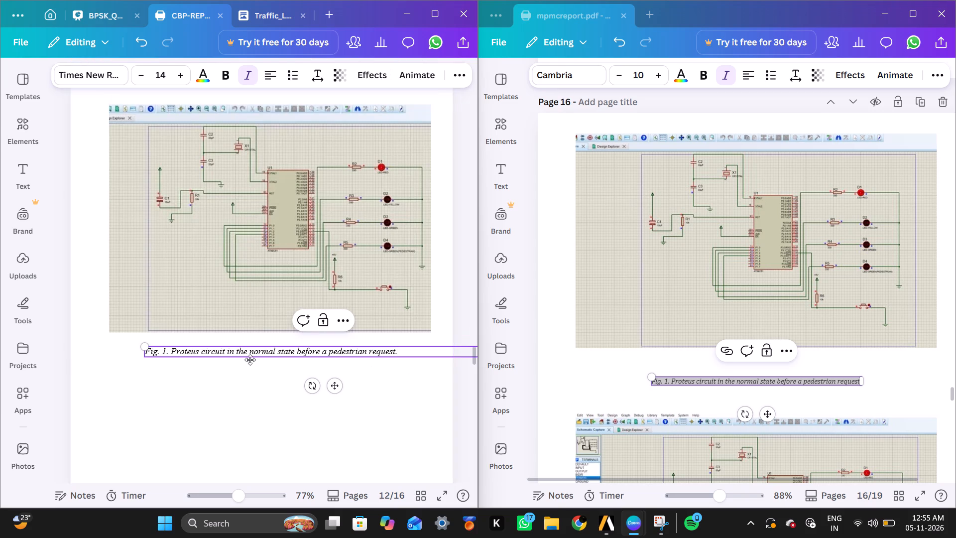
left_click(166, 351)
key("BackSpace")
key("2")
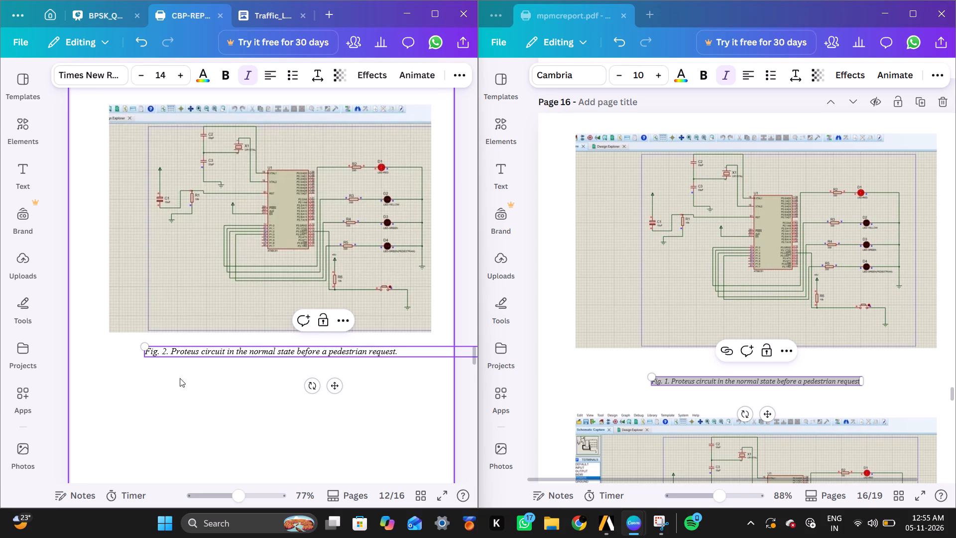
left_click(180, 378)
Narrow the Fig. 2 caption's text box to fit its text and centre it beneath the Proteus screenshot.
left_click(273, 349)
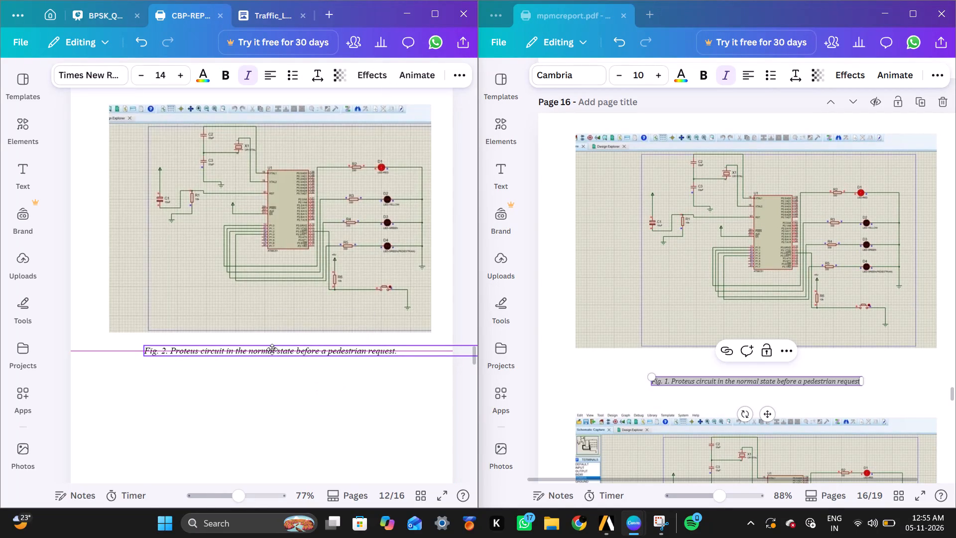
scroll(391, 402, "left", 3)
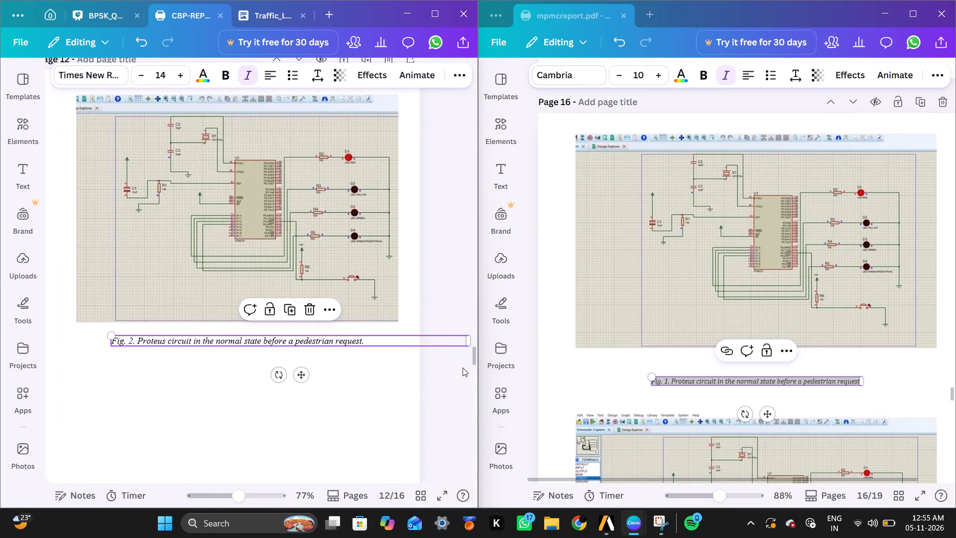
left_click_drag(468, 341, 406, 342)
left_click(416, 384)
left_click_drag(305, 342, 309, 342)
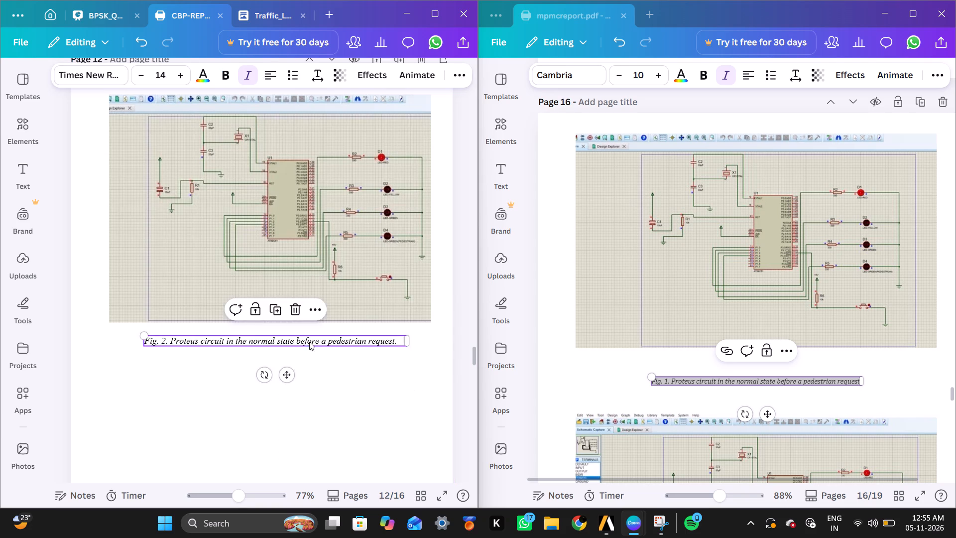
left_click_drag(309, 342, 298, 342)
left_click(326, 368)
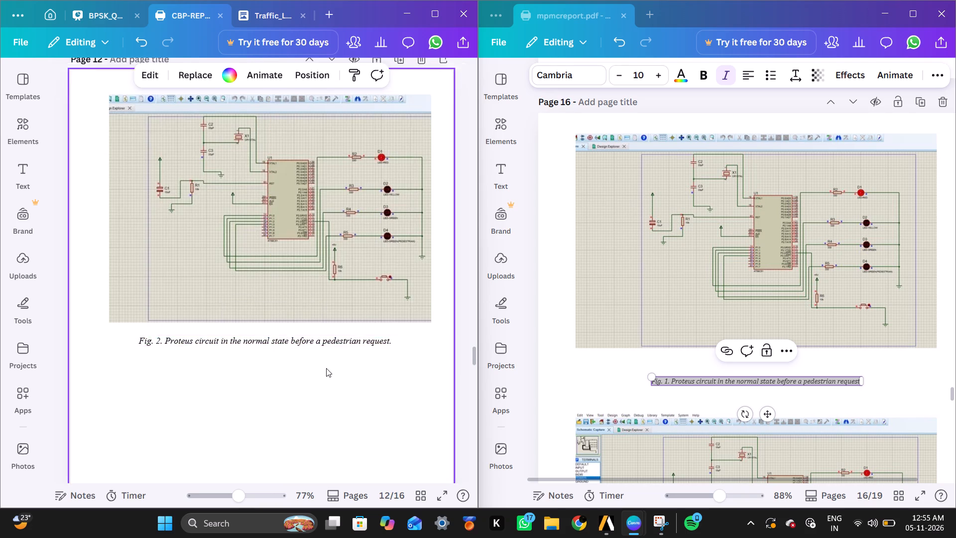
Examine the pedestrian-indicator Proteus screenshot, its caption and the Keil debug paragraph on page 16 of mpmcreport.
scroll(630, 317, "down", 2)
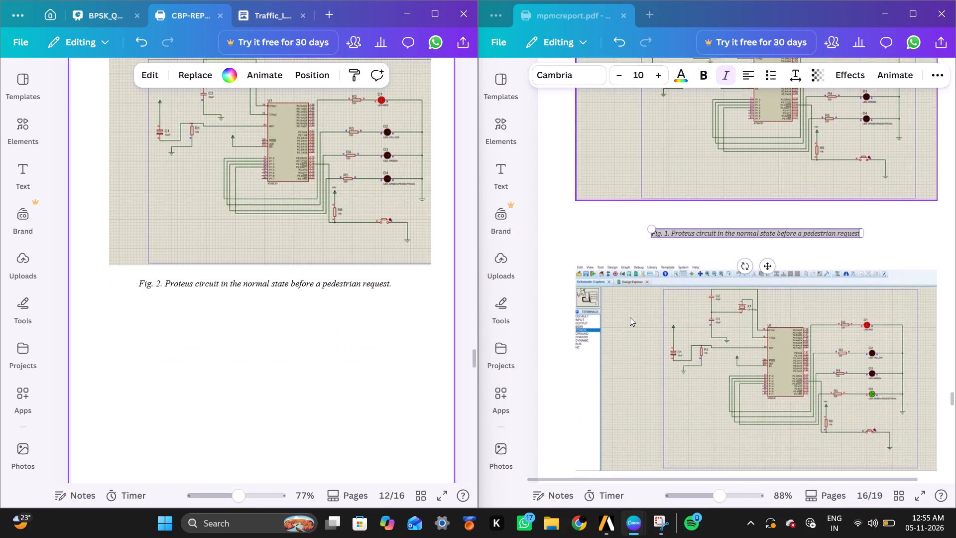
scroll(630, 317, "down", 3)
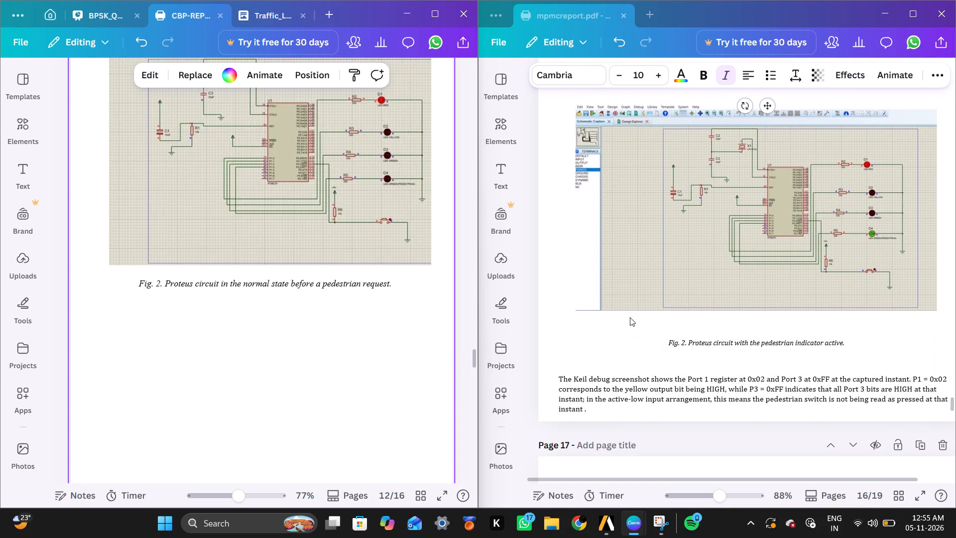
scroll(630, 317, "up", 2)
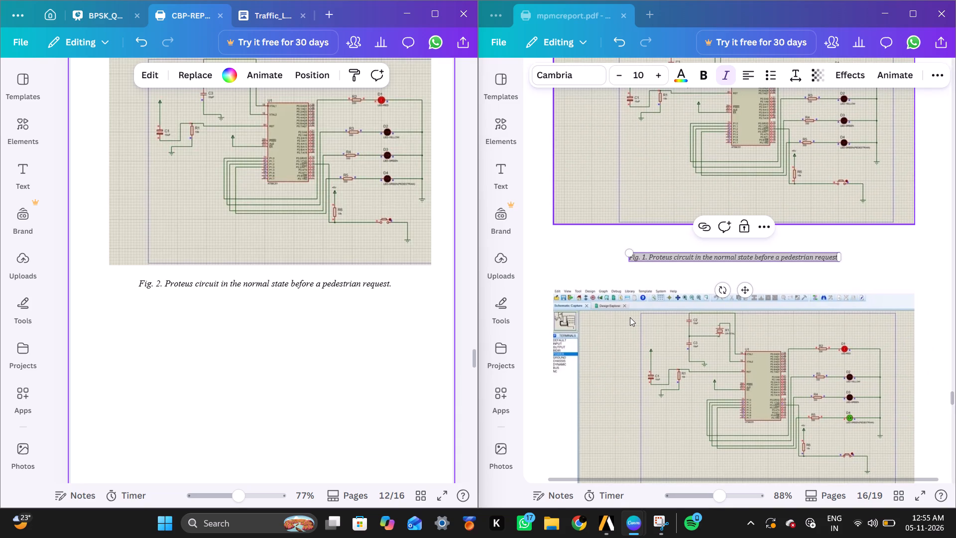
scroll(632, 314, "down", 1)
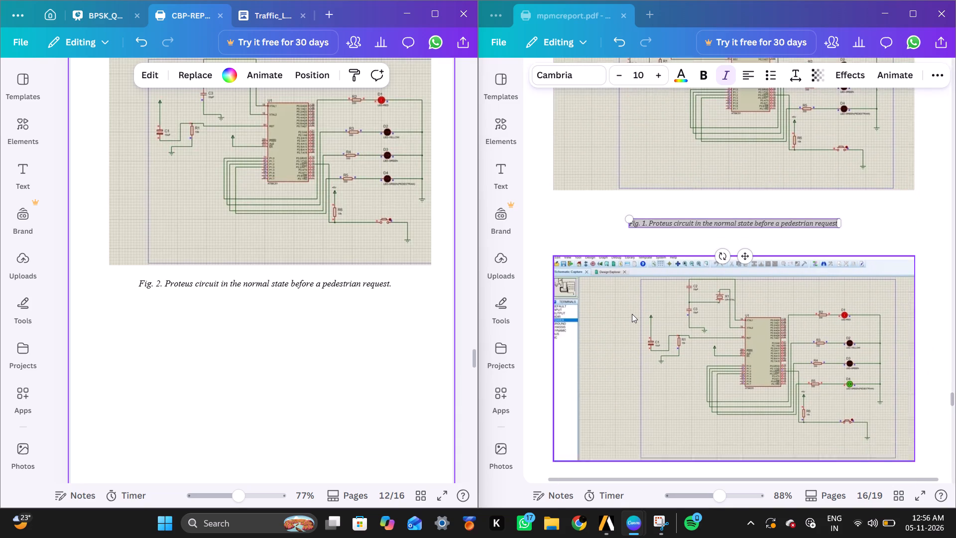
scroll(632, 314, "down", 2)
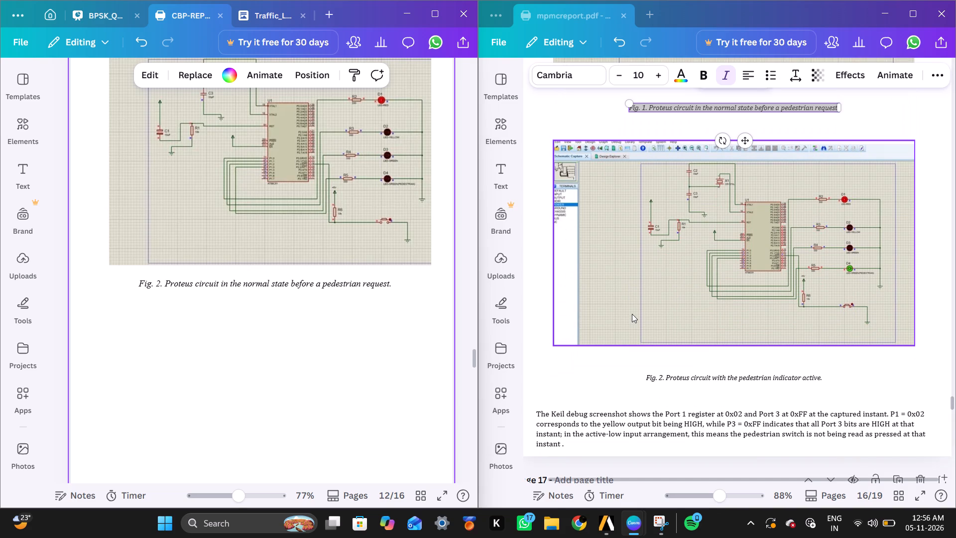
scroll(632, 314, "down", 2)
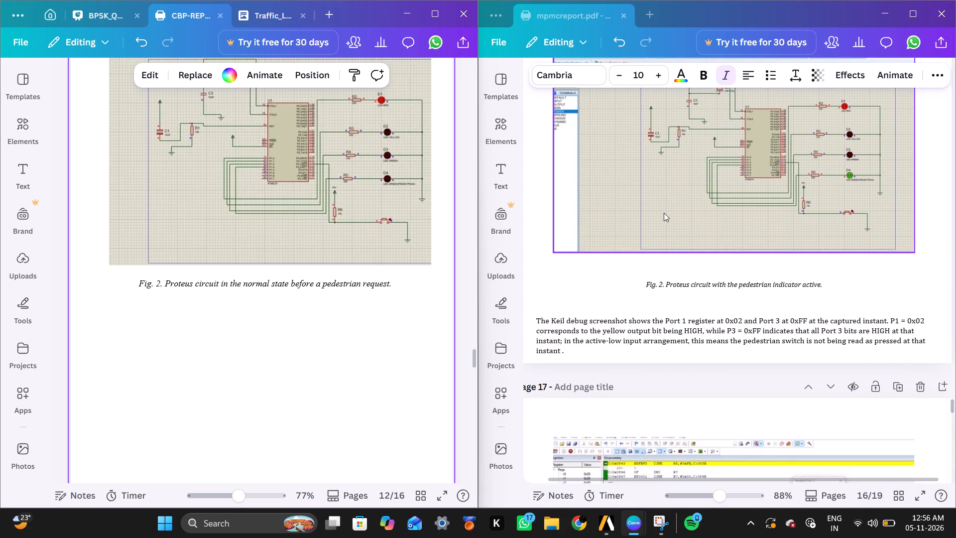
Copy the pedestrian-indicator Proteus screenshot from page 16 of mpmcreport and paste it onto page 12 of the CBP report.
left_click(662, 215)
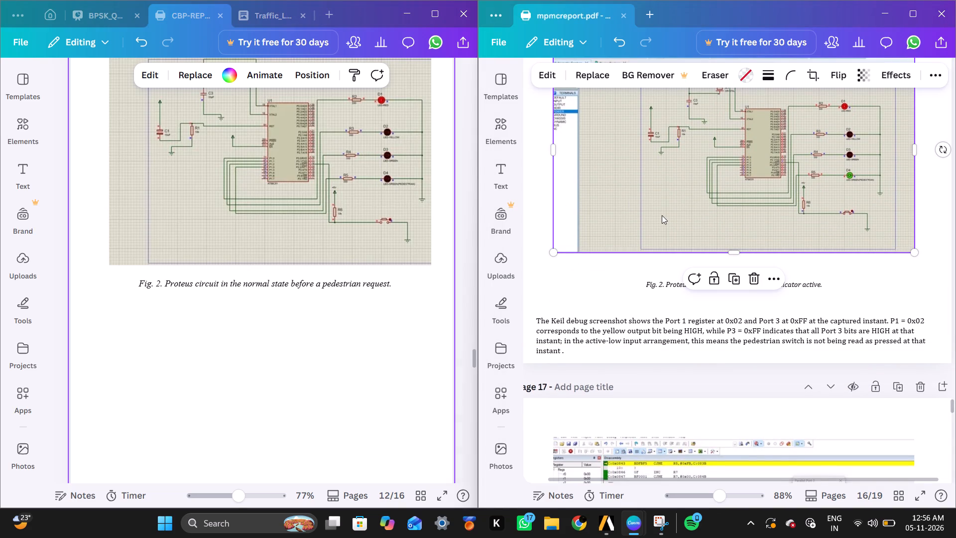
scroll(737, 205, "up", 1)
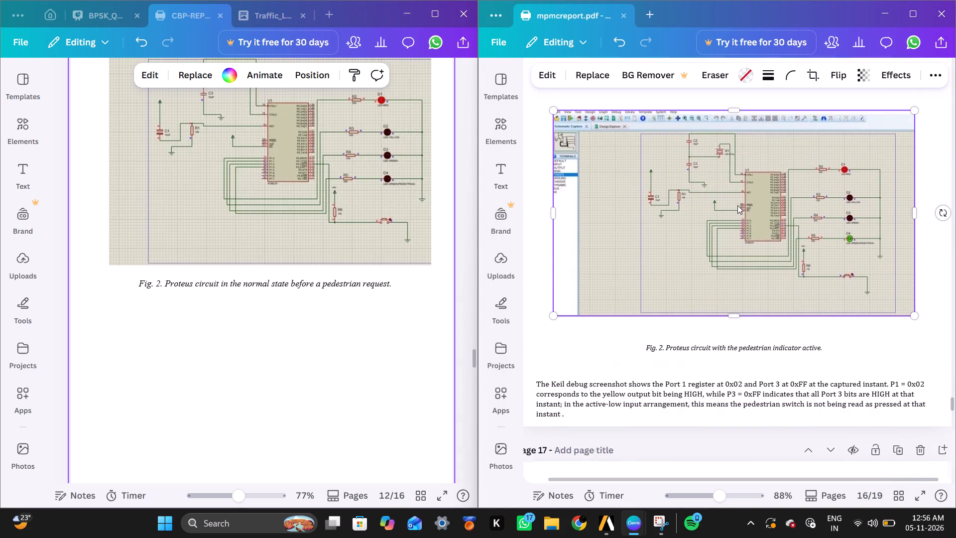
scroll(737, 205, "up", 1)
right_click(737, 205)
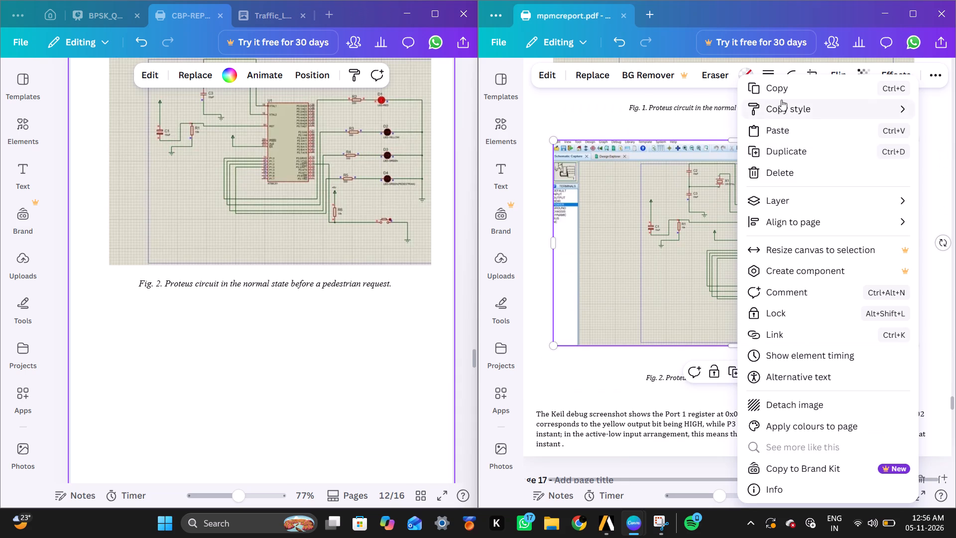
left_click(781, 94)
right_click(326, 377)
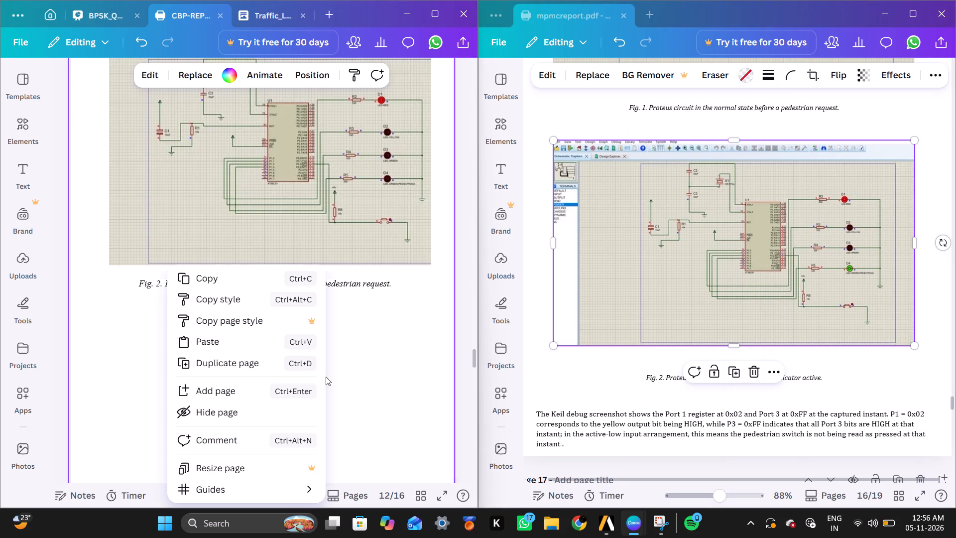
left_click(256, 347)
Place the pasted screenshot between the Fig. 2 and Fig. 3 captions and extend its height to about 11.1.
scroll(256, 347, "down", 1)
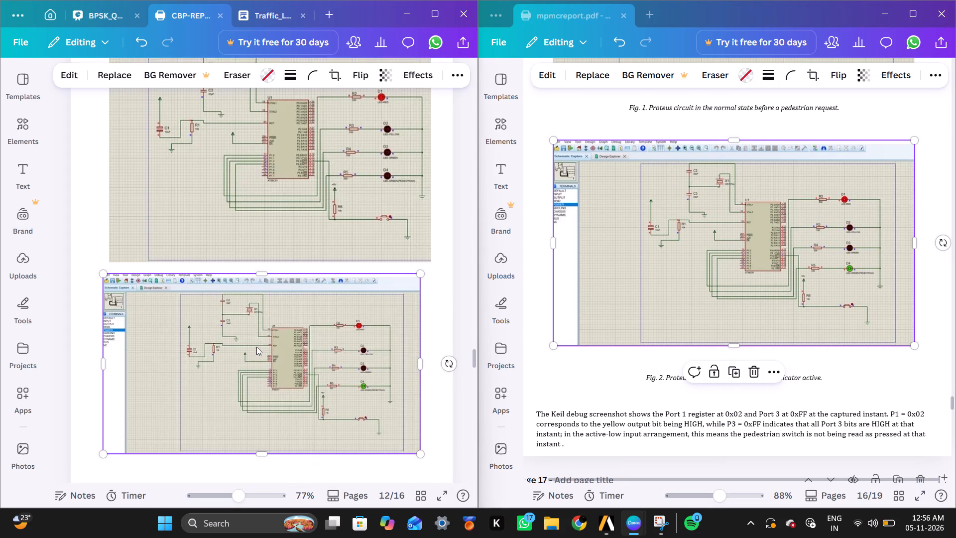
scroll(256, 347, "down", 1)
left_click_drag(262, 336, 272, 359)
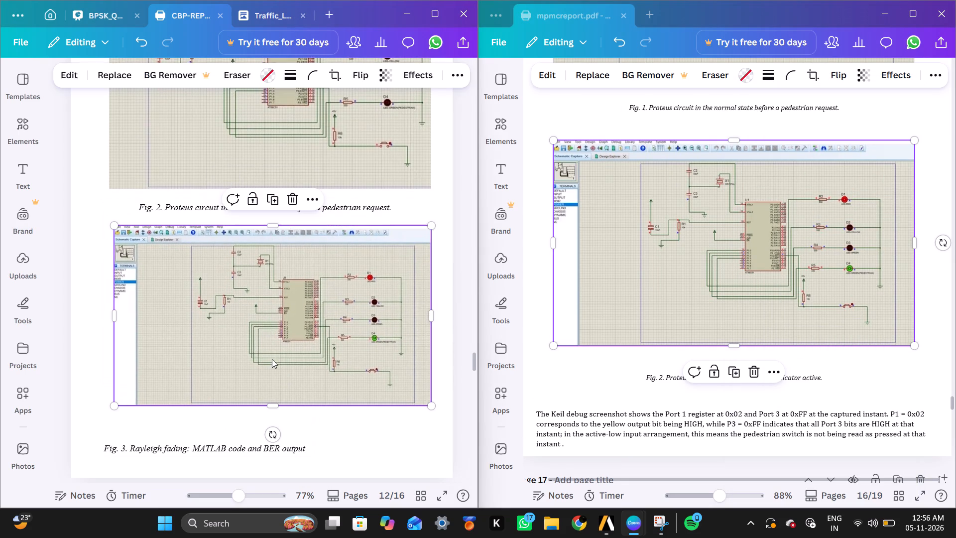
left_click_drag(267, 405, 267, 393)
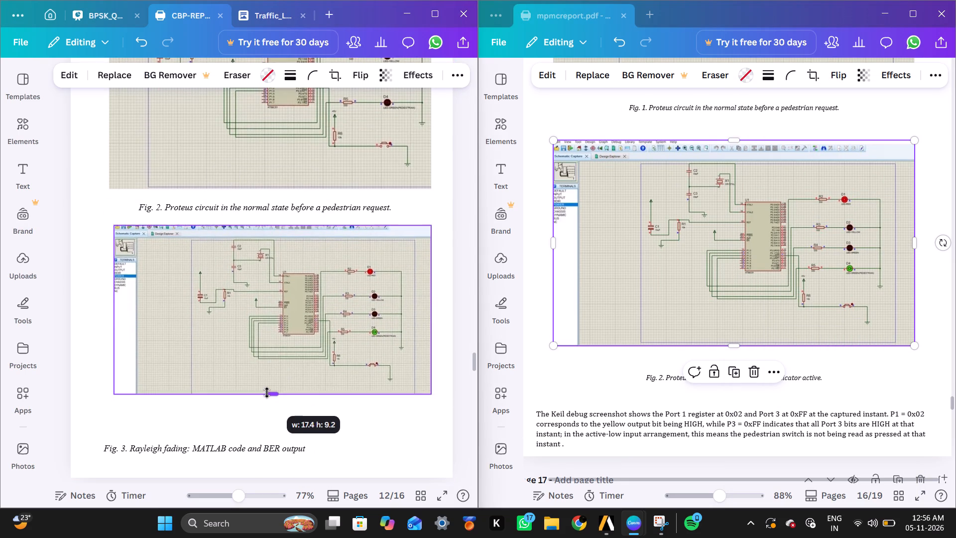
left_click_drag(267, 393, 268, 423)
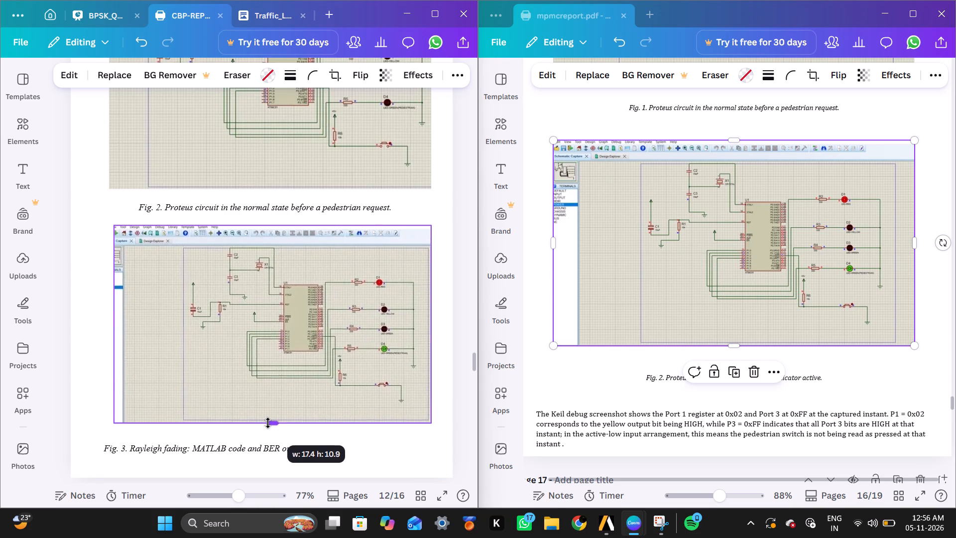
left_click_drag(268, 423, 268, 427)
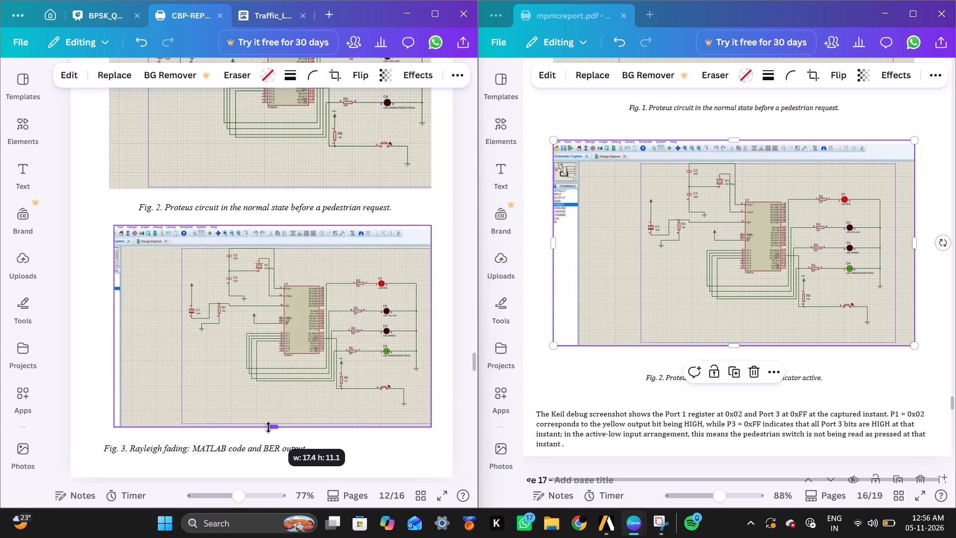
left_click_drag(268, 427, 269, 426)
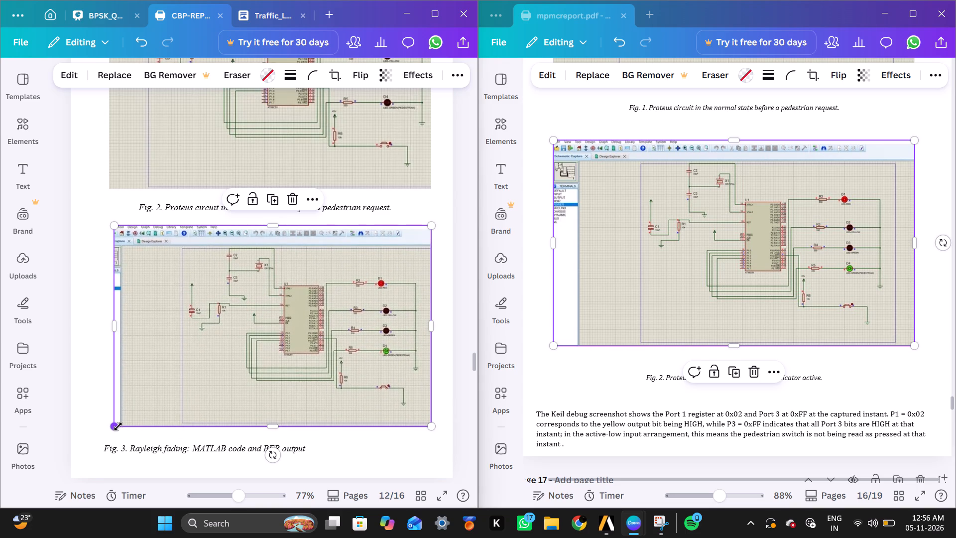
Enlarge the pedestrian-indicator screenshot proportionally, shift it toward the page's right, and scale it down slightly to fit inside the page.
left_click_drag(118, 426, 79, 459)
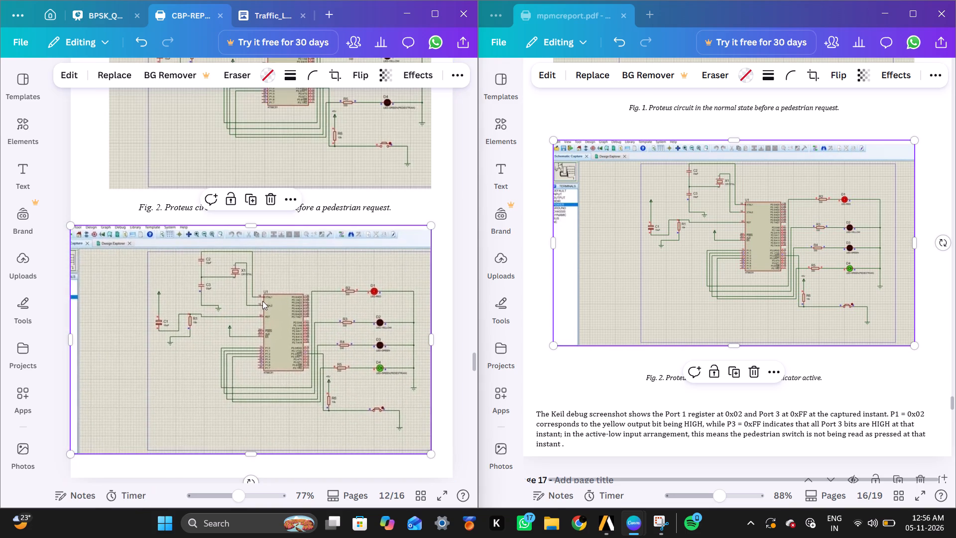
left_click(420, 206)
left_click_drag(318, 291, 334, 290)
left_click_drag(334, 290, 330, 290)
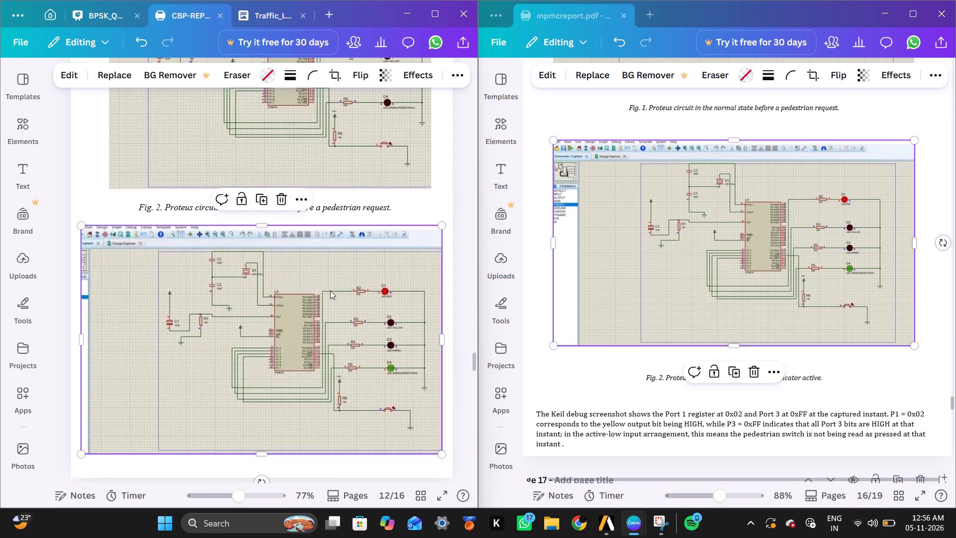
left_click_drag(441, 225, 422, 236)
Shift the normal-state Proteus screenshot above the Fig. 2 caption slightly left so it is centred on the page.
left_click_drag(373, 163, 365, 163)
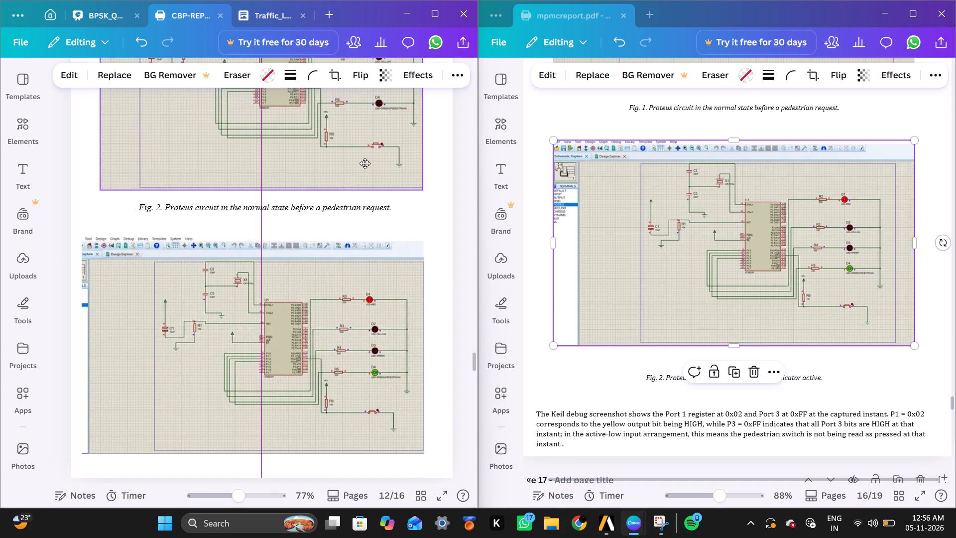
left_click_drag(365, 163, 361, 165)
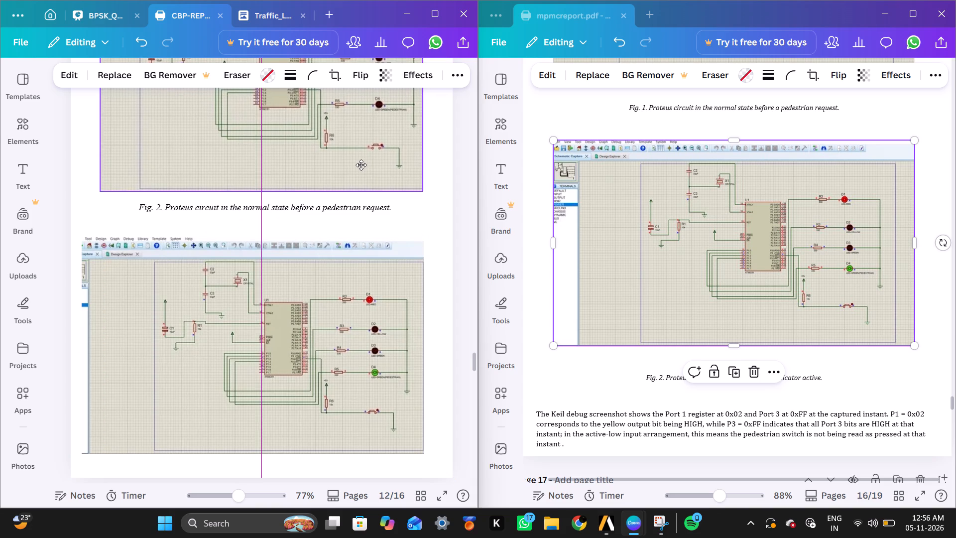
left_click_drag(361, 165, 361, 165)
left_click_drag(361, 165, 362, 164)
left_click(423, 209)
Move the pedestrian-indicator screenshot up and centre it on the page, clear of the Fig. 3 caption.
scroll(423, 209, "down", 1)
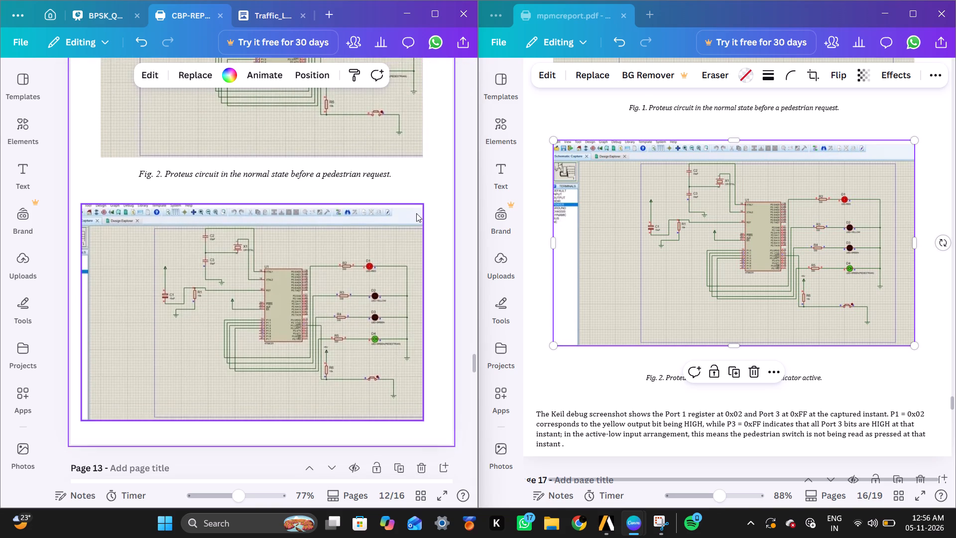
left_click_drag(307, 269, 315, 255)
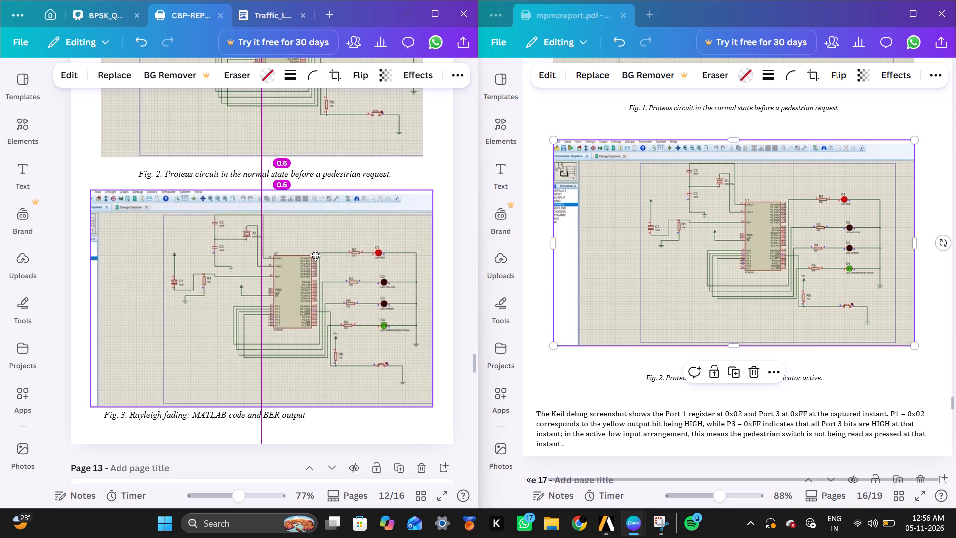
left_click_drag(315, 255, 317, 255)
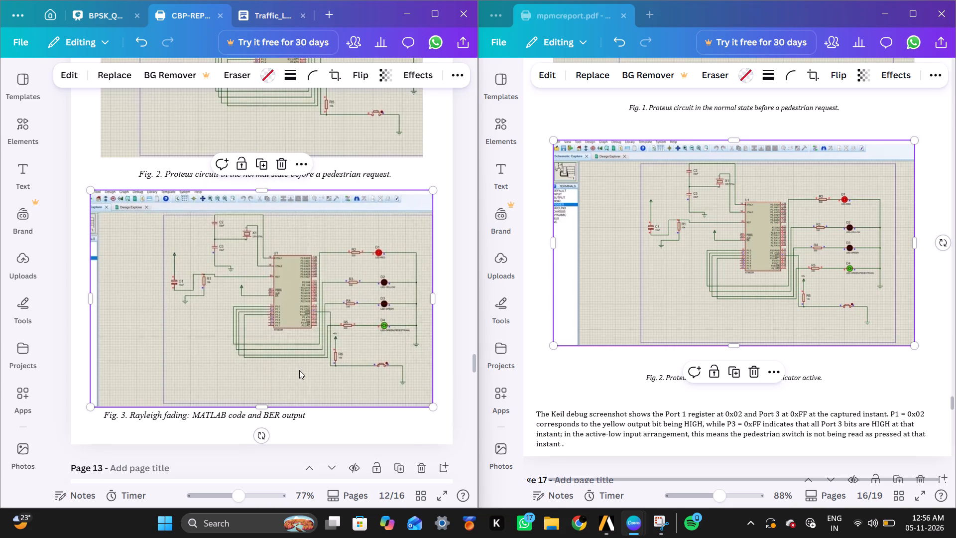
left_click_drag(293, 360, 293, 354)
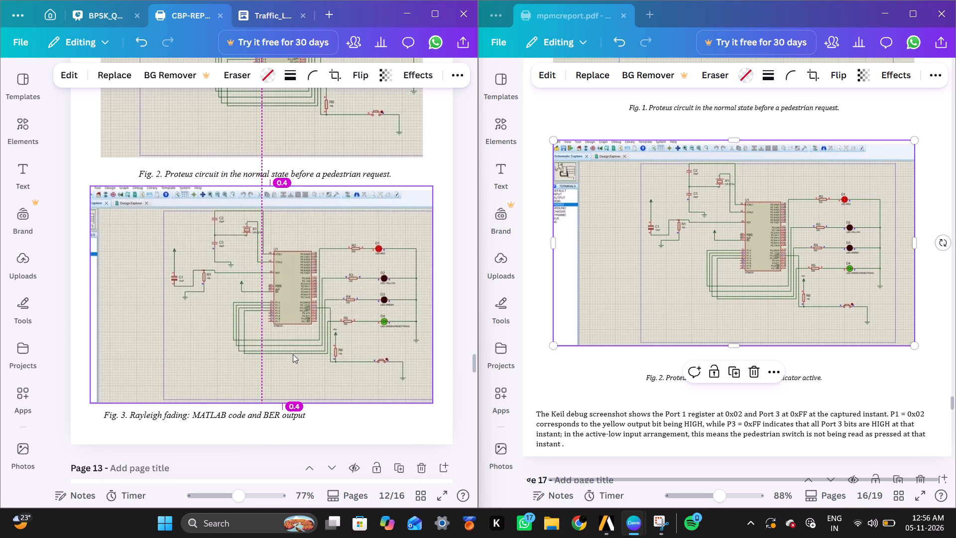
Narrow the Fig. 3 caption's text box to fit its text and centre it beneath the pedestrian-indicator screenshot.
left_click_drag(239, 424, 271, 418)
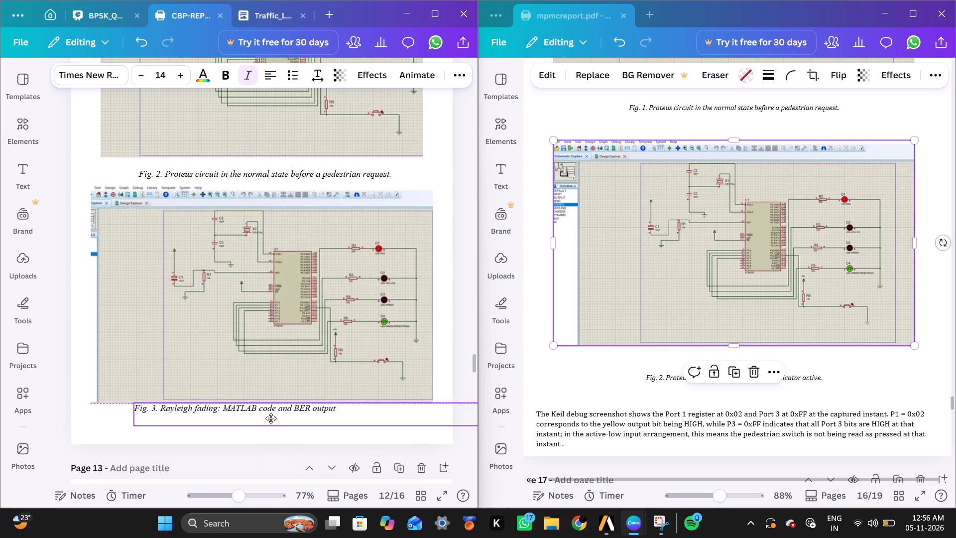
left_click_drag(271, 418, 225, 417)
left_click_drag(448, 414, 362, 415)
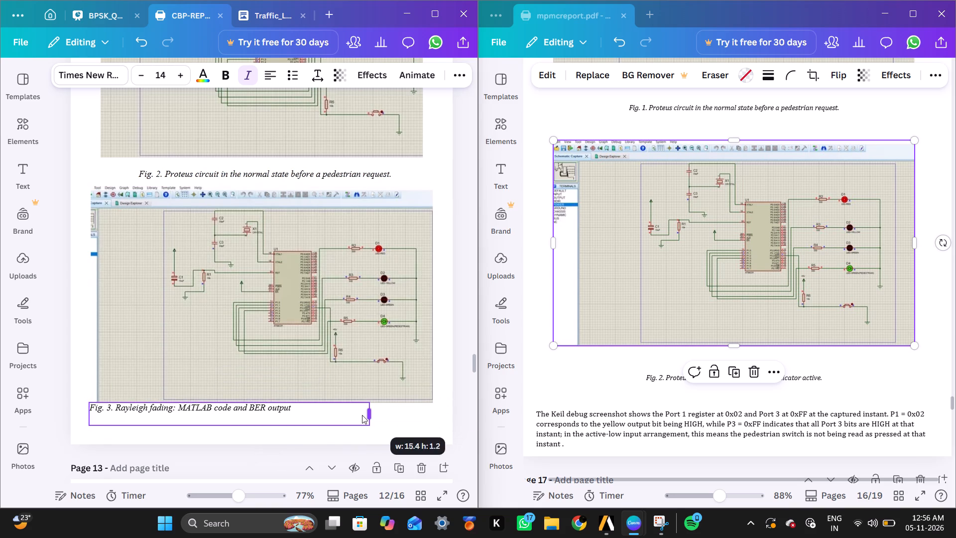
left_click_drag(362, 415, 317, 414)
left_click_drag(346, 412, 252, 412)
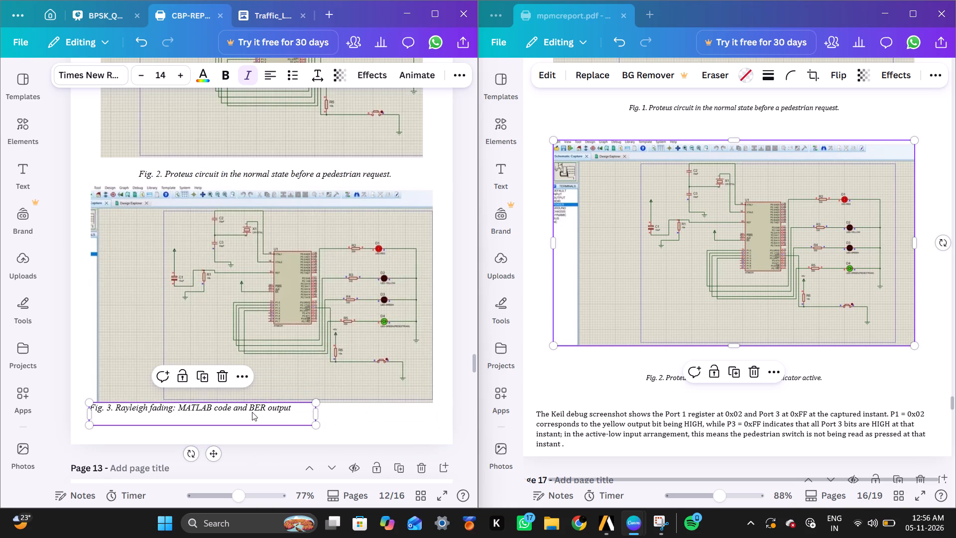
left_click_drag(252, 412, 324, 420)
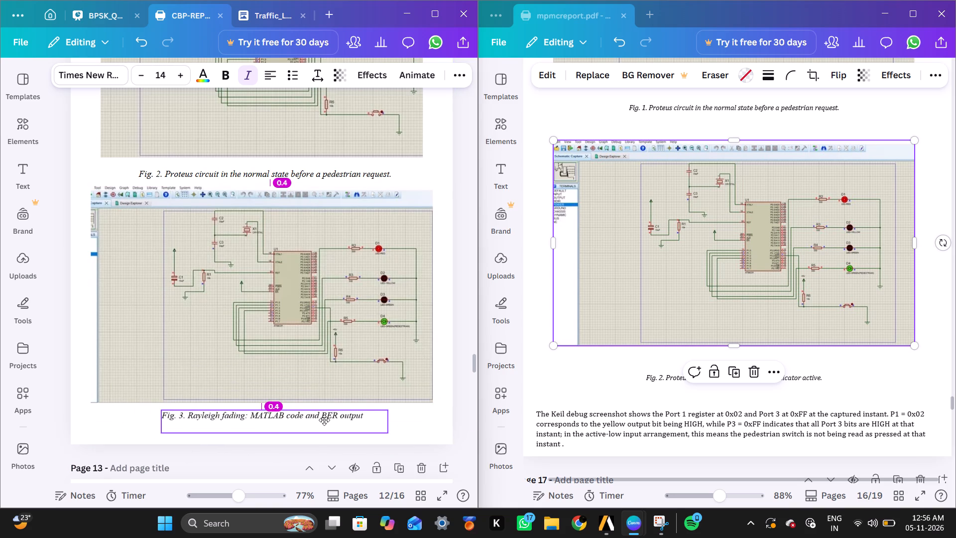
left_click_drag(324, 420, 328, 417)
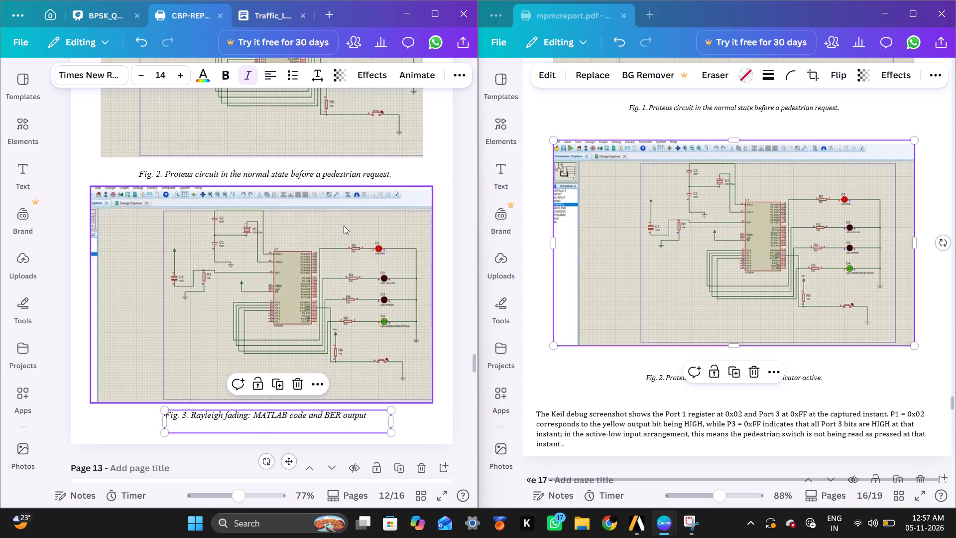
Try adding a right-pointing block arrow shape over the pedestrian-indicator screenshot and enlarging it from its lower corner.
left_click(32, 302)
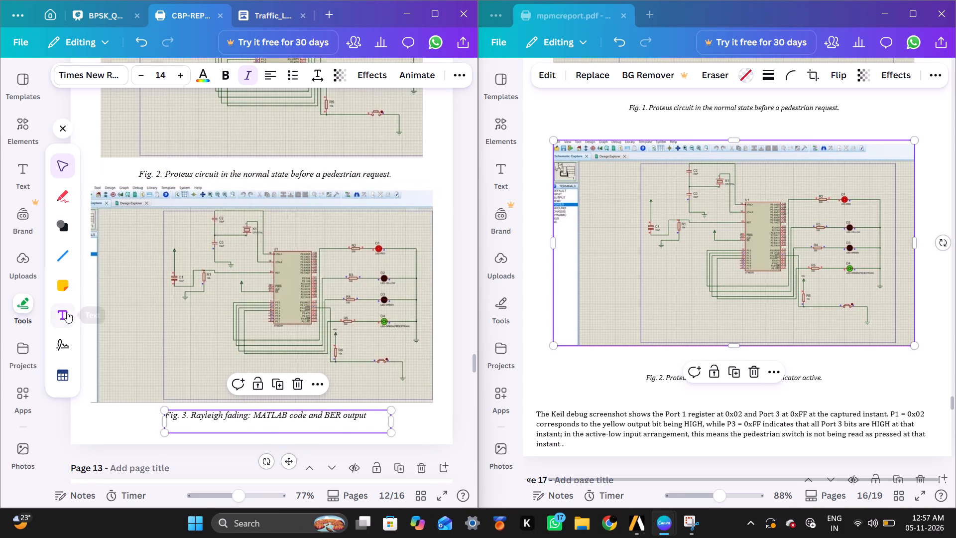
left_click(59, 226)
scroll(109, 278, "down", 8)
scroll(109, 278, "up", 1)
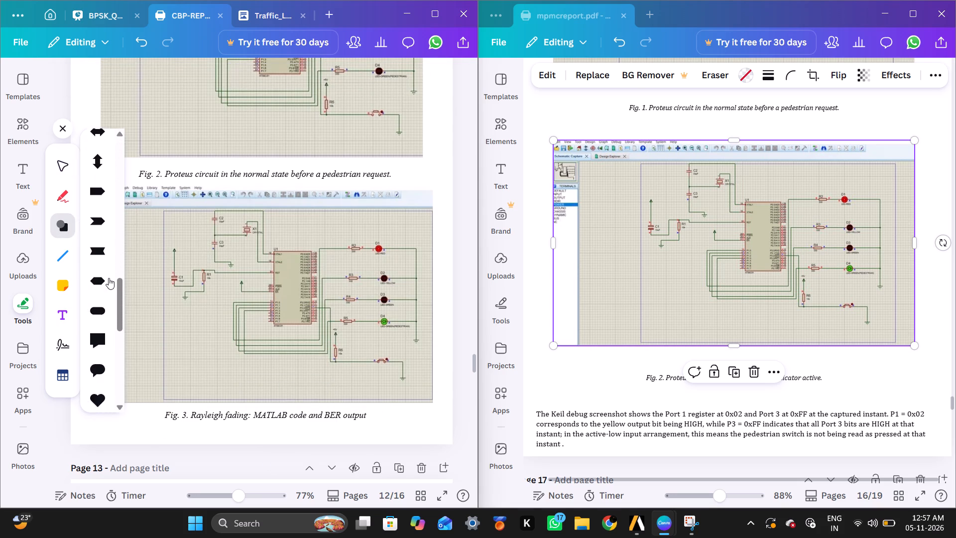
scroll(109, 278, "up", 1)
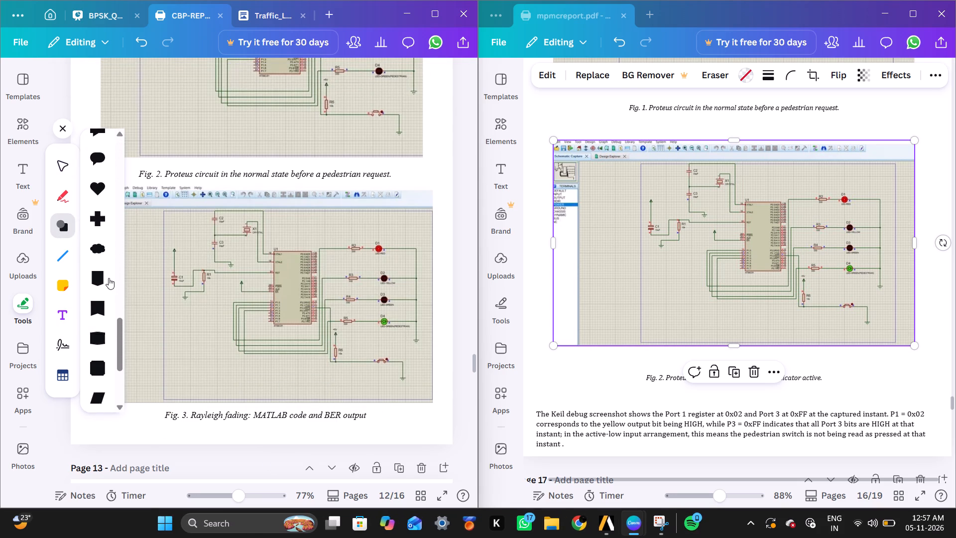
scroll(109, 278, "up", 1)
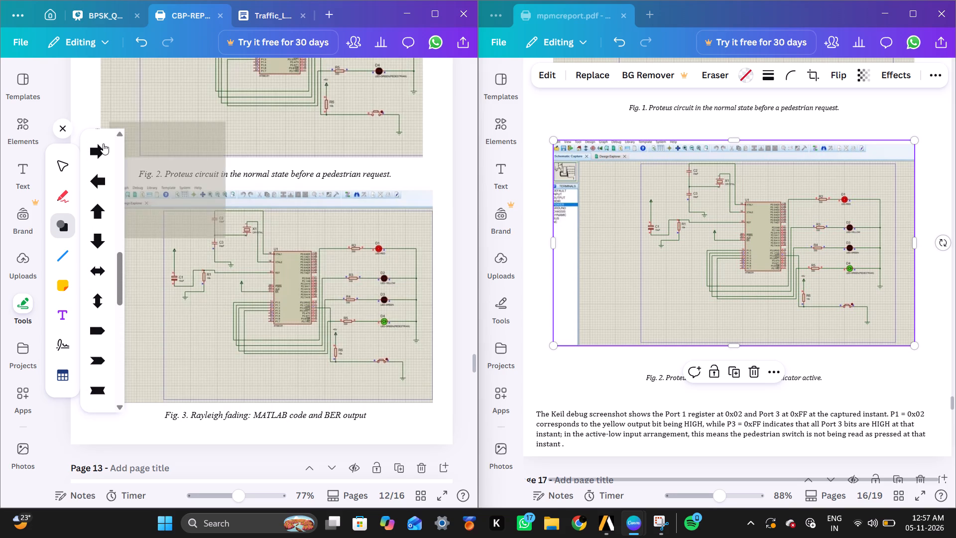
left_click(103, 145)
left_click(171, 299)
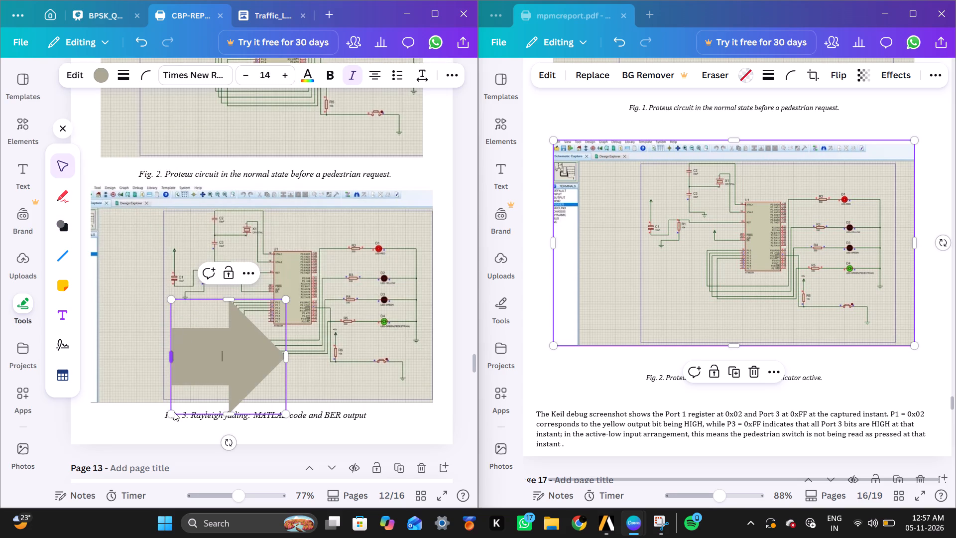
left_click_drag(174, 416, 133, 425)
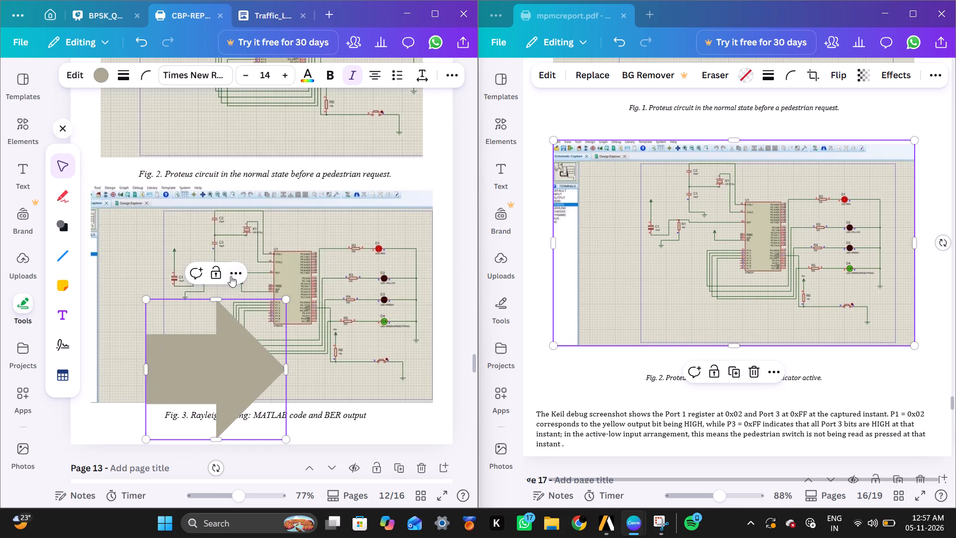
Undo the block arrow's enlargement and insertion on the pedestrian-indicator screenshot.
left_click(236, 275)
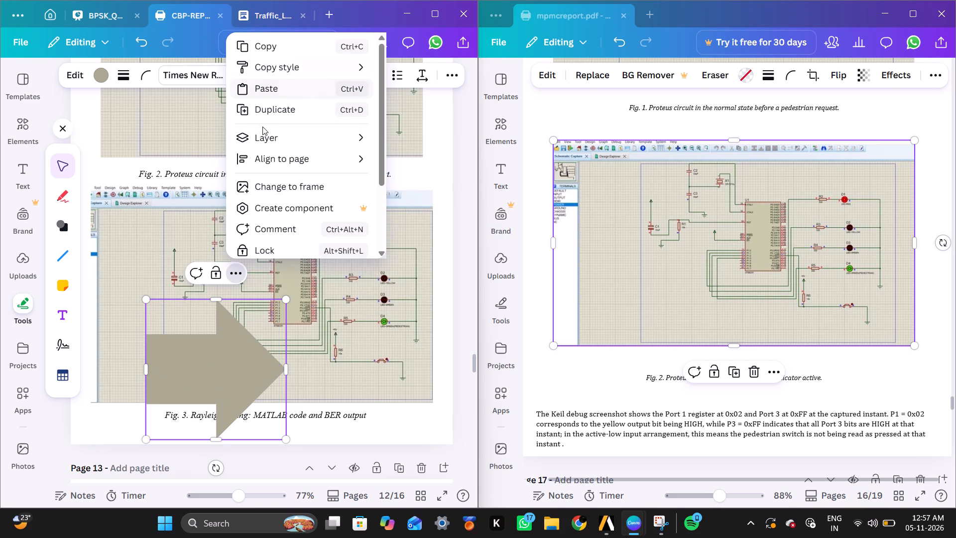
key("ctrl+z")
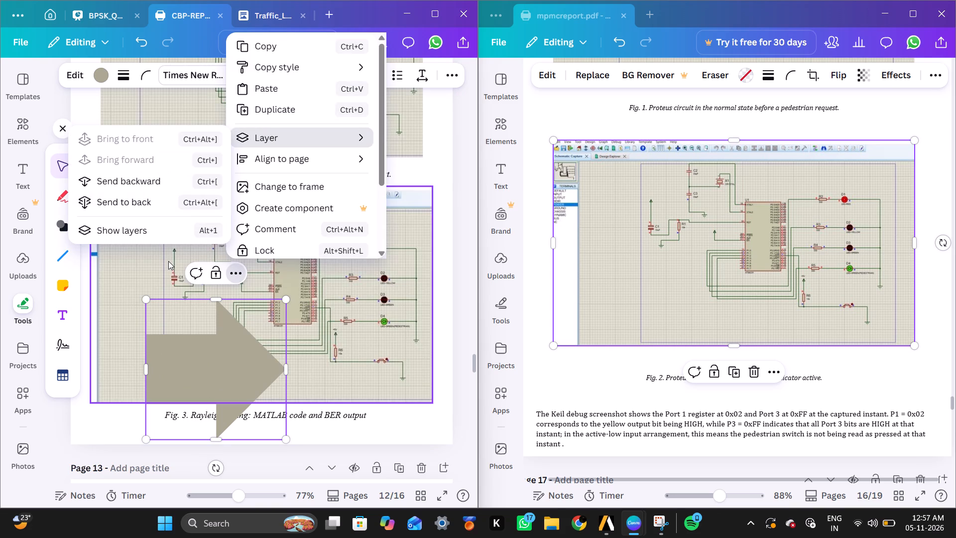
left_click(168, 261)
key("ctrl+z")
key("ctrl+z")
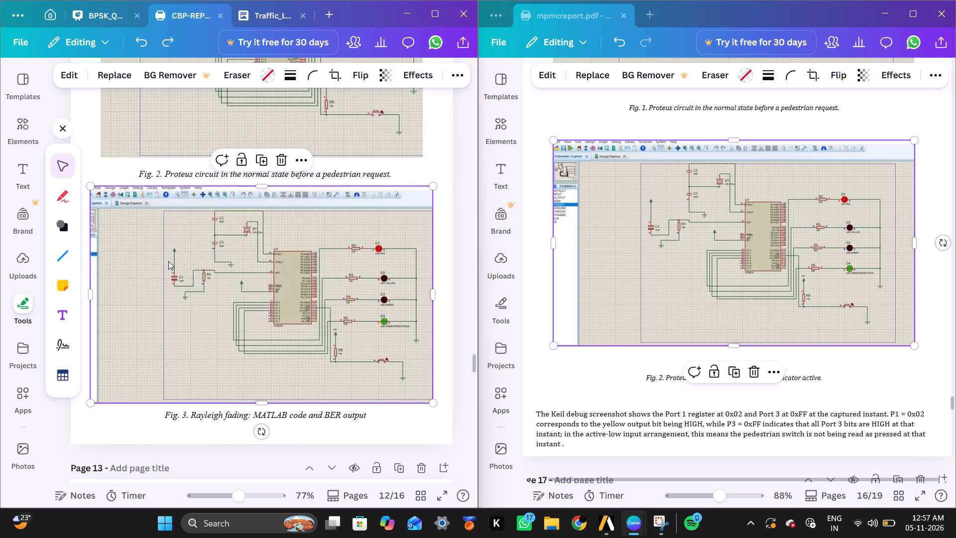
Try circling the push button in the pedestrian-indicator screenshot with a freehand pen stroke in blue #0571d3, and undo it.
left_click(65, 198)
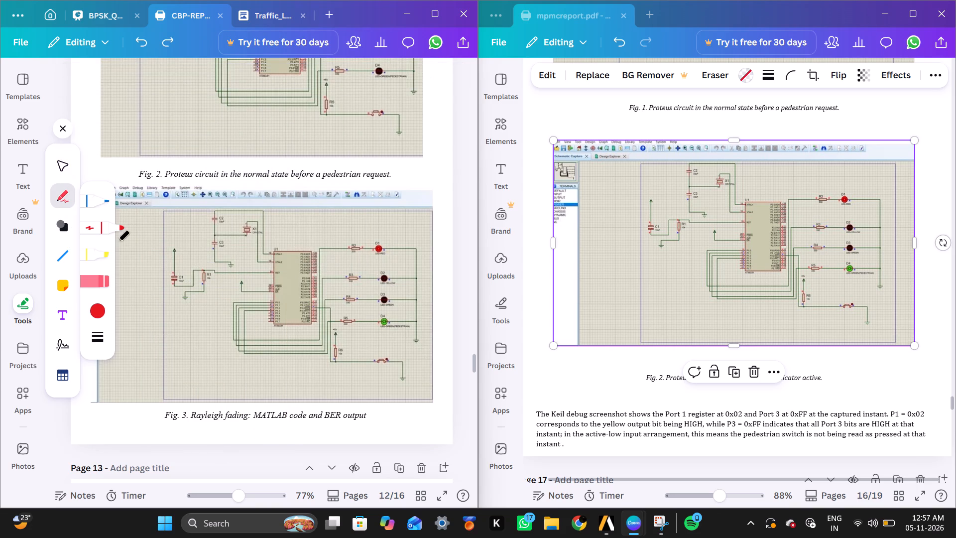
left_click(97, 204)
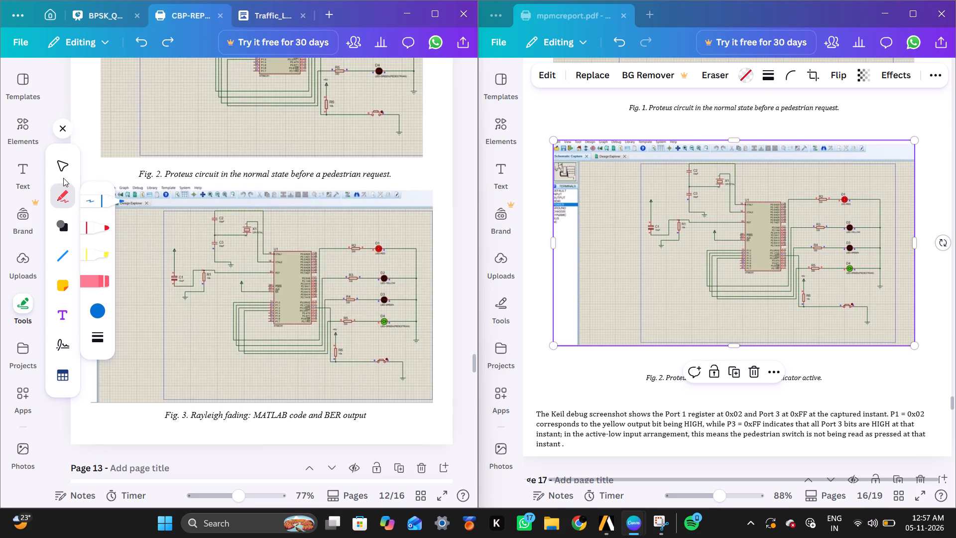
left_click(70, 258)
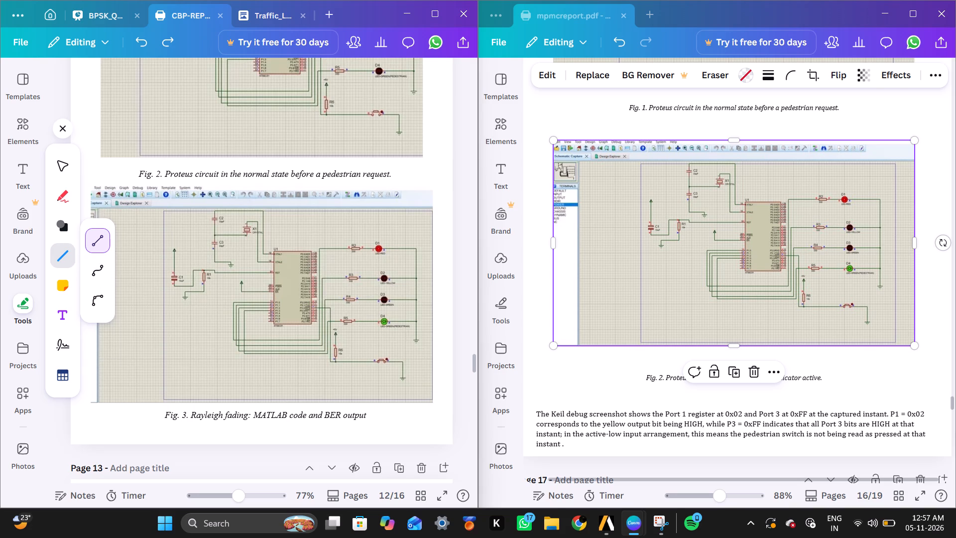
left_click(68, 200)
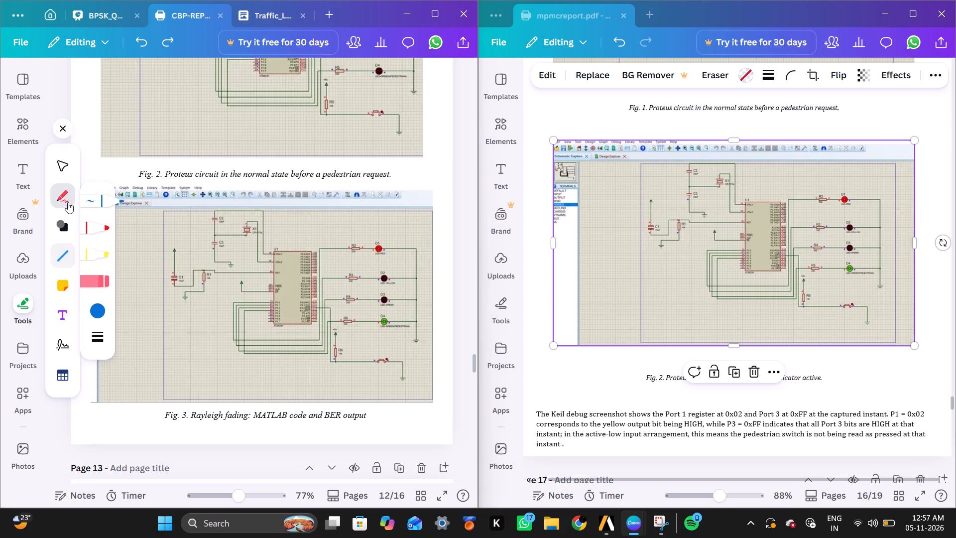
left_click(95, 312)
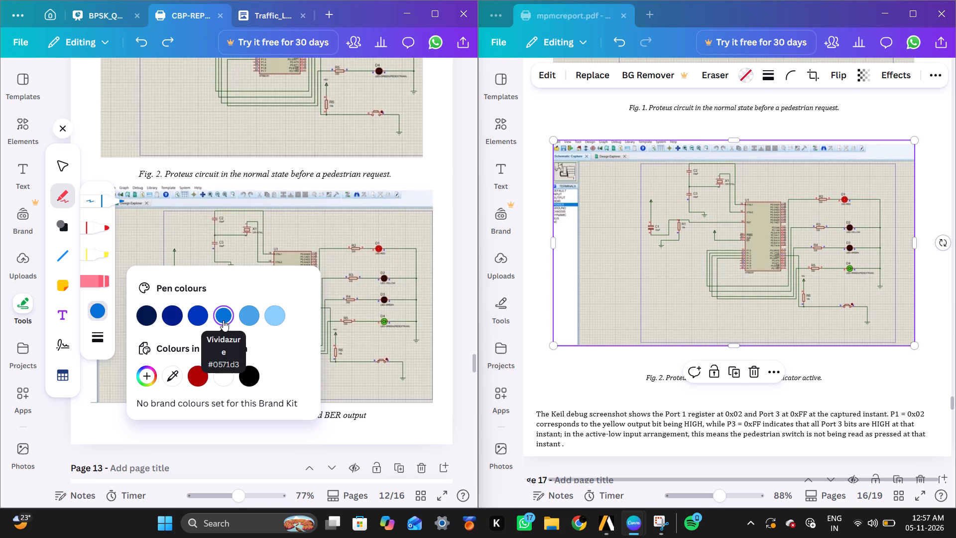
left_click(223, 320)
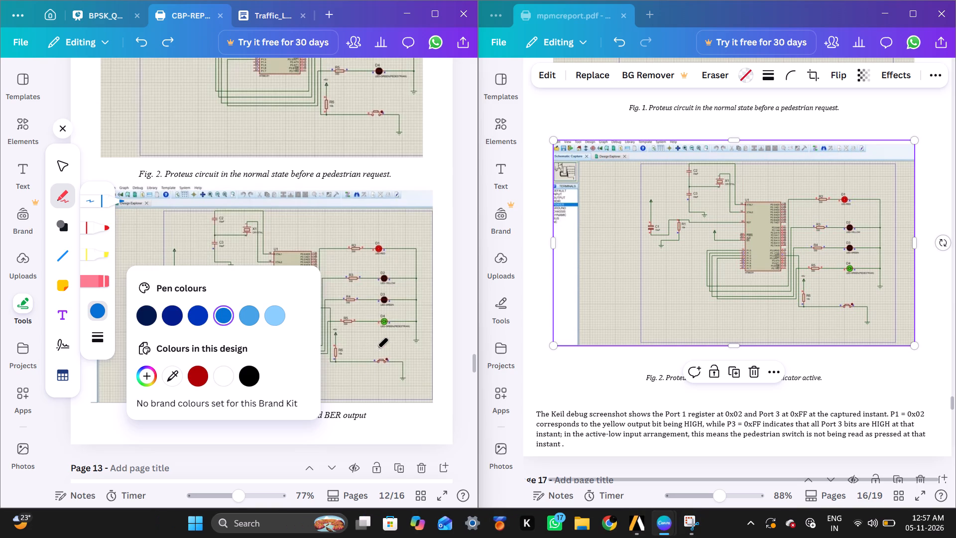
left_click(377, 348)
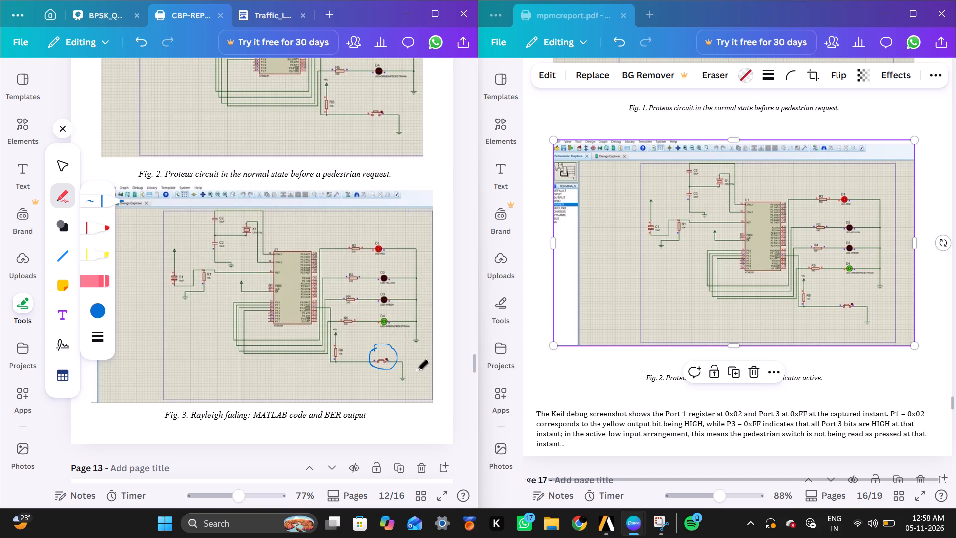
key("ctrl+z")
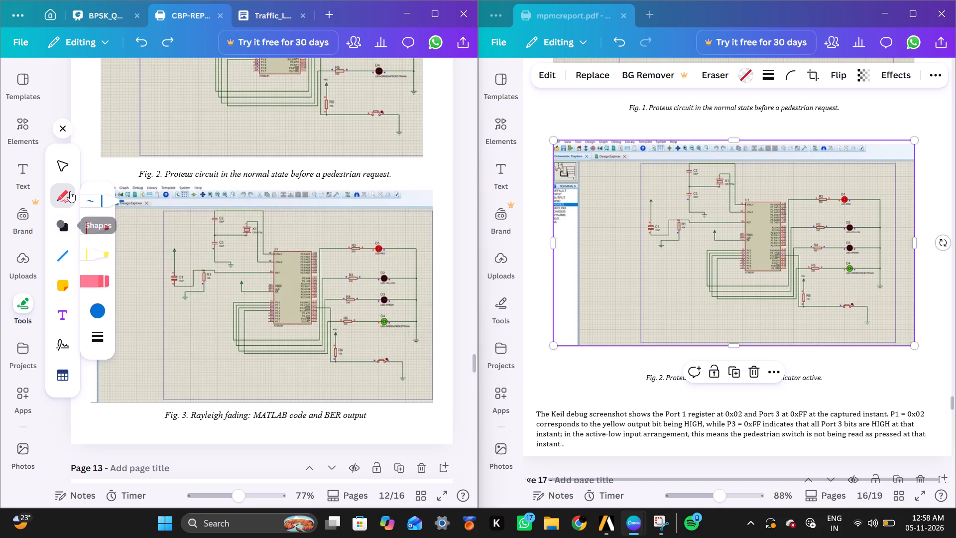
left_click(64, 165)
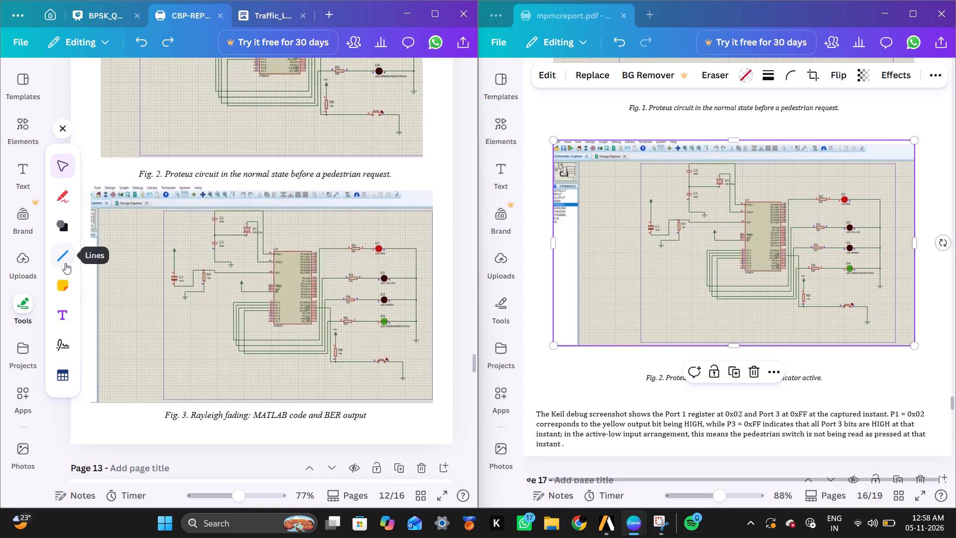
Search the elements for "arr" and add the Arrow line shape to page 12.
left_click(30, 170)
left_click(27, 136)
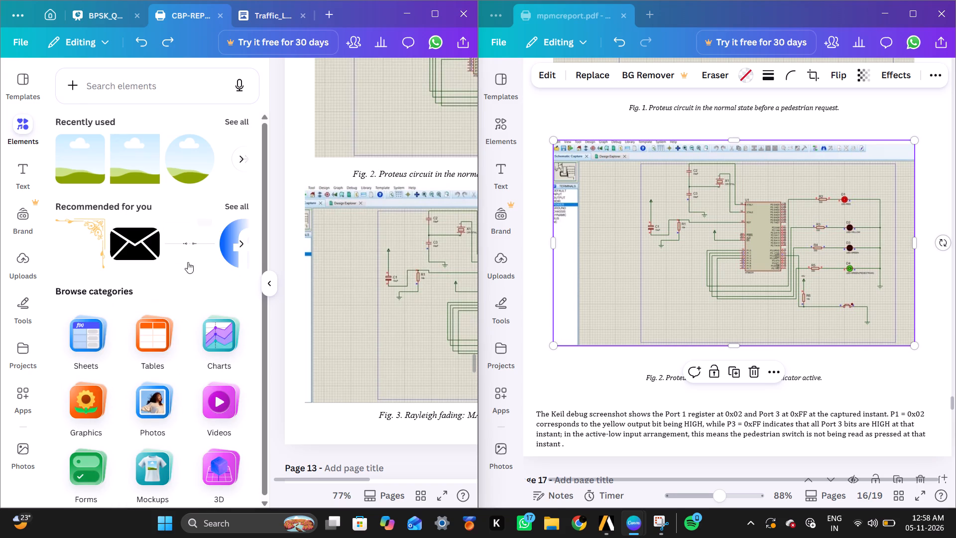
scroll(204, 360, "down", 4)
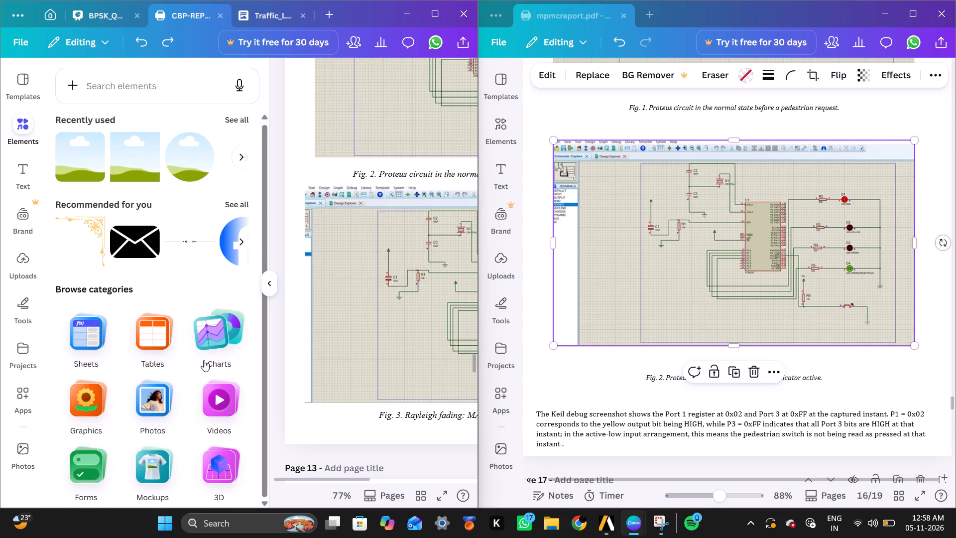
scroll(204, 360, "down", 1)
scroll(209, 241, "left", 1)
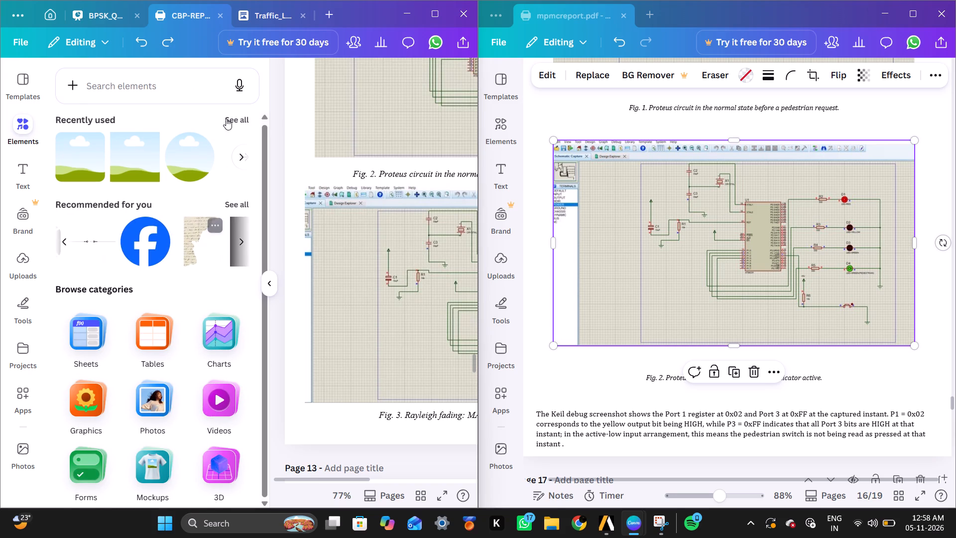
left_click(196, 87)
type("arr")
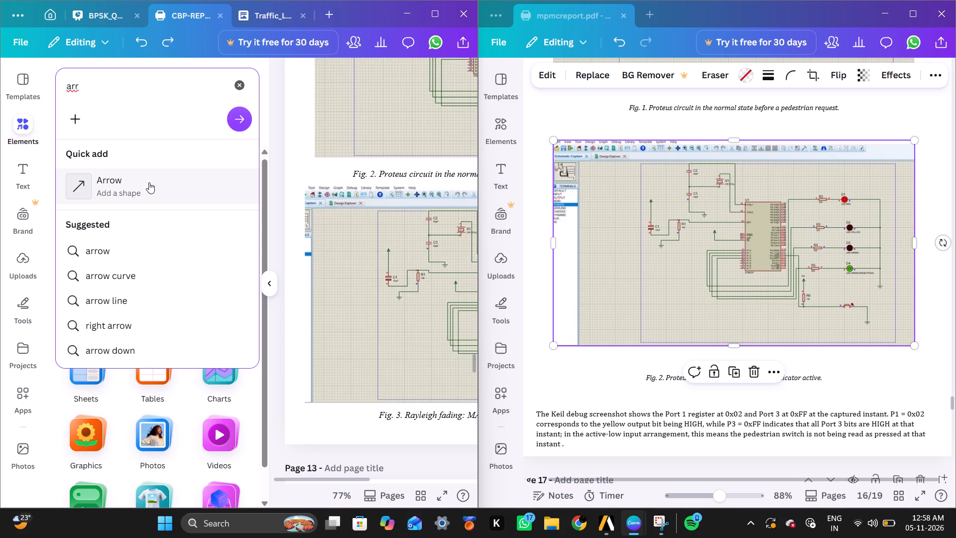
left_click(149, 182)
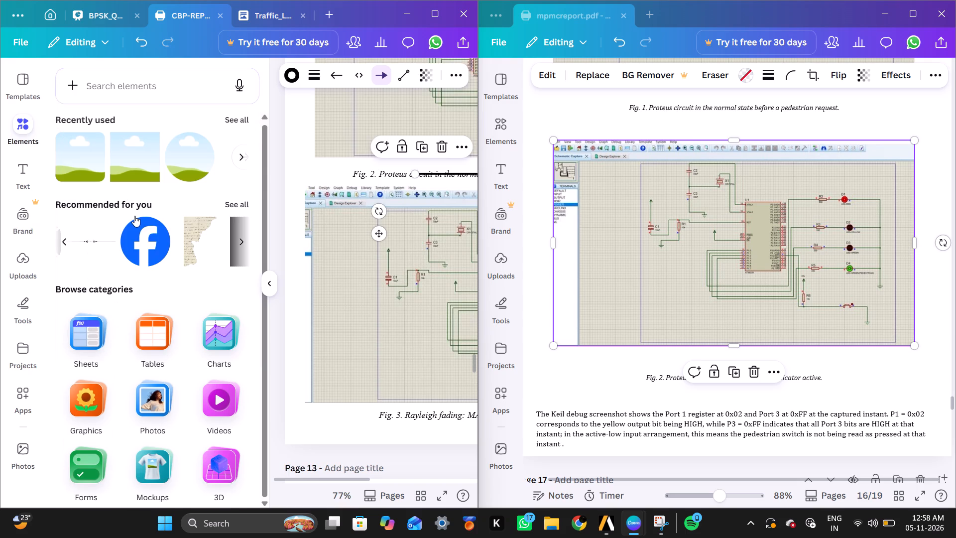
scroll(134, 216, "right", 2)
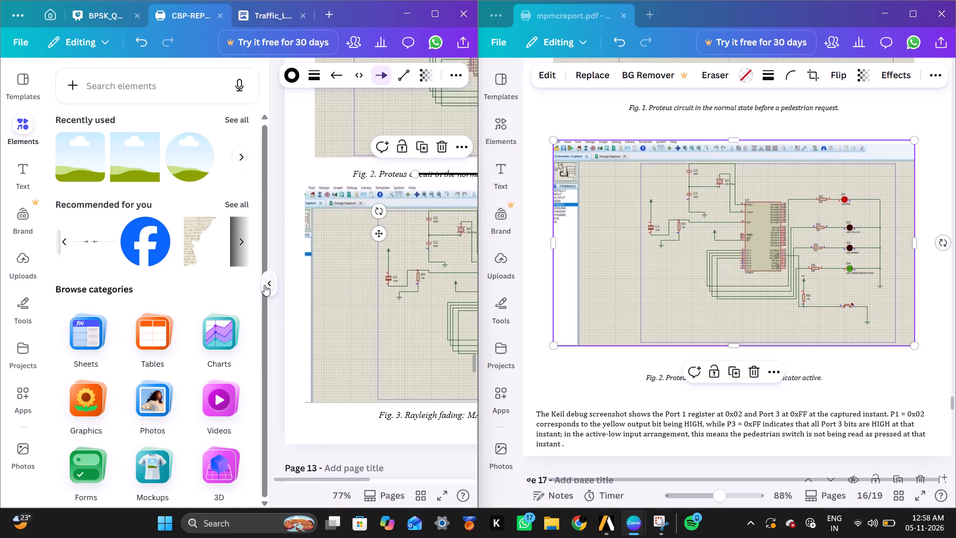
left_click(264, 285)
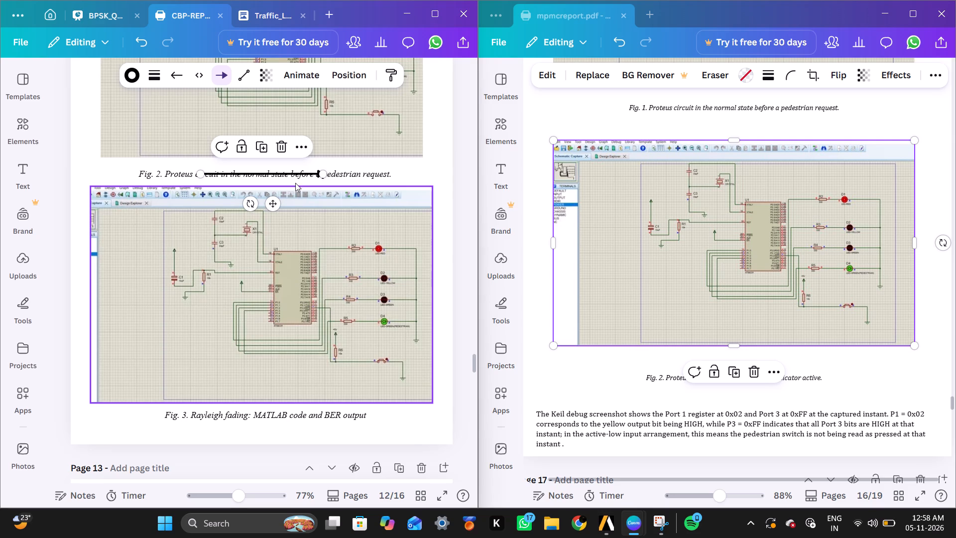
Move the arrow onto the pedestrian-indicator screenshot, shortening and tilting it so it points diagonally up at the push button.
left_click_drag(289, 172, 282, 377)
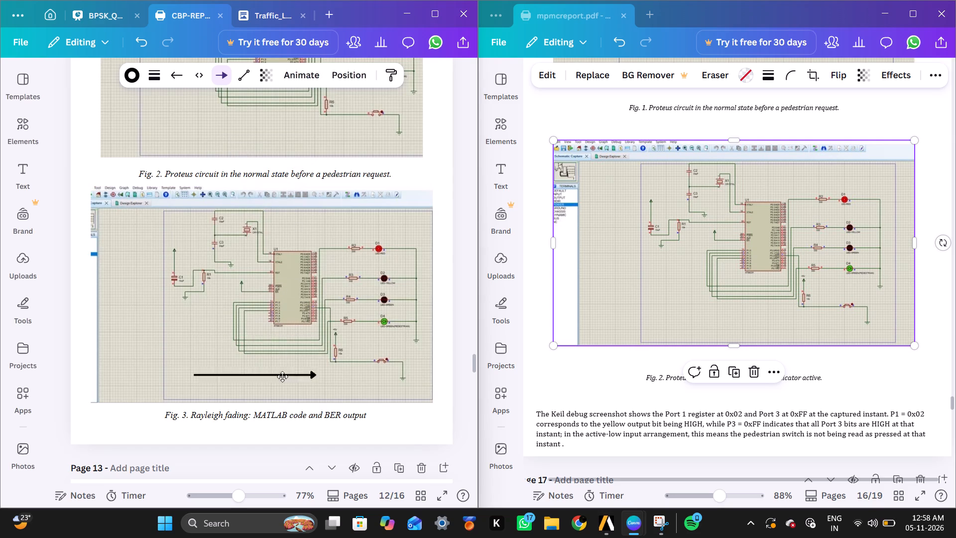
left_click_drag(282, 377, 282, 378)
left_click_drag(264, 407, 300, 410)
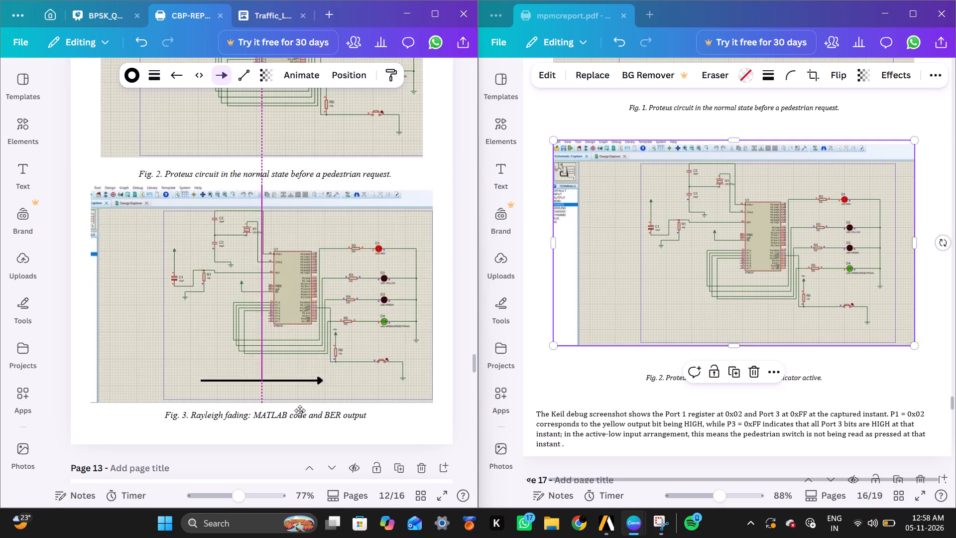
left_click_drag(300, 410, 319, 411)
left_click_drag(249, 383, 353, 406)
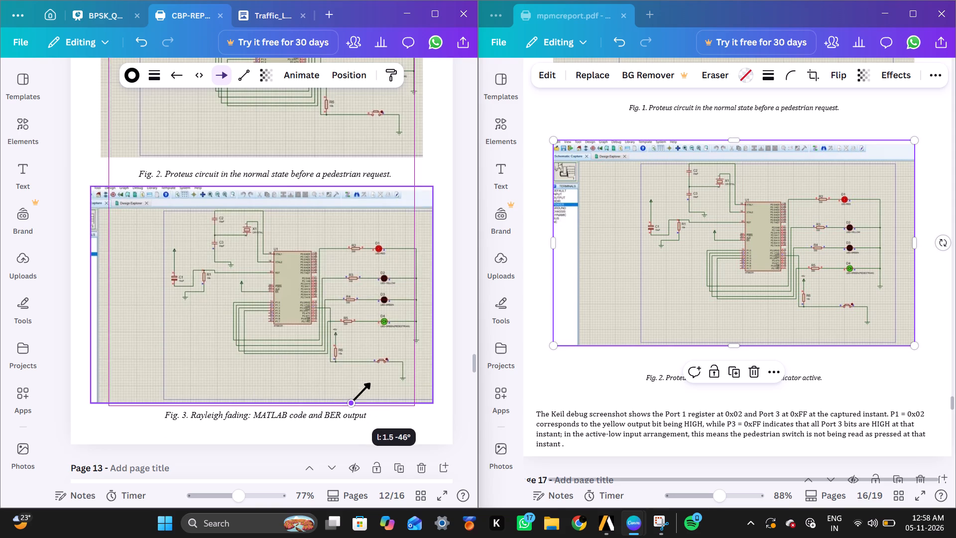
left_click_drag(353, 406, 355, 410)
left_click(428, 420)
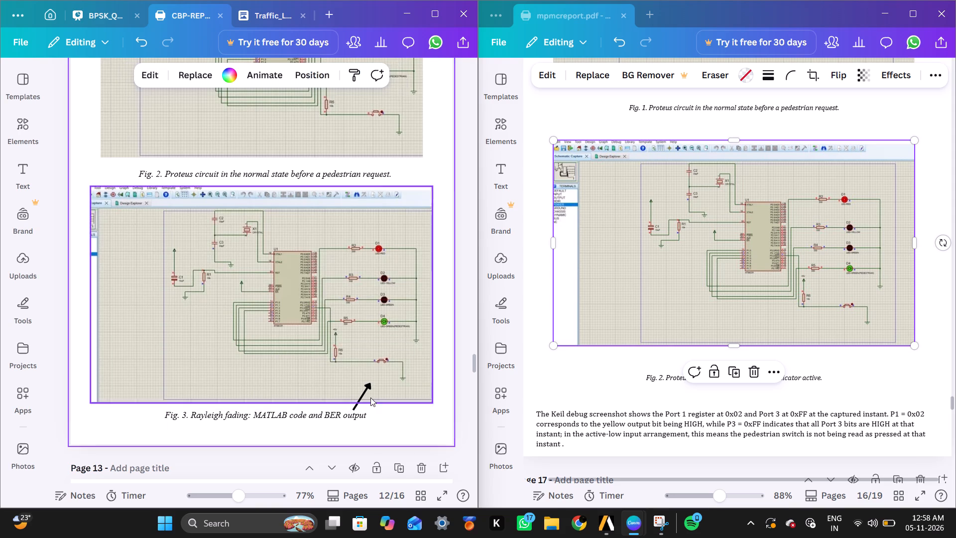
left_click_drag(362, 396, 370, 383)
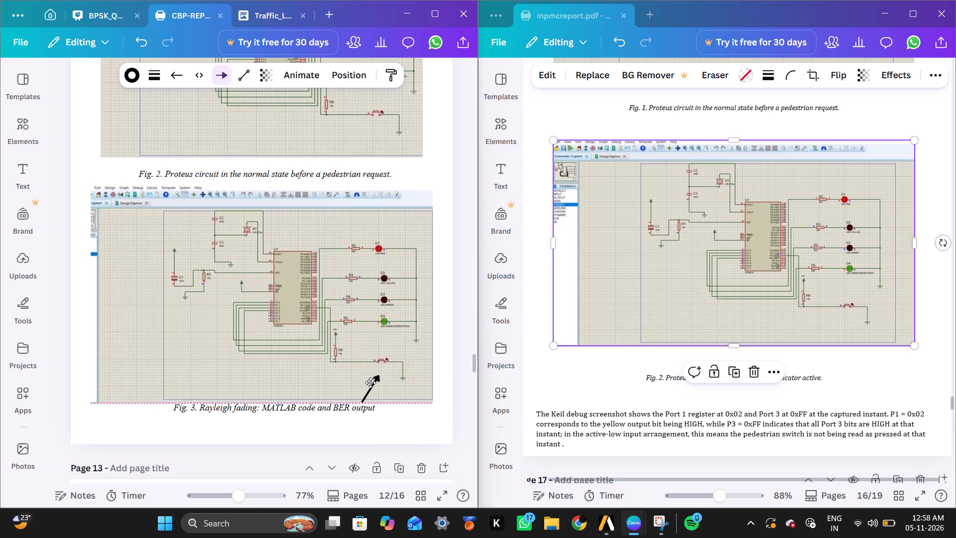
left_click_drag(370, 383, 367, 384)
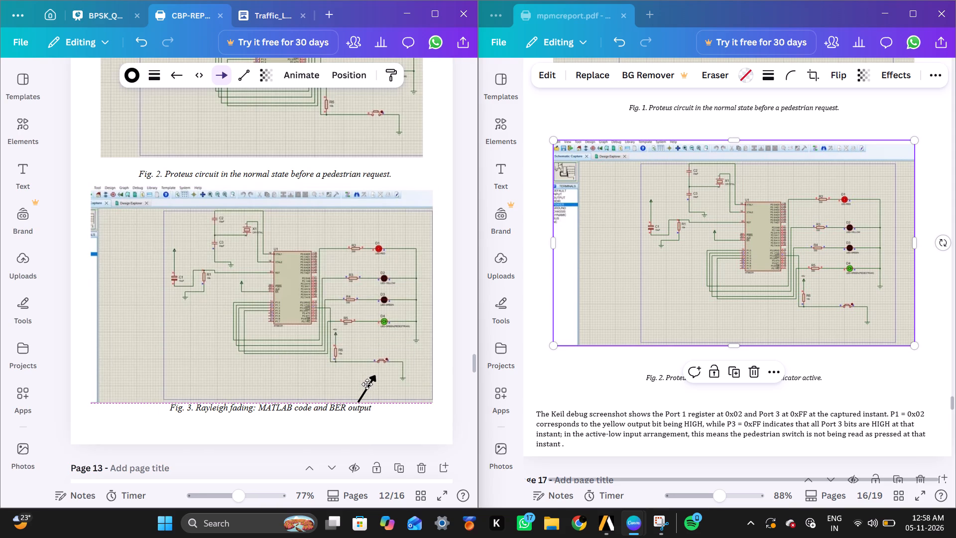
left_click_drag(367, 384, 367, 382)
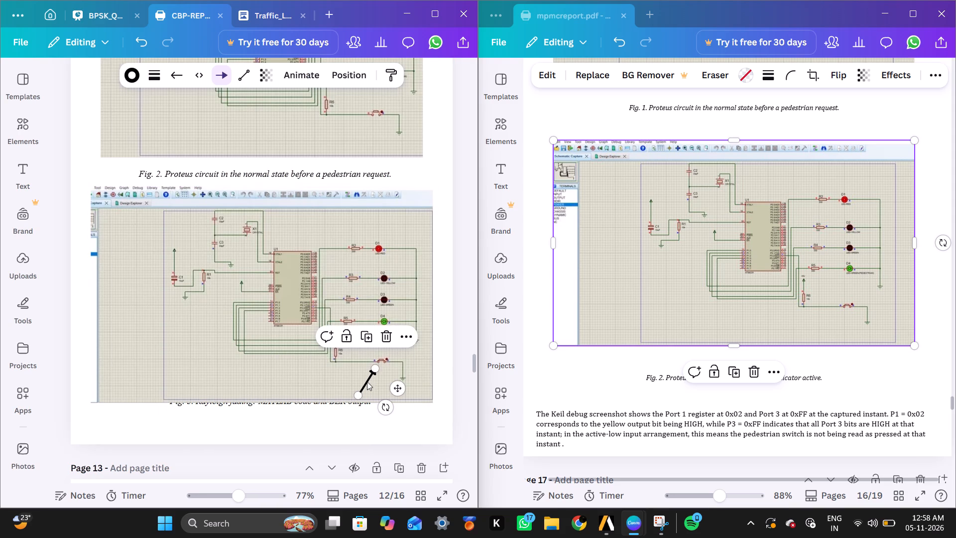
Duplicate the arrow and place the copy on the Fig. 2 normal-state screenshot, pointing up at its push button.
left_click(369, 342)
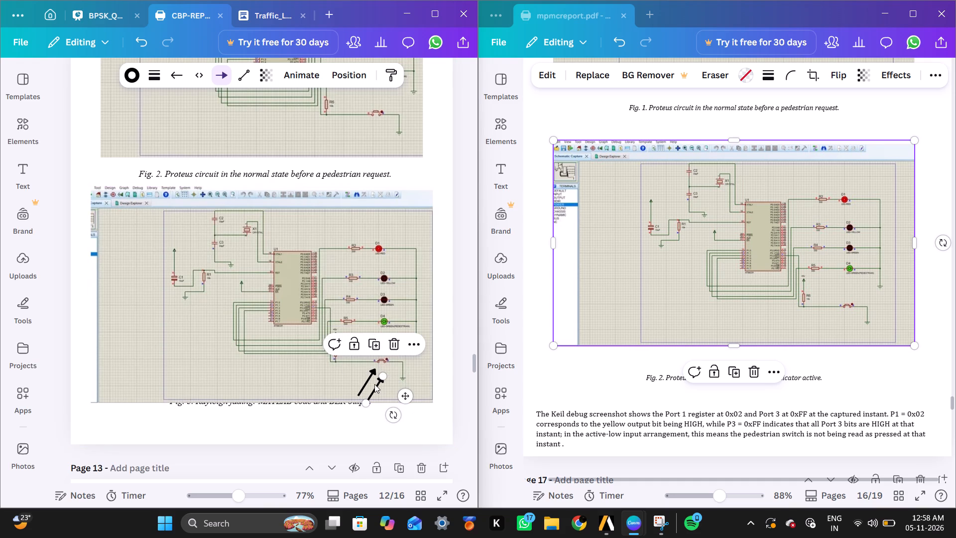
left_click_drag(374, 384, 364, 108)
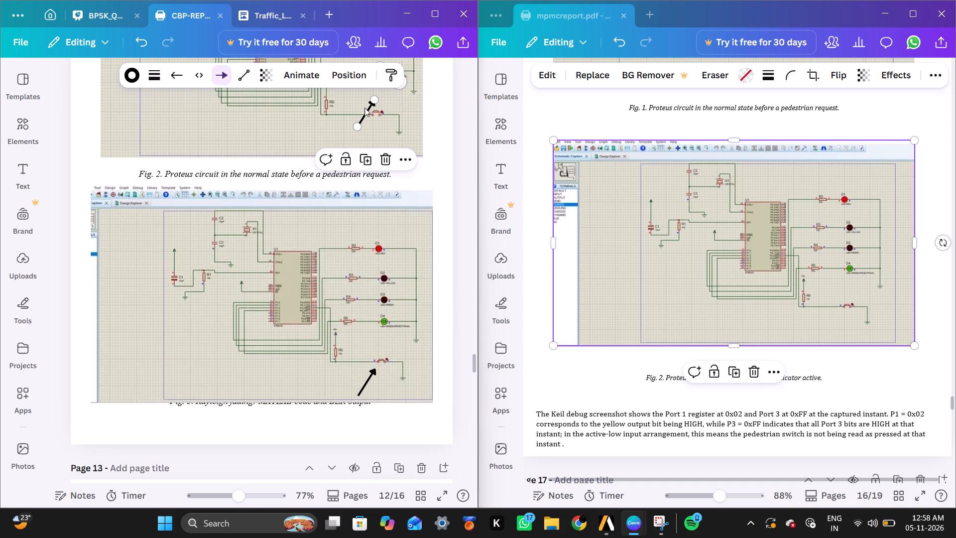
scroll(364, 108, "up", 2)
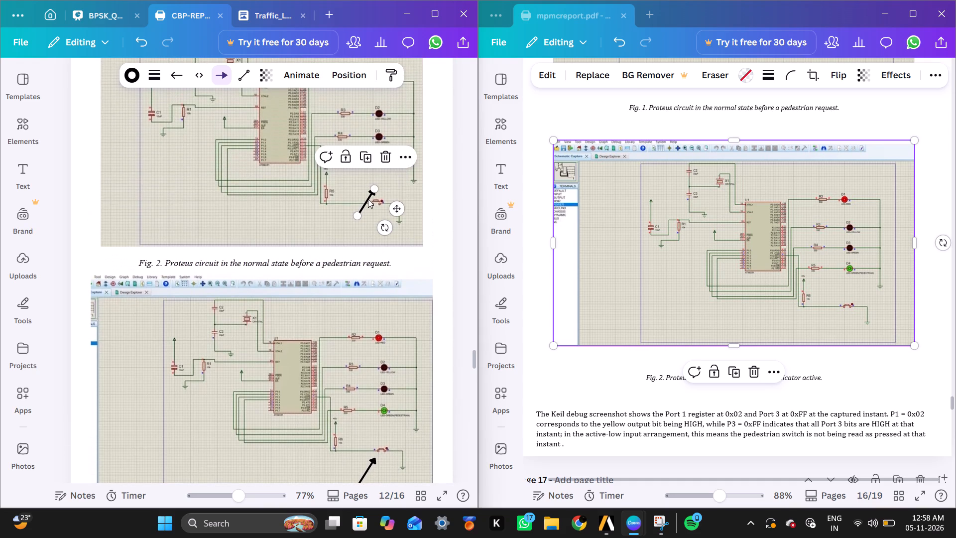
left_click_drag(368, 201, 362, 225)
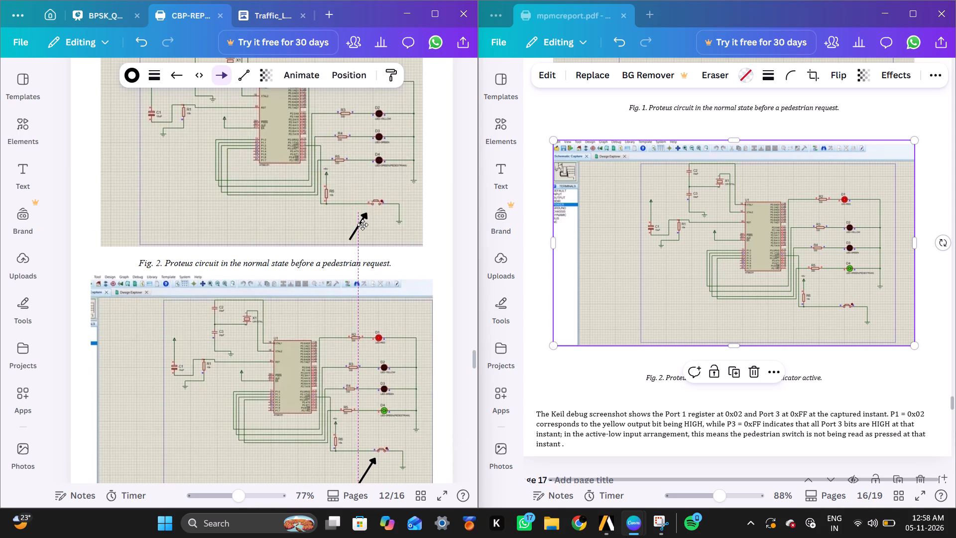
left_click_drag(362, 225, 363, 222)
left_click_drag(363, 222, 364, 223)
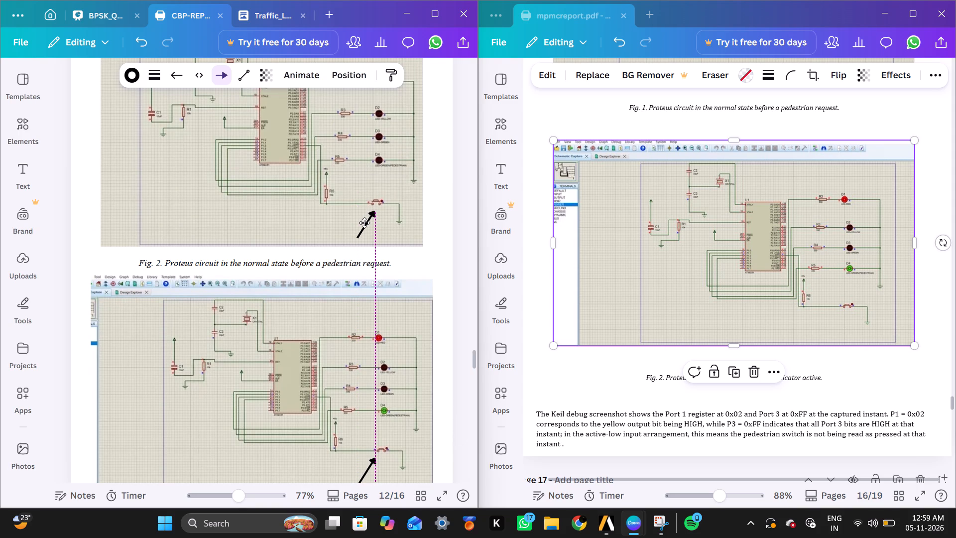
left_click_drag(364, 223, 365, 223)
left_click(444, 260)
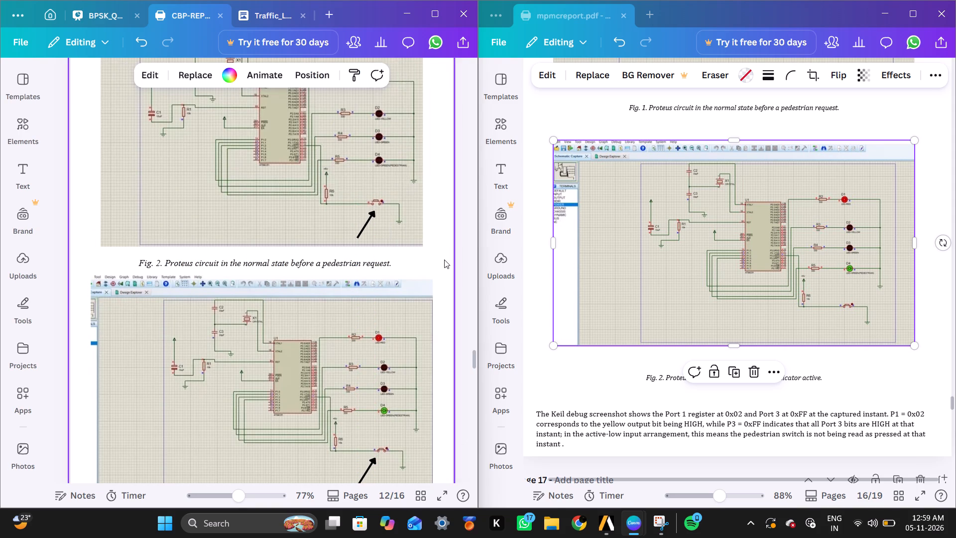
Replace the Fig. 3 Rayleigh fading caption with "Fig. 2. Proteus circuit with the pedestrian indicator active." copied from the mpmcreport document.
scroll(444, 260, "down", 1)
left_click(661, 380)
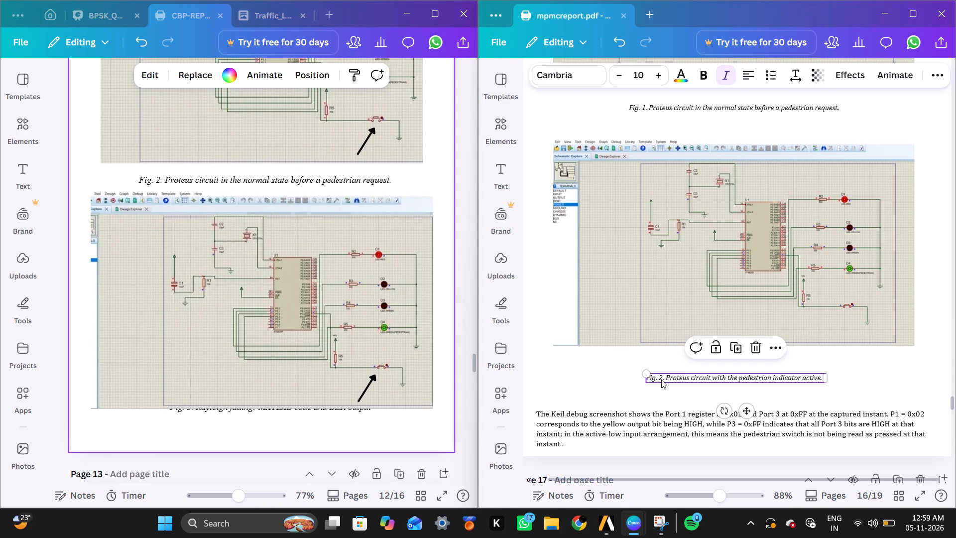
double_click(728, 379)
key("ctrl+c")
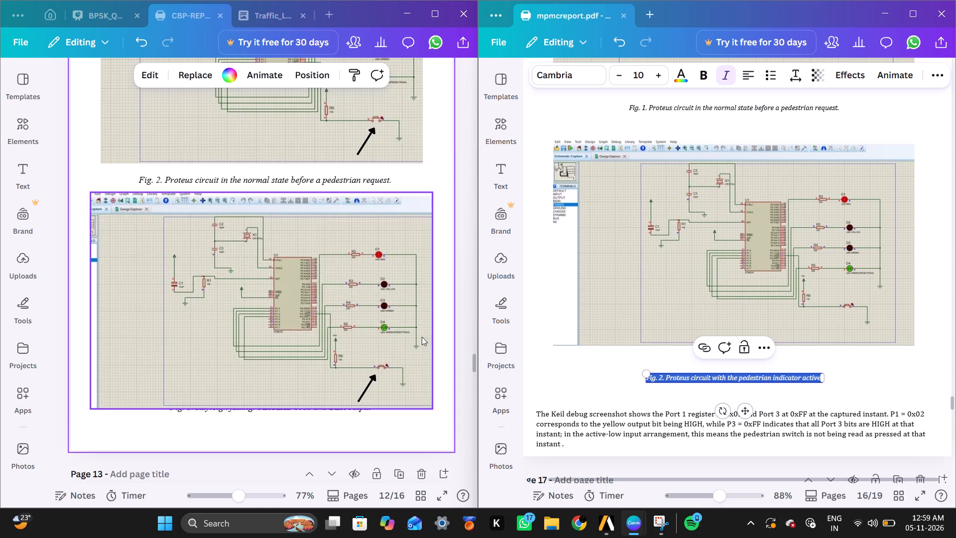
left_click_drag(363, 411, 361, 419)
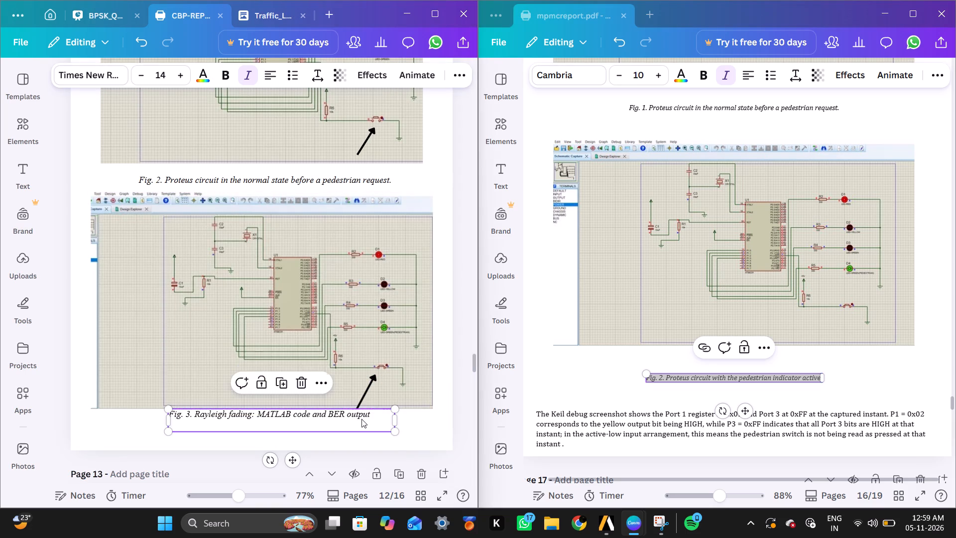
double_click(361, 419)
key("ctrl+a")
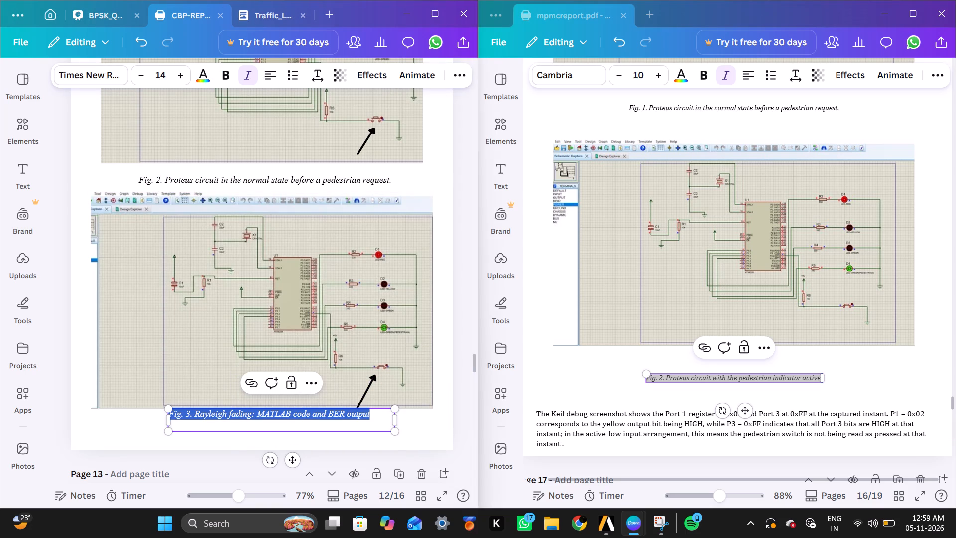
key("ctrl+v")
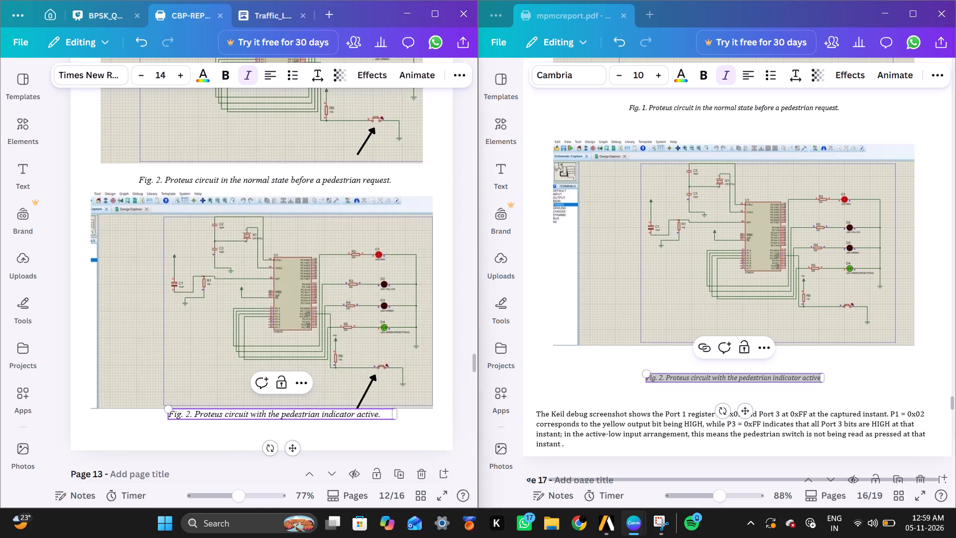
Renumber the pedestrian-indicator screenshot's caption as "Fig. 3.".
left_click(189, 413)
key("BackSpace")
key("3")
left_click(367, 431)
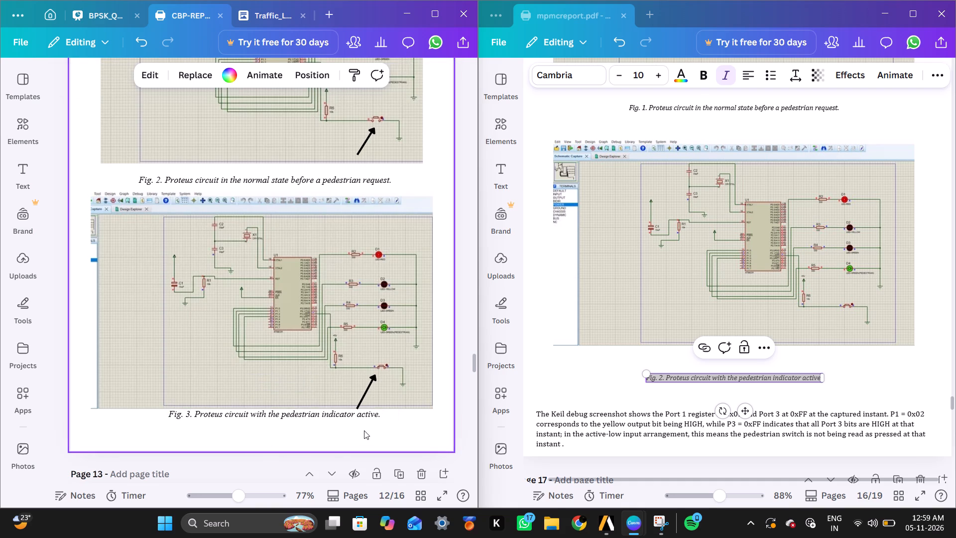
Move the Fig. 3 caption slightly down so it sits clear below the pedestrian-indicator screenshot.
left_click_drag(313, 416, 309, 423)
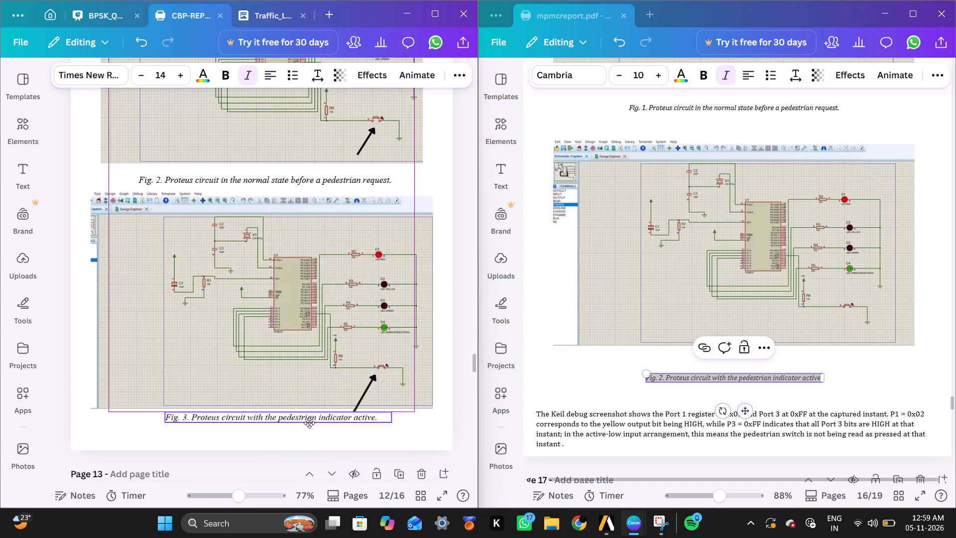
left_click_drag(309, 423, 306, 432)
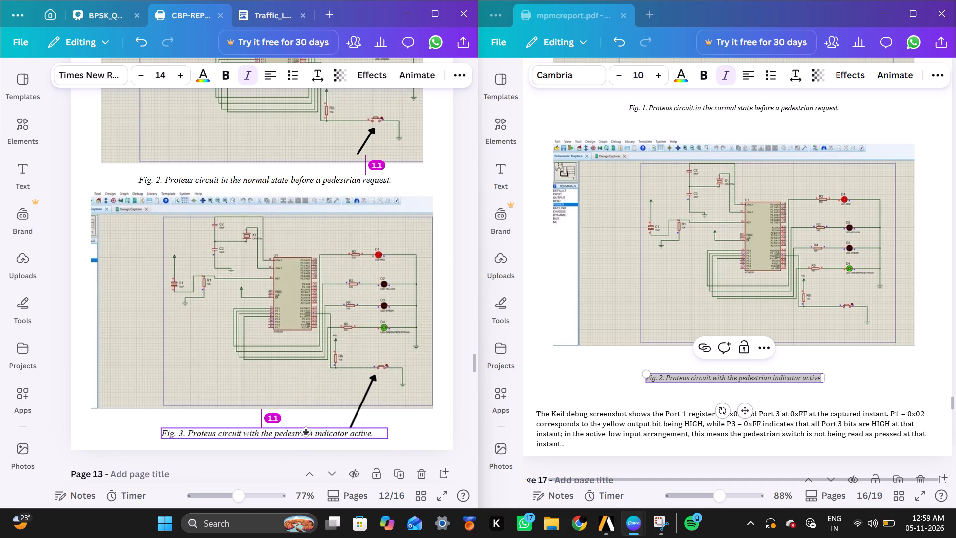
left_click_drag(306, 432, 306, 425)
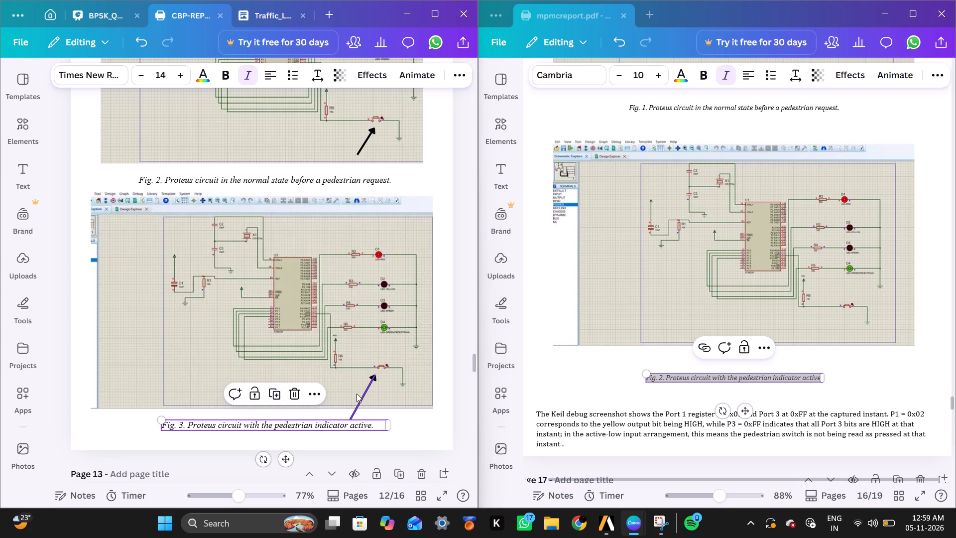
Shorten the arrow on the Fig. 3 screenshot by pulling its tail up off the caption, keeping its head at the push button.
left_click(359, 396)
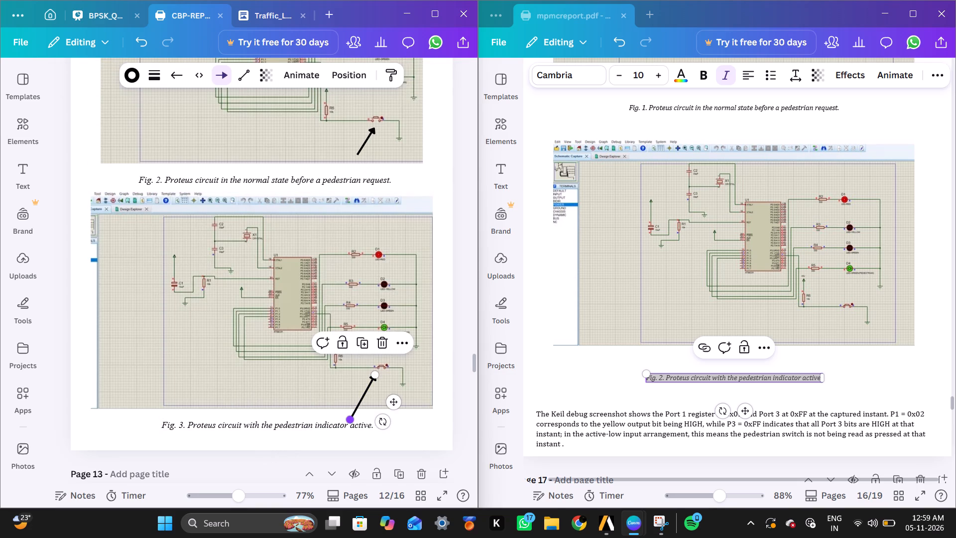
left_click_drag(351, 418, 354, 405)
Shorten the Fig. 3 arrow so its tail stays inside the screenshot, angled like the Fig. 2 arrow with its head at the push button.
left_click_drag(349, 416, 349, 418)
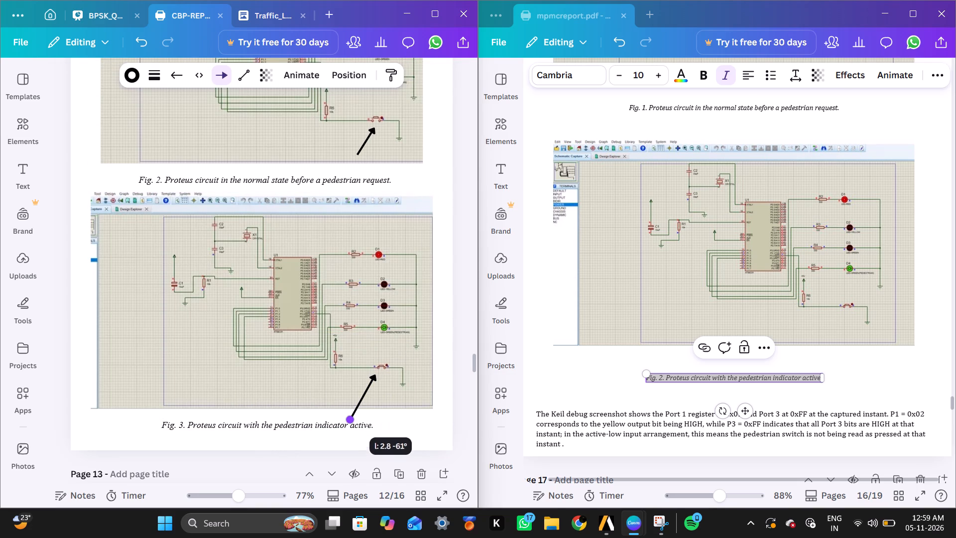
left_click_drag(349, 418, 349, 422)
left_click_drag(353, 422, 358, 399)
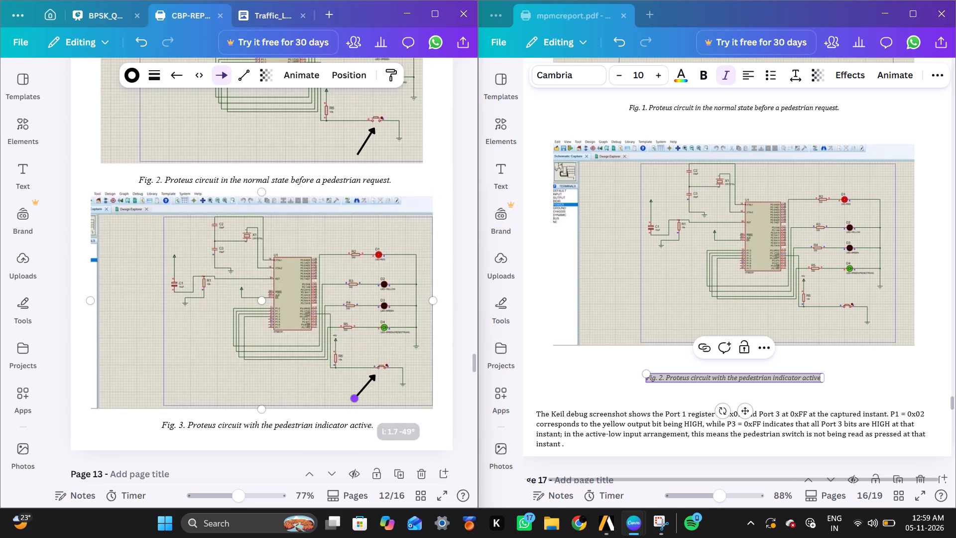
left_click_drag(358, 399, 355, 402)
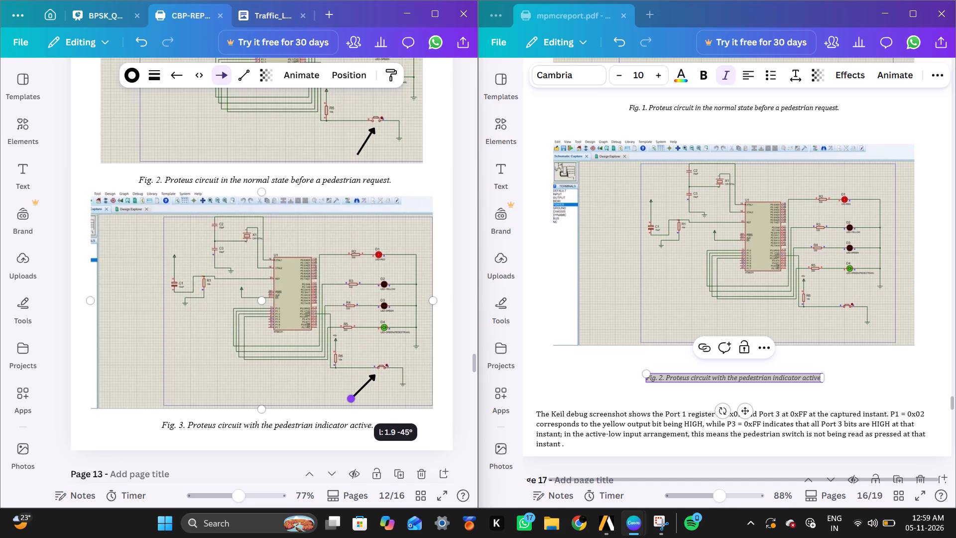
left_click_drag(355, 402, 359, 403)
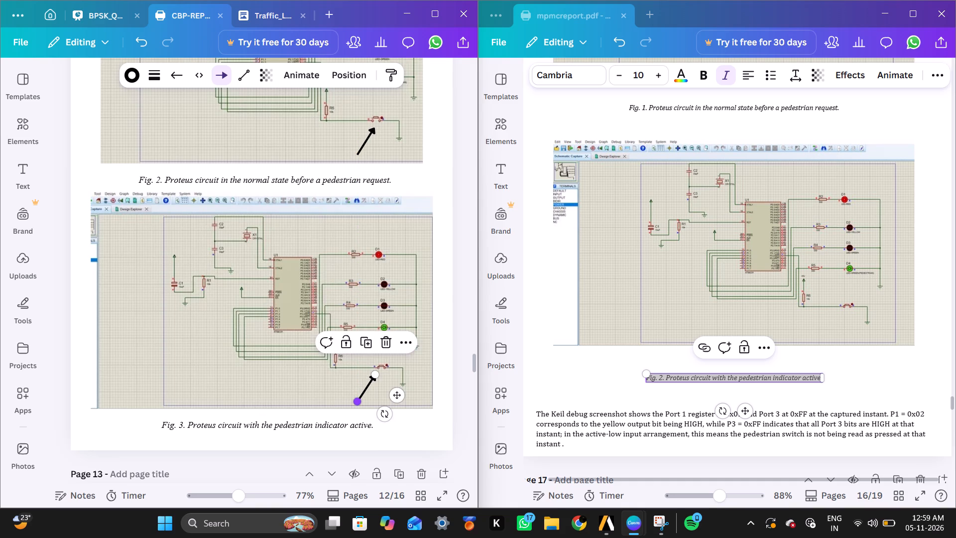
left_click(405, 428)
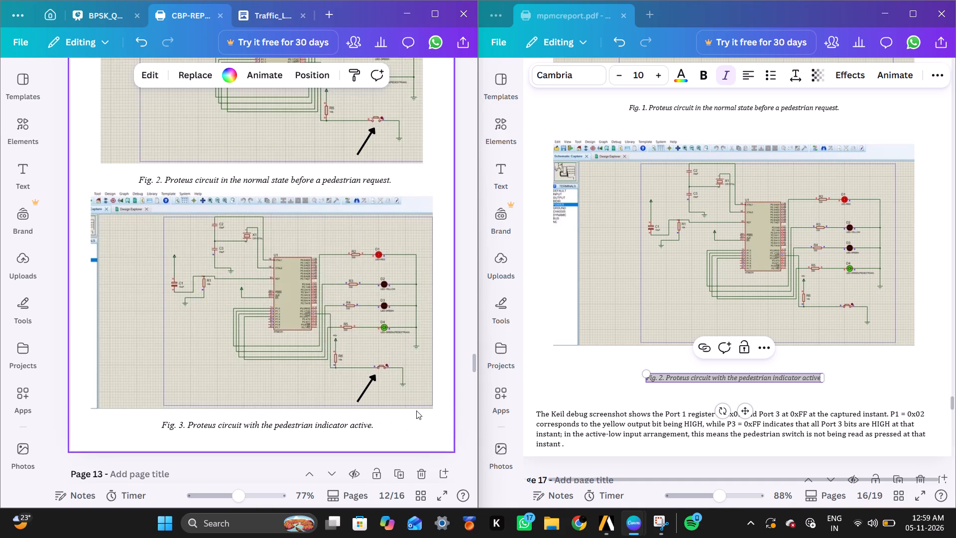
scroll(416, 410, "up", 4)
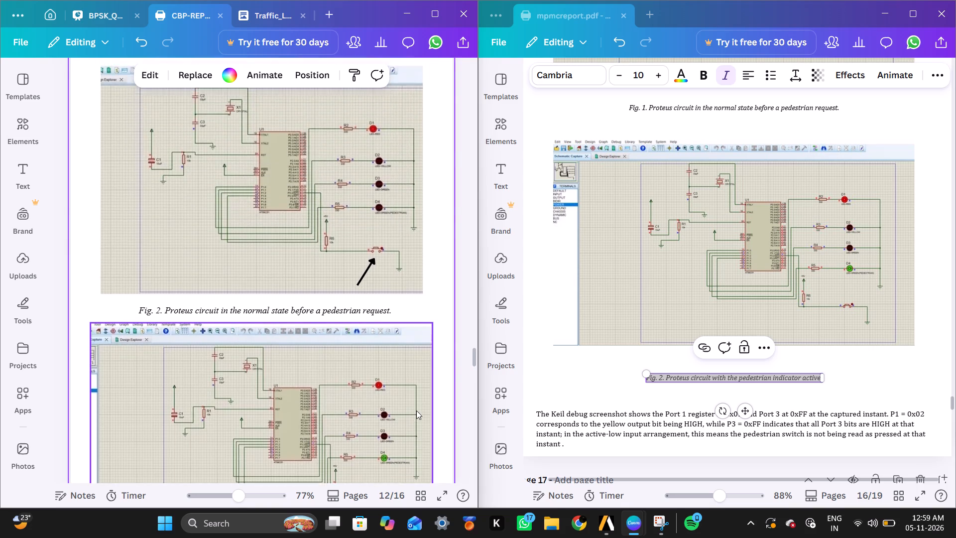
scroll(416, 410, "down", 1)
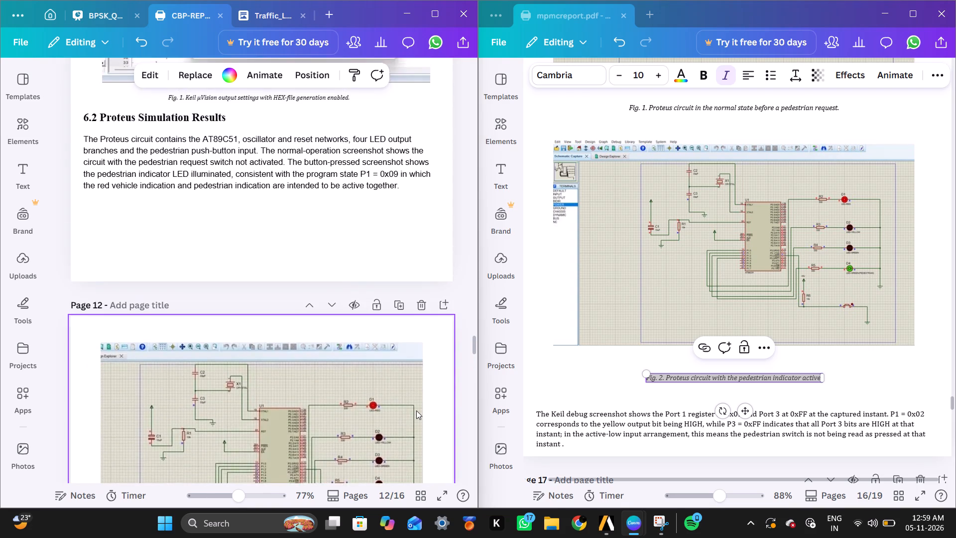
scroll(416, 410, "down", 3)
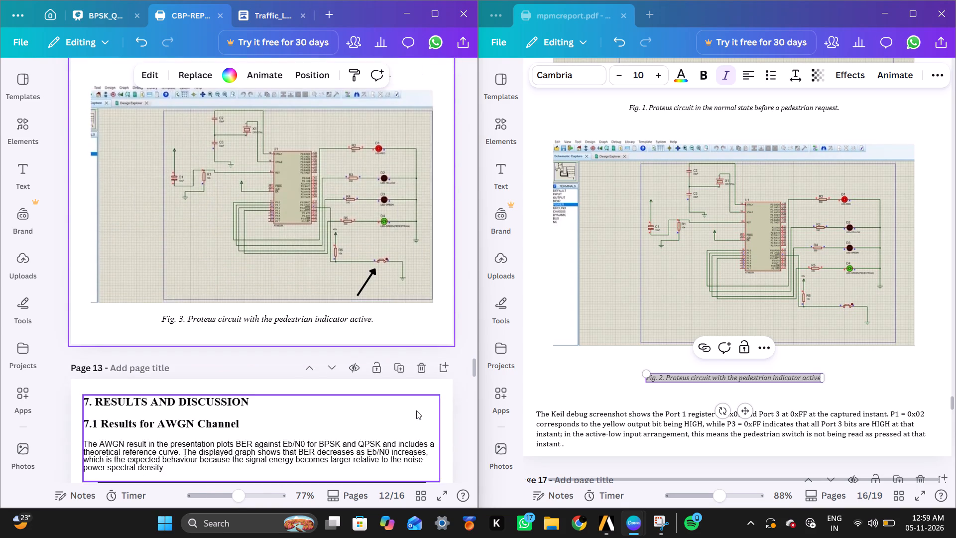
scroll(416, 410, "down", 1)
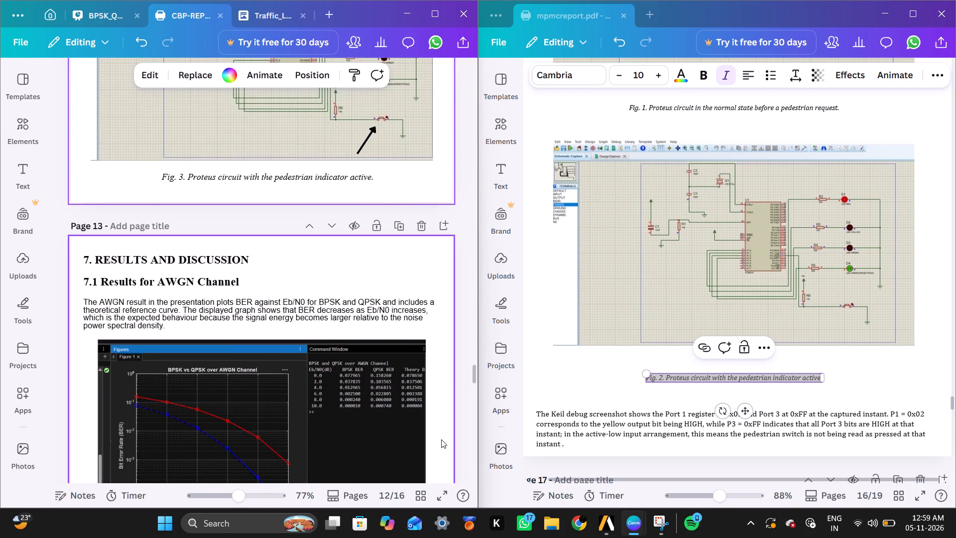
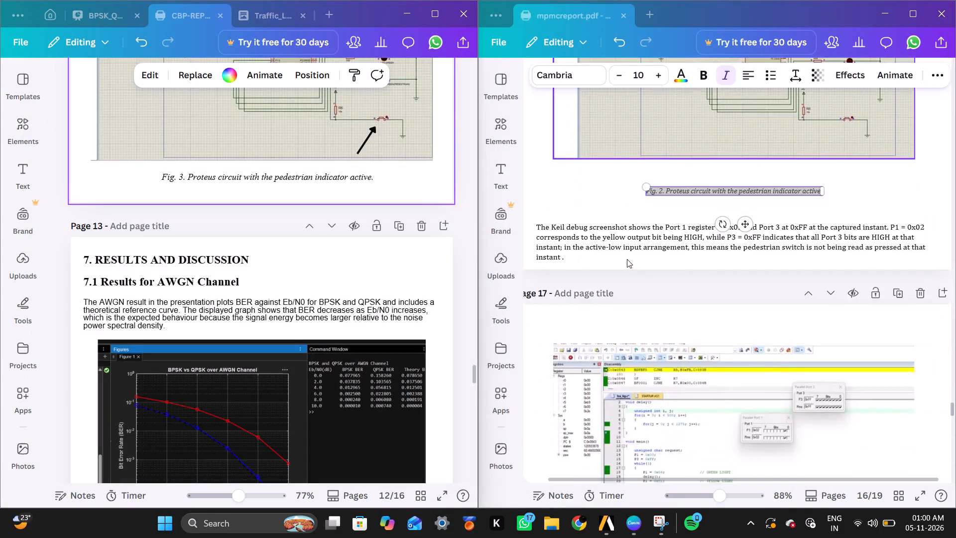
Look through the rest of the mpmcreport document, from the Keil debug figure and P1 value table to the observations and conclusion.
scroll(627, 259, "down", 2)
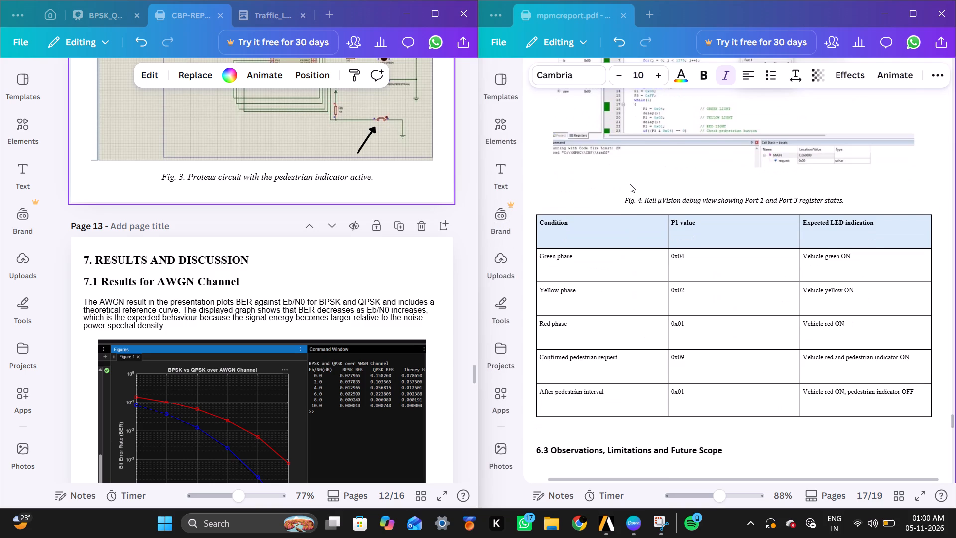
scroll(630, 184, "down", 1)
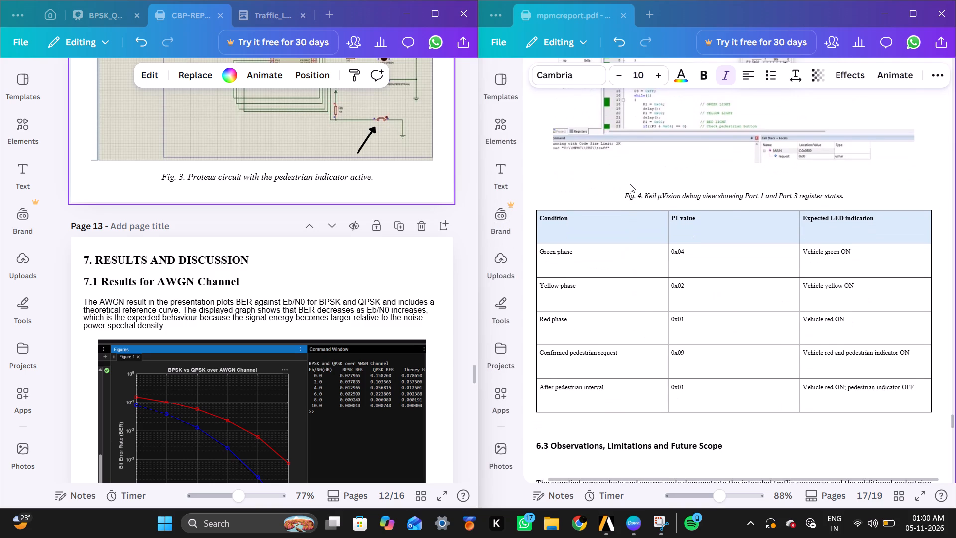
scroll(630, 184, "down", 1)
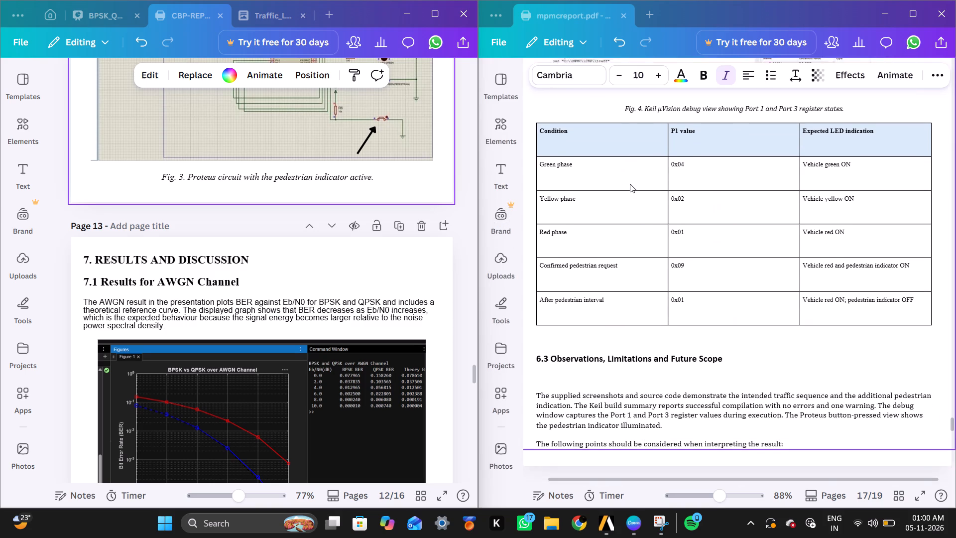
scroll(630, 184, "down", 5)
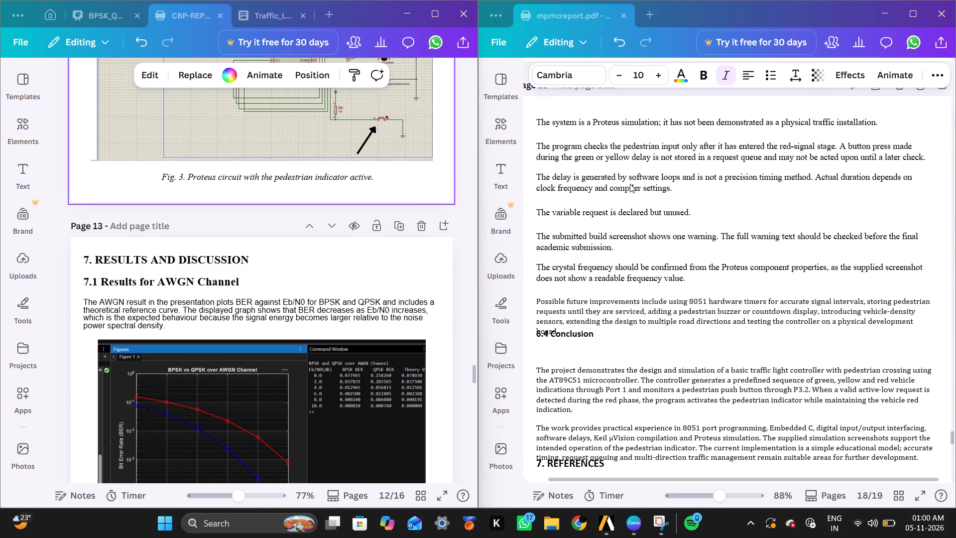
scroll(630, 184, "down", 1)
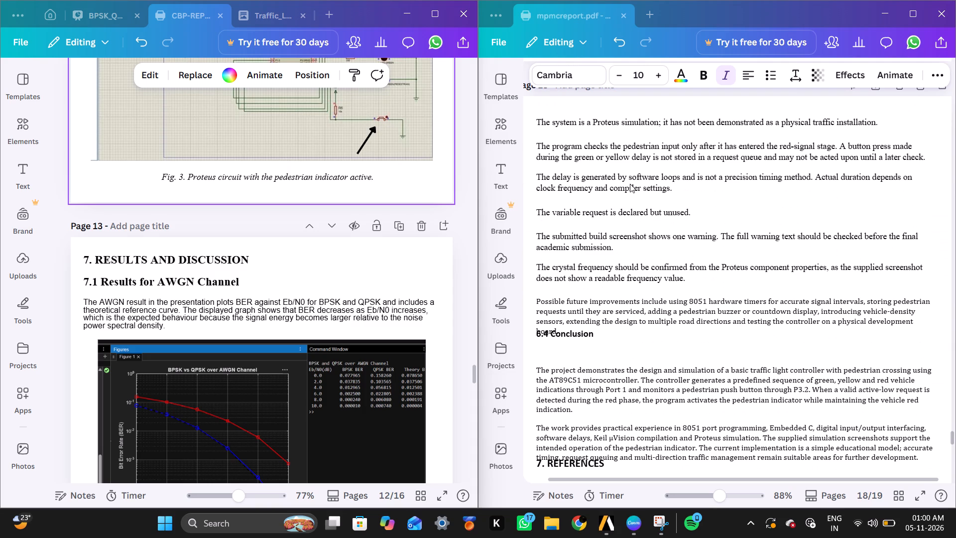
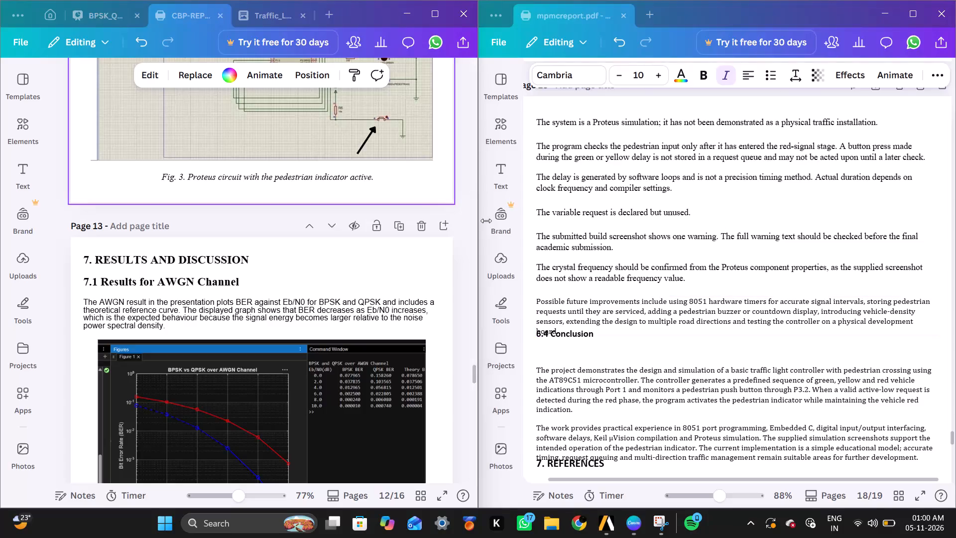
Compare the Proteus circuit figures and results pages 11 to 13 of the CBP report with pages 16 and 17 of mpmcreport.
scroll(609, 242, "up", 2)
scroll(609, 242, "down", 2)
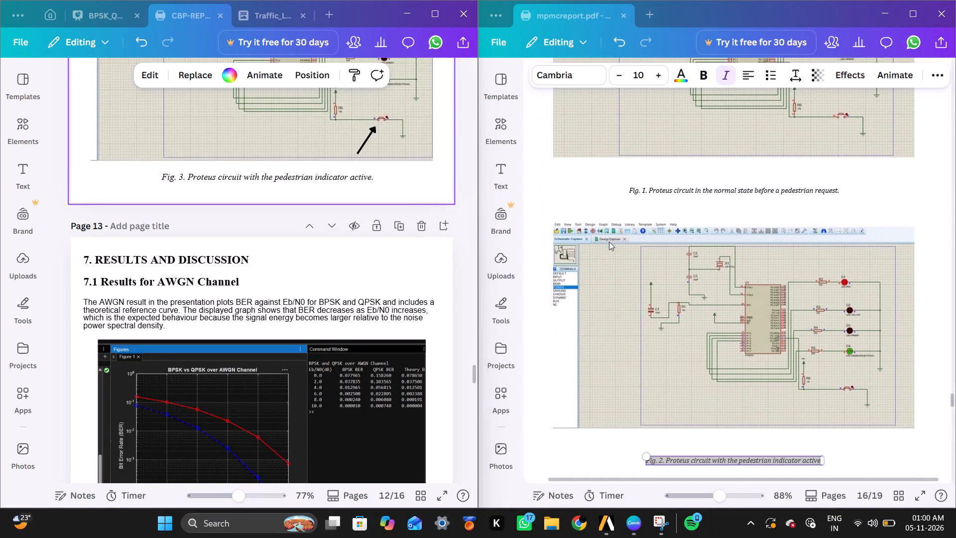
scroll(609, 242, "down", 2)
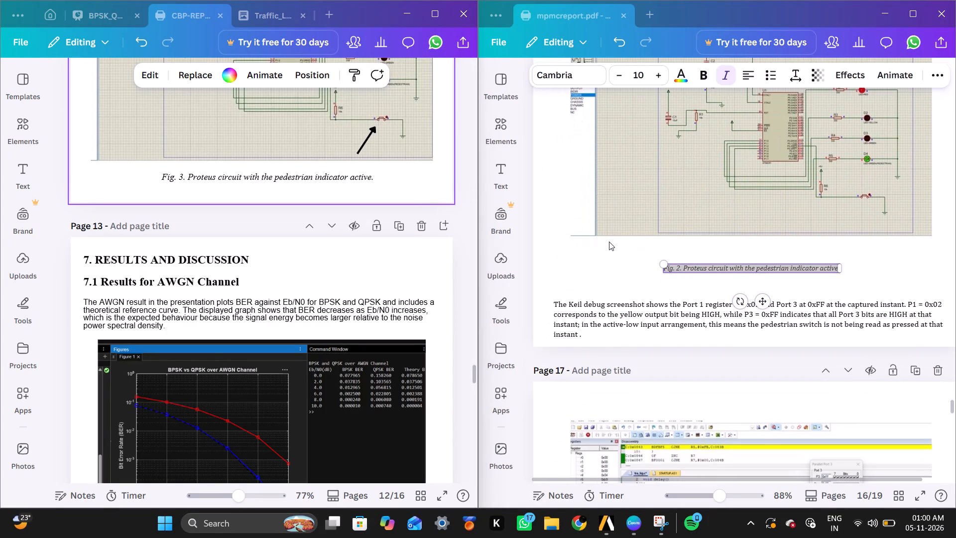
scroll(609, 242, "down", 1)
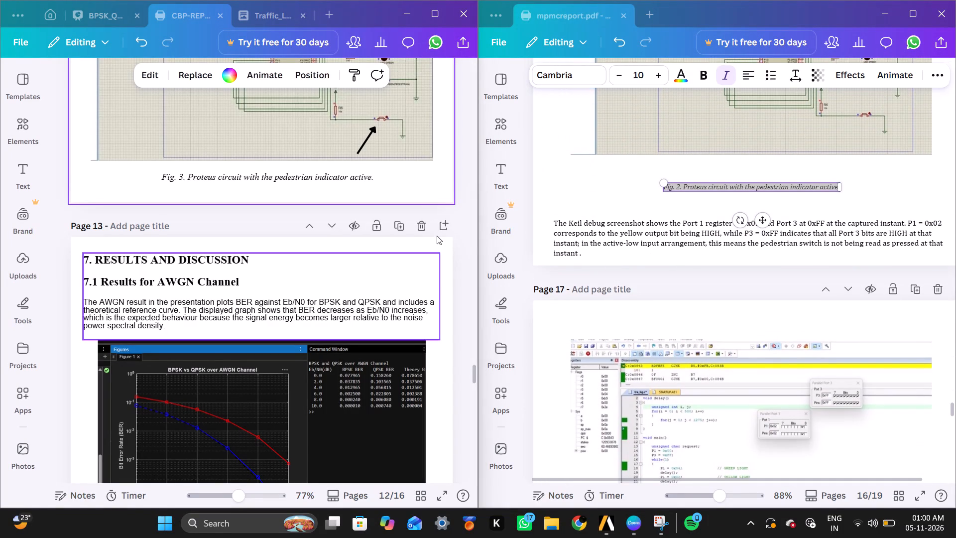
scroll(679, 187, "down", 1)
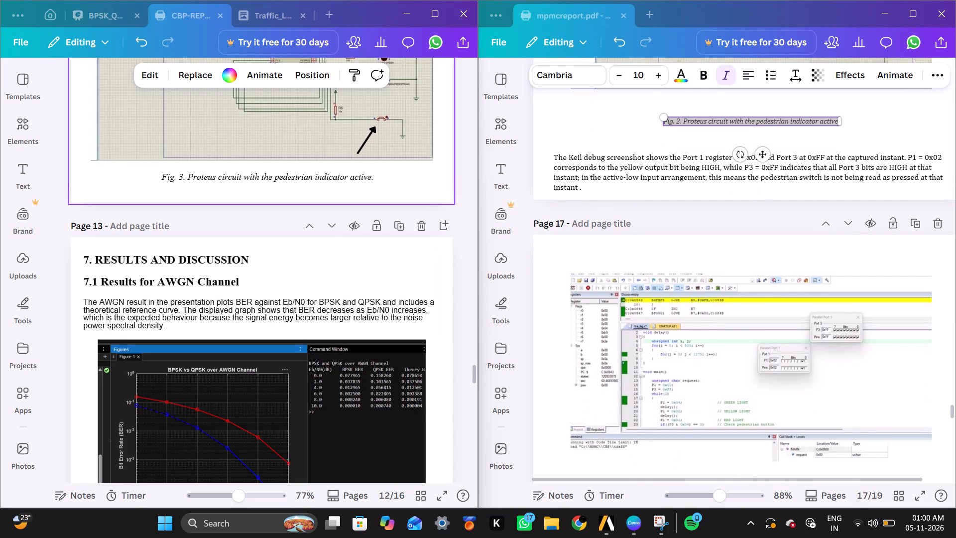
scroll(679, 187, "down", 1)
scroll(383, 194, "up", 5)
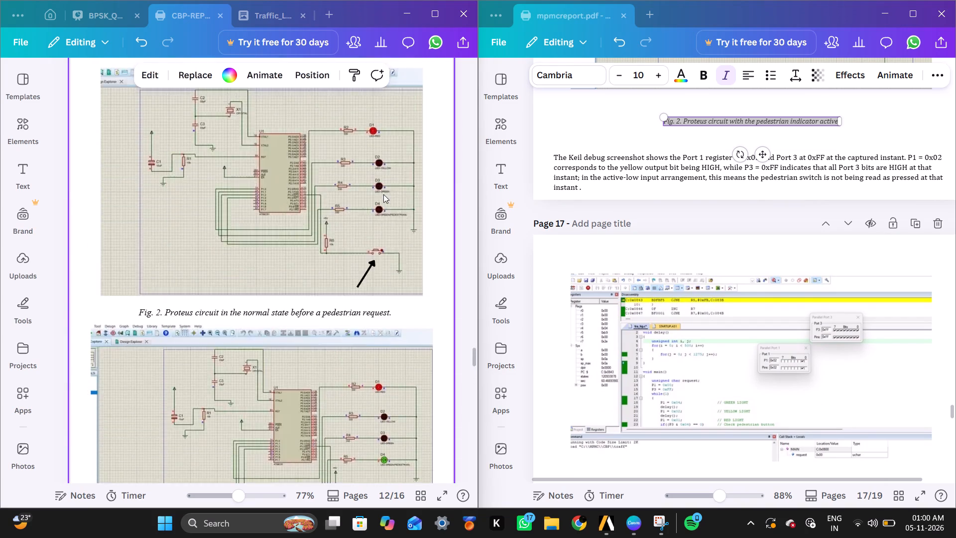
scroll(383, 194, "up", 5)
scroll(383, 194, "down", 3)
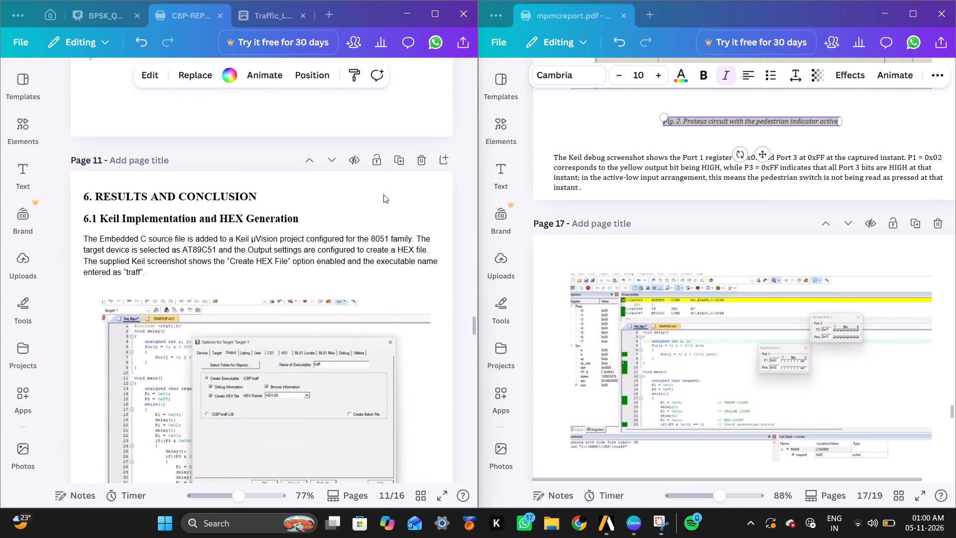
scroll(383, 194, "down", 8)
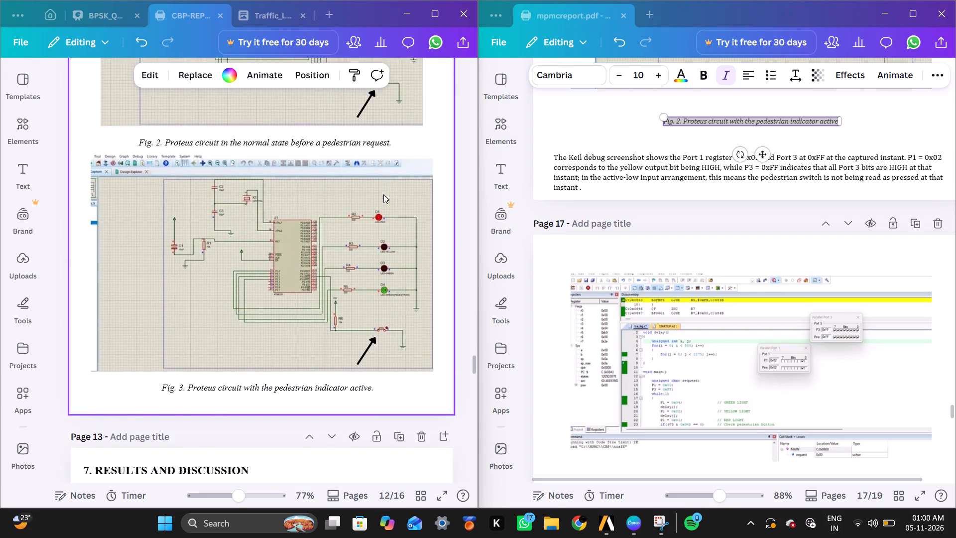
scroll(383, 194, "down", 2)
Examine page 17 of mpmcreport, covering the Keil µVision debug figure, its caption and the condition and P1 value table.
left_click(663, 243)
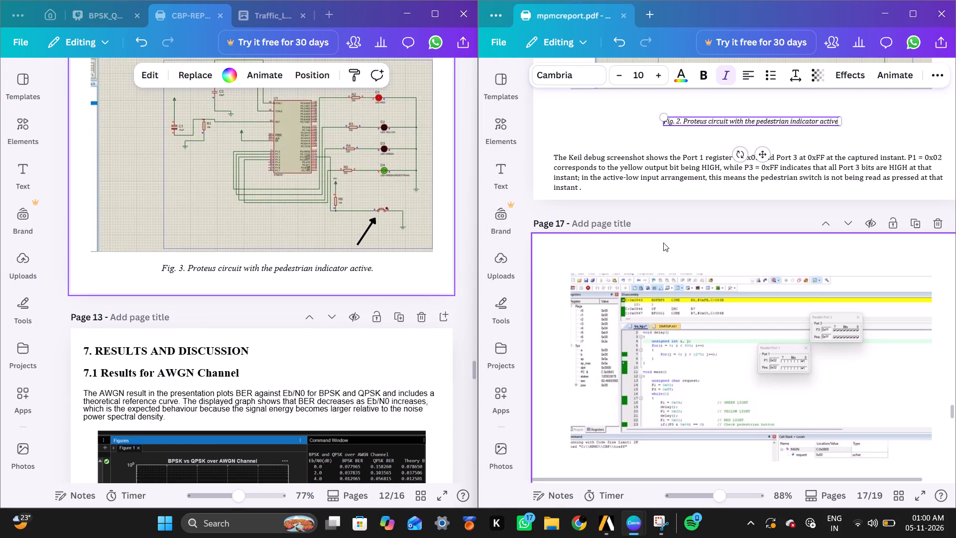
scroll(663, 243, "down", 2)
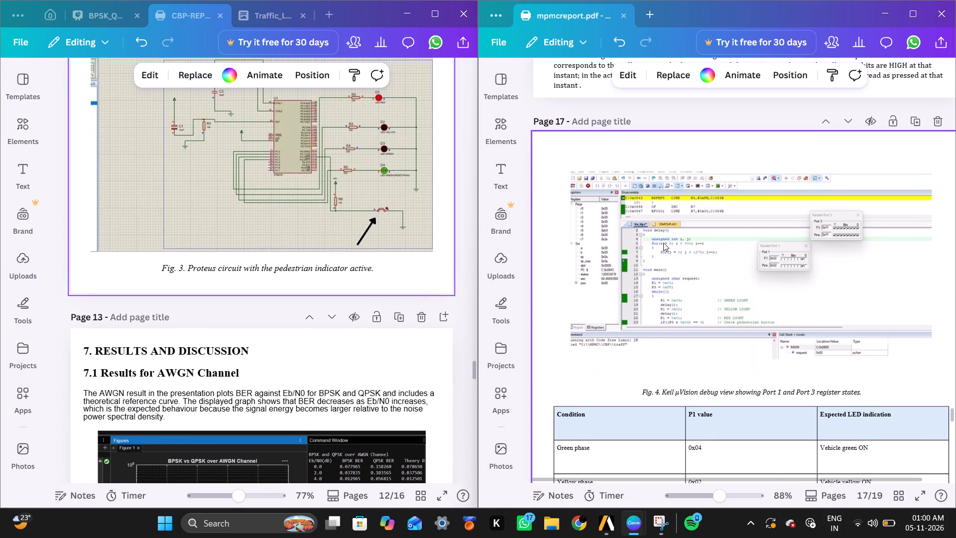
scroll(663, 243, "down", 3)
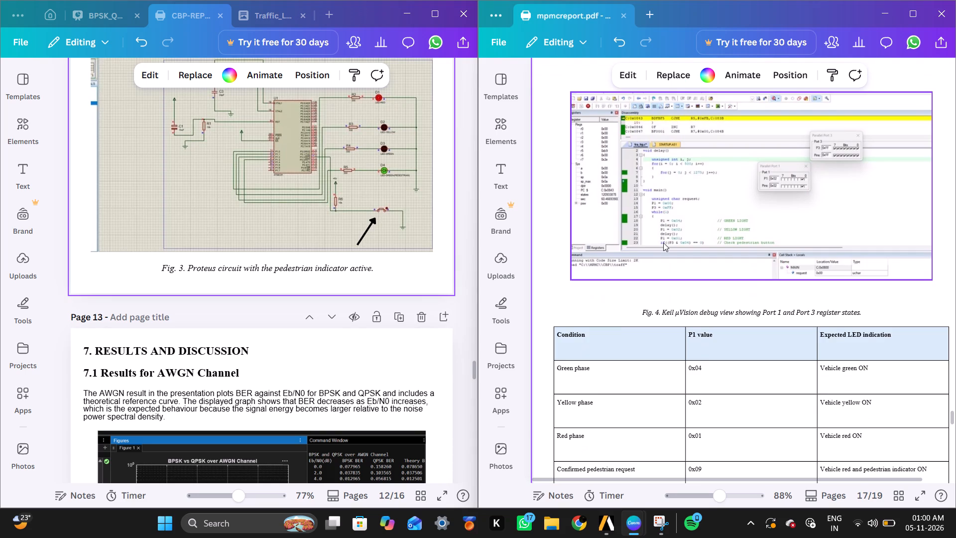
scroll(663, 243, "down", 1)
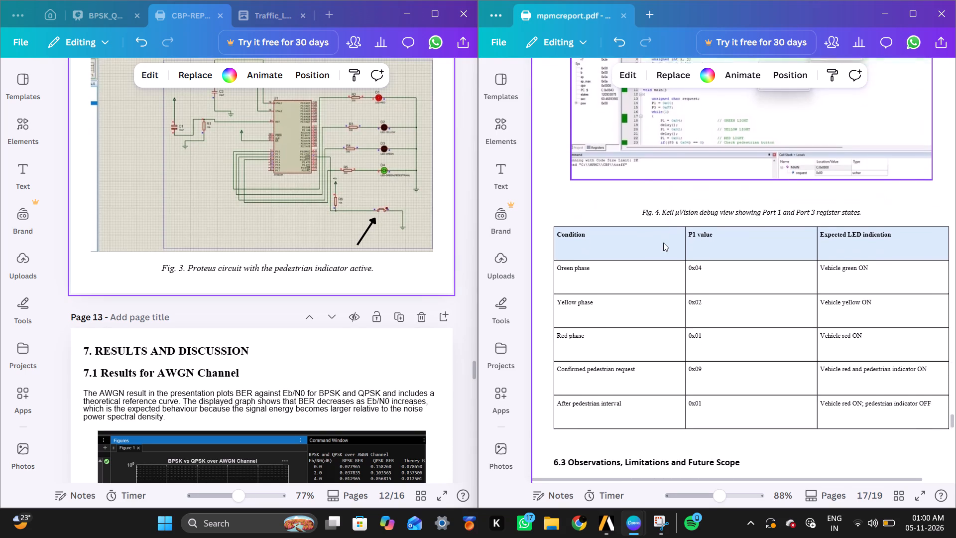
scroll(663, 243, "down", 1)
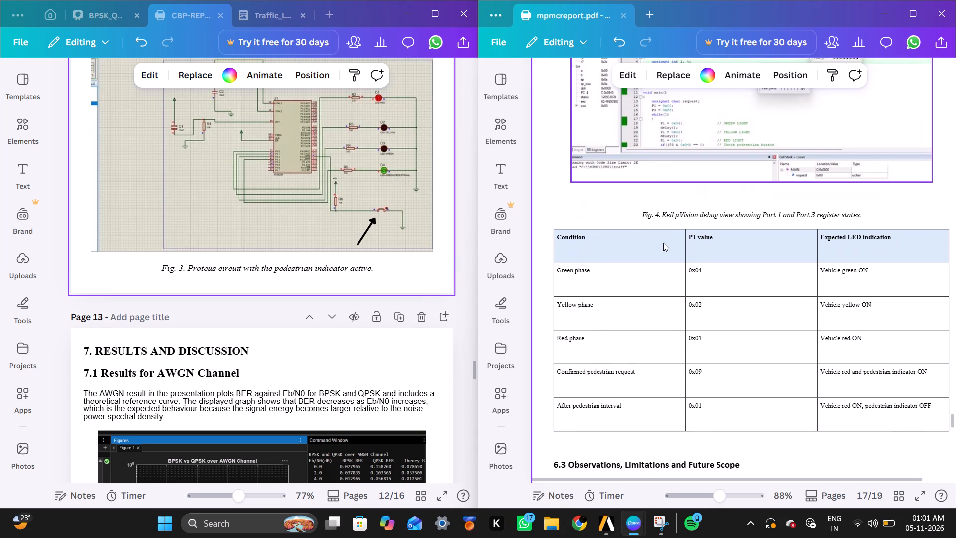
scroll(663, 243, "down", 1)
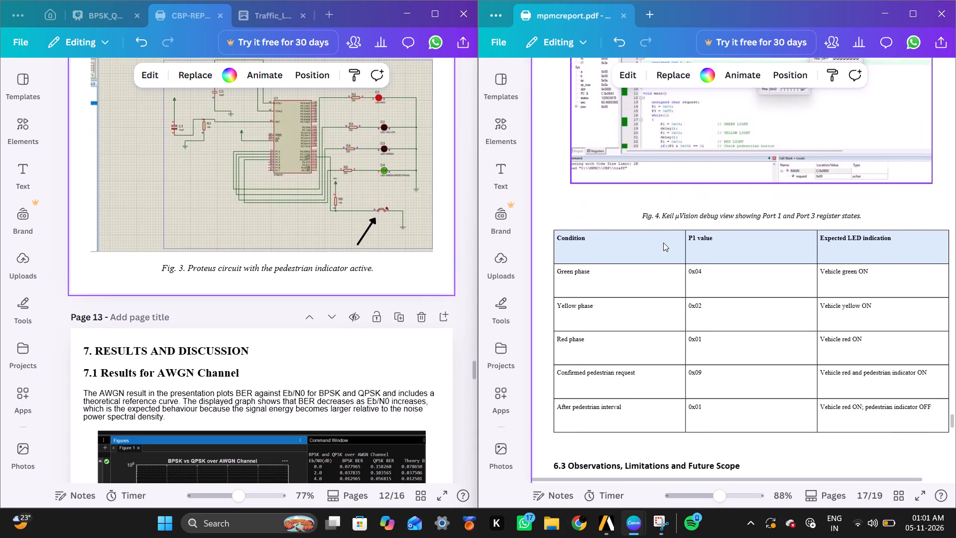
scroll(663, 243, "down", 1)
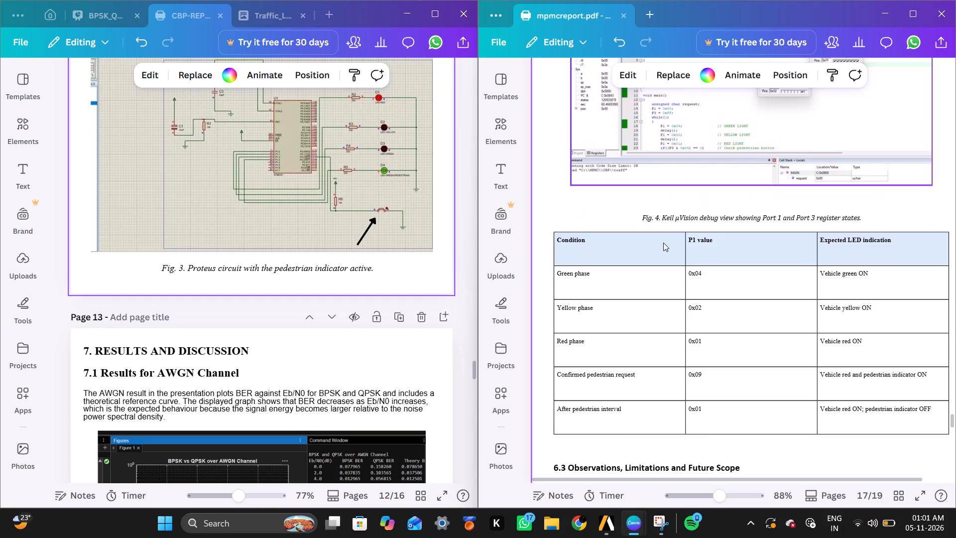
scroll(663, 243, "down", 1)
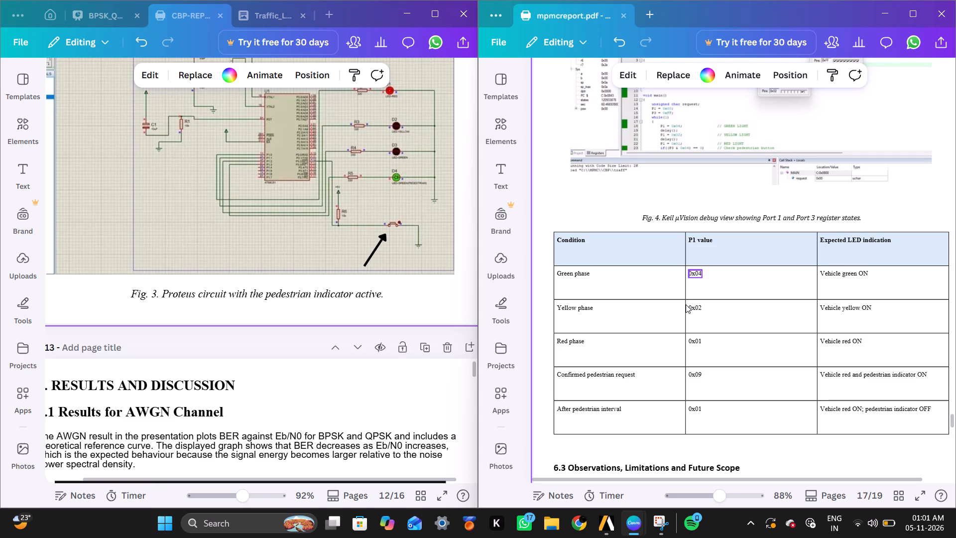
scroll(686, 304, "up", 1)
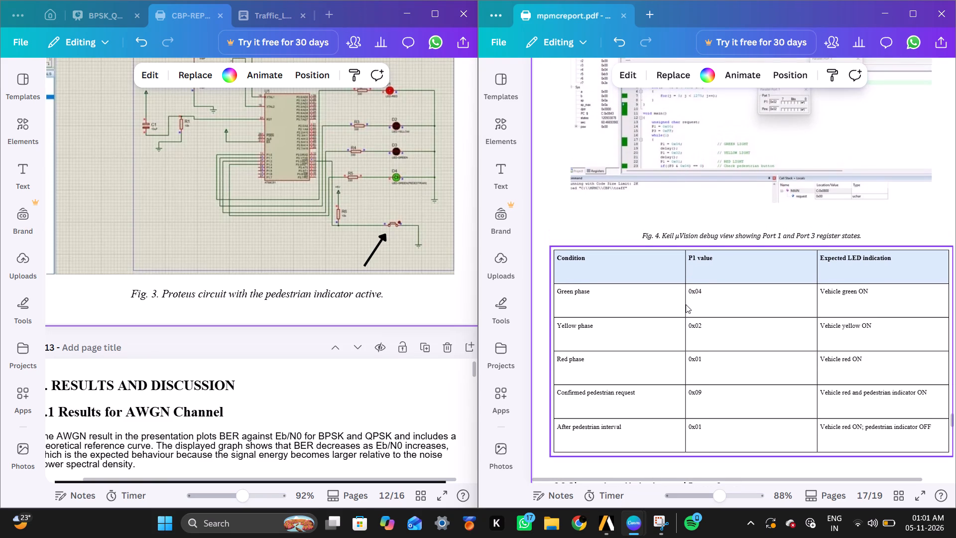
scroll(686, 304, "up", 2)
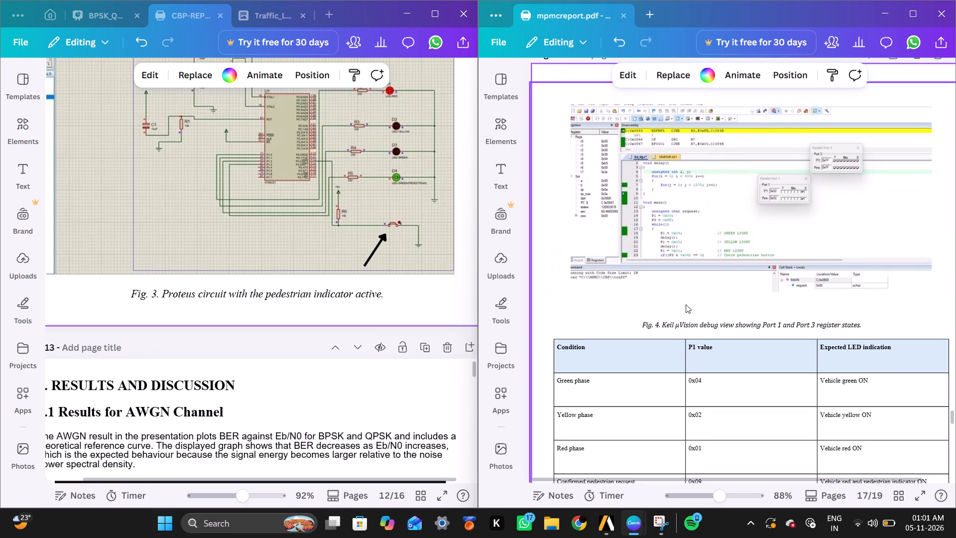
Read section 6.3 Observations, Limitations and Future Scope in mpmcreport, continuing through the limitation points on page 18.
scroll(686, 304, "down", 3)
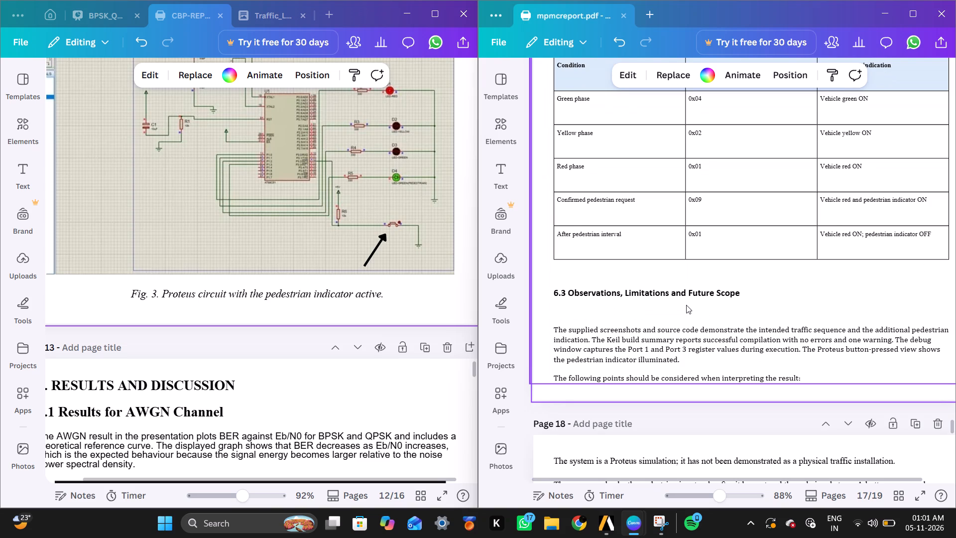
scroll(686, 305, "down", 2)
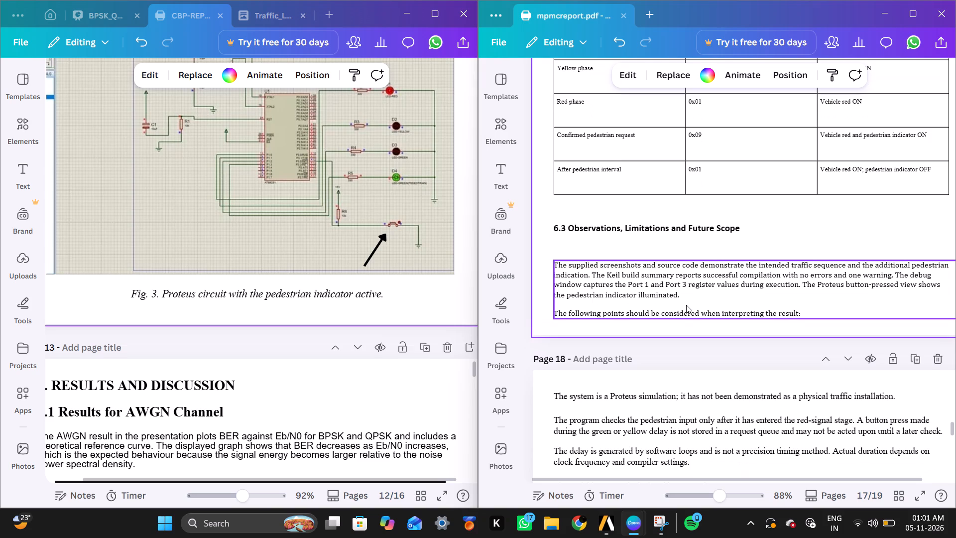
scroll(686, 305, "down", 1)
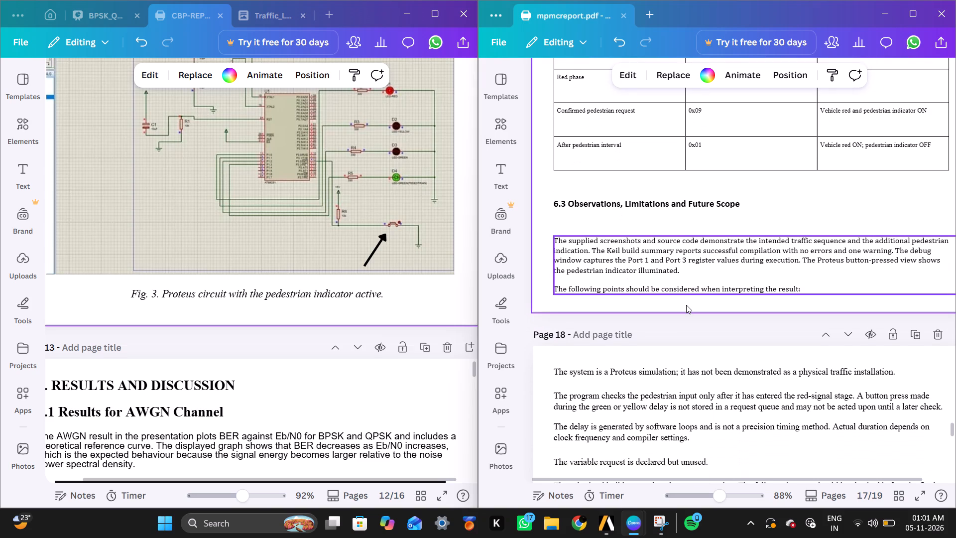
scroll(686, 305, "down", 5)
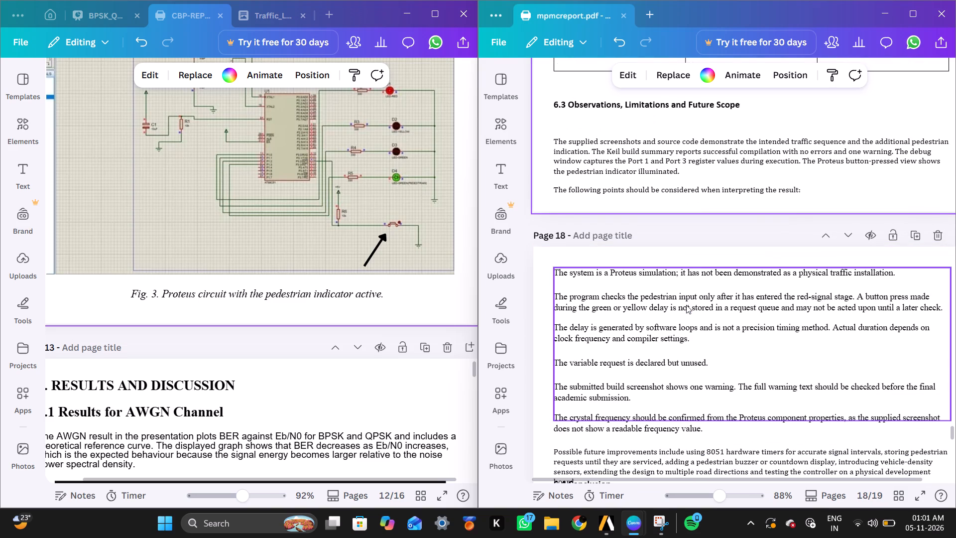
scroll(686, 305, "down", 3)
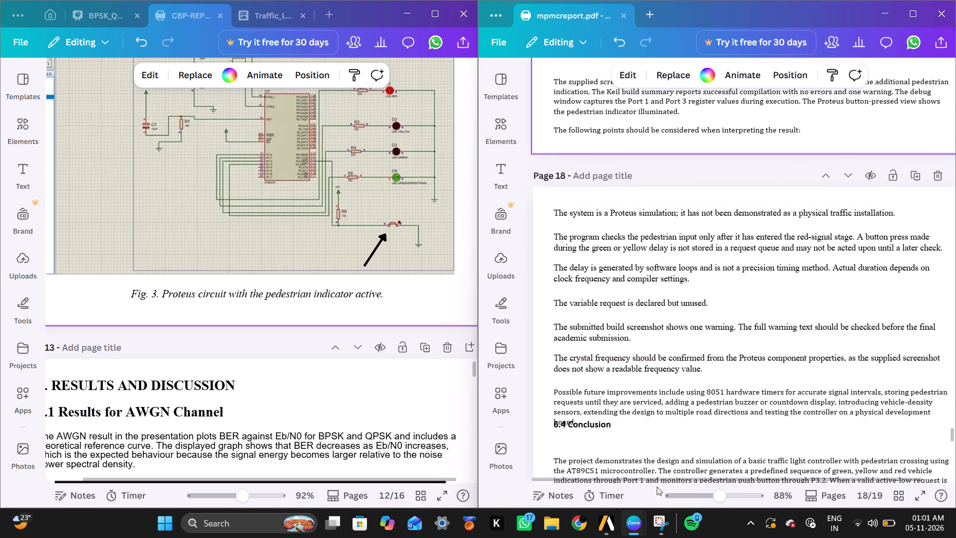
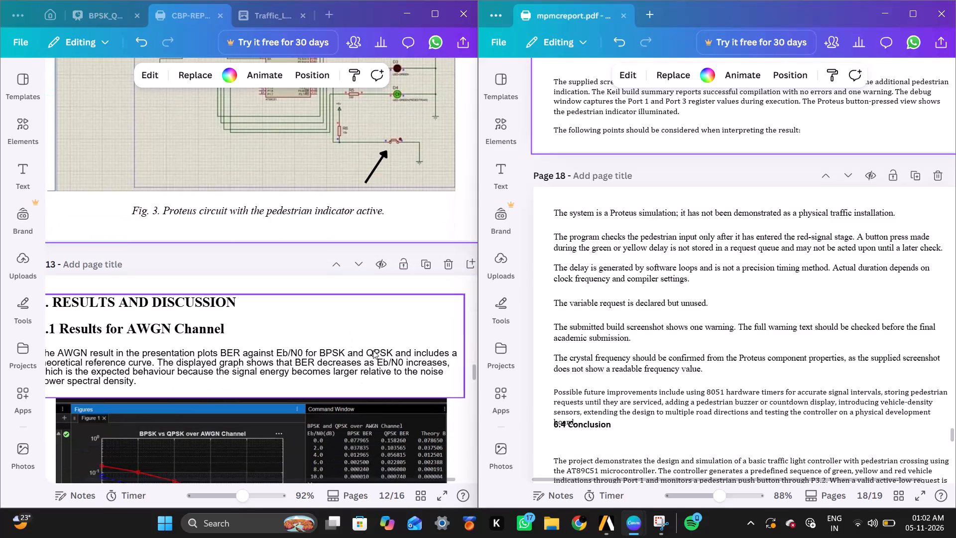
Move the future improvements paragraph on mpmcreport page 18 up, clear of the 6.4 Conclusion heading.
scroll(637, 293, "up", 2)
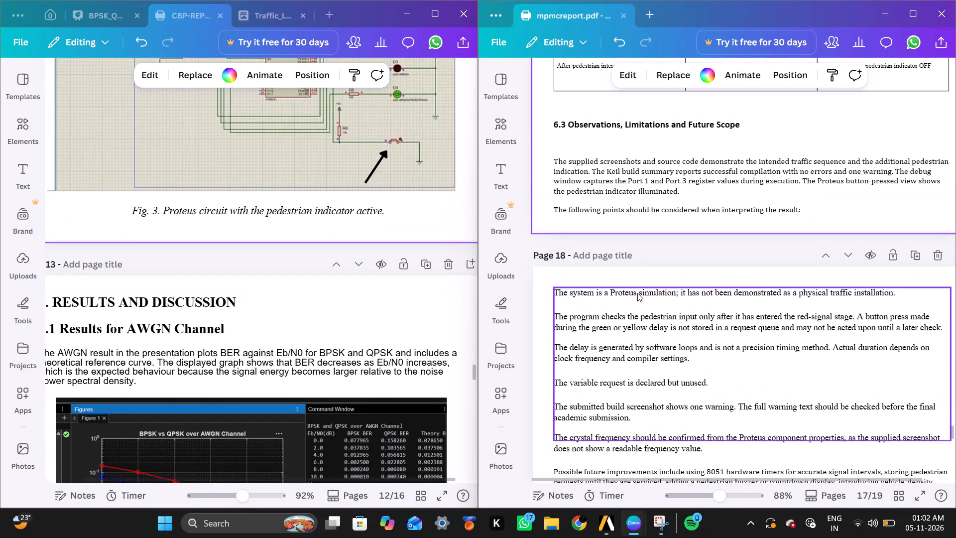
scroll(637, 293, "up", 2)
scroll(637, 293, "down", 2)
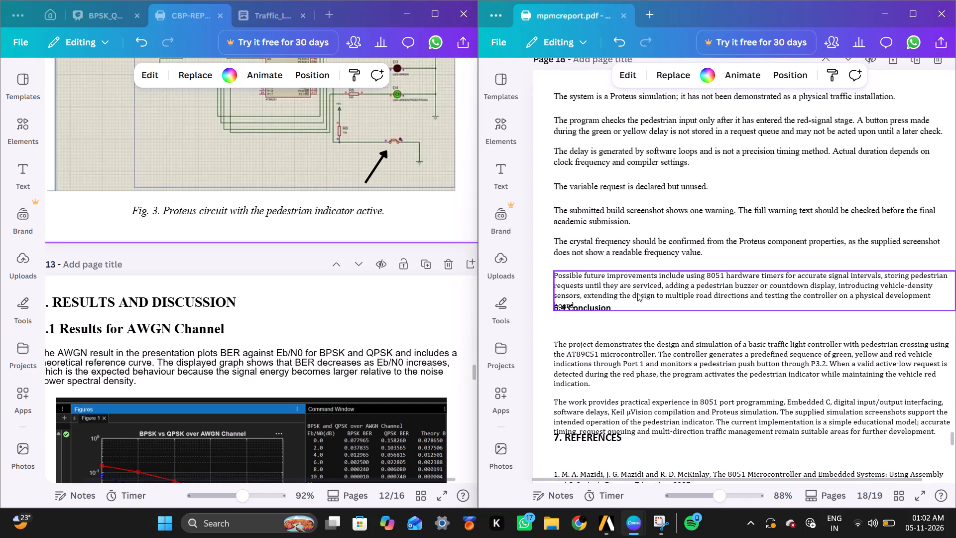
left_click(637, 293)
left_click_drag(637, 293, 645, 248)
Review mpmcreport pages 14 to 18, from the Embedded C program through the results figures to the conclusion.
scroll(645, 248, "up", 1)
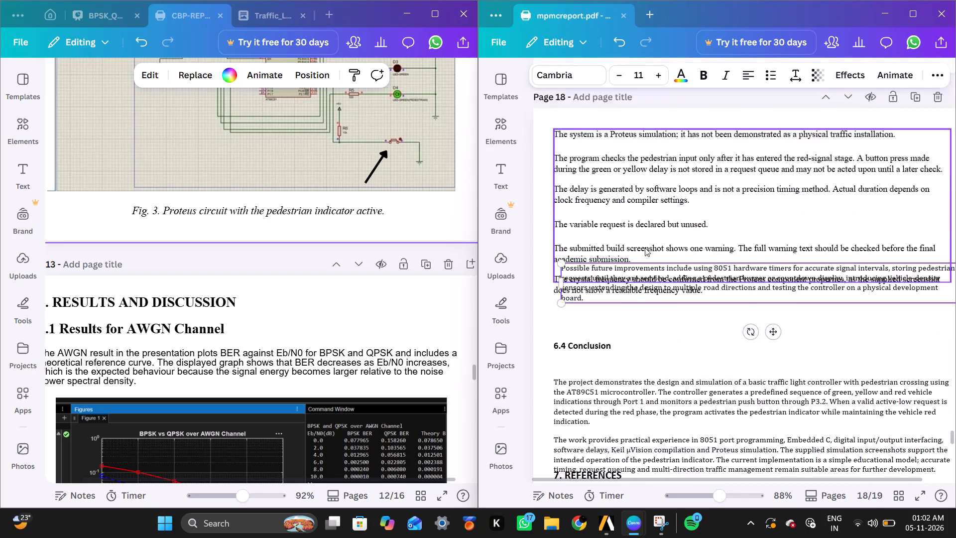
scroll(645, 248, "up", 7)
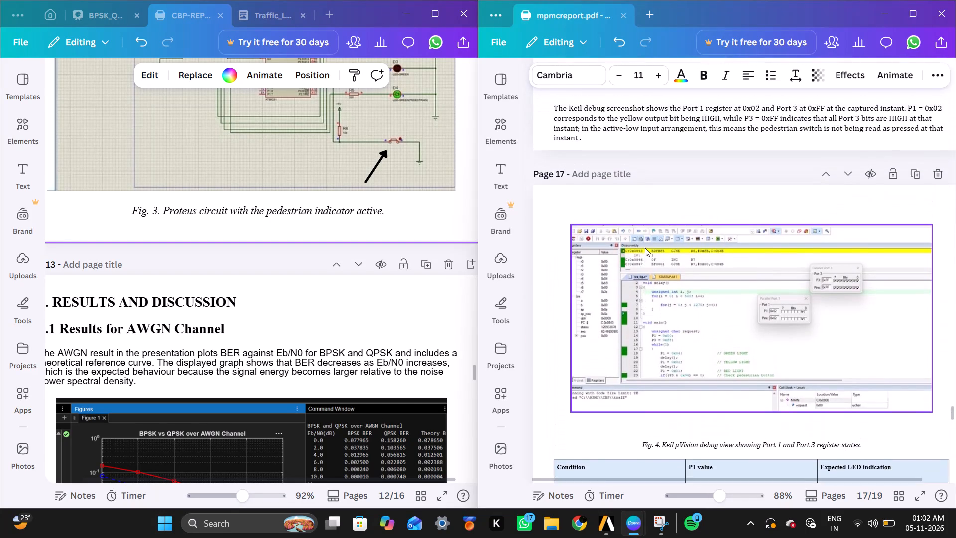
scroll(645, 248, "up", 7)
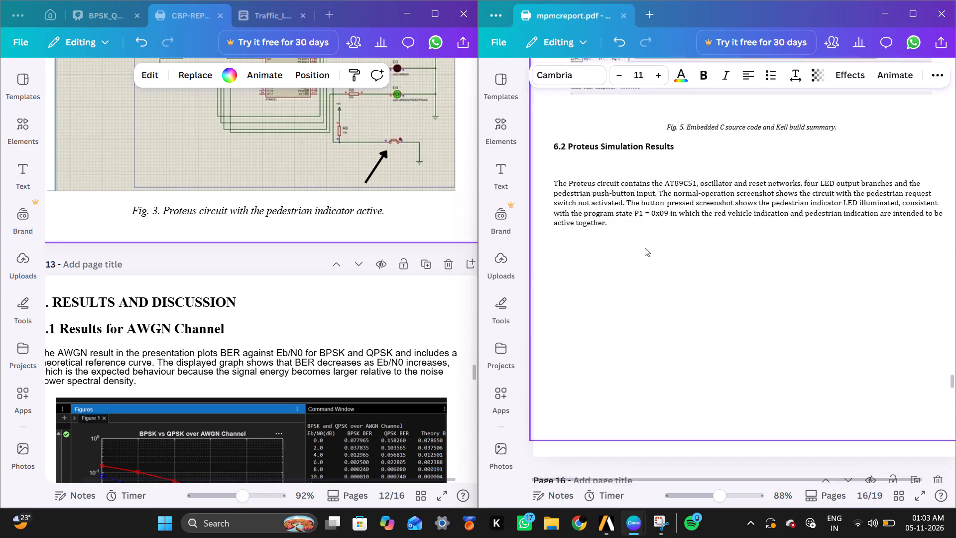
scroll(645, 248, "up", 6)
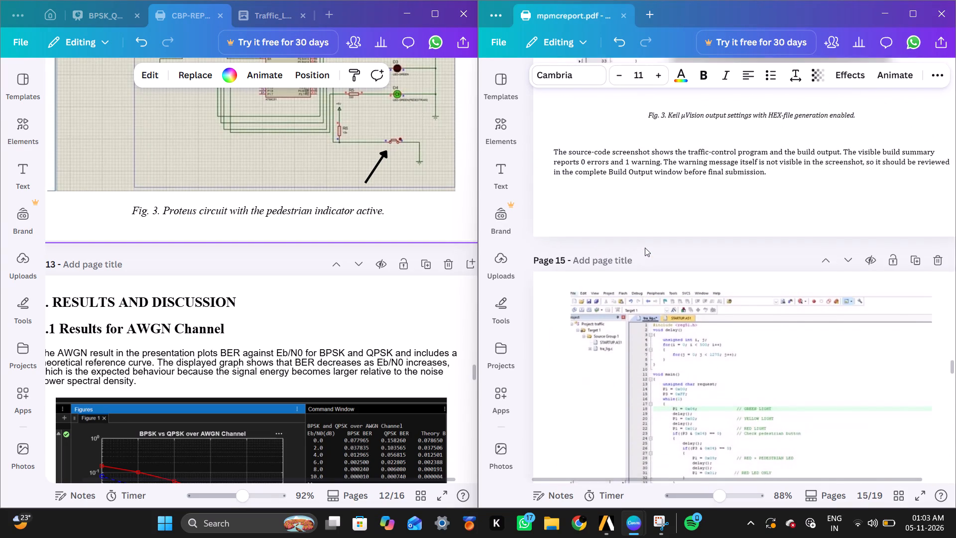
scroll(645, 248, "up", 5)
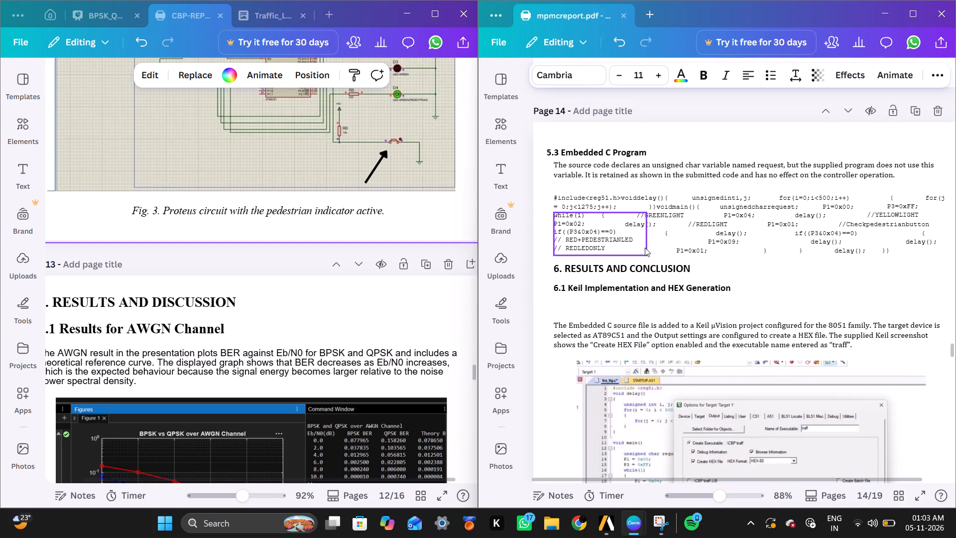
scroll(583, 265, "down", 7)
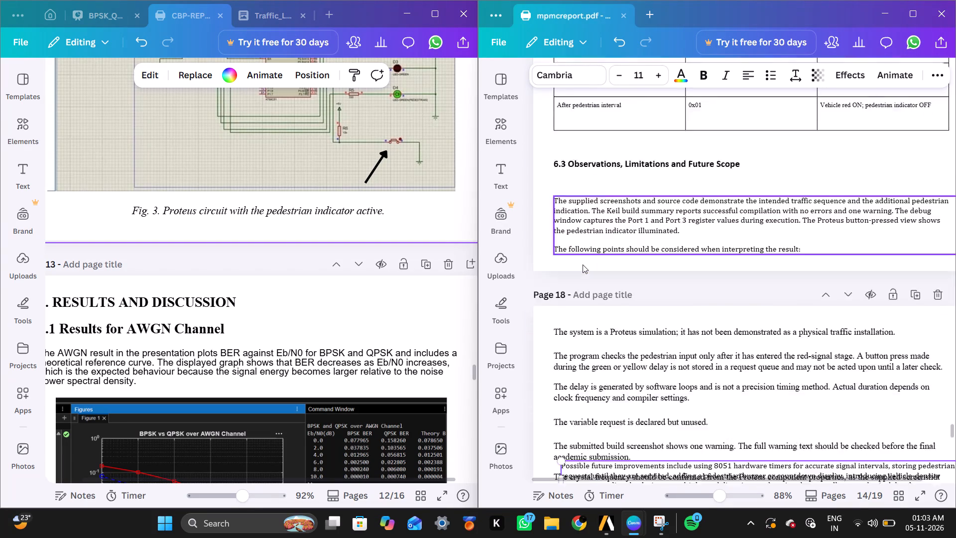
scroll(583, 265, "down", 8)
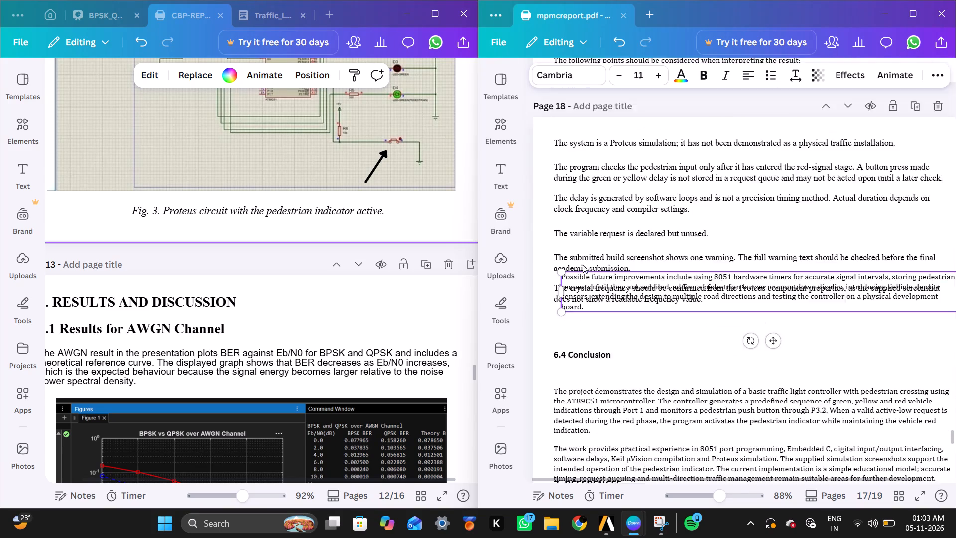
scroll(583, 265, "down", 1)
scroll(345, 316, "down", 1)
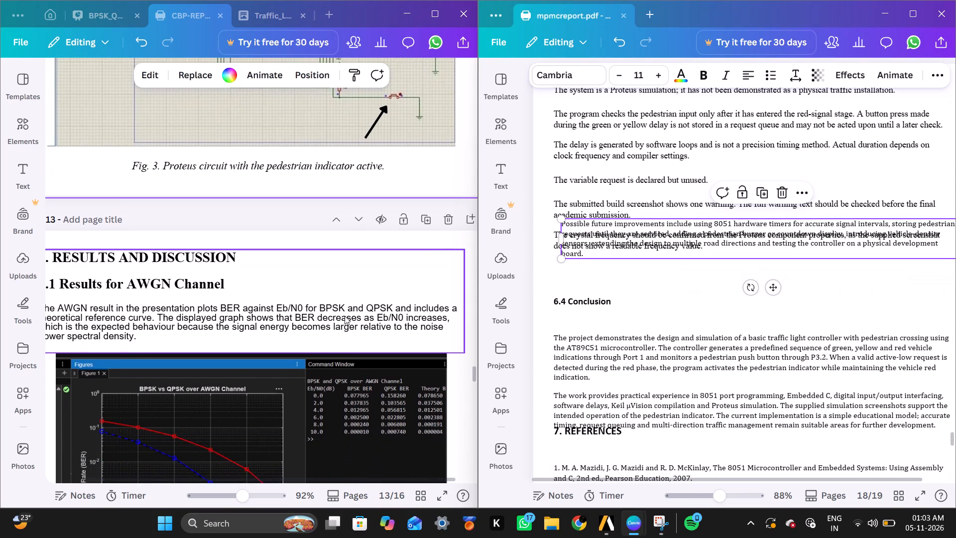
Delete the BPSK vs QPSK over AWGN figure from page 13 of the CBP report.
scroll(345, 316, "right", 1)
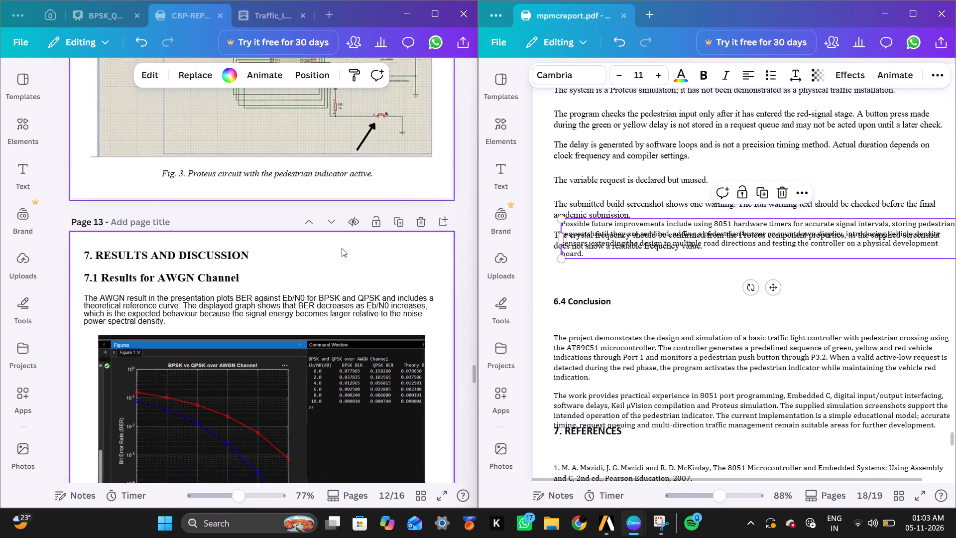
right_click(296, 332)
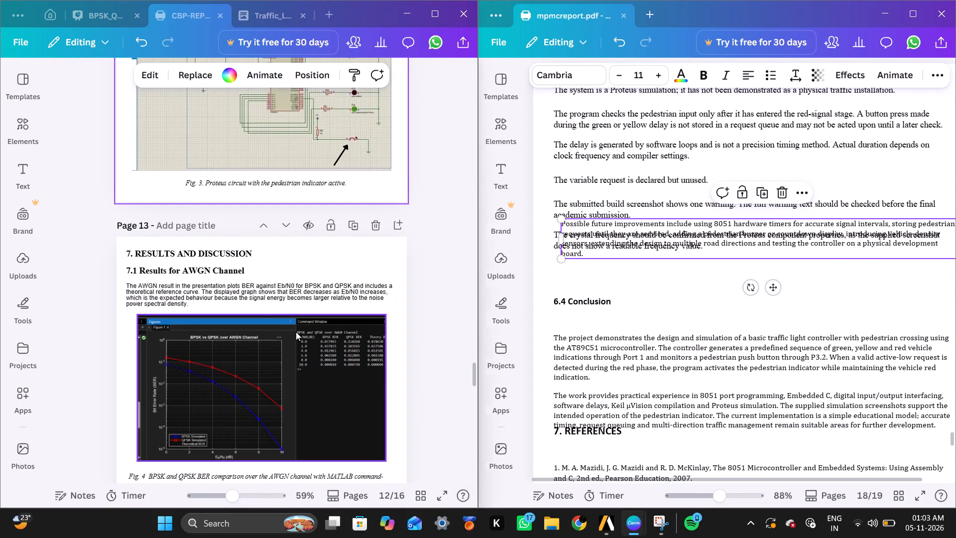
left_click(242, 152)
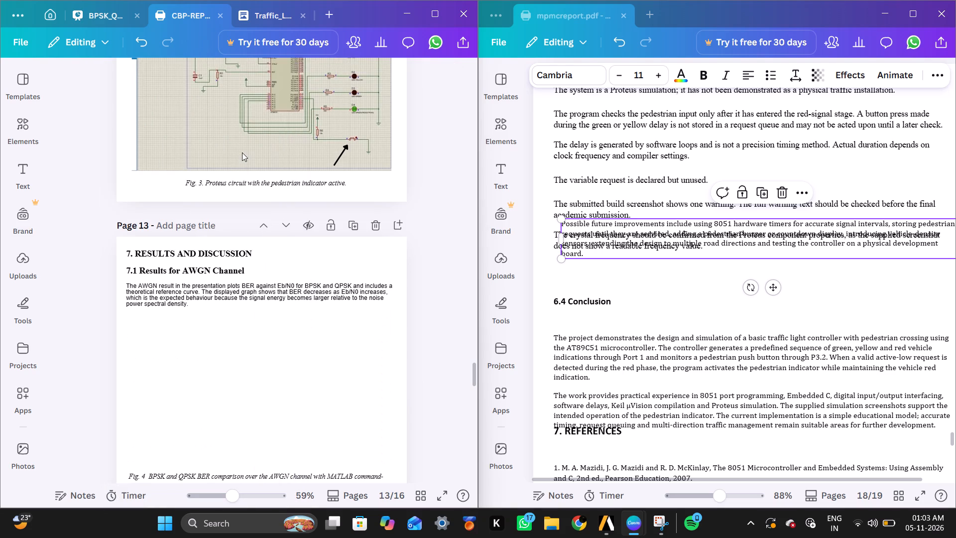
Copy mpmcreport's 6.4 Conclusion heading and reposition page 13's Results and Discussion text block slightly lower, leaving room for a heading above.
left_click_drag(256, 306, 256, 452)
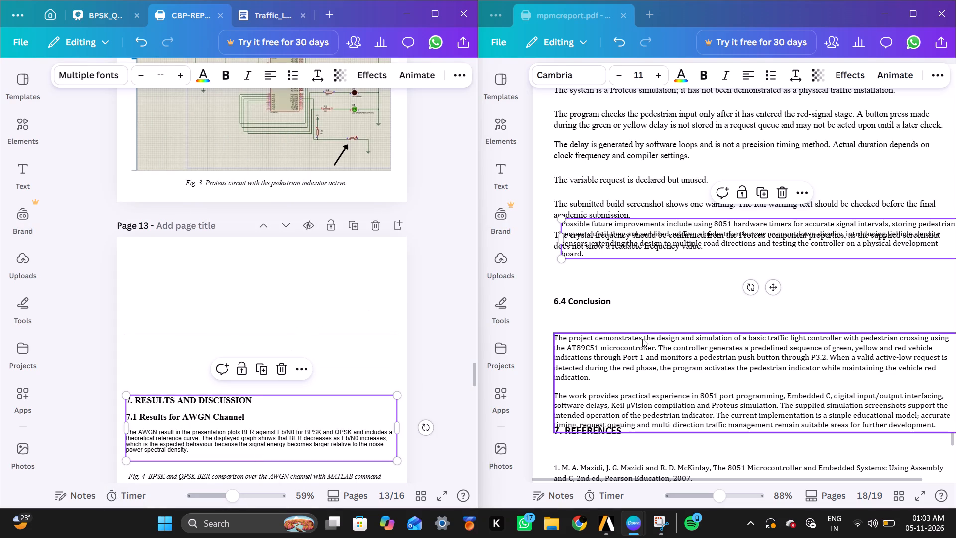
double_click(606, 305)
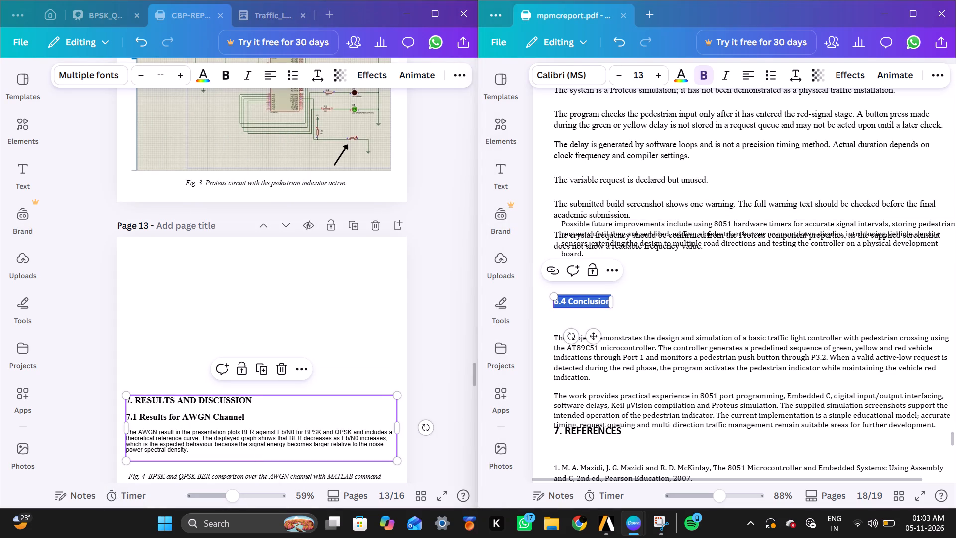
key("ctrl+c")
left_click(363, 273)
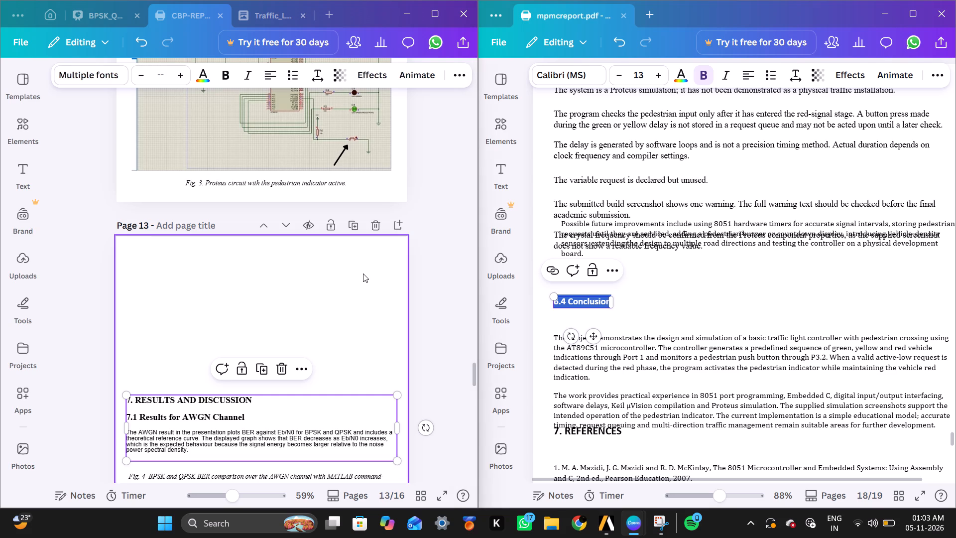
left_click_drag(322, 414, 335, 291)
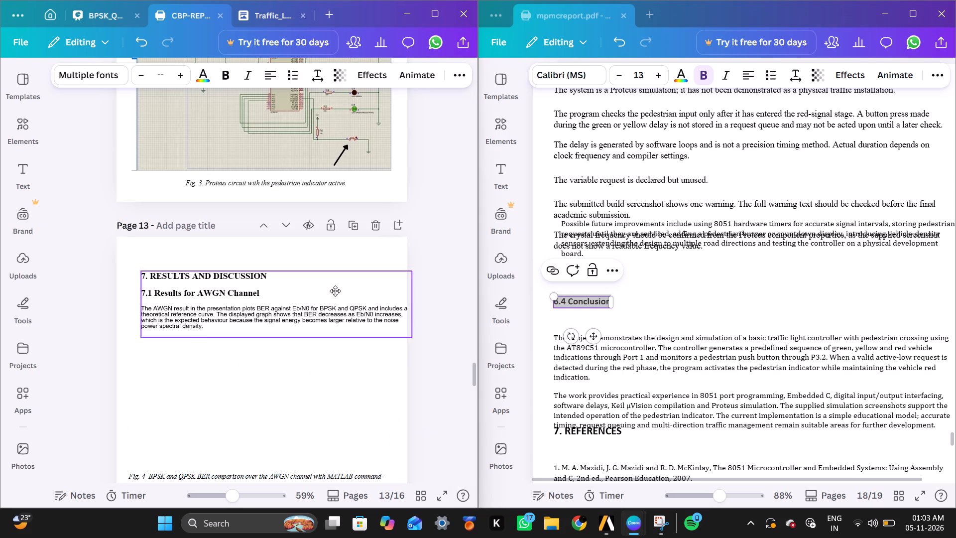
left_click_drag(335, 291, 326, 293)
Duplicate the 6.2 Proteus Simulation Results heading from page 11 and place the copy above the text block on page 13.
scroll(326, 293, "up", 3)
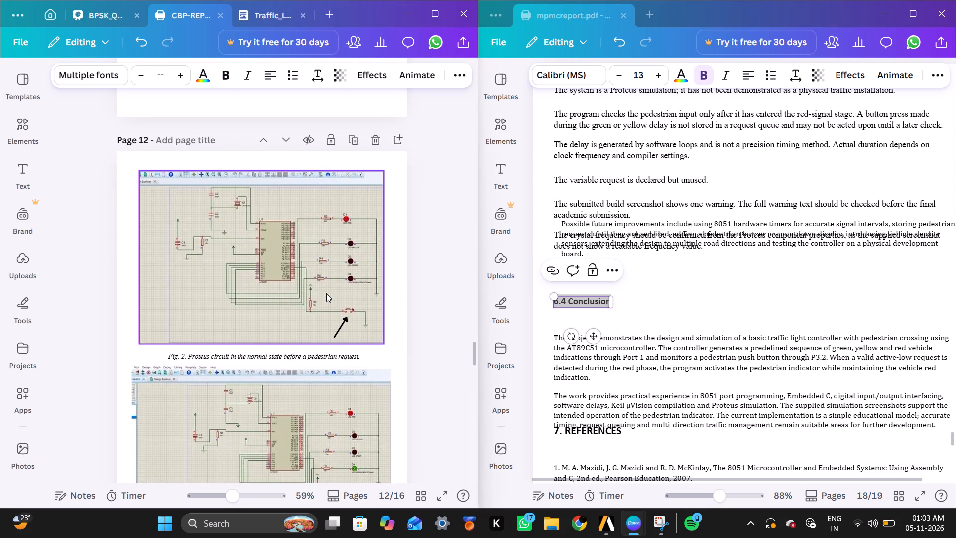
scroll(326, 293, "up", 2)
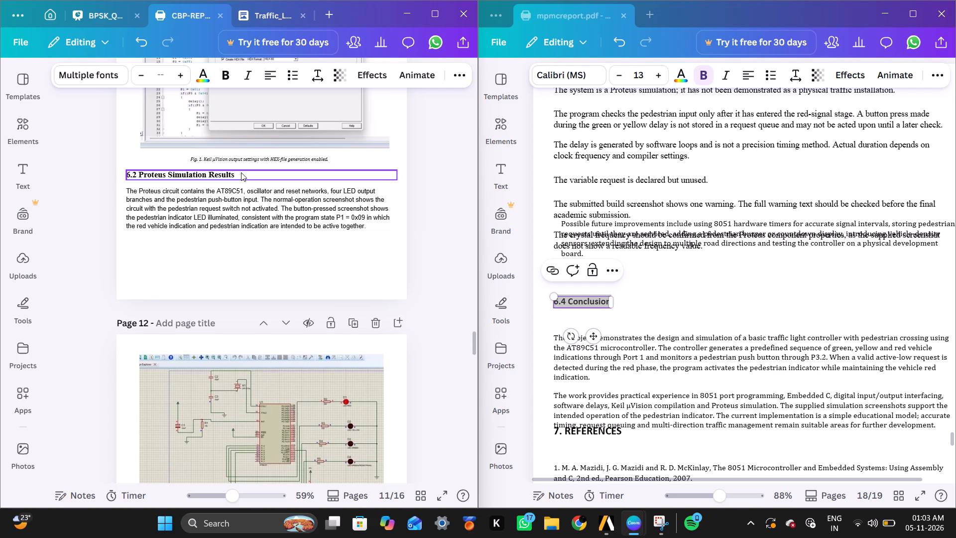
left_click(241, 172)
left_click(265, 142)
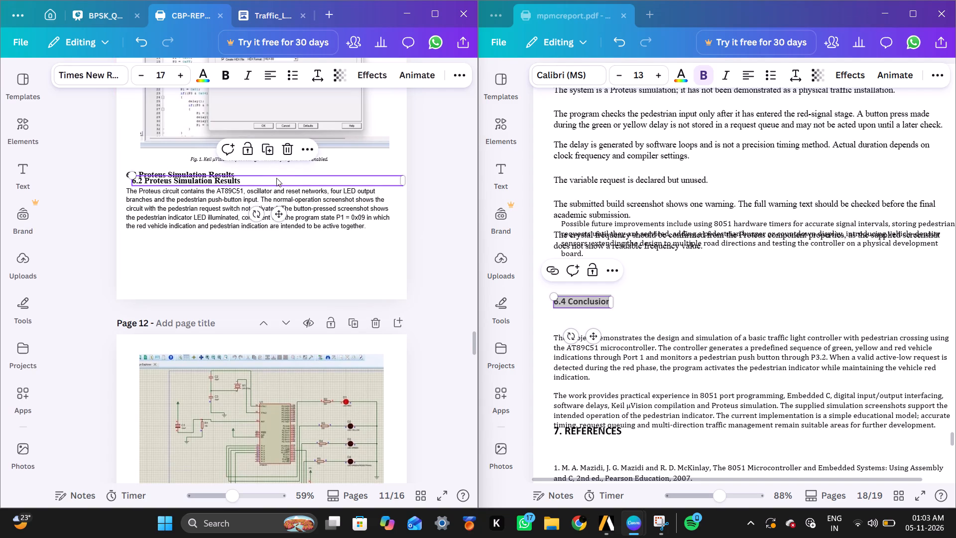
left_click_drag(276, 179, 287, 427)
scroll(287, 427, "down", 2)
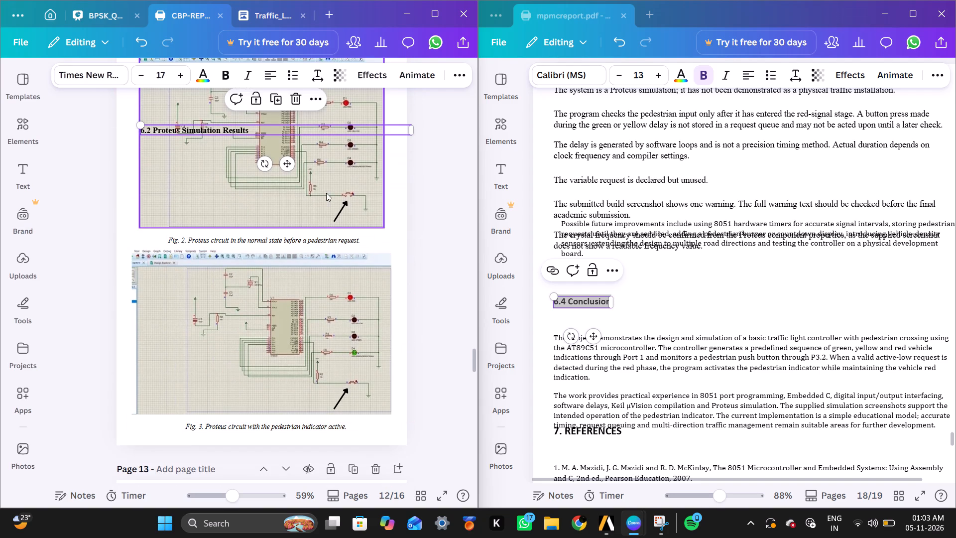
left_click_drag(319, 128, 311, 510)
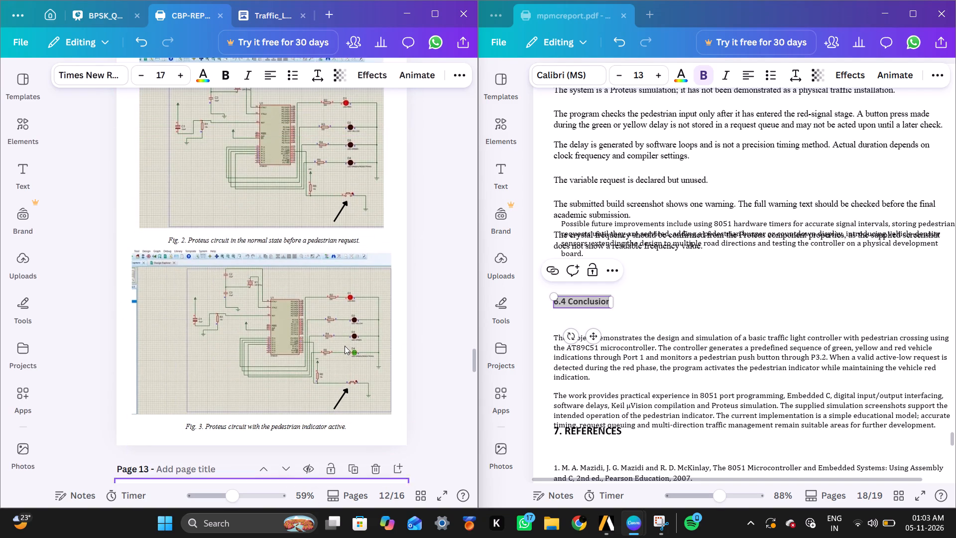
scroll(345, 346, "down", 3)
left_click_drag(330, 340, 326, 326)
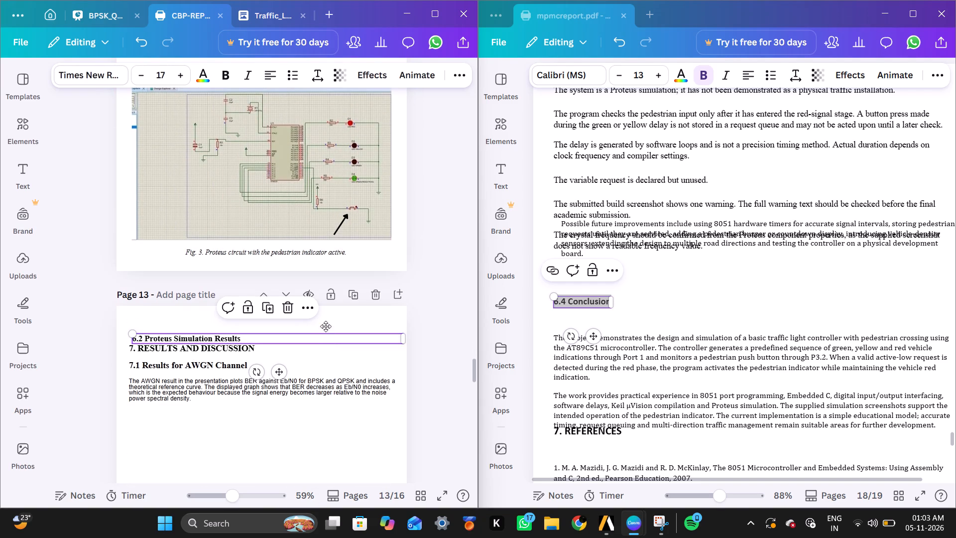
left_click_drag(326, 326, 326, 322)
Replace the duplicated heading's text on page 13 with the copied 6.4 Conclusion and nudge it into position.
double_click(326, 322)
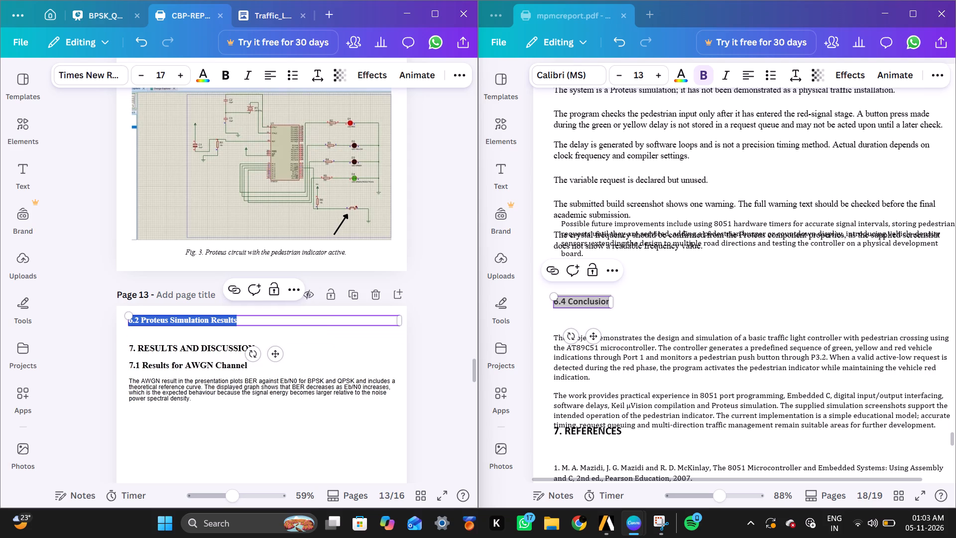
key("ctrl+v")
left_click(317, 365)
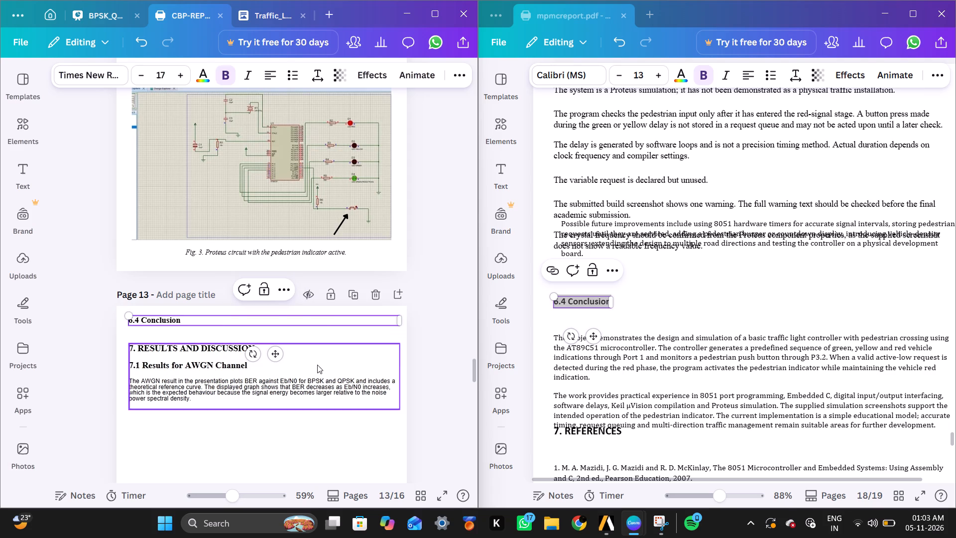
left_click_drag(335, 318, 335, 320)
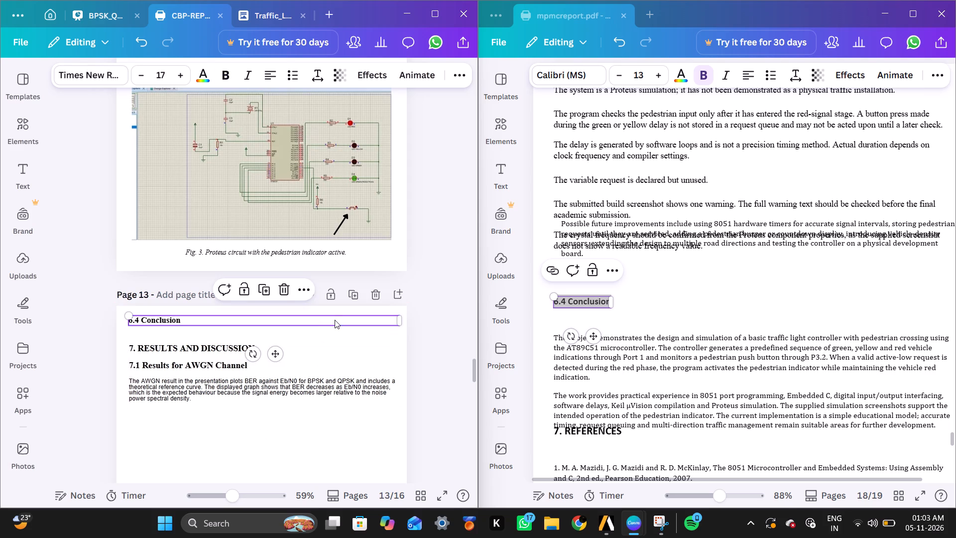
left_click_drag(335, 320, 335, 323)
Move the two conclusion paragraphs on mpmcreport page 18 up, clear of the 7. References heading.
scroll(335, 323, "down", 1)
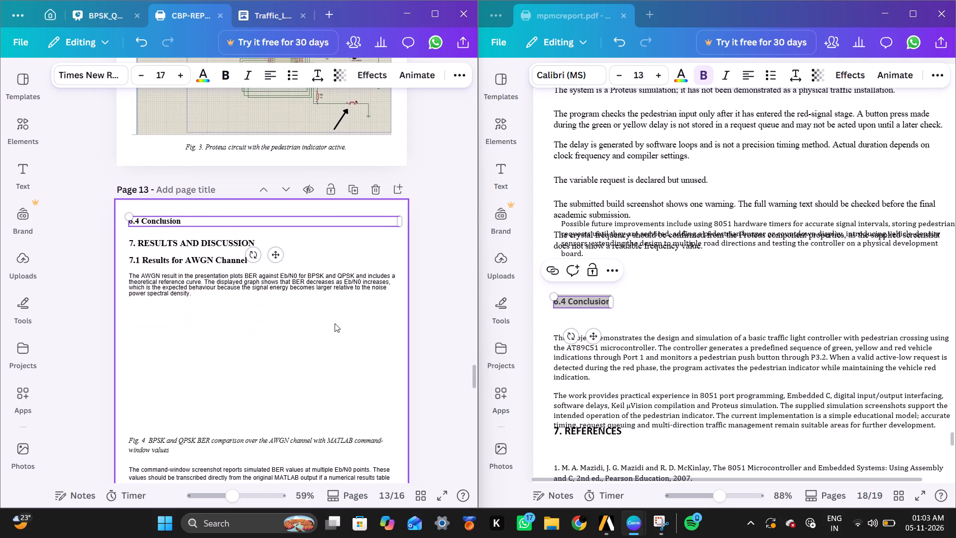
scroll(625, 391, "down", 1)
left_click(625, 391)
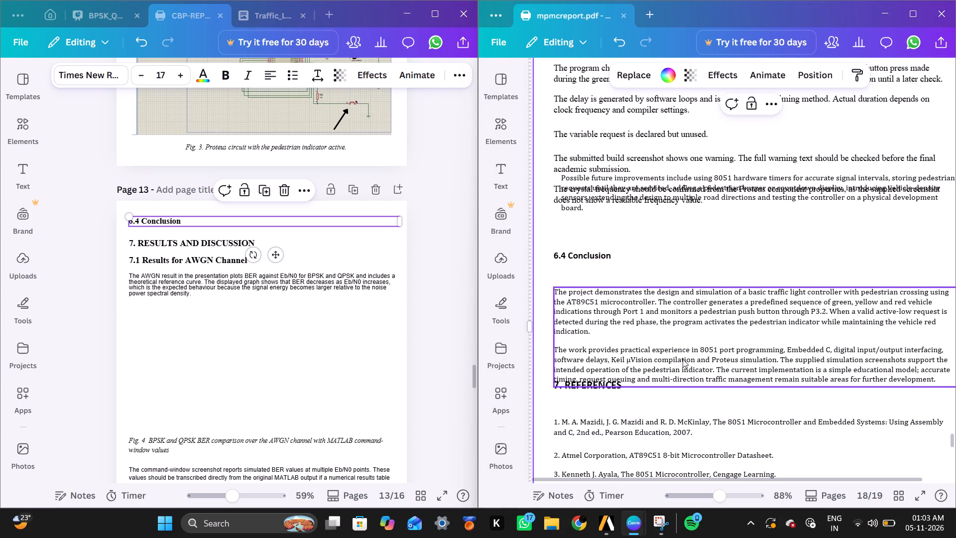
left_click(683, 359)
left_click_drag(683, 359, 678, 345)
Replace page 13's Results and Discussion text block with the two conclusion paragraphs copied from mpmcreport section 6.4.
double_click(678, 345)
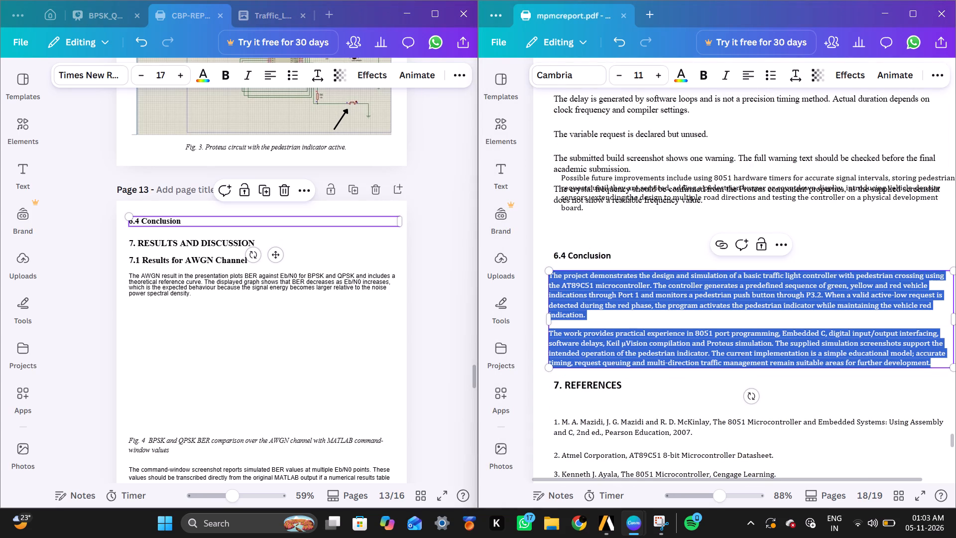
key("ctrl+a")
key("ctrl+a")
key("ctrl+a")
key("ctrl+c")
left_click(338, 276)
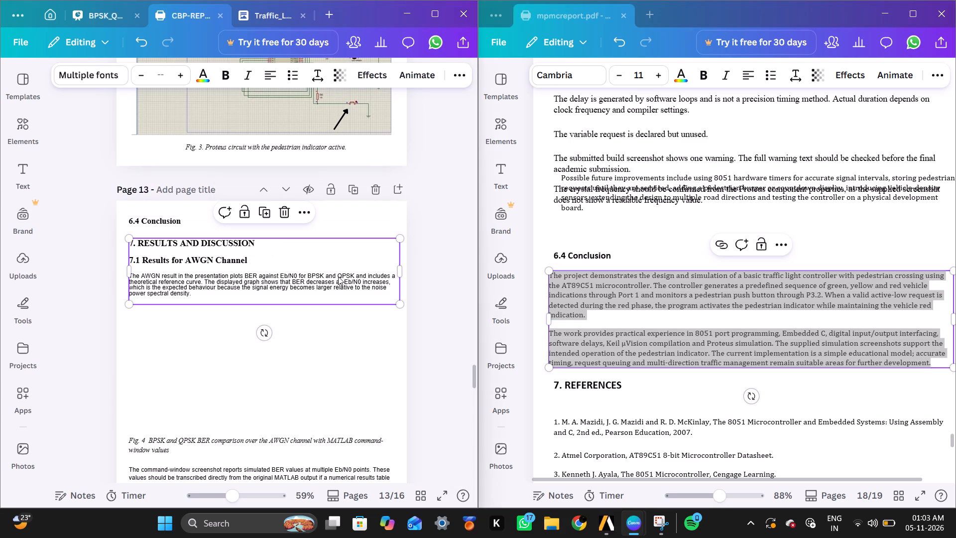
double_click(338, 276)
key("ctrl+a")
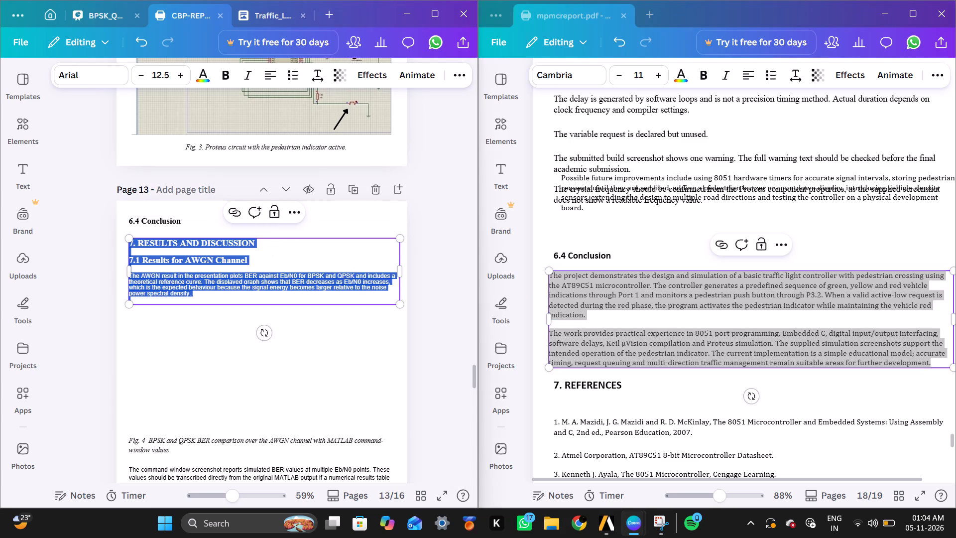
key("ctrl+v")
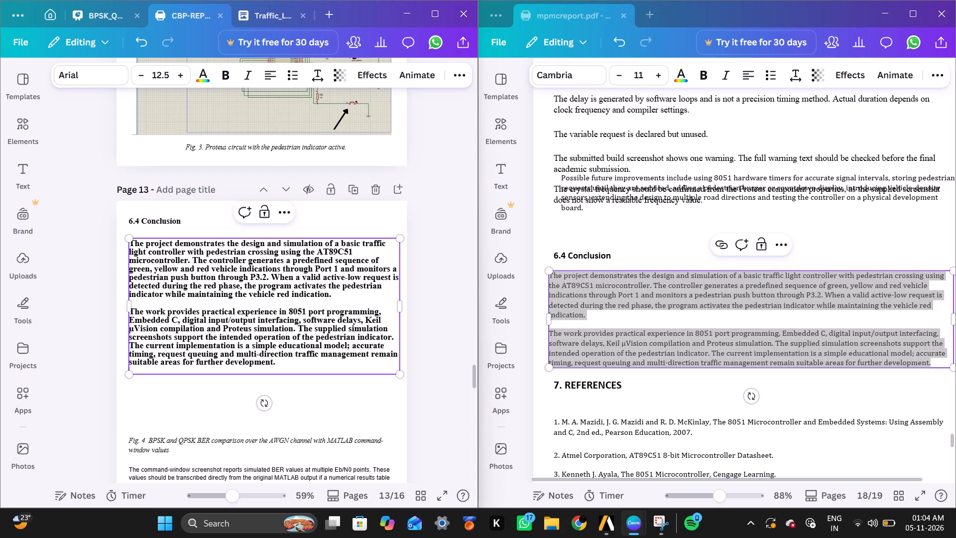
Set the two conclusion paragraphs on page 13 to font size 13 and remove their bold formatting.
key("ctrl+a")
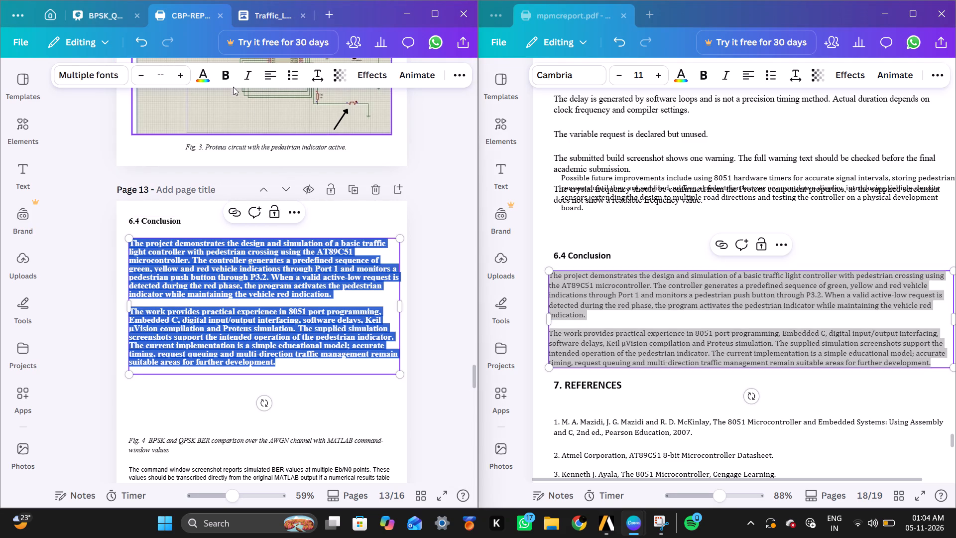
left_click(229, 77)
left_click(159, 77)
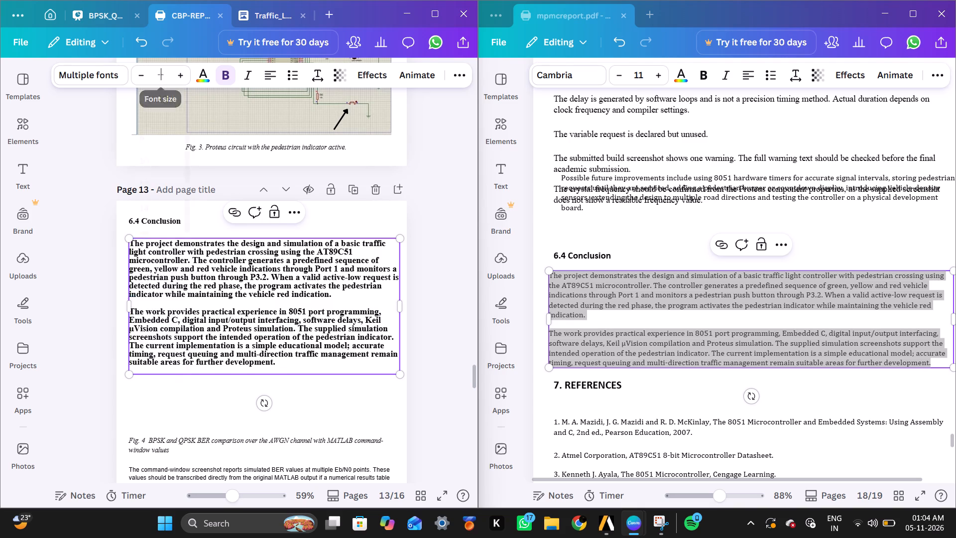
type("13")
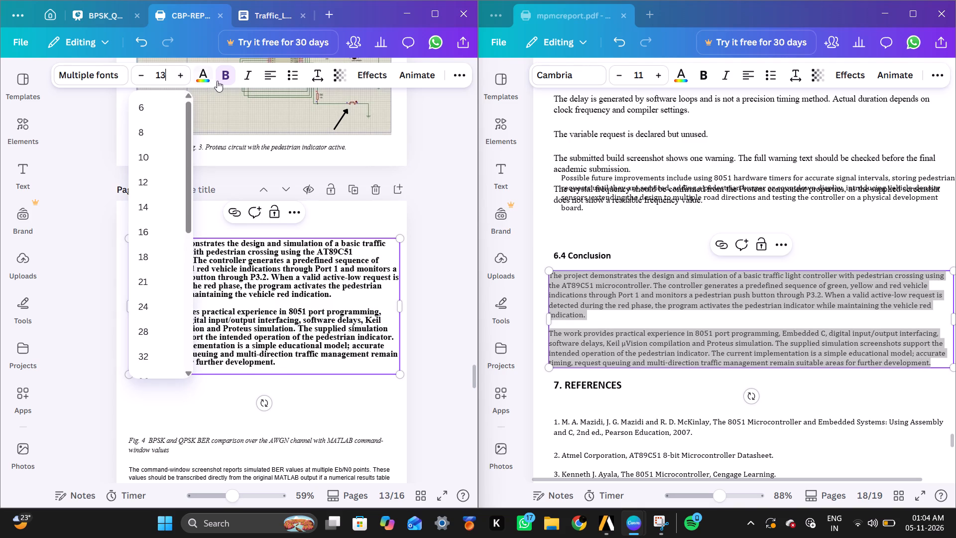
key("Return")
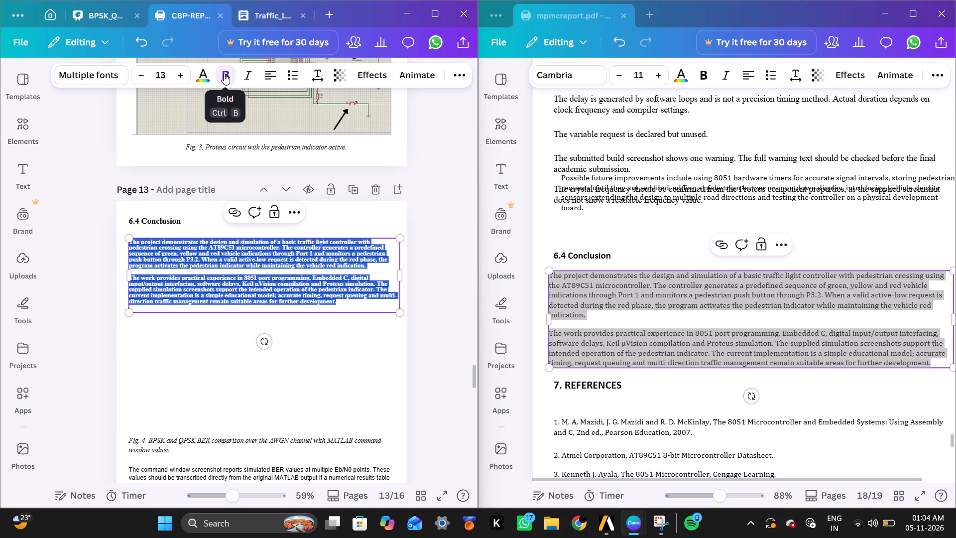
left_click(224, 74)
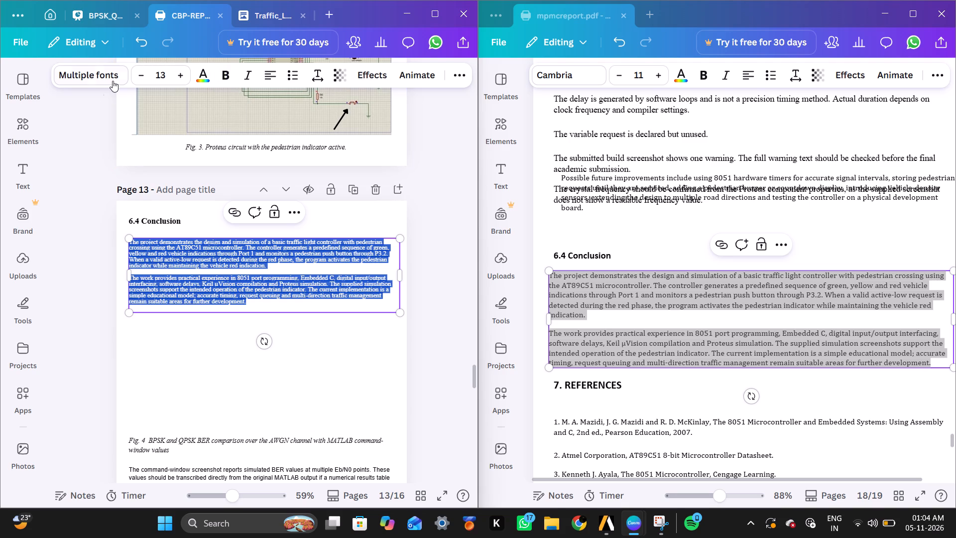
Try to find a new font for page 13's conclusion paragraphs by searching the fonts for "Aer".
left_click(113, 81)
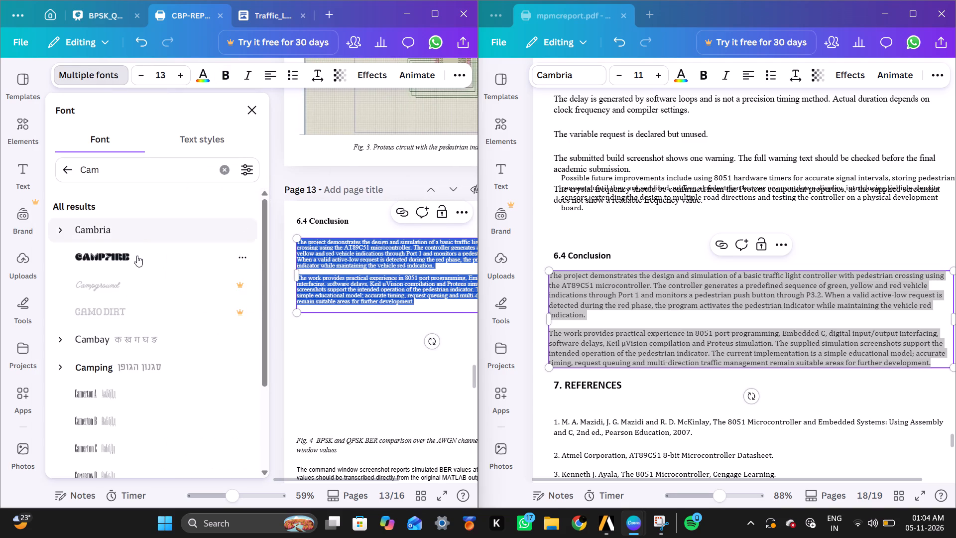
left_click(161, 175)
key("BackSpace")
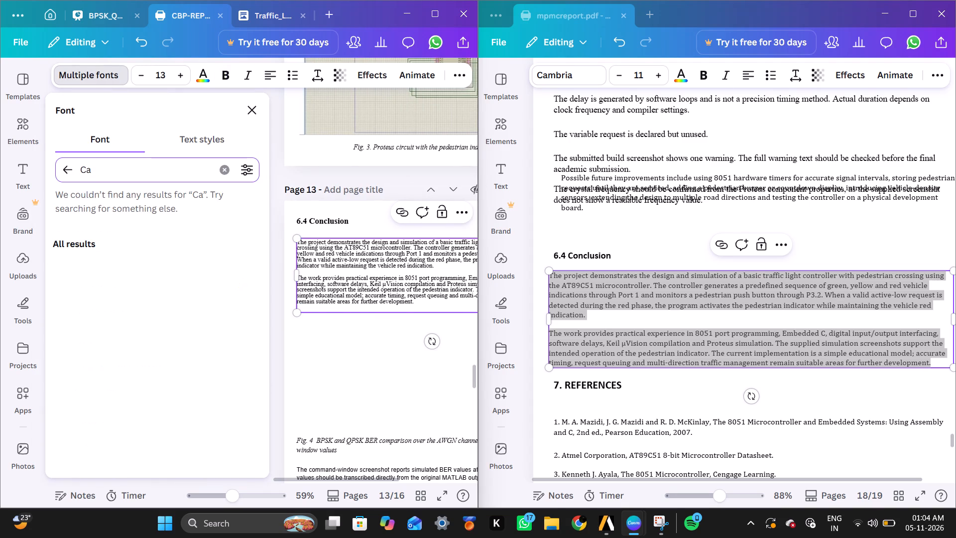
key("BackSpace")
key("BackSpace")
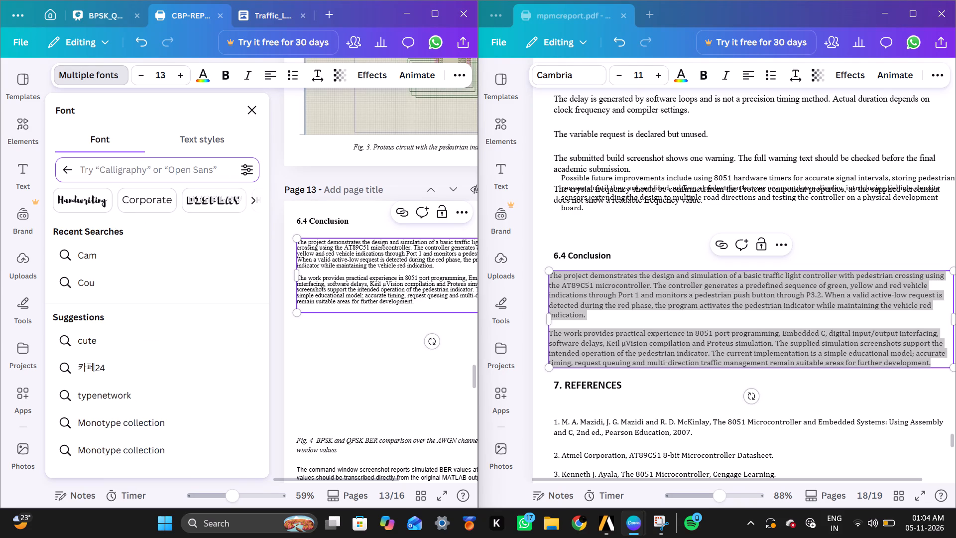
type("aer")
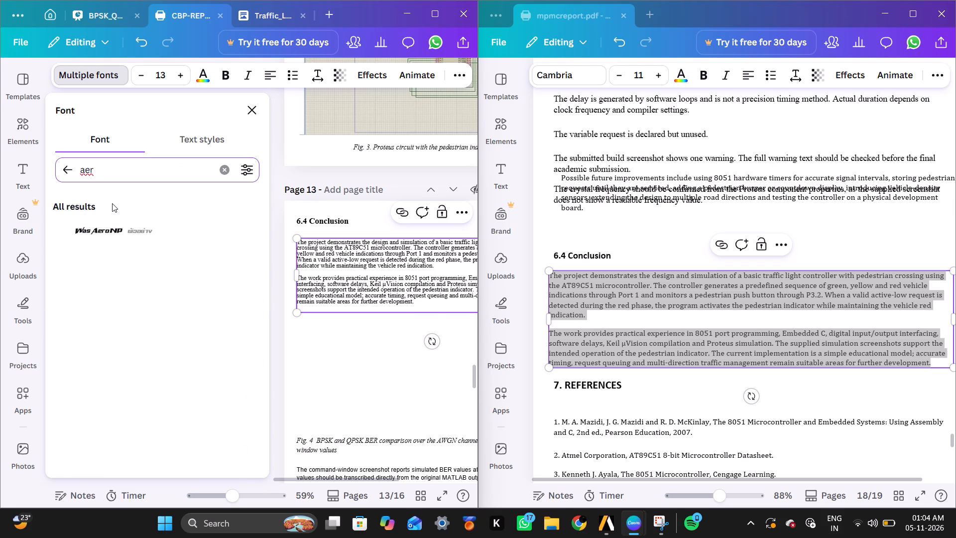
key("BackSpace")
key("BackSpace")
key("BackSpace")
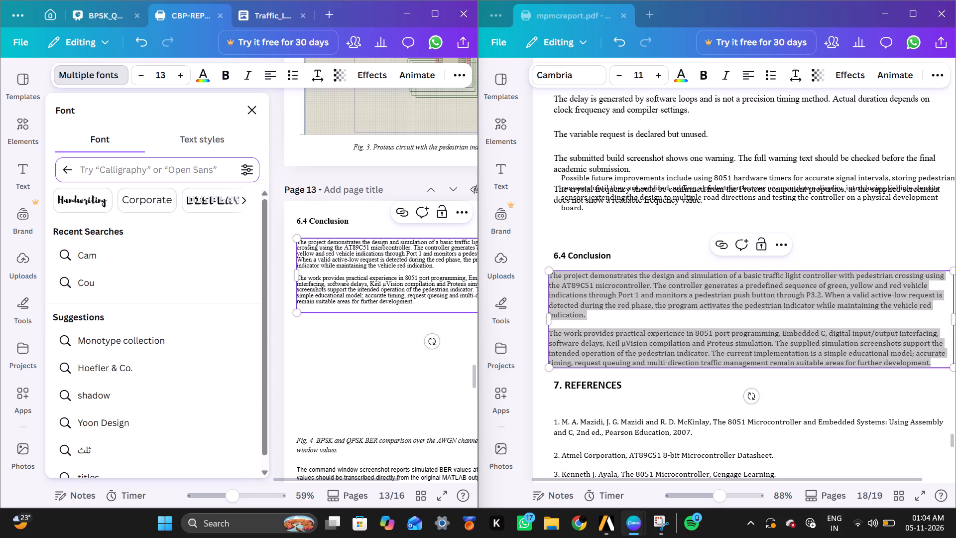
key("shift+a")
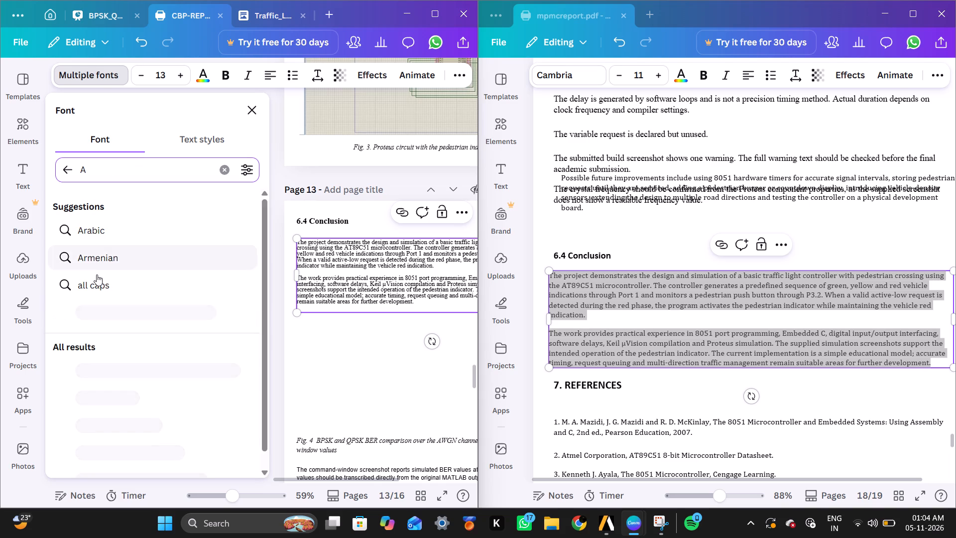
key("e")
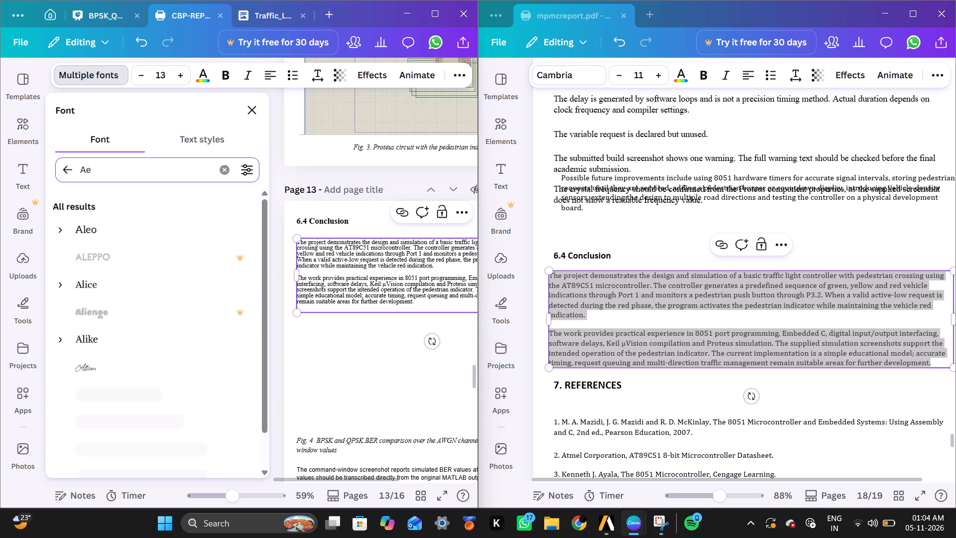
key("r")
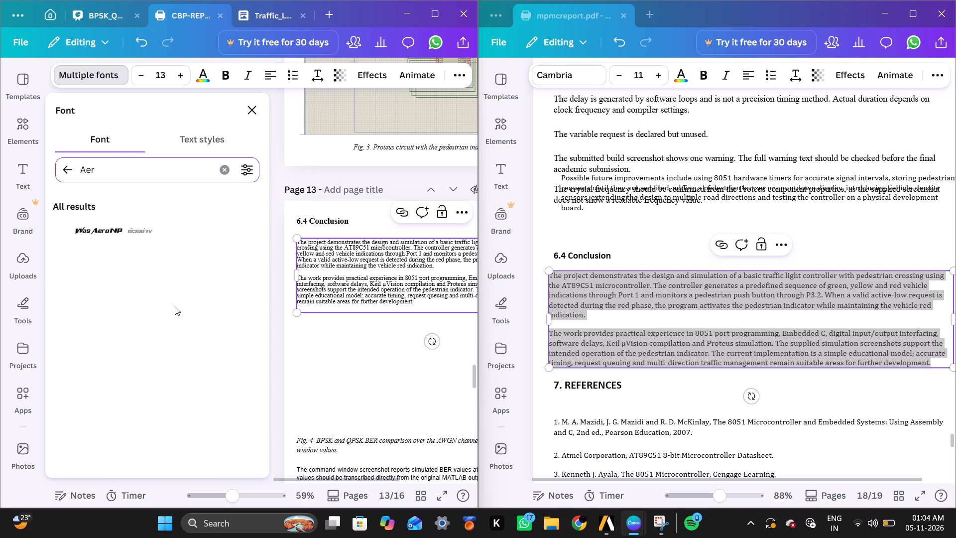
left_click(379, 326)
Copy the text style of the 6.2 Proteus Simulation Results paragraph on page 11 and apply it to page 13's conclusion paragraphs.
scroll(307, 263, "up", 2)
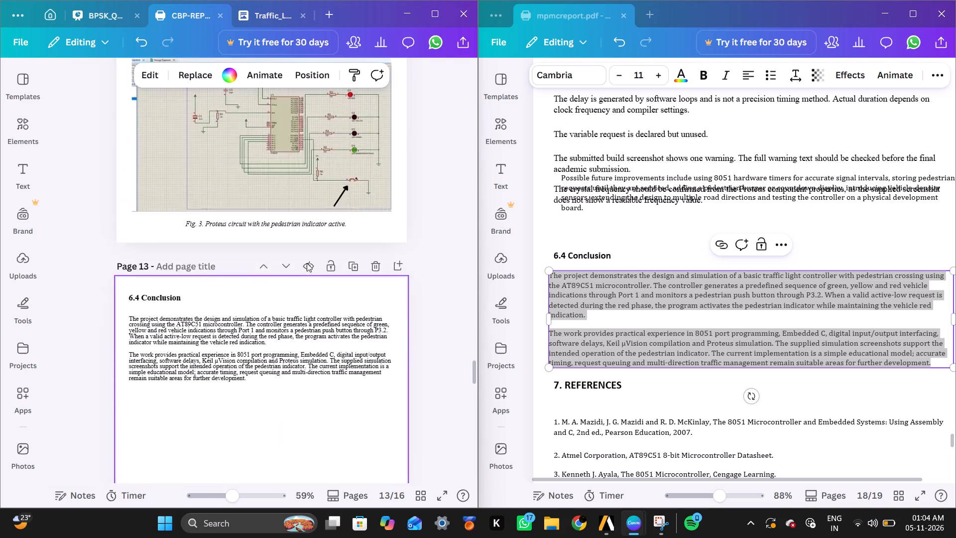
scroll(307, 263, "up", 4)
left_click(305, 275)
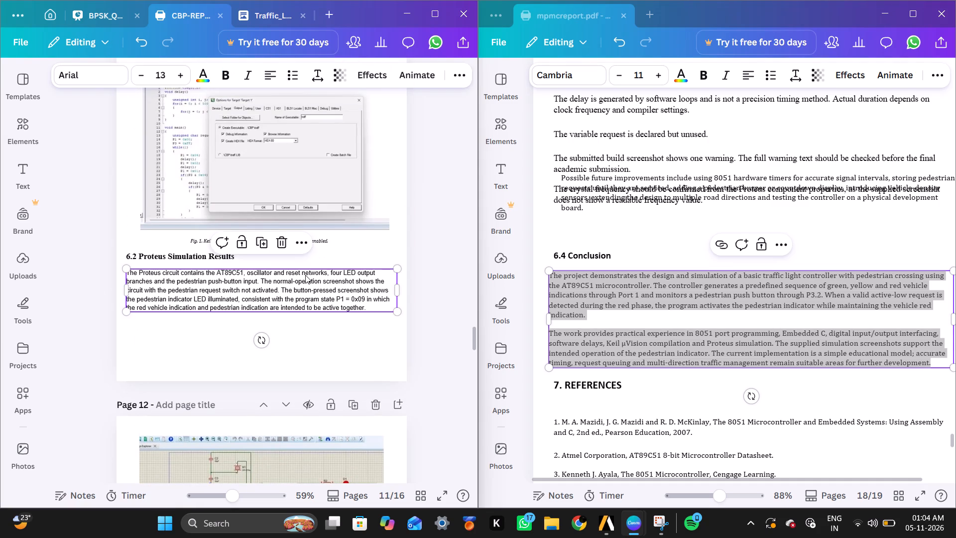
left_click(301, 245)
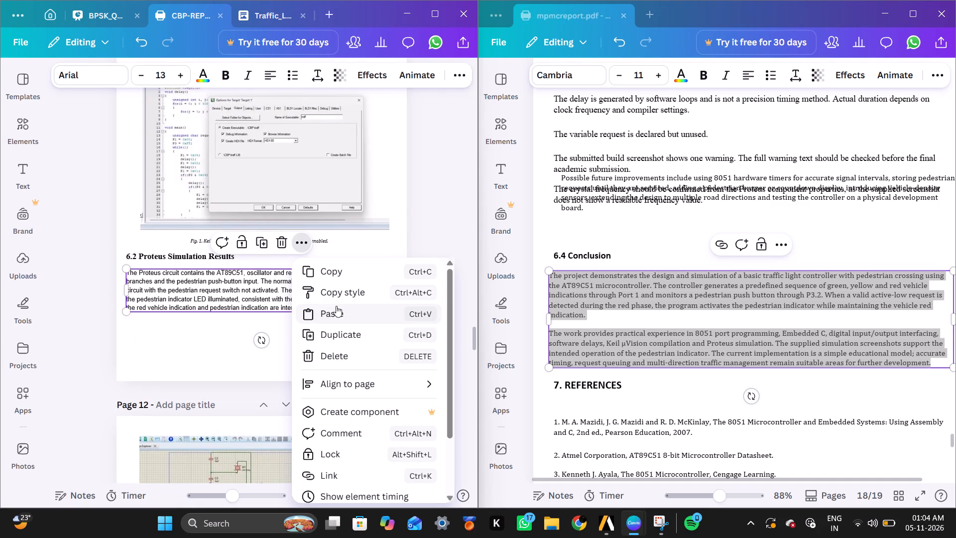
left_click(335, 300)
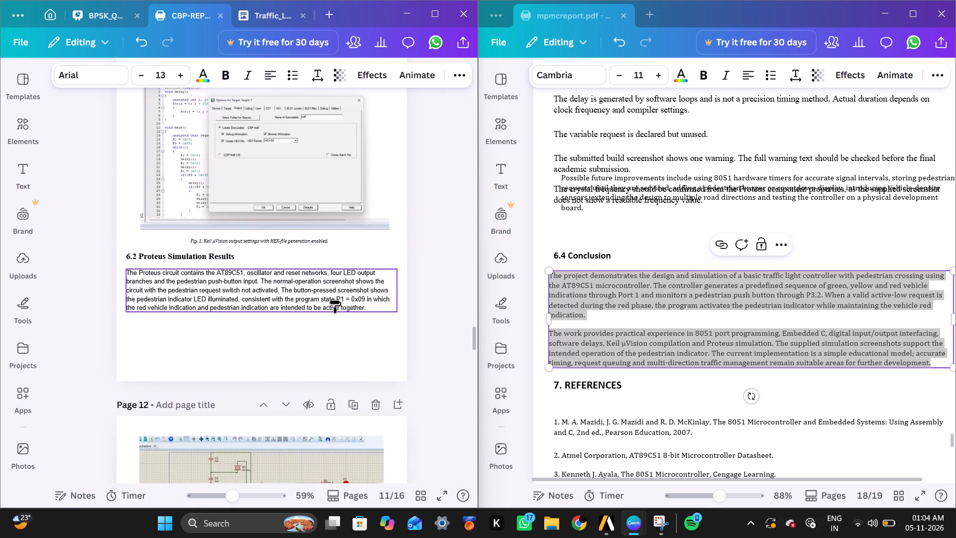
scroll(335, 300, "down", 4)
left_click(313, 365)
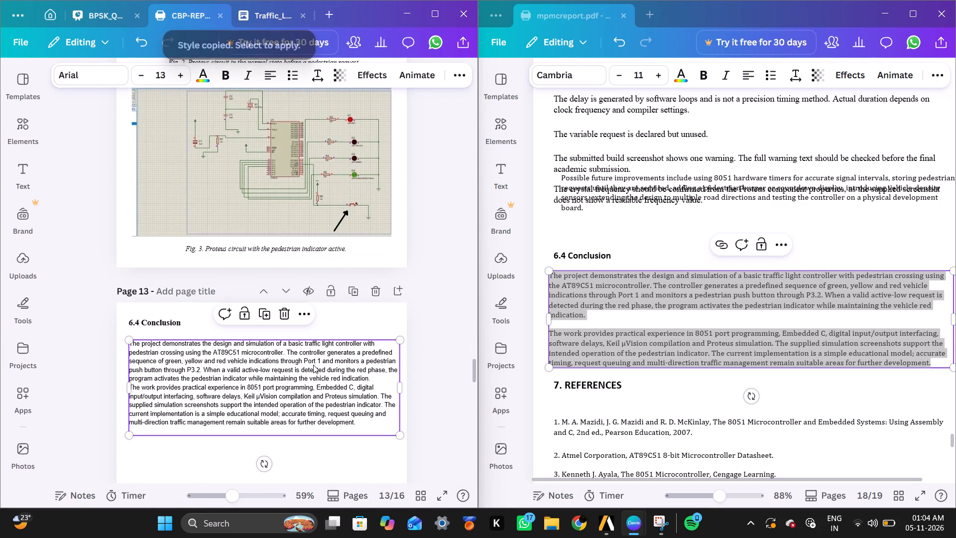
left_click(321, 460)
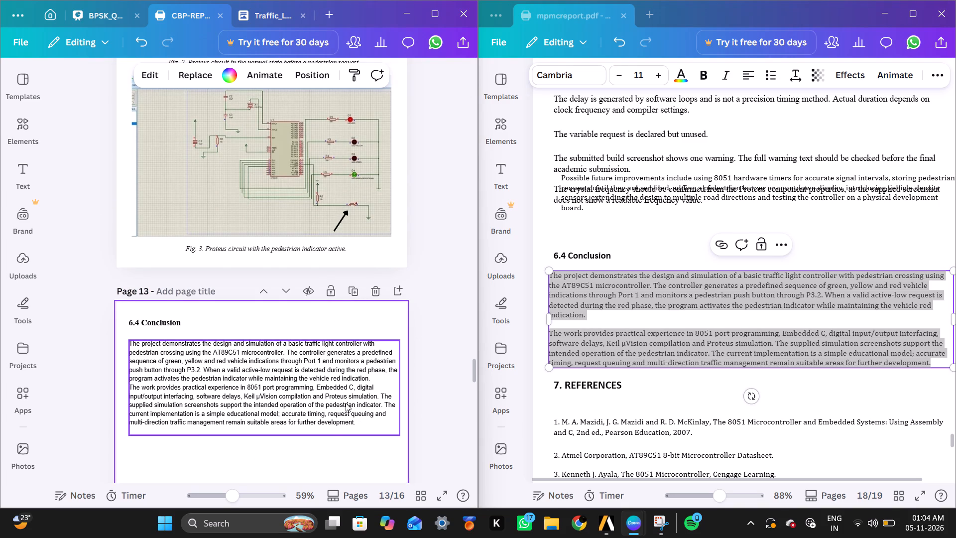
Insert a blank line between the two conclusion paragraphs on page 13.
scroll(346, 403, "down", 1)
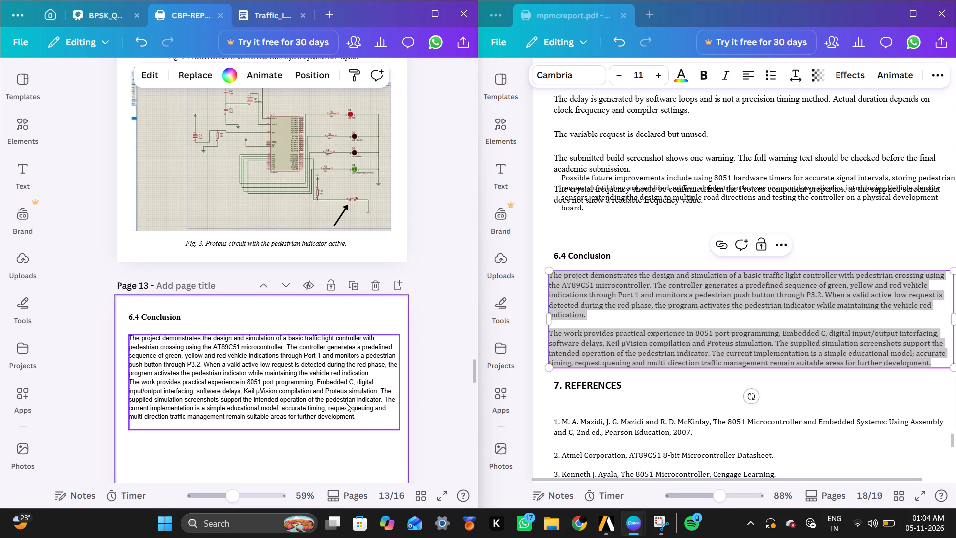
left_click(380, 368)
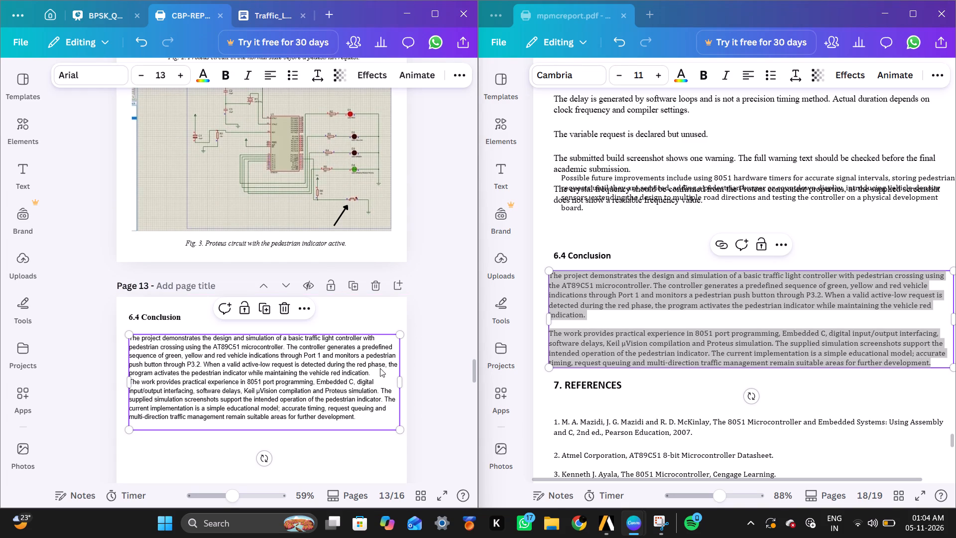
left_click(377, 371)
key("Return")
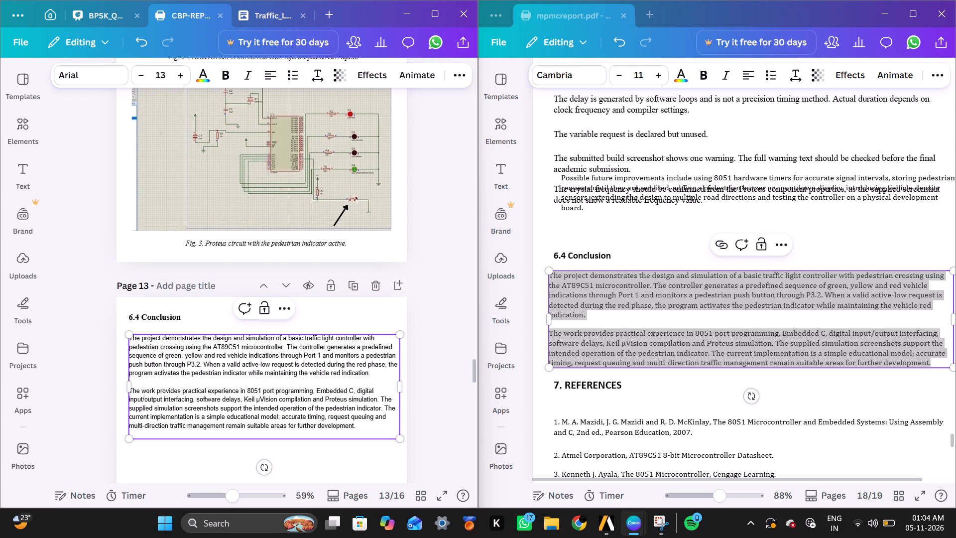
Narrow page 13's conclusion text block slightly and move it up directly beneath the 6.4 Conclusion heading.
scroll(493, 349, "left", 1)
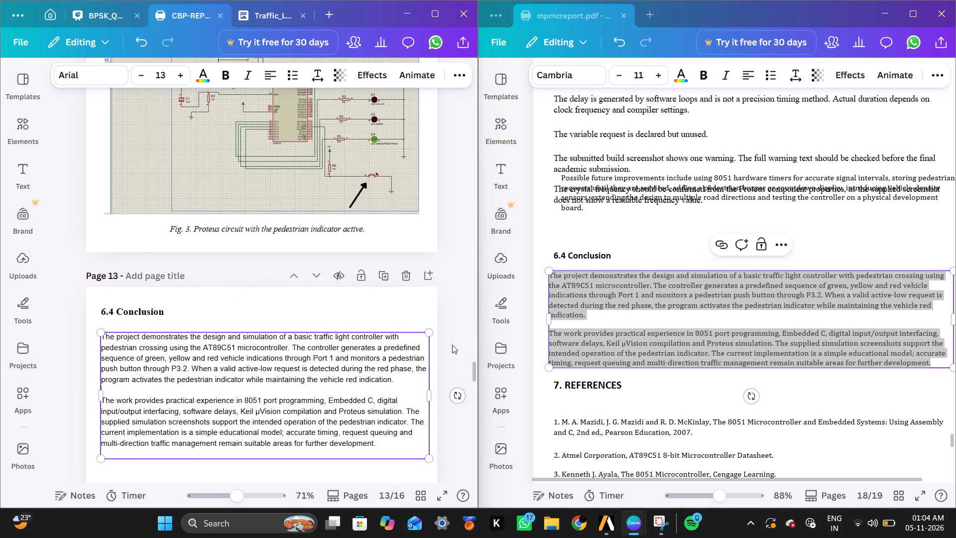
scroll(452, 345, "down", 1)
left_click(328, 391)
left_click_drag(312, 351, 311, 344)
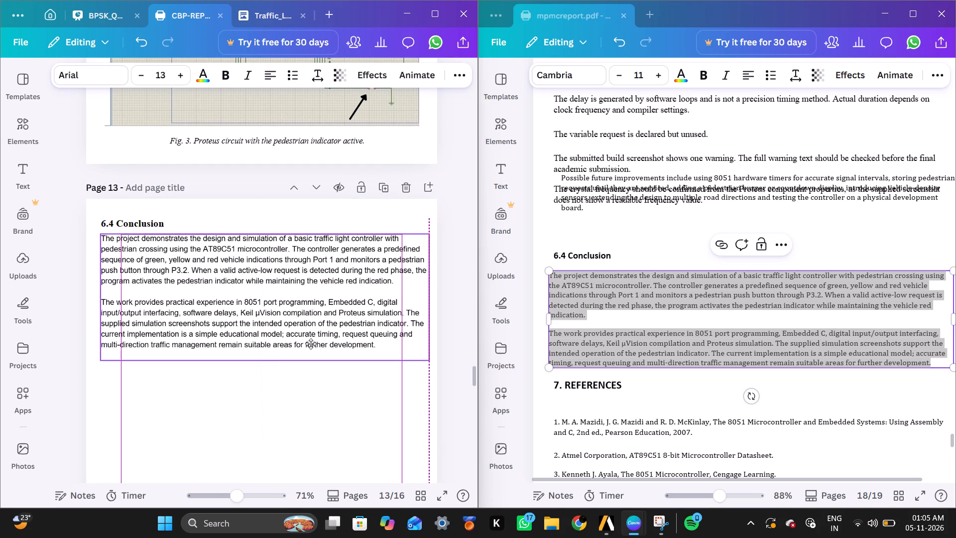
left_click_drag(311, 344, 311, 346)
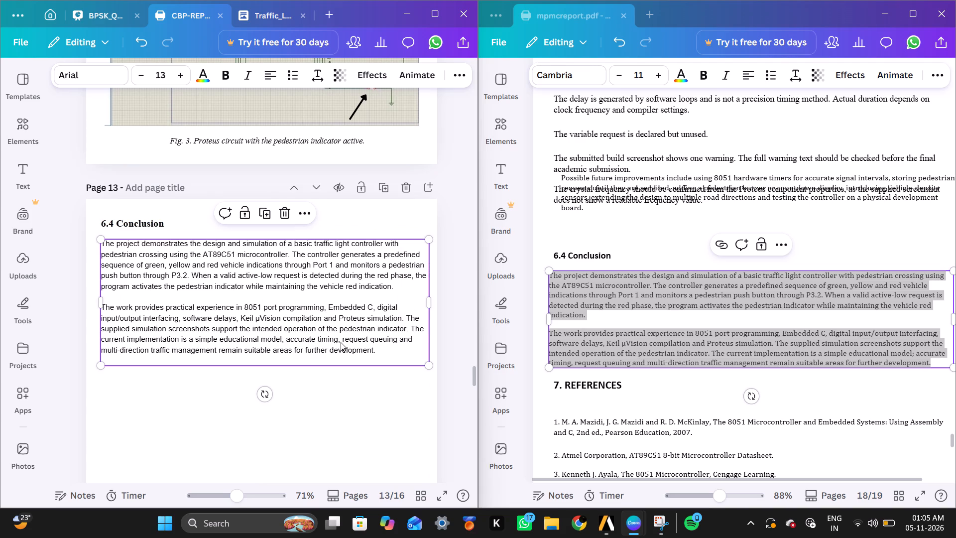
left_click(429, 303)
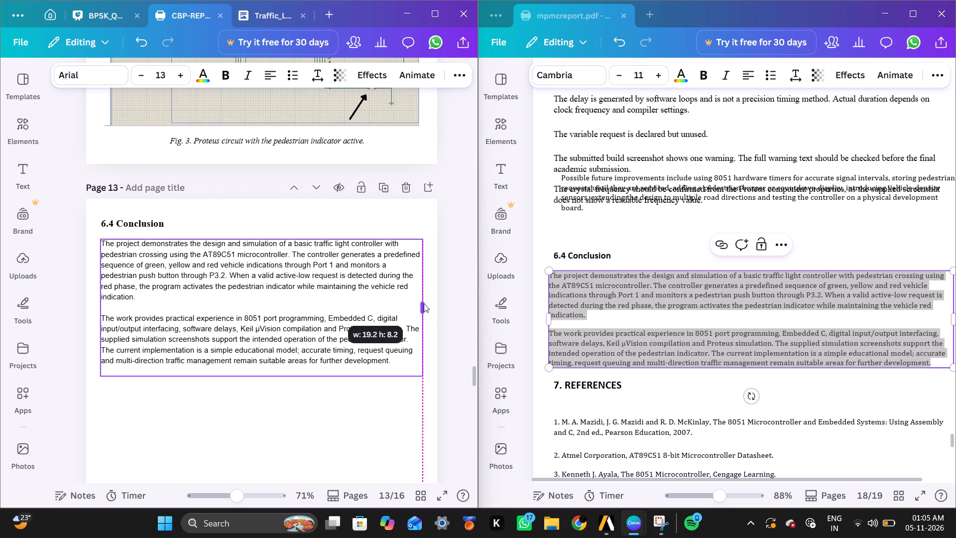
left_click(444, 299)
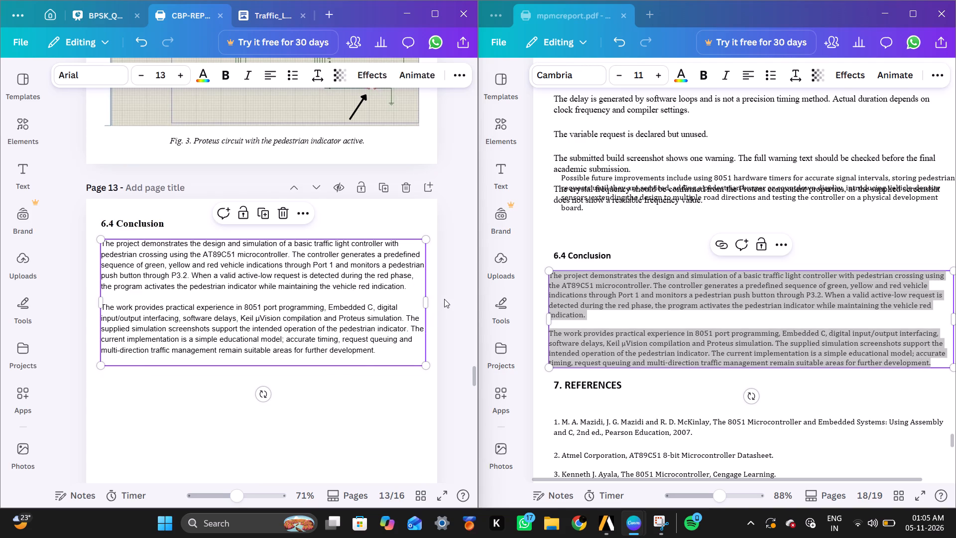
left_click_drag(353, 313, 353, 308)
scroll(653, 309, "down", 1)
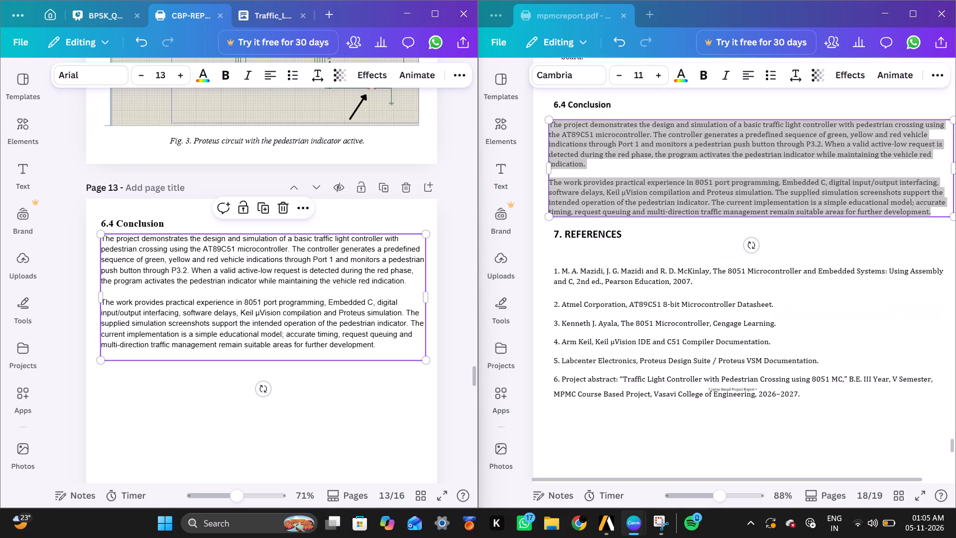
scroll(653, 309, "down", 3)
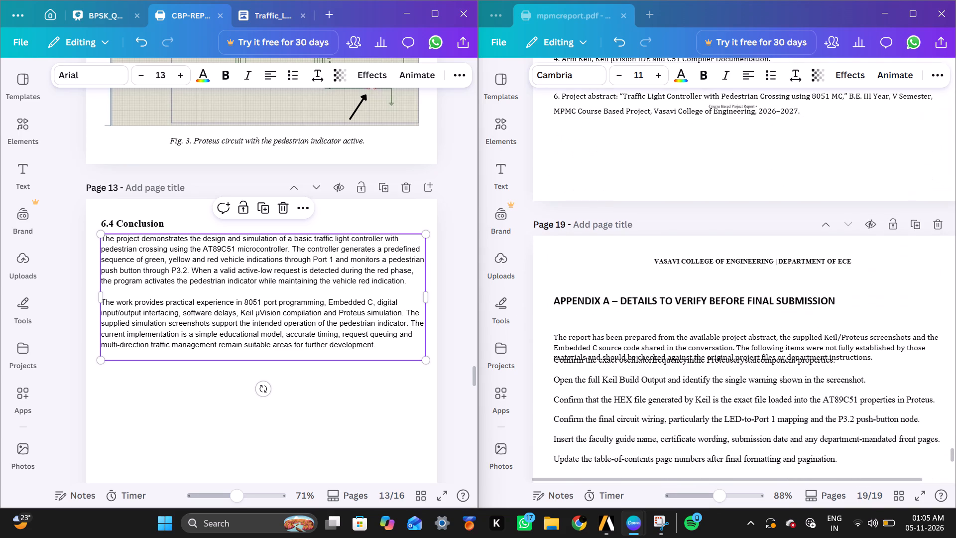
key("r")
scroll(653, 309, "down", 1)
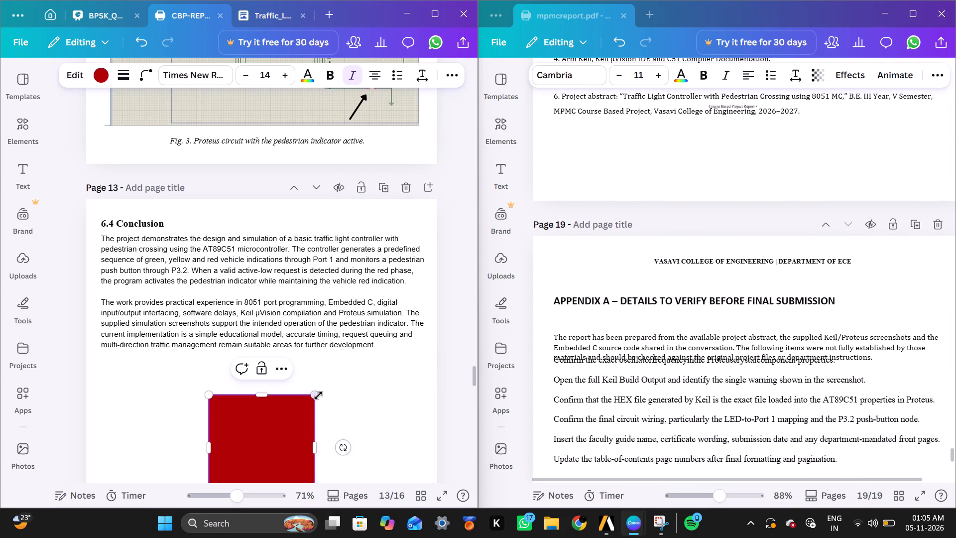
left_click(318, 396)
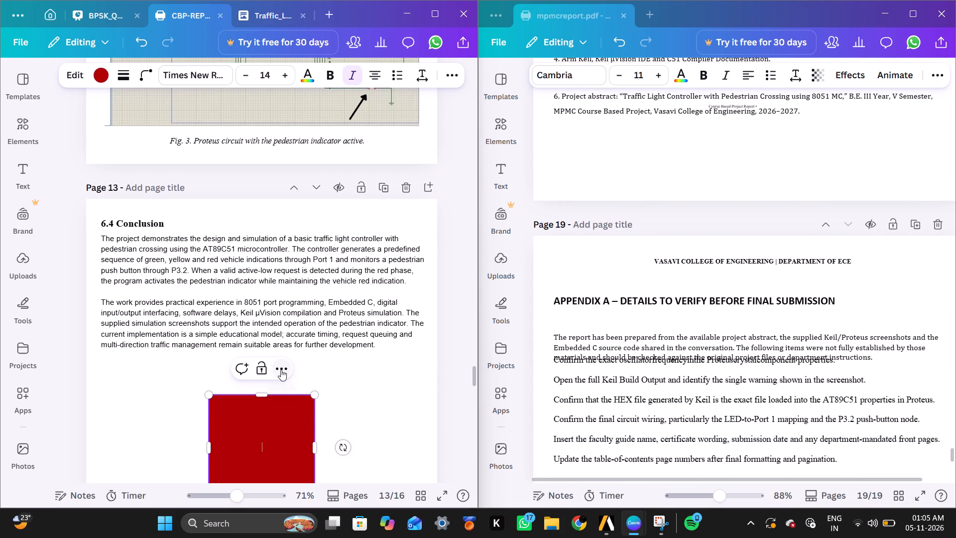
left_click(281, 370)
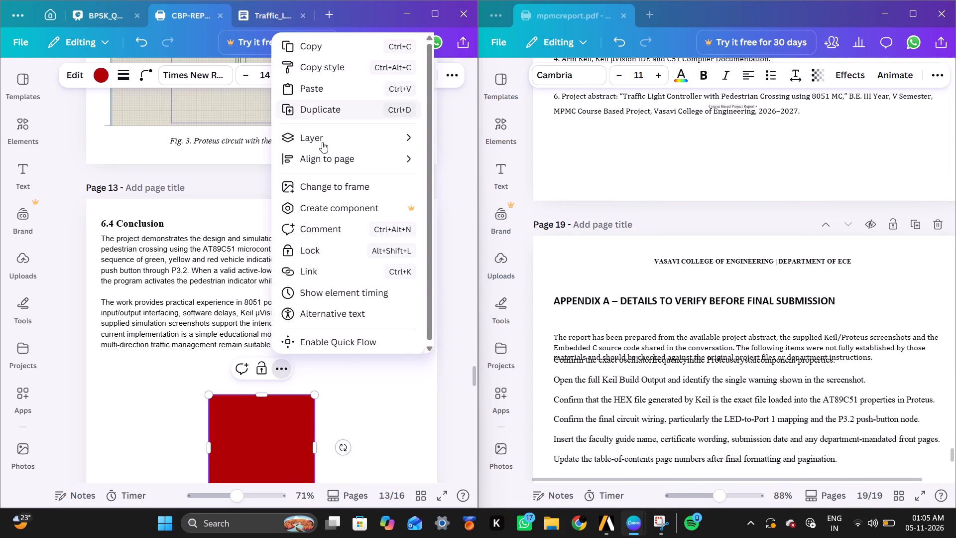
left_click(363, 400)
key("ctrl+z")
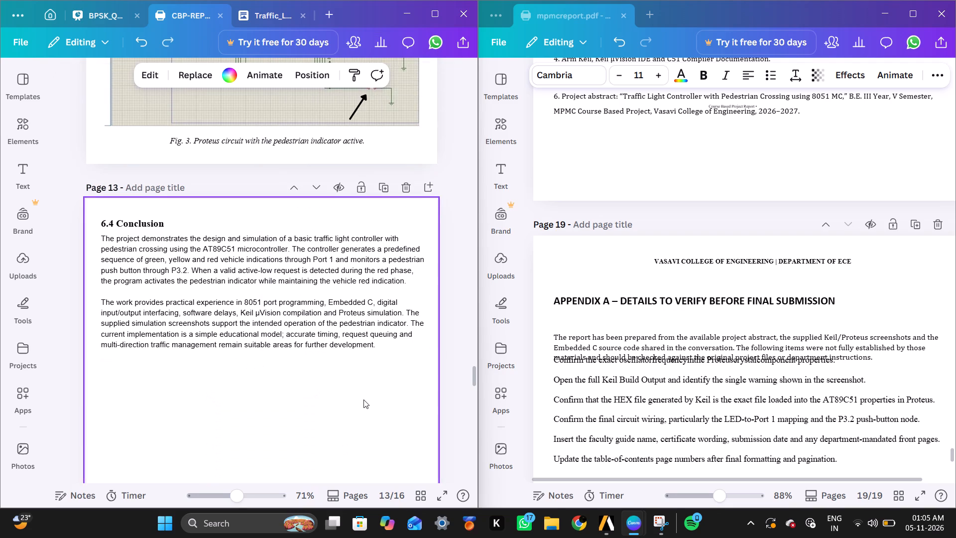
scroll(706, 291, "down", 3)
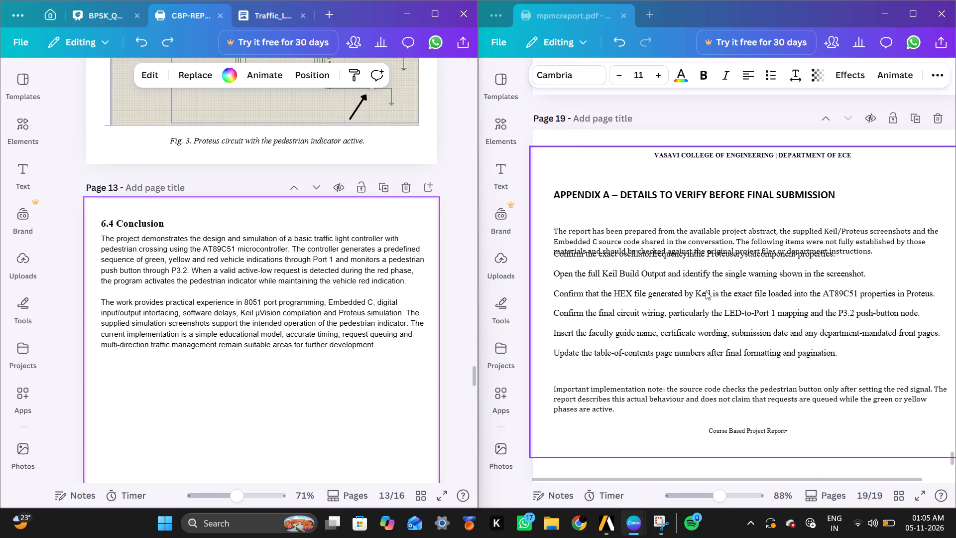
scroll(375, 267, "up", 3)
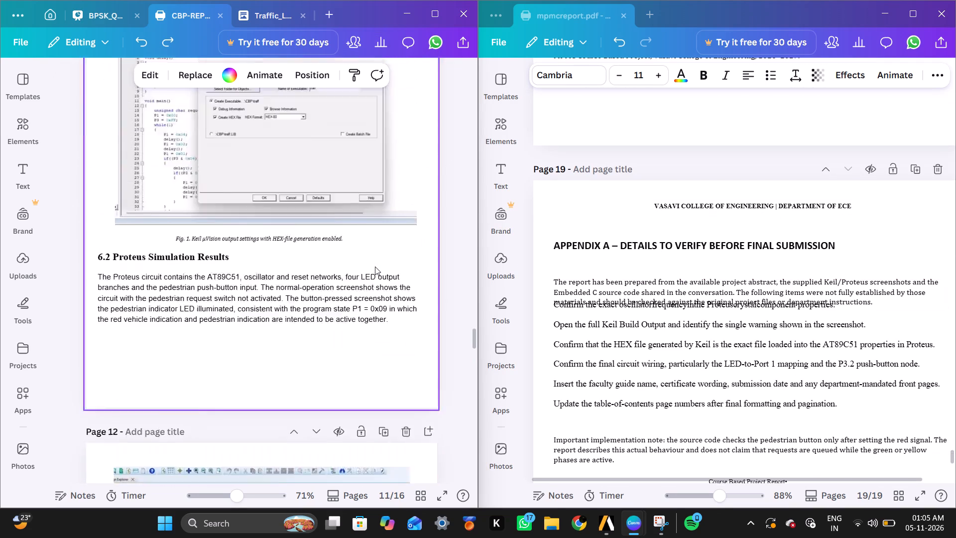
Move the Appendix A introductory paragraph on page 19 of mpmcreport up directly beneath its heading, clear of the checklist lines.
scroll(375, 267, "up", 8)
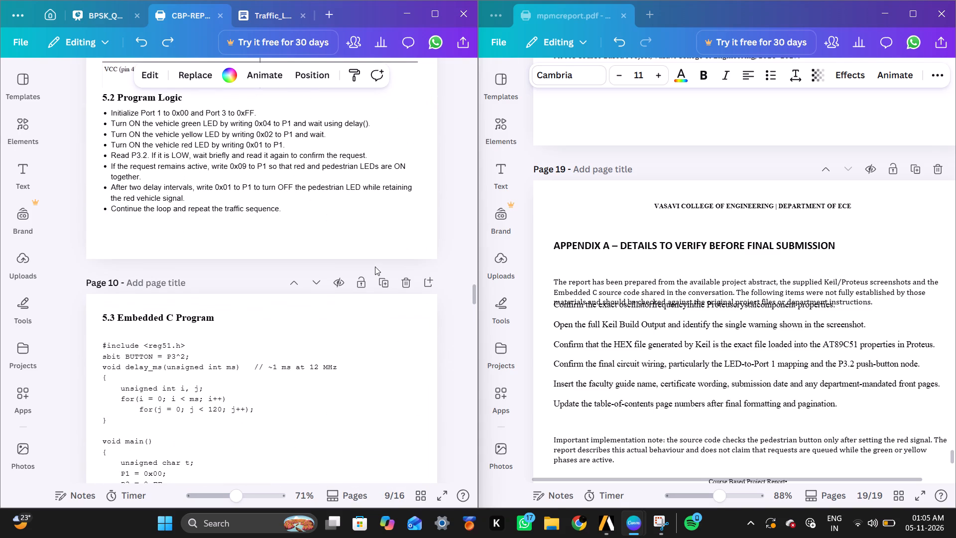
scroll(375, 267, "up", 1)
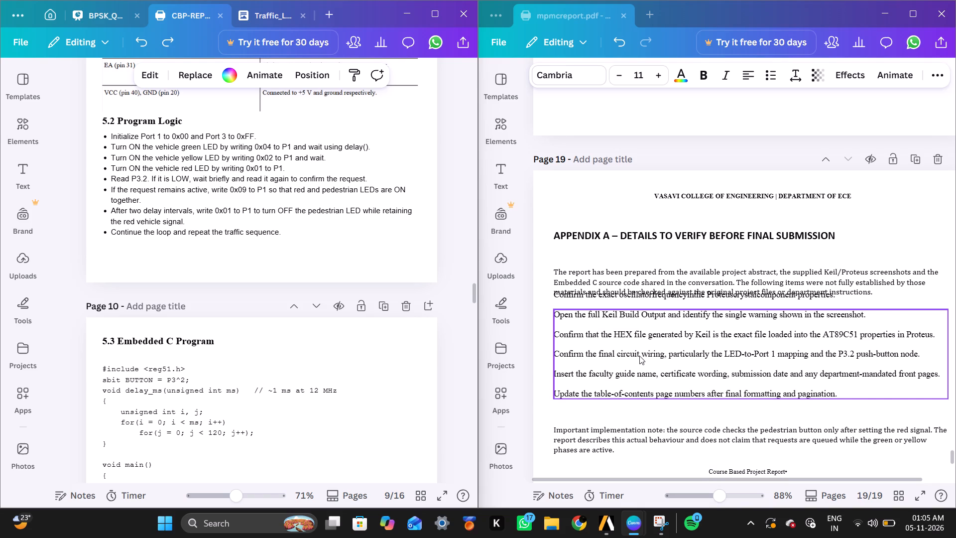
left_click_drag(690, 276, 689, 263)
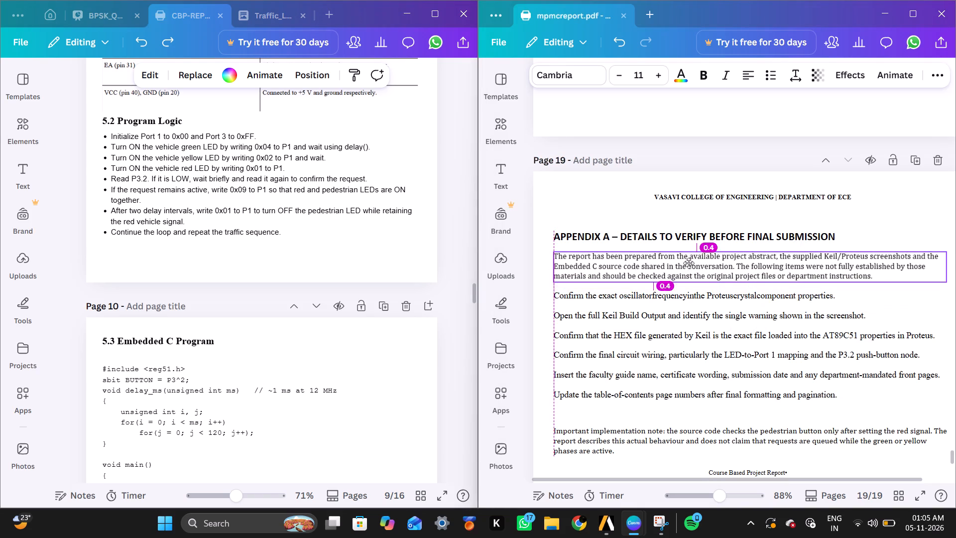
left_click_drag(689, 263, 688, 263)
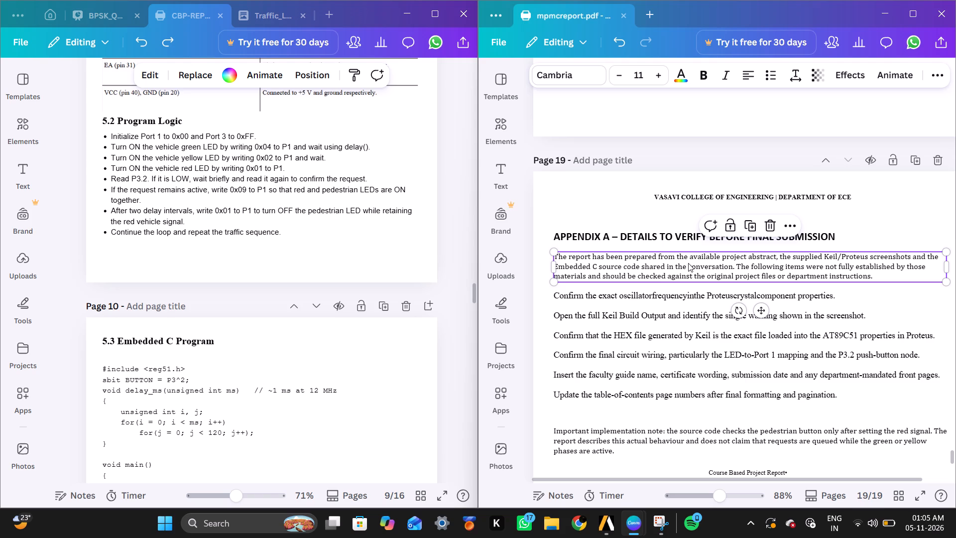
Move the CBP report's 5.3 Embedded C Program page to the end of the document, as page 16.
scroll(336, 339, "down", 1)
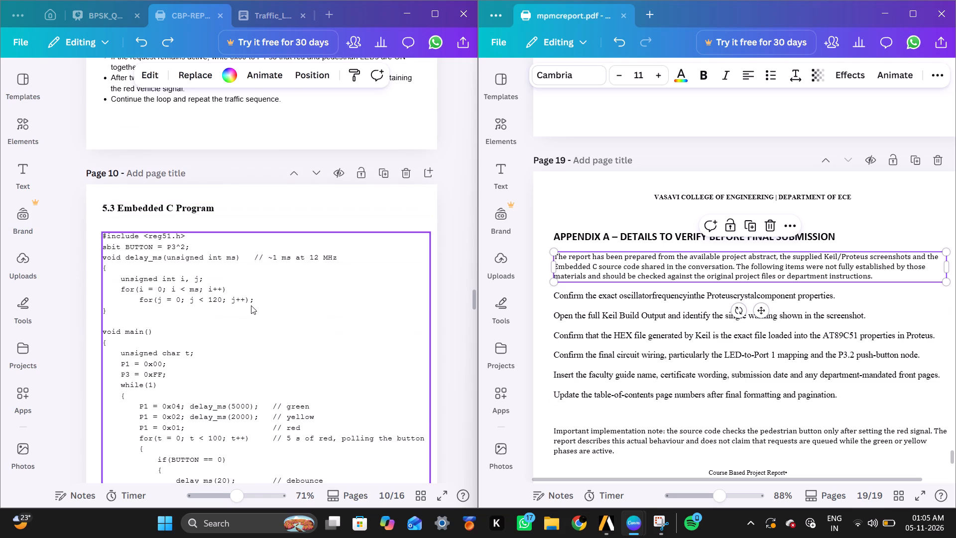
left_click(251, 305)
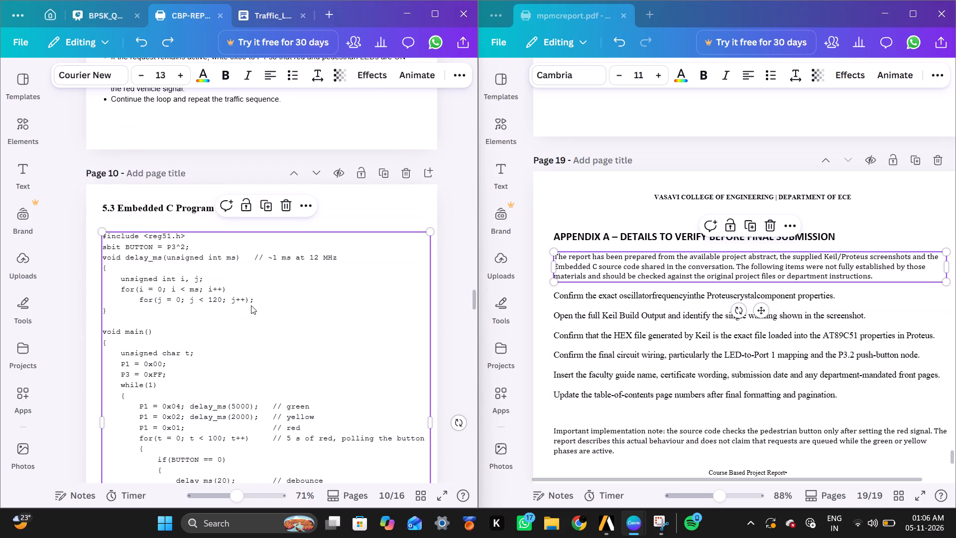
key("ctrl+a")
left_click(251, 305)
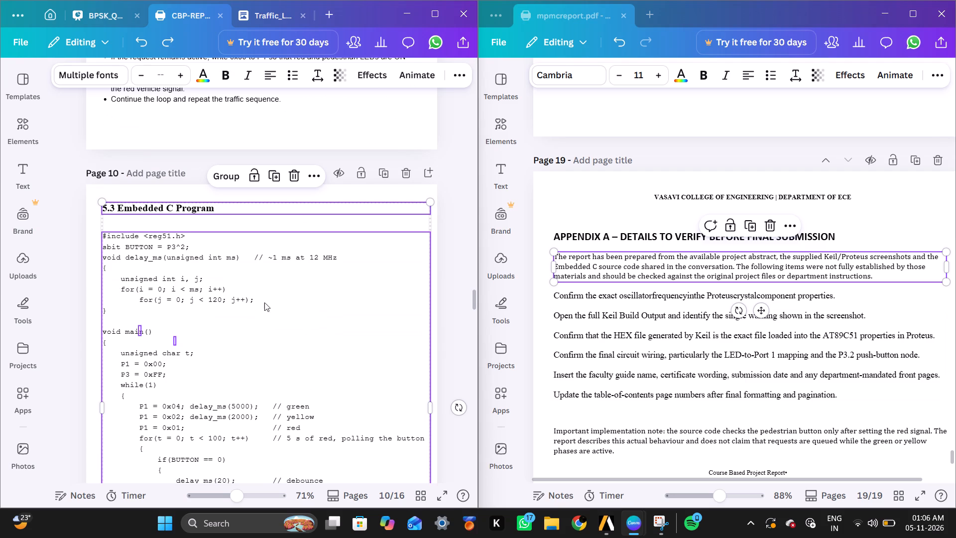
left_click(445, 260)
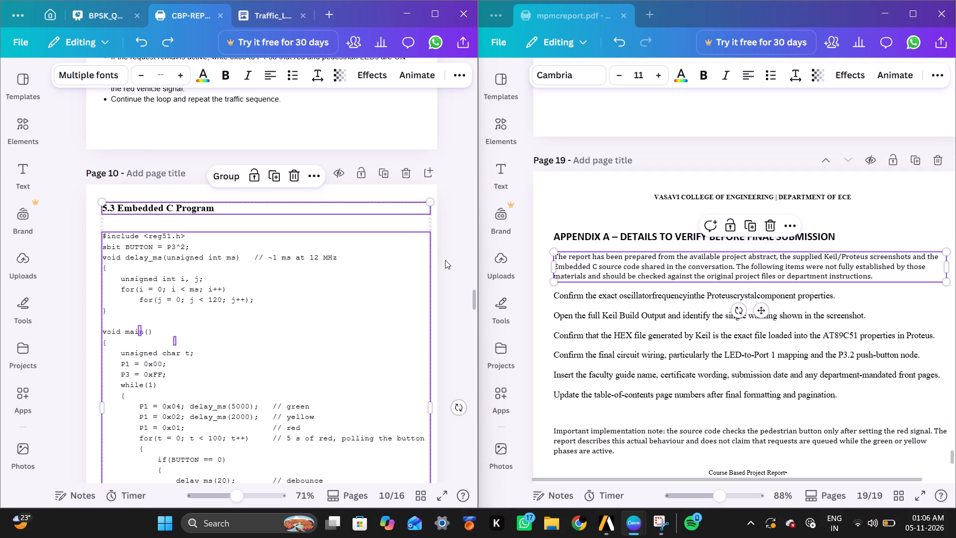
left_click(341, 489)
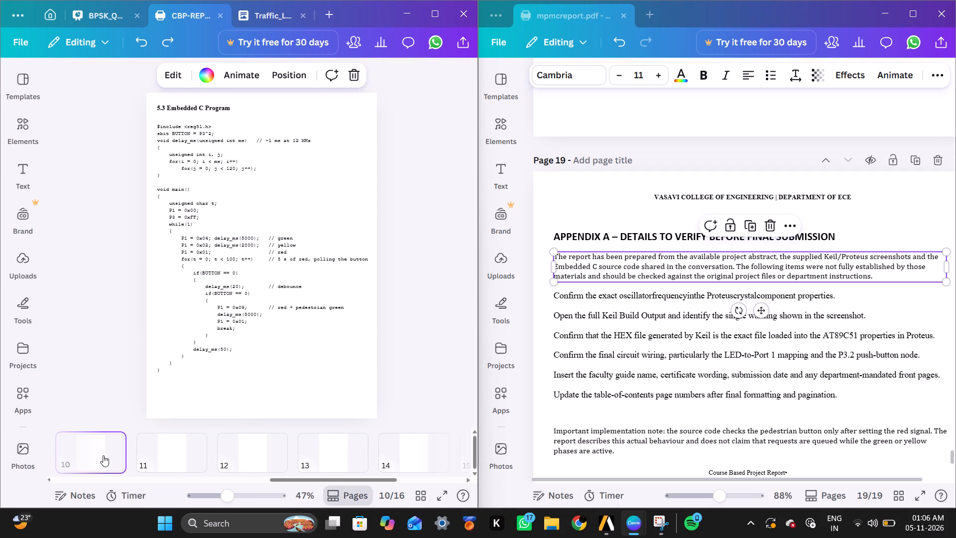
left_click_drag(100, 455, 383, 463)
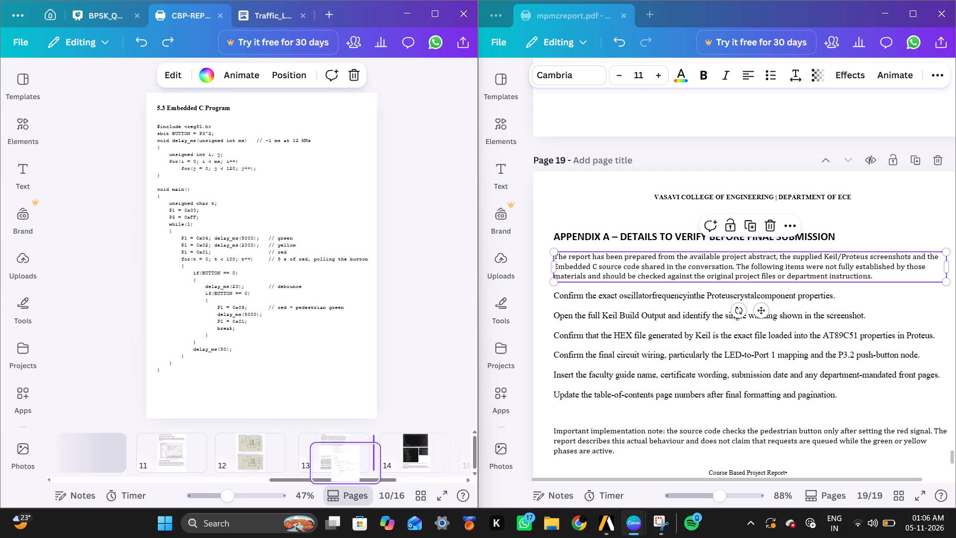
left_click_drag(383, 463, 392, 460)
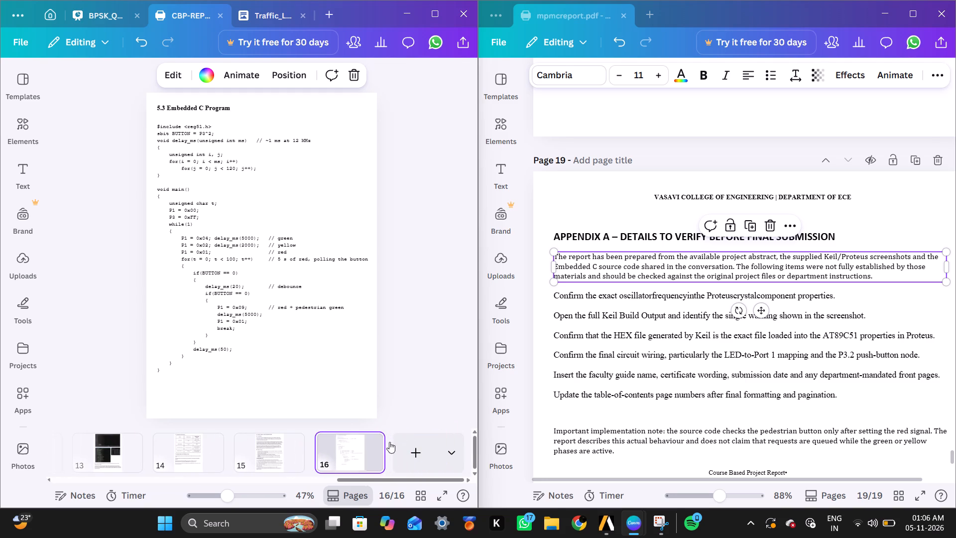
Review the CBP report's last pages back to the 6.4 Conclusion page, now page 12.
left_click(267, 456)
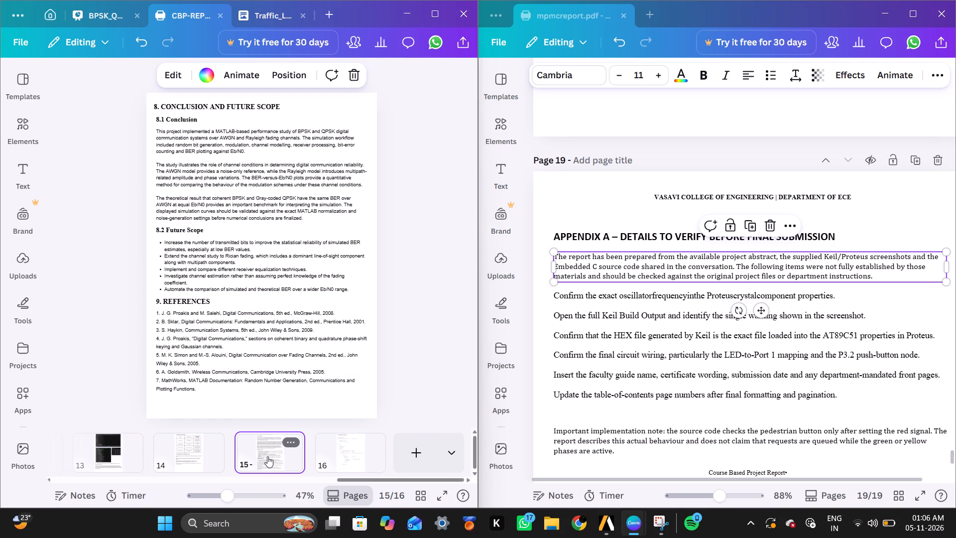
left_click(222, 438)
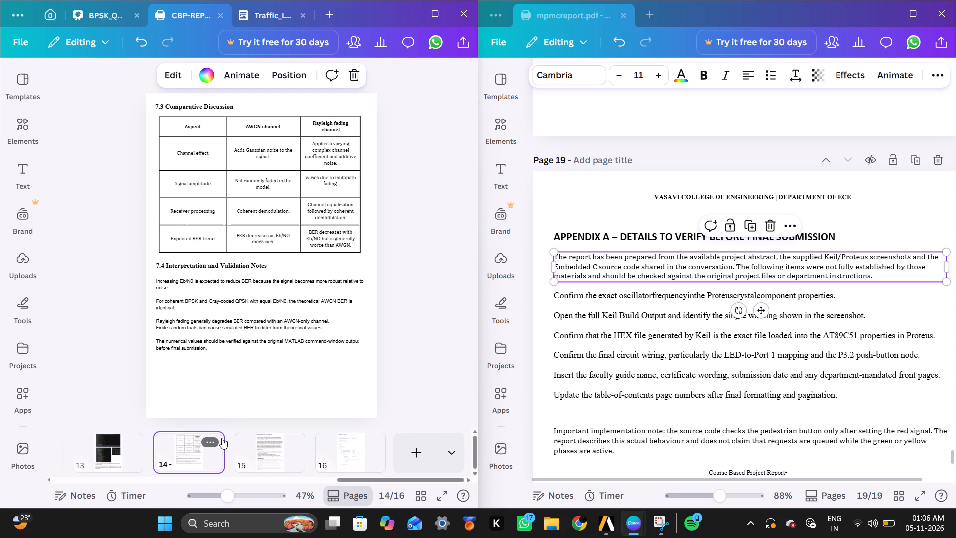
left_click(120, 451)
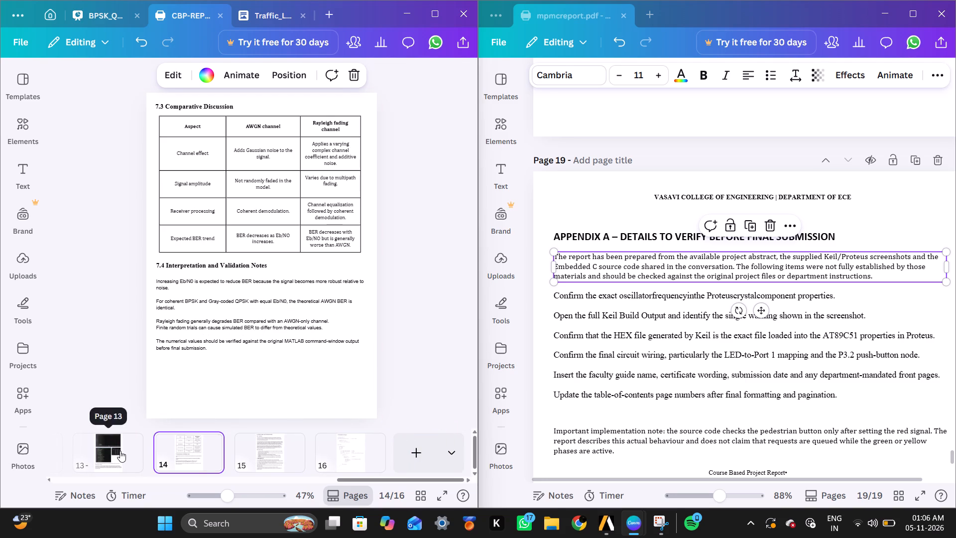
scroll(120, 451, "right", 2)
left_click(120, 451)
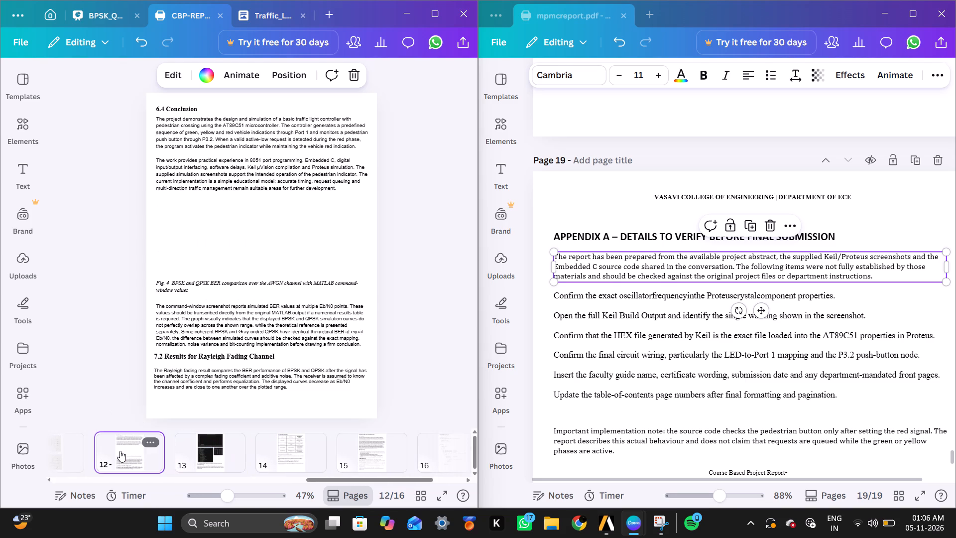
scroll(116, 448, "right", 1)
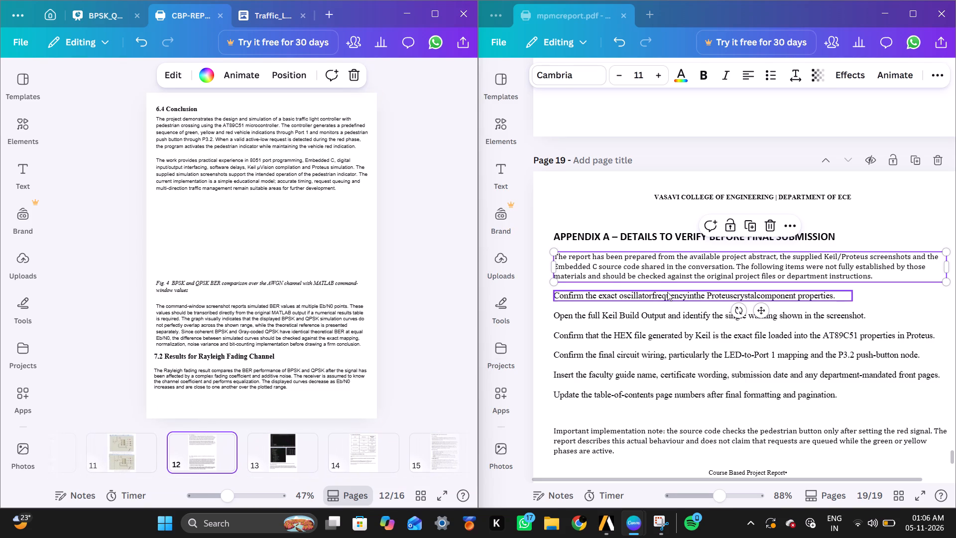
Move the used conclusion paragraphs on page 18 of mpmcreport up above the 6.4 Conclusion heading.
scroll(667, 292, "up", 4)
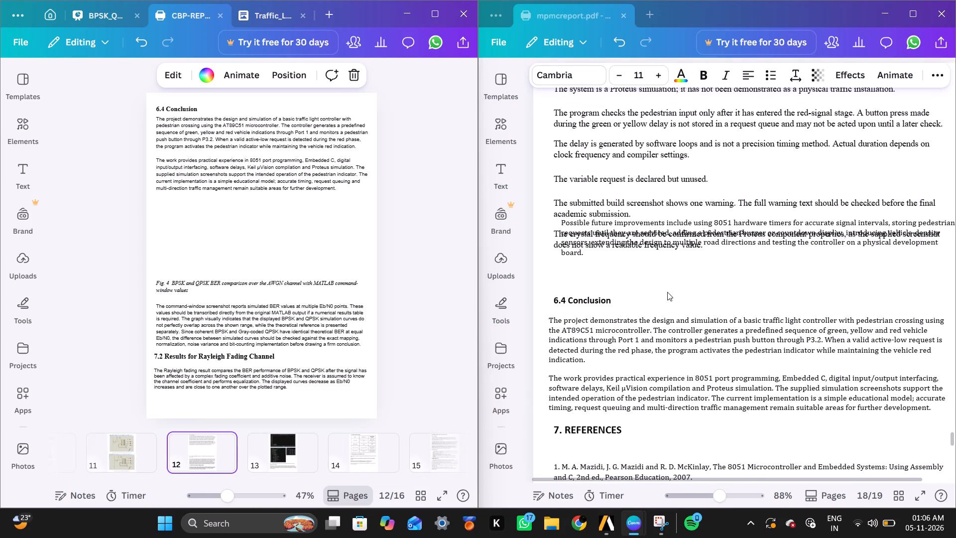
left_click_drag(675, 341, 684, 186)
Copy the "7. REFERENCES" heading text from page 18 of mpmcreport.
scroll(686, 344, "down", 1)
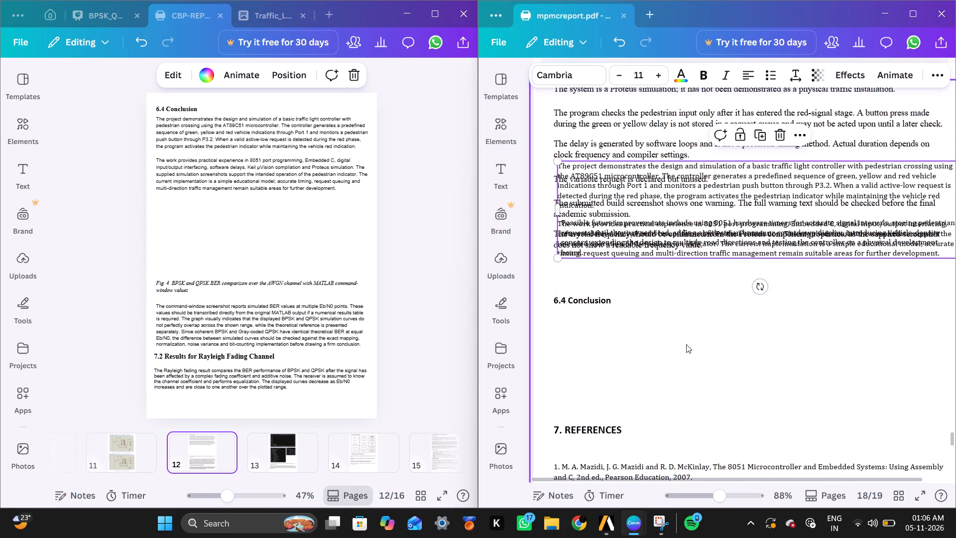
scroll(686, 344, "down", 1)
left_click(610, 340)
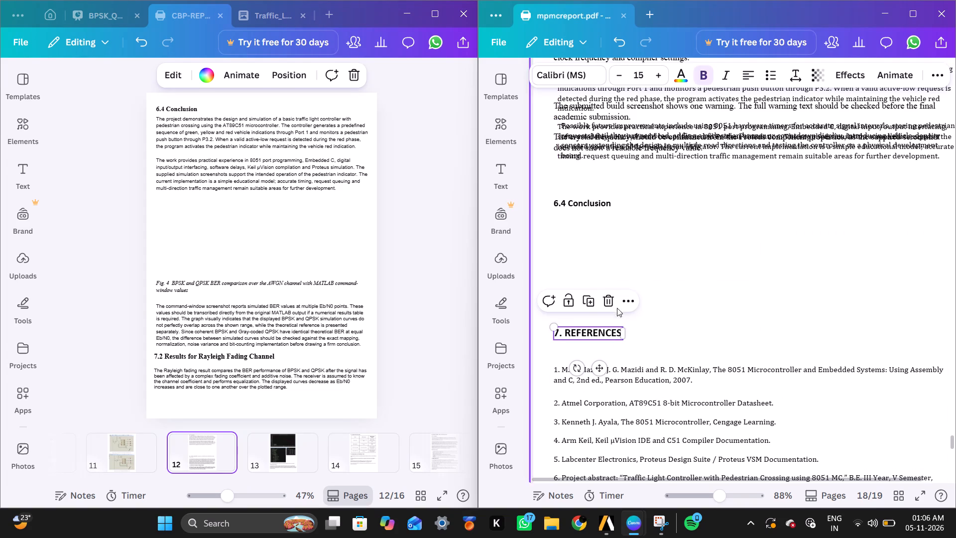
left_click(606, 329)
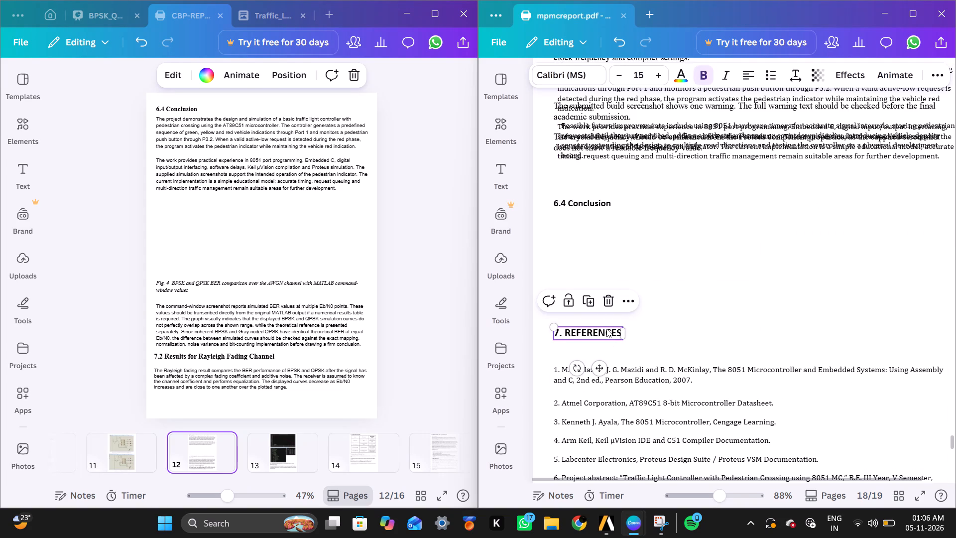
key("ctrl+c")
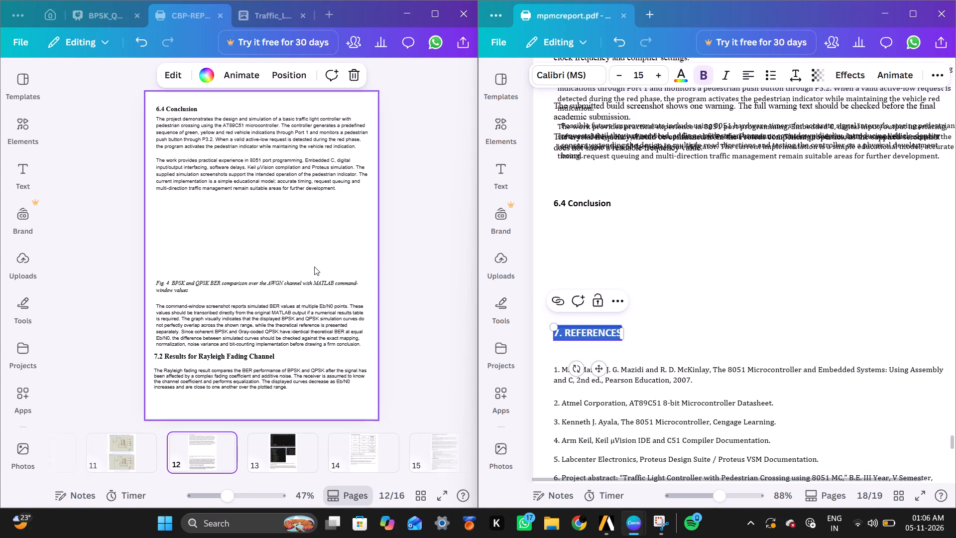
Duplicate page 12's 6.4 Conclusion heading in the CBP report, place the copy below the conclusion paragraphs and replace its text with "7. REFERENCES".
scroll(292, 230, "up", 1)
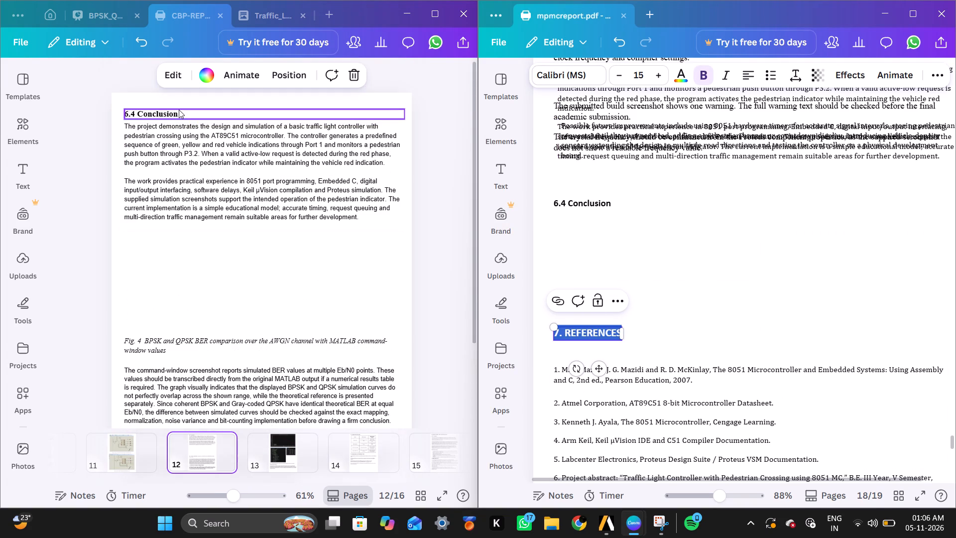
double_click(179, 110)
left_click(206, 93)
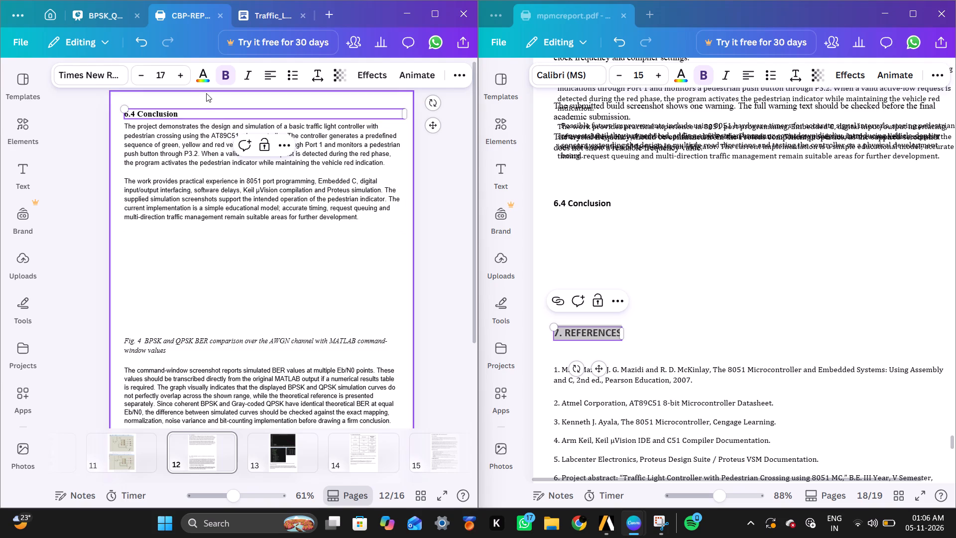
left_click(204, 108)
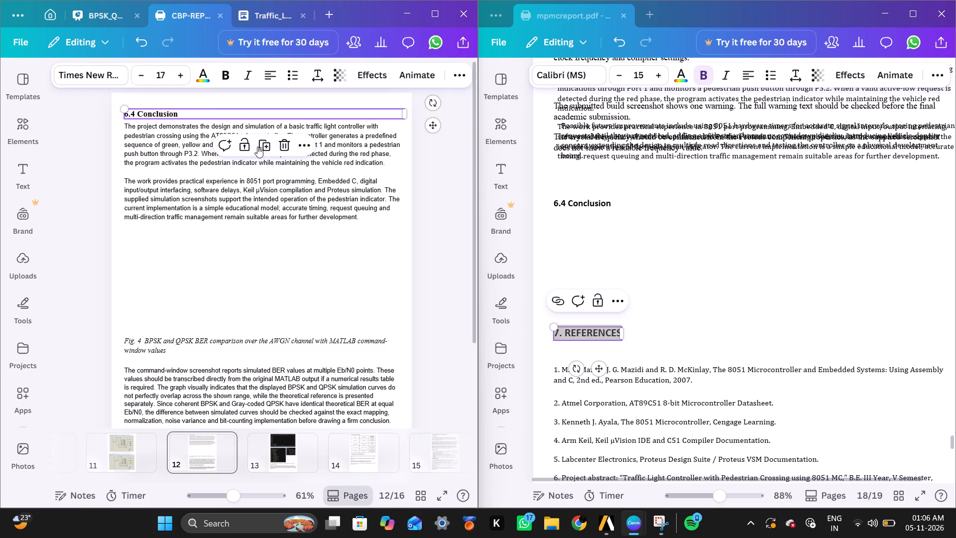
left_click_drag(257, 146, 268, 151)
left_click(268, 151)
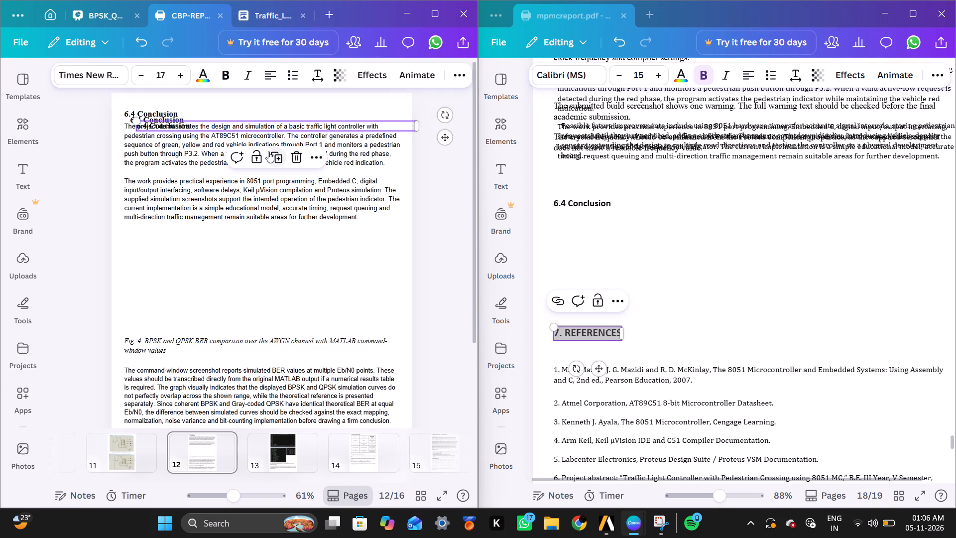
key("ctrl+z")
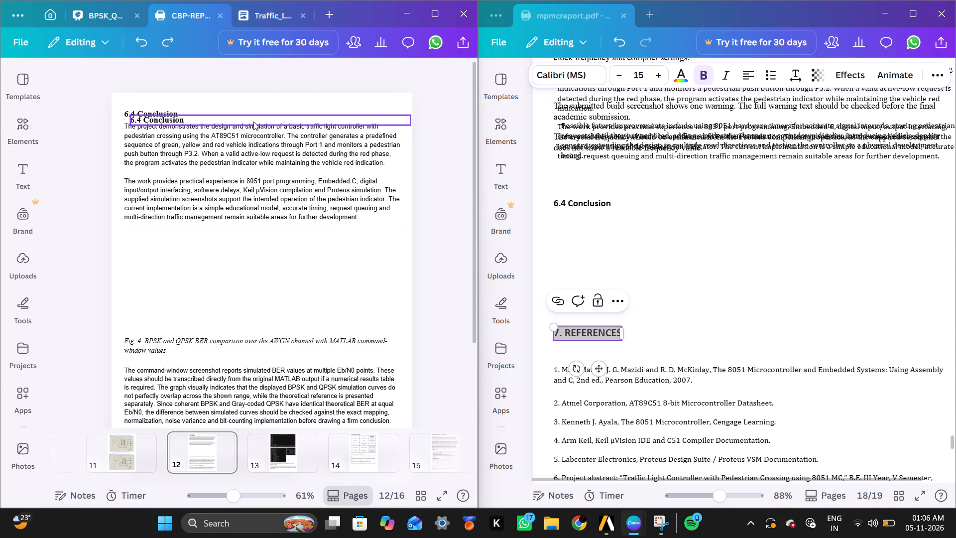
left_click_drag(253, 122, 248, 238)
double_click(248, 238)
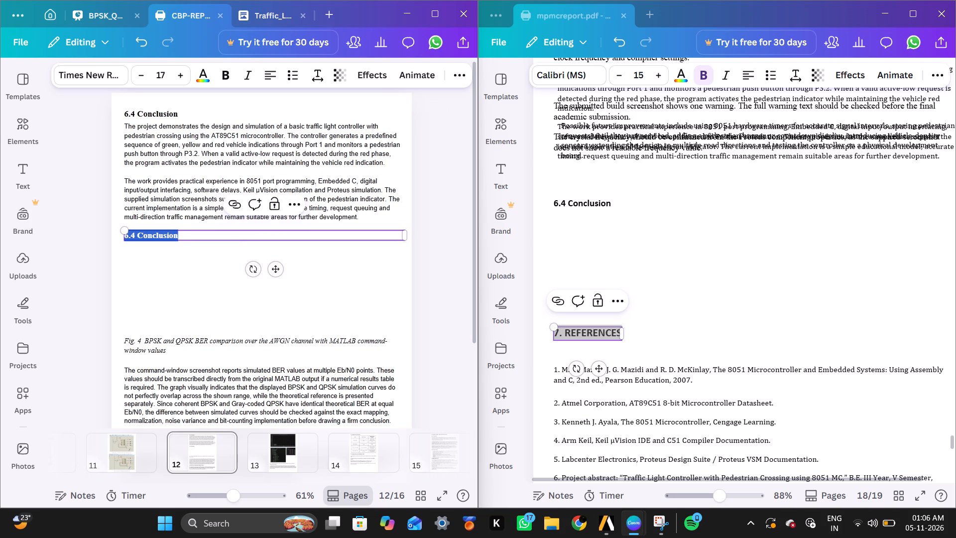
key("ctrl+v")
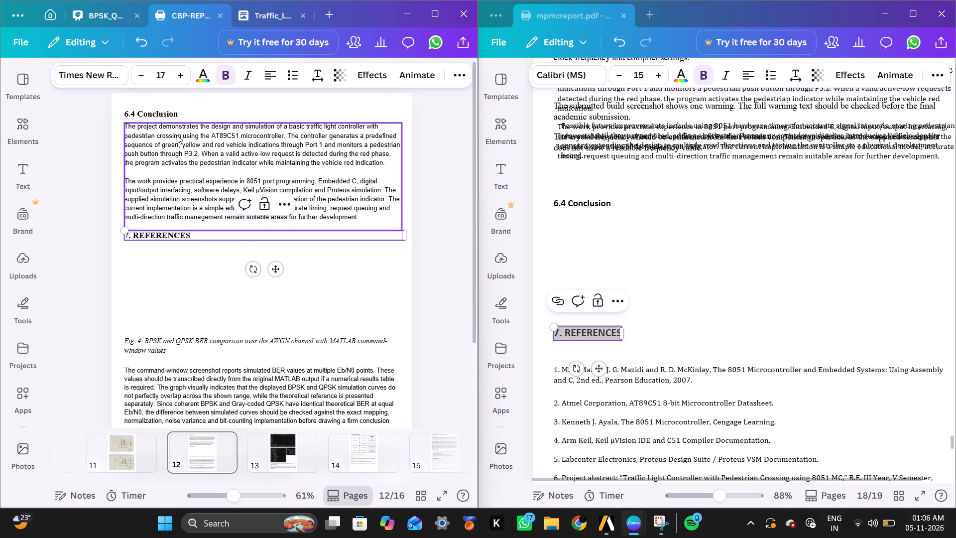
Set the font size of page 12's 7. REFERENCES heading to 18.
left_click(182, 74)
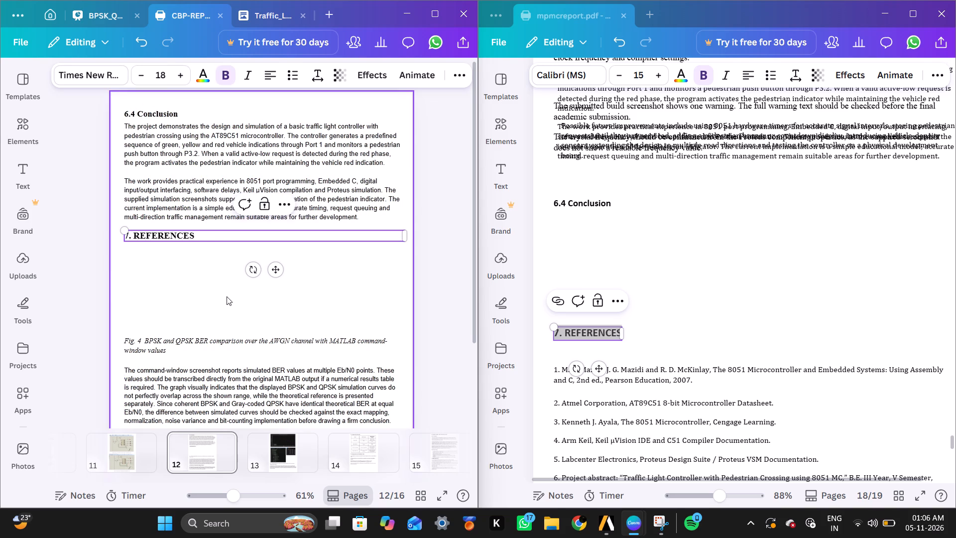
left_click(227, 296)
Move the six-item reference list on page 18 of mpmcreport up and copy all its text.
scroll(650, 282, "down", 1)
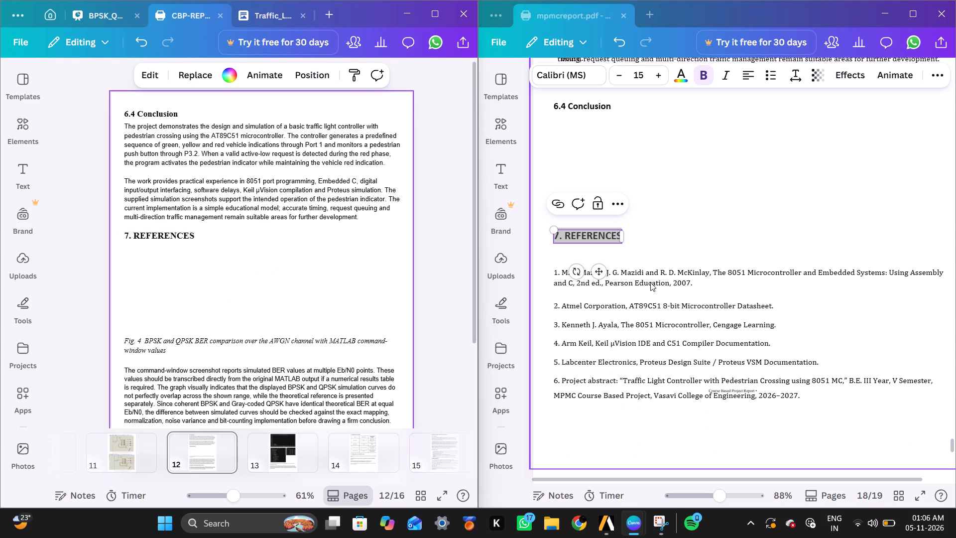
left_click(732, 263)
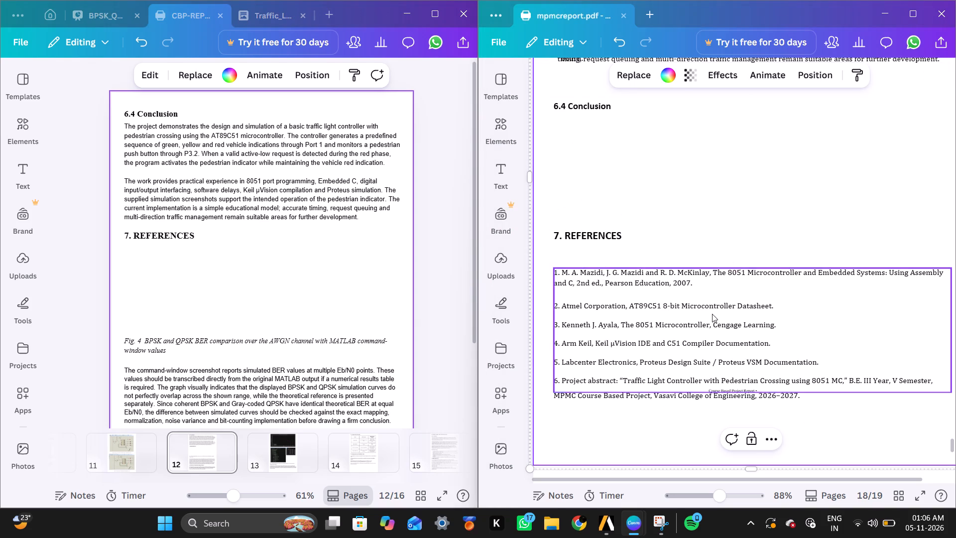
left_click_drag(712, 314, 761, 207)
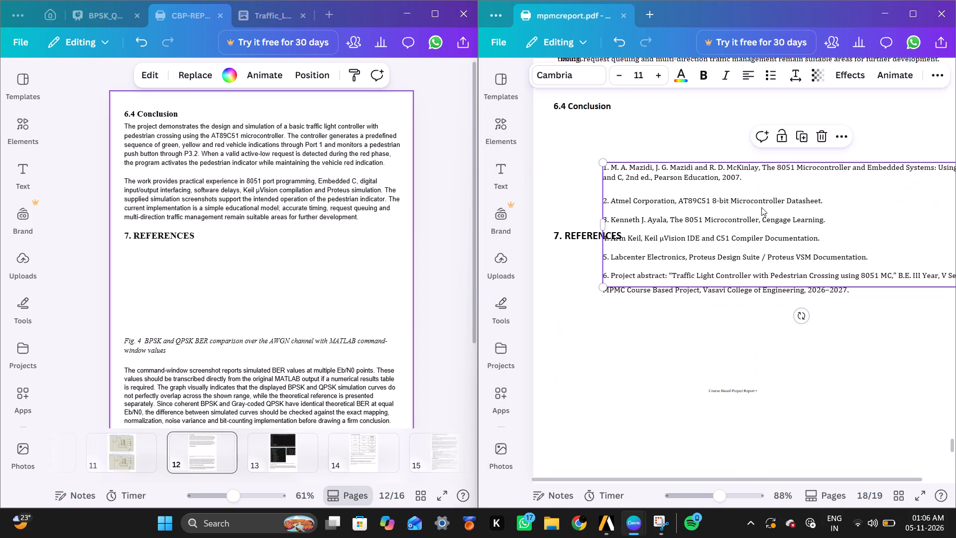
double_click(761, 207)
key("ctrl+c")
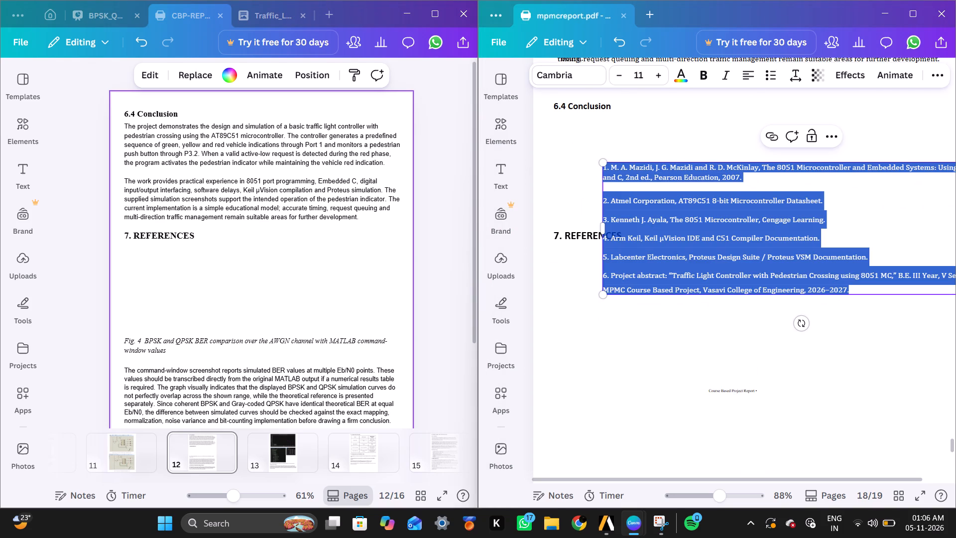
Duplicate page 12's conclusion paragraphs, place the copy below the 7. REFERENCES heading and replace its text with the copied reference list.
left_click(337, 196)
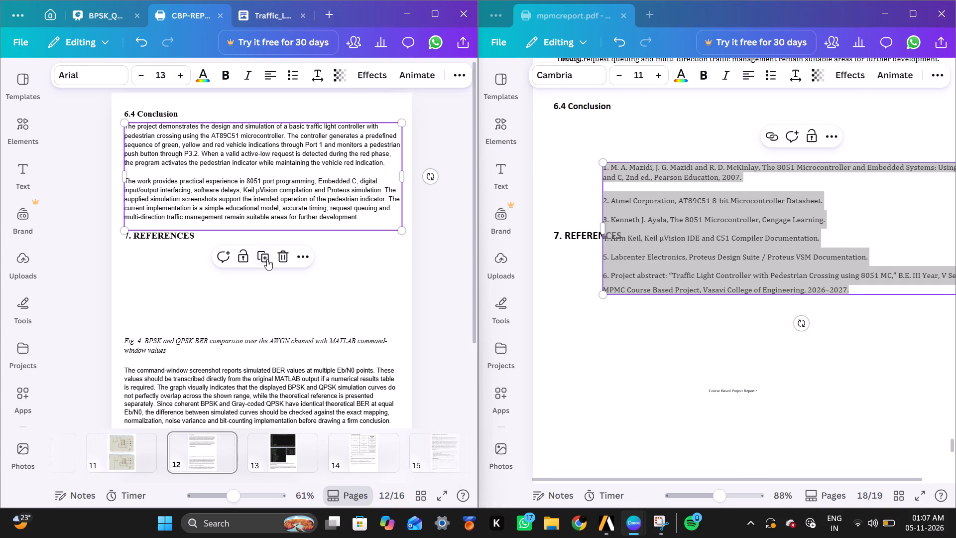
left_click(267, 259)
left_click_drag(279, 205, 284, 313)
double_click(284, 313)
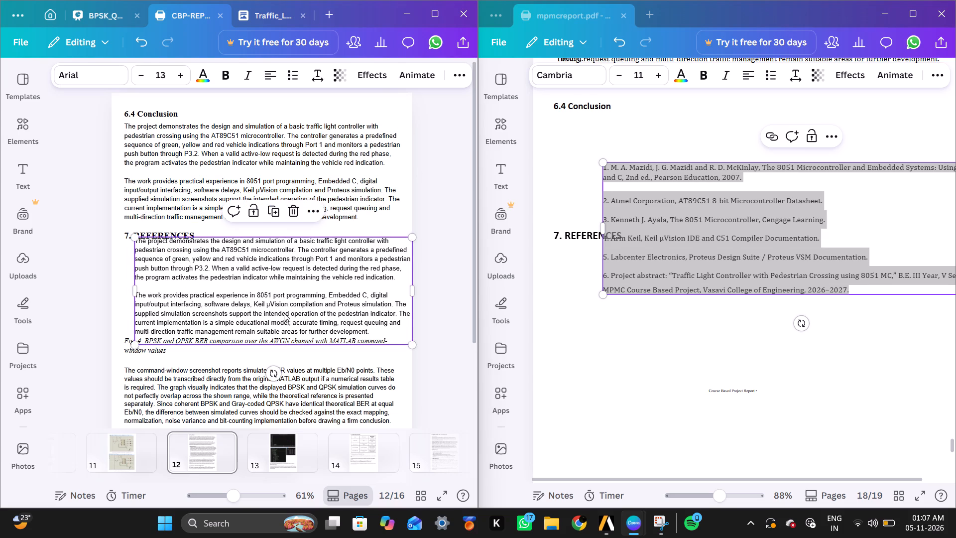
key("ctrl+v")
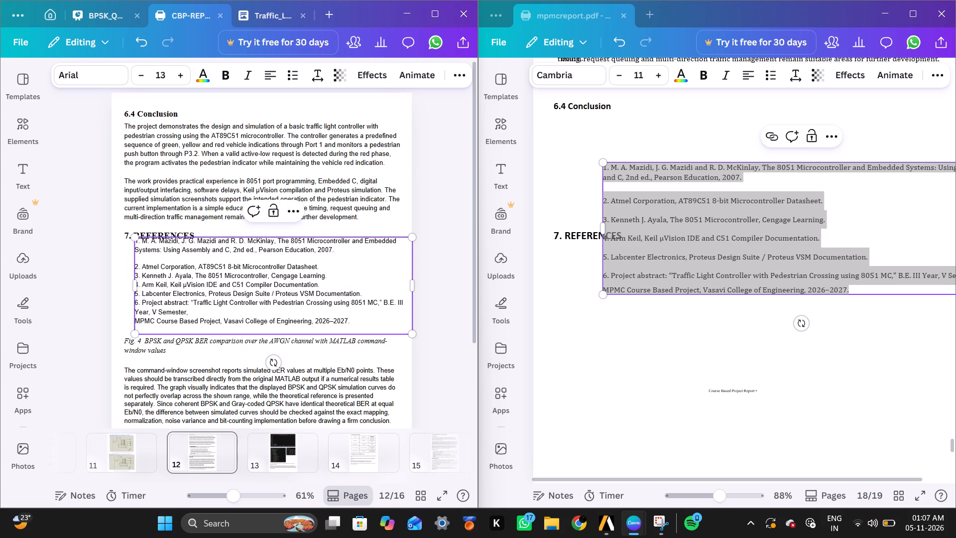
left_click(434, 285)
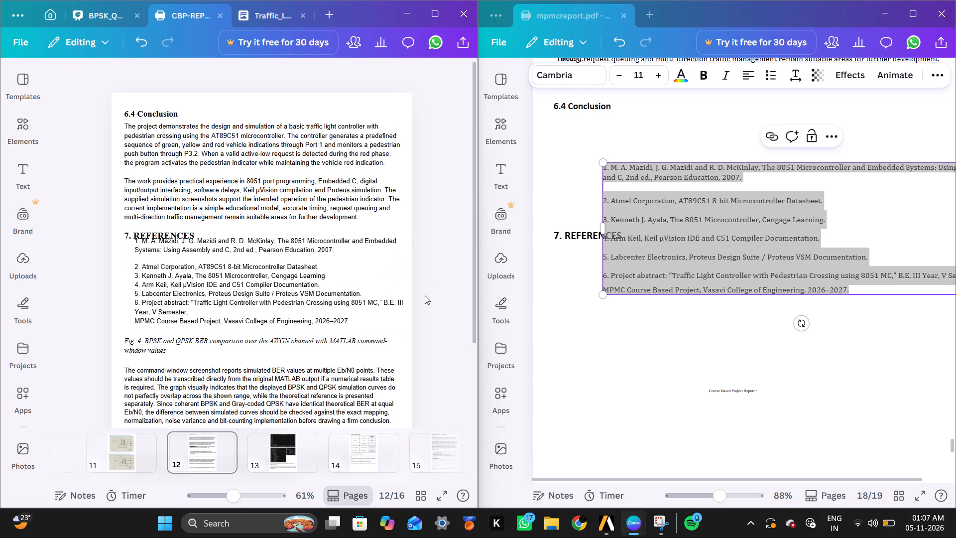
Delete the Fig. 4 BPSK and QPSK caption and the command-window paragraph beneath it from page 12.
double_click(359, 347)
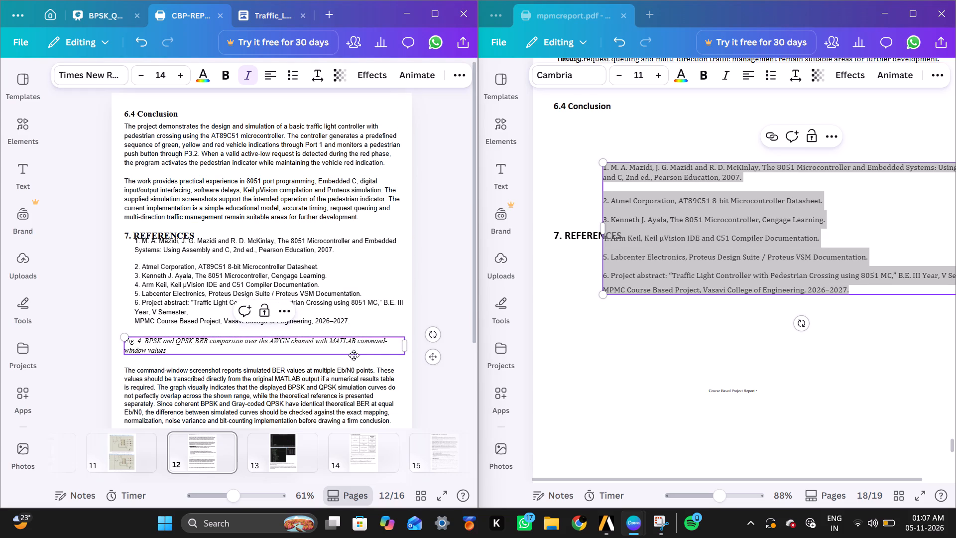
left_click(413, 361)
left_click(371, 344)
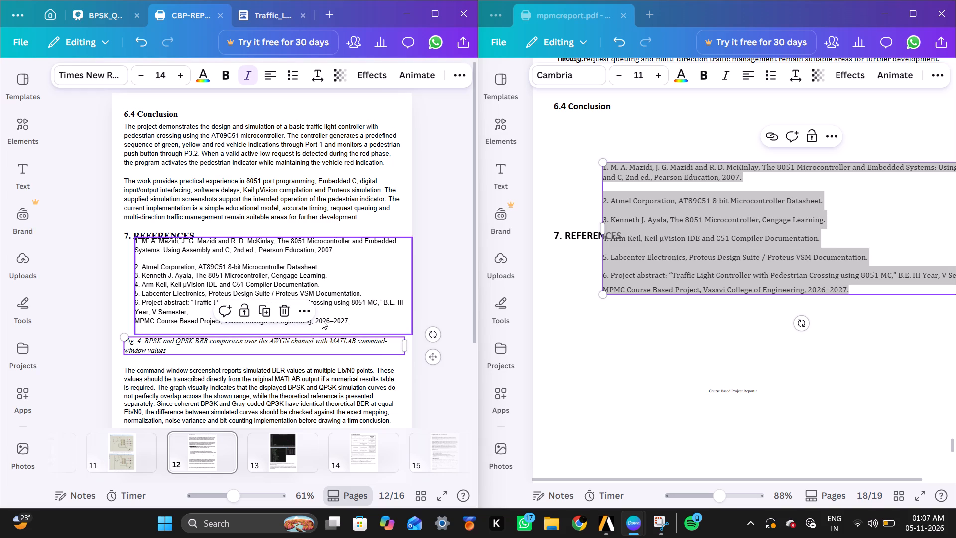
left_click(284, 313)
left_click(318, 374)
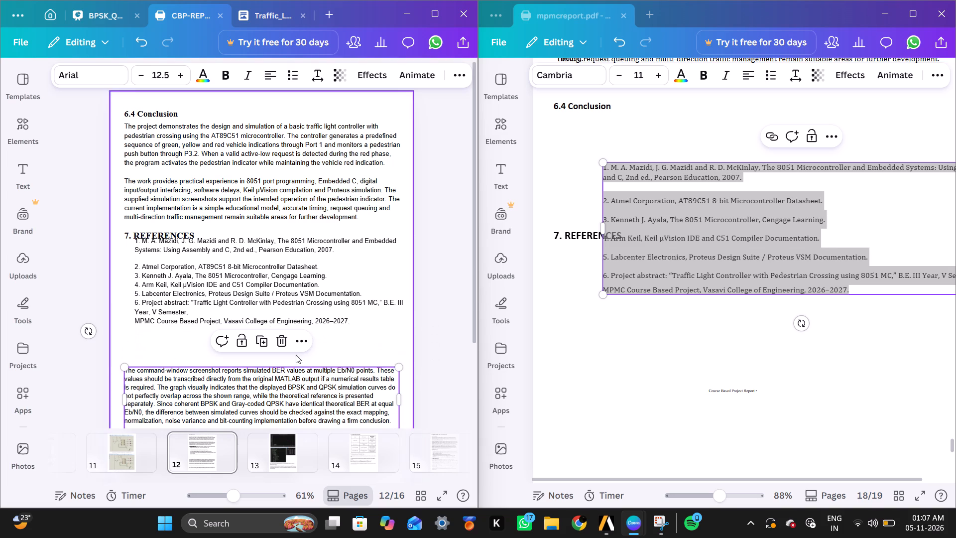
left_click(288, 345)
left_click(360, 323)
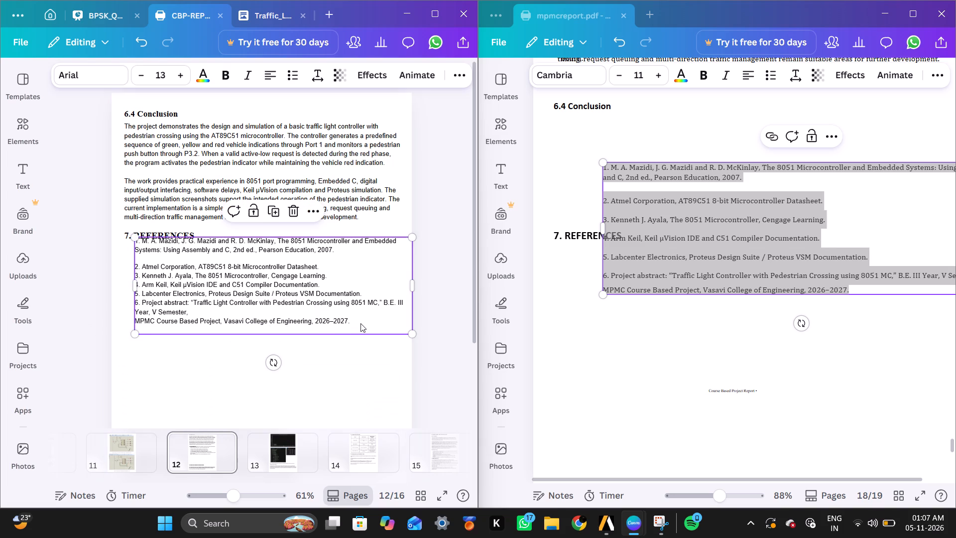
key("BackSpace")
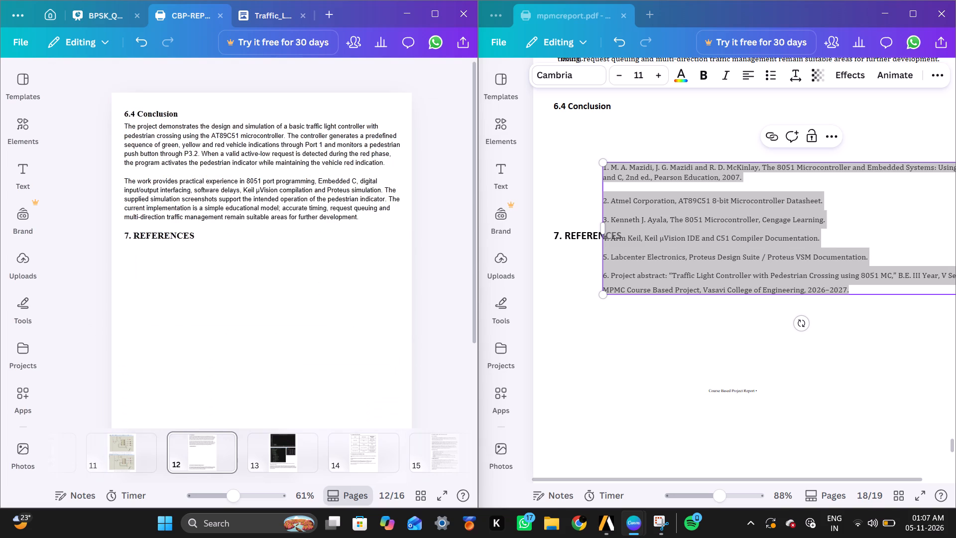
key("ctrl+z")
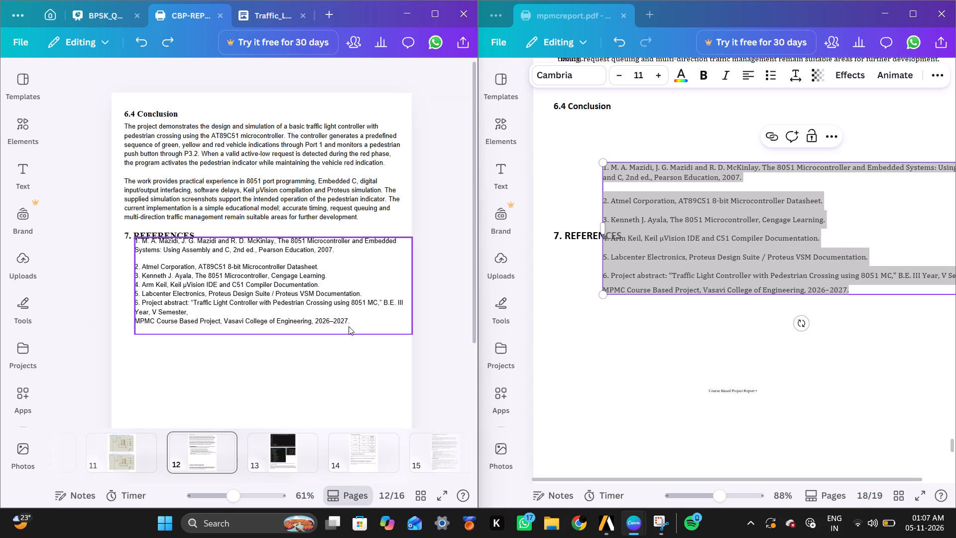
Delete the entire sixth entry, the project abstract, from page 12's reference list so it ends with the Labcenter Electronics entry.
double_click(349, 326)
key("BackSpace")
key("BackSpace")
key("BackSpace")
key("BackSpace")
key("BackSpace")
key("BackSpace")
key("BackSpace")
key("BackSpace")
key("BackSpace")
key("BackSpace")
key("BackSpace")
key("BackSpace")
key("BackSpace")
key("BackSpace")
key("BackSpace")
key("BackSpace")
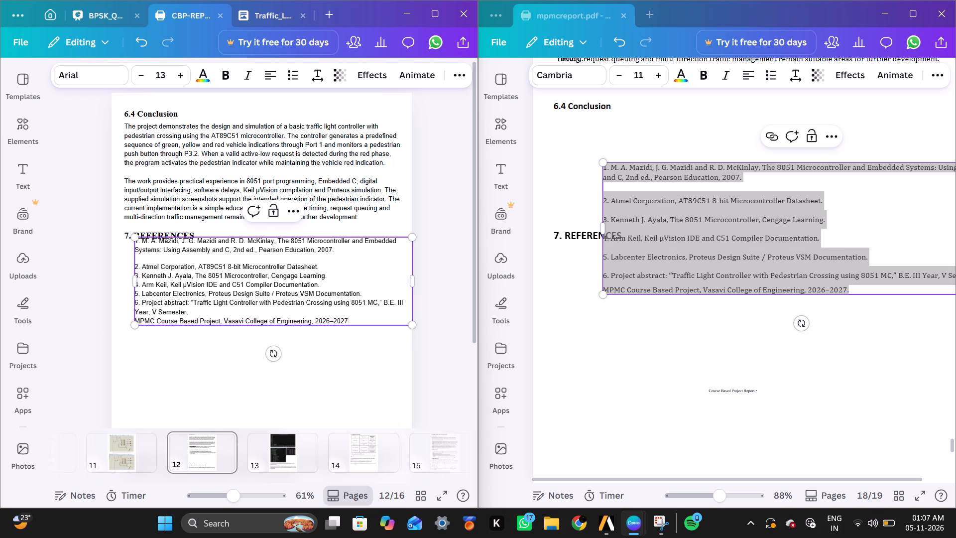
key("BackSpace")
key("BackSpace")
key("BackSpace")
key("BackSpace")
key("BackSpace")
key("BackSpace")
key("BackSpace")
key("BackSpace")
key("BackSpace")
key("BackSpace")
key("BackSpace")
key("BackSpace")
key("BackSpace")
key("BackSpace")
key("BackSpace")
key("BackSpace")
key("BackSpace")
key("BackSpace")
key("BackSpace")
key("BackSpace")
key("BackSpace")
key("BackSpace")
key("BackSpace")
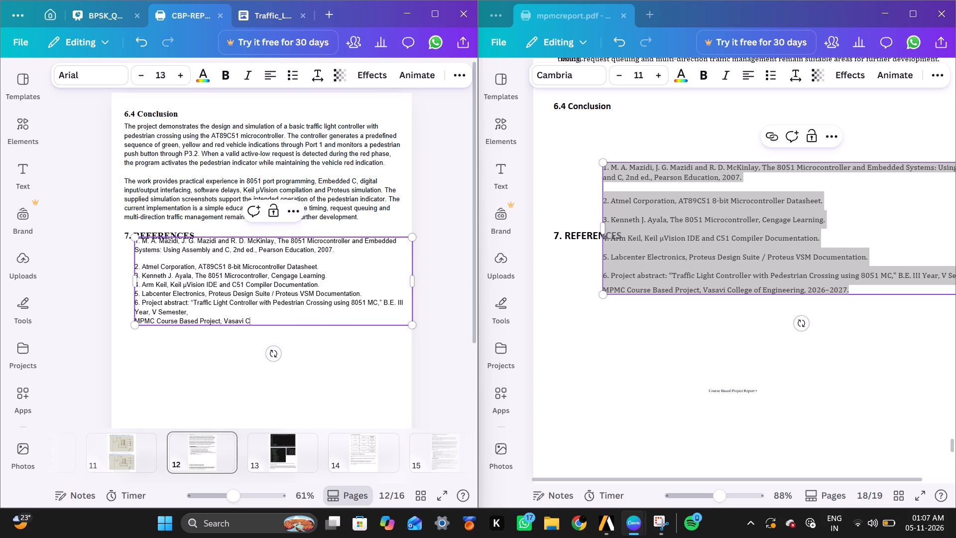
key("BackSpace")
key("BackSpace")
key("BackSpace")
key("BackSpace")
key("BackSpace")
key("BackSpace")
key("BackSpace")
key("BackSpace")
key("BackSpace")
key("BackSpace")
key("BackSpace")
key("BackSpace")
key("BackSpace")
key("BackSpace")
key("BackSpace")
key("BackSpace")
key("BackSpace")
key("BackSpace")
key("BackSpace")
key("BackSpace")
key("BackSpace")
key("BackSpace")
key("BackSpace")
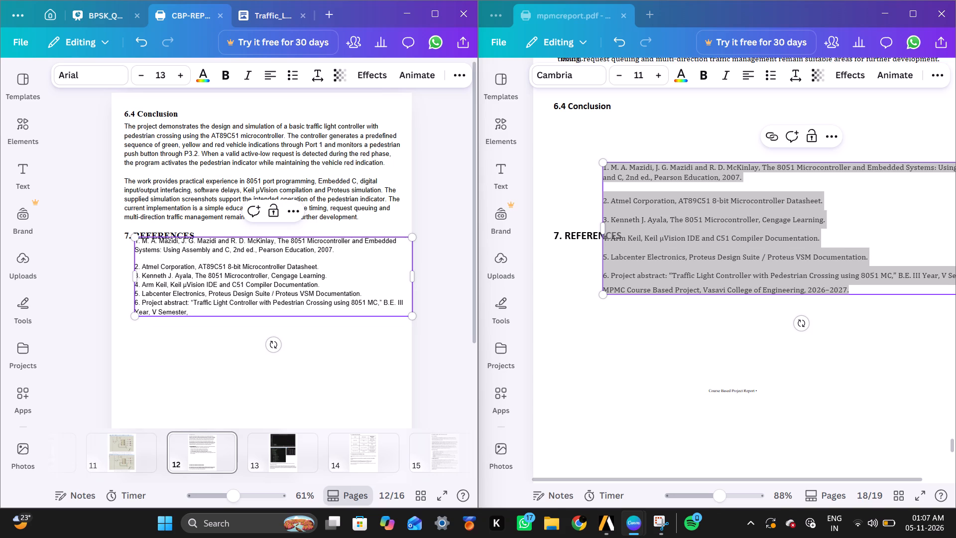
key("BackSpace")
key("BackSpace")
key("BackSpace")
key("BackSpace")
key("BackSpace")
key("BackSpace")
key("BackSpace")
key("BackSpace")
key("BackSpace")
key("BackSpace")
key("BackSpace")
key("BackSpace")
key("BackSpace")
key("BackSpace")
key("BackSpace")
key("BackSpace")
key("BackSpace")
key("BackSpace")
key("BackSpace")
key("BackSpace")
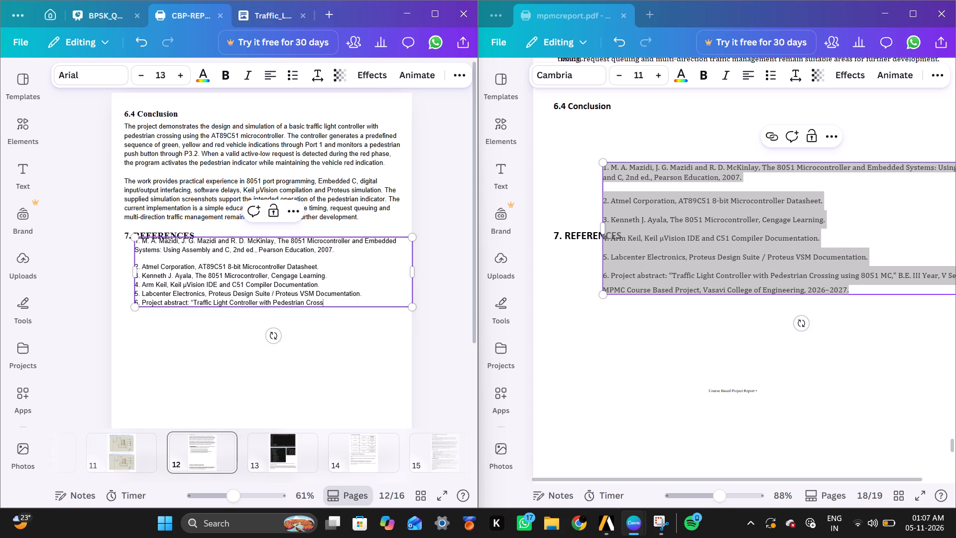
key("BackSpace")
key("BackSpace")
key("BackSpace")
key("BackSpace")
key("BackSpace")
key("BackSpace")
key("BackSpace")
key("BackSpace")
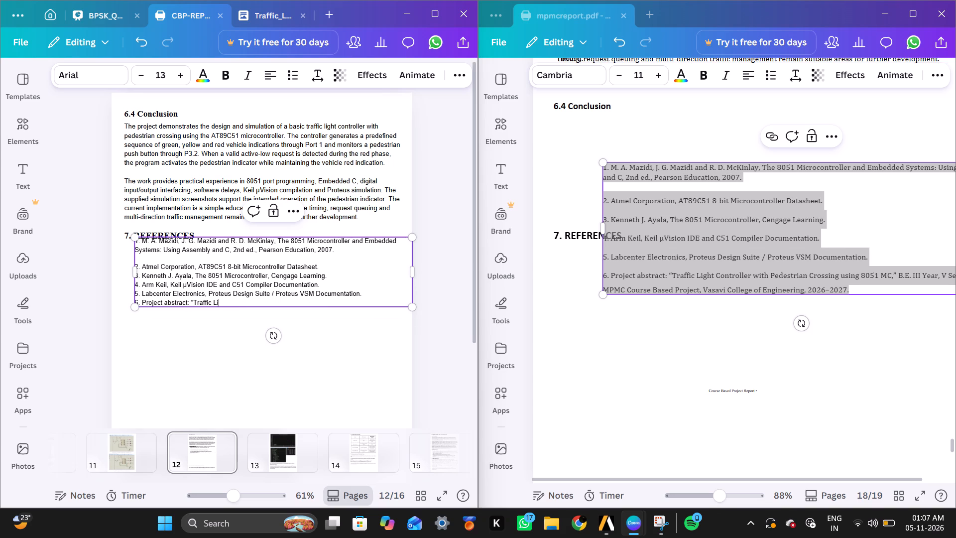
key("BackSpace")
key("BackSpace")
key("BackSpace")
key("BackSpace")
key("BackSpace")
key("BackSpace")
key("BackSpace")
key("BackSpace")
key("BackSpace")
key("BackSpace")
key("BackSpace")
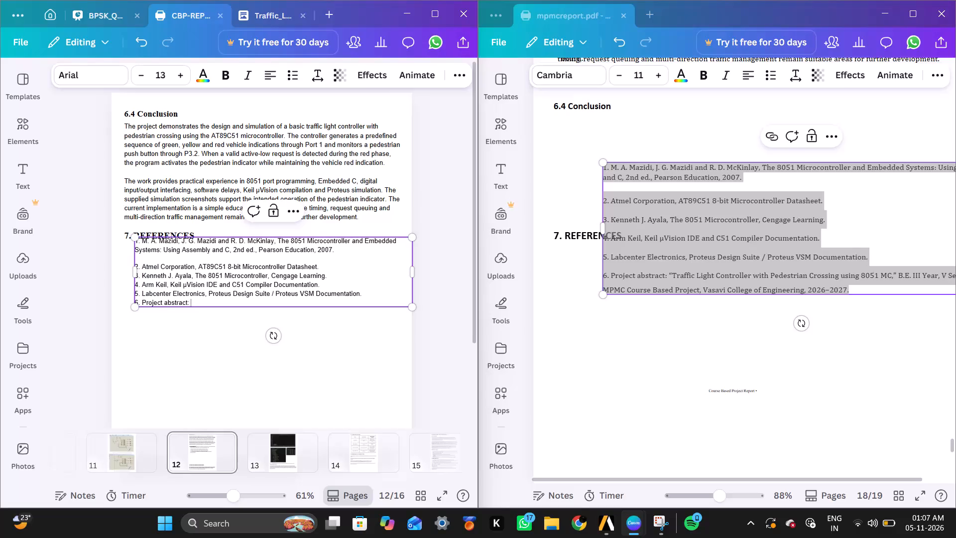
key("BackSpace")
key("BackSpace")
key("BackSpace")
key("BackSpace")
key("BackSpace")
key("BackSpace")
key("BackSpace")
key("BackSpace")
key("BackSpace")
key("BackSpace")
key("BackSpace")
key("BackSpace")
key("BackSpace")
key("BackSpace")
key("BackSpace")
key("BackSpace")
key("BackSpace")
key("BackSpace")
key("BackSpace")
key("BackSpace")
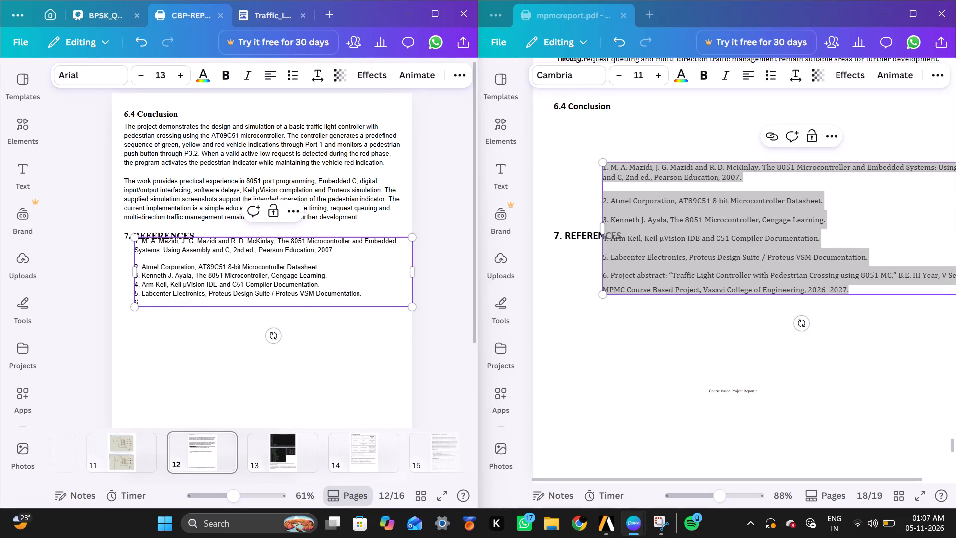
key("BackSpace")
key("BackSpace")
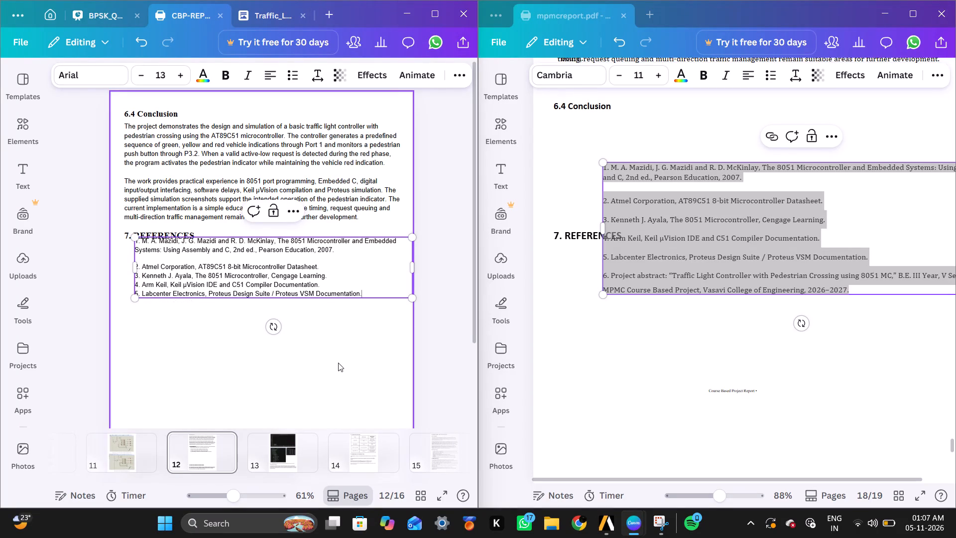
left_click(309, 330)
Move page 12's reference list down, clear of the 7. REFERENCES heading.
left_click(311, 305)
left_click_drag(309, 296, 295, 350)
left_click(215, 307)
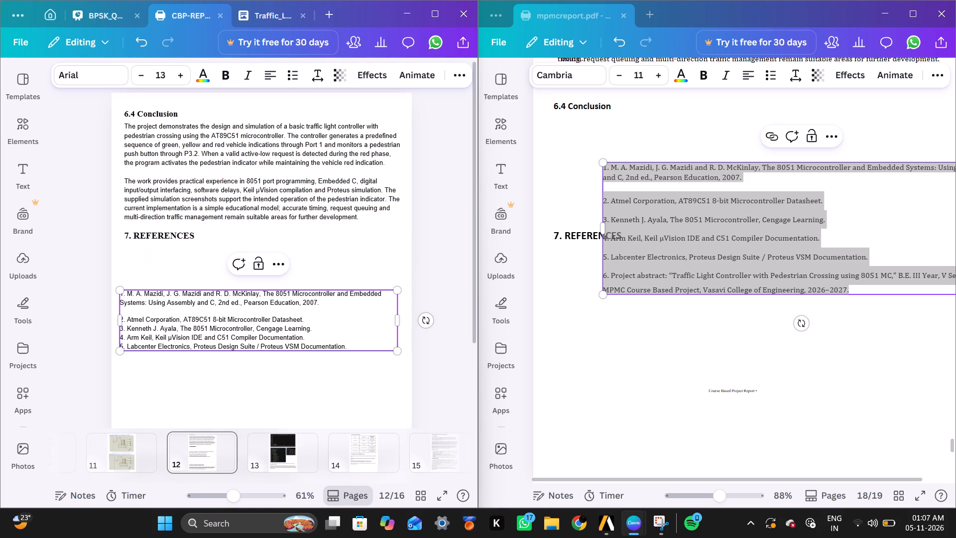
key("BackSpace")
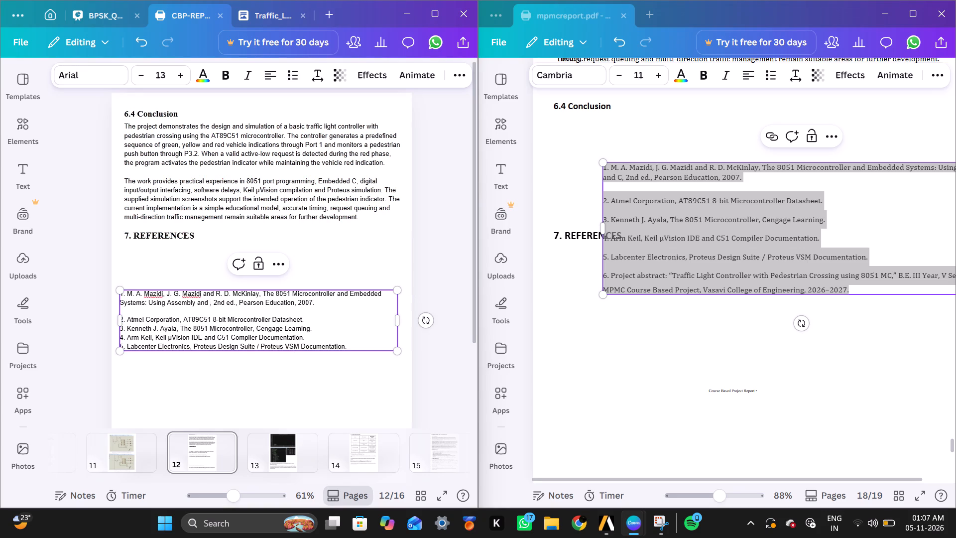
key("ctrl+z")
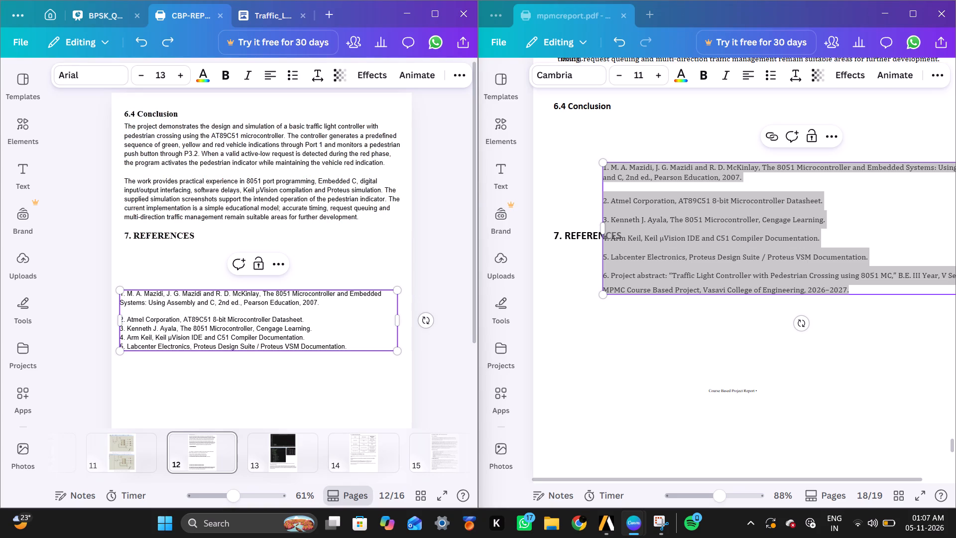
Remove the blank line and line break between references 1 and 2 in page 12's reference list.
left_click(197, 309)
left_click(129, 316)
key("Left")
key("Left")
key("Left")
key("Left")
key("BackSpace")
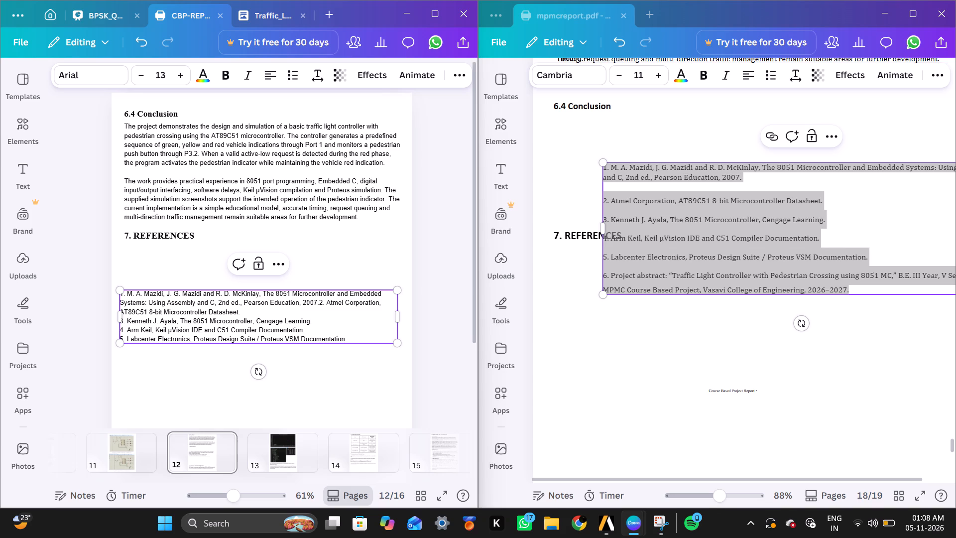
left_click(197, 375)
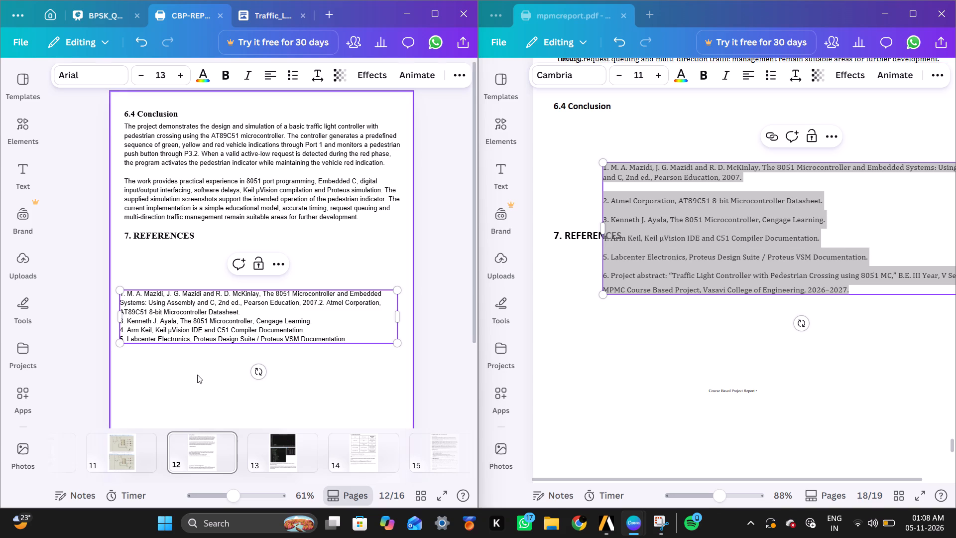
Place the reference list directly under the 7. REFERENCES heading, in line with the conclusion text, and widen it slightly to about 19.5.
left_click_drag(213, 332, 221, 286)
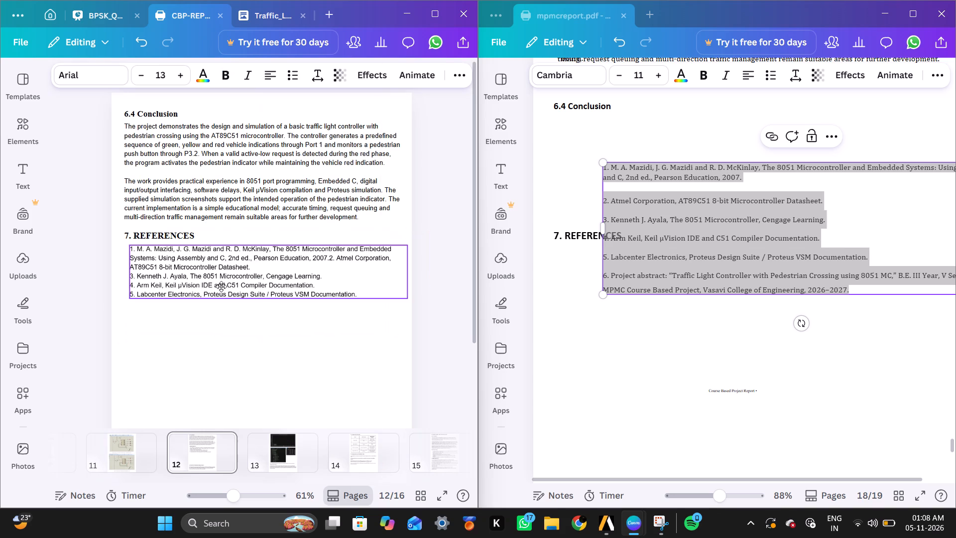
left_click_drag(221, 286, 215, 286)
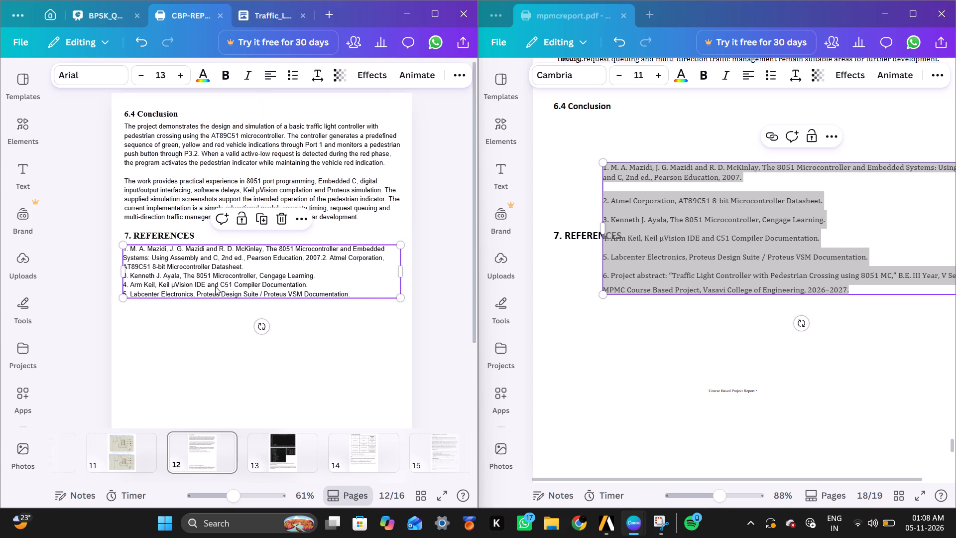
left_click(403, 272)
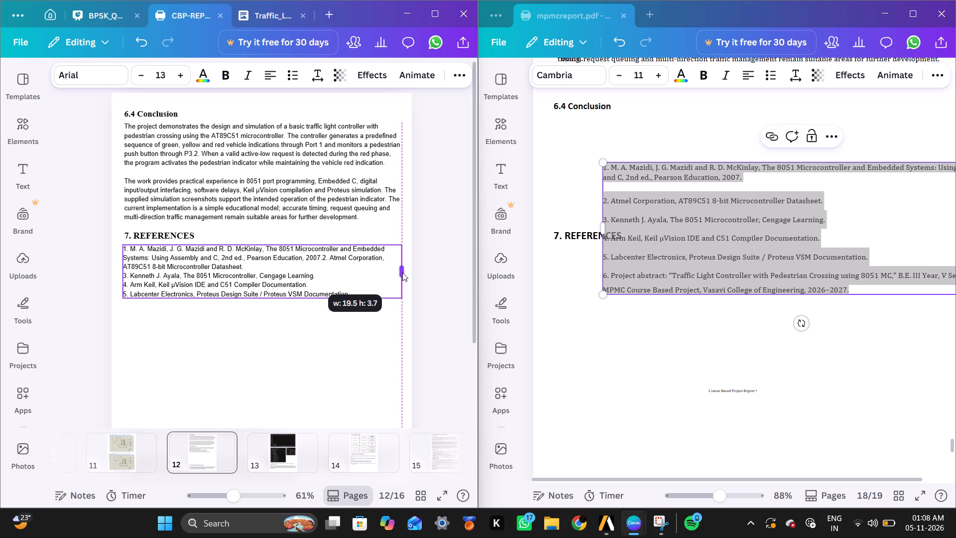
left_click(357, 339)
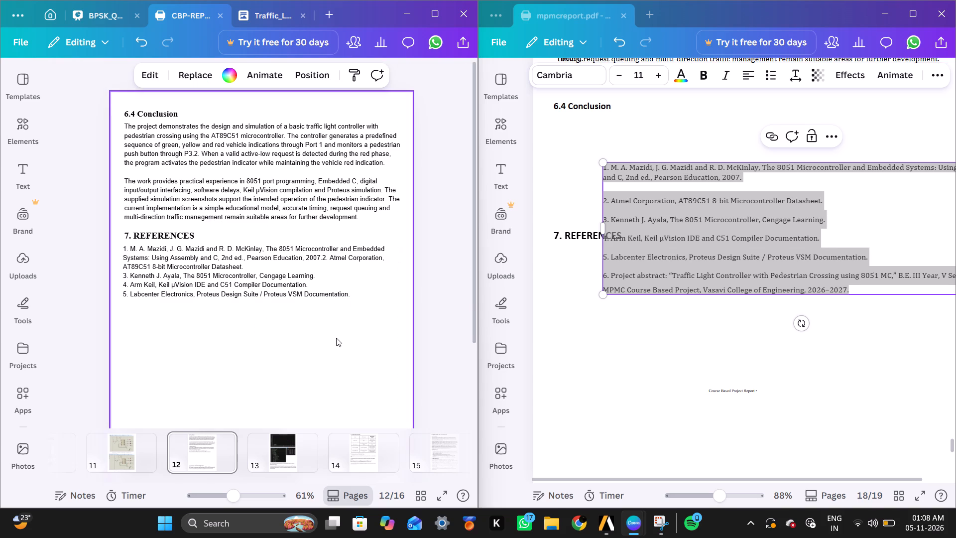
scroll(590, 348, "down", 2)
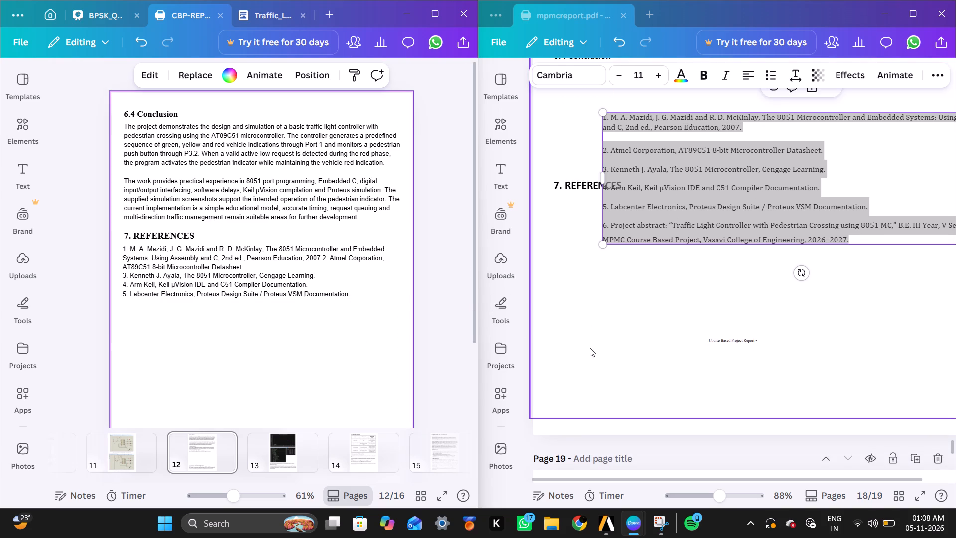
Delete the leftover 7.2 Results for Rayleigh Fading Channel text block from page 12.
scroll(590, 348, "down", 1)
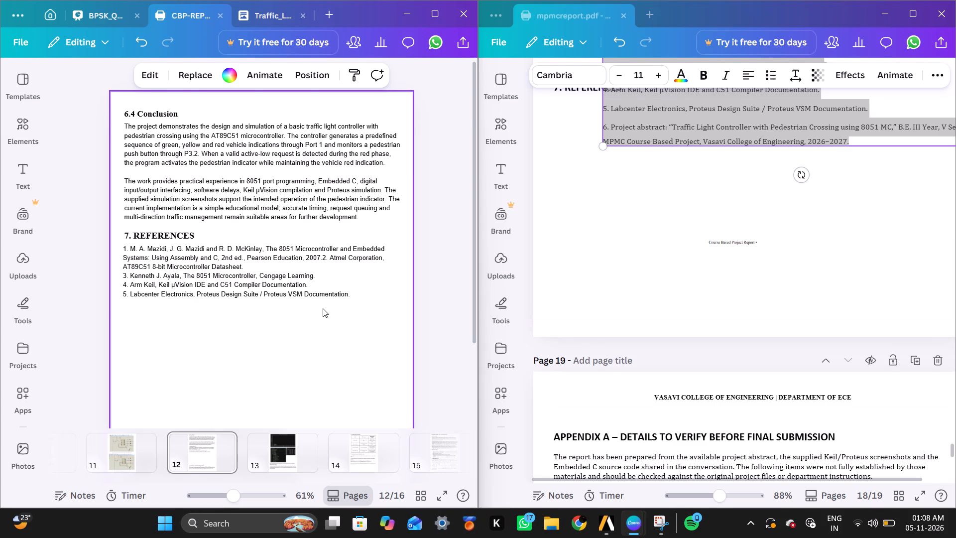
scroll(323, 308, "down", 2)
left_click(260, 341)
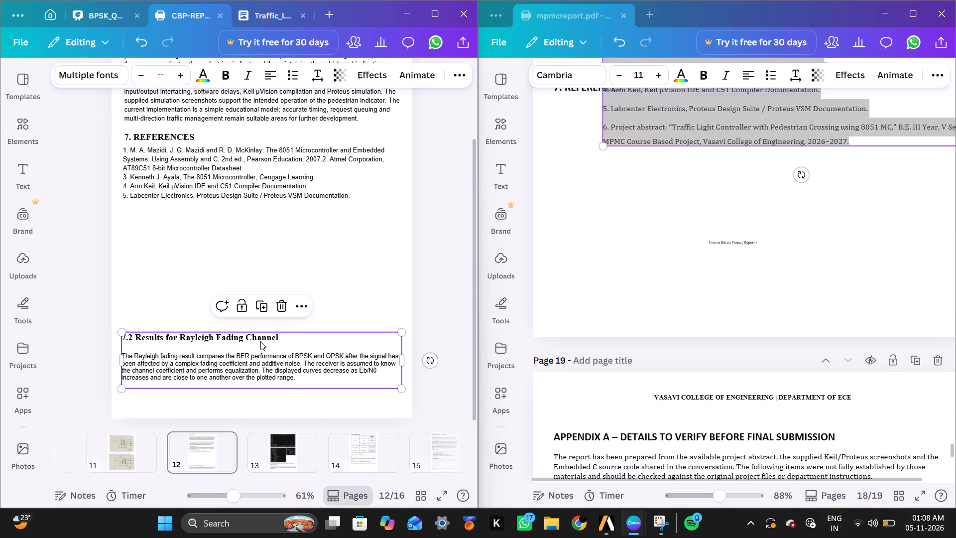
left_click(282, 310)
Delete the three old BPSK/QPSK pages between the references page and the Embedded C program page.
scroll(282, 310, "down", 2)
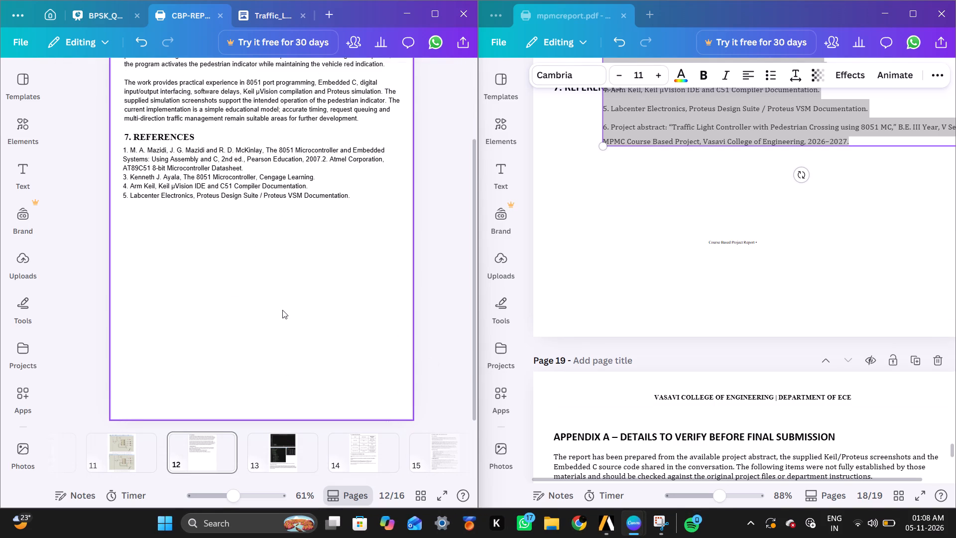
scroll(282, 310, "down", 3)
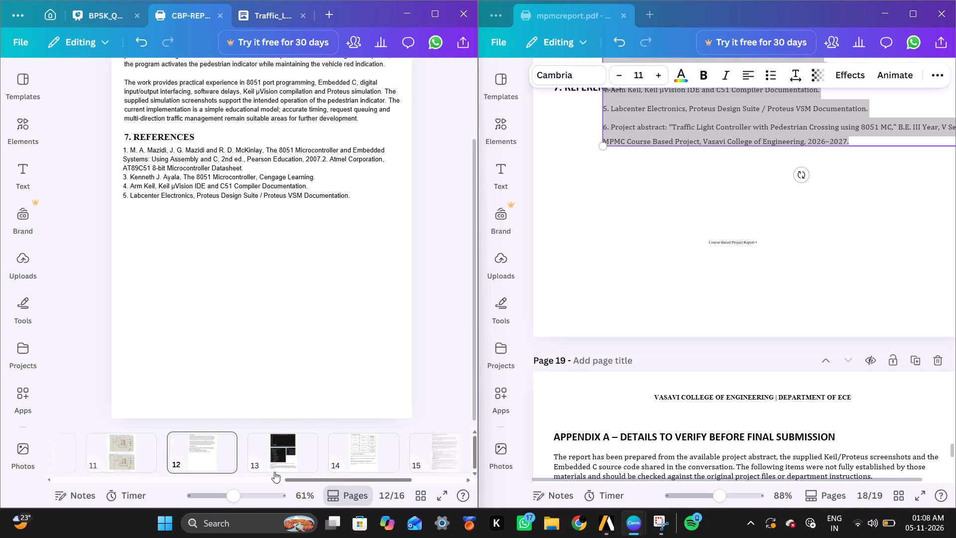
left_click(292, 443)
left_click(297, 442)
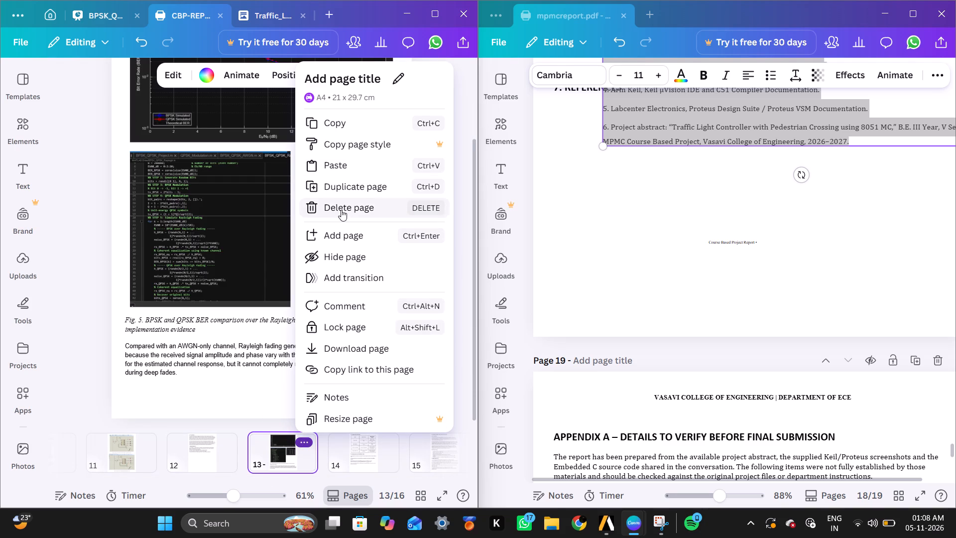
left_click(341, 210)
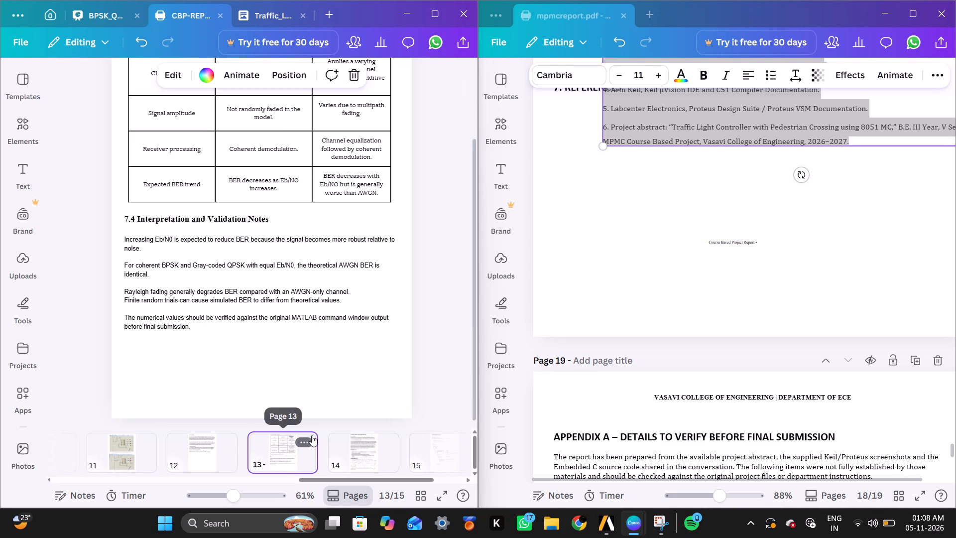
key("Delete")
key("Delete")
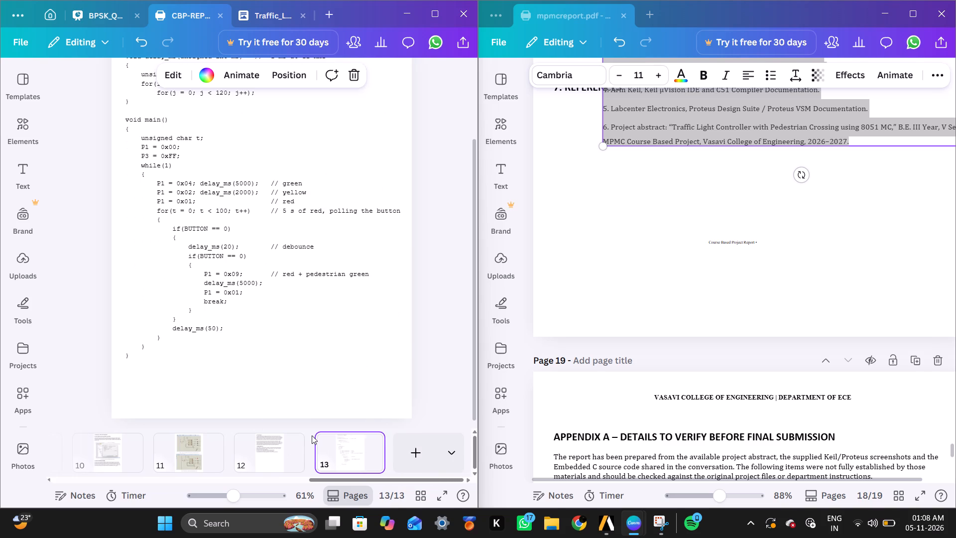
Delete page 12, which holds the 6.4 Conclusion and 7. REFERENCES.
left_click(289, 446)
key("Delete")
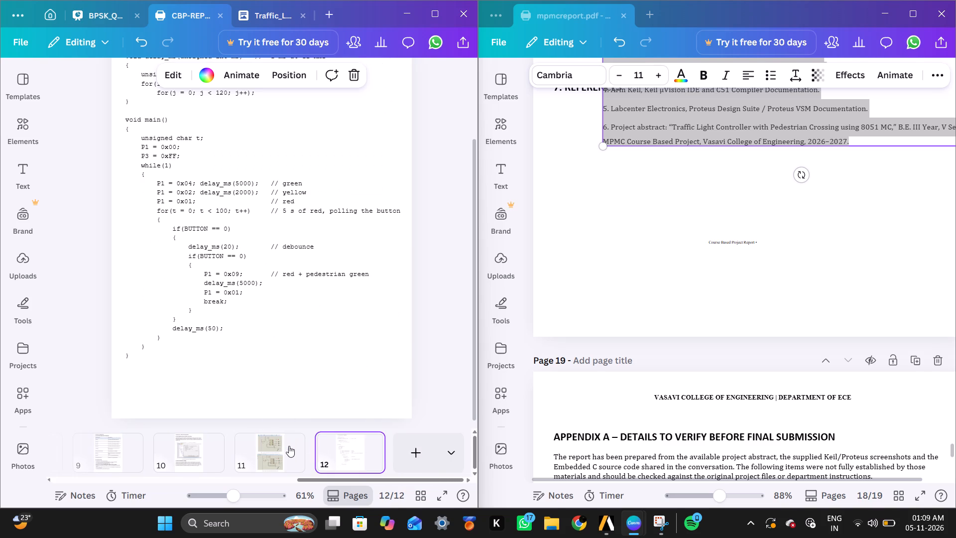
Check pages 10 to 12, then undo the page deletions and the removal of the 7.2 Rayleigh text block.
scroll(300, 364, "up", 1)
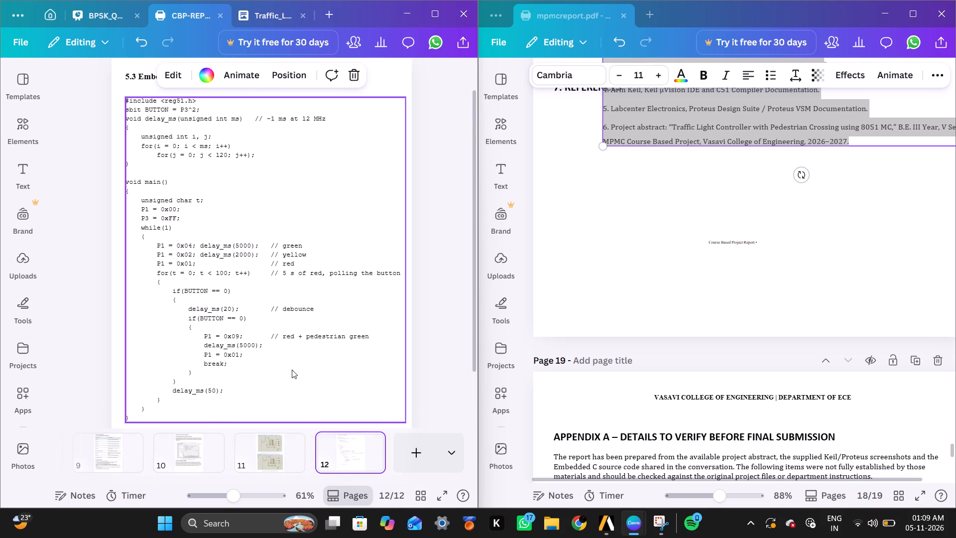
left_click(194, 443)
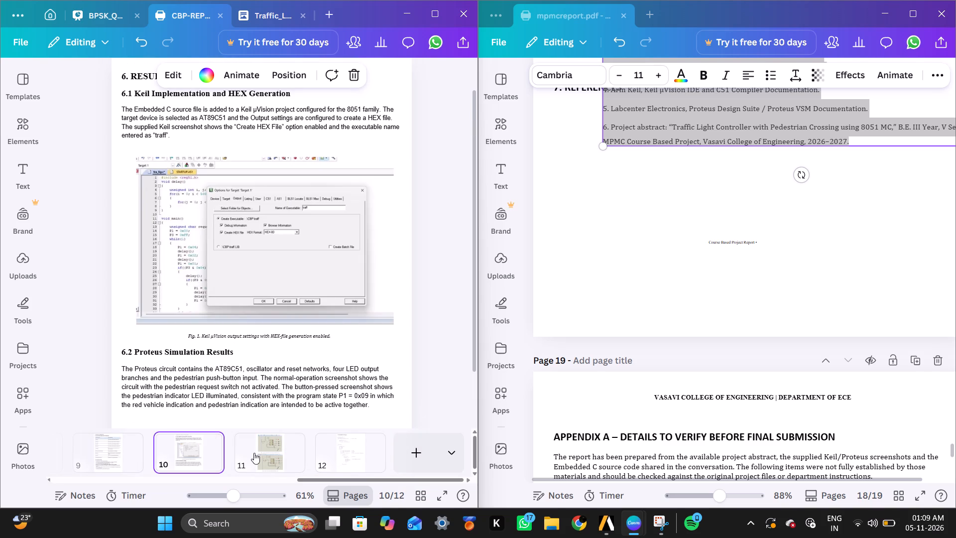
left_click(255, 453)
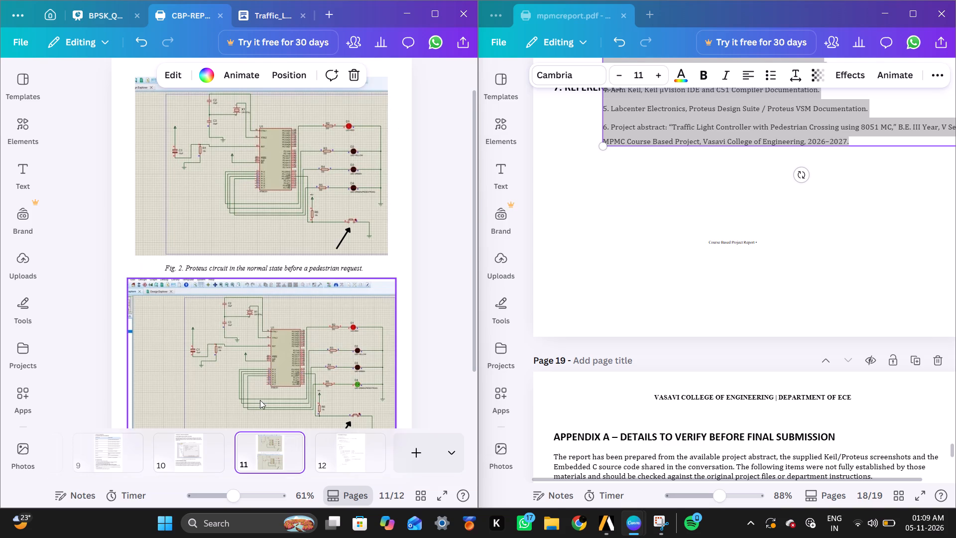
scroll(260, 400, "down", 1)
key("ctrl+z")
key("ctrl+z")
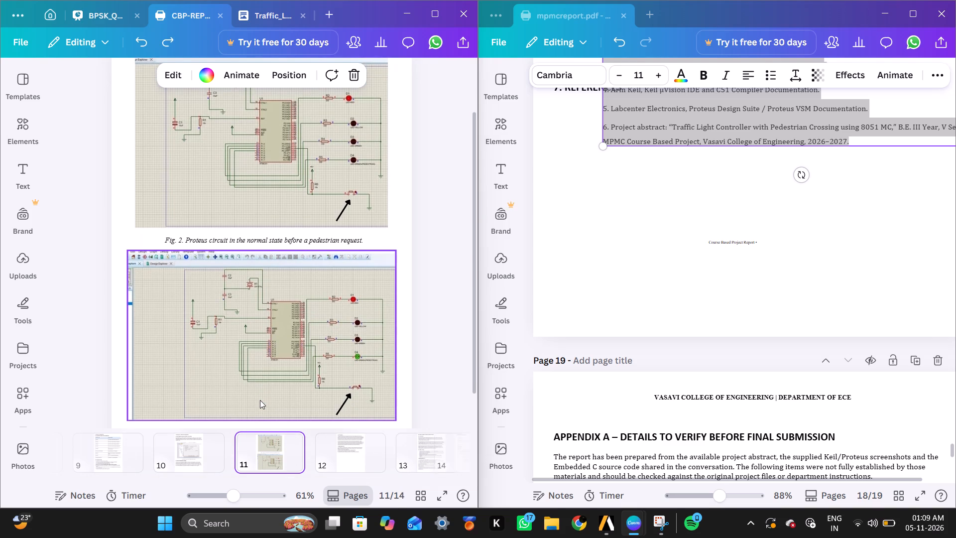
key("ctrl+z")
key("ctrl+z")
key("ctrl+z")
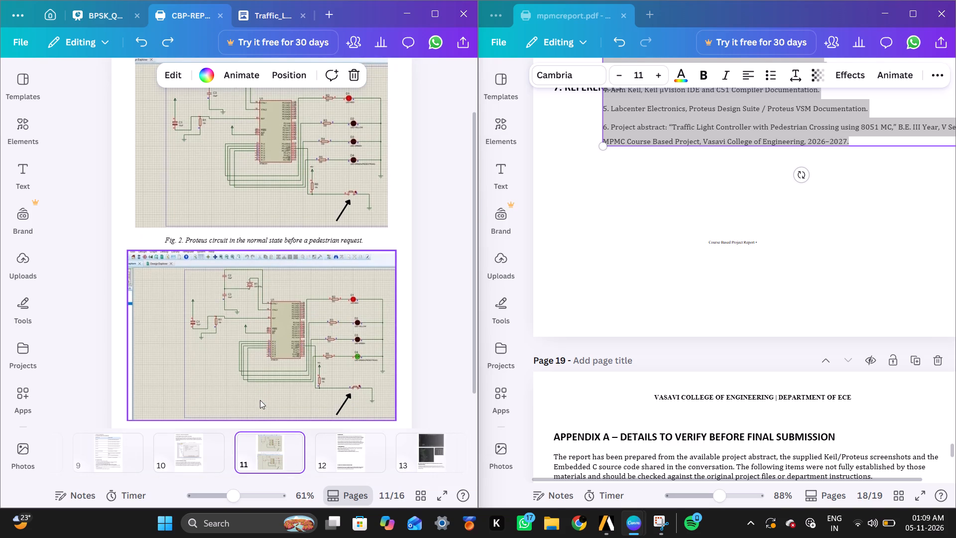
Delete the 7.2 Results for Rayleigh Fading Channel text block below the reference list on page 12.
left_click(361, 456)
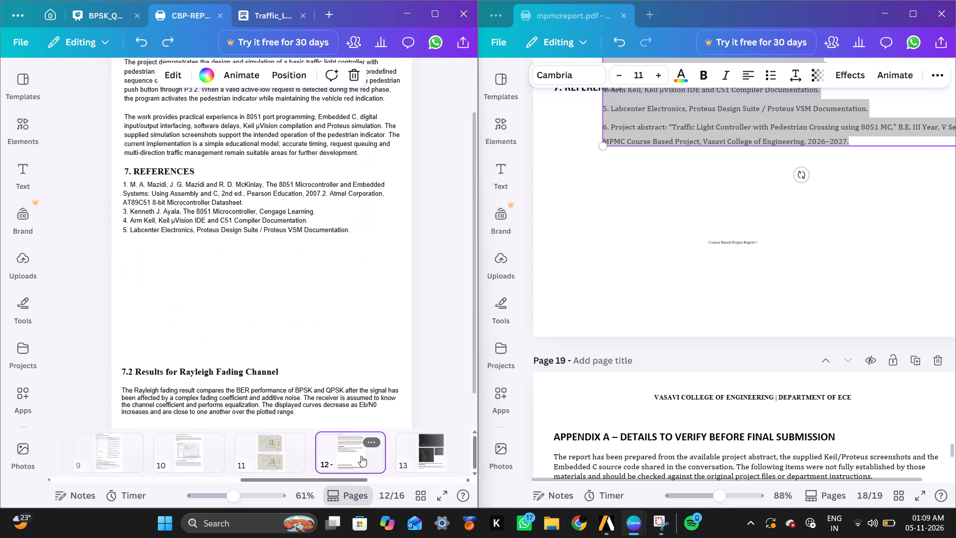
left_click(293, 403)
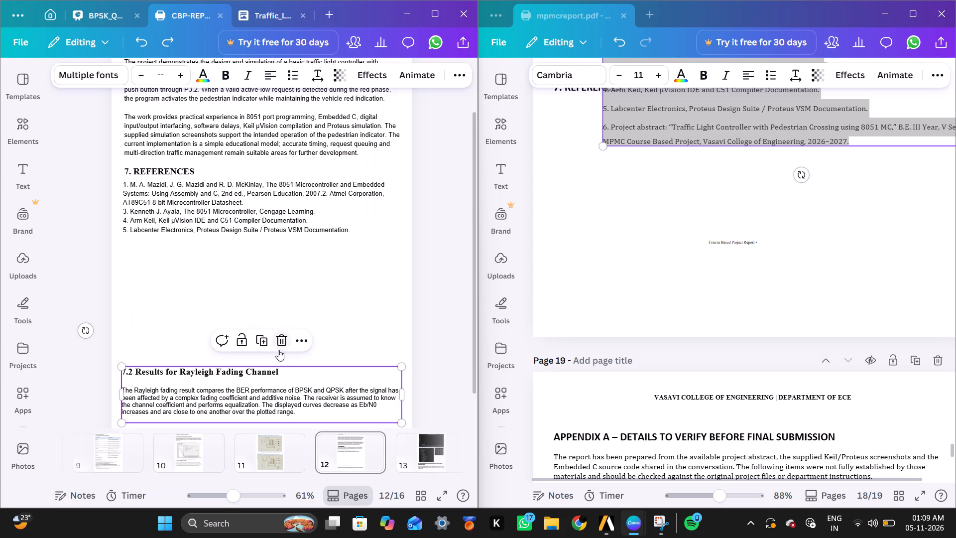
left_click(278, 350)
Delete the three old BPSK/QPSK pages following page 12, keeping the references page and the Embedded C program page.
left_click(414, 453)
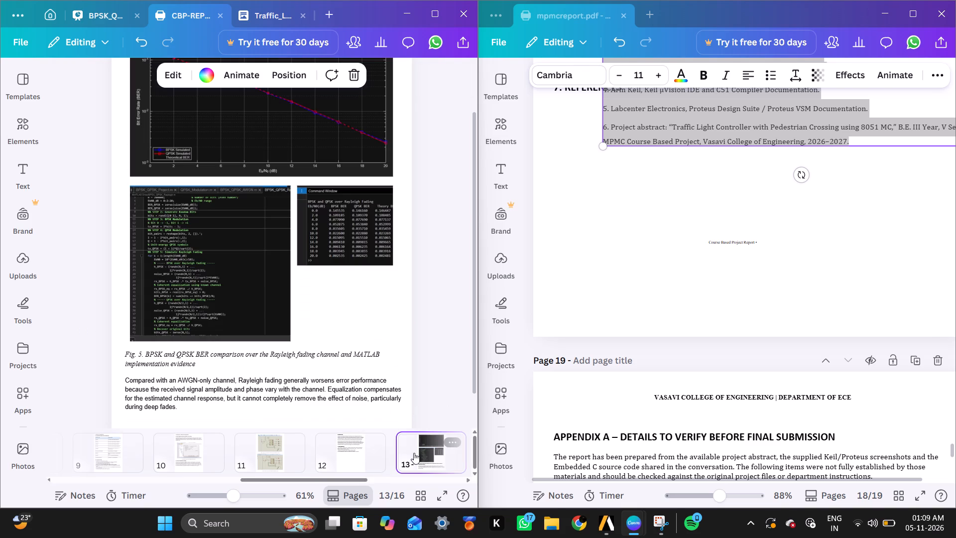
key("Delete")
key("Delete")
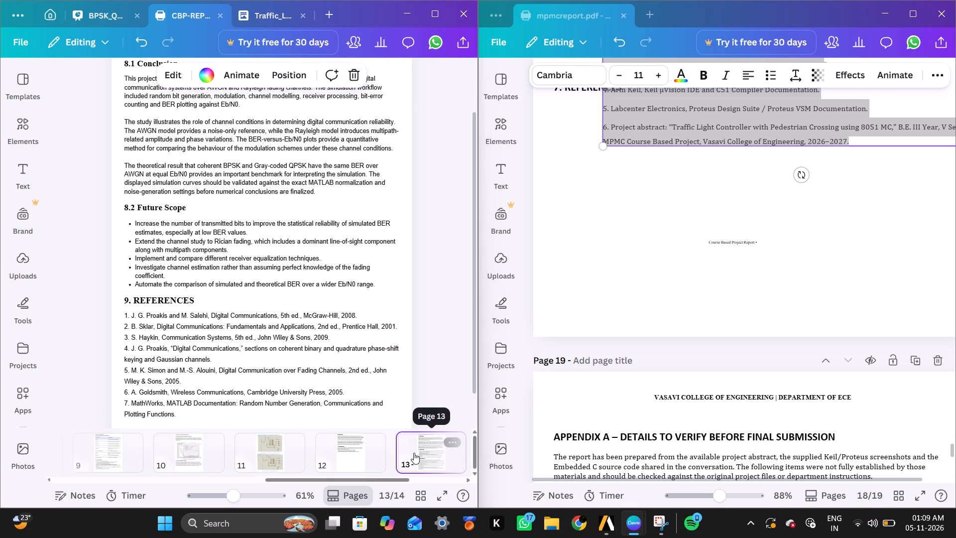
key("Delete")
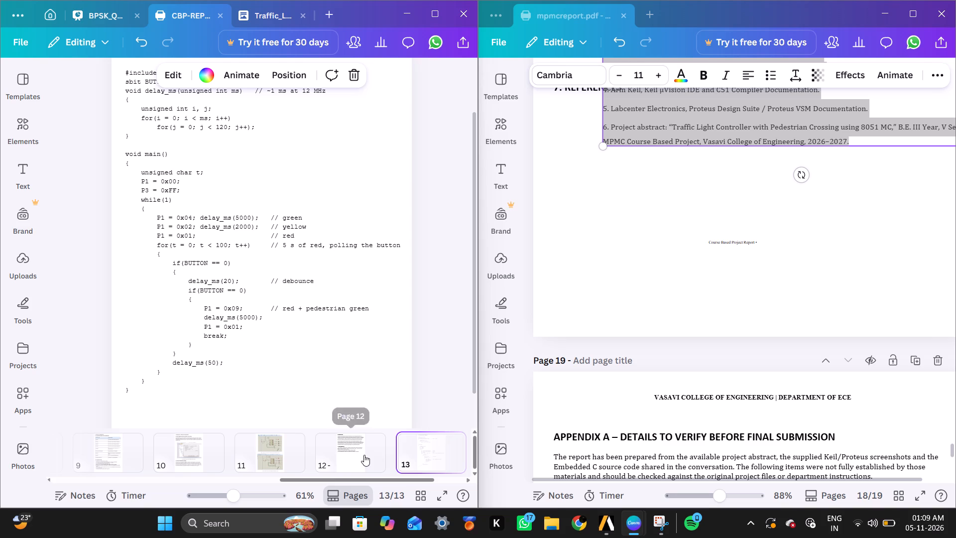
left_click(364, 455)
scroll(329, 296, "up", 2)
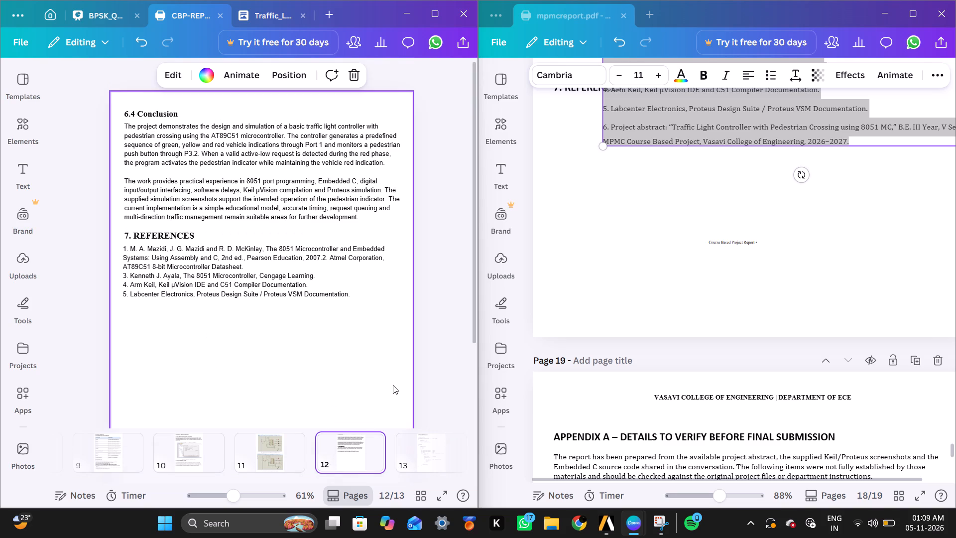
Replace page 13's heading 5.3 Embedded C Program with APPENDIX A, copied from the heading on page 19 of mpmcreport.
left_click(425, 450)
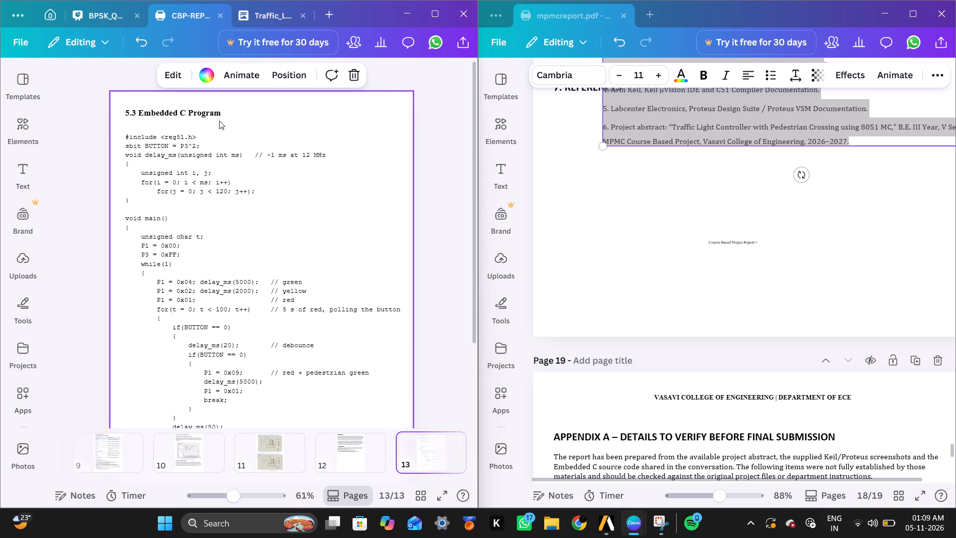
left_click(215, 114)
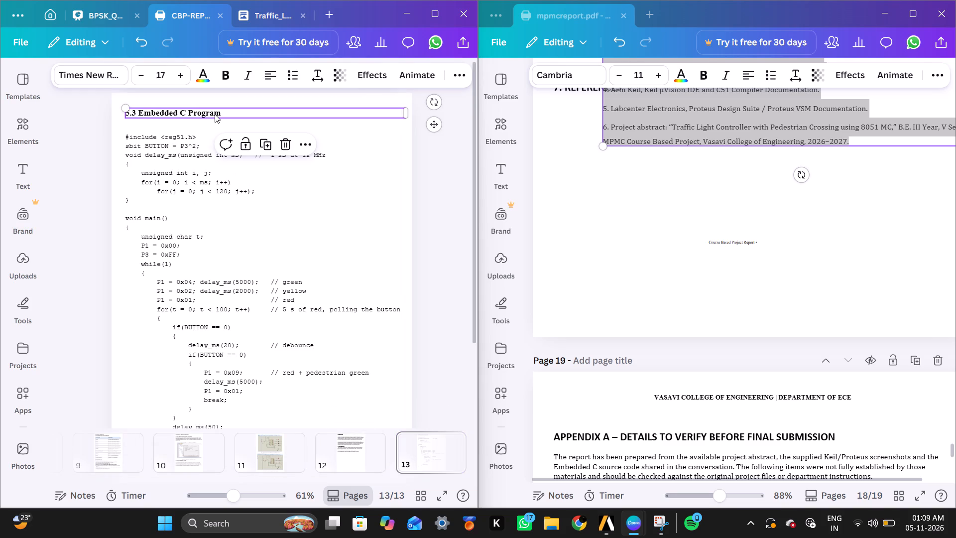
scroll(665, 257, "down", 1)
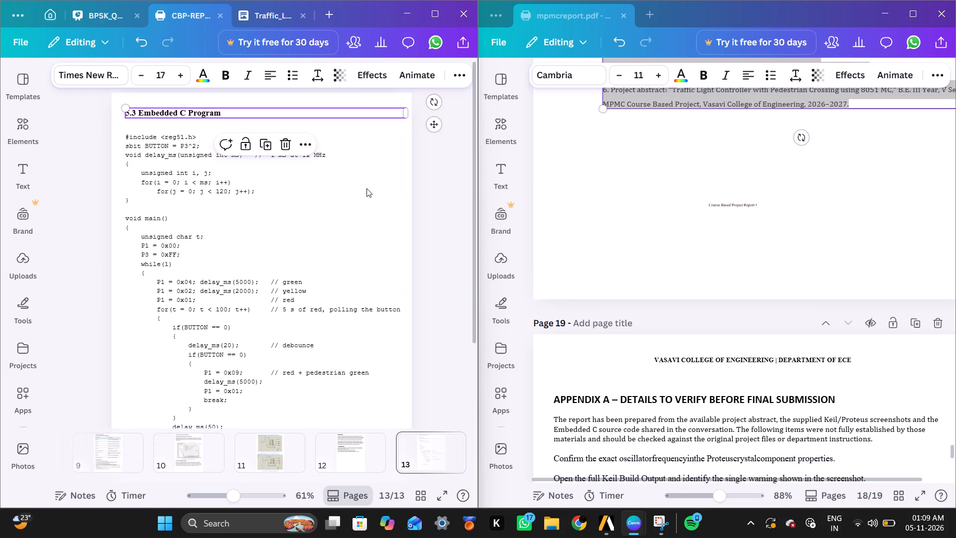
left_click(365, 455)
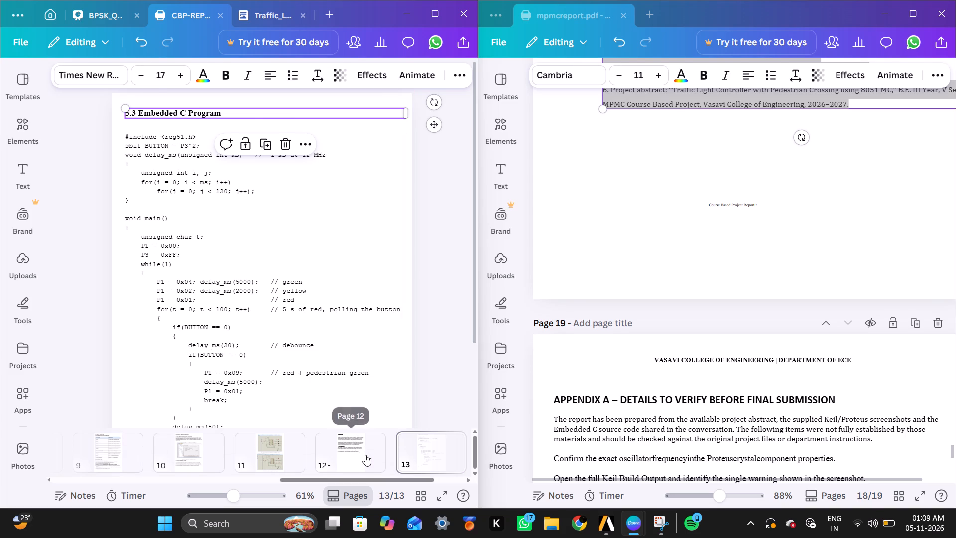
left_click(423, 455)
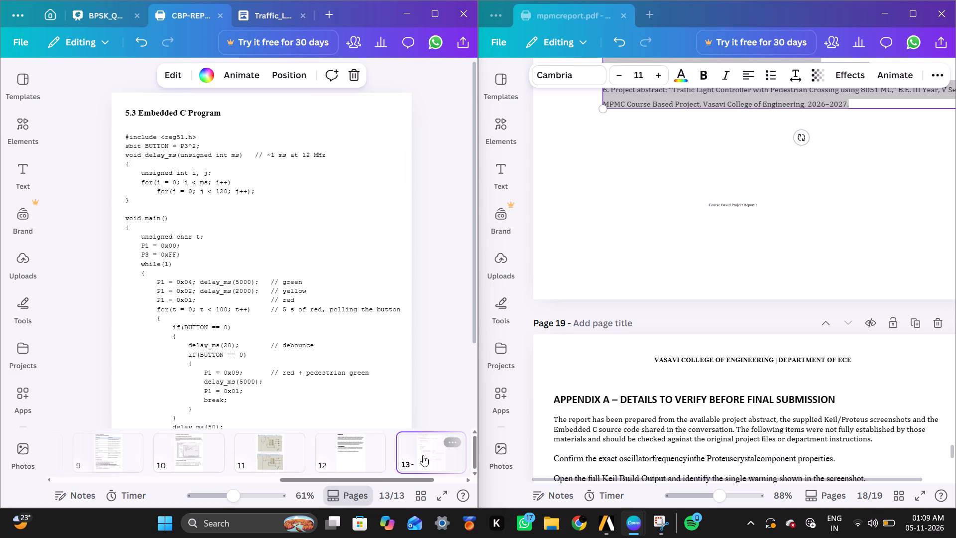
double_click(233, 113)
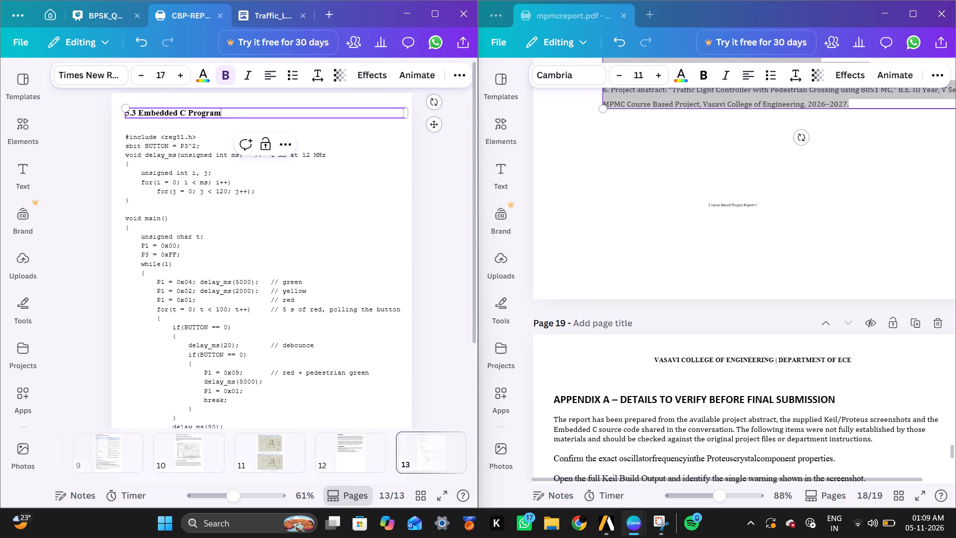
left_click(597, 397)
left_click(597, 397)
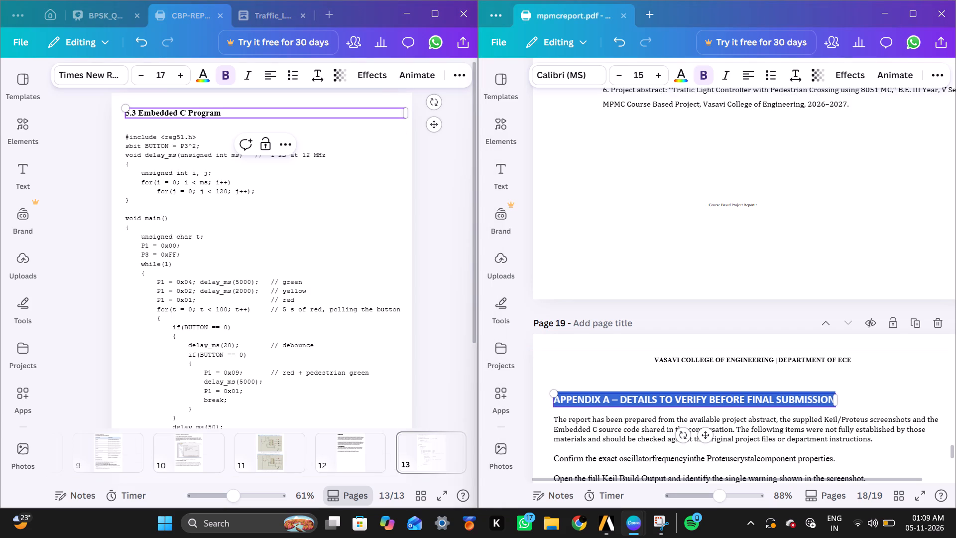
left_click(597, 397)
left_click(602, 401)
left_click_drag(602, 401, 565, 404)
key("ctrl+c")
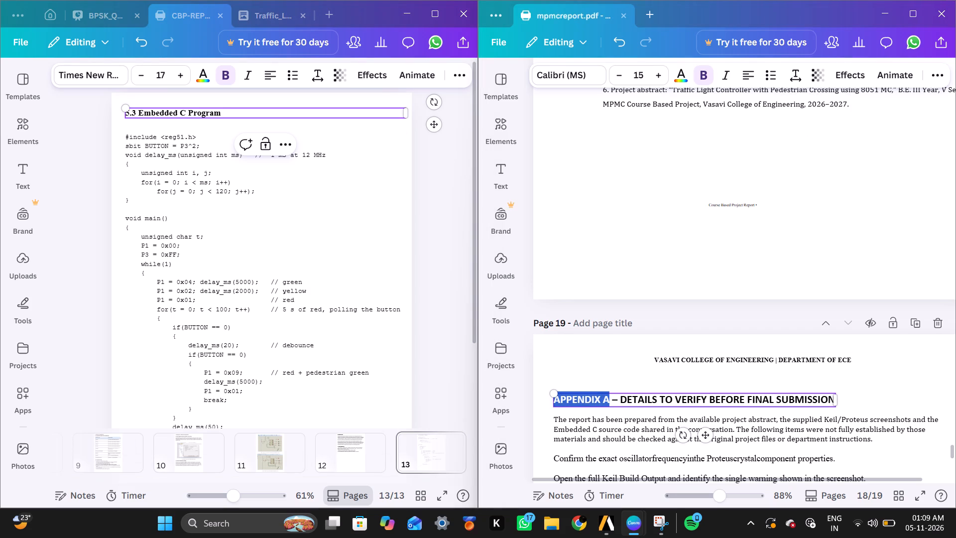
left_click(253, 118)
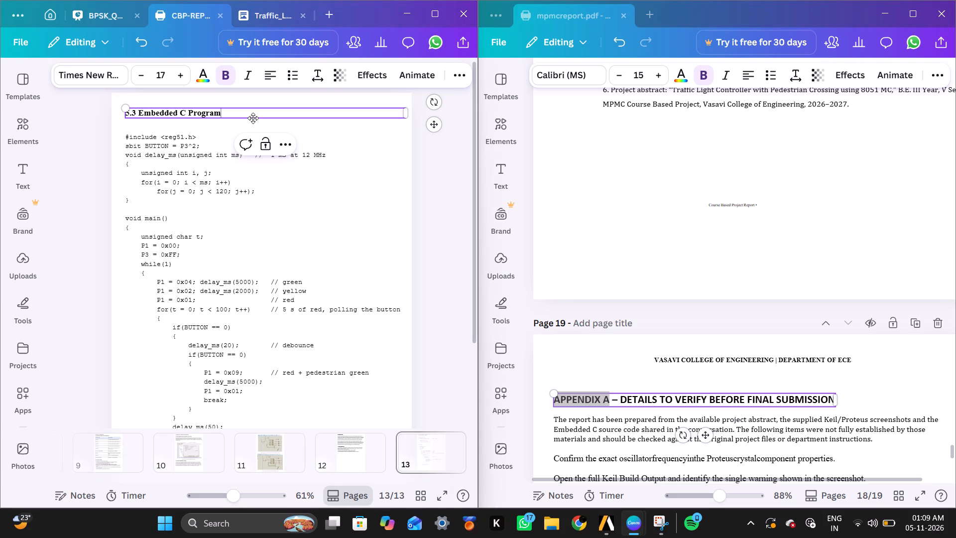
double_click(247, 115)
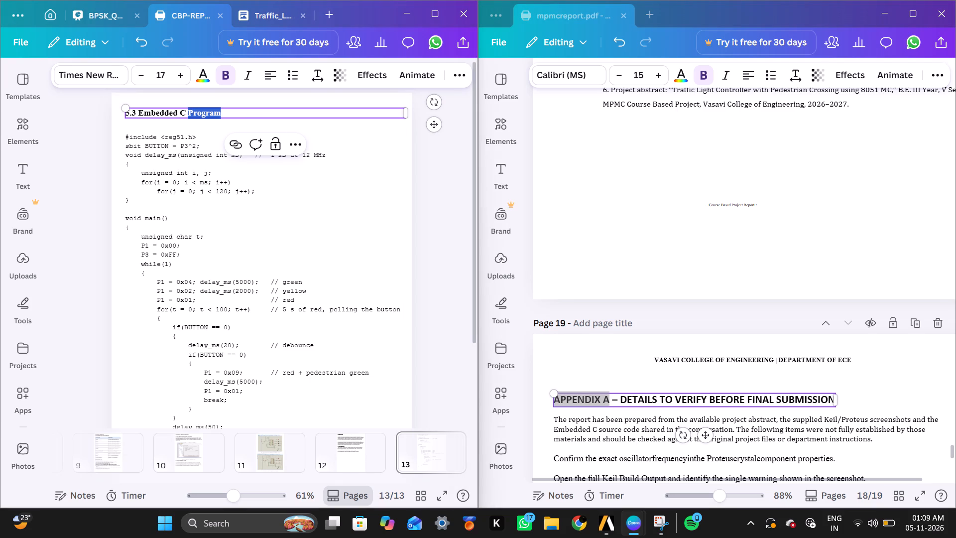
key("ctrl+a")
key("ctrl+v")
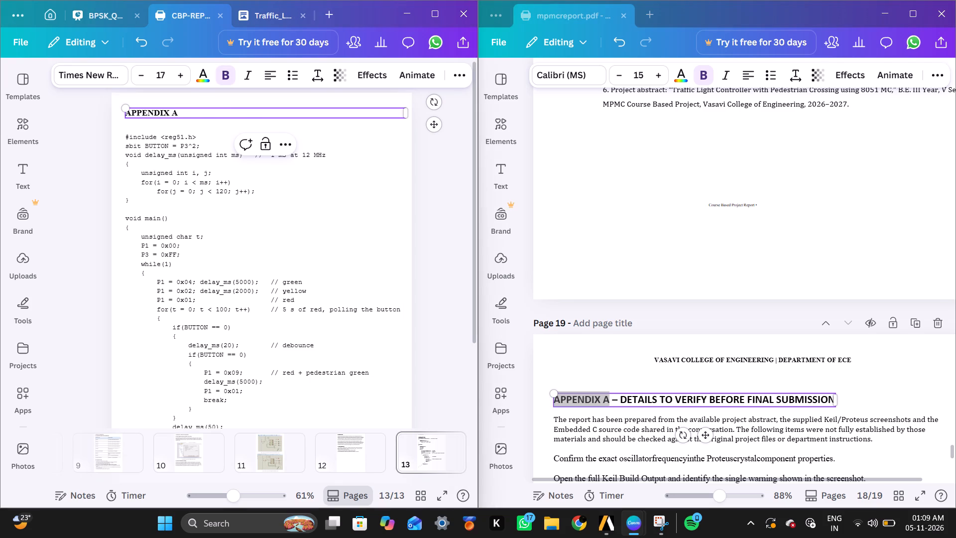
Shorten page 13's heading to APPENDIX and put the number 8. in front of it.
key("BackSpace")
key("Left")
key("Left")
key("Left")
key("Left")
key("Left")
key("Left")
key("Left")
key("Left")
key("Left")
key("Left")
key("Left")
key("Left")
type("8")
key("space")
key("BackSpace")
type(".")
key("space")
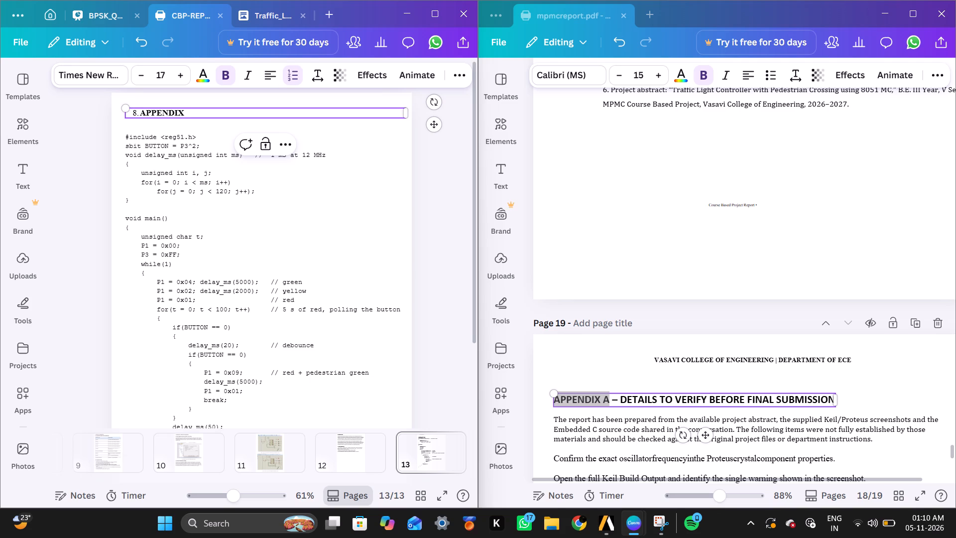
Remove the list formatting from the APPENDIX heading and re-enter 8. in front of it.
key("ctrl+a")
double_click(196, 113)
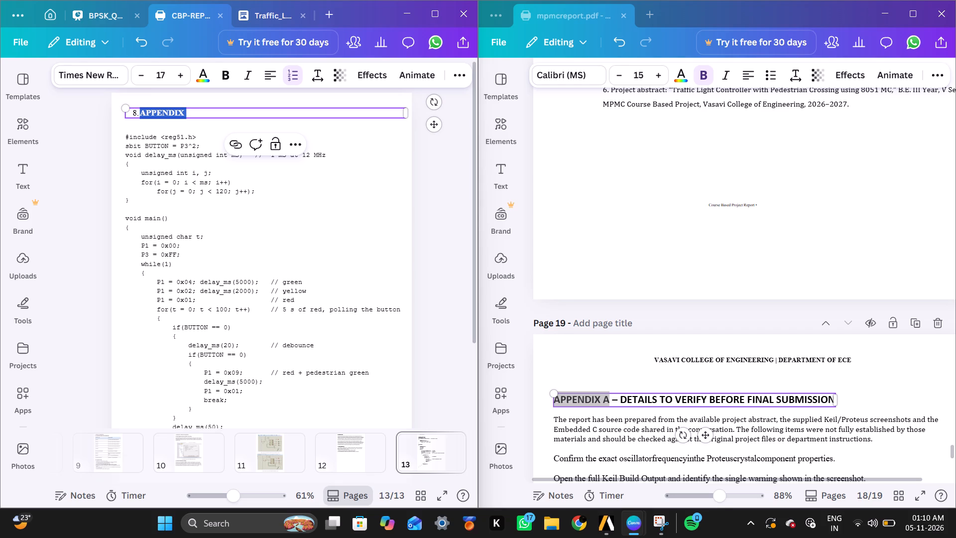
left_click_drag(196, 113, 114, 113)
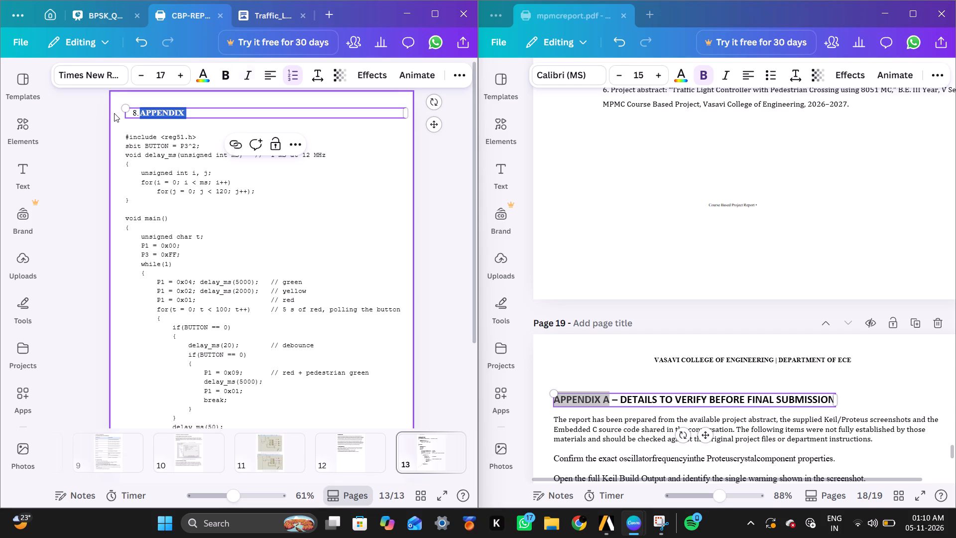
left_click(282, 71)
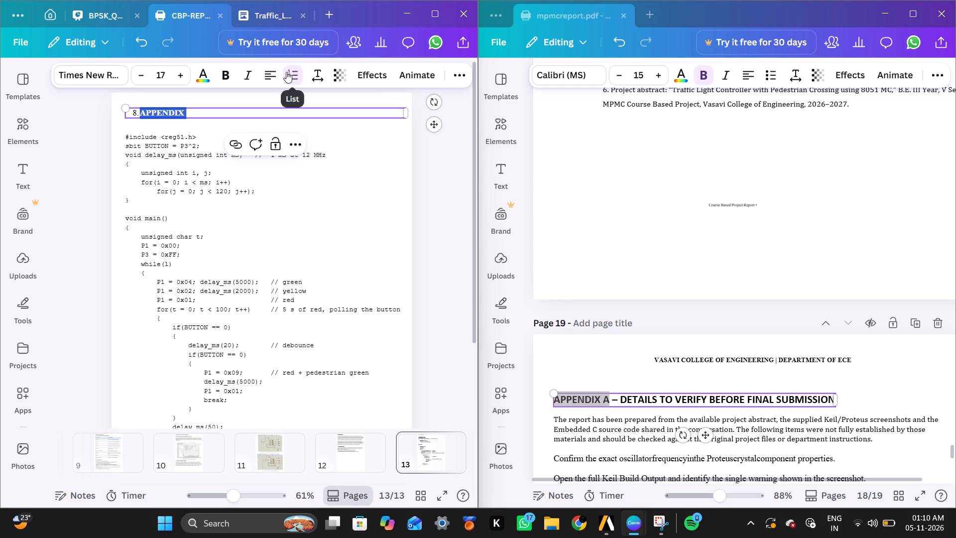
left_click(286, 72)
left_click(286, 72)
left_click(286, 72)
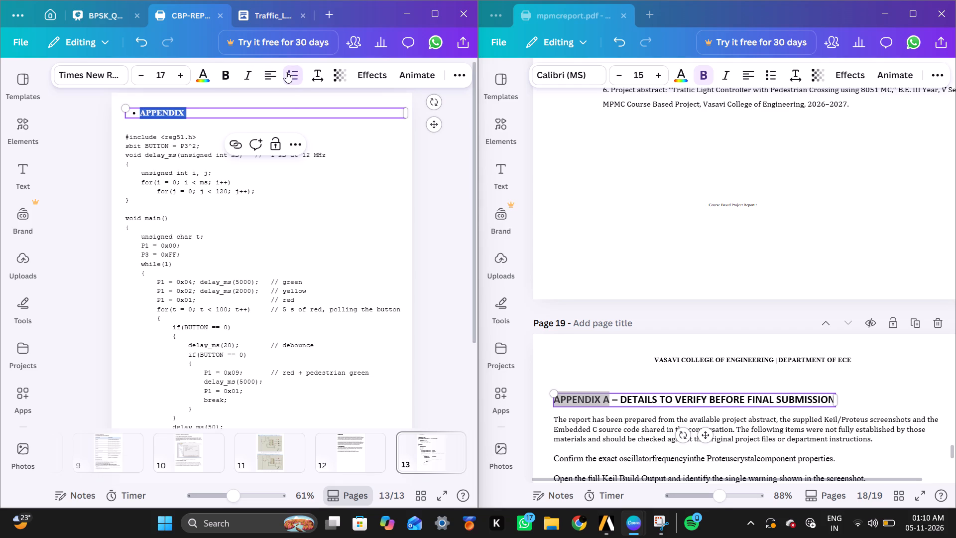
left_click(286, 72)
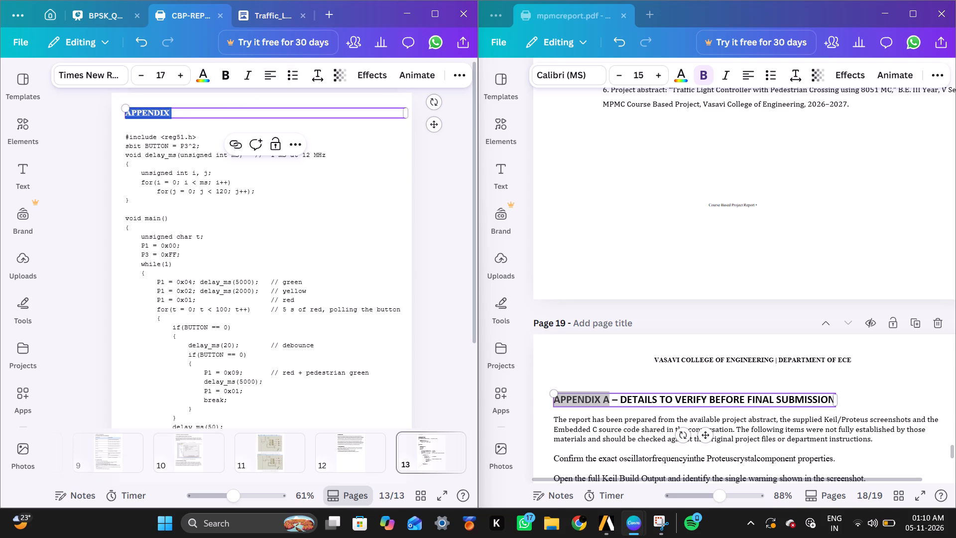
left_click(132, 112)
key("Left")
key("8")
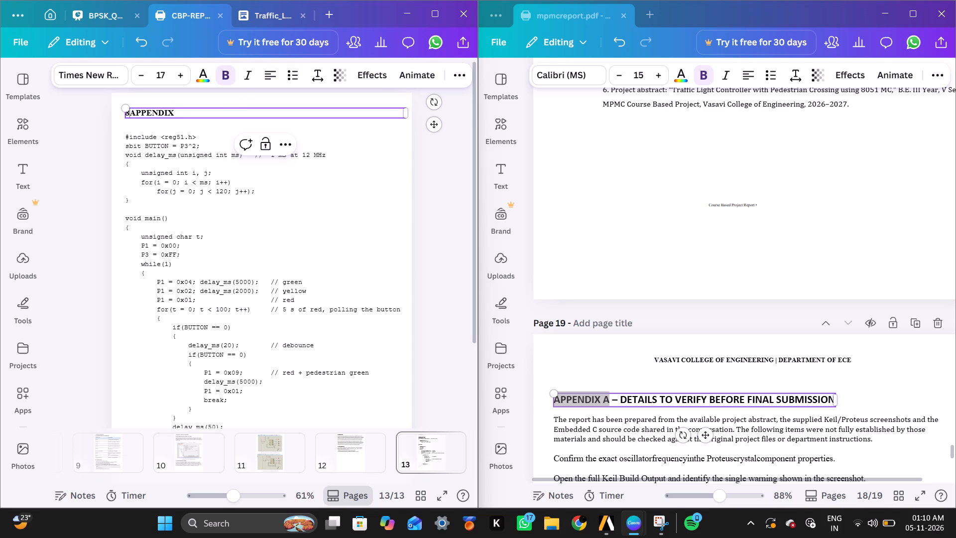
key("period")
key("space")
Increase the APPENDIX heading's font size to 18.
left_click_drag(187, 111, 128, 113)
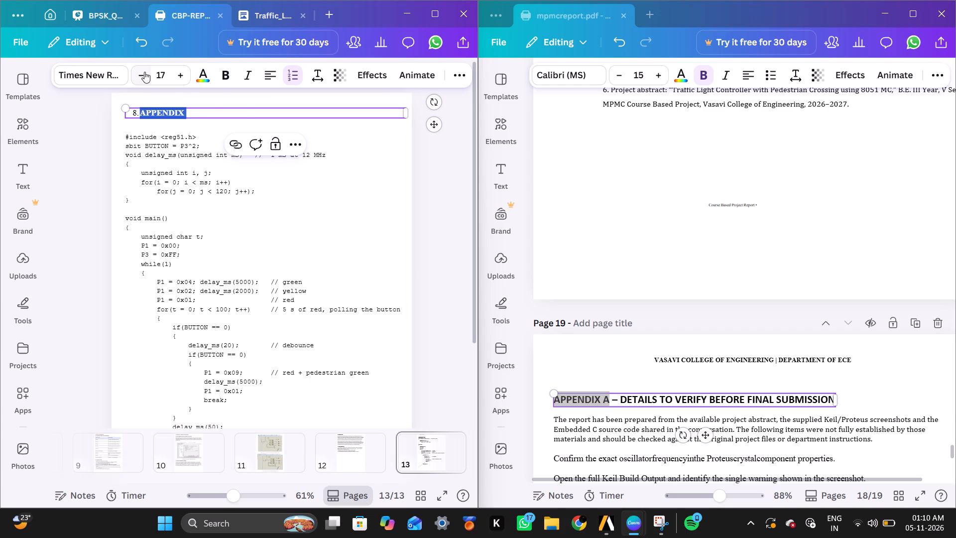
left_click(185, 78)
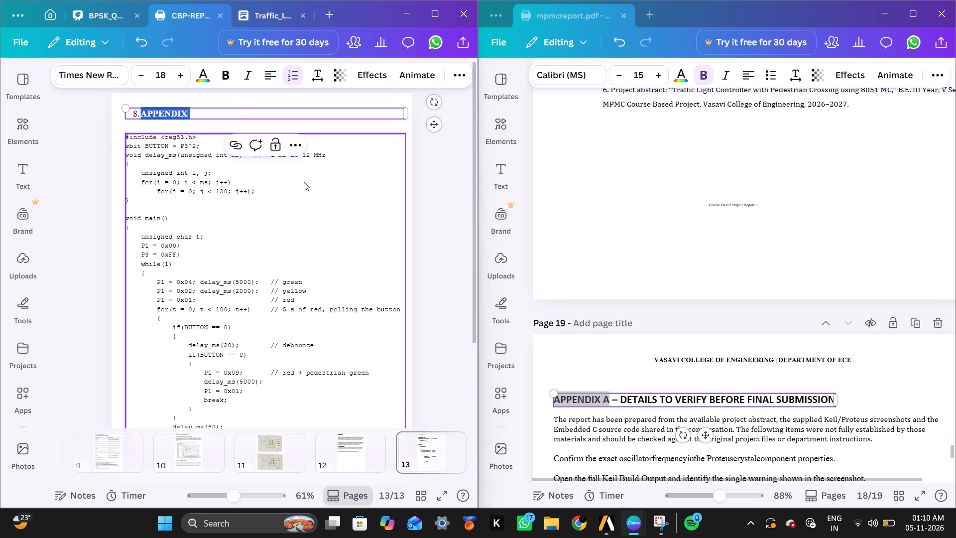
left_click(304, 182)
scroll(175, 122, "up", 1)
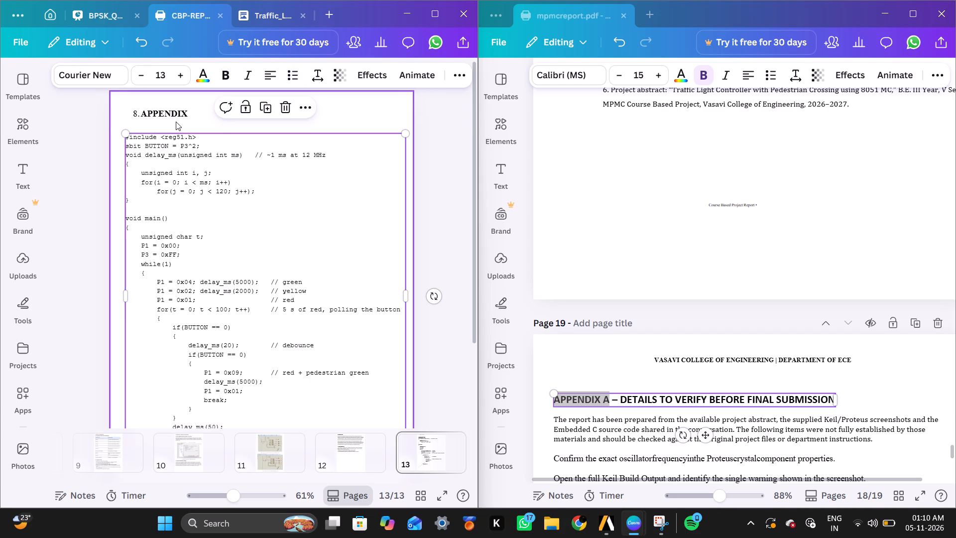
left_click(184, 115)
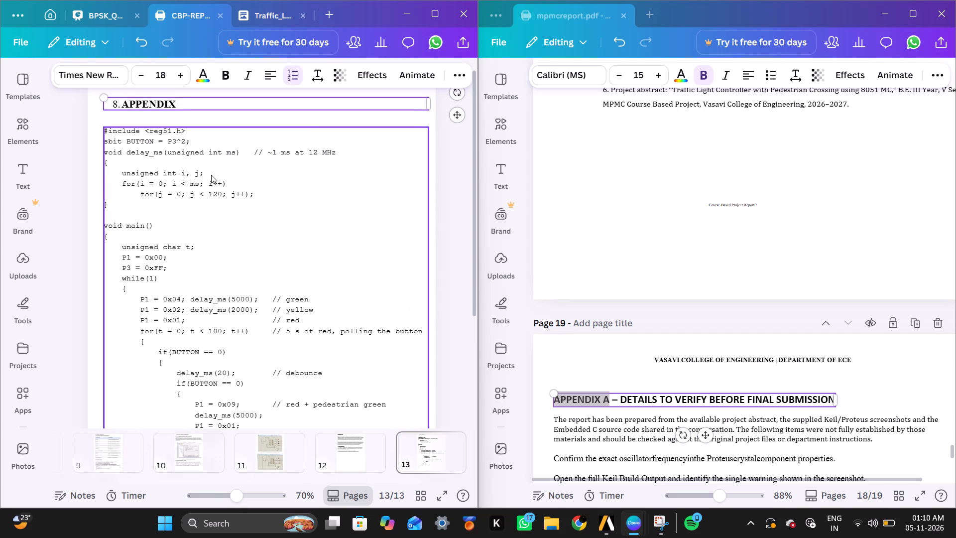
scroll(347, 242, "up", 1)
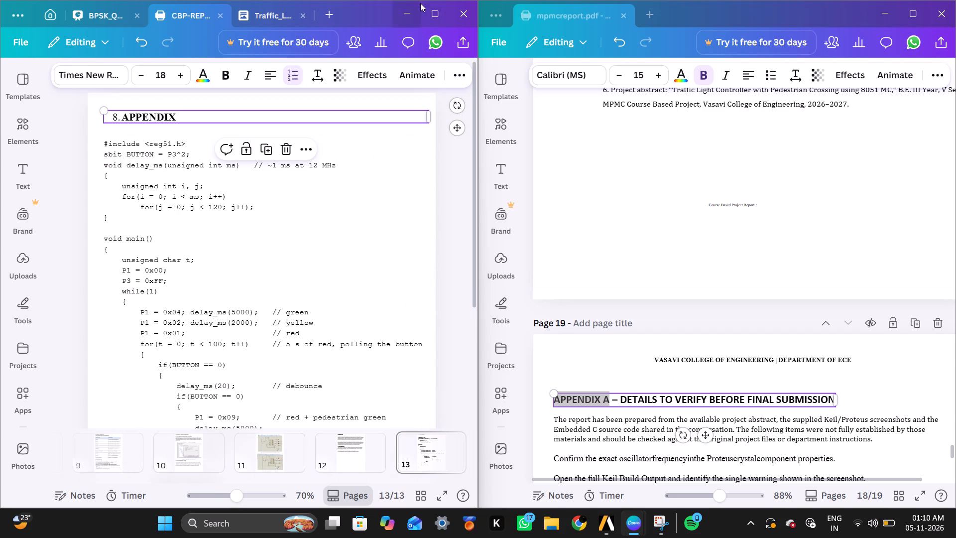
Maximize the CBP-REPORT window and switch to the continuous page view at page 13.
left_click(446, 13)
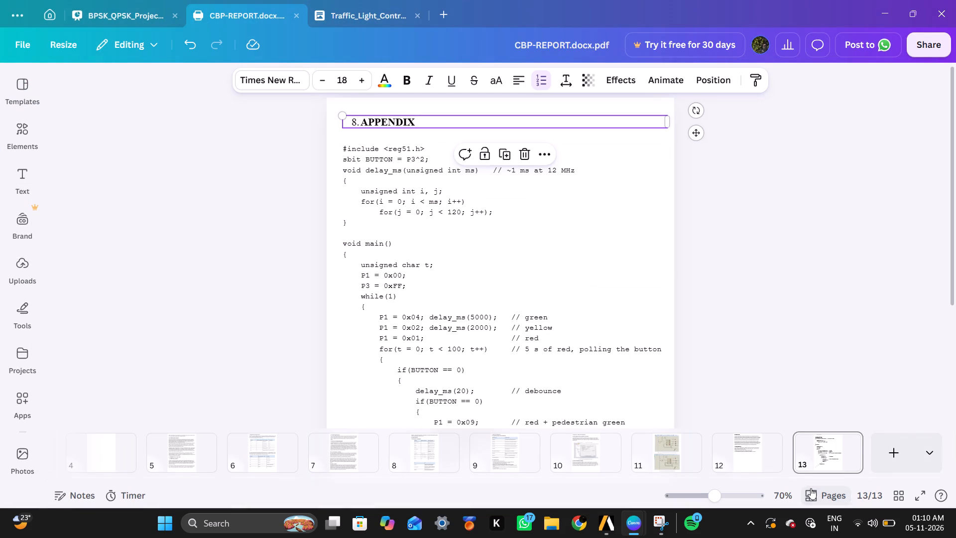
left_click(811, 489)
scroll(608, 346, "up", 2)
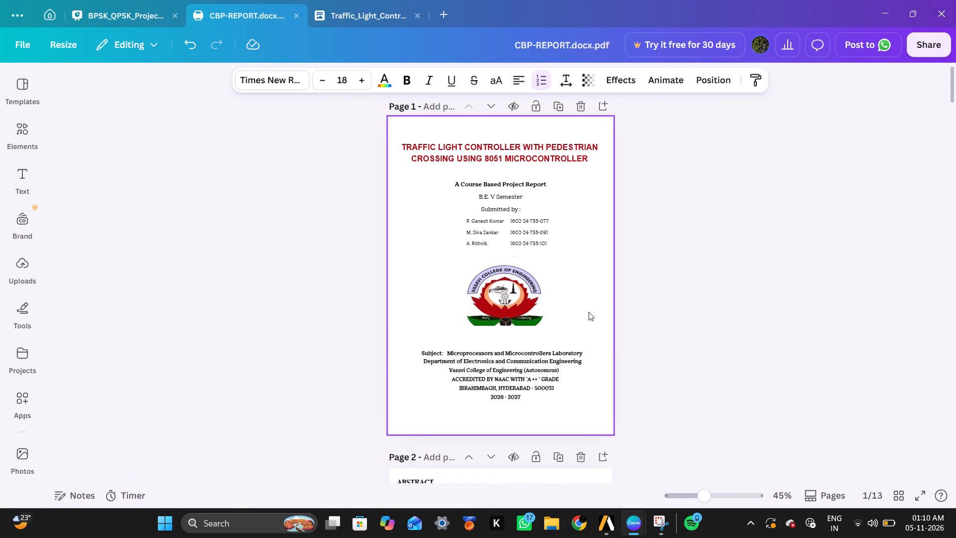
scroll(589, 312, "down", 20)
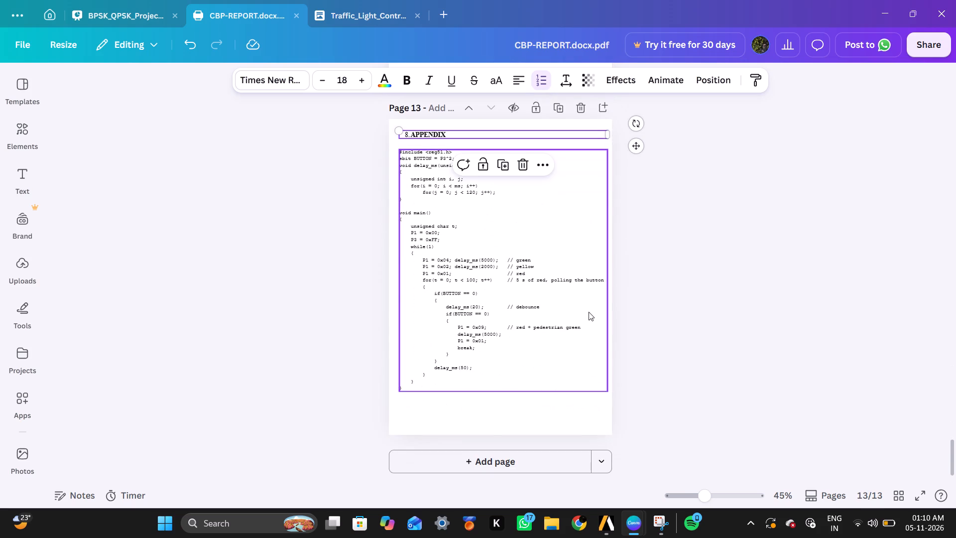
scroll(589, 312, "up", 2)
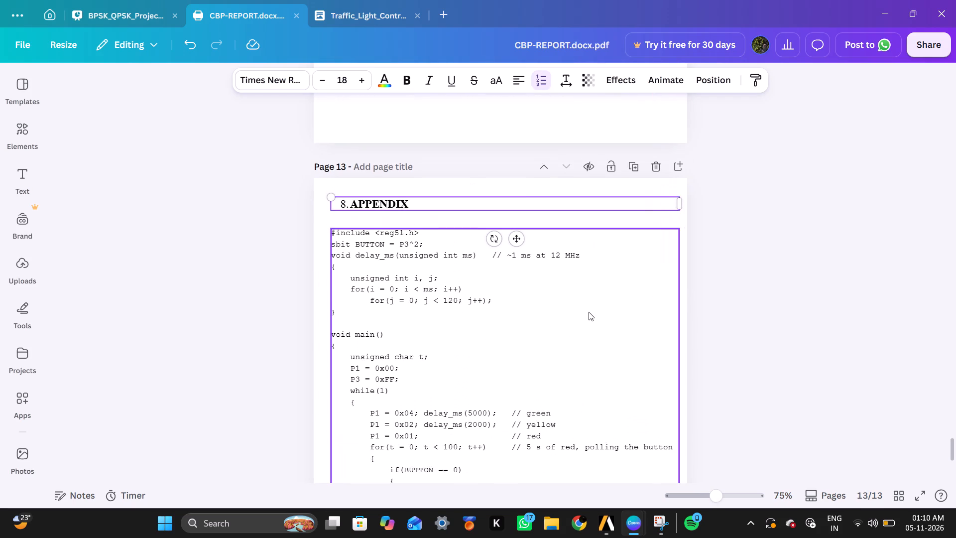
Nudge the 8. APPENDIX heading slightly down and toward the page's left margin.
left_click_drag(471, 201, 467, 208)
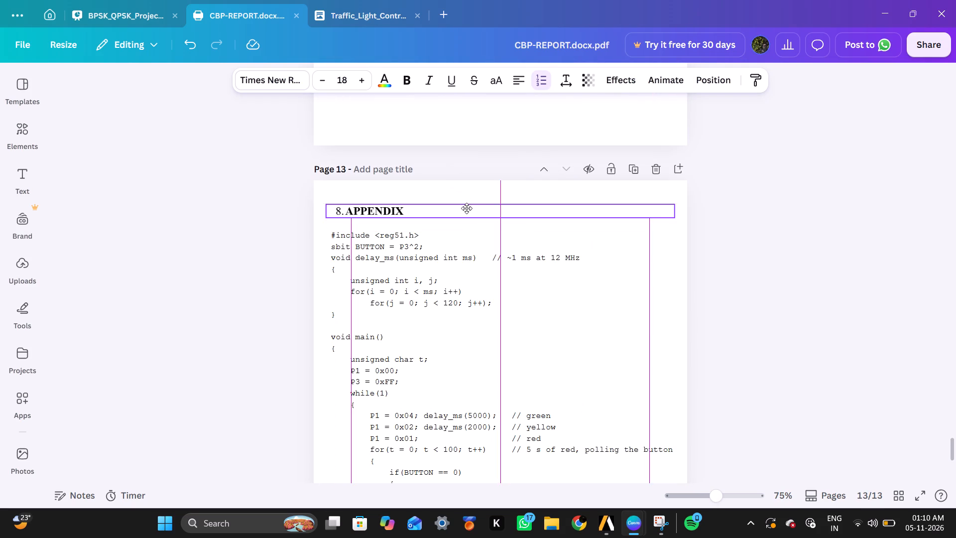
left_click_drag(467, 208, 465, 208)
Replace the APPENDIX heading's automatic list number with a plain bold 8. so it reads 8. APPENDIX.
left_click(408, 213)
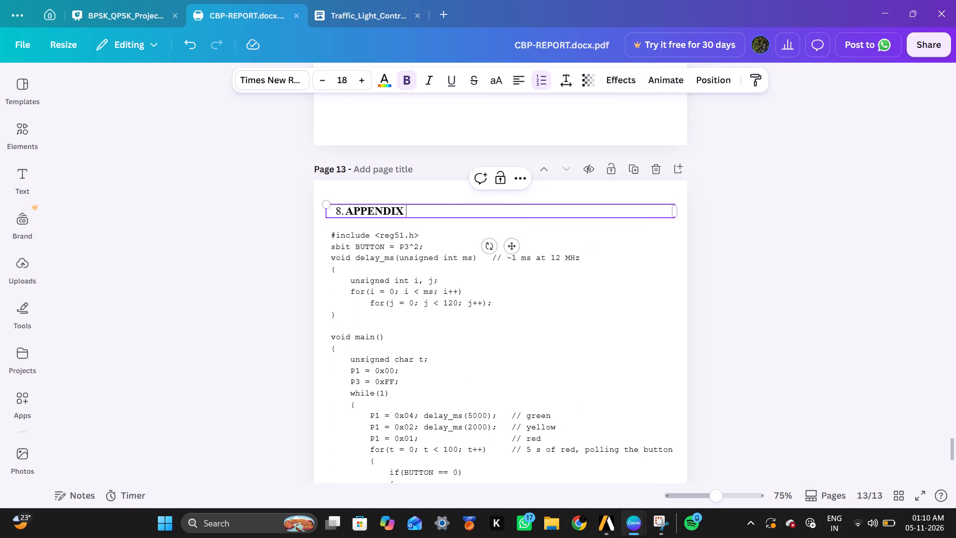
key("ctrl+a")
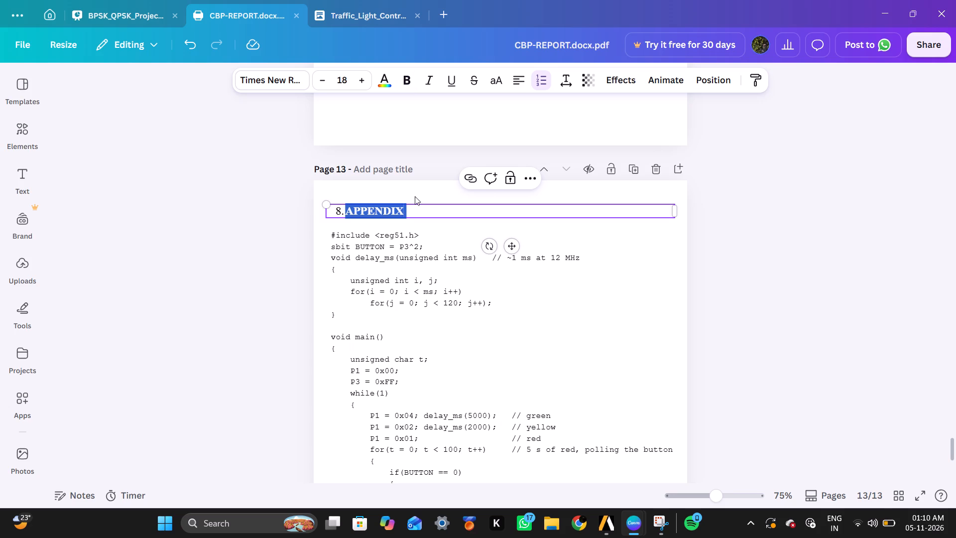
left_click(414, 209)
left_click_drag(414, 209, 358, 213)
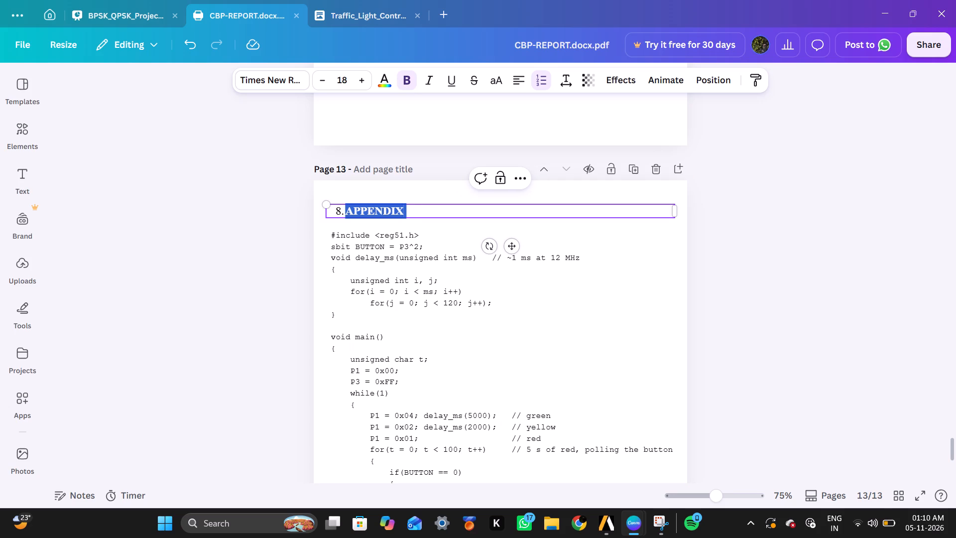
left_click_drag(358, 213, 339, 212)
left_click(344, 214)
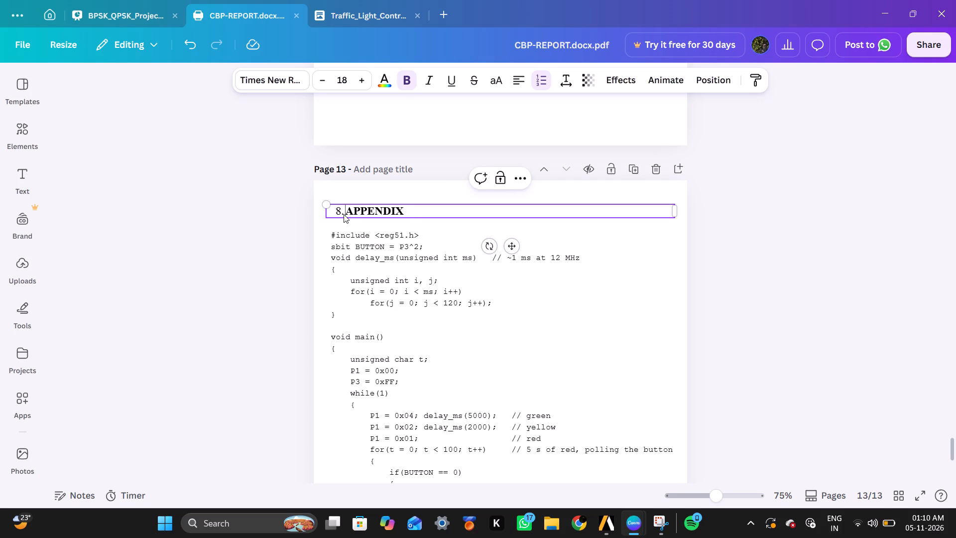
type("8.")
key("space")
key("Left")
key("Left")
key("Left")
key("BackSpace")
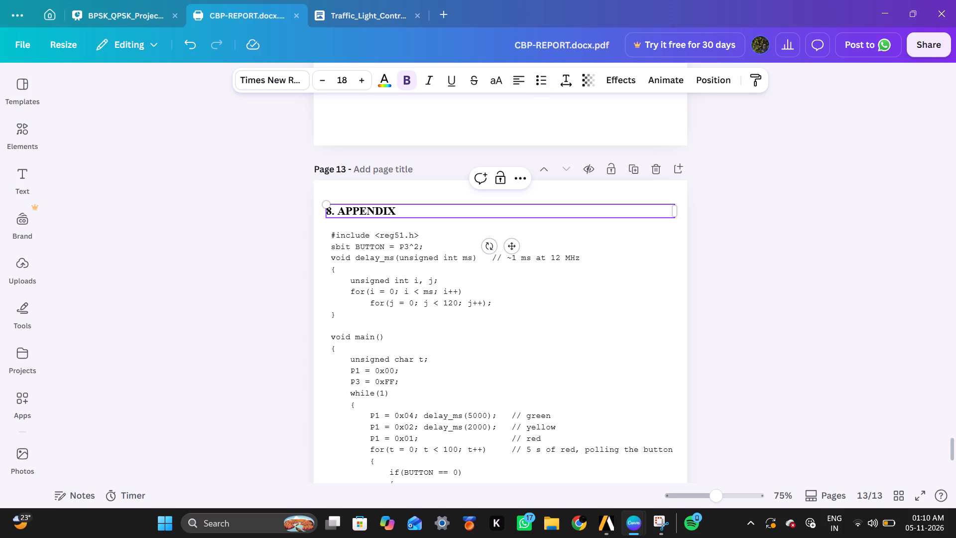
Reposition the 8. APPENDIX heading and code block on page 13, placing the heading closely above the code and slightly outside its left edge.
left_click(433, 164)
left_click(405, 211)
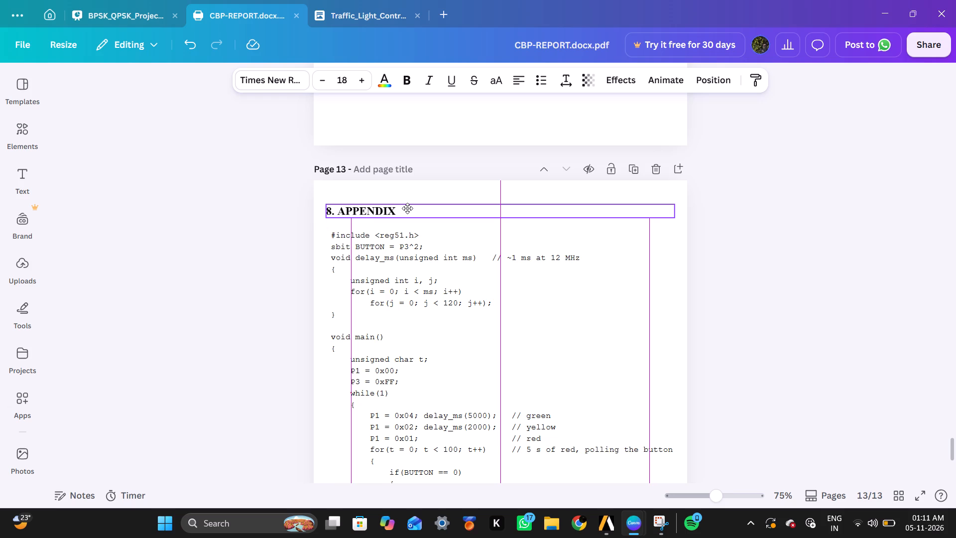
scroll(408, 208, "down", 1)
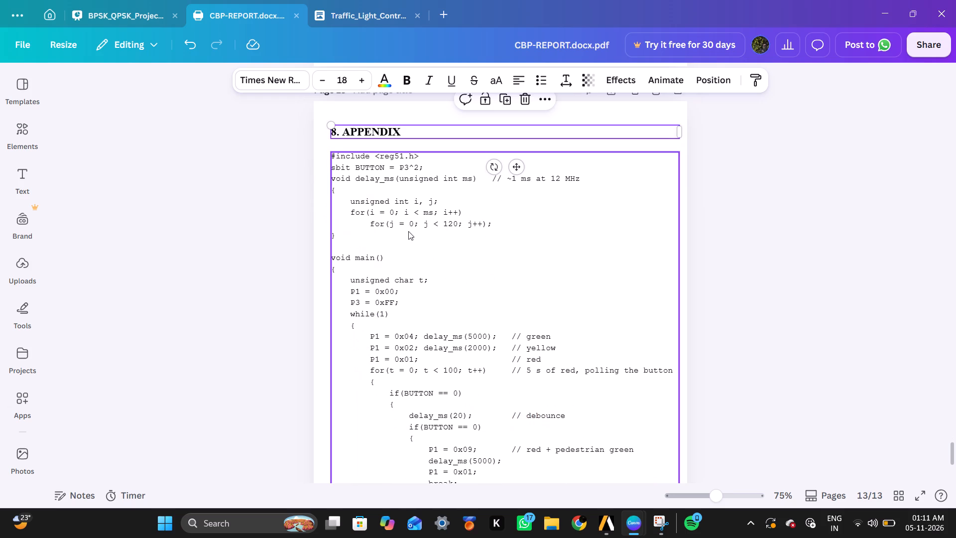
left_click(581, 232)
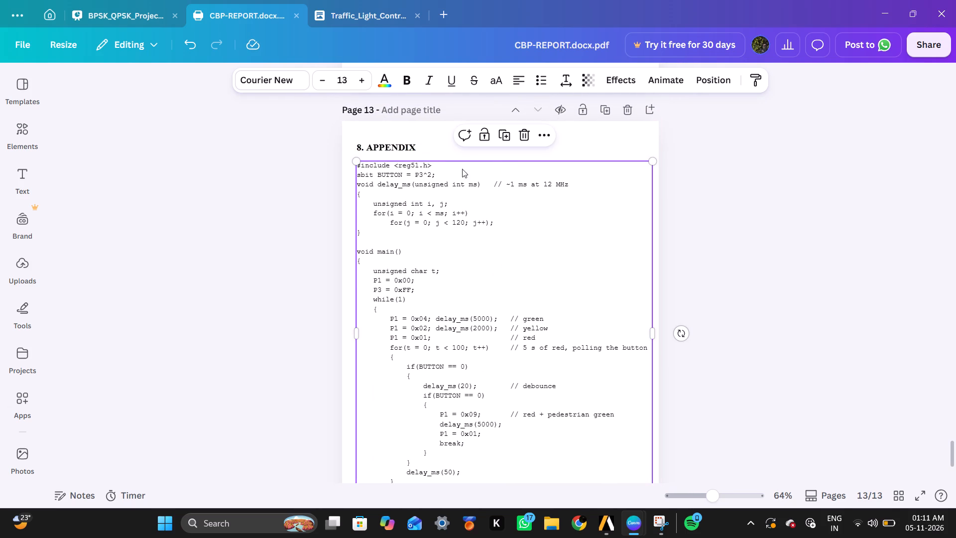
left_click(418, 146)
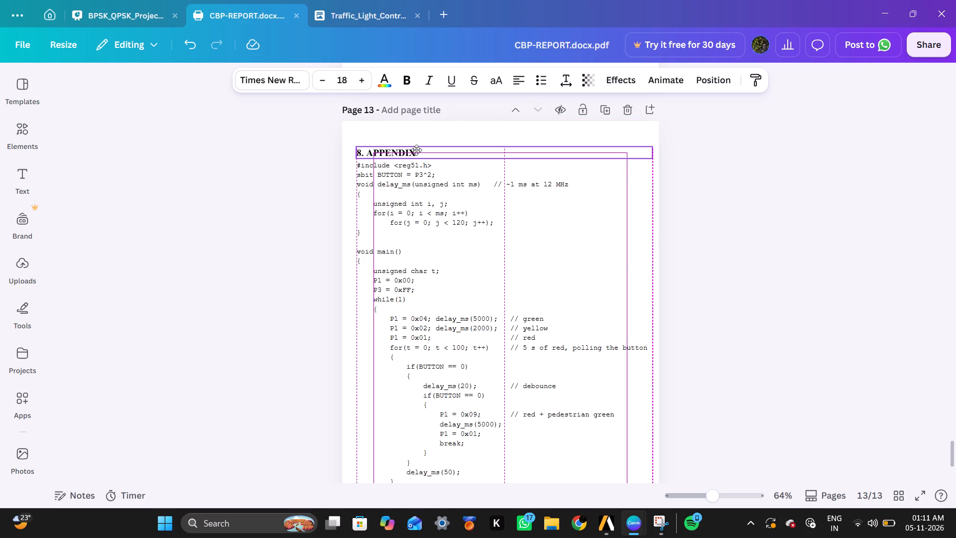
left_click(529, 258)
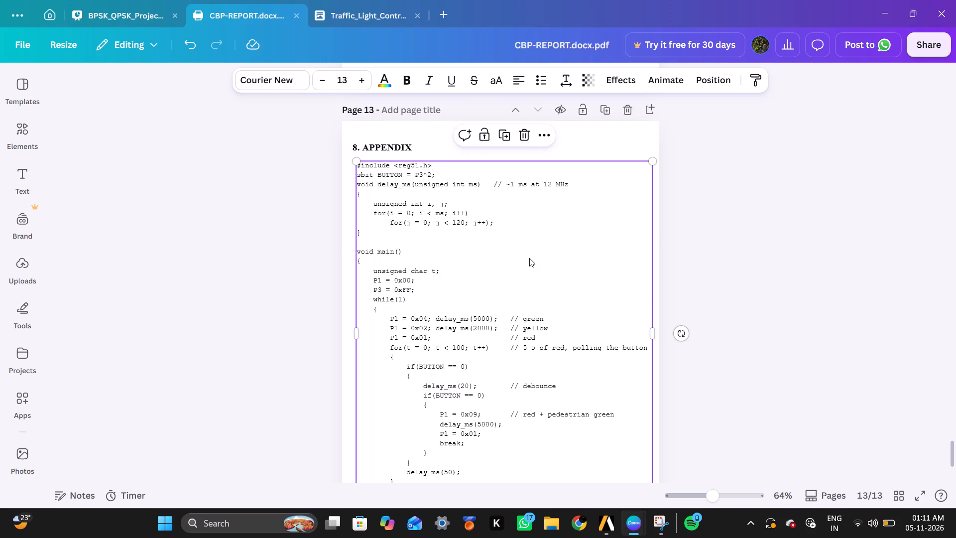
left_click(770, 268)
scroll(770, 268, "down", 2)
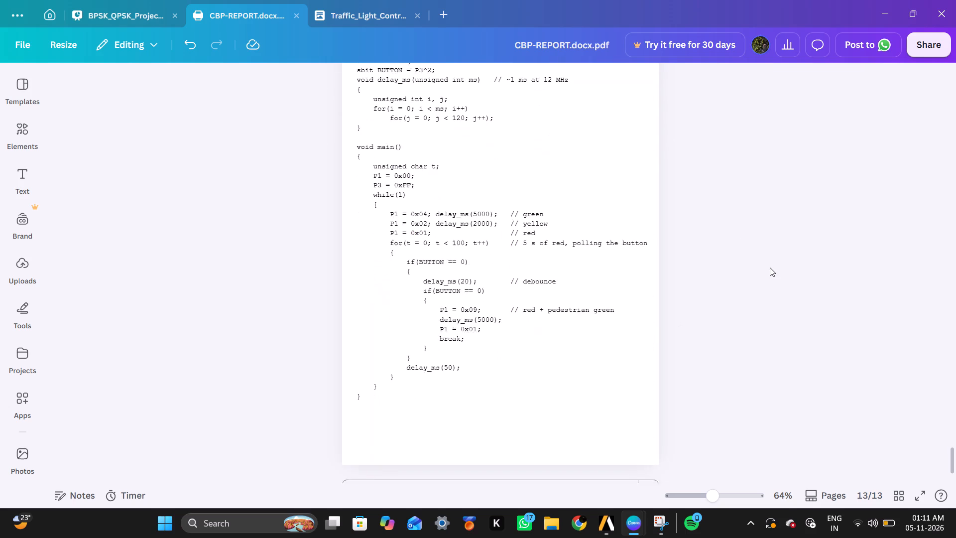
scroll(770, 268, "down", 1)
scroll(770, 268, "up", 5)
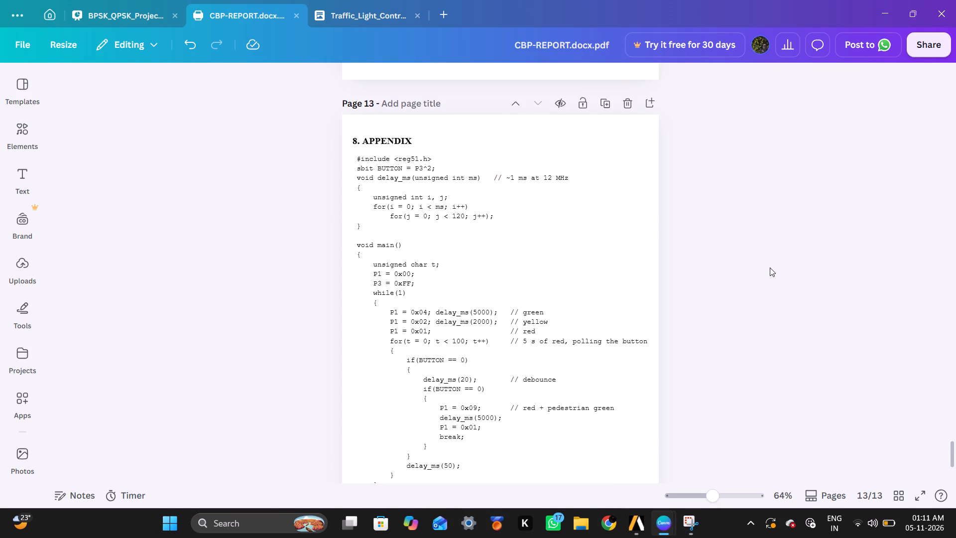
Set the Fig. 1 caption under the Keil screenshot on page 10 to font size 14, matching the Fig. 2 caption.
scroll(770, 268, "up", 6)
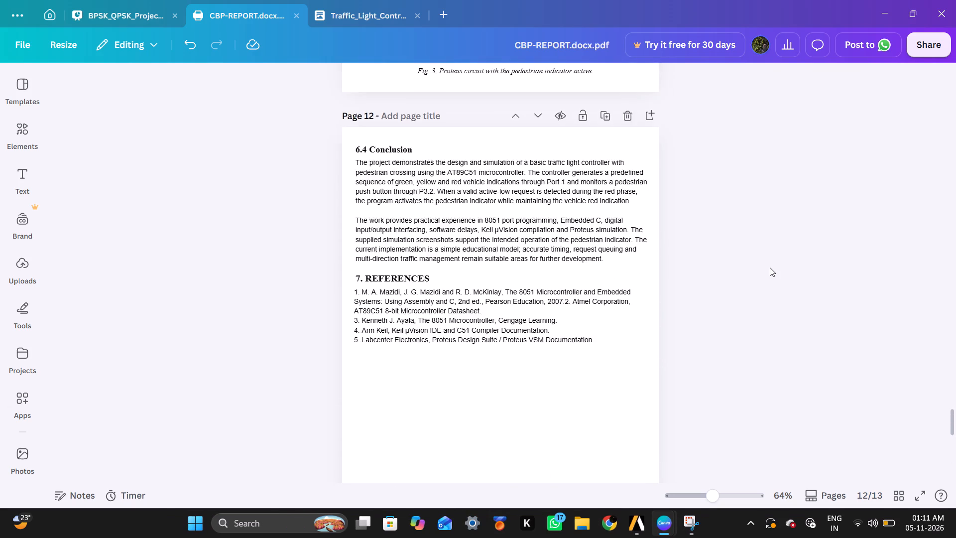
scroll(770, 268, "up", 6)
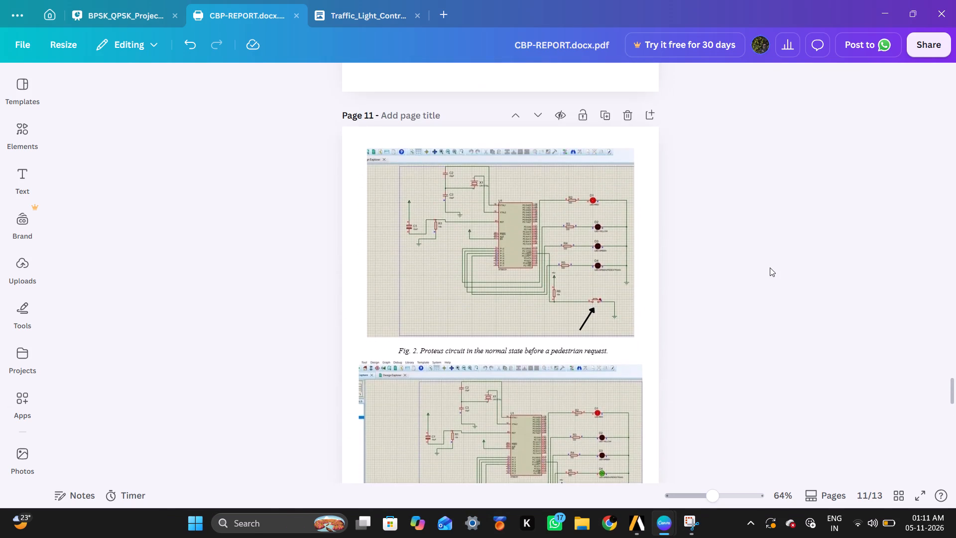
scroll(770, 268, "up", 6)
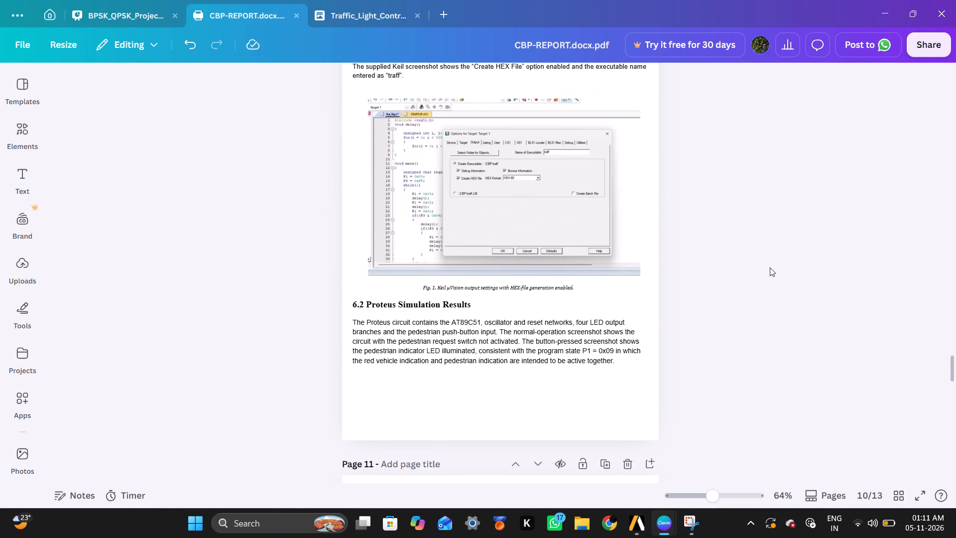
scroll(770, 268, "up", 1)
left_click(572, 311)
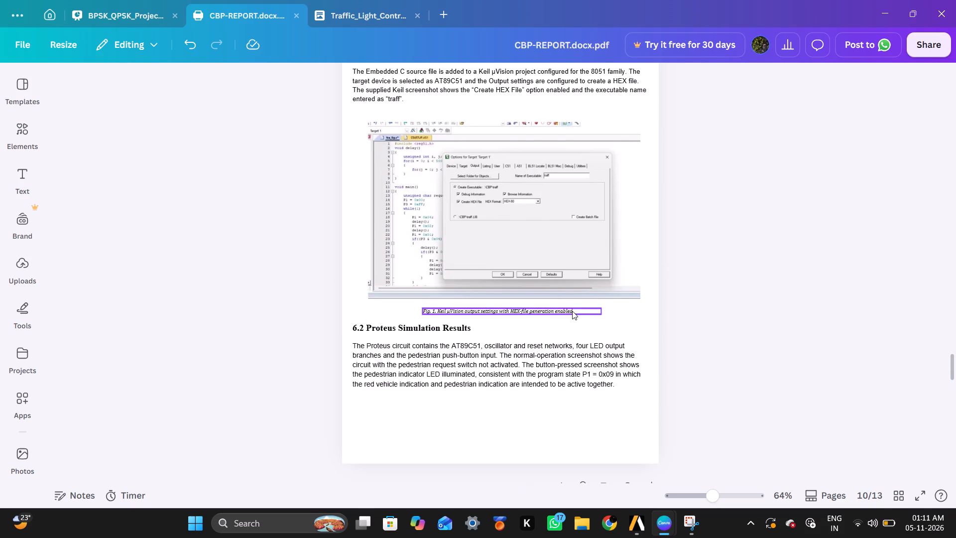
scroll(572, 311, "down", 2)
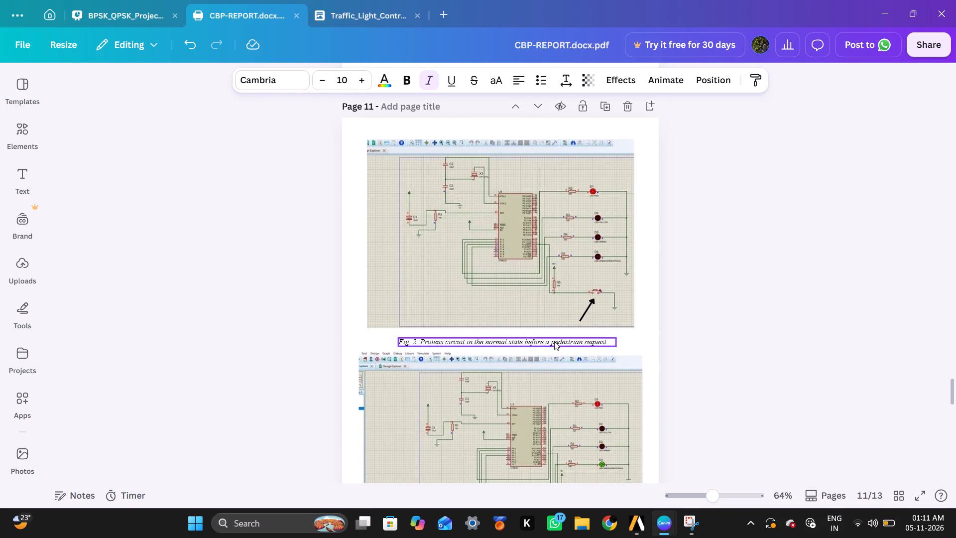
left_click(554, 341)
scroll(554, 341, "up", 3)
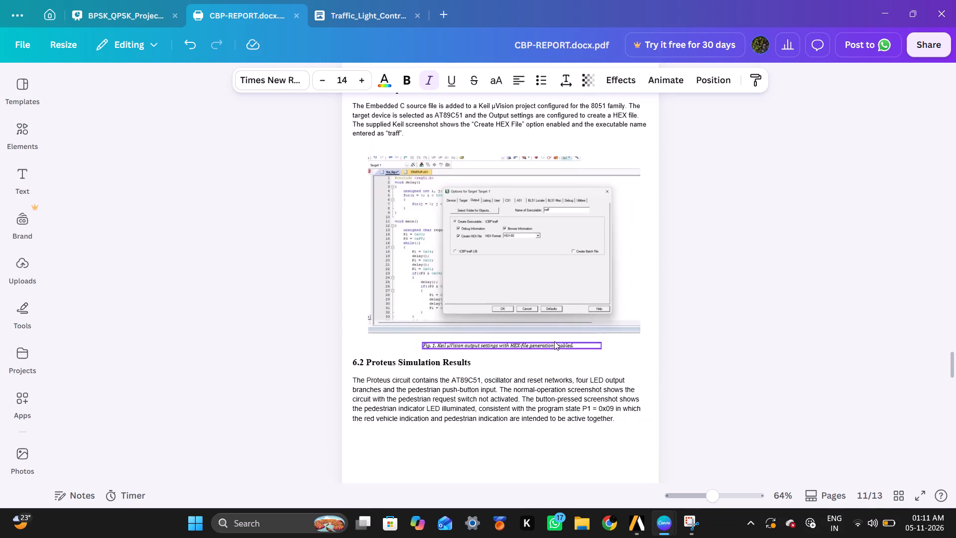
scroll(554, 341, "up", 1)
left_click(550, 346)
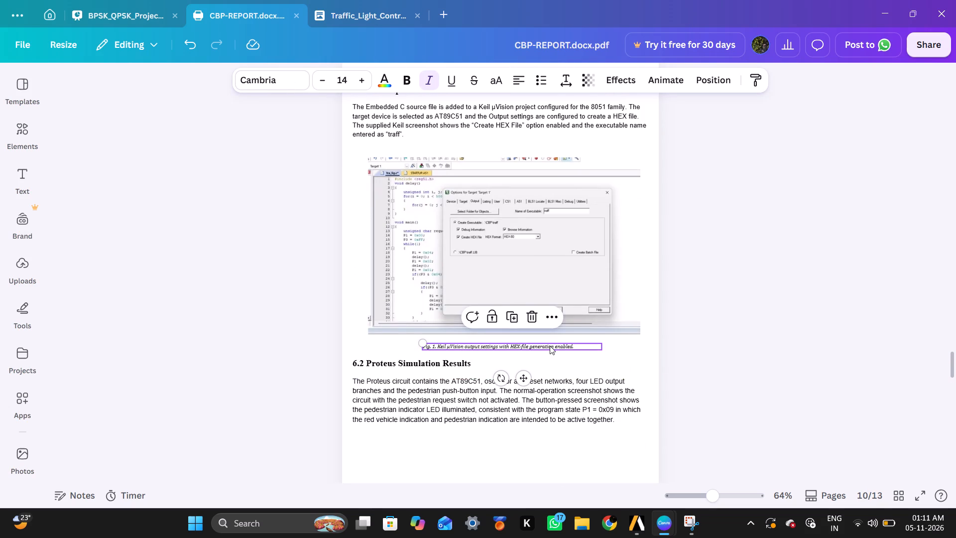
double_click(550, 346)
key("ctrl+a")
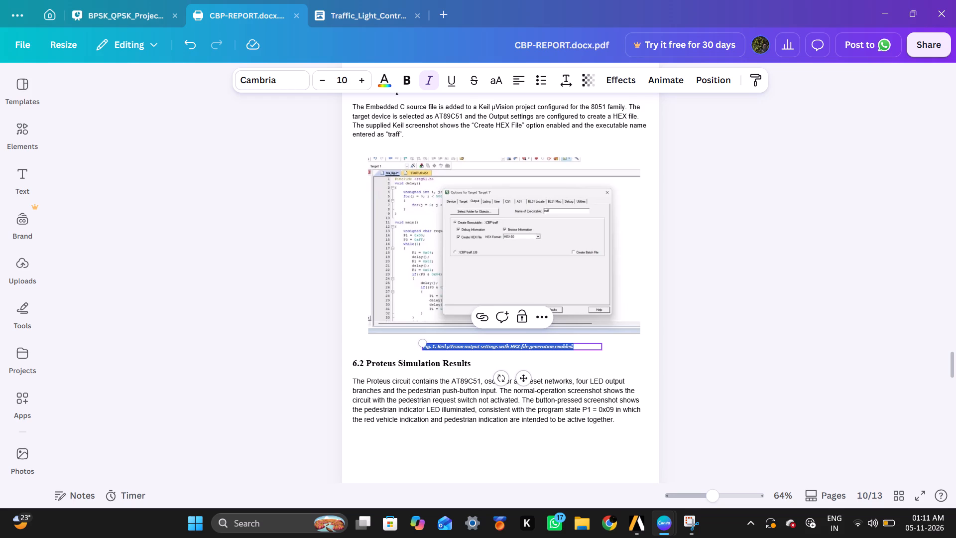
triple_click(362, 87)
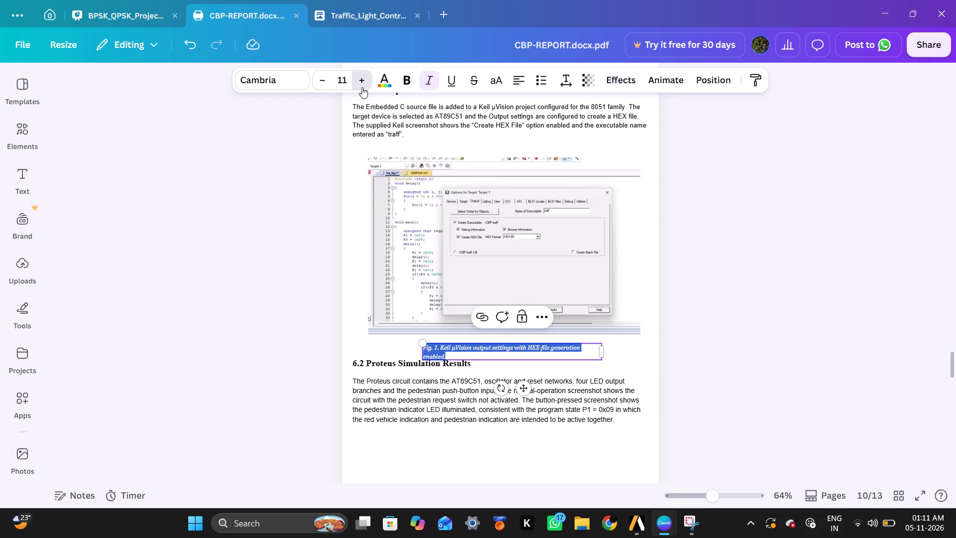
left_click(362, 87)
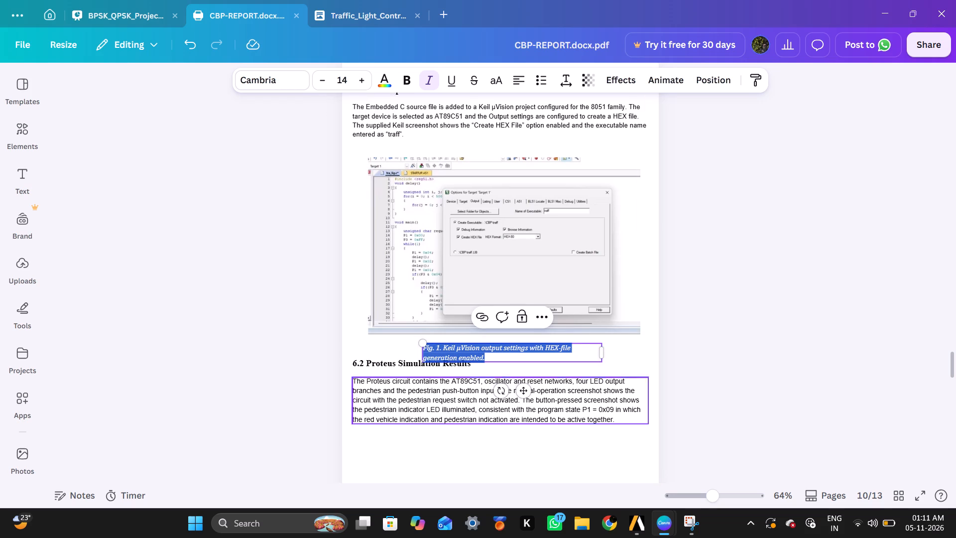
Widen the Fig. 1 caption box so its text fits on one line, and centre it just beneath the Keil screenshot.
left_click_drag(601, 352, 620, 352)
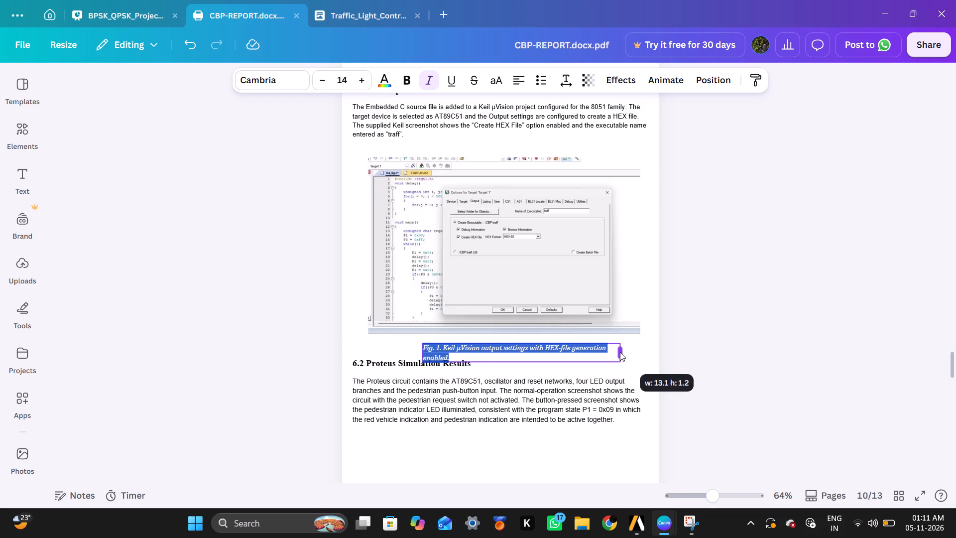
left_click_drag(620, 352, 643, 359)
left_click(688, 361)
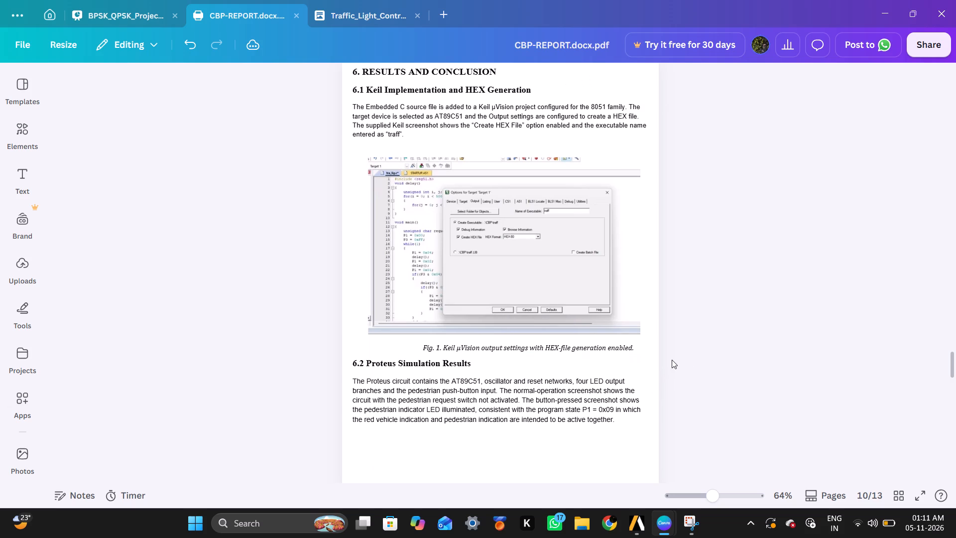
left_click_drag(553, 343, 514, 340)
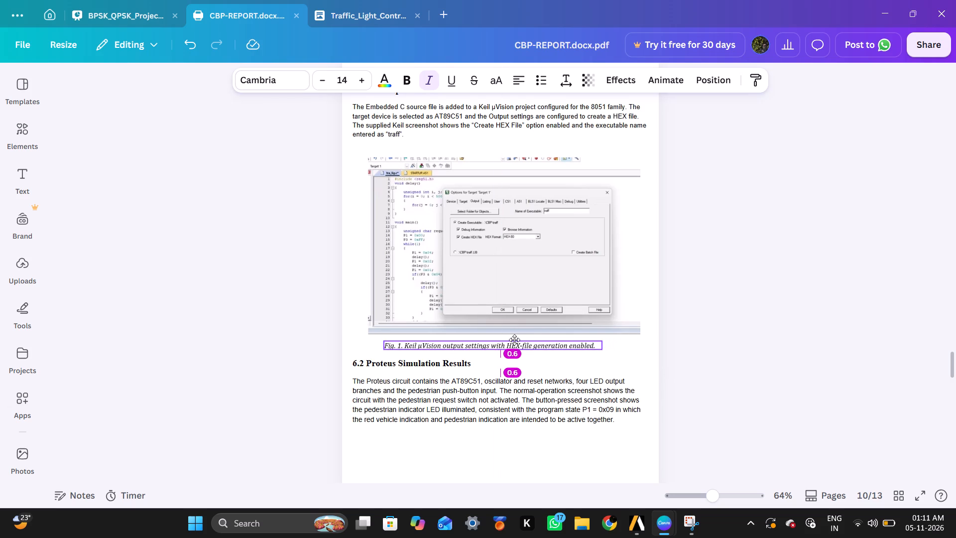
left_click_drag(514, 340, 519, 340)
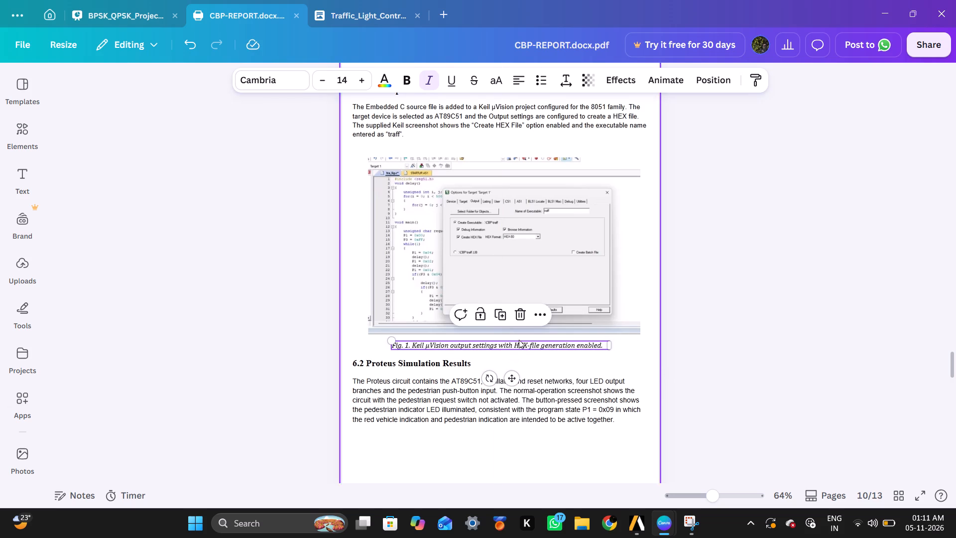
left_click(697, 362)
Review the layout and content of the report from the page 11 figures back to section 3.3 on page 7.
scroll(697, 362, "down", 4)
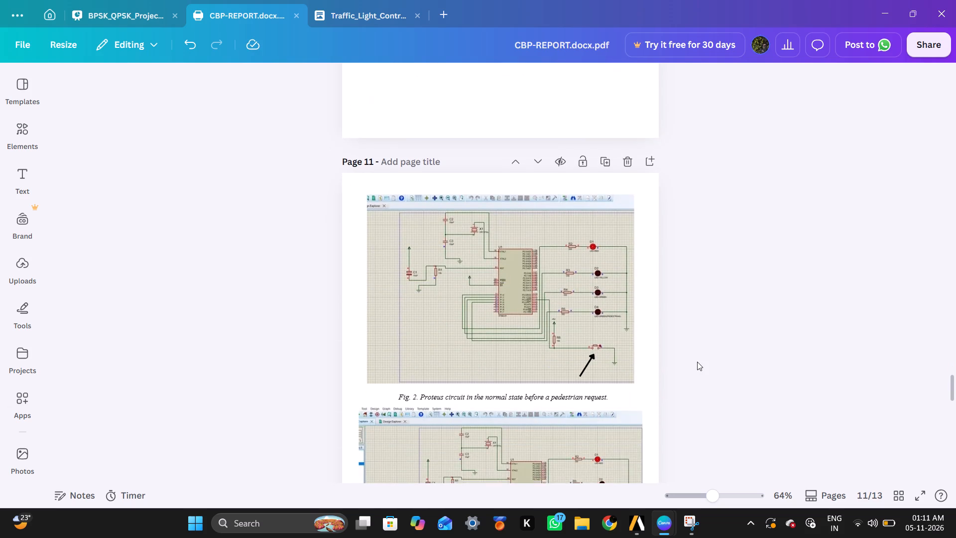
scroll(697, 362, "down", 2)
scroll(697, 362, "up", 2)
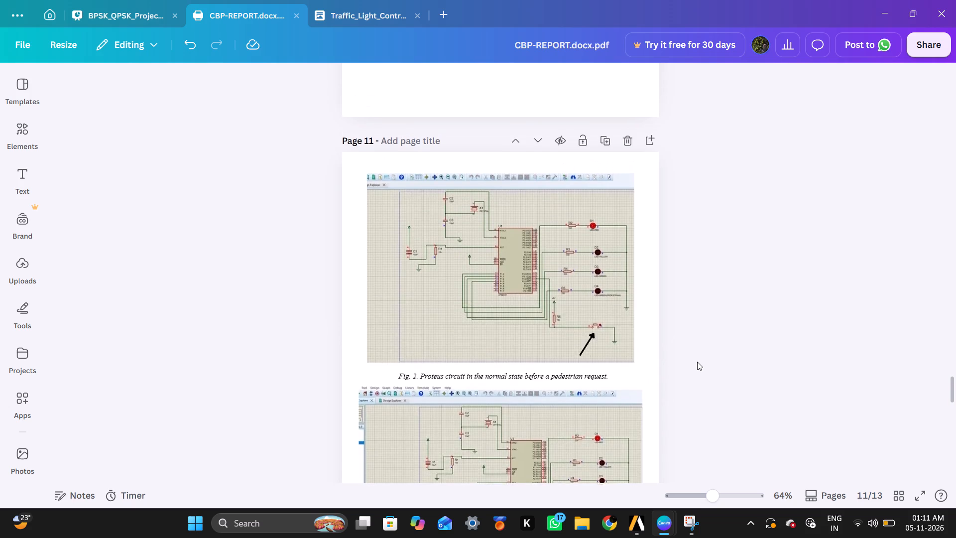
scroll(697, 362, "up", 2)
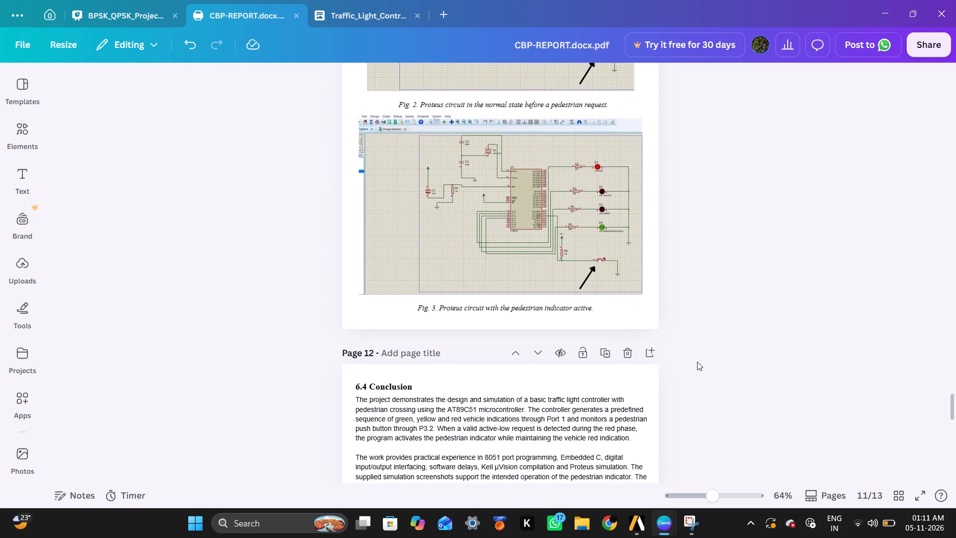
scroll(697, 362, "up", 5)
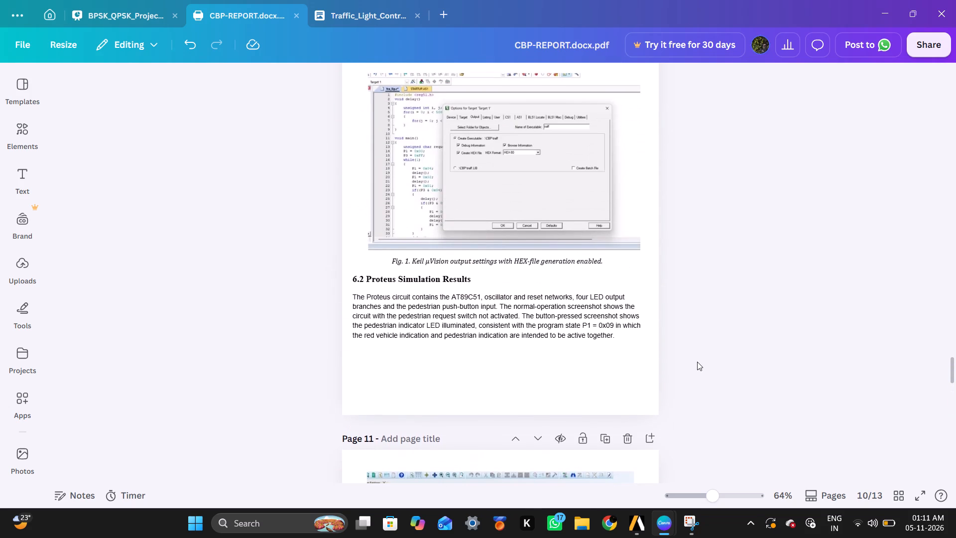
scroll(697, 362, "up", 3)
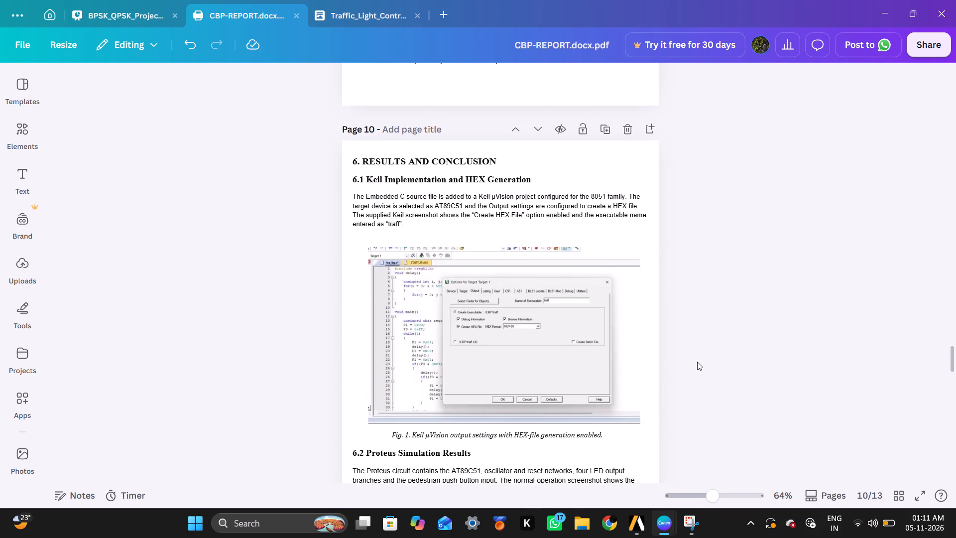
scroll(697, 362, "up", 10)
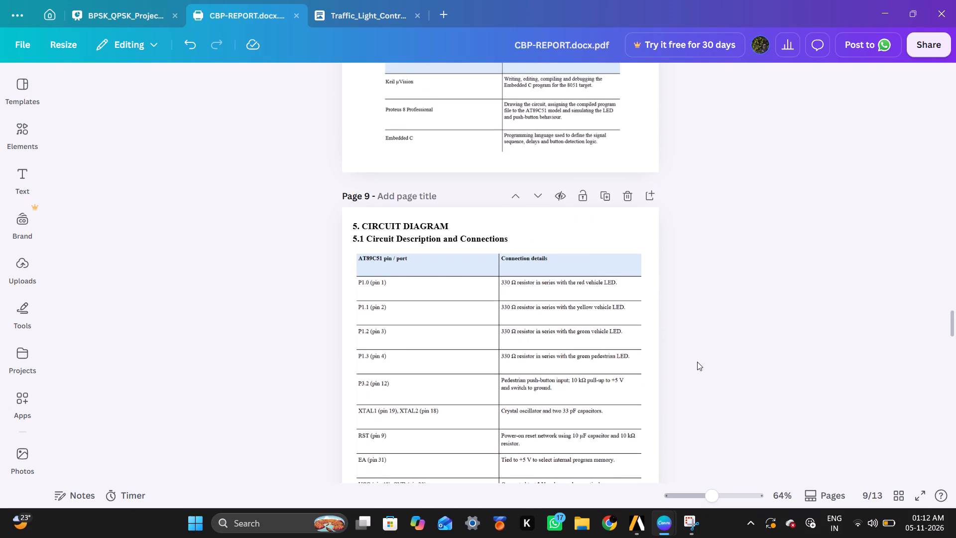
scroll(697, 362, "up", 7)
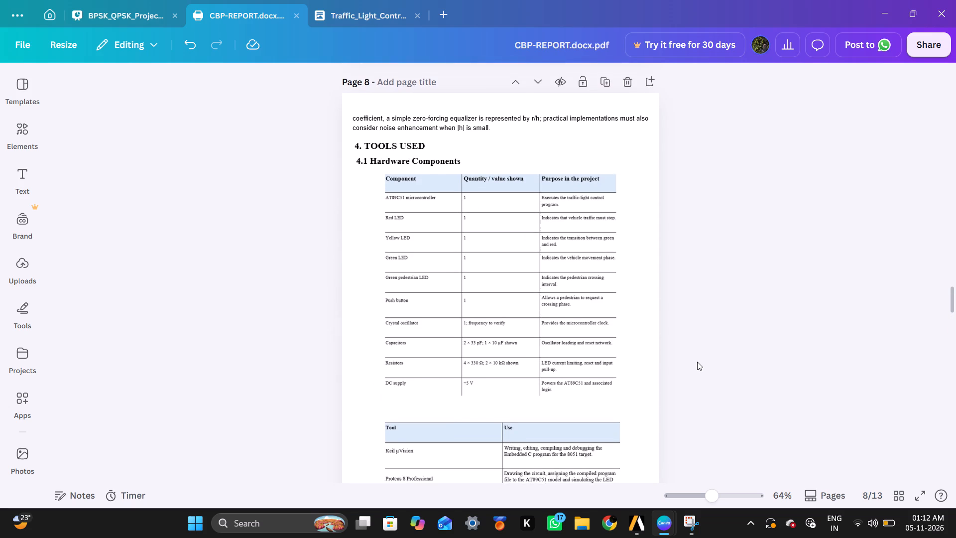
scroll(697, 362, "up", 2)
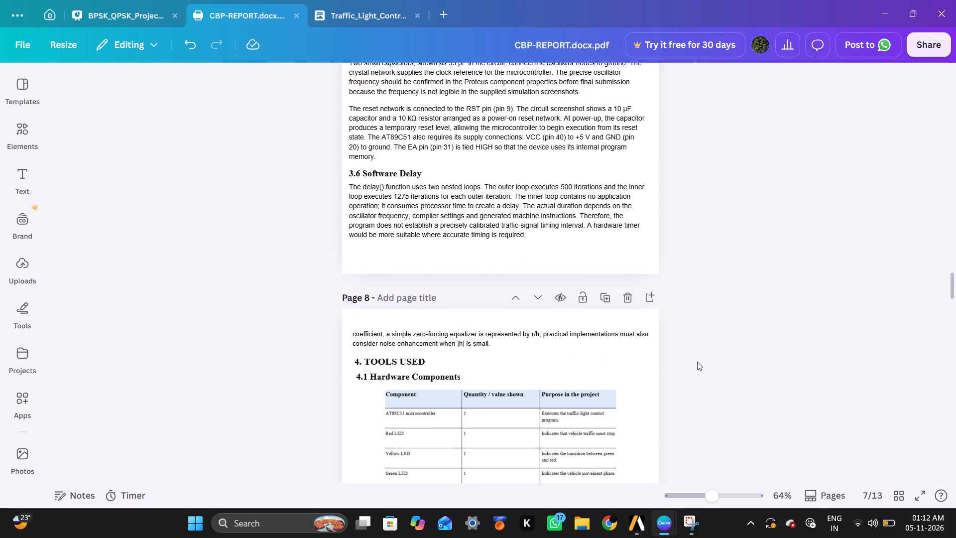
scroll(697, 362, "up", 2)
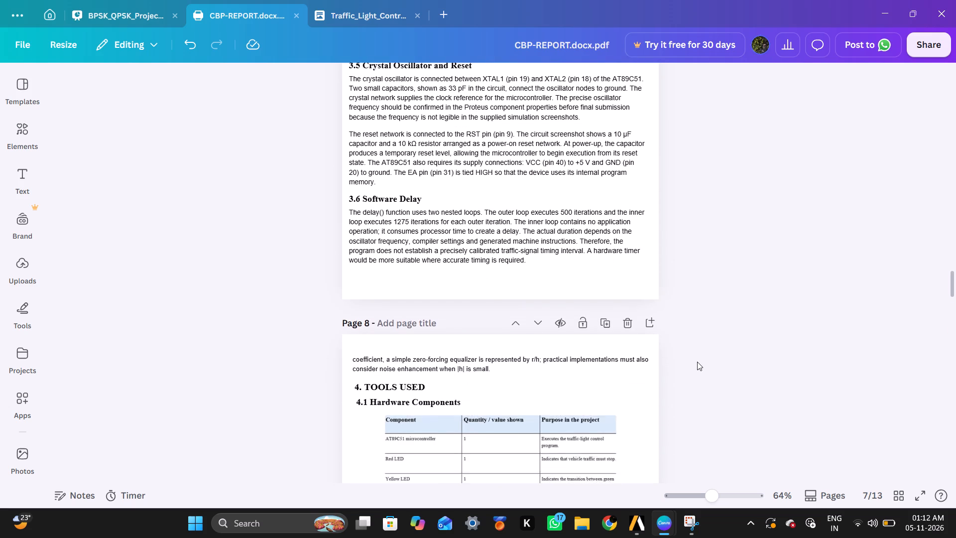
scroll(697, 362, "up", 1)
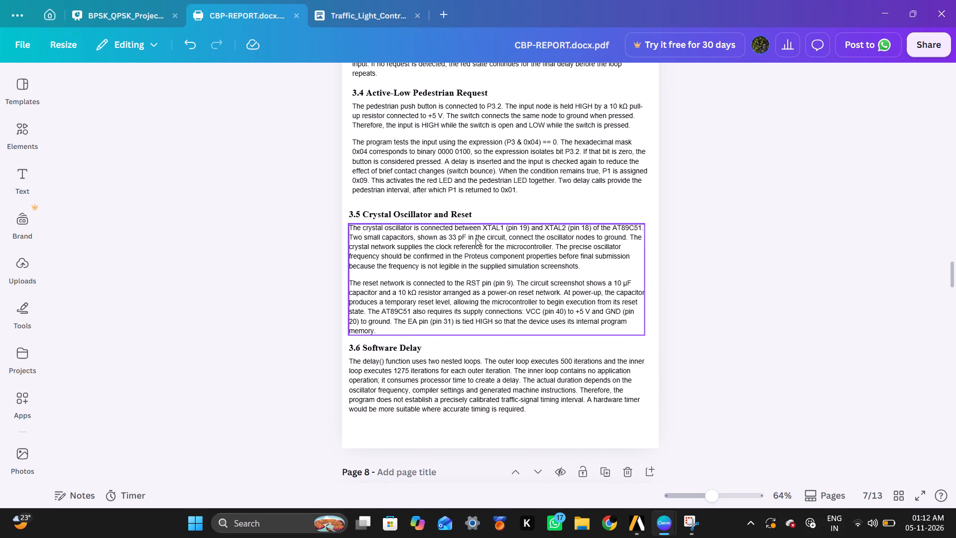
scroll(475, 235, "up", 2)
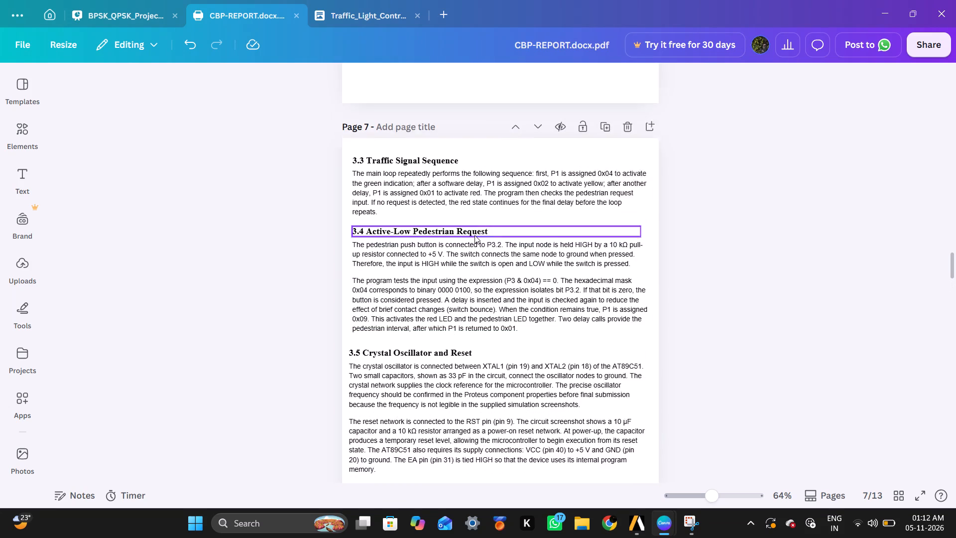
scroll(475, 235, "up", 1)
Narrow the 3.3 Traffic Signal Sequence paragraph slightly and shift it right so it sits centred and indented under its heading.
left_click(493, 210)
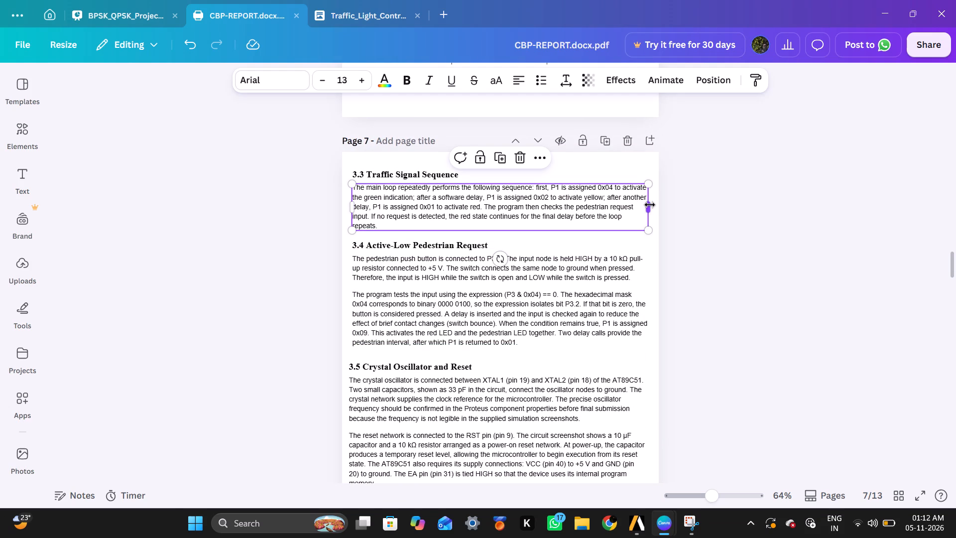
left_click_drag(650, 205, 643, 205)
left_click_drag(690, 218, 486, 216)
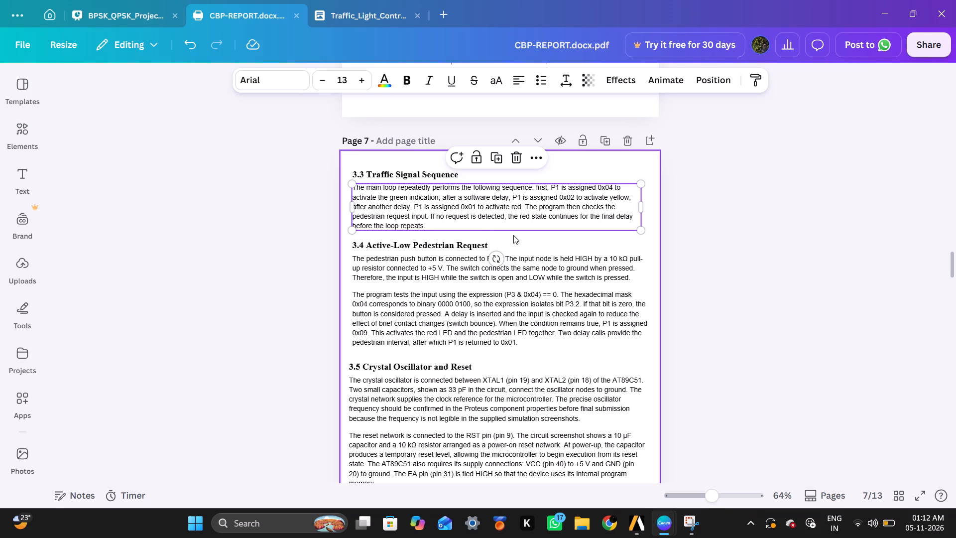
left_click(513, 235)
left_click_drag(477, 198, 479, 198)
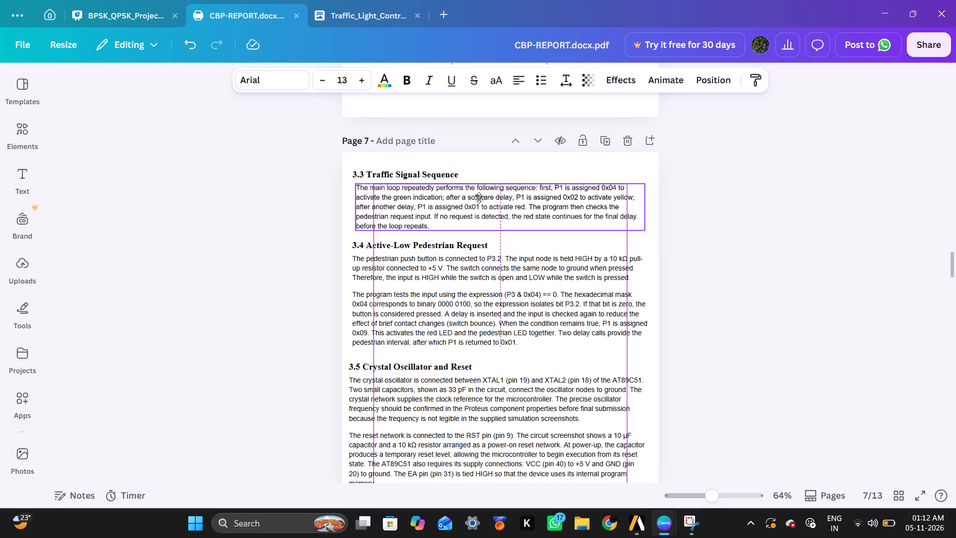
left_click_drag(479, 198, 482, 198)
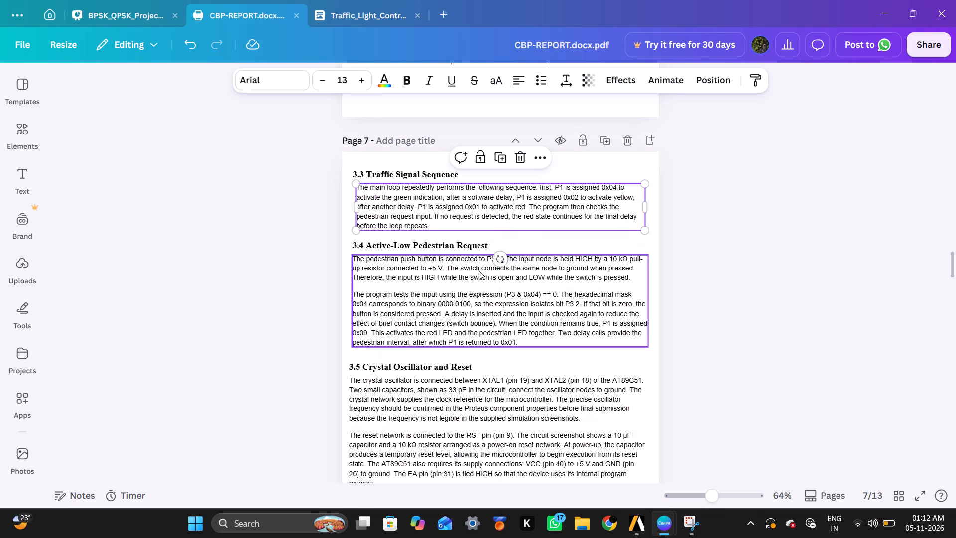
Indent the 3.4 Active-Low Pedestrian Request paragraphs to line up with the 3.3 text and narrow their box slightly.
left_click_drag(479, 271, 484, 271)
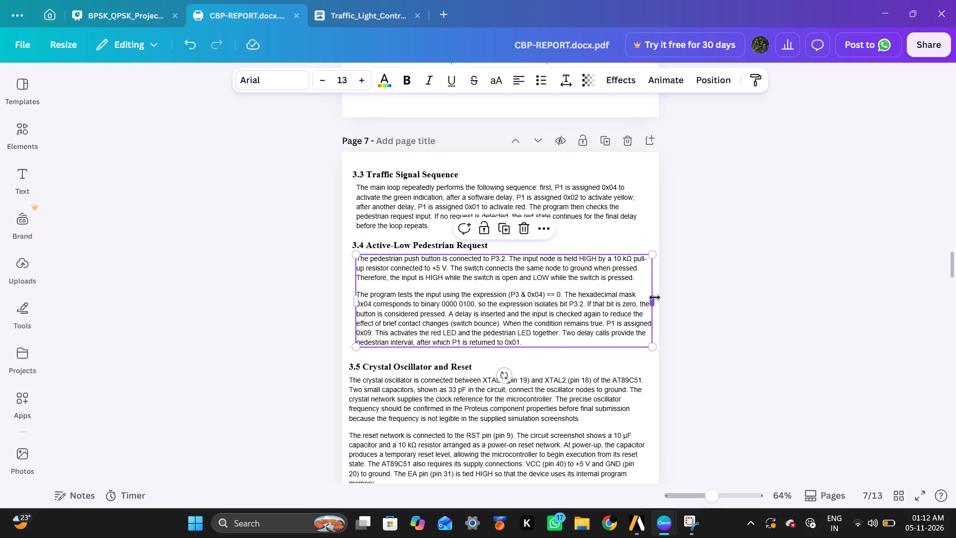
left_click_drag(655, 297, 650, 297)
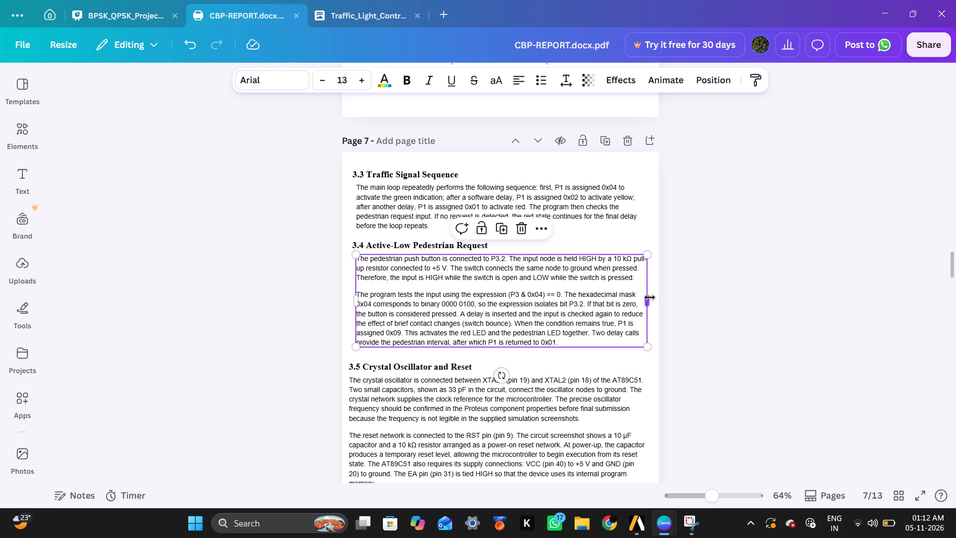
Align the 3.5 Crystal Oscillator and Reset text block with the indented paragraphs above and narrow it to a width of about 19.1.
scroll(650, 297, "down", 1)
left_click(609, 354)
double_click(609, 354)
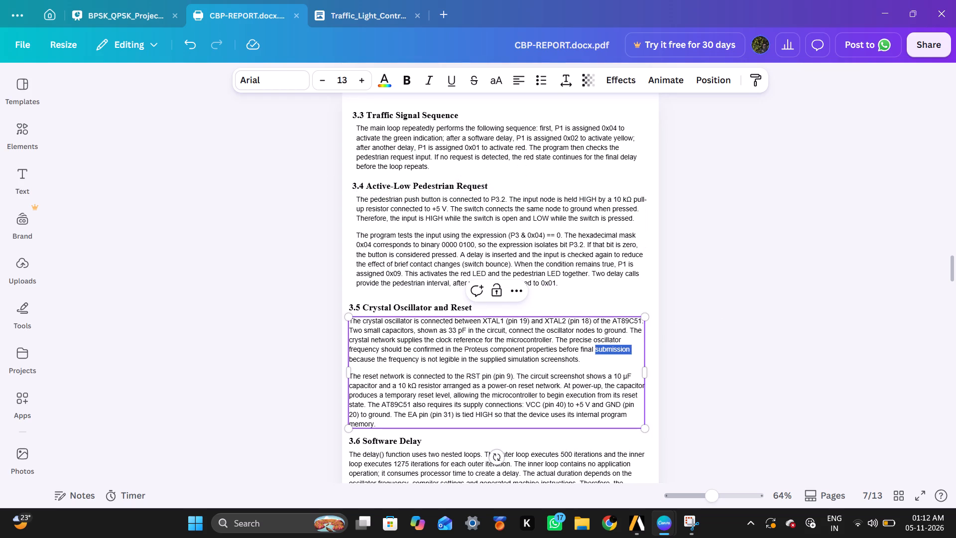
left_click(688, 342)
left_click_drag(558, 371, 565, 370)
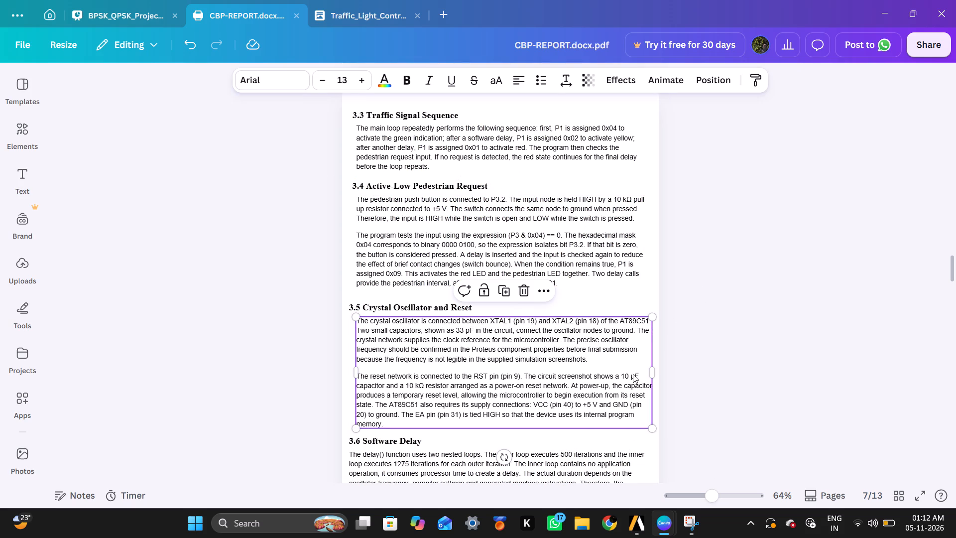
left_click_drag(655, 371, 649, 371)
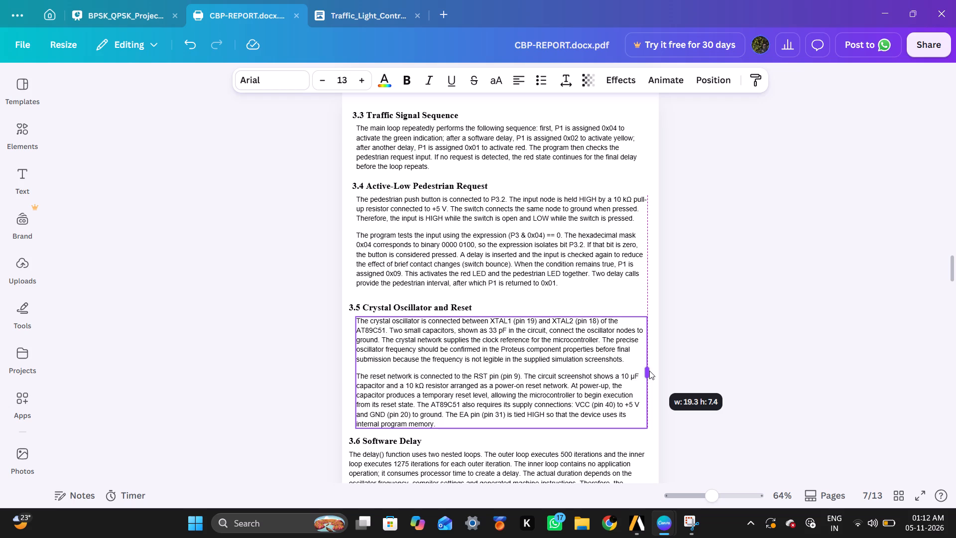
left_click_drag(649, 371, 646, 373)
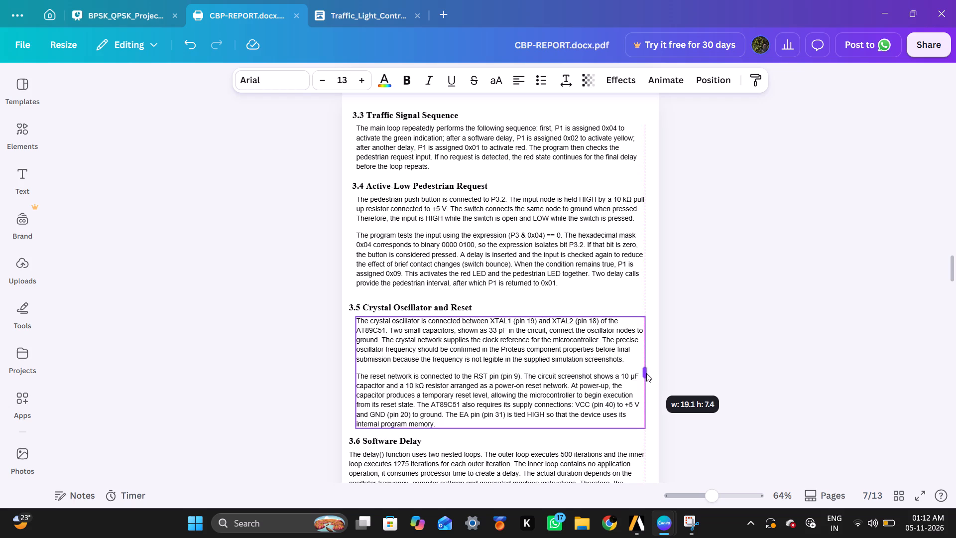
left_click_drag(646, 373, 646, 374)
Narrow the 3.6 Software Delay paragraph box to a width of about 19.3.
scroll(646, 374, "down", 2)
left_click(636, 378)
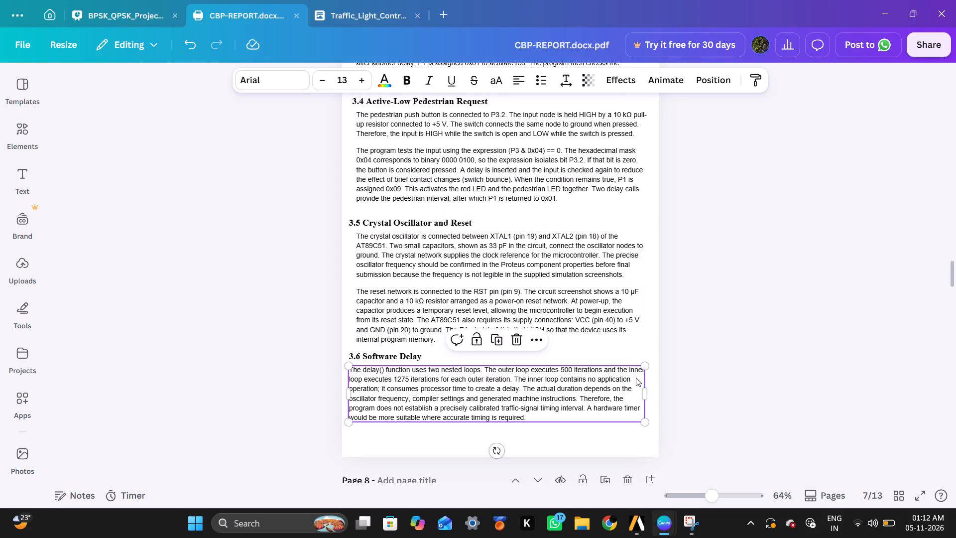
left_click(644, 385)
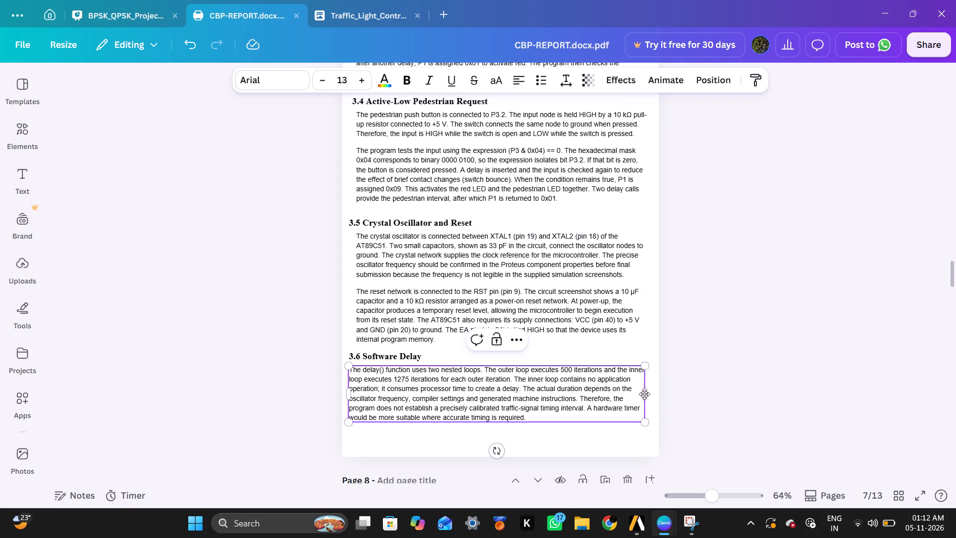
left_click(650, 394)
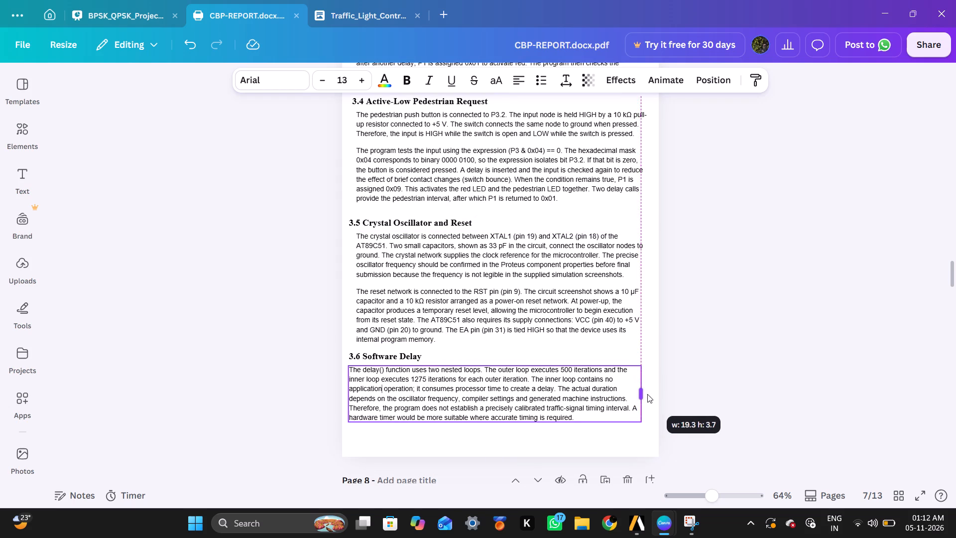
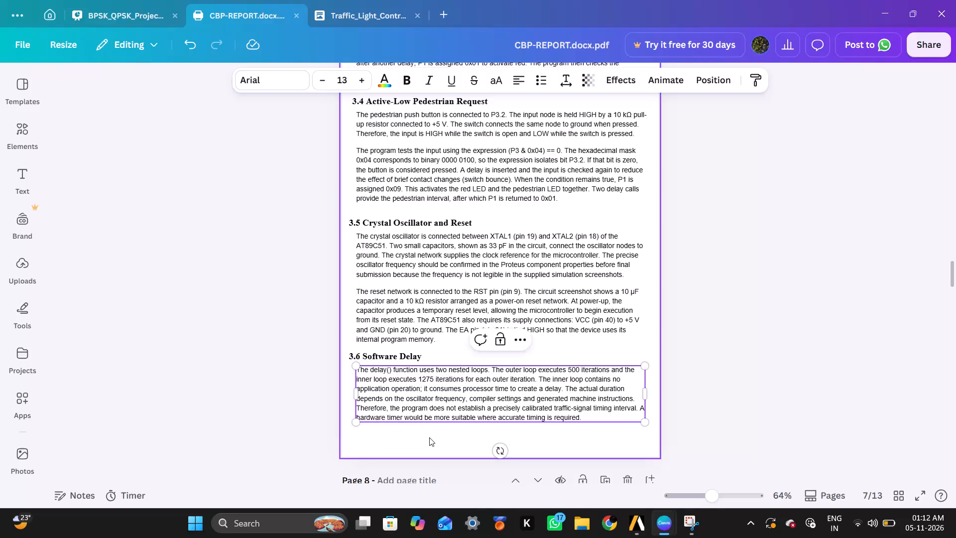
Shift the 3.5 Crystal Oscillator and Reset heading slightly right to line up with the 3.3 and 3.4 headings.
left_click(429, 437)
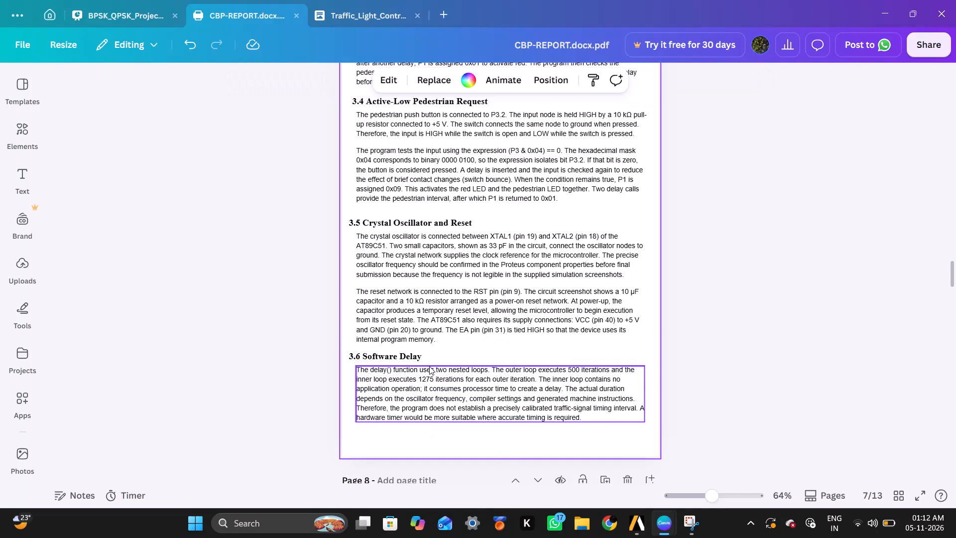
scroll(429, 366, "up", 1)
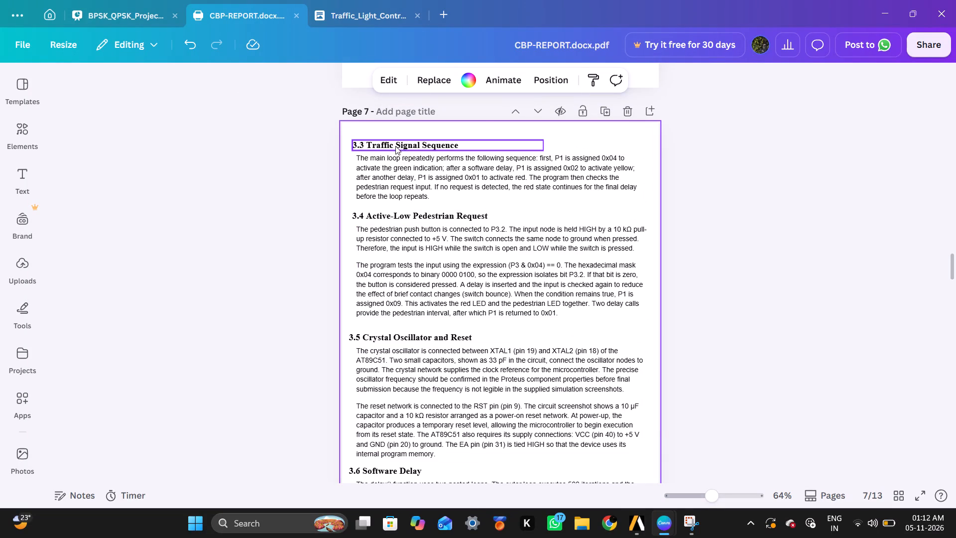
left_click(394, 143)
left_click(398, 214)
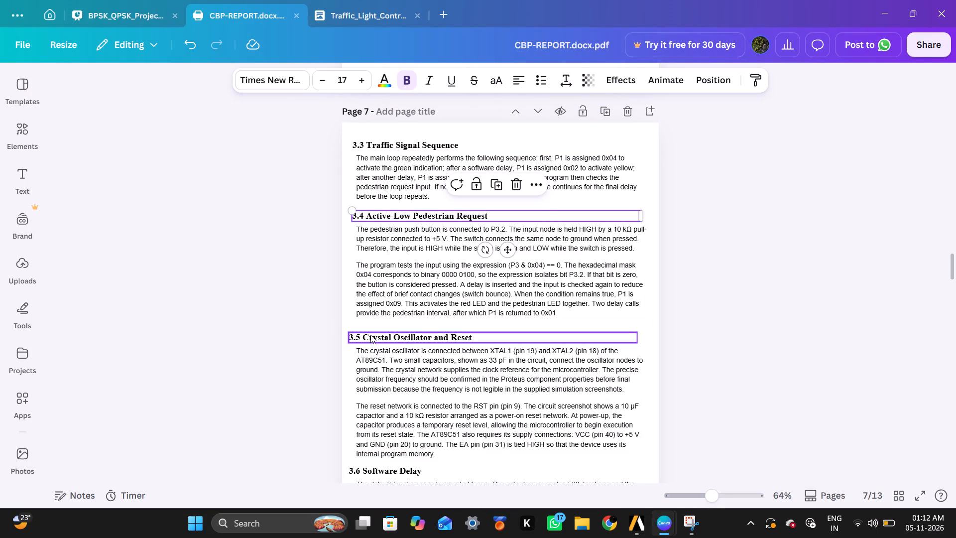
left_click_drag(372, 340, 376, 340)
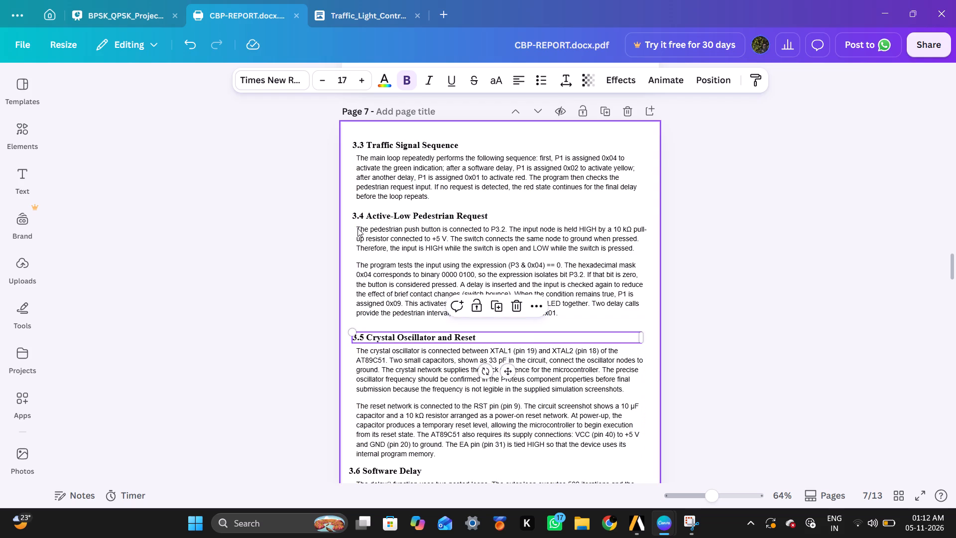
left_click(352, 232)
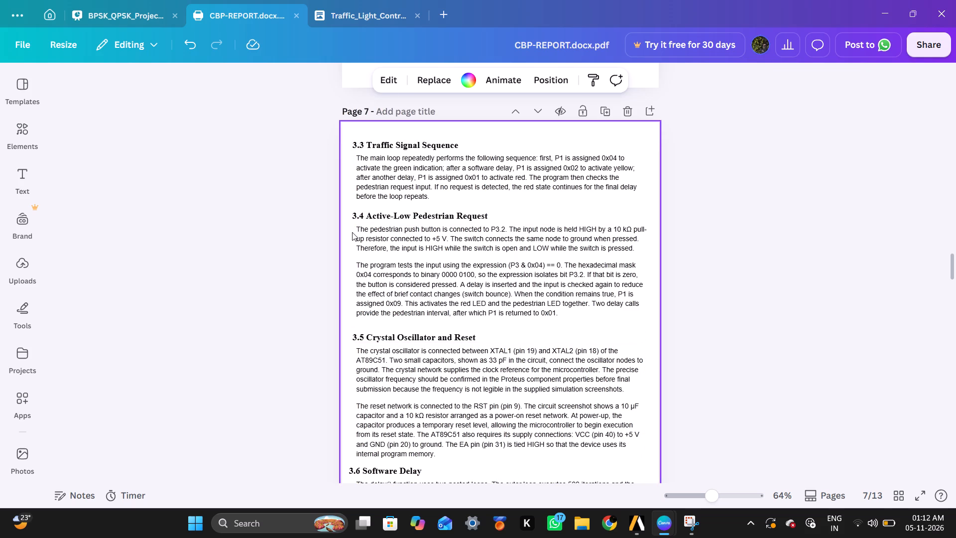
left_click(350, 155)
Align the 3.6 Software Delay heading with the headings above and raise it slightly, leaving equal gaps of about 0.4 above and below.
scroll(388, 334, "down", 1)
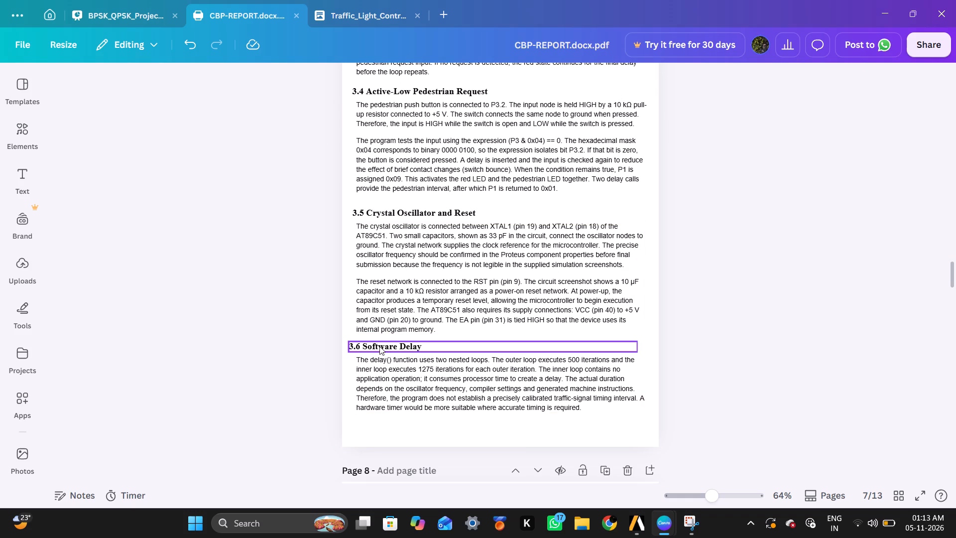
left_click_drag(379, 346, 380, 346)
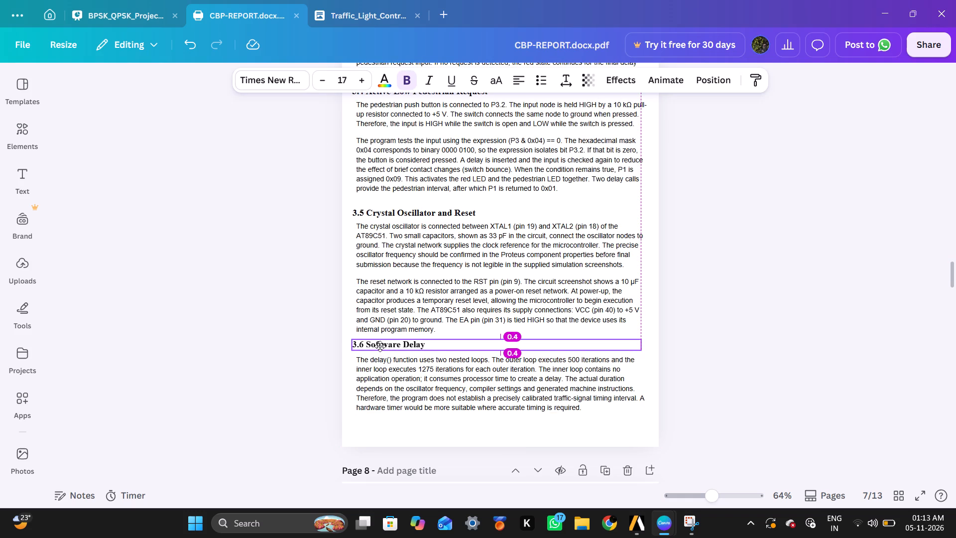
left_click_drag(380, 346, 384, 346)
left_click(350, 375)
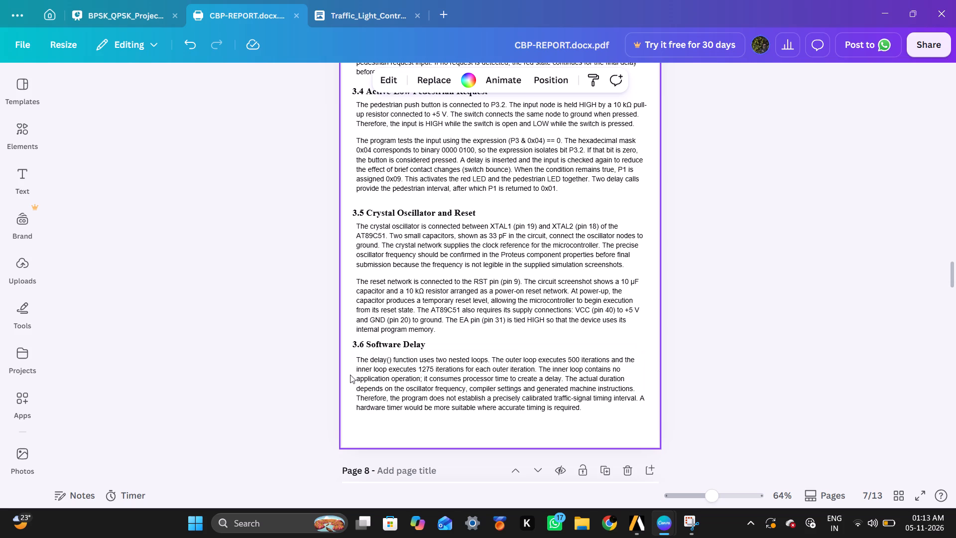
Split the 3.6 Software Delay text so that the sentence beginning "Therefore, the program" starts a new paragraph.
scroll(350, 375, "right", 1)
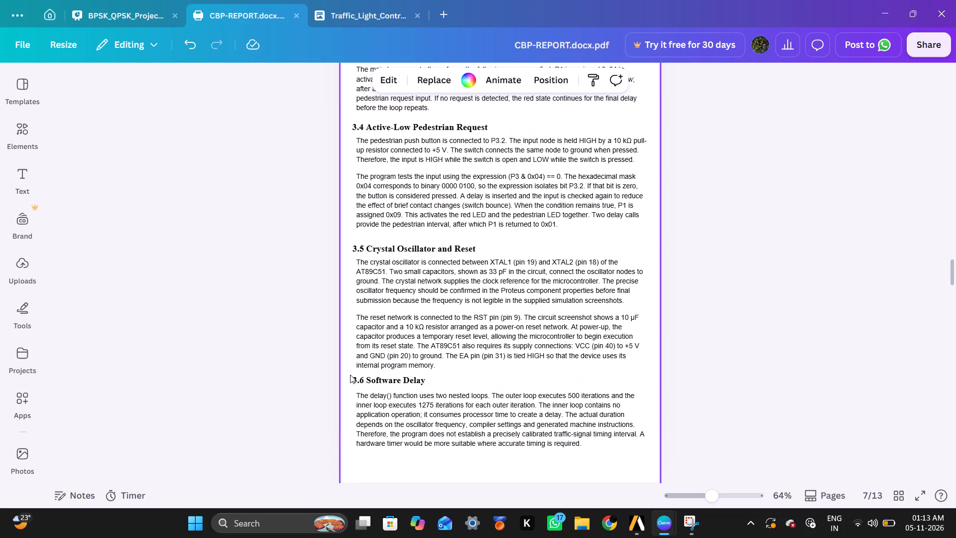
scroll(350, 375, "right", 1)
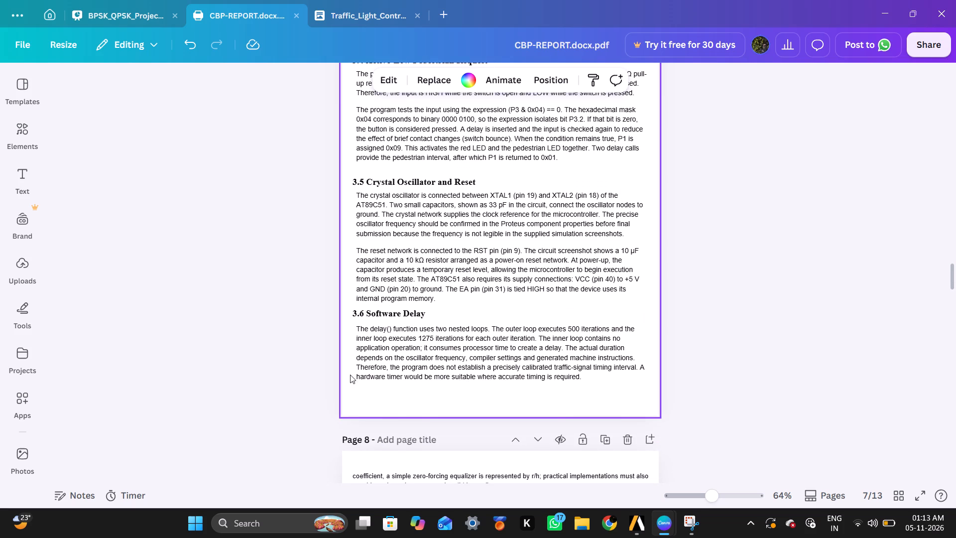
left_click(637, 359)
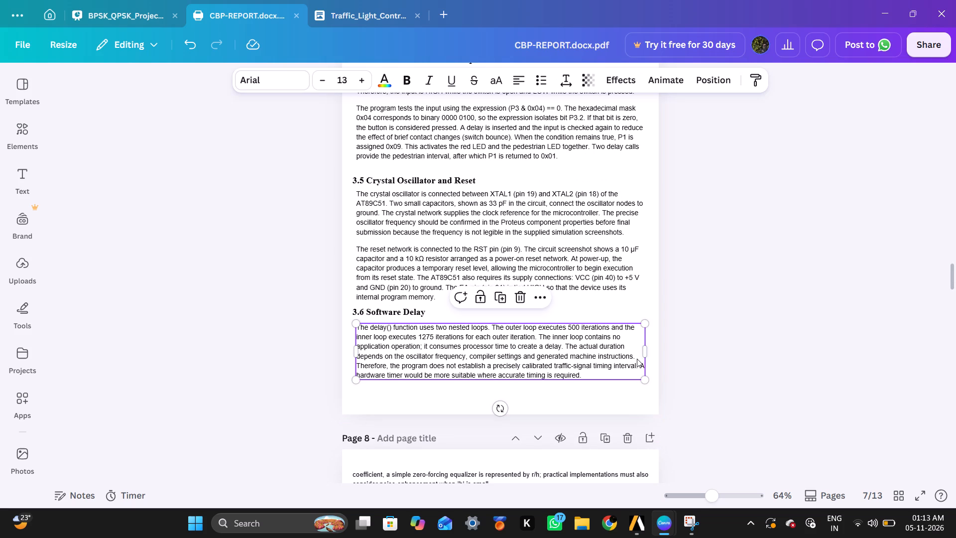
left_click(637, 359)
key("Return")
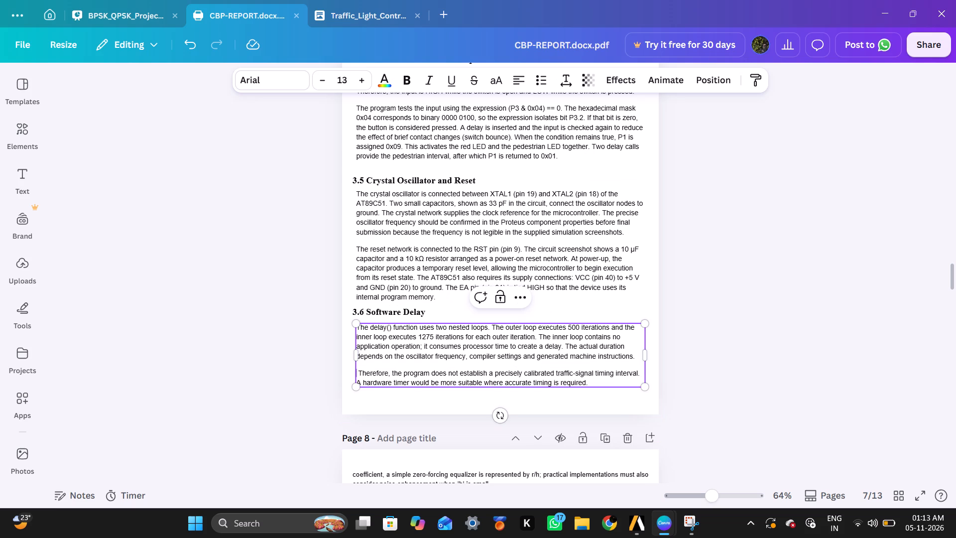
left_click(877, 377)
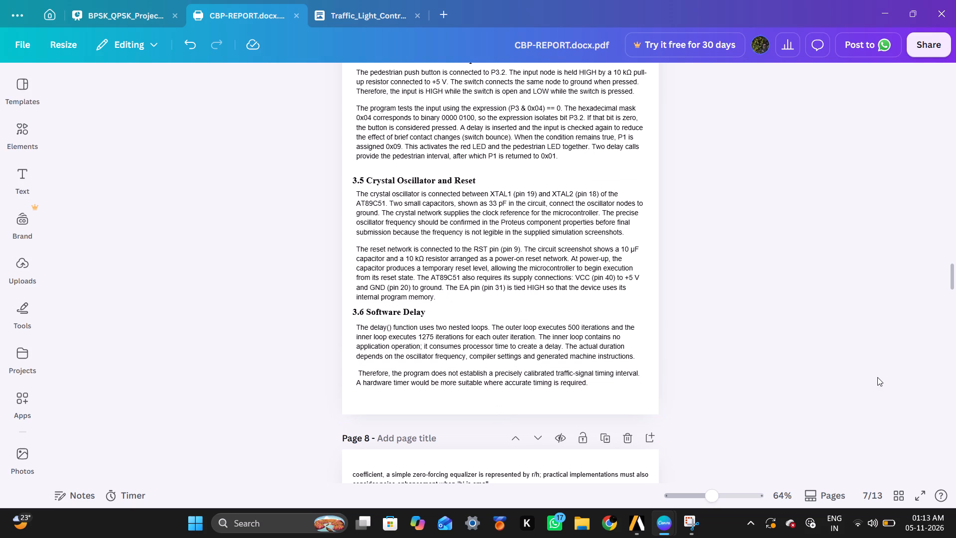
Review the layout of pages 7 back to 4, checking headings, tables and paragraph alignment.
scroll(773, 347, "up", 2)
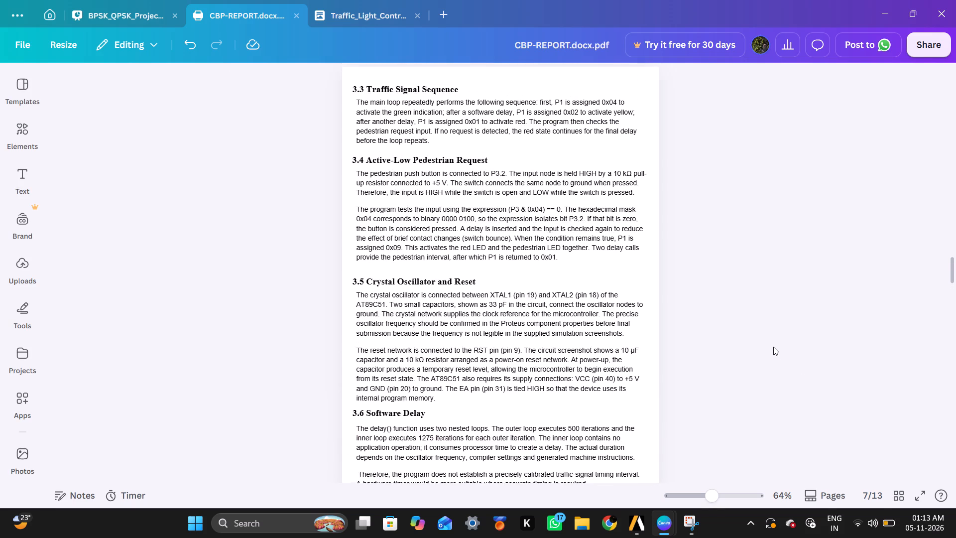
scroll(773, 347, "up", 6)
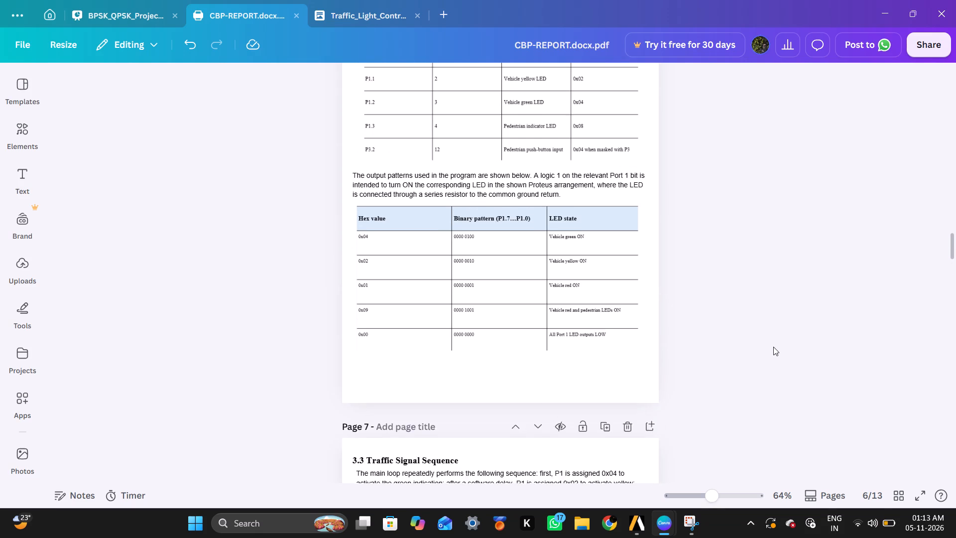
scroll(773, 347, "up", 5)
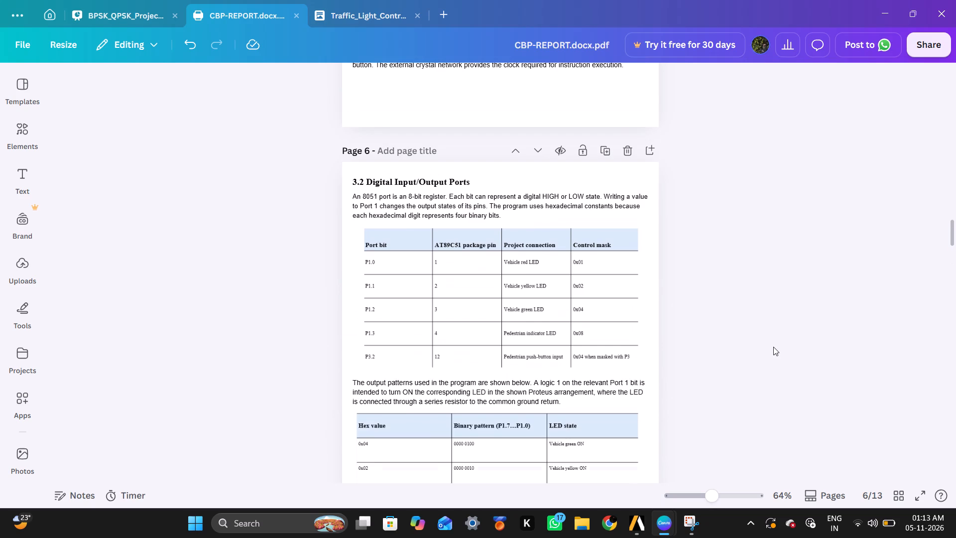
scroll(773, 347, "up", 3)
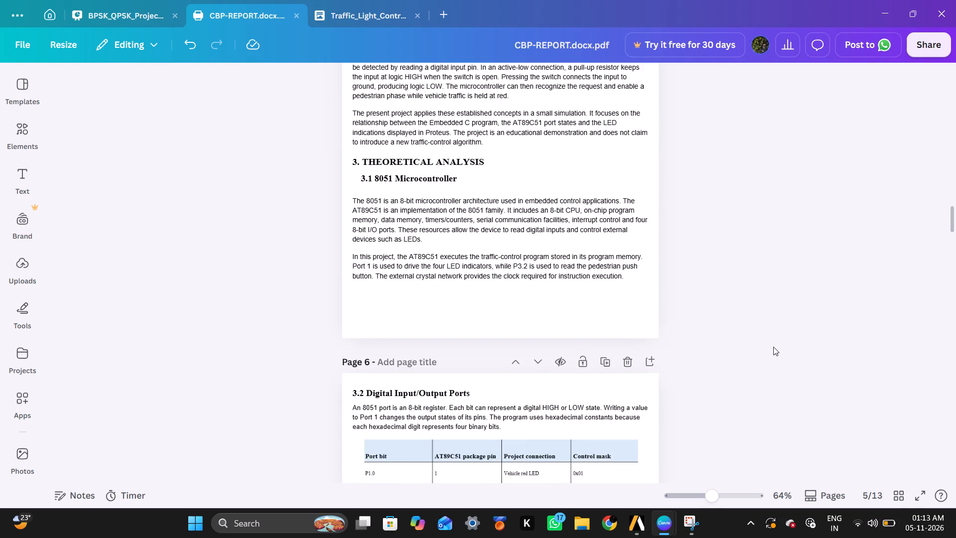
scroll(773, 347, "up", 4)
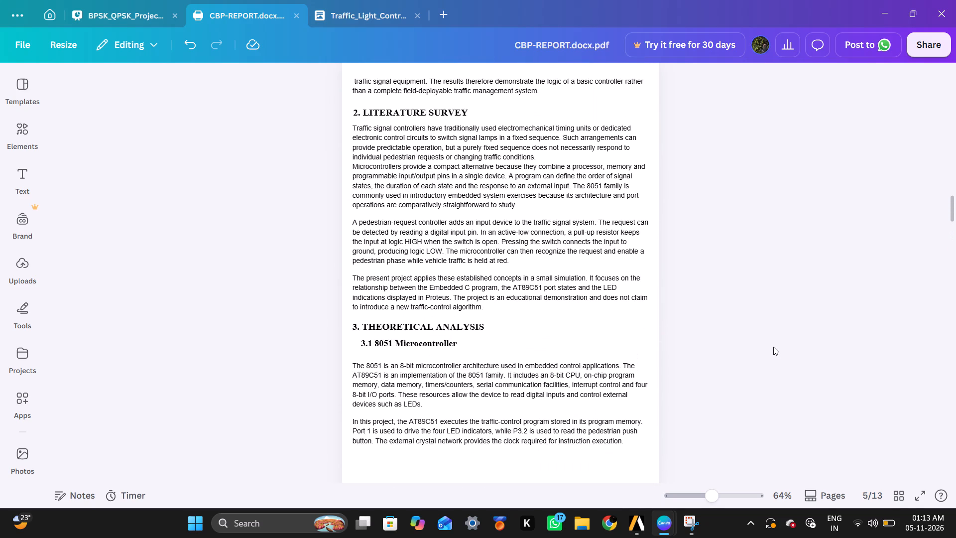
scroll(773, 347, "up", 2)
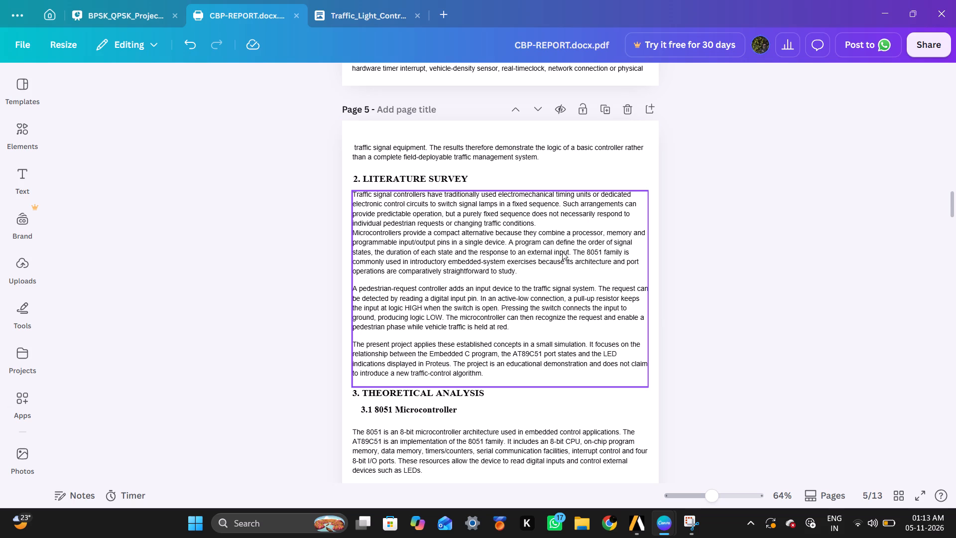
scroll(562, 252, "up", 1)
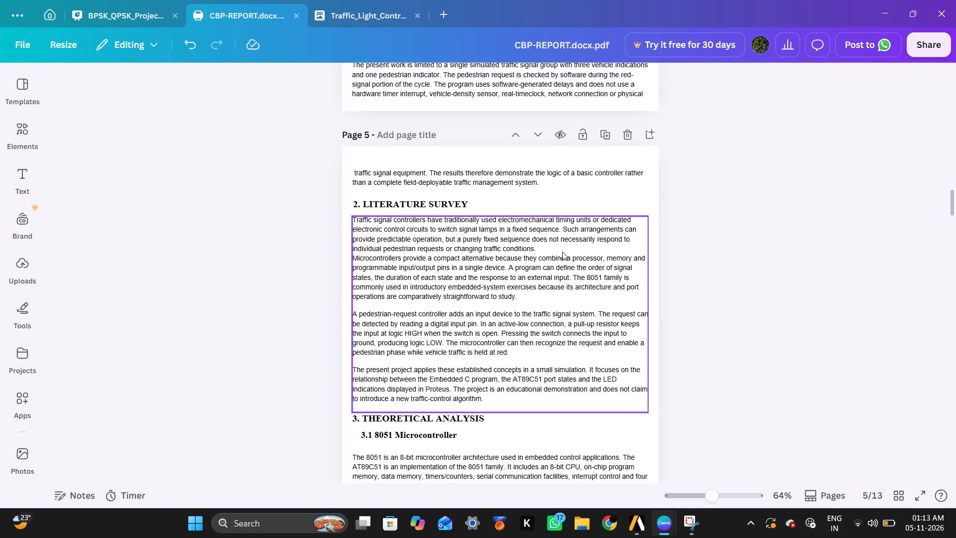
scroll(562, 252, "up", 4)
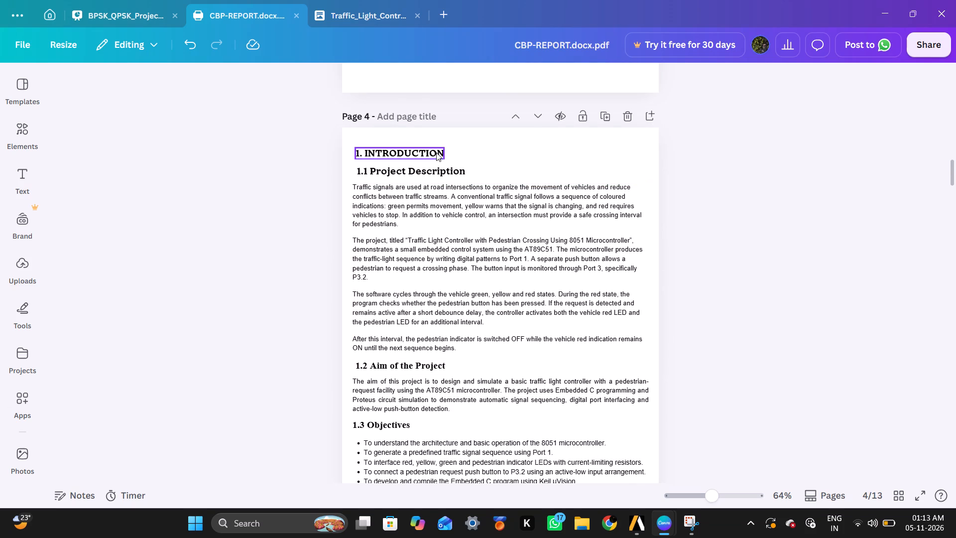
Nudge the 1.3 Objectives list and the 1.4 Scope of the Project heading up slightly to even out the spacing.
scroll(478, 293, "down", 1)
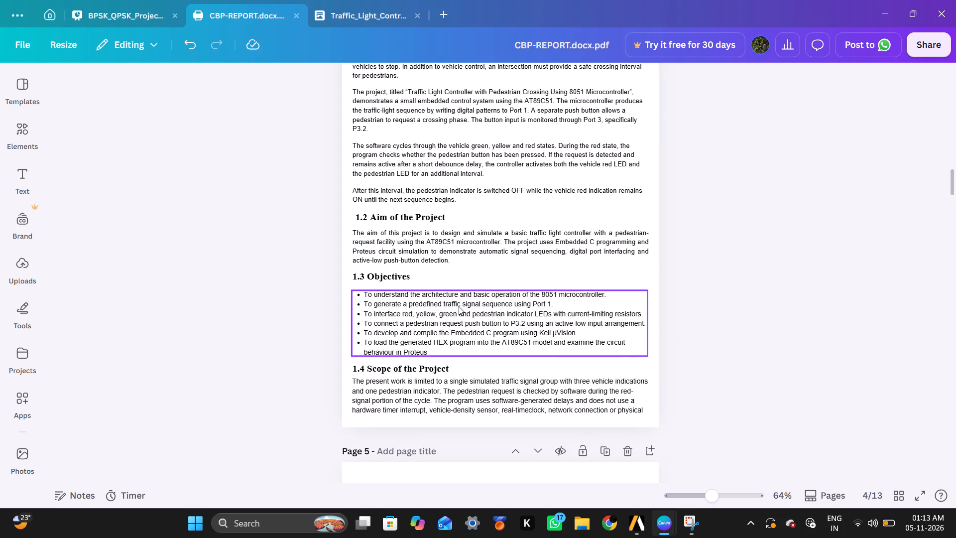
left_click(456, 306)
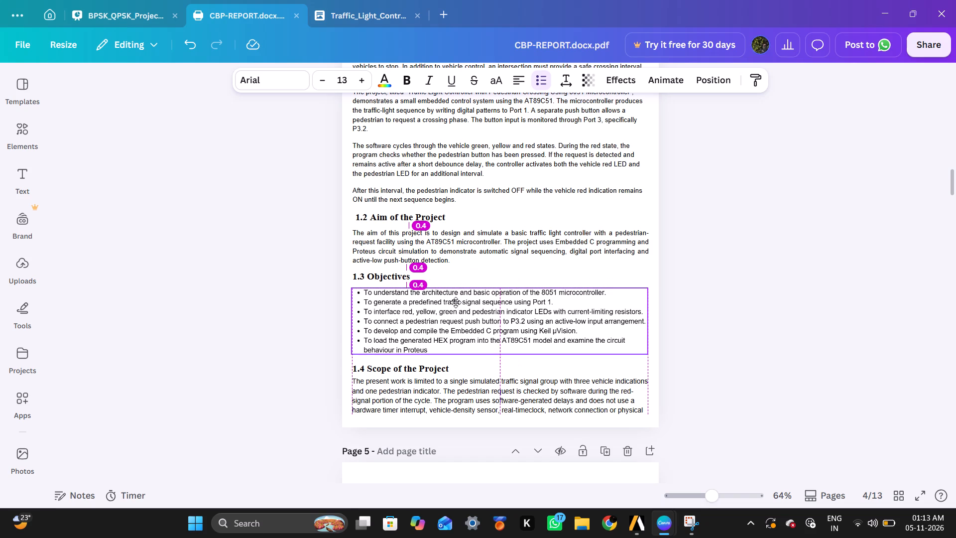
left_click(412, 363)
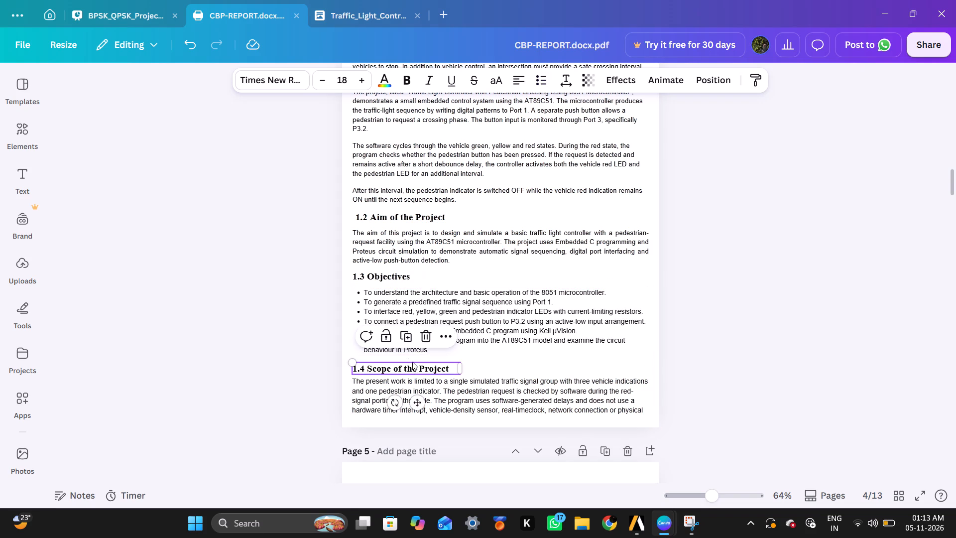
left_click(440, 391)
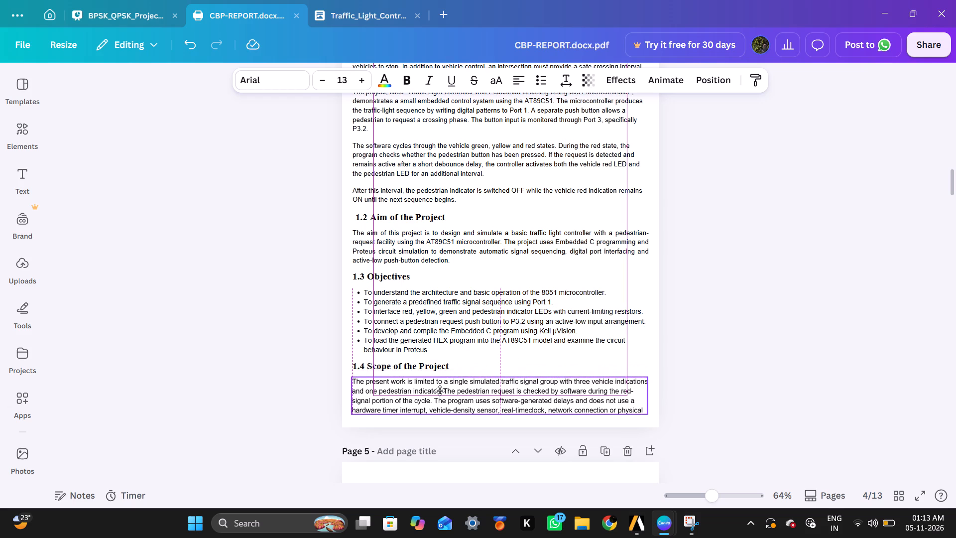
left_click(753, 311)
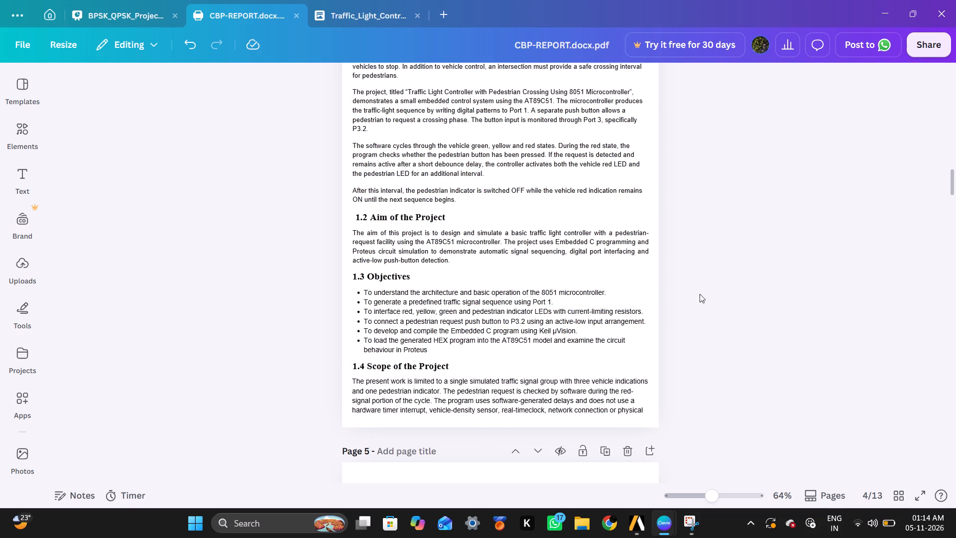
Review the front pages from the introduction back through the table of contents and abstract to the cover.
scroll(700, 294, "up", 5)
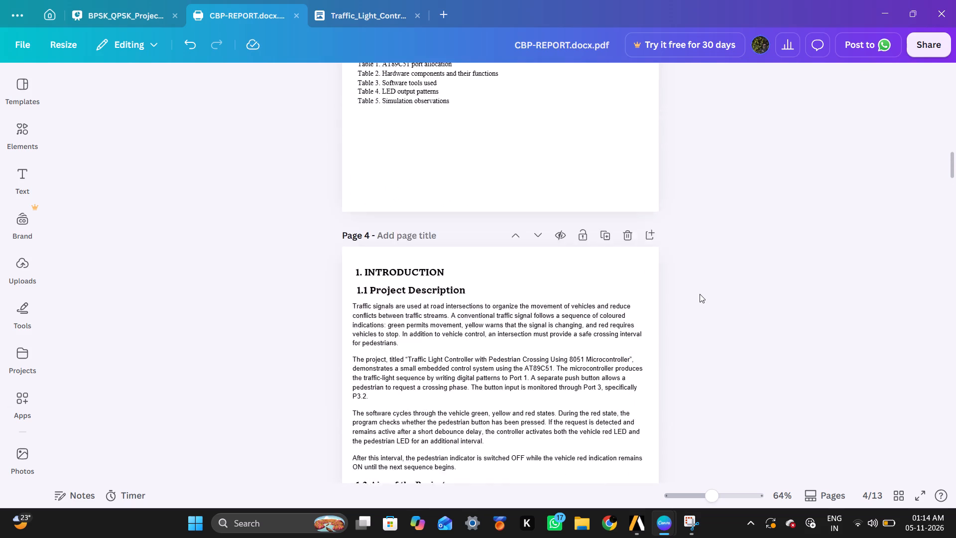
scroll(700, 294, "up", 4)
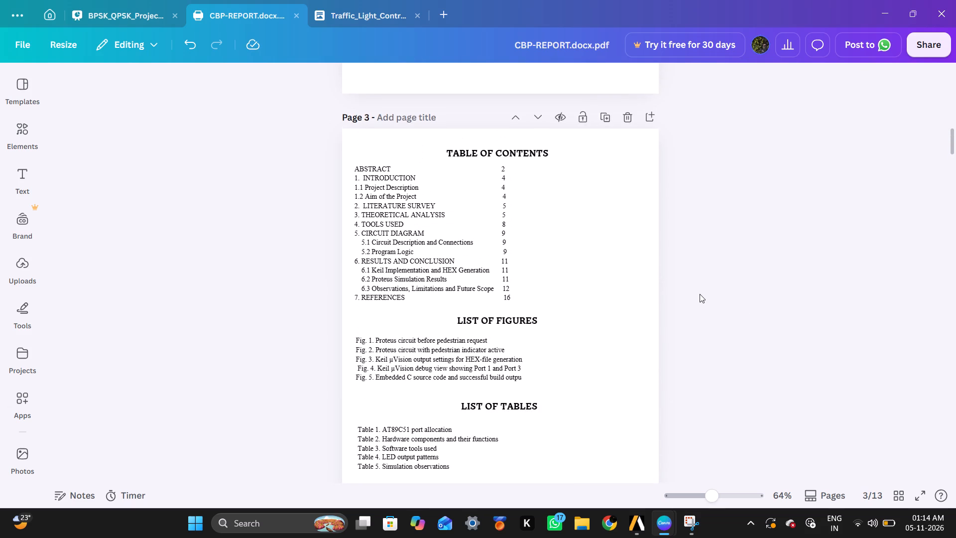
scroll(700, 294, "up", 6)
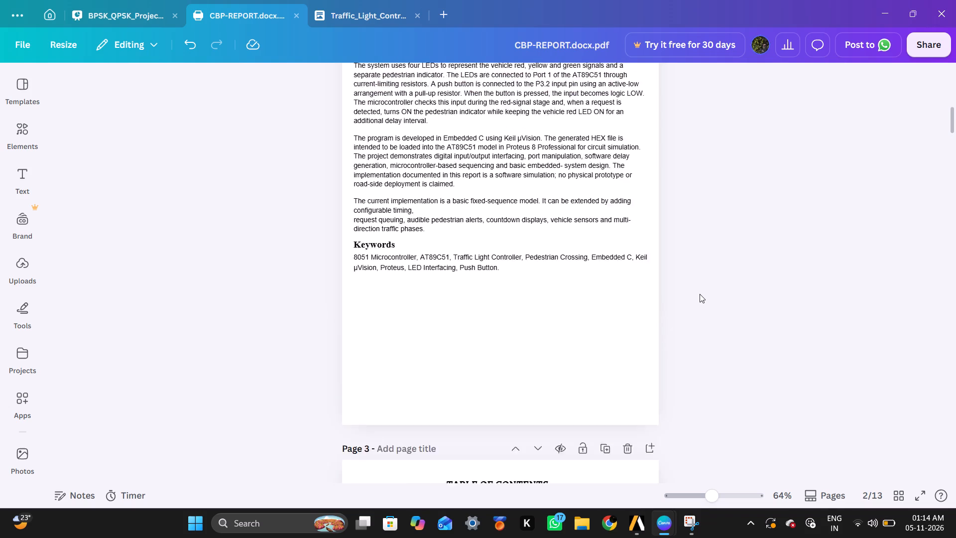
scroll(700, 294, "up", 5)
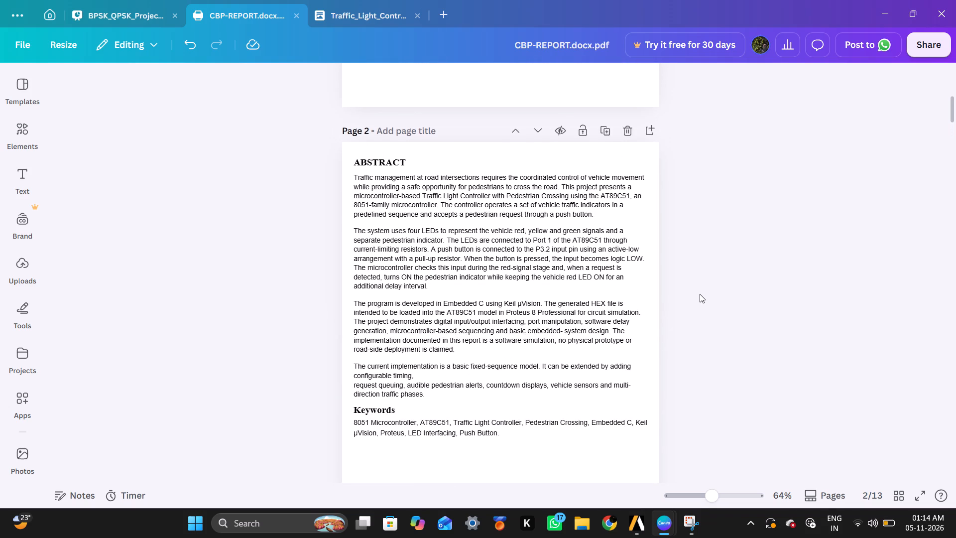
scroll(700, 294, "up", 6)
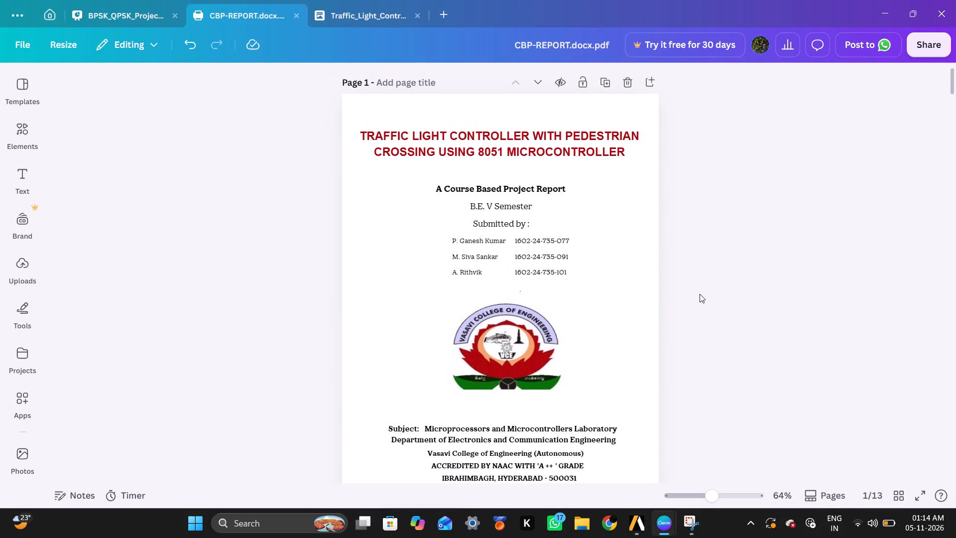
Move the student names block on the cover left, lining its edge up with "A Course Based Project Report".
scroll(700, 294, "down", 1)
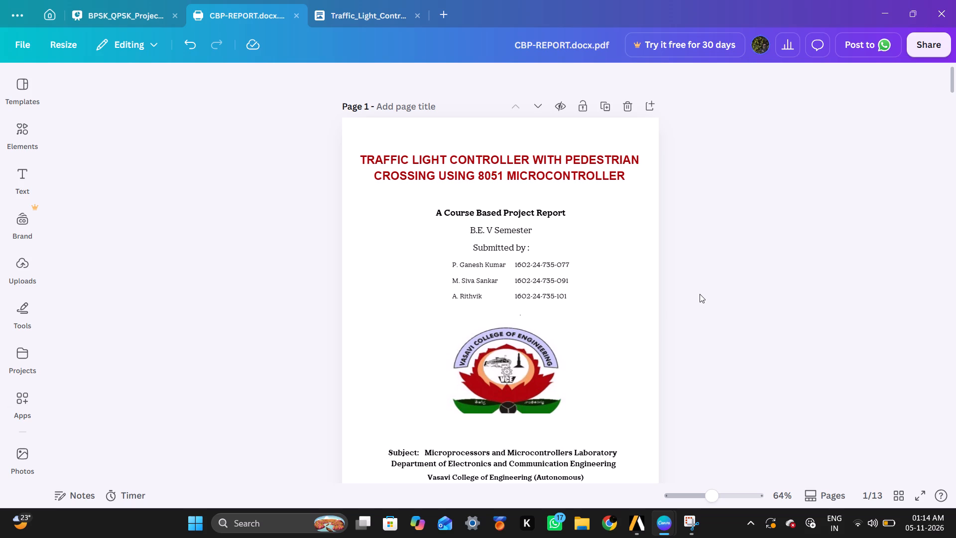
scroll(700, 294, "down", 1)
scroll(700, 294, "up", 2)
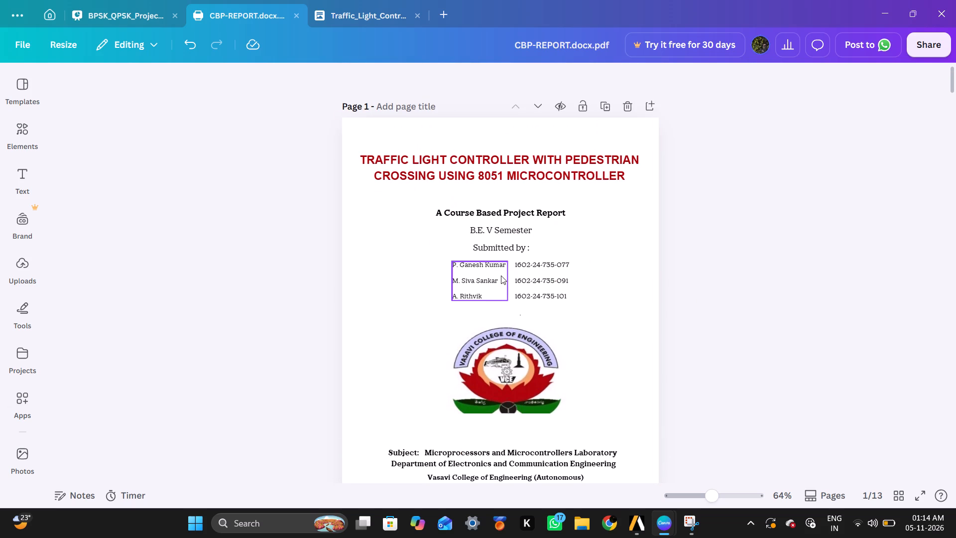
left_click_drag(491, 275, 476, 275)
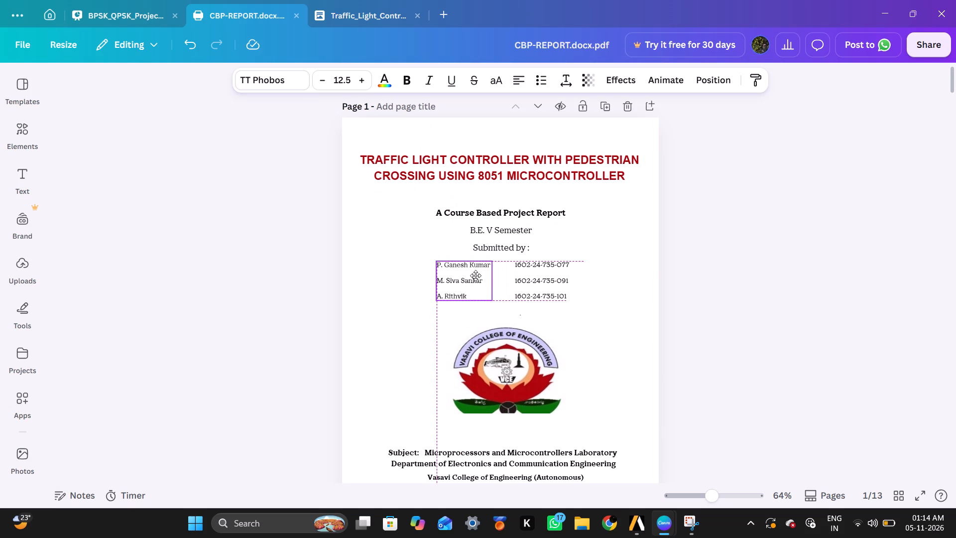
Shift the student names block on the cover slightly further left, about level with the start of the "Vasavi College of Engineering" line.
left_click_drag(476, 275, 467, 276)
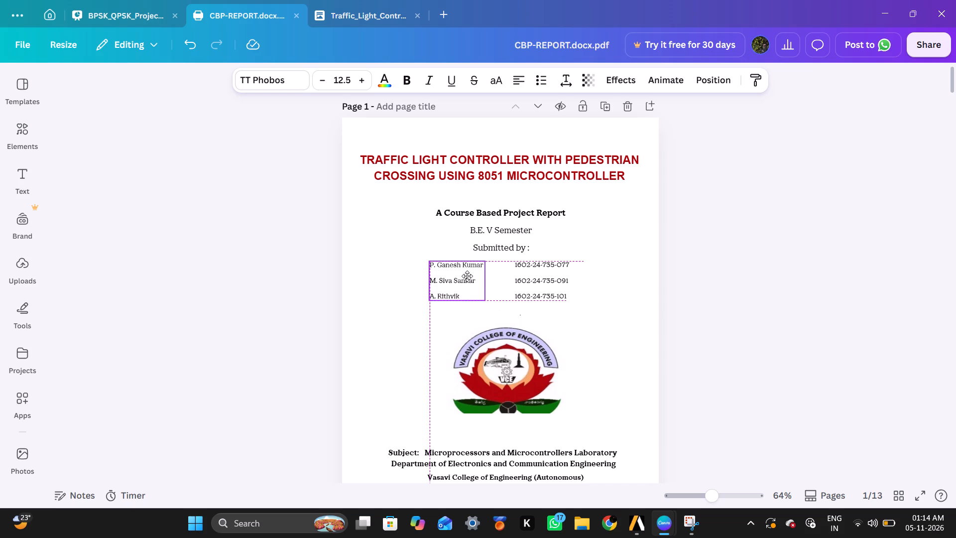
left_click_drag(467, 276, 468, 275)
left_click(623, 307)
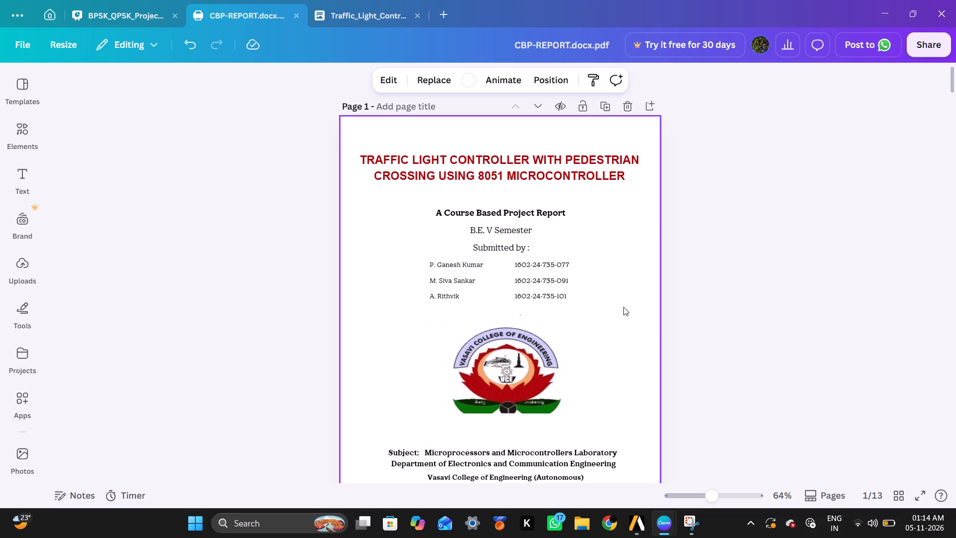
Review the layout from the cover through the abstract and keywords page to the table of contents.
scroll(623, 307, "down", 1)
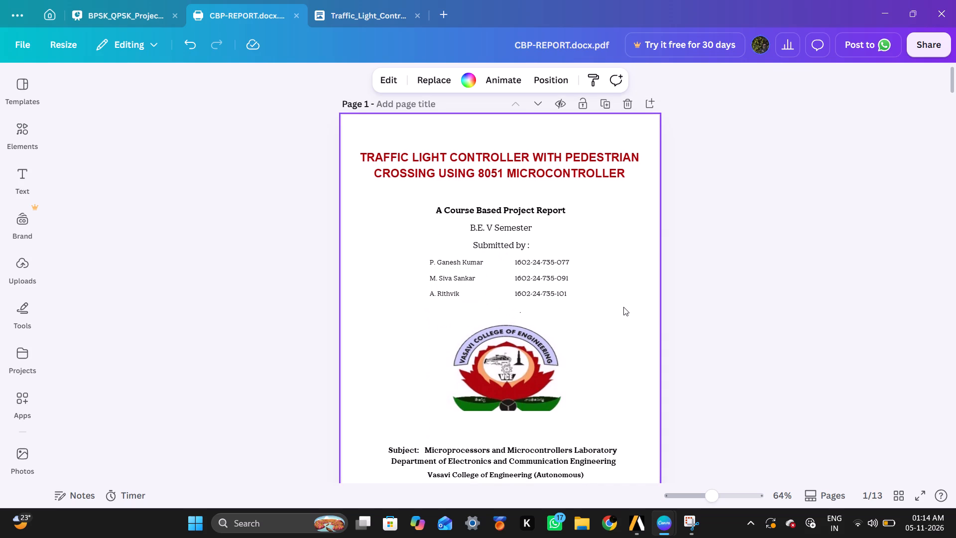
scroll(623, 307, "down", 2)
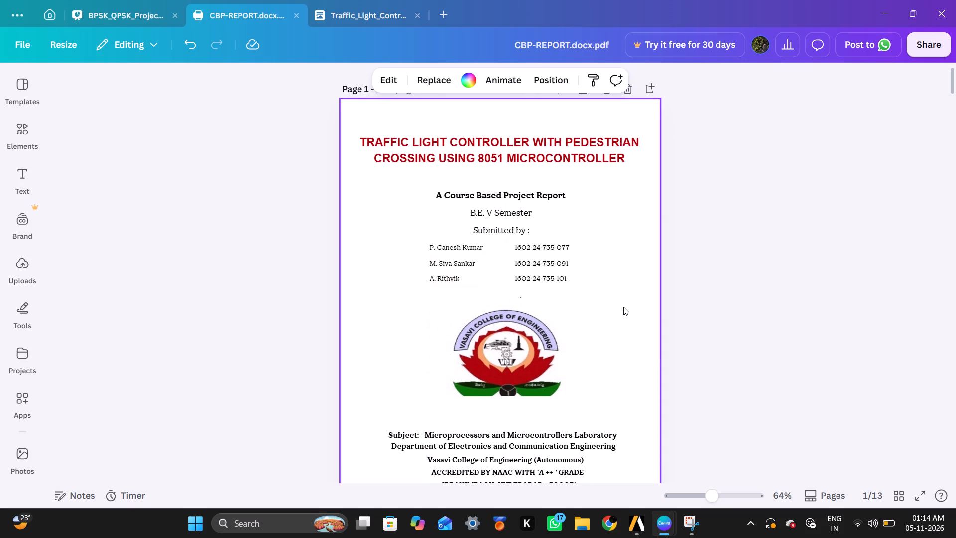
scroll(623, 307, "down", 3)
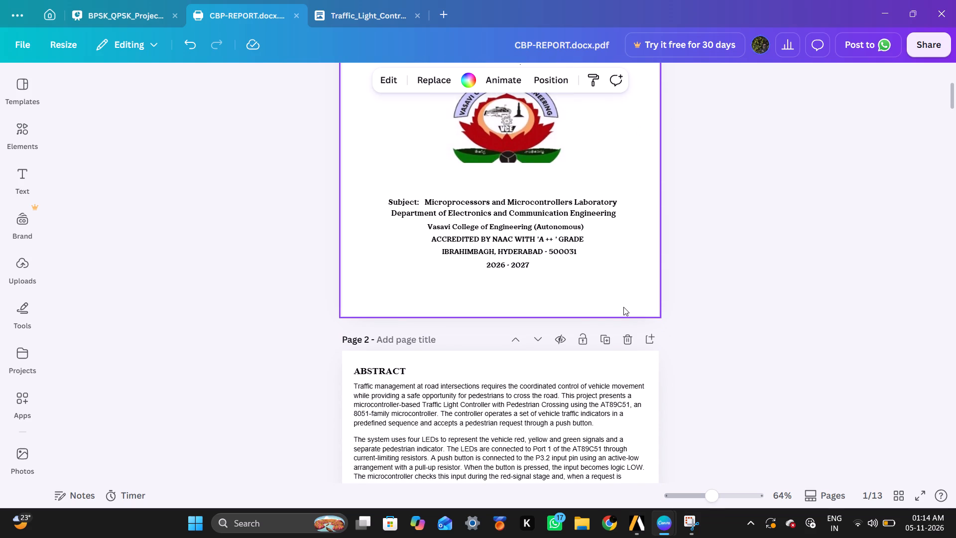
scroll(623, 307, "down", 1)
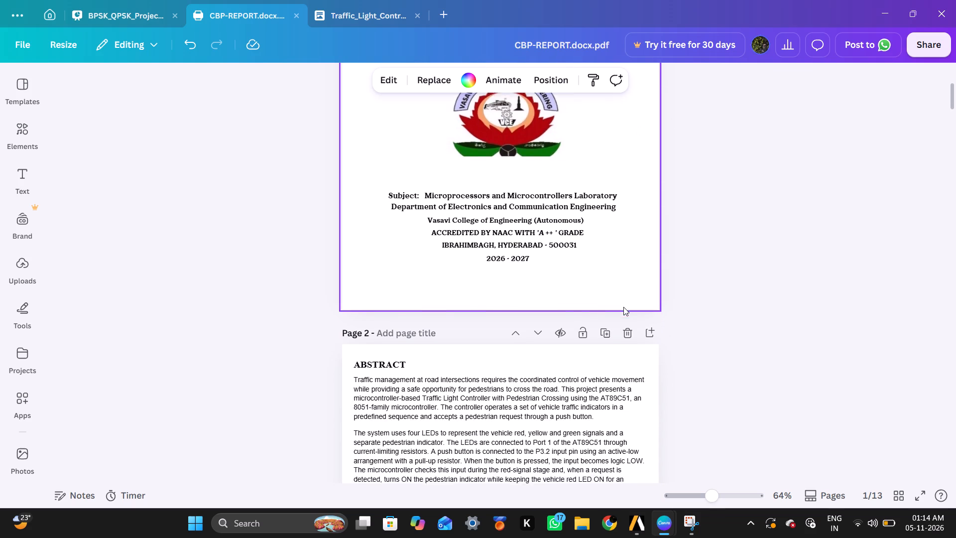
scroll(623, 307, "down", 4)
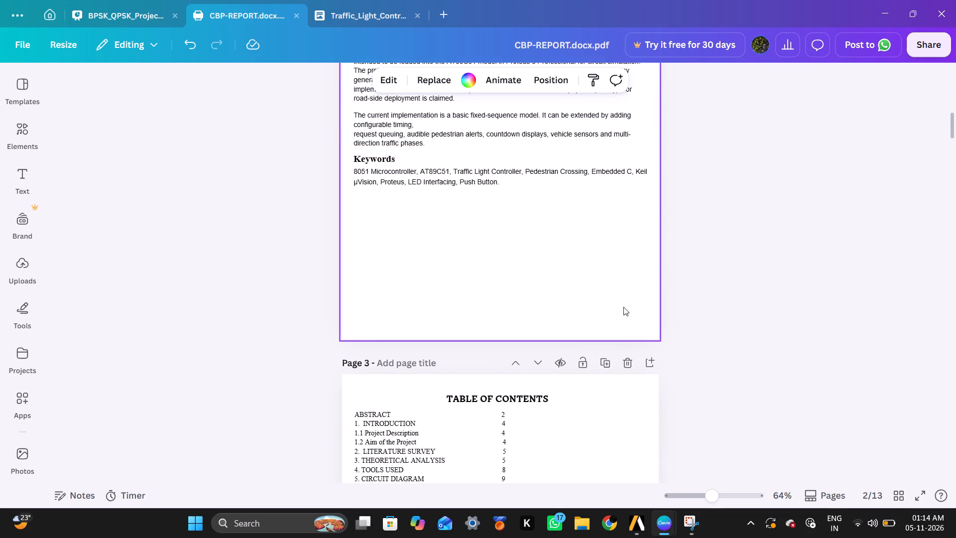
scroll(623, 307, "down", 1)
scroll(623, 307, "up", 3)
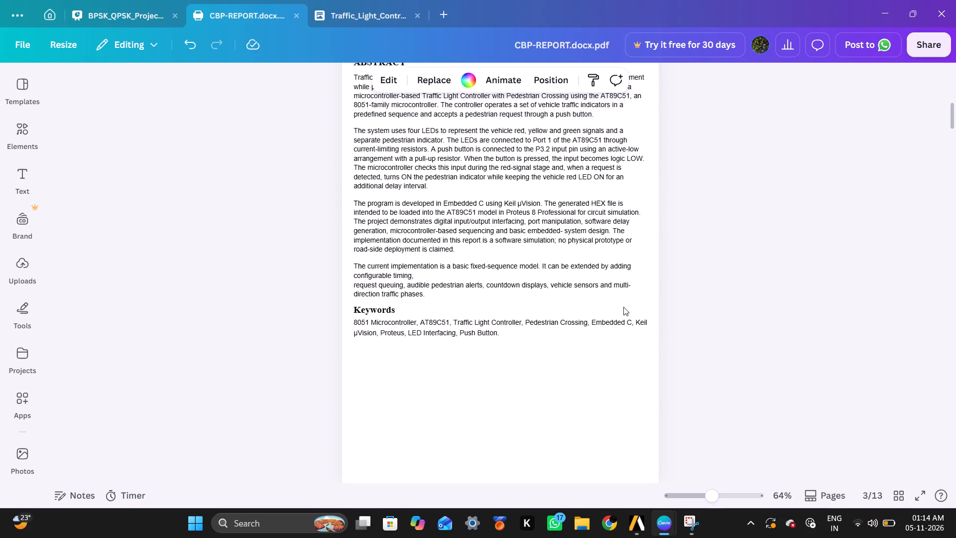
scroll(623, 307, "up", 1)
scroll(623, 307, "down", 1)
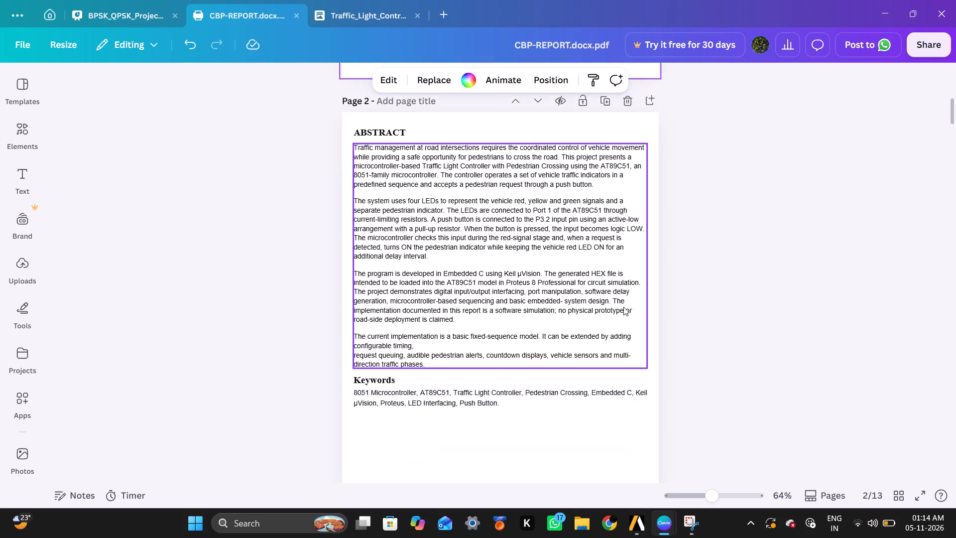
scroll(623, 307, "down", 3)
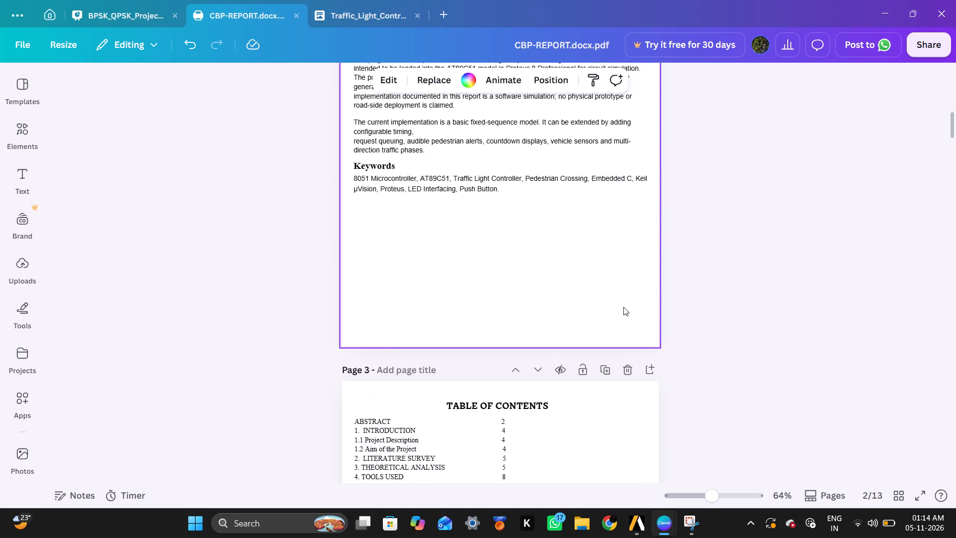
scroll(623, 307, "down", 2)
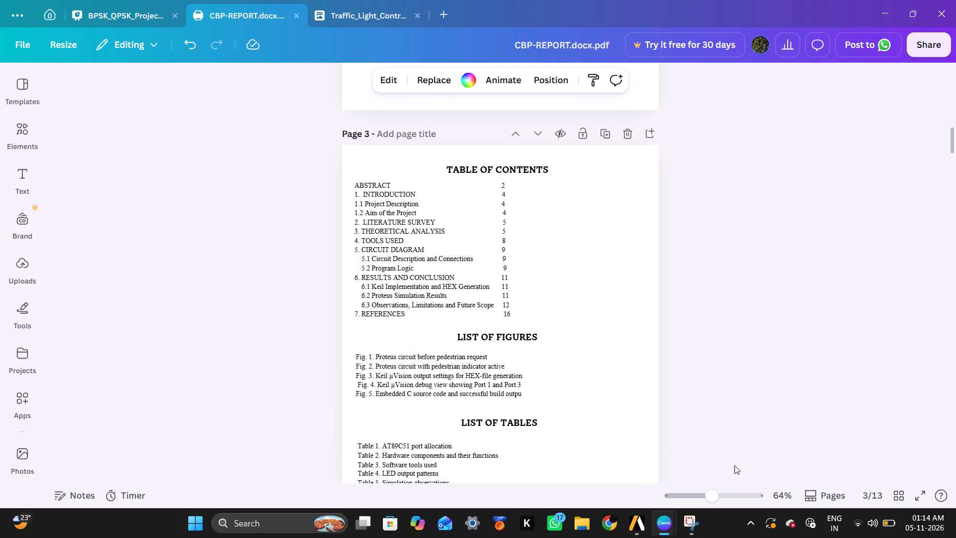
Add the entry "8. Appendix" below "7. REFERENCES" in the table of contents on page 3.
left_click(816, 497)
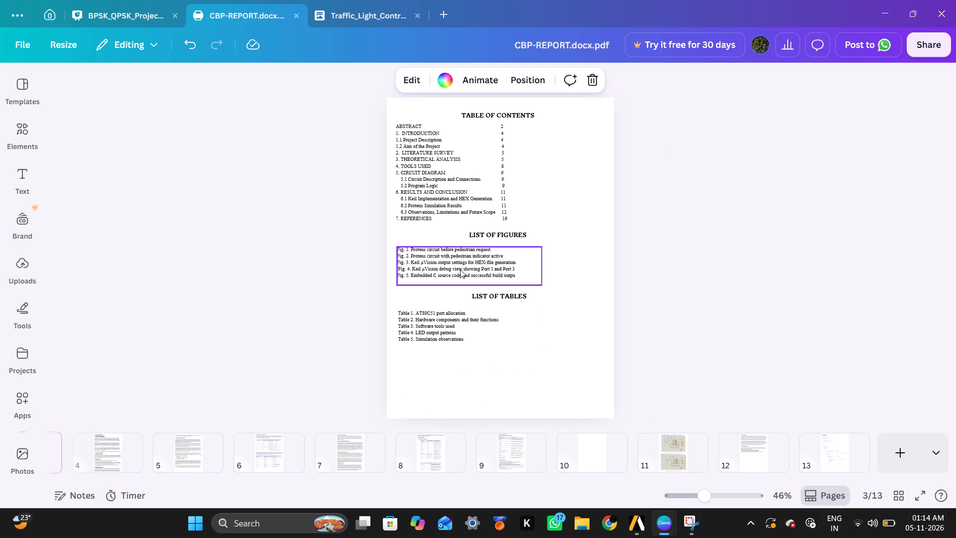
scroll(226, 451, "right", 5)
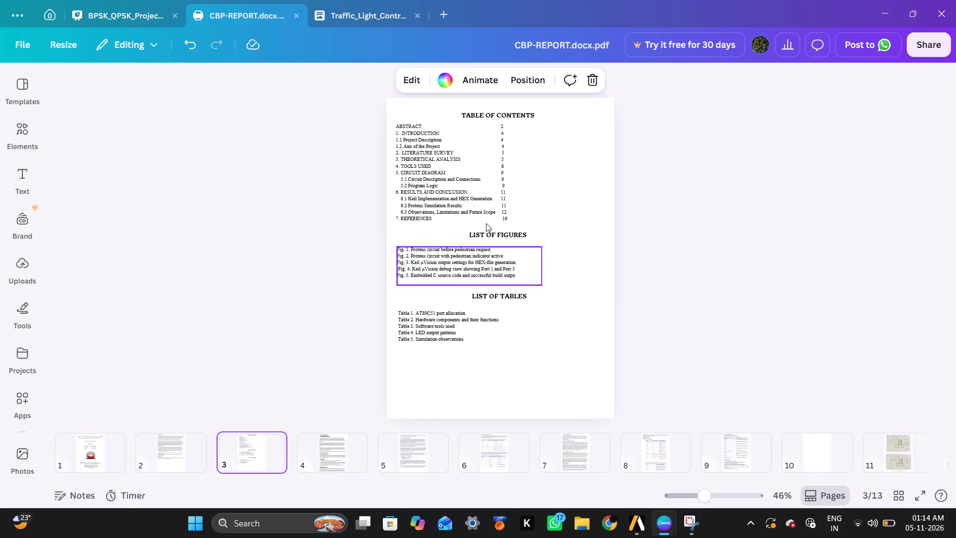
scroll(504, 197, "up", 1)
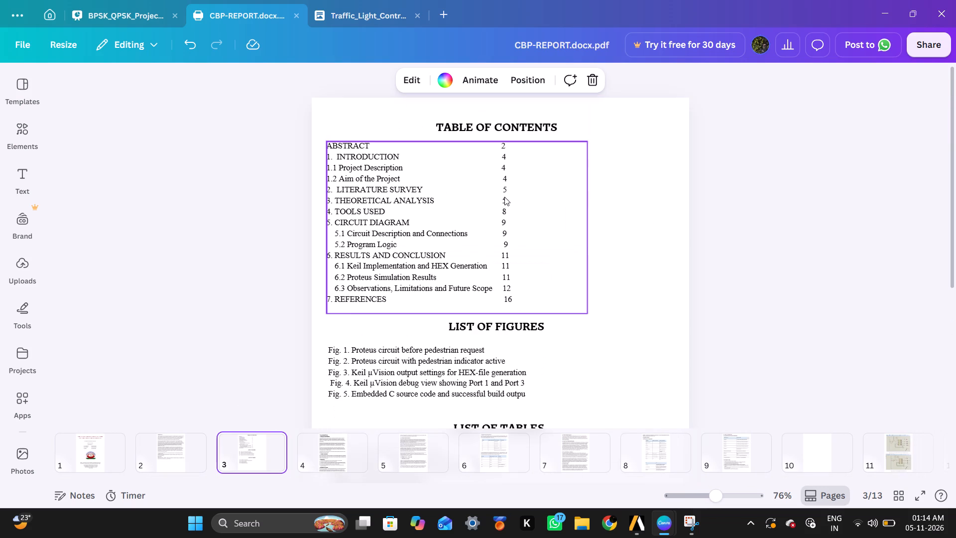
scroll(504, 197, "up", 1)
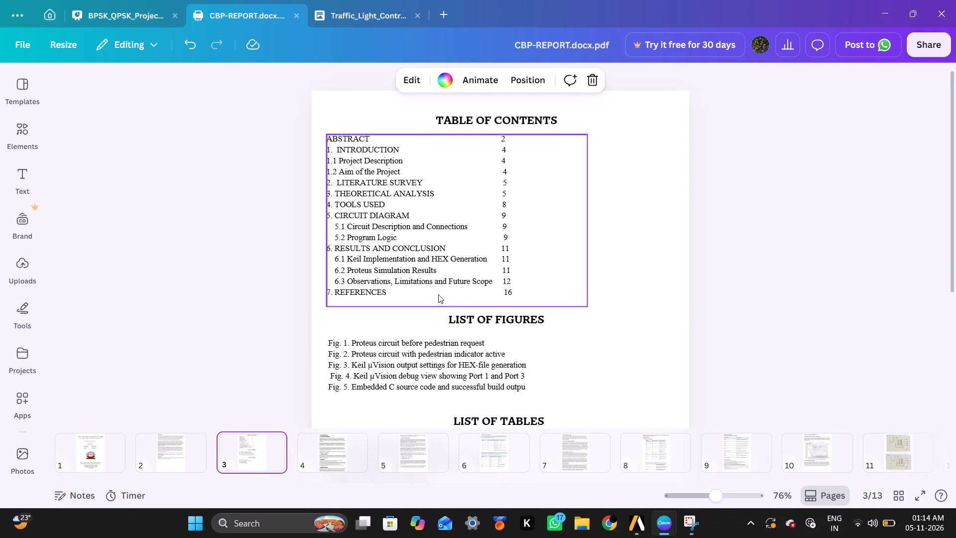
left_click(528, 289)
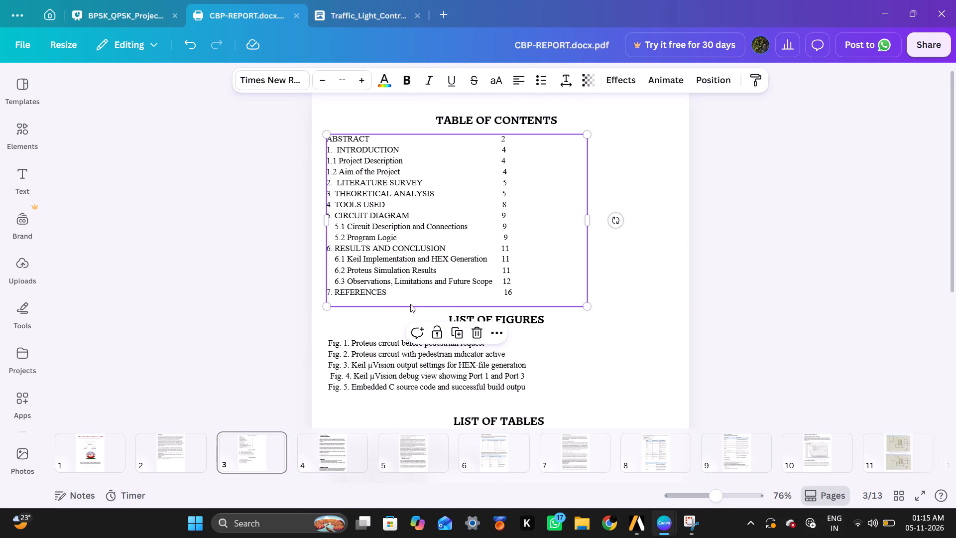
left_click(387, 302)
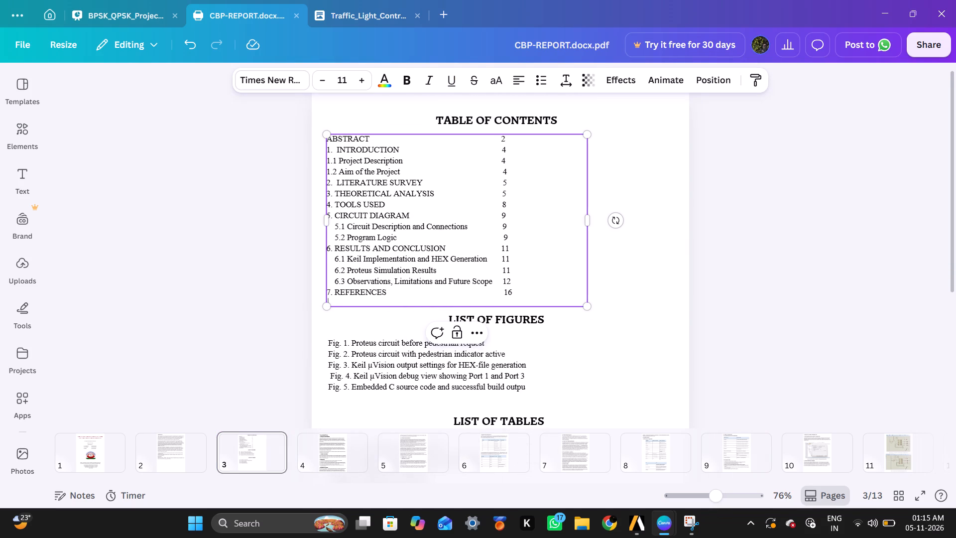
key("ctrl+8")
key("8")
type(".")
key("space")
type("Appe")
key("BackSpace")
key("BackSpace")
key("BackSpace")
key("BackSpace")
key("shift+v")
key("BackSpace")
type("Appendiz")
key("BackSpace")
key("x")
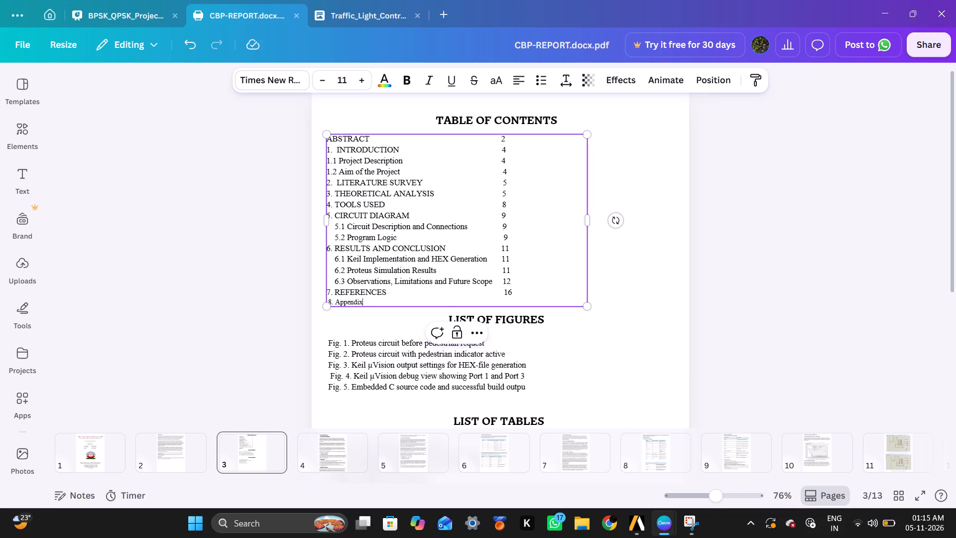
Replace the word in contents entry 8 with the capitalised "APPANDIX" to match the other section entries.
left_click_drag(369, 300, 335, 300)
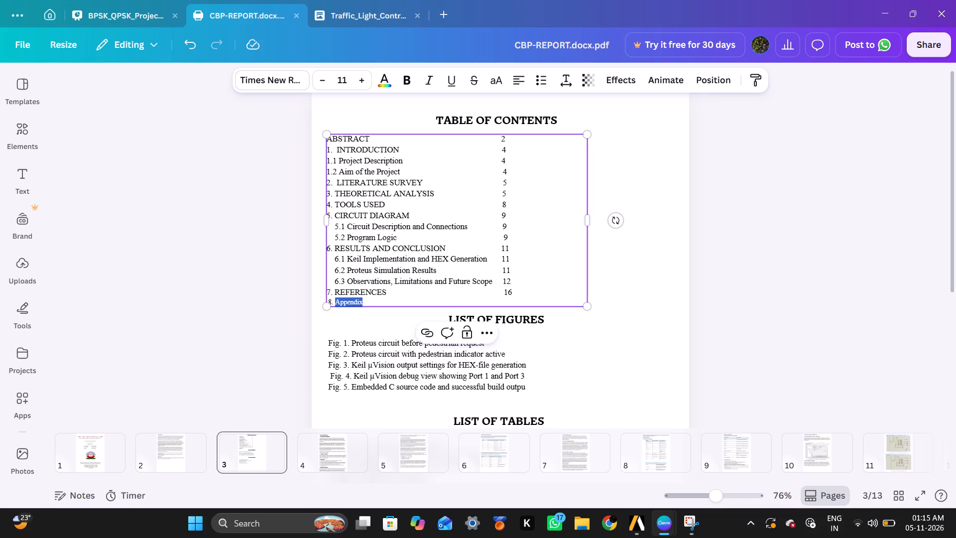
key("BackSpace")
type("APPANDIX")
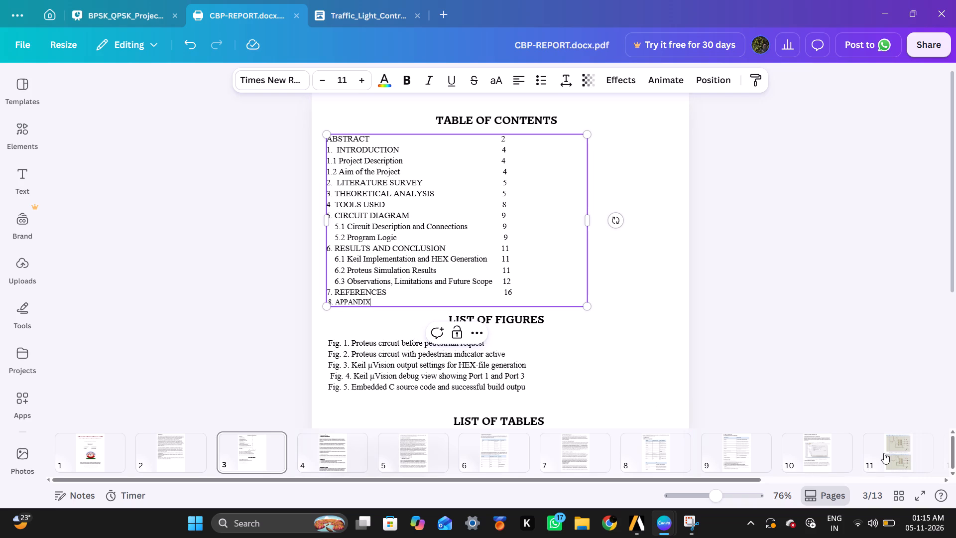
Check the section 8 heading on page 13 and change the word in contents entry 8 to "APENDIX".
scroll(884, 452, "left", 3)
left_click(855, 454)
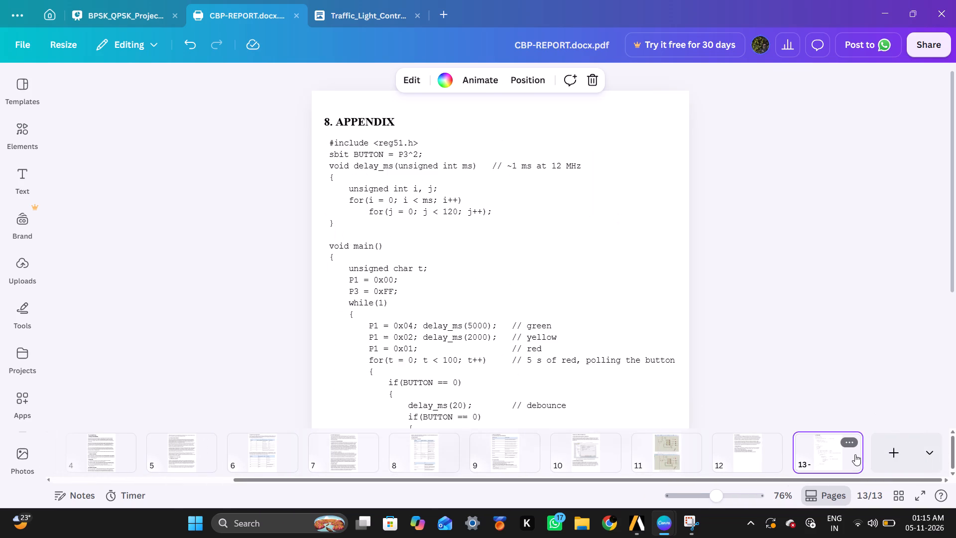
scroll(374, 440, "right", 4)
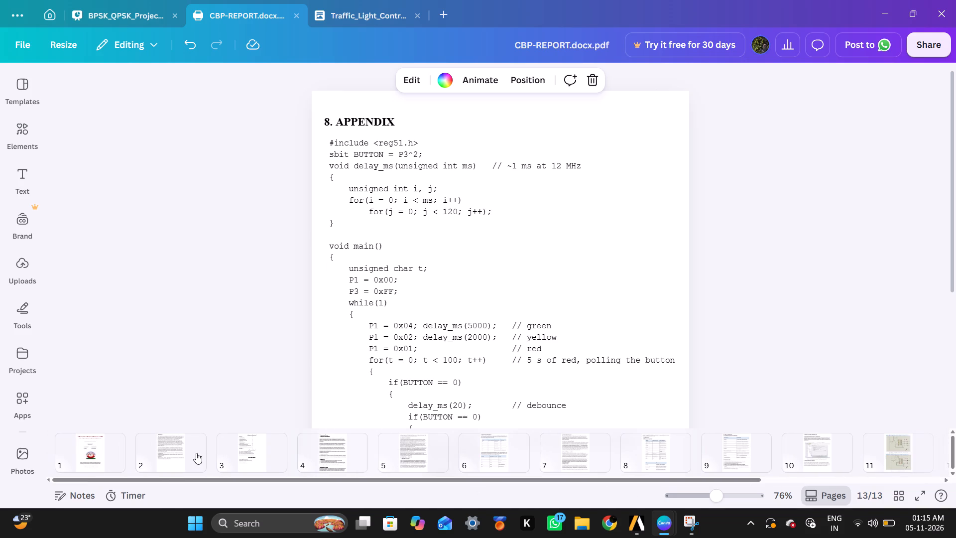
left_click_drag(189, 454, 251, 451)
left_click(251, 451)
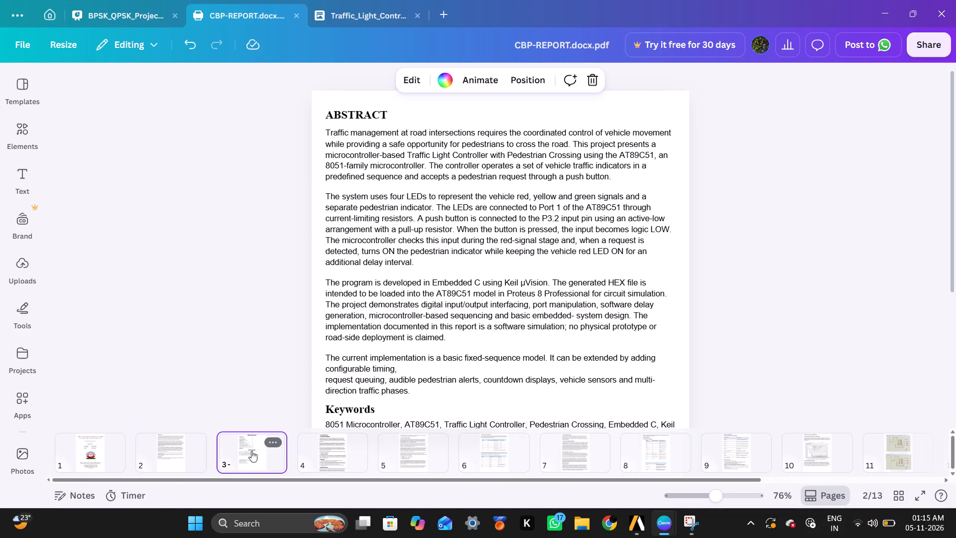
left_click(351, 303)
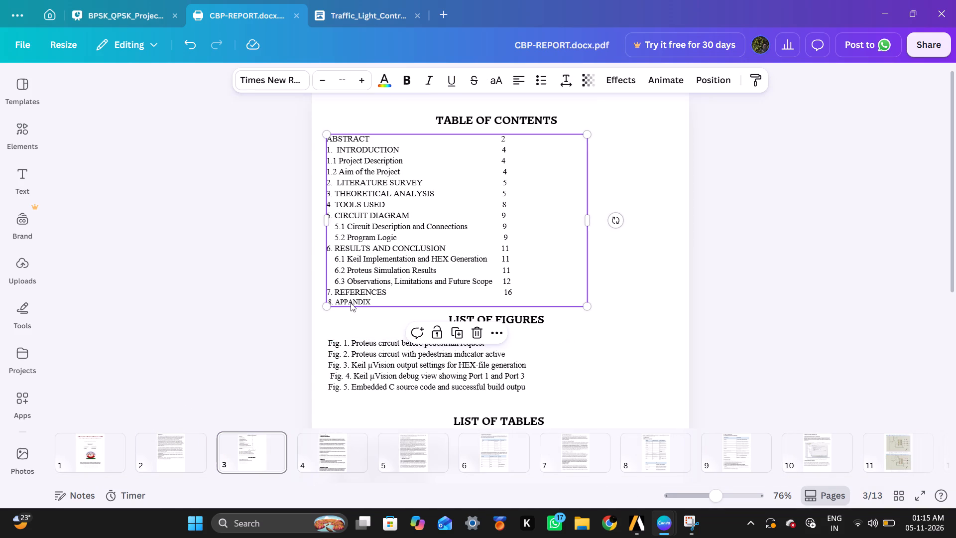
left_click(351, 303)
key("Right")
key("BackSpace")
key("BackSpace")
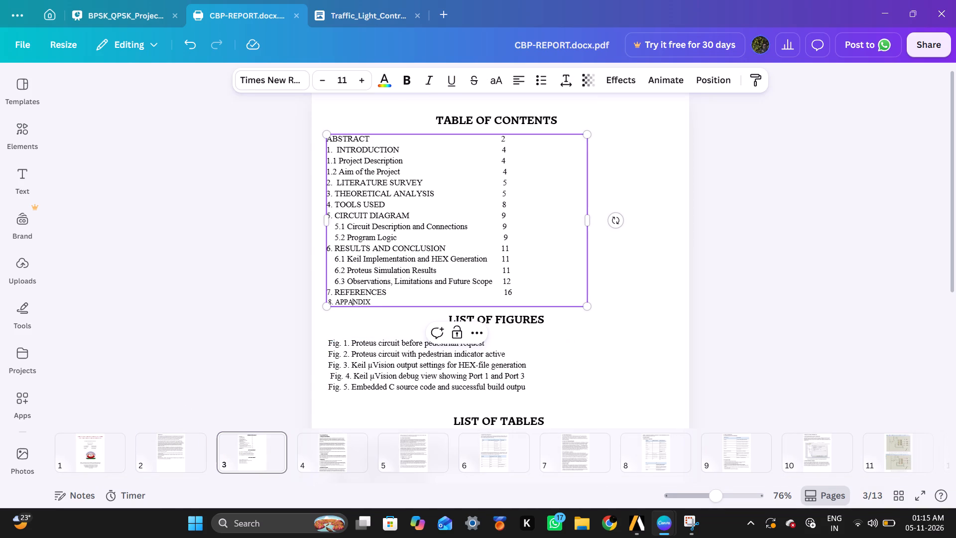
key("e")
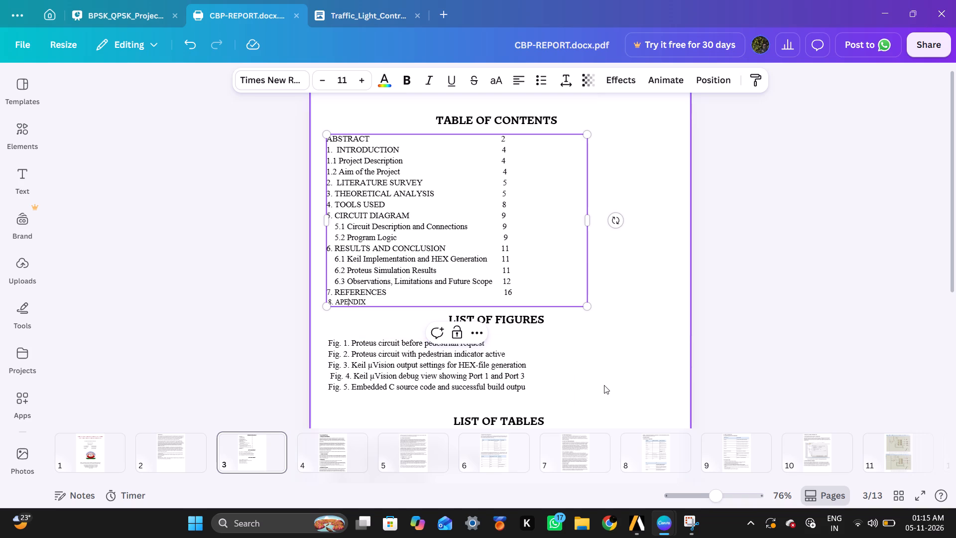
left_click(604, 385)
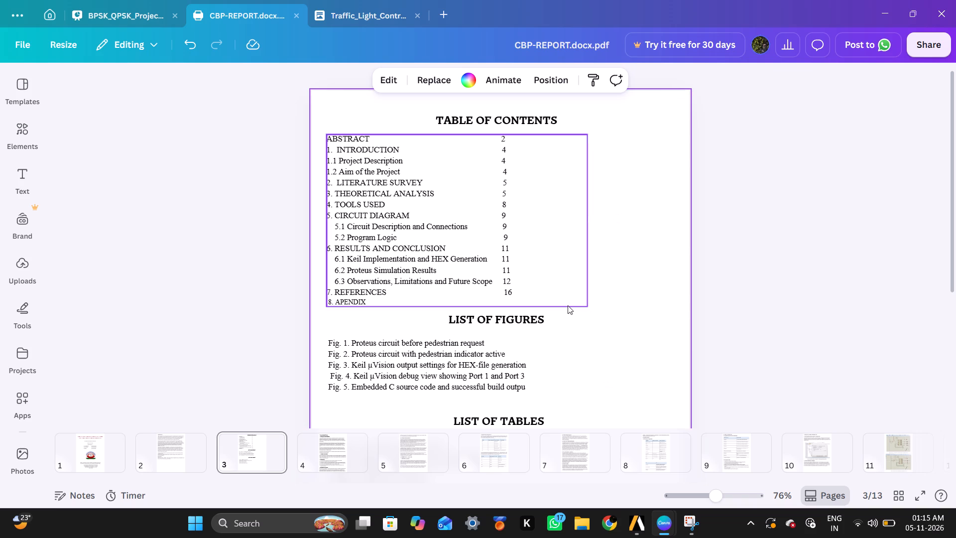
left_click(618, 327)
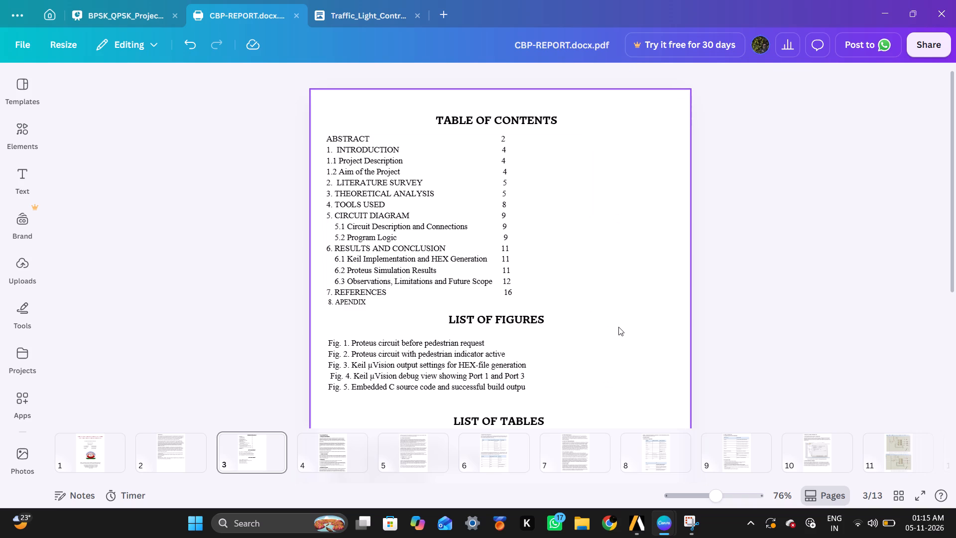
scroll(618, 327, "up", 2)
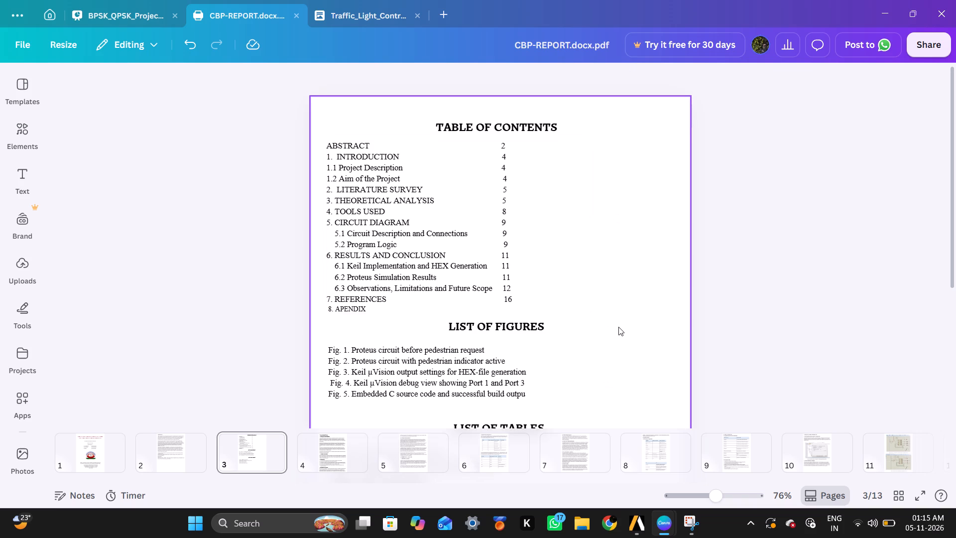
Check the table of contents entries for the Introduction and its subsections against the headings and page number of page 4.
key("Left")
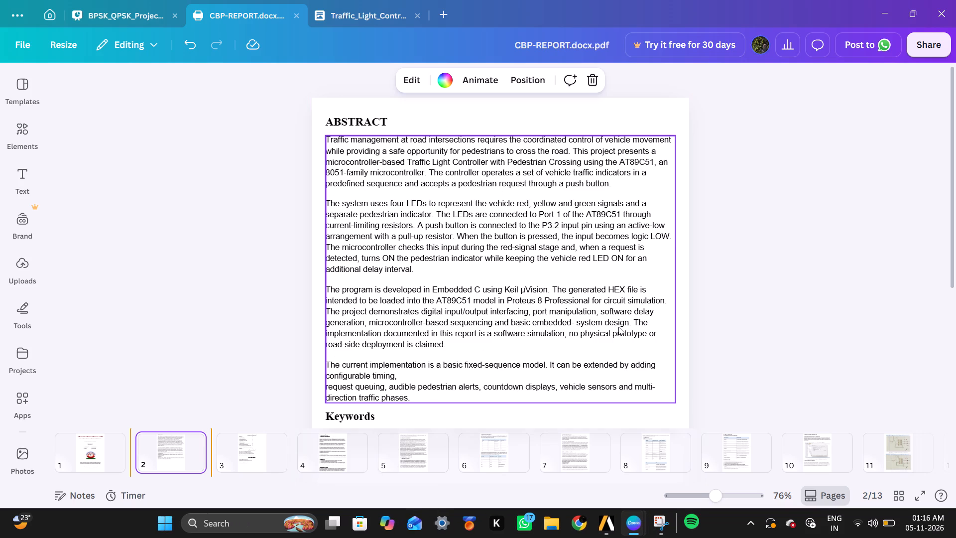
key("Right")
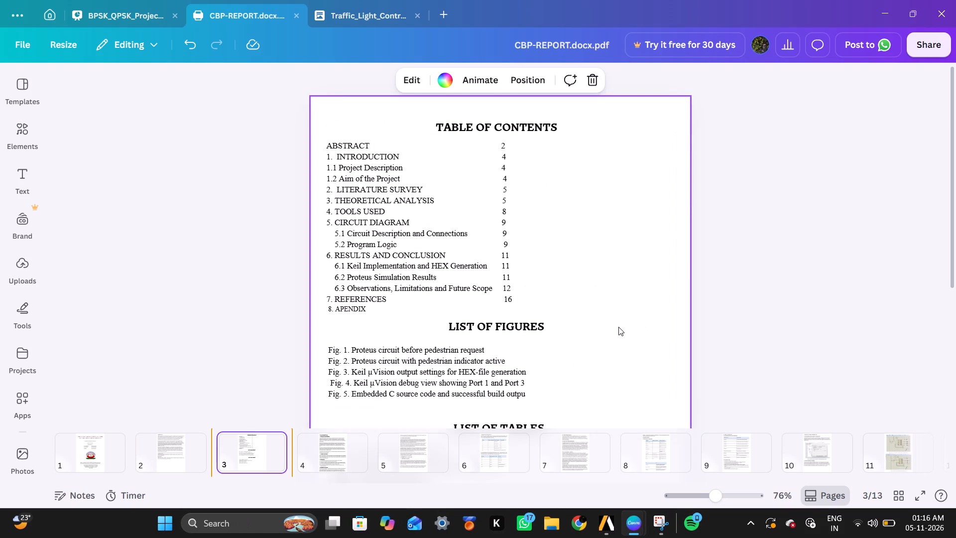
key("Right")
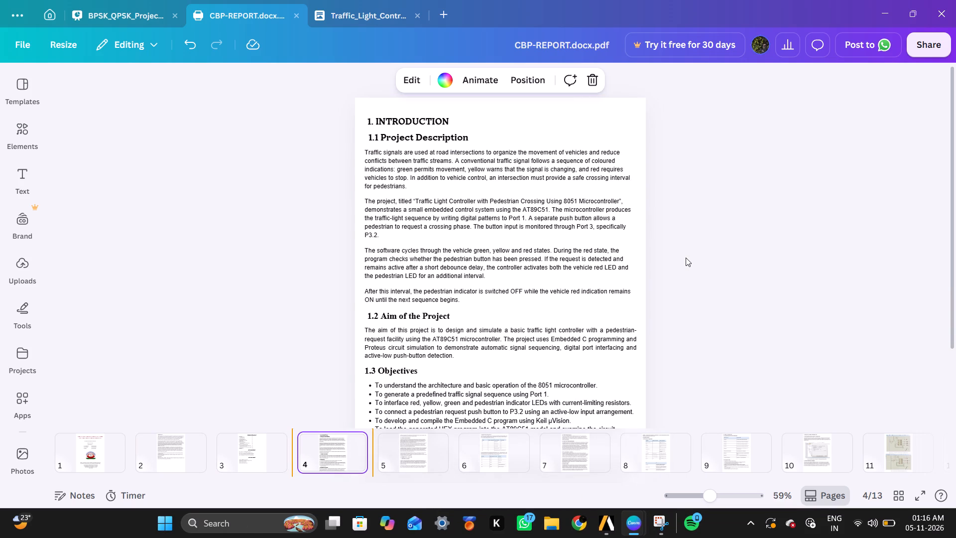
left_click(236, 441)
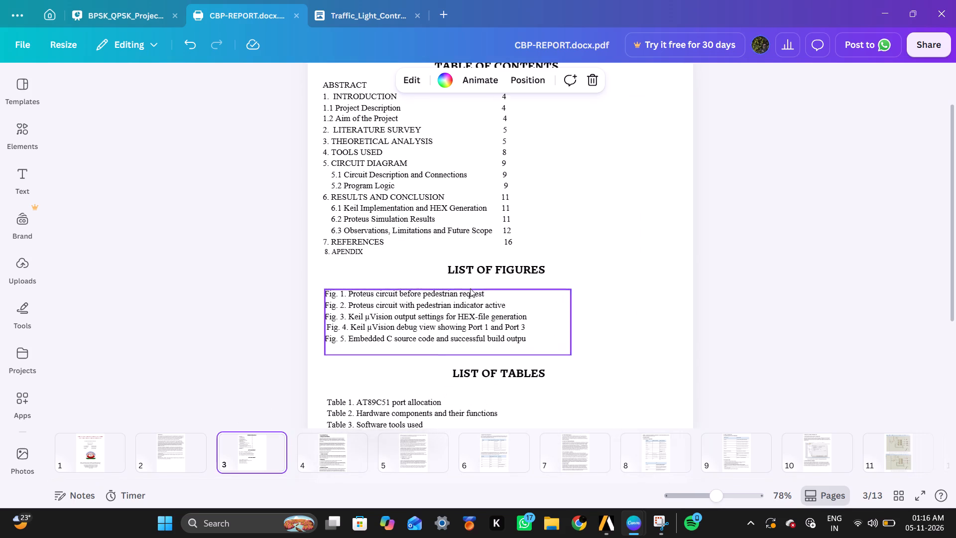
scroll(470, 288, "up", 1)
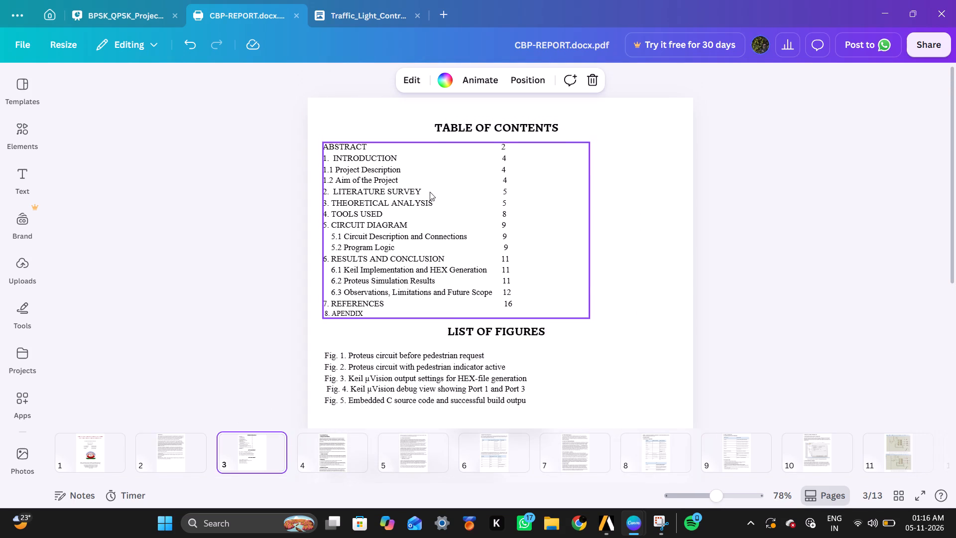
left_click(339, 447)
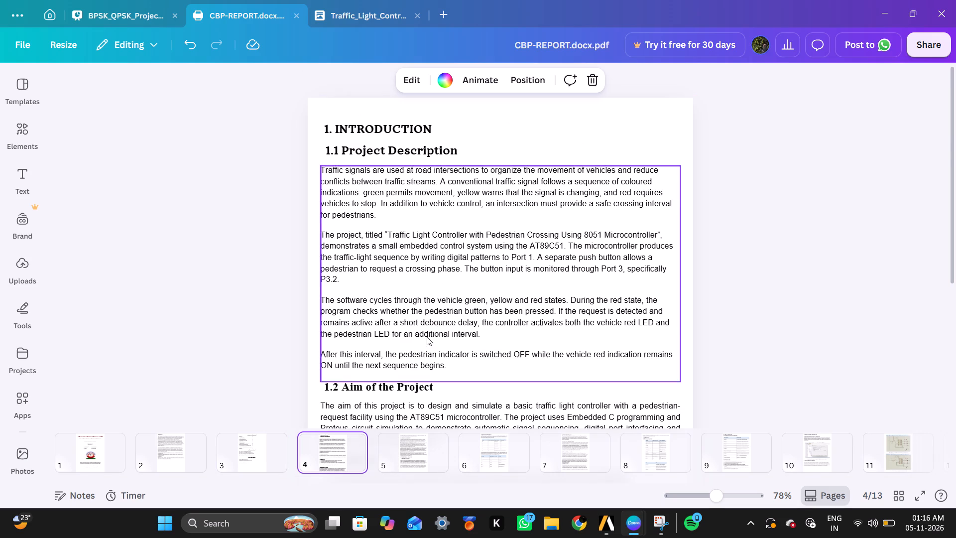
scroll(427, 337, "down", 2)
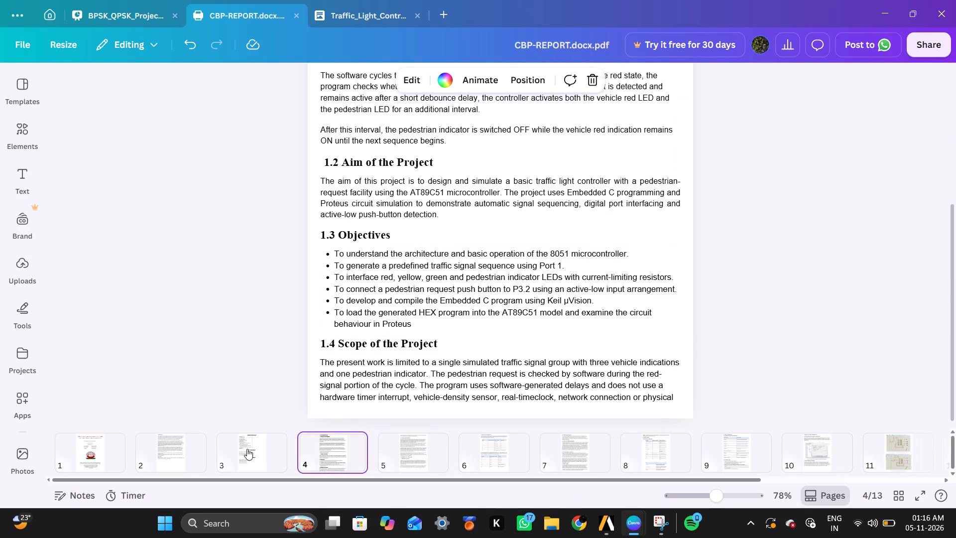
left_click(247, 449)
scroll(484, 314, "up", 1)
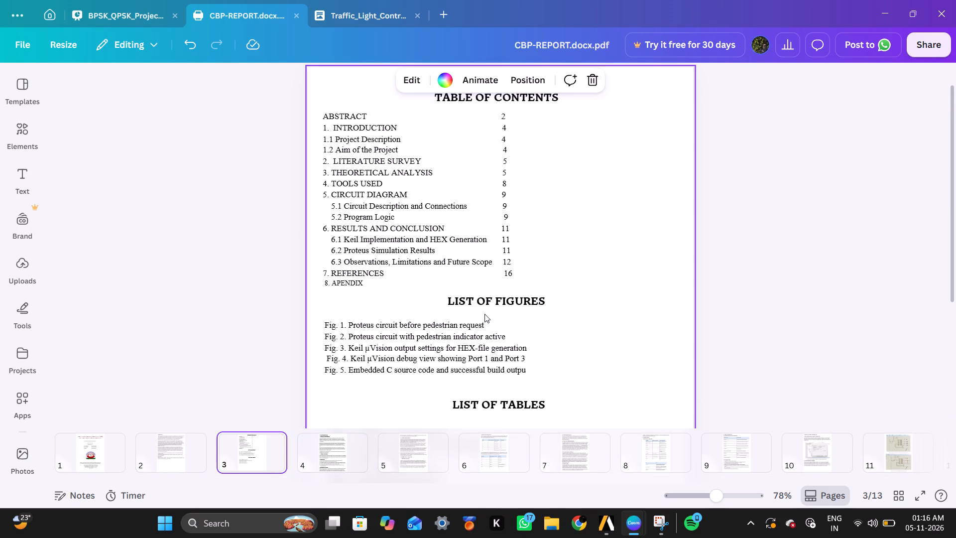
scroll(484, 314, "up", 1)
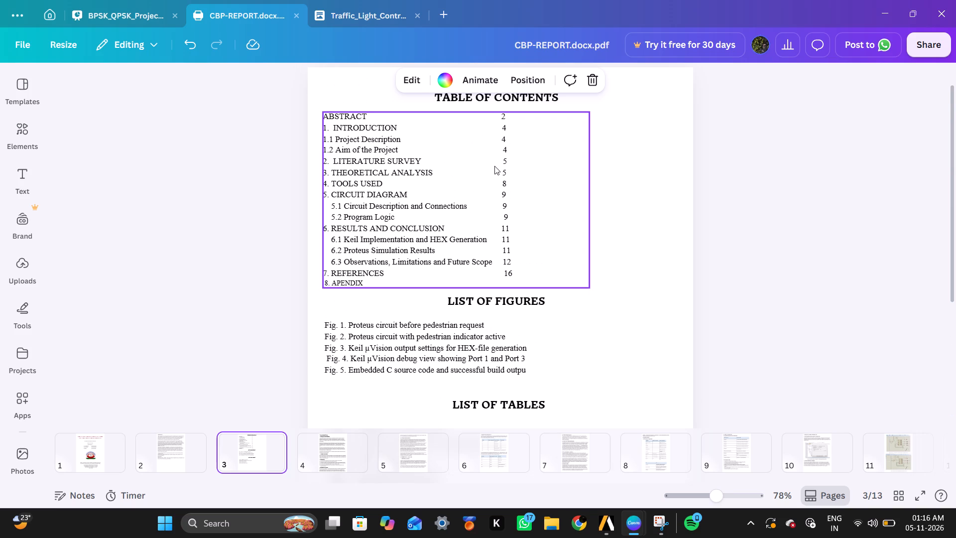
left_click(346, 453)
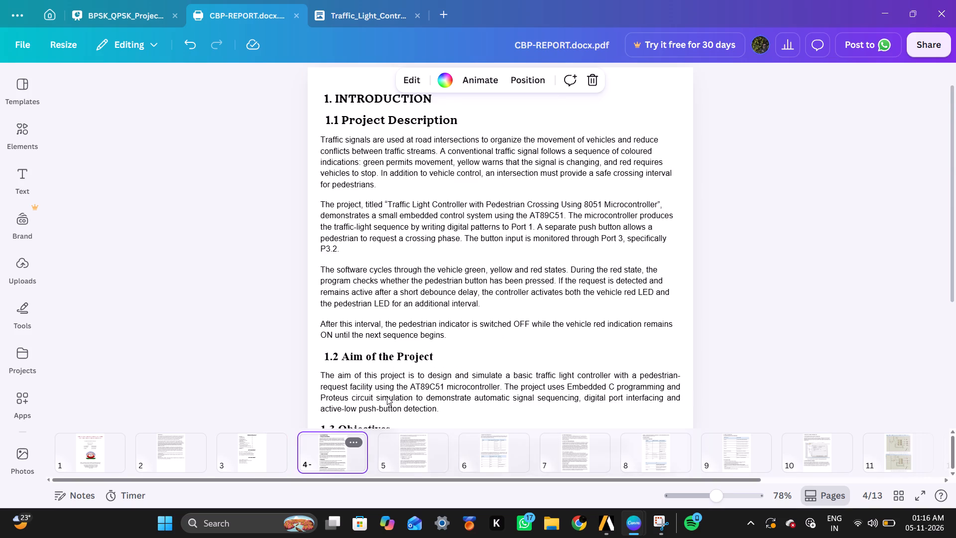
scroll(432, 338, "down", 1)
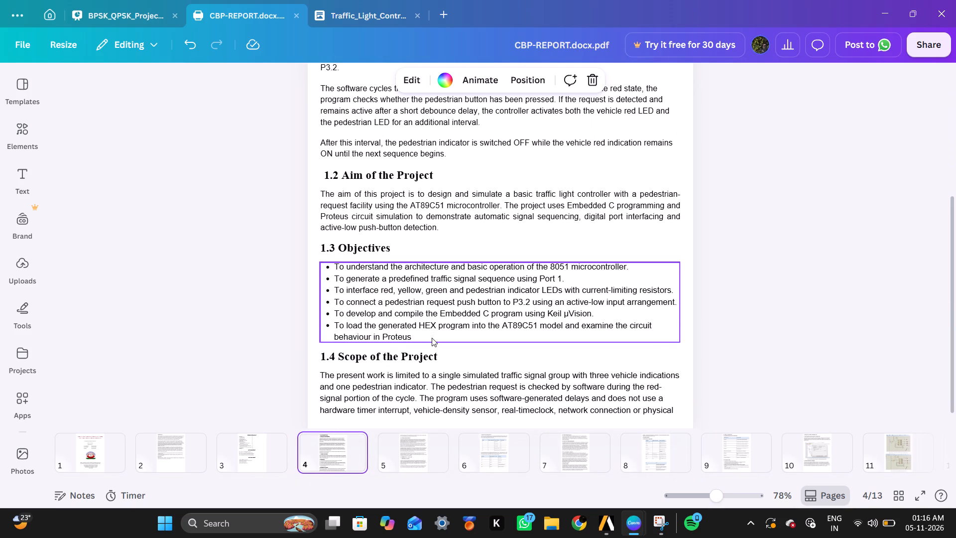
scroll(432, 338, "down", 2)
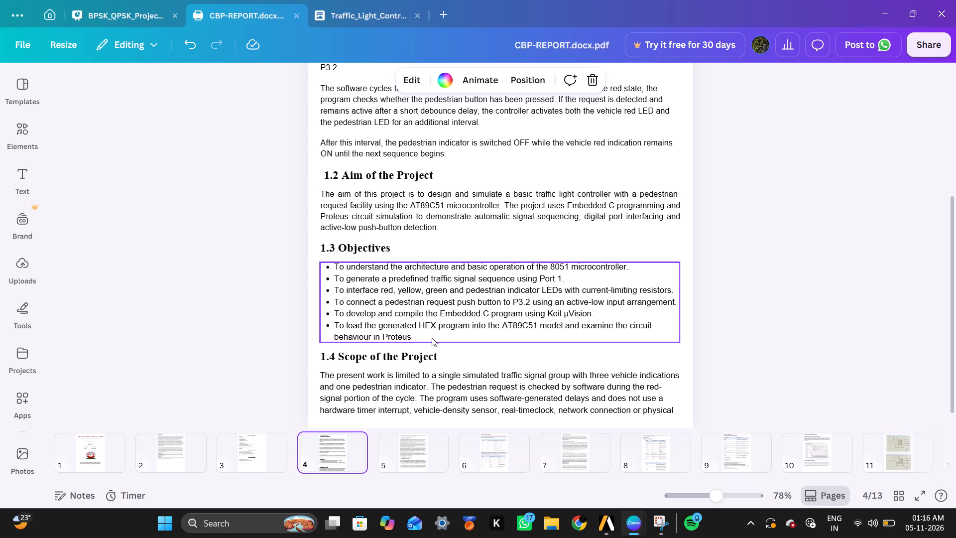
scroll(432, 338, "down", 1)
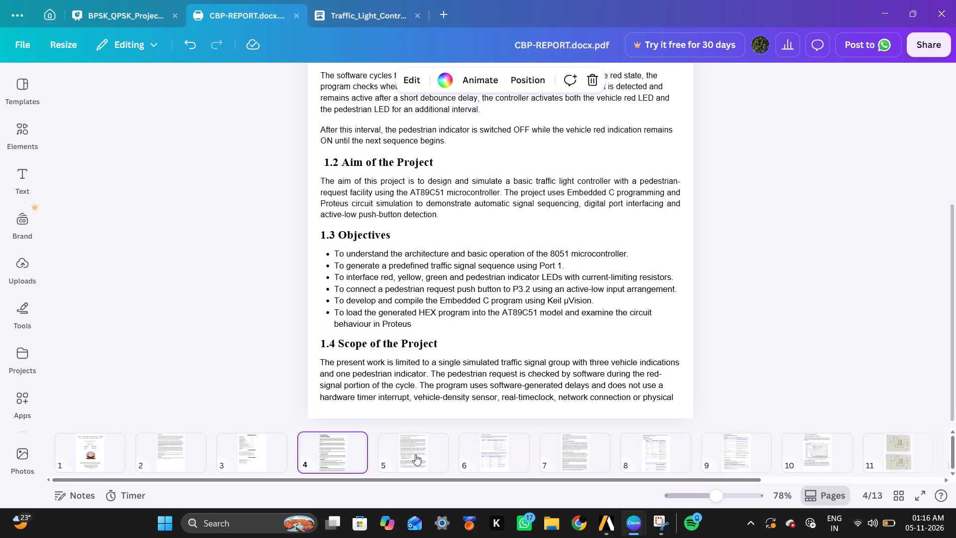
Check the contents entries for Literature Survey, Theoretical Analysis and Tools Used against the section headings on pages 5 to 8.
left_click(415, 454)
scroll(413, 358, "up", 5)
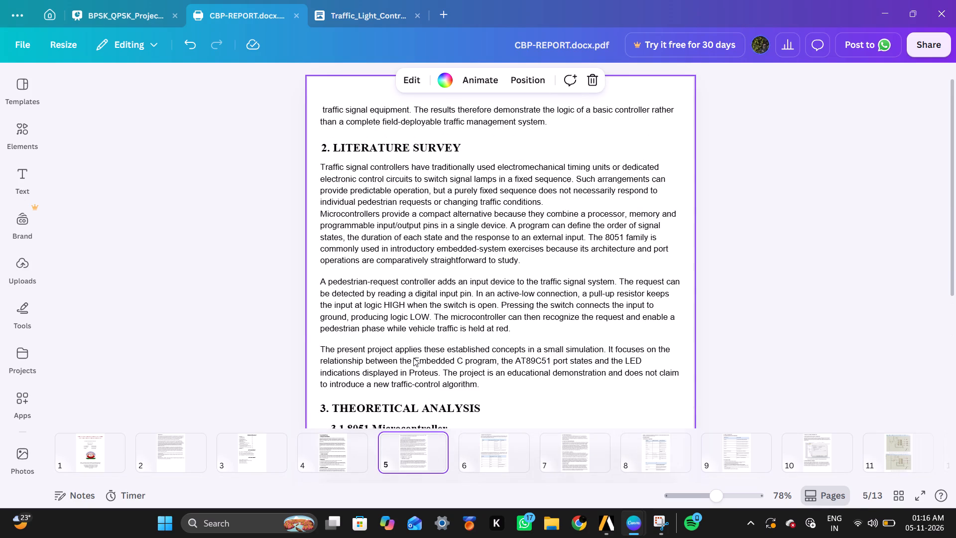
scroll(413, 358, "down", 1)
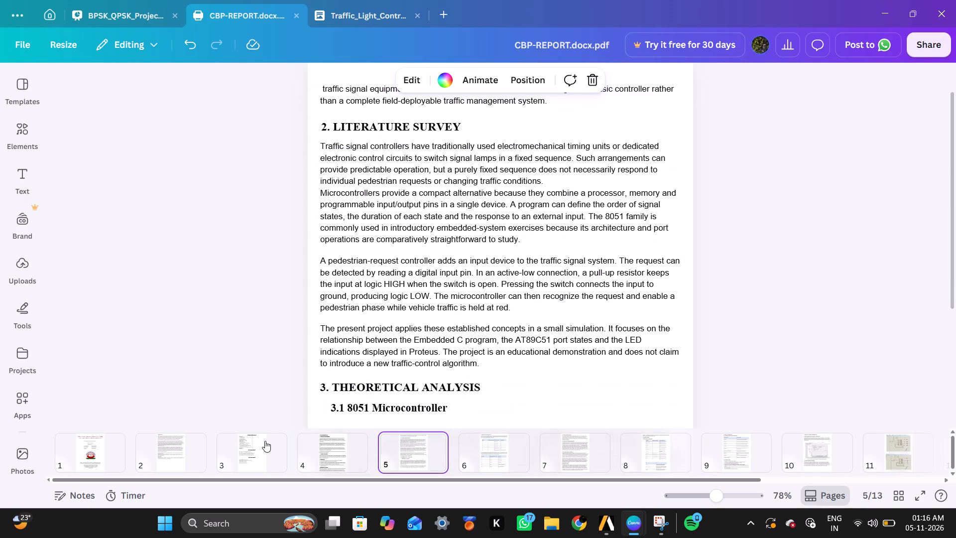
left_click(265, 441)
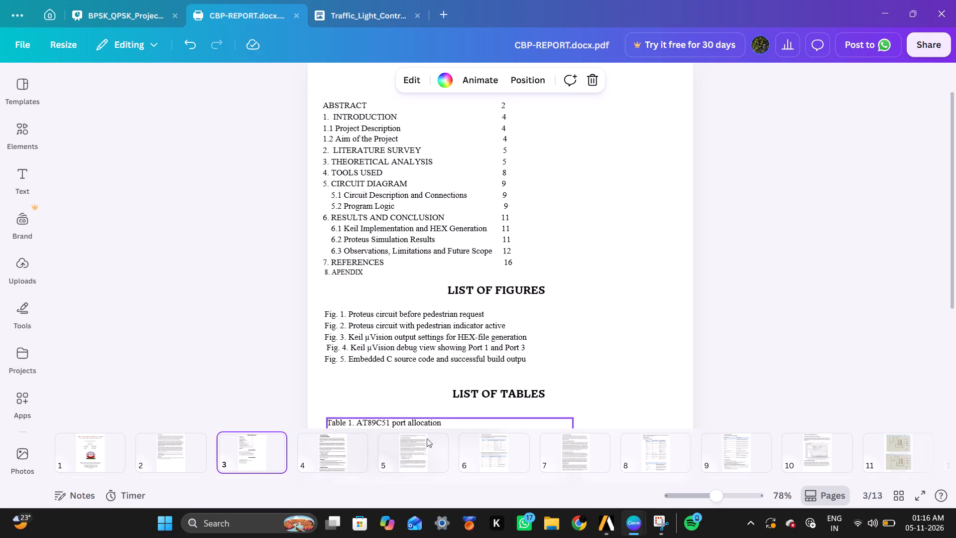
left_click(395, 444)
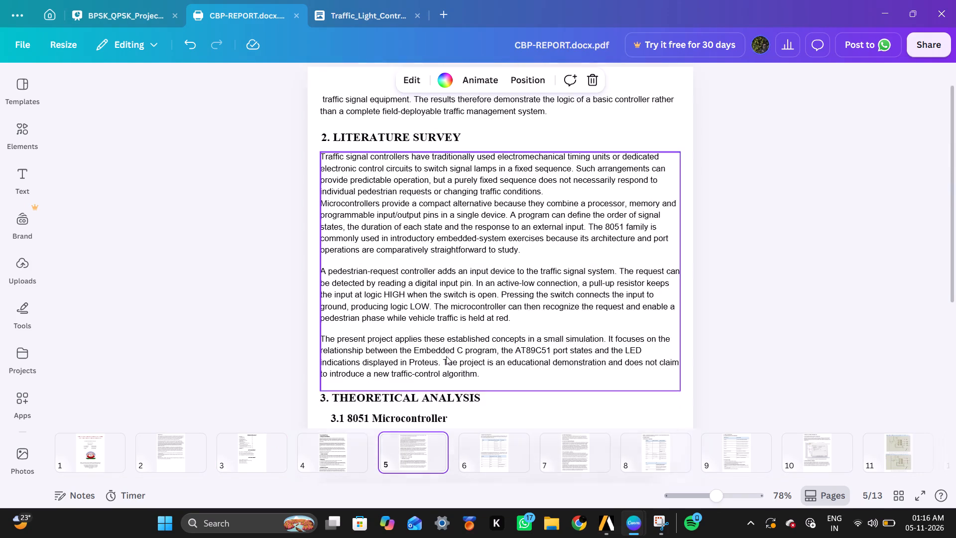
left_click(484, 436)
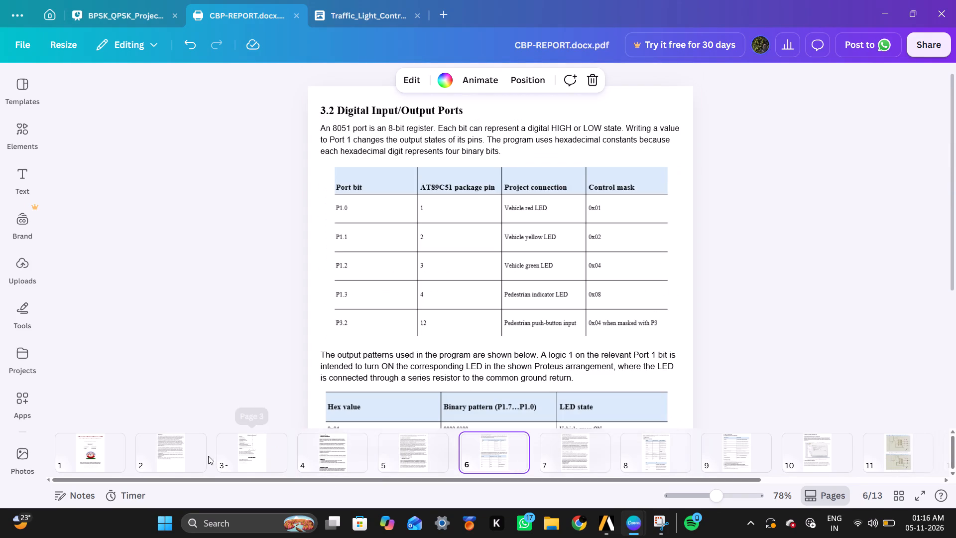
left_click(239, 454)
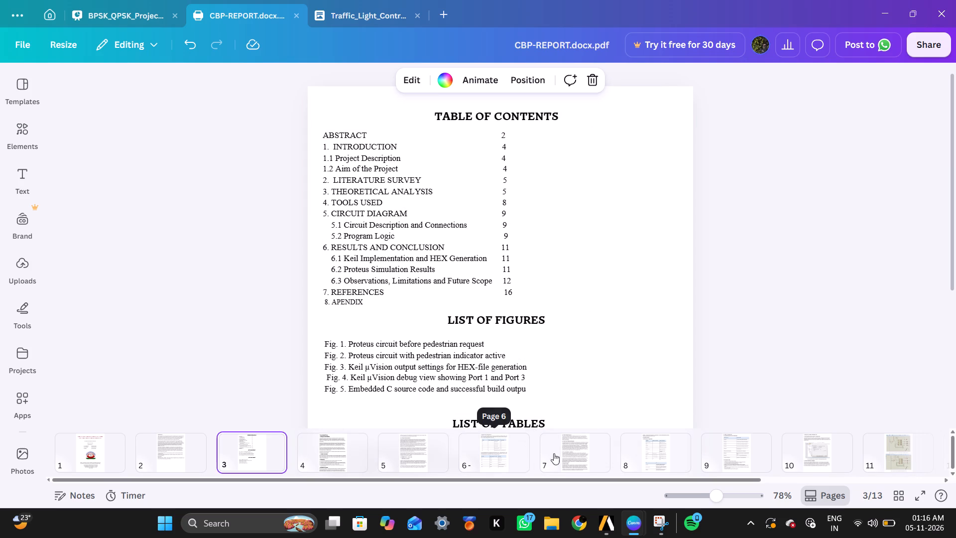
left_click(504, 456)
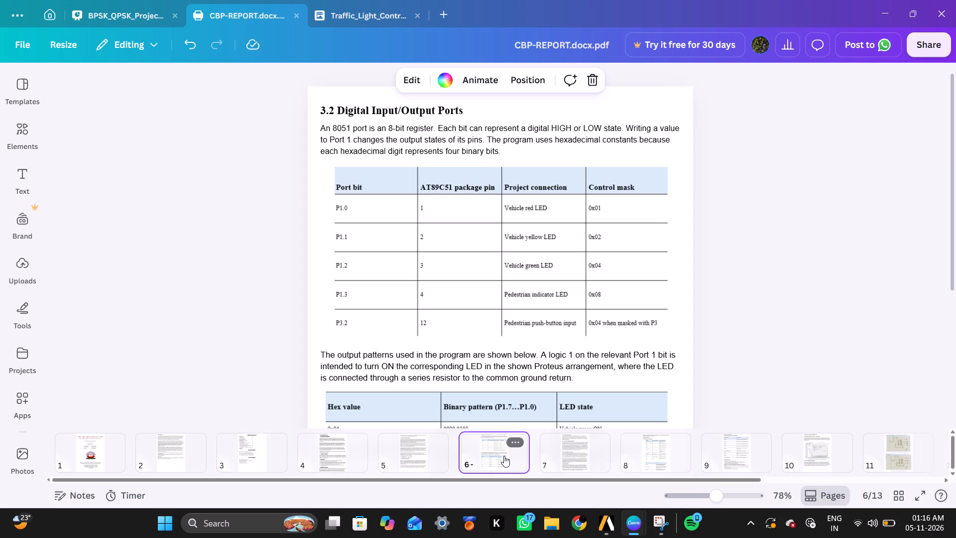
left_click(552, 452)
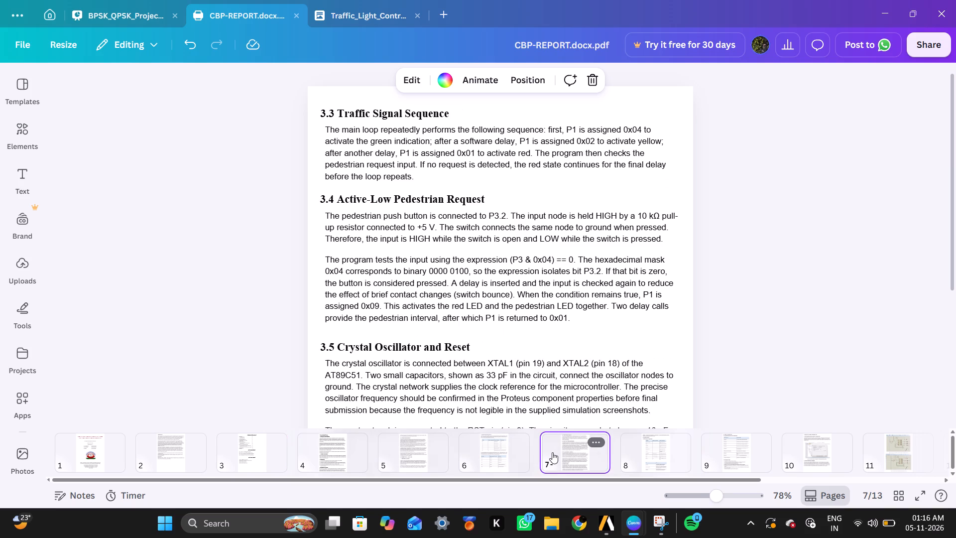
left_click(679, 456)
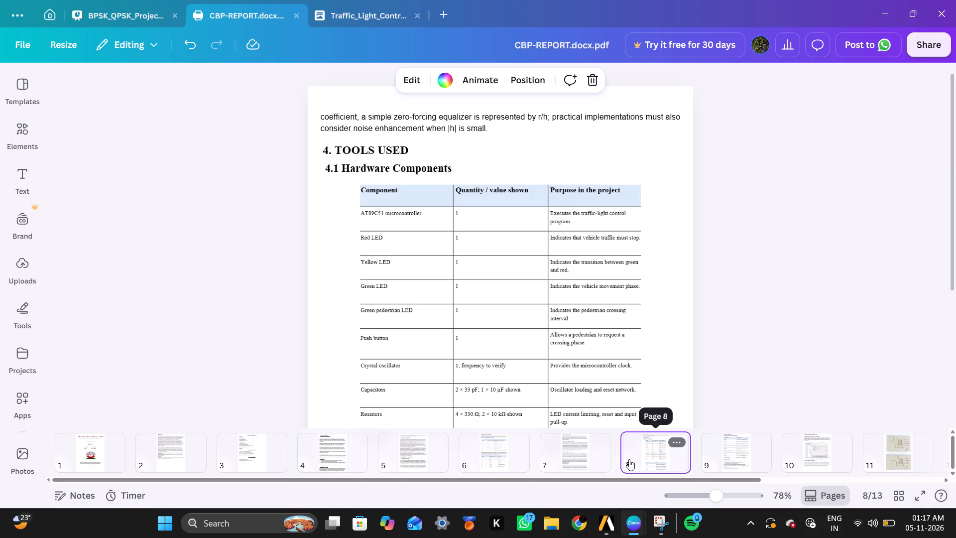
left_click(760, 457)
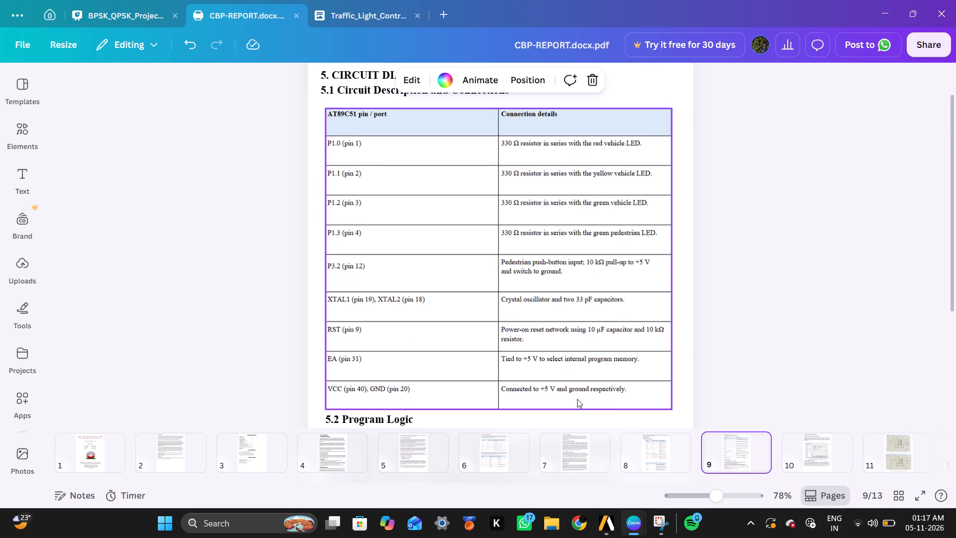
left_click(672, 455)
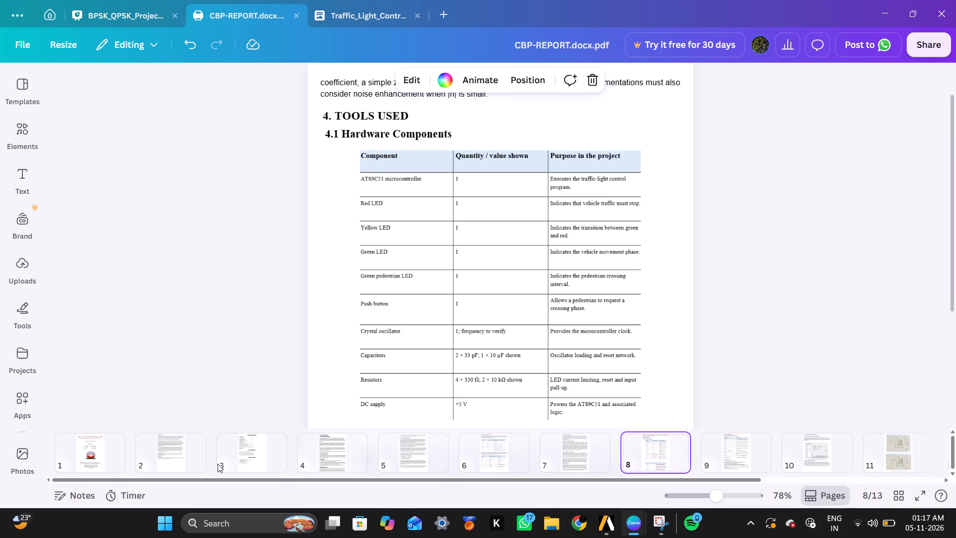
left_click(232, 464)
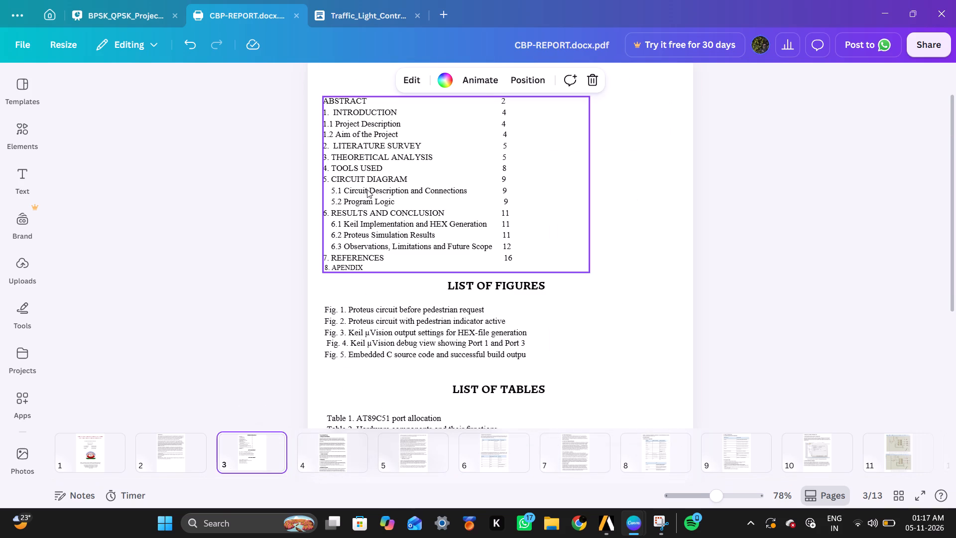
Compare the Circuit Diagram contents entries, 5, 5.1 and 5.2, with the headings on page 9.
left_click(719, 443)
scroll(546, 283, "up", 1)
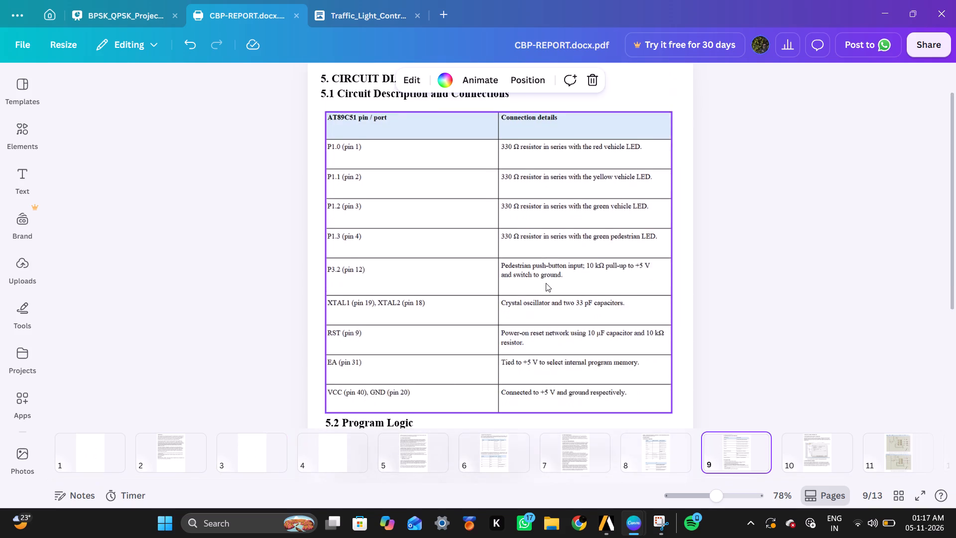
scroll(546, 283, "up", 2)
left_click(242, 439)
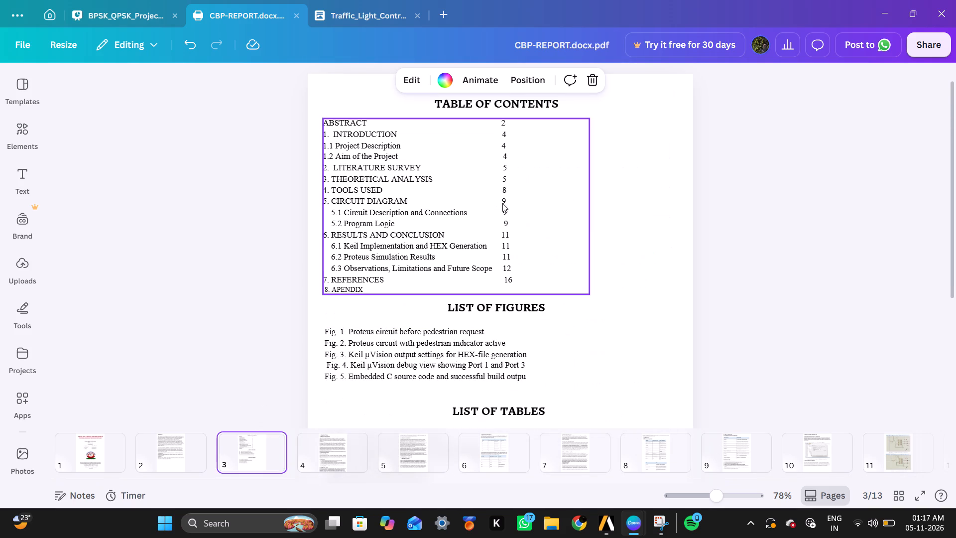
left_click(718, 454)
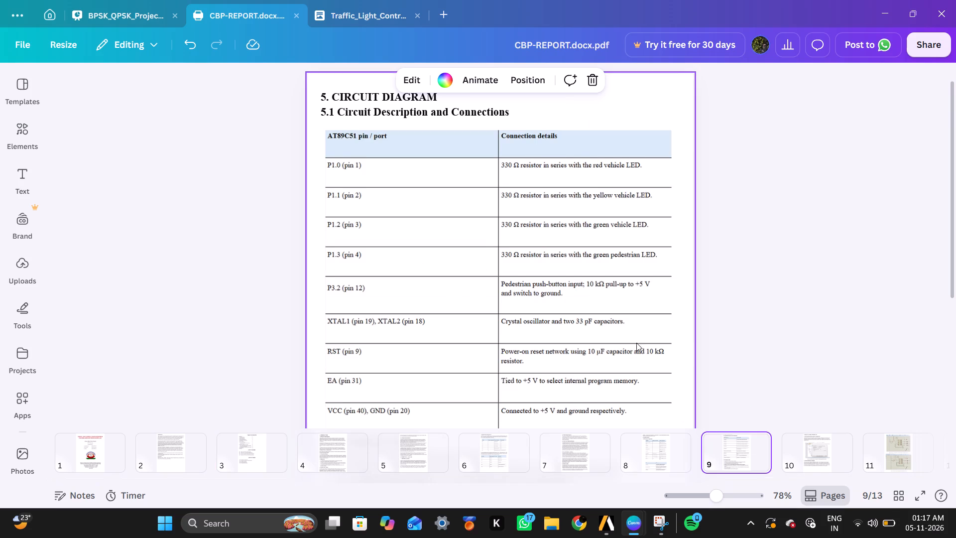
scroll(634, 340, "down", 3)
scroll(634, 340, "up", 1)
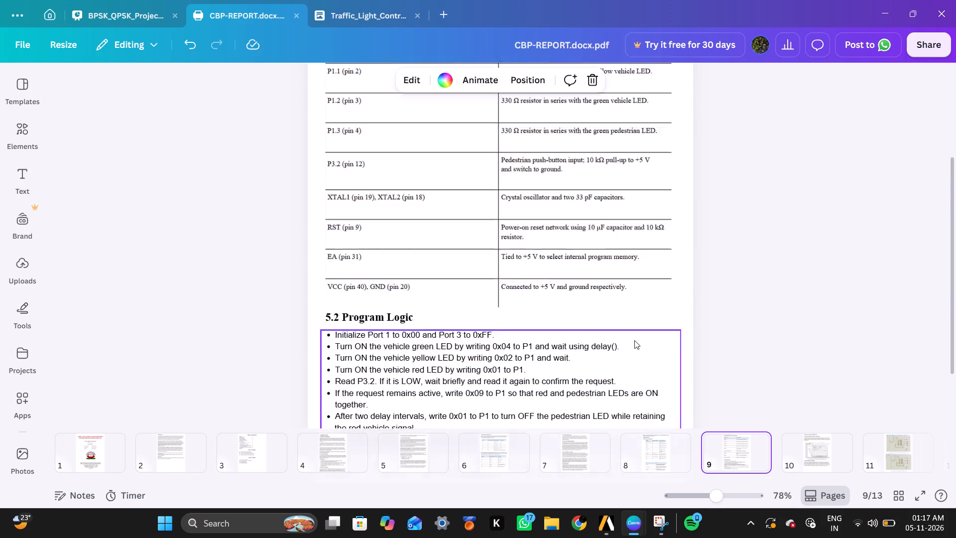
scroll(634, 340, "up", 1)
Remove the extra space before the page number of "5.2 Program Logic" in the table of contents on page 3.
left_click(240, 455)
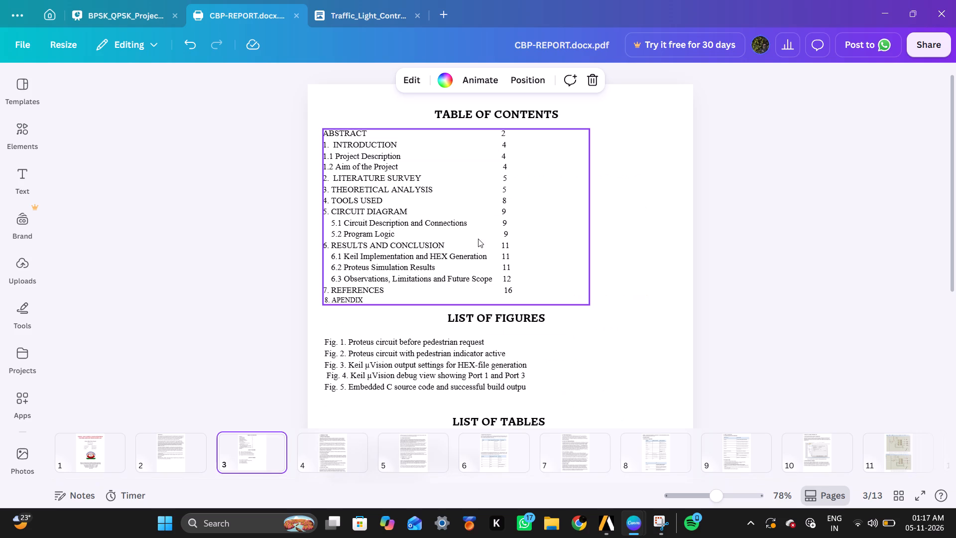
left_click(502, 230)
left_click(502, 230)
key("Right")
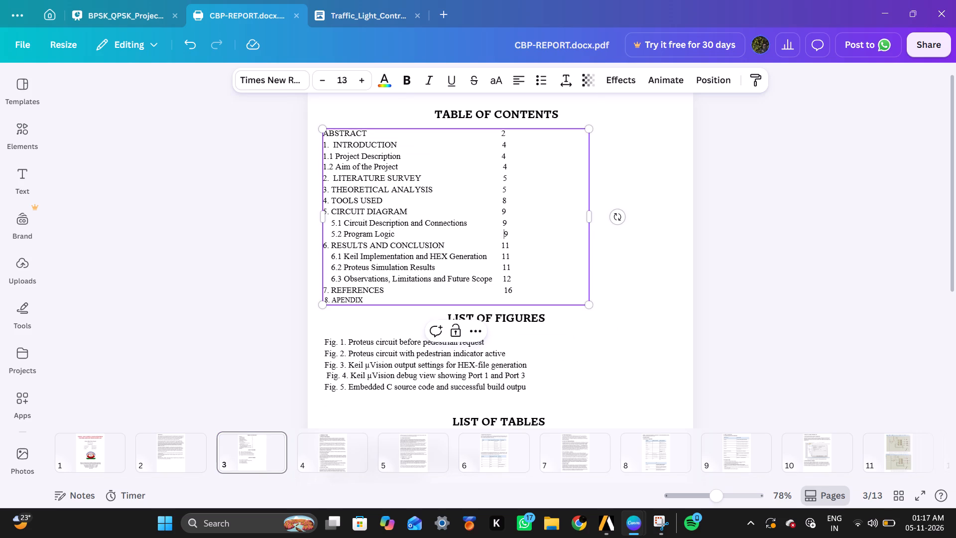
key("BackSpace")
Remove one space before the page numbers of the Abstract, 1 Introduction and 1.1 Project Description entries in the table of contents.
key("Up")
key("Up")
key("Up")
key("Up")
key("Up")
key("Up")
key("2")
key("BackSpace")
key("Up")
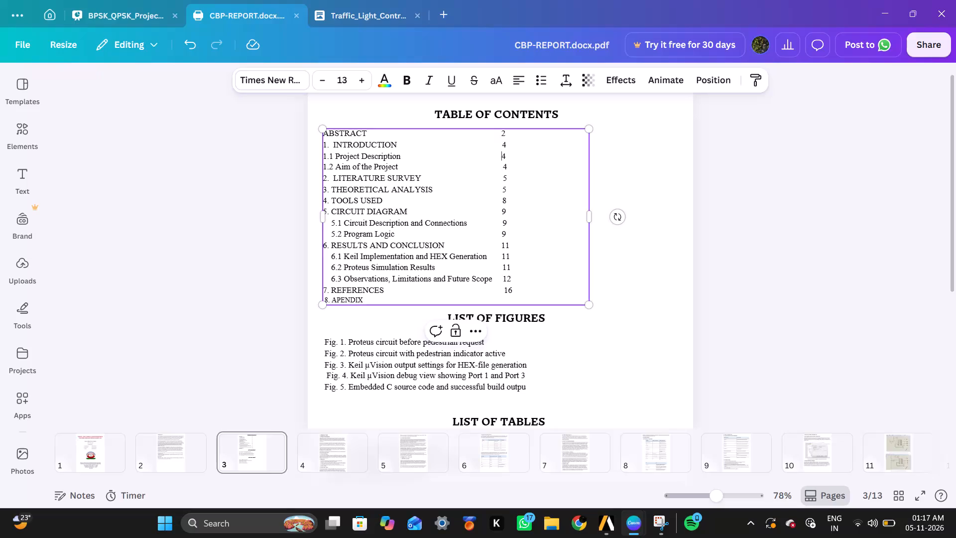
key("Up")
key("BackSpace")
key("Up")
key("BackSpace")
key("Down")
key("Down")
key("BackSpace")
Remove one space before the page numbers of 1.2 Aim of the Project and 2 Literature Survey in the table of contents.
key("Up")
key("Down")
key("Down")
key("BackSpace")
key("Down")
key("Up")
key("BackSpace")
key("space")
key("Down")
key("BackSpace")
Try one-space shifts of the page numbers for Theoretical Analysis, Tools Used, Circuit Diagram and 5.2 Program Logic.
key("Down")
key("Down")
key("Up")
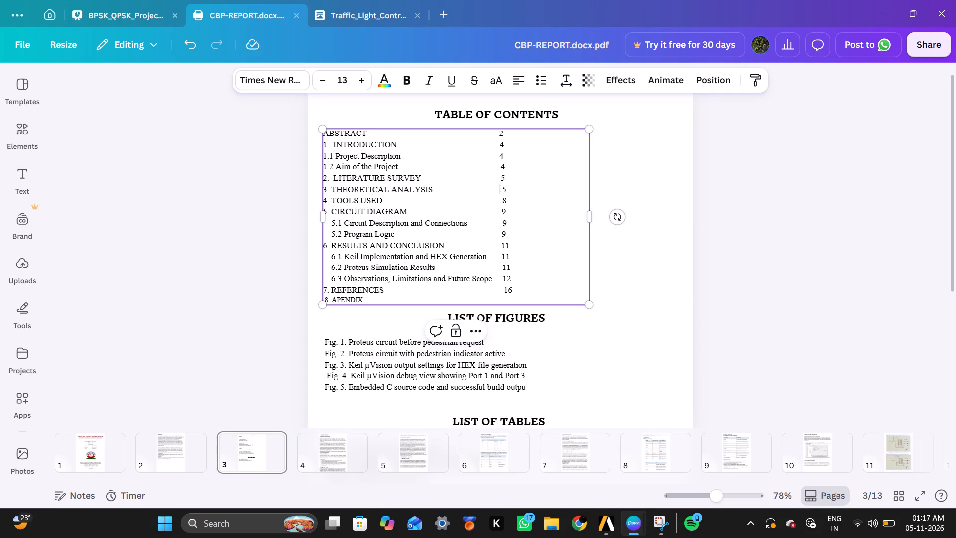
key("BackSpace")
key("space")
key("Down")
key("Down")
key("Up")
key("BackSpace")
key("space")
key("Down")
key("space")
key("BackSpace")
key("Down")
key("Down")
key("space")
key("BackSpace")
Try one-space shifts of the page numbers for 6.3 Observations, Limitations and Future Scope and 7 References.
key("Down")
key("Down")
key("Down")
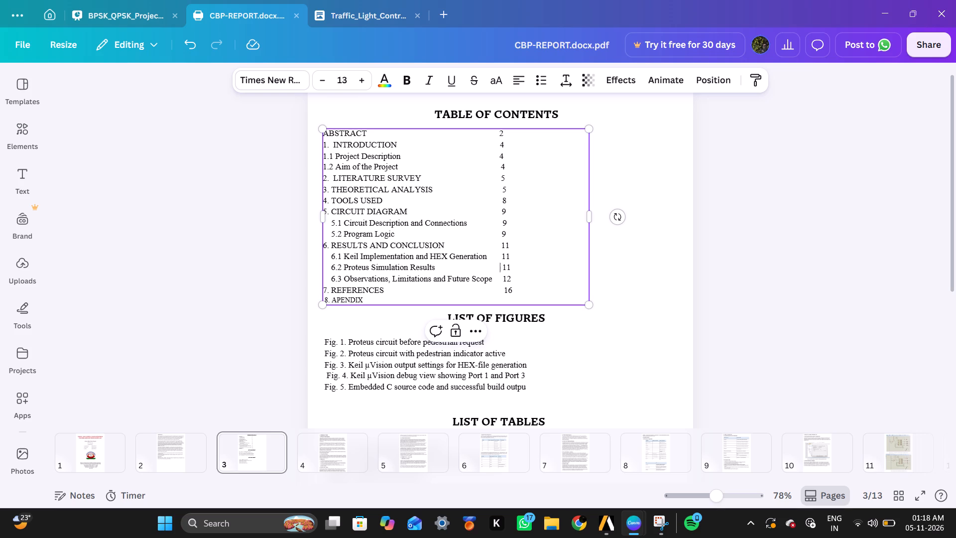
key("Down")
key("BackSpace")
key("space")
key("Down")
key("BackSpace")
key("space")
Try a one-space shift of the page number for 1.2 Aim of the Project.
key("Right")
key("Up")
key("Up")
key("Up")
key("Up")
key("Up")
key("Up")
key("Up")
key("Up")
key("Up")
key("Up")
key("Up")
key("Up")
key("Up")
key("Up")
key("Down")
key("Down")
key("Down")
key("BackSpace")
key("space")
Remove one space before the page numbers of 3 Theoretical Analysis and 4 Tools Used in the table of contents.
key("Down")
key("Down")
key("Down")
key("Up")
key("space")
key("BackSpace")
key("BackSpace")
key("Down")
key("BackSpace")
Remove one space before the page numbers of contents entries 6.3, 6.2 and 6.1, working upward.
key("Down")
key("Down")
key("Down")
key("Down")
key("Down")
key("Down")
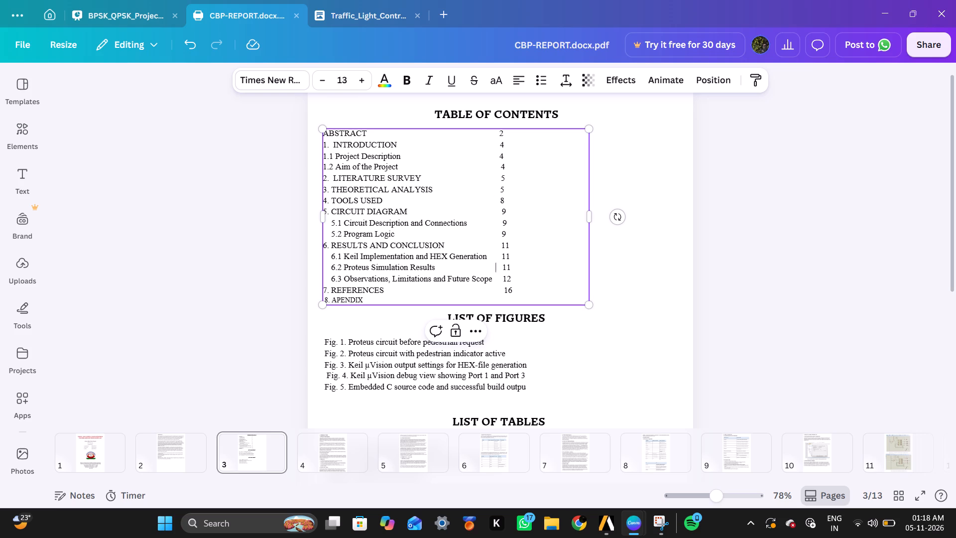
key("Down")
key("Down")
key("Up")
key("BackSpace")
key("Up")
key("BackSpace")
key("Up")
key("BackSpace")
Remove one space before the page numbers of 6 Results and Conclusion, 5.2, 5.1 and 5 Circuit Diagram.
key("Up")
key("BackSpace")
key("Up")
key("BackSpace")
key("Up")
key("BackSpace")
key("Up")
key("BackSpace")
Shift the page number of 7 References back by one space in the table of contents.
key("Down")
key("Down")
key("Down")
key("Down")
key("Down")
key("Down")
key("Down")
key("BackSpace")
key("BackSpace")
key("Up")
key("Down")
key("space")
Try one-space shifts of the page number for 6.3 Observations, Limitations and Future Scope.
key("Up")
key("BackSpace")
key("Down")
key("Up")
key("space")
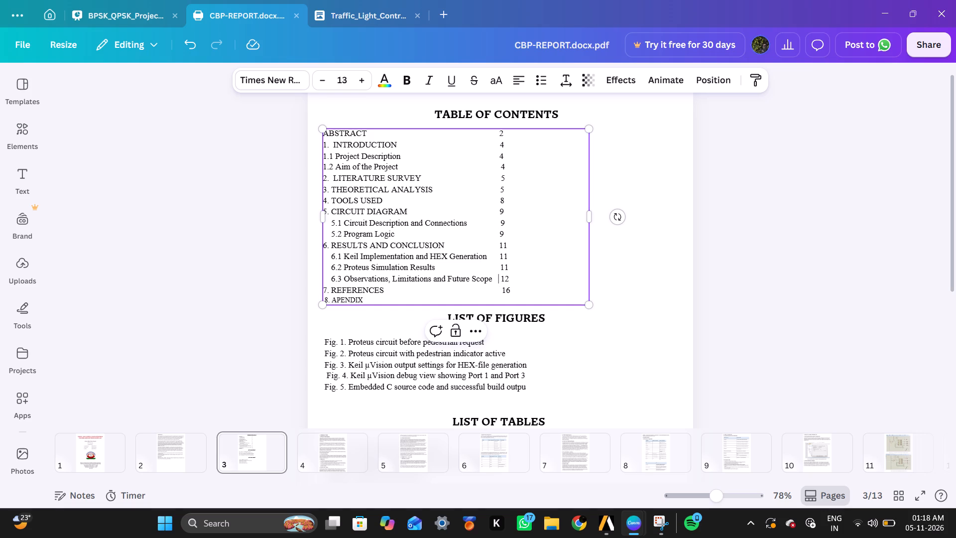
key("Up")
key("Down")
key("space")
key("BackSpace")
Add one space before the page number of 6 Results and Conclusion in the table of contents.
key("Up")
key("Up")
key("Up")
key("space")
Add one space before the page numbers of 6.1 Keil Implementation and 6.2 Proteus Simulation Results in the table of contents.
key("Down")
key("space")
key("Down")
key("space")
key("Down")
Add one space before the page numbers of 5.2 Program Logic, 5 Circuit Diagram and 5.1 Circuit Description and Connections.
key("Up")
key("Up")
key("Up")
key("Up")
key("Left")
key("space")
key("Up")
key("space")
key("BackSpace")
key("Down")
key("Up")
key("Up")
key("space")
key("Up")
key("Down")
key("Down")
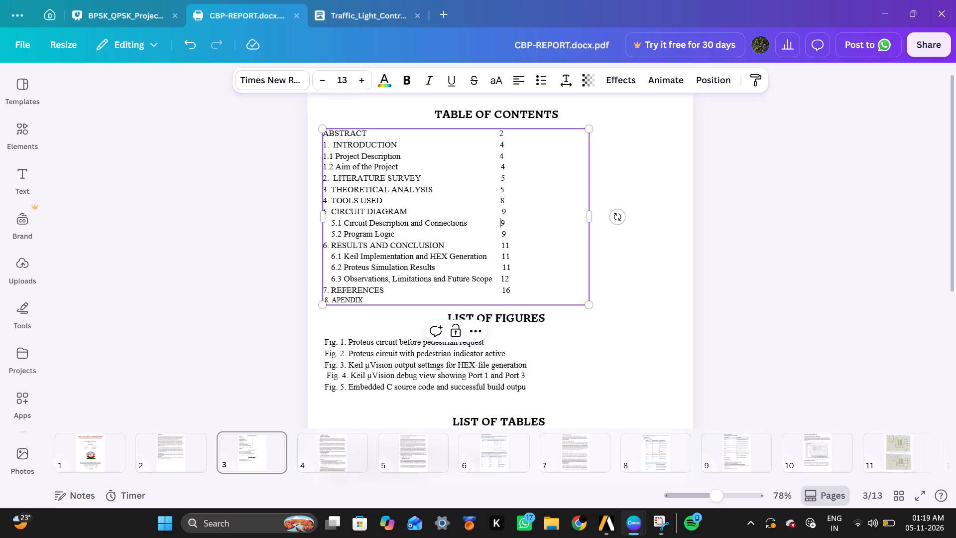
key("space")
Add one space before the page numbers of 4 Tools Used, 3 Theoretical Analysis and 2 Literature Survey.
key("Up")
key("Up")
key("Left")
key("space")
key("Up")
key("space")
key("Up")
key("space")
Add one space before the page numbers of 1.2, 1.1, 1 Introduction and Abstract in the table of contents.
key("Up")
key("space")
key("Up")
key("Left")
key("space")
key("Up")
key("space")
key("Up")
key("Left")
key("Left")
key("Right")
key("space")
left_click(654, 276)
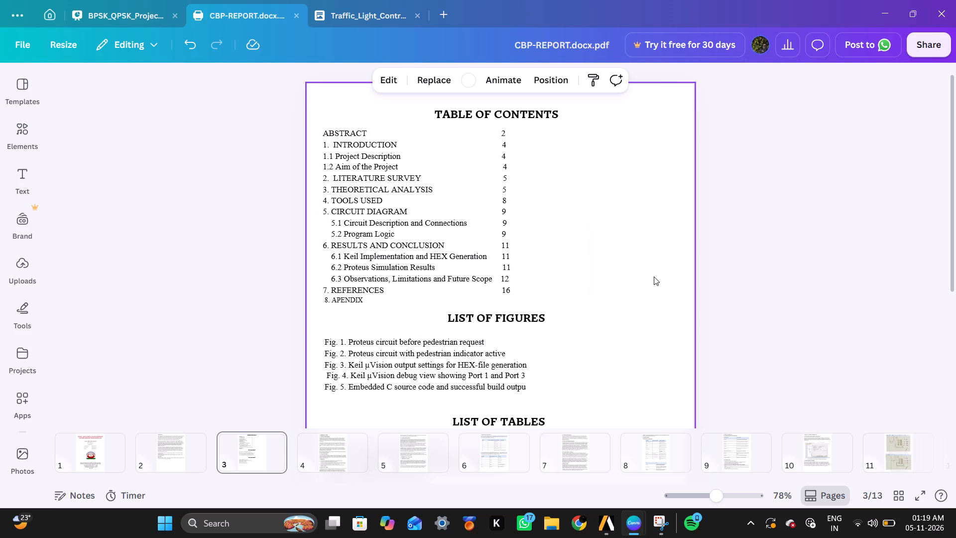
Check page 10 for section 6, and set the page numbers of 6 Results and Conclusion and 6.1 to 10.
scroll(654, 276, "down", 2)
scroll(654, 276, "up", 1)
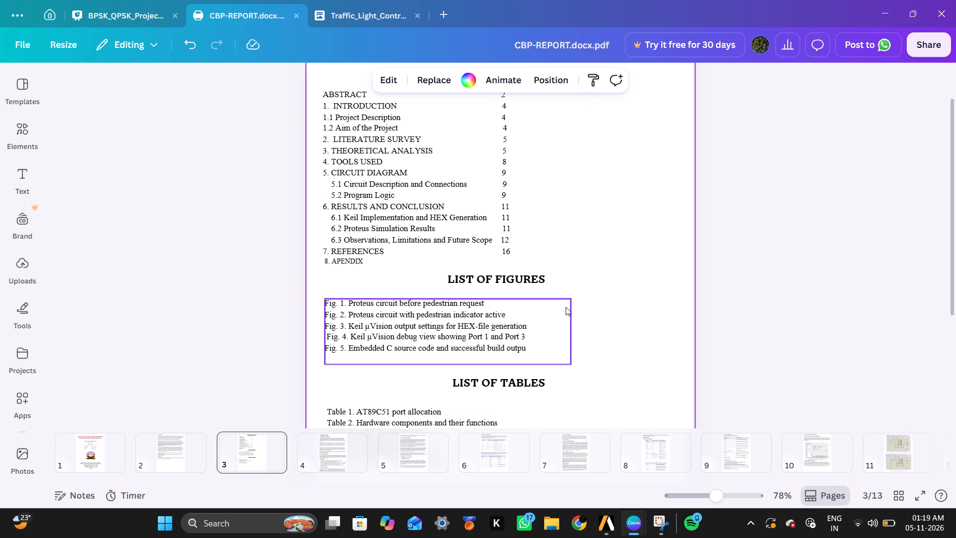
left_click(790, 456)
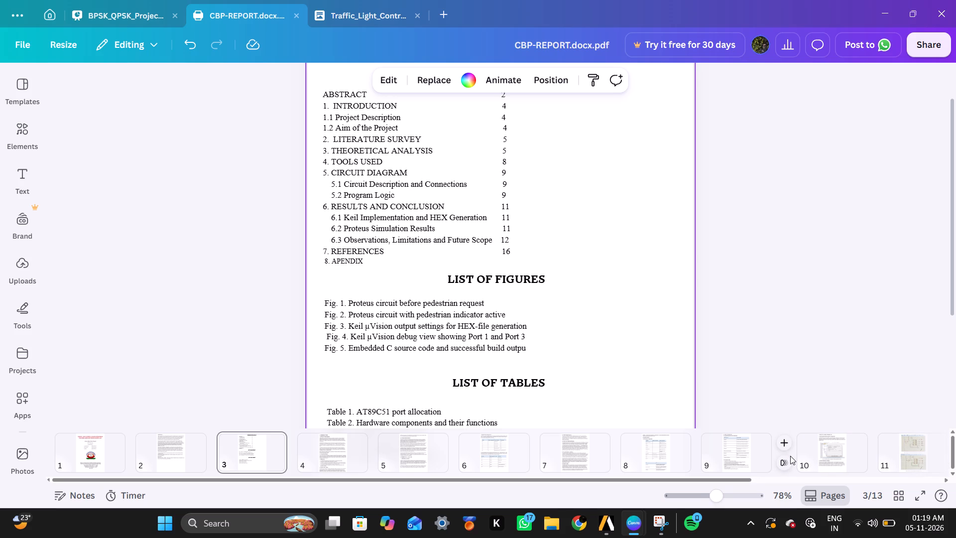
left_click(823, 456)
scroll(582, 328, "up", 1)
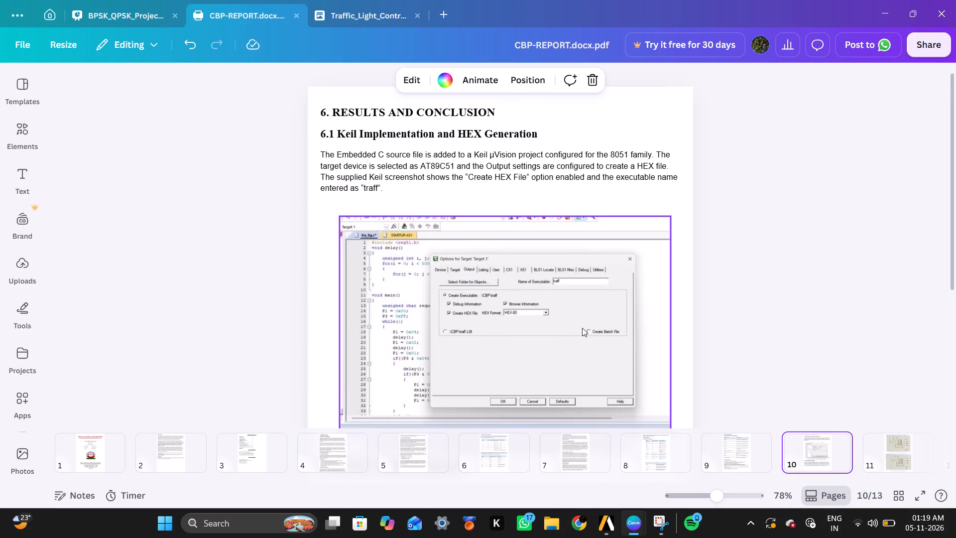
scroll(582, 328, "up", 1)
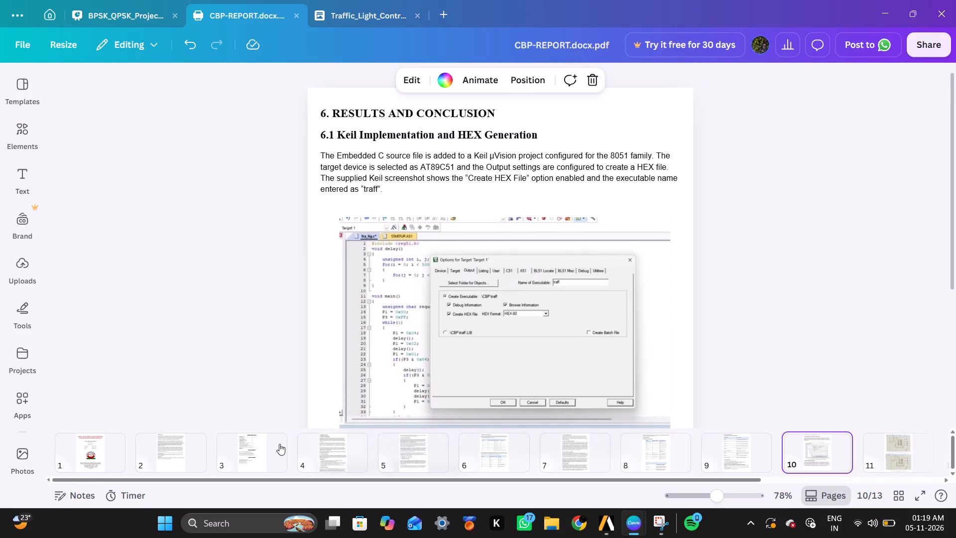
left_click(279, 444)
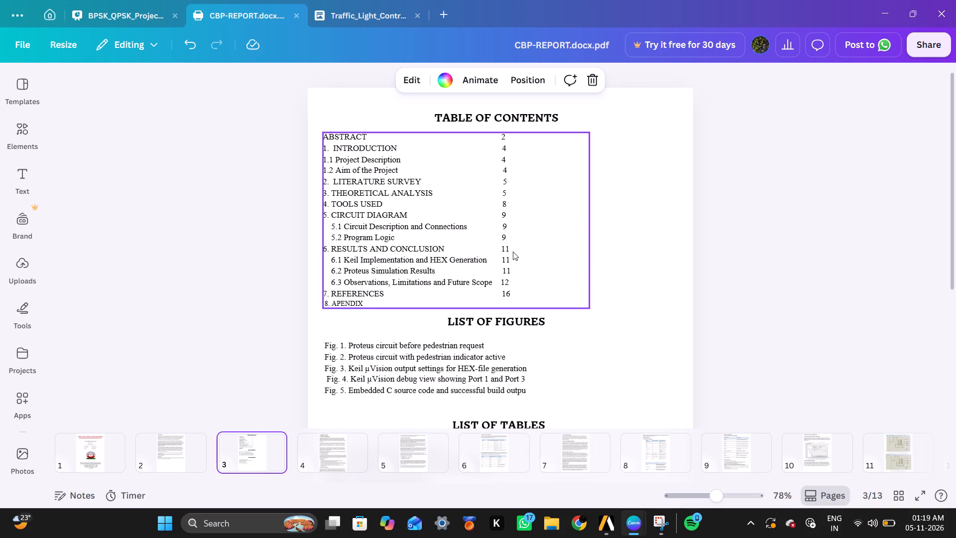
left_click(508, 250)
left_click(508, 250)
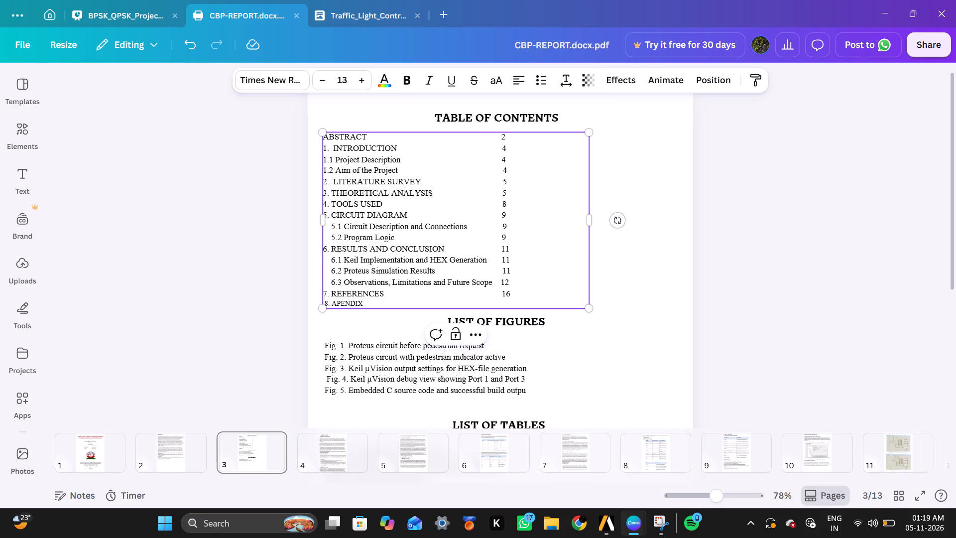
key("BackSpace")
key("0")
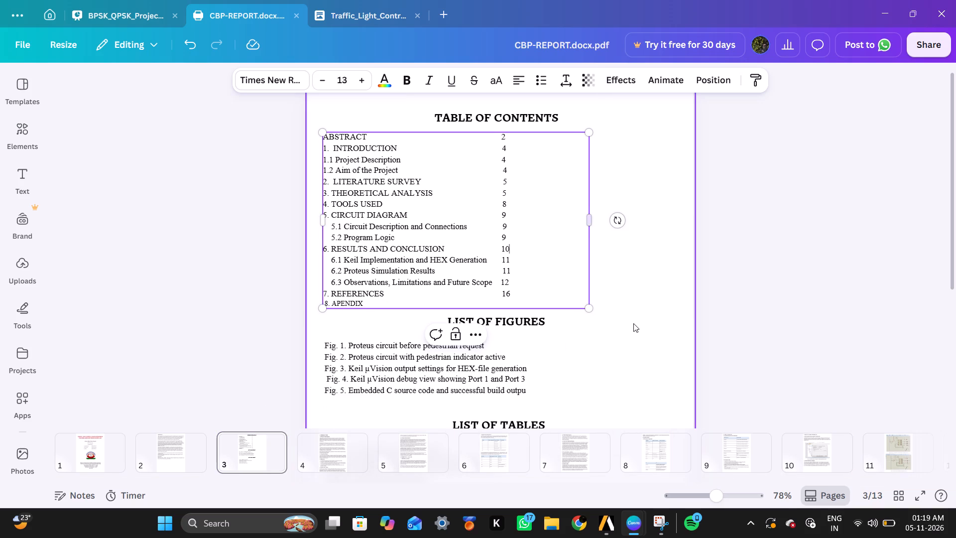
key("Down")
key("BackSpace")
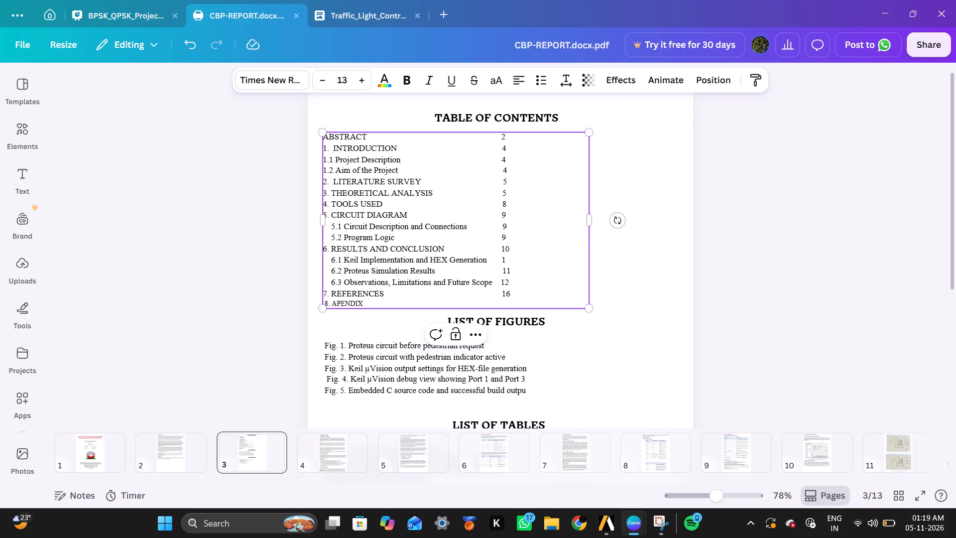
key("0")
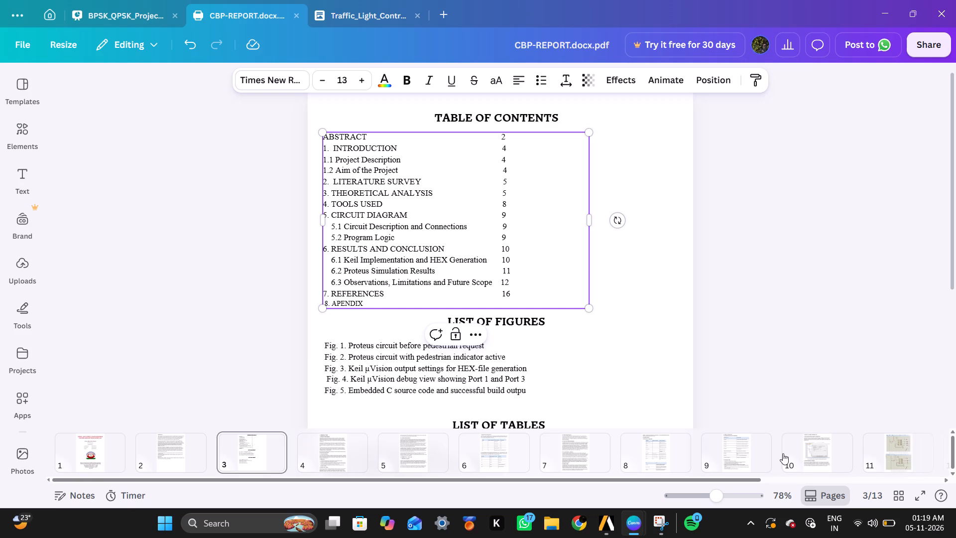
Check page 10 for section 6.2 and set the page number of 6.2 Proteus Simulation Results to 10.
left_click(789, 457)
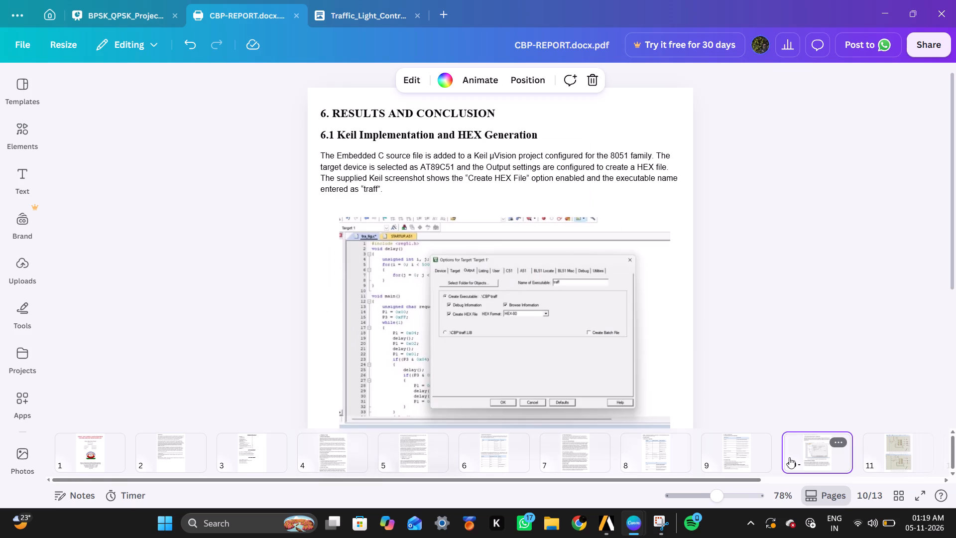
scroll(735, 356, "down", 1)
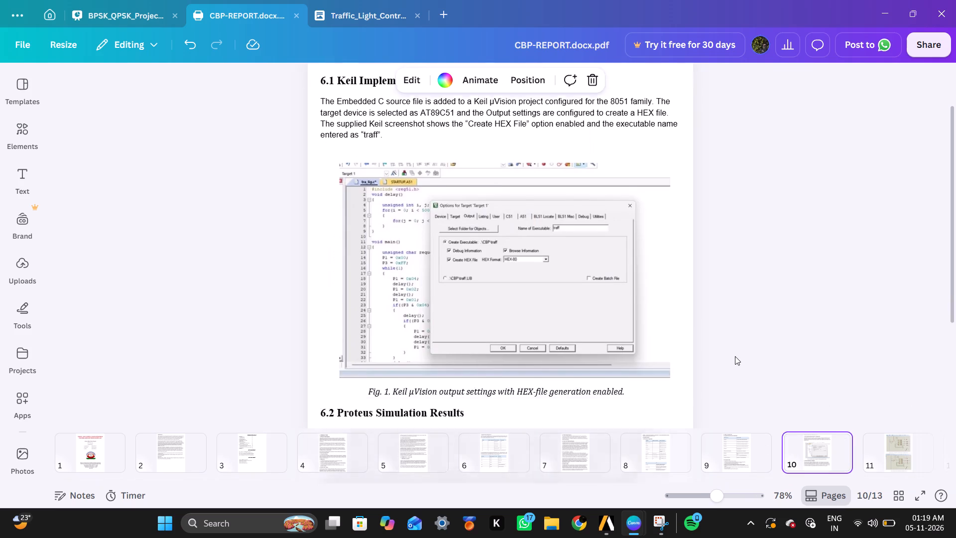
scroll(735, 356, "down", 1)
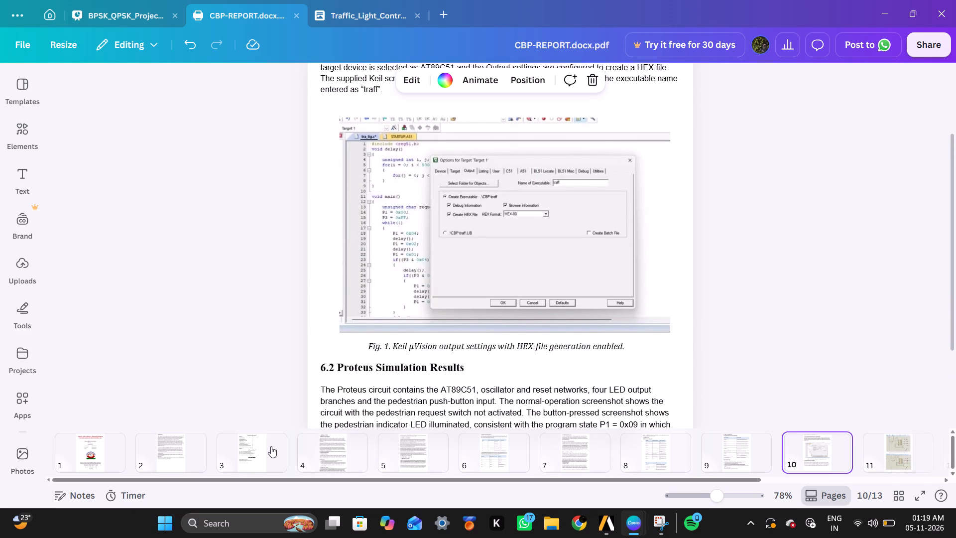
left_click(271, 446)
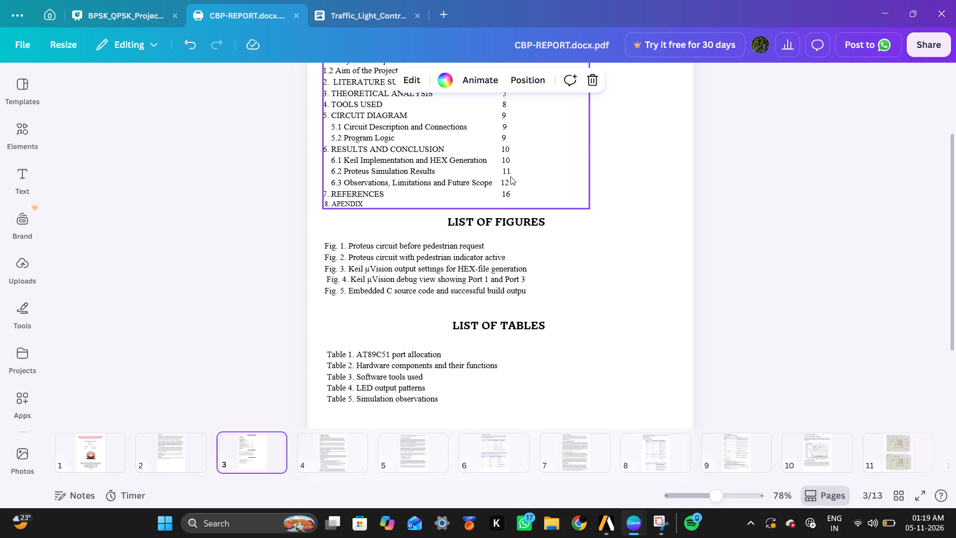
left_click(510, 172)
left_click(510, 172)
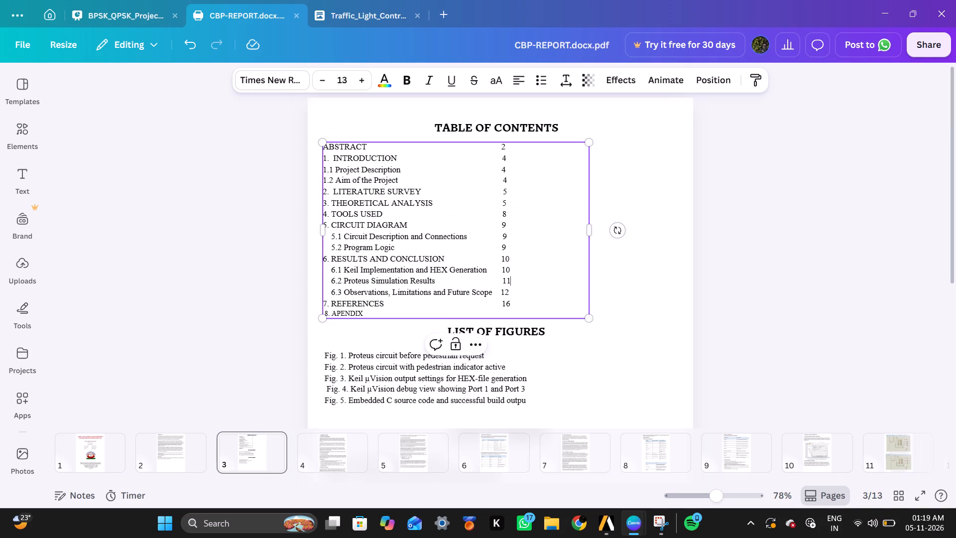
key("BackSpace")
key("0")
Delete the 6.3 Observations, Limitations and Future Scope entry from the table of contents, closing up its empty line and leftover indent.
left_click(514, 292)
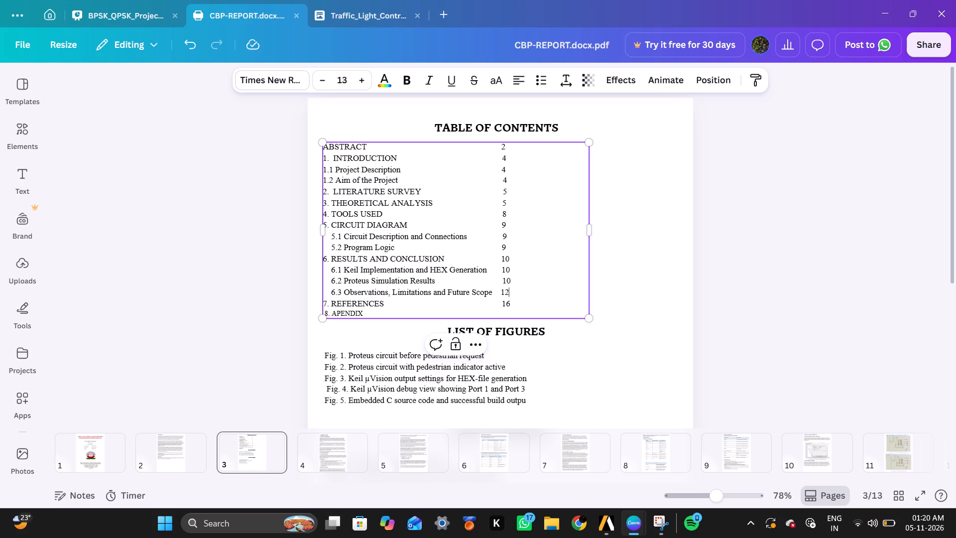
left_click(514, 292)
left_click_drag(514, 292, 384, 295)
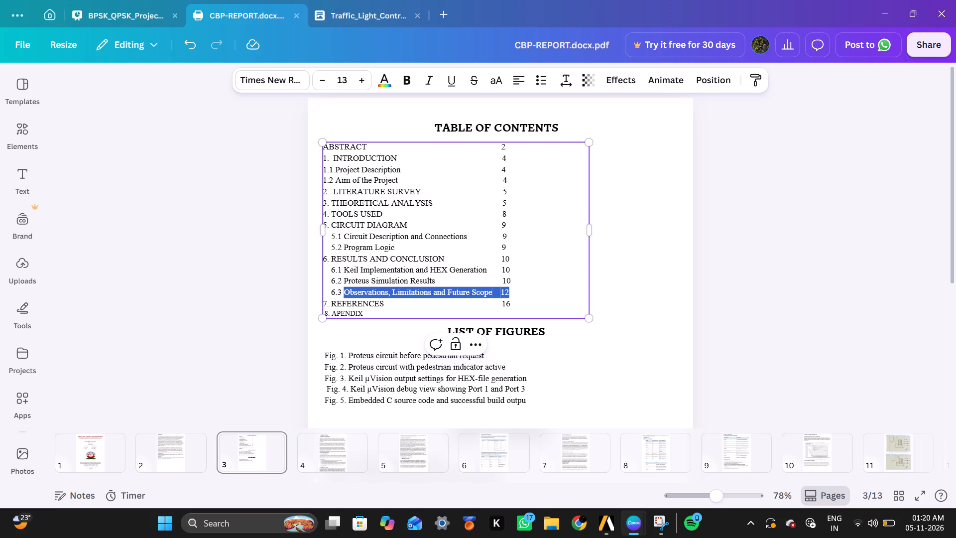
left_click_drag(384, 295, 331, 293)
key("BackSpace")
key("BackSpace")
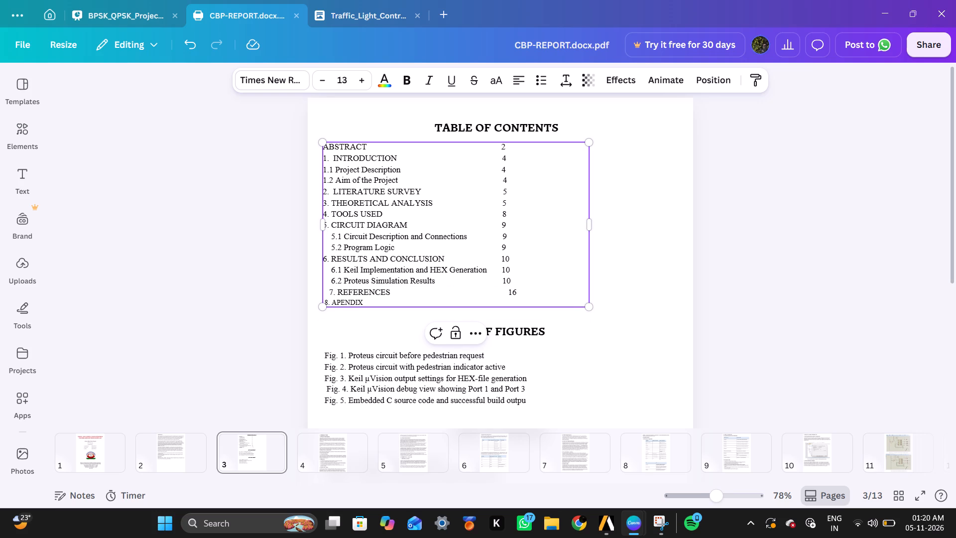
key("BackSpace")
key("BackSpace")
key("BackSpace")
left_click(593, 360)
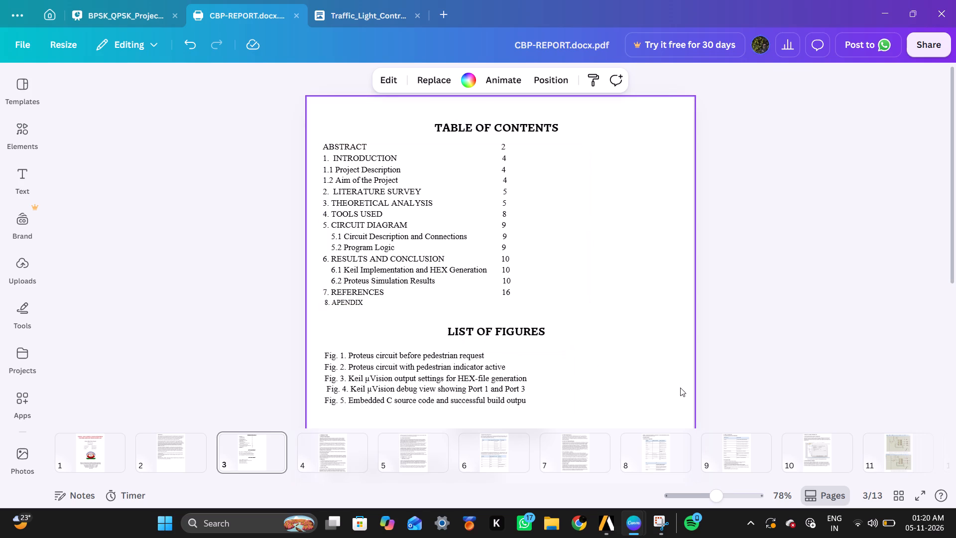
Set the page number of 6.2 Proteus Simulation Results to 11 in the table of contents.
left_click(511, 279)
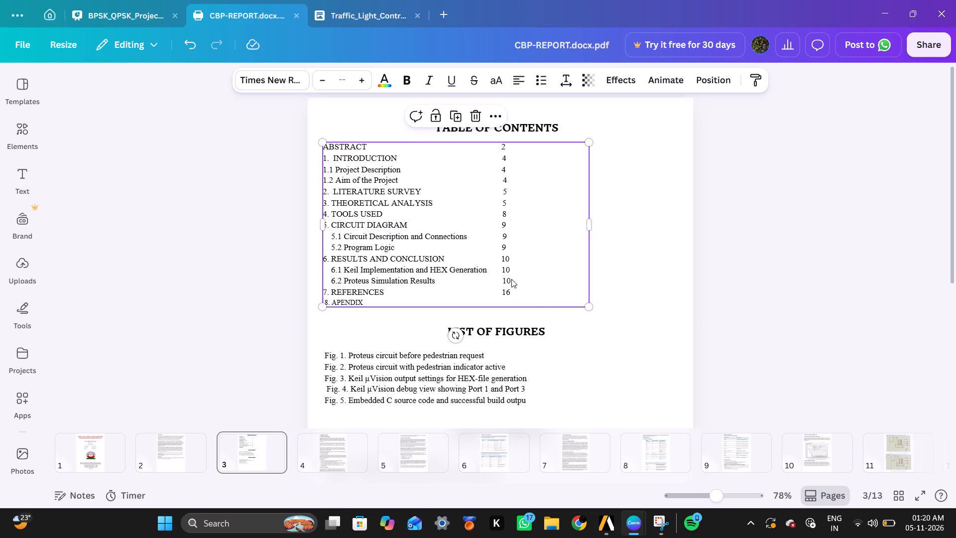
left_click(511, 279)
key("BackSpace")
key("1")
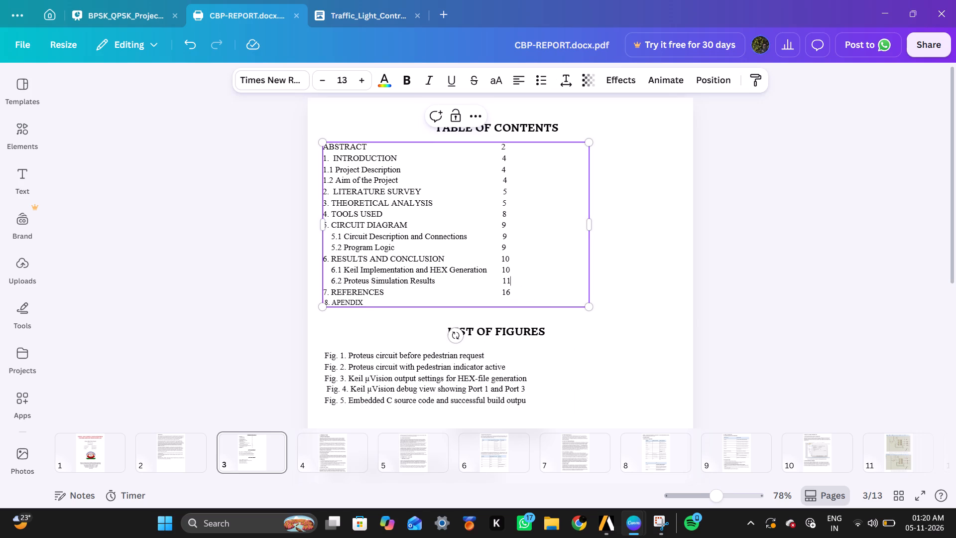
Check page 12 for the References section and set the page number of 7. References to 12 in the table of contents.
left_click(652, 319)
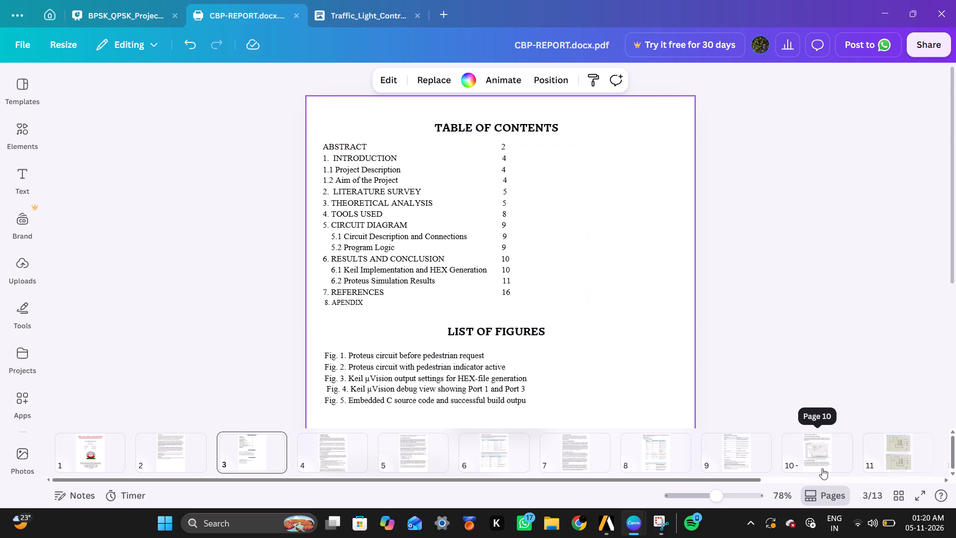
scroll(822, 468, "left", 3)
left_click(825, 466)
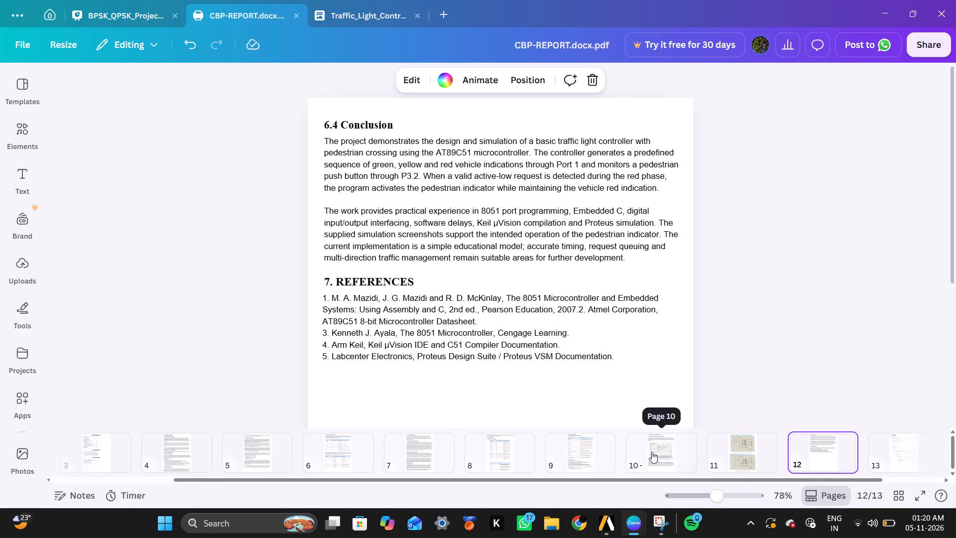
scroll(125, 450, "right", 1)
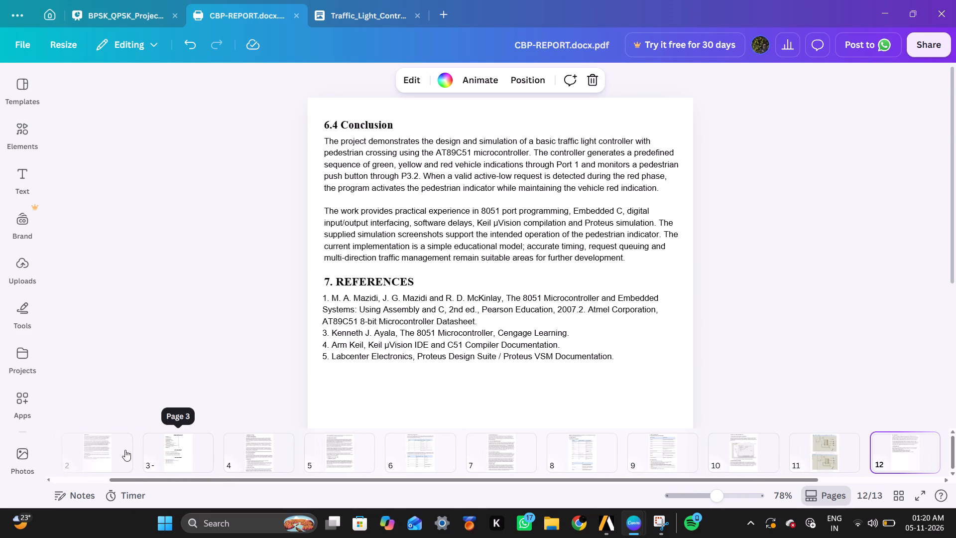
left_click(146, 459)
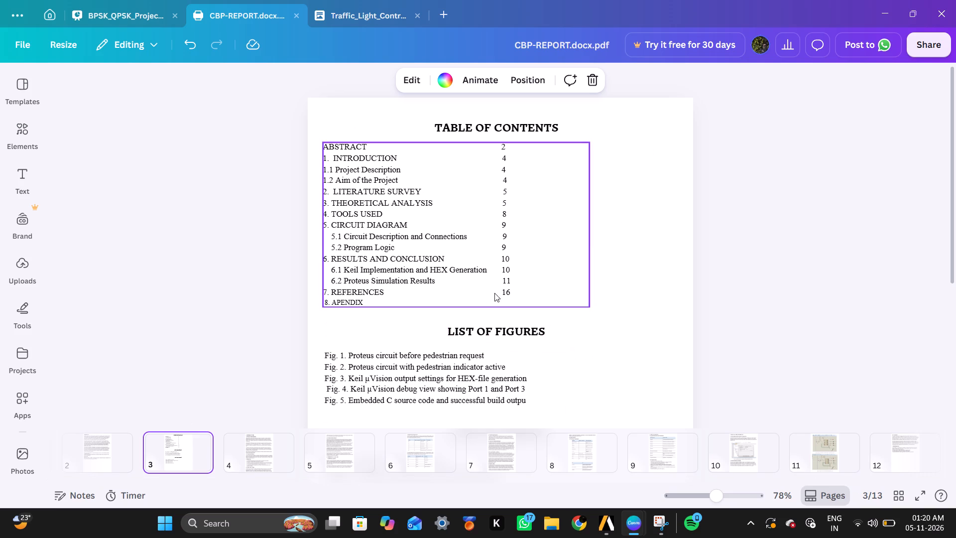
left_click(519, 293)
left_click(519, 293)
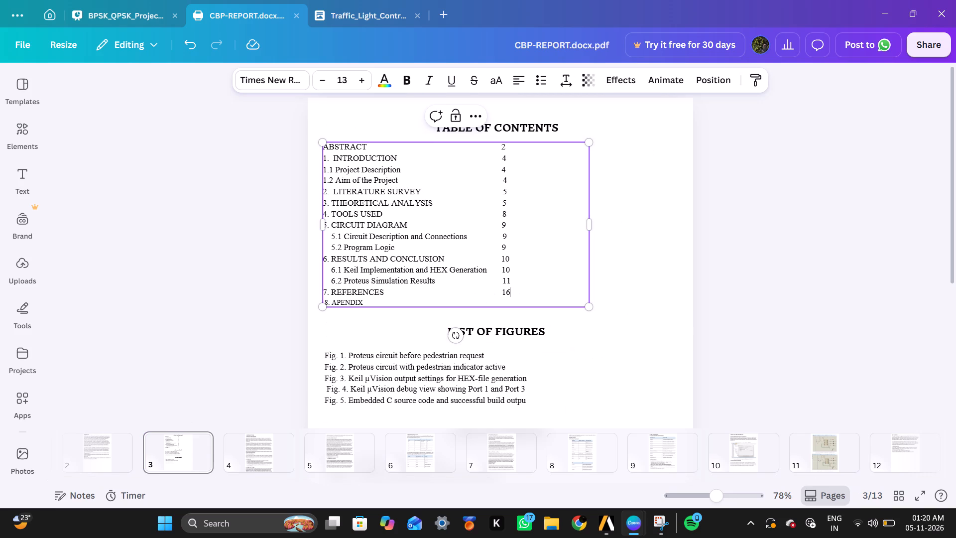
key("BackSpace")
key("2")
Add page number 13 to the 8. Apendix entry, spaced out to line up with the page-number column.
left_click(454, 301)
key("space")
key("space")
key("space")
key("space")
key("space")
key("space")
key("space")
key("space")
key("space")
key("space")
key("space")
key("space")
key("space")
key("space")
key("space")
key("space")
key("space")
key("space")
key("space")
key("space")
key("space")
key("space")
key("space")
key("space")
key("BackSpace")
key("BackSpace")
key("BackSpace")
key("BackSpace")
key("BackSpace")
key("BackSpace")
key("BackSpace")
key("BackSpace")
key("BackSpace")
key("BackSpace")
key("BackSpace")
key("BackSpace")
key("BackSpace")
key("BackSpace")
key("BackSpace")
key("BackSpace")
key("BackSpace")
key("BackSpace")
key("BackSpace")
key("BackSpace")
key("space")
type("13")
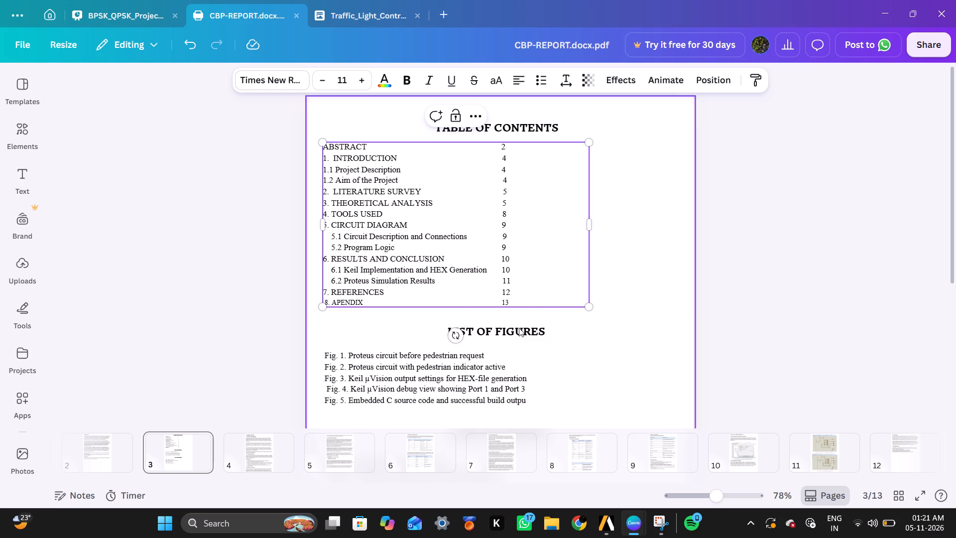
Increase the font size of the 8. Apendix line to 13, matching the other table of contents entries.
left_click(508, 293)
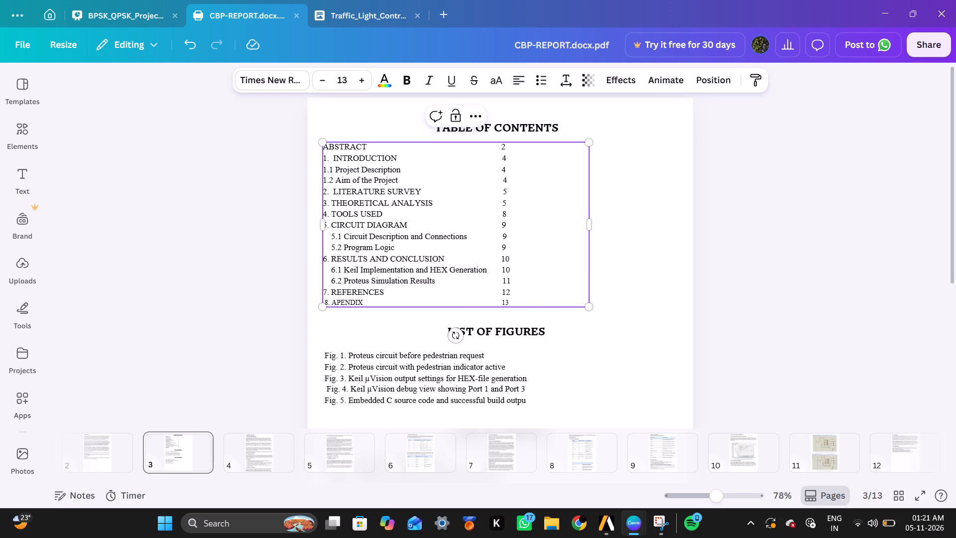
left_click(508, 293)
left_click(508, 293)
left_click(511, 302)
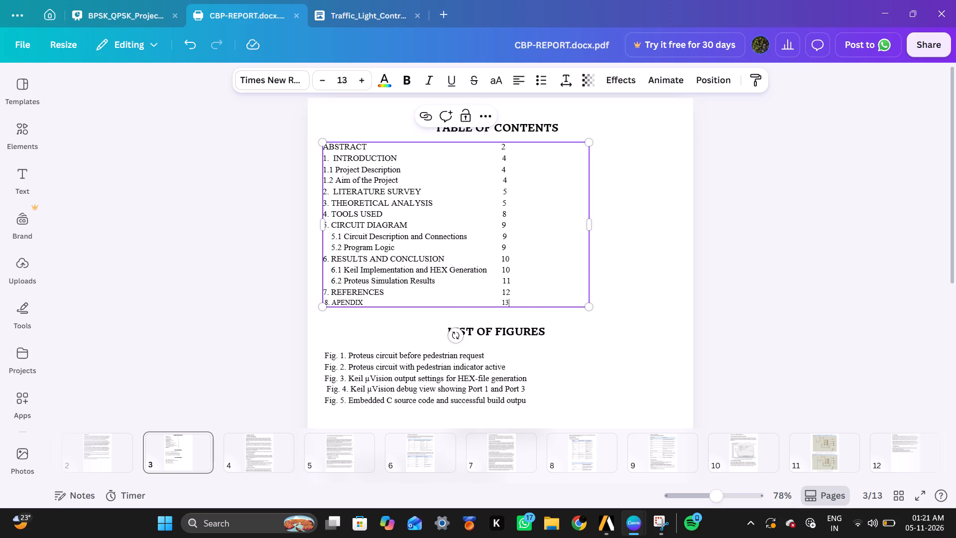
left_click_drag(511, 302, 502, 302)
double_click(368, 83)
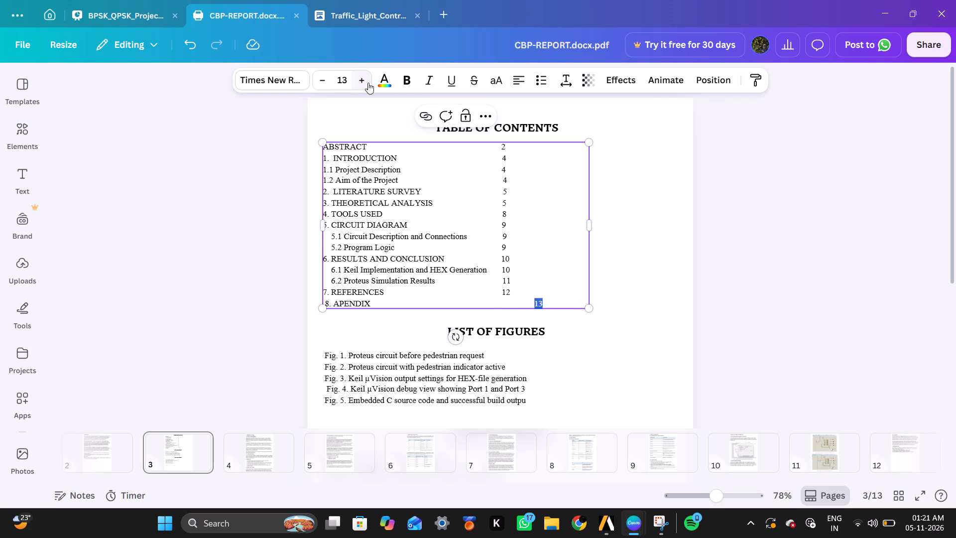
left_click(636, 240)
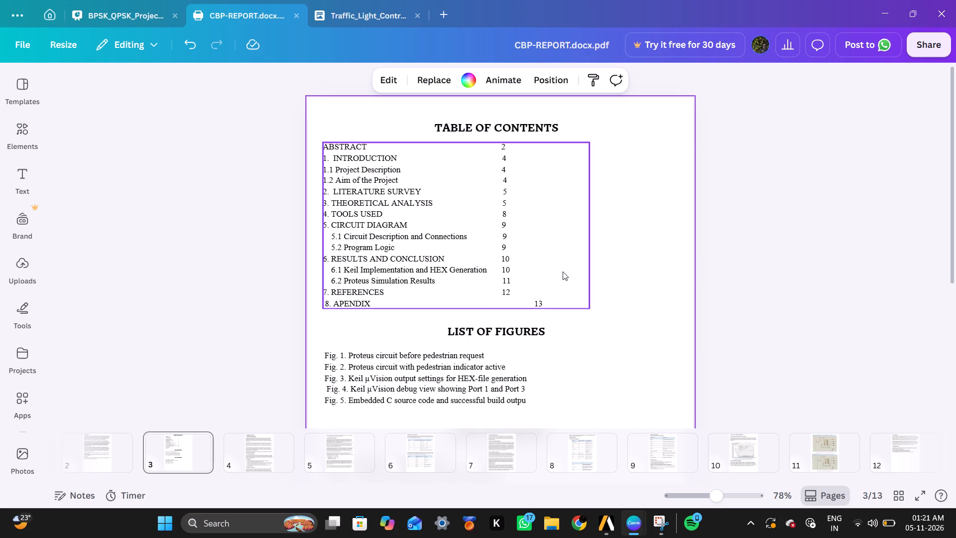
Adjust the spacing before the 13 on the 8. Apendix line so it lines up with the page numbers above.
left_click(531, 299)
left_click(531, 299)
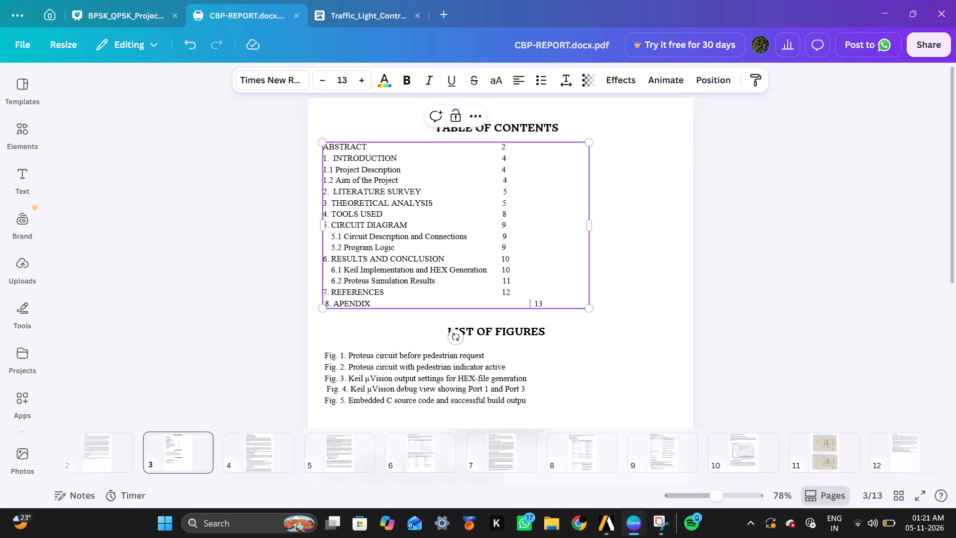
key("BackSpace")
key("BackSpace")
key("BackSpace")
key("BackSpace")
key("BackSpace")
key("BackSpace")
key("BackSpace")
key("BackSpace")
key("BackSpace")
key("BackSpace")
key("Right")
key("BackSpace")
key("BackSpace")
key("BackSpace")
key("BackSpace")
key("BackSpace")
key("BackSpace")
key("space")
key("space")
key("BackSpace")
key("BackSpace")
key("BackSpace")
key("BackSpace")
key("BackSpace")
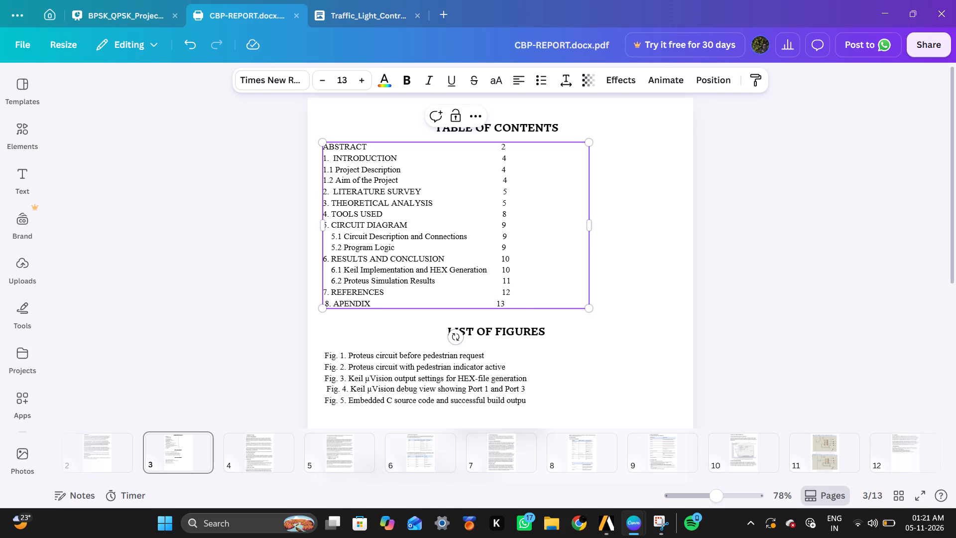
key("space")
key("space")
key("space")
key("space")
key("space")
key("BackSpace")
key("BackSpace")
key("BackSpace")
key("BackSpace")
key("BackSpace")
key("space")
key("space")
key("space")
key("space")
key("space")
key("BackSpace")
key("BackSpace")
key("BackSpace")
key("BackSpace")
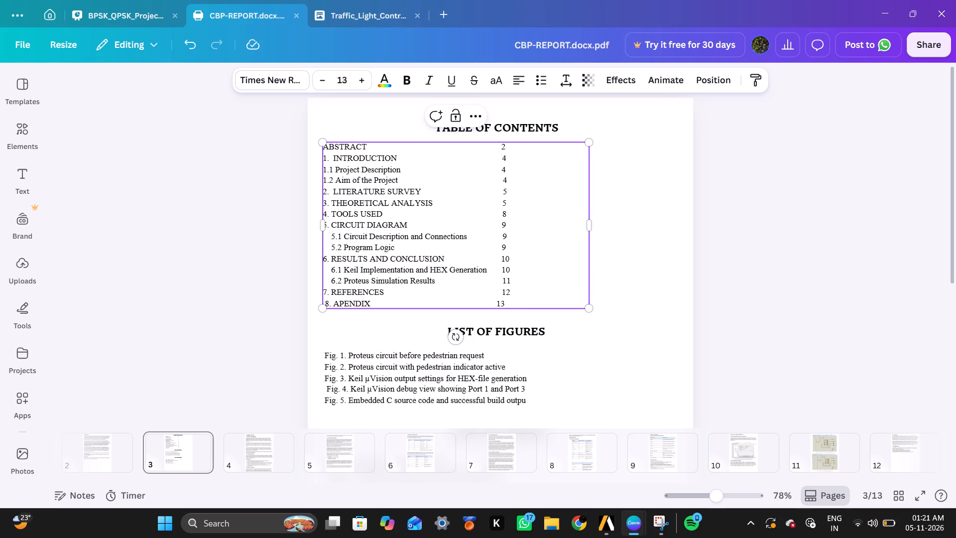
key("space")
key("space")
key("space")
left_click(662, 335)
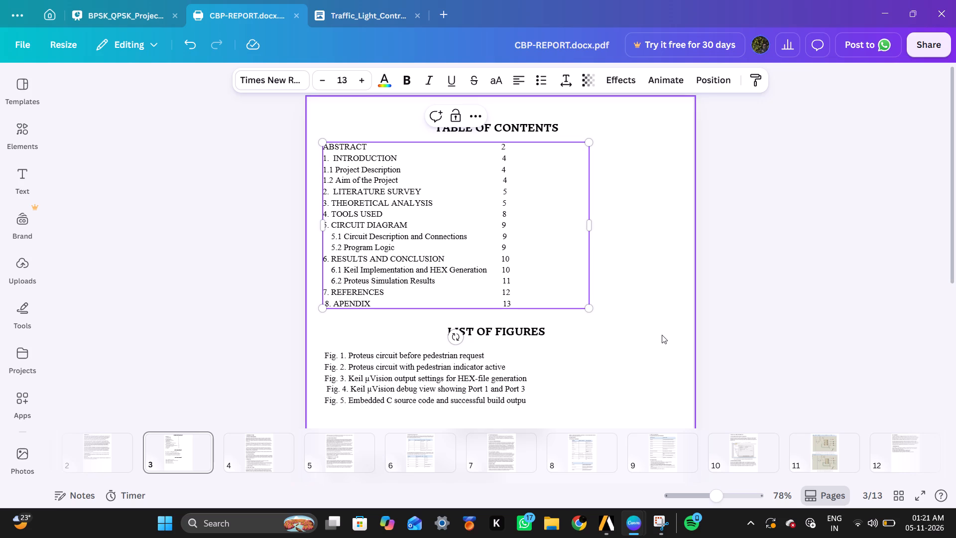
Check the figure caption on page 10 and renumber the Keil µVision output settings entry as Fig. 1 in the List of Figures.
scroll(662, 335, "down", 1)
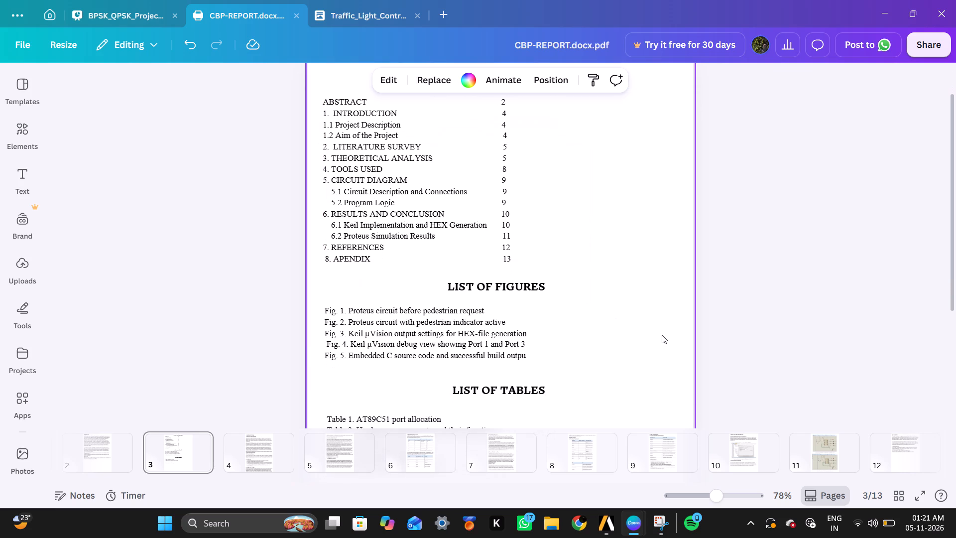
left_click(756, 448)
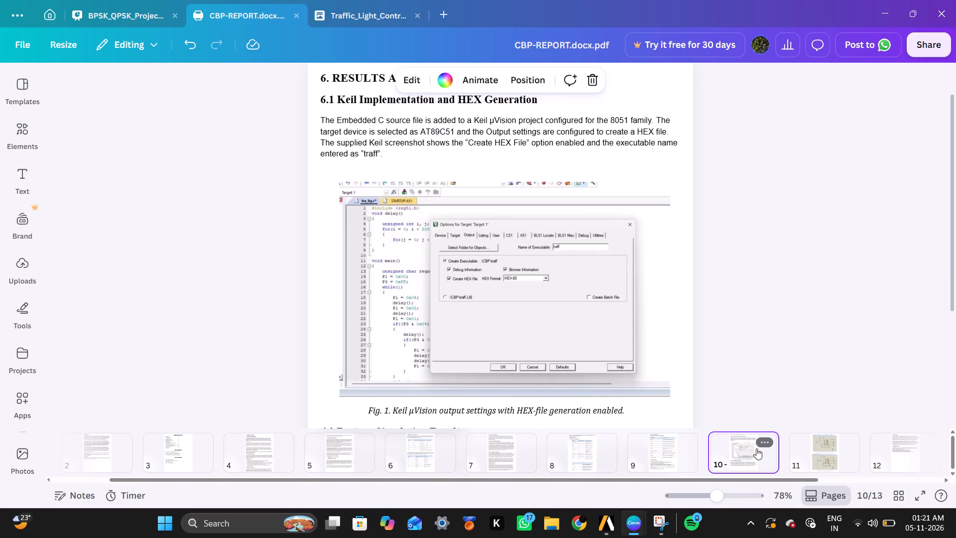
left_click(176, 446)
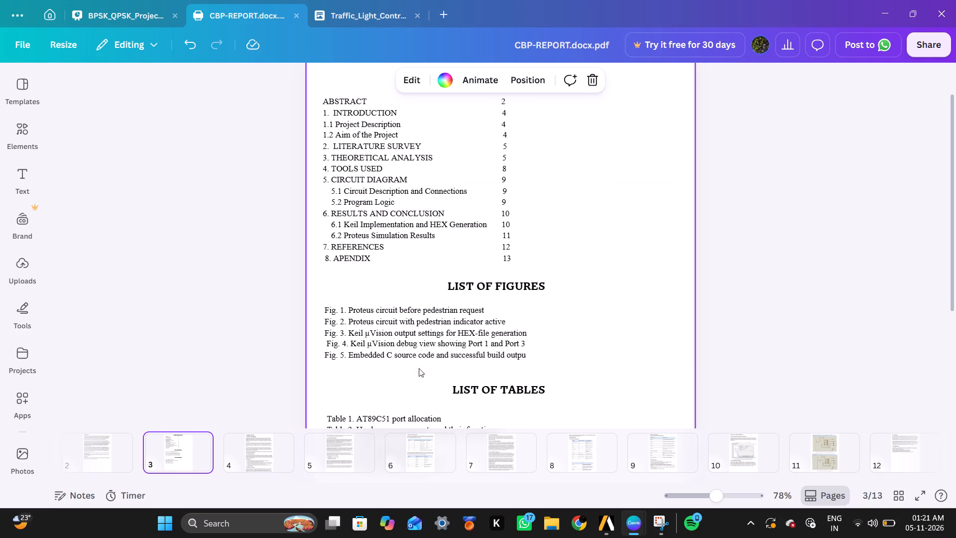
left_click(345, 332)
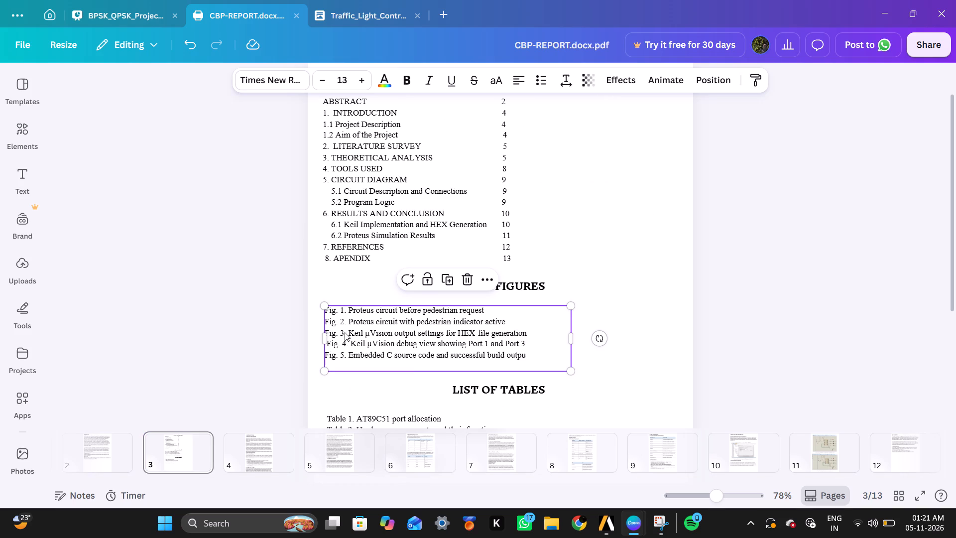
left_click(345, 332)
key("BackSpace")
key("1")
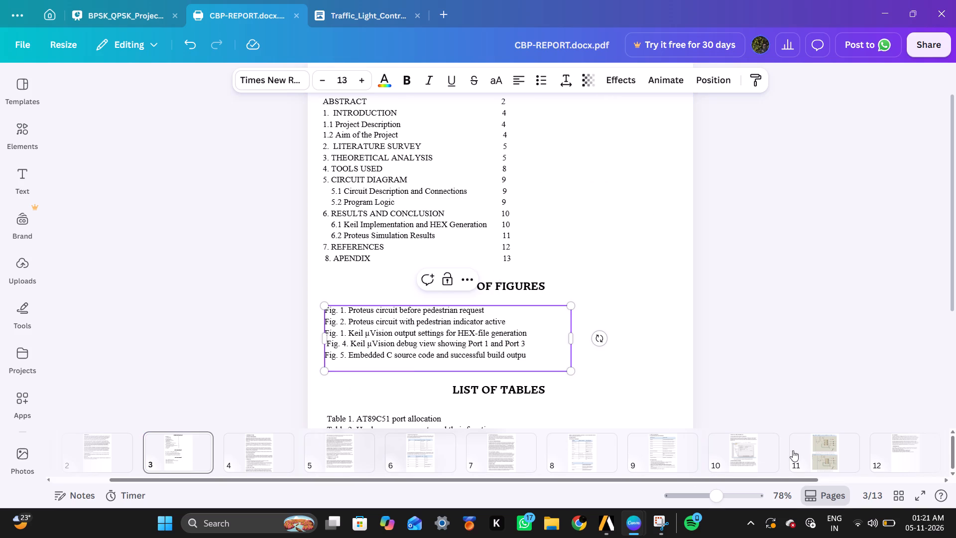
Check the Proteus figure captions on page 11 and renumber the before-pedestrian-request entry as Fig. 2 in the List of Figures.
scroll(802, 453, "left", 2)
left_click(755, 451)
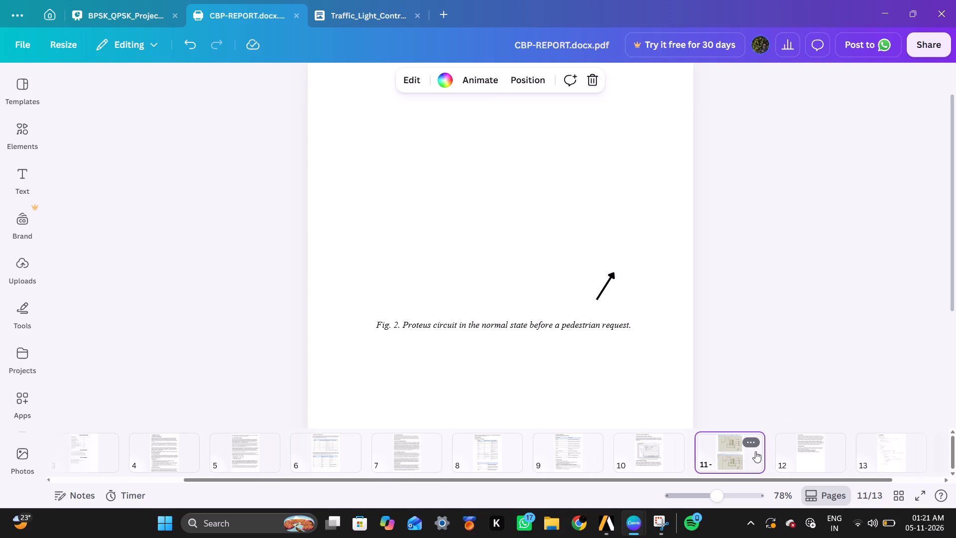
scroll(680, 329, "down", 3)
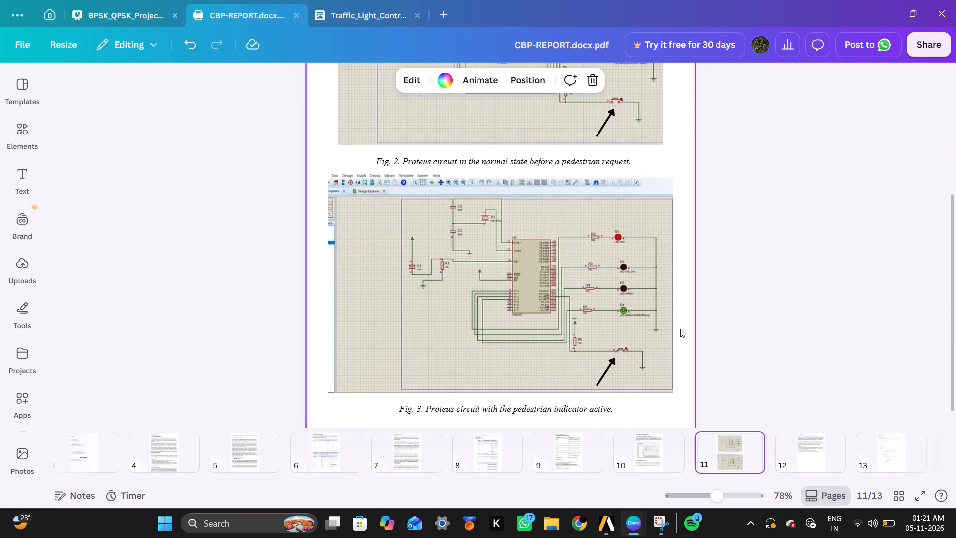
scroll(680, 329, "down", 1)
scroll(208, 481, "right", 1)
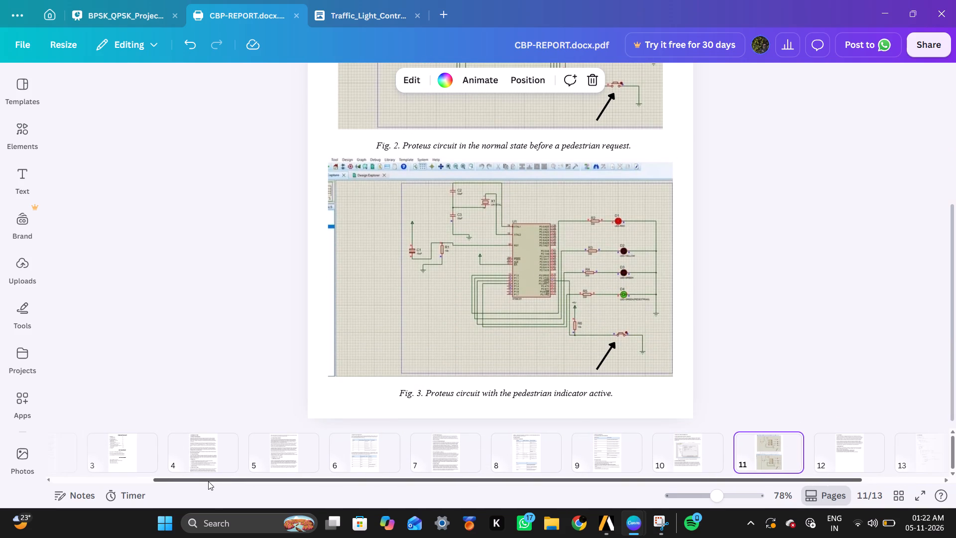
left_click(160, 459)
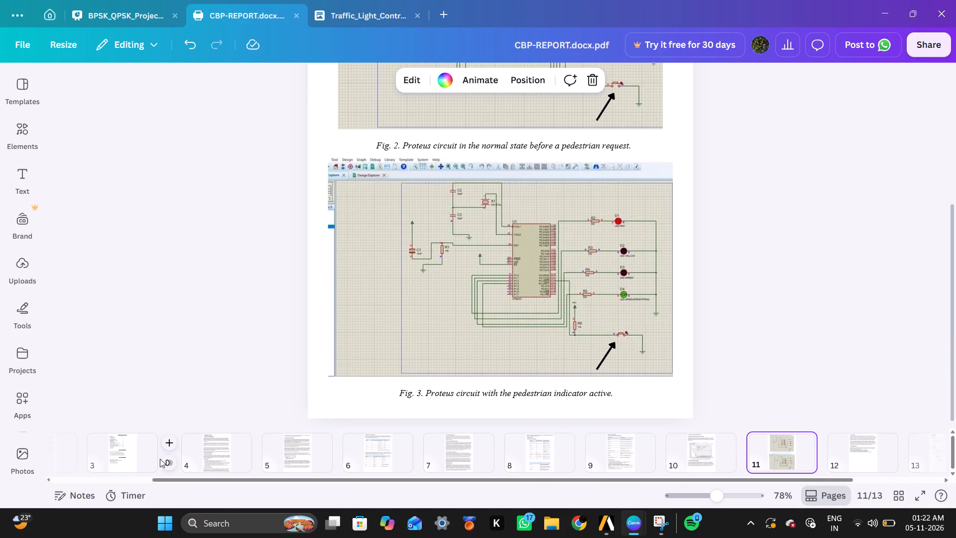
double_click(156, 458)
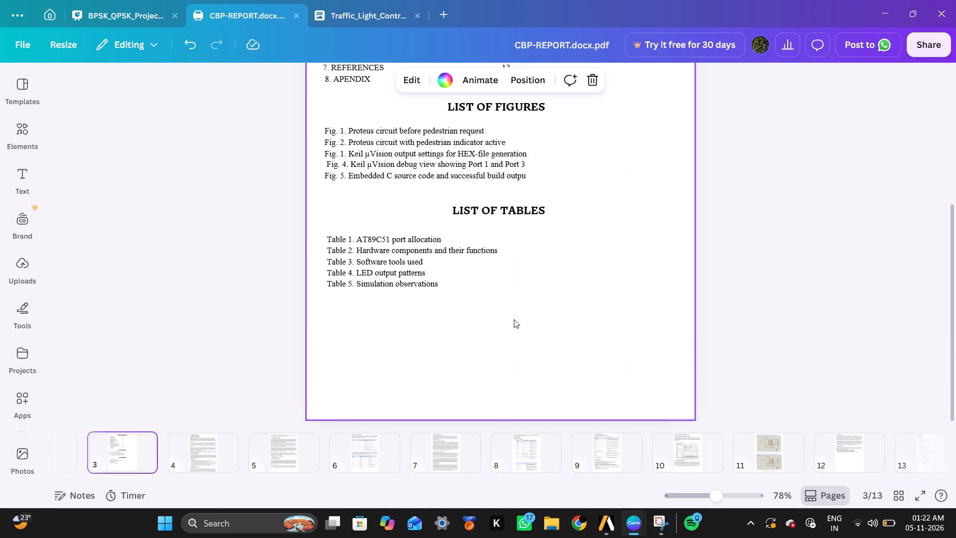
scroll(167, 444, "right", 1)
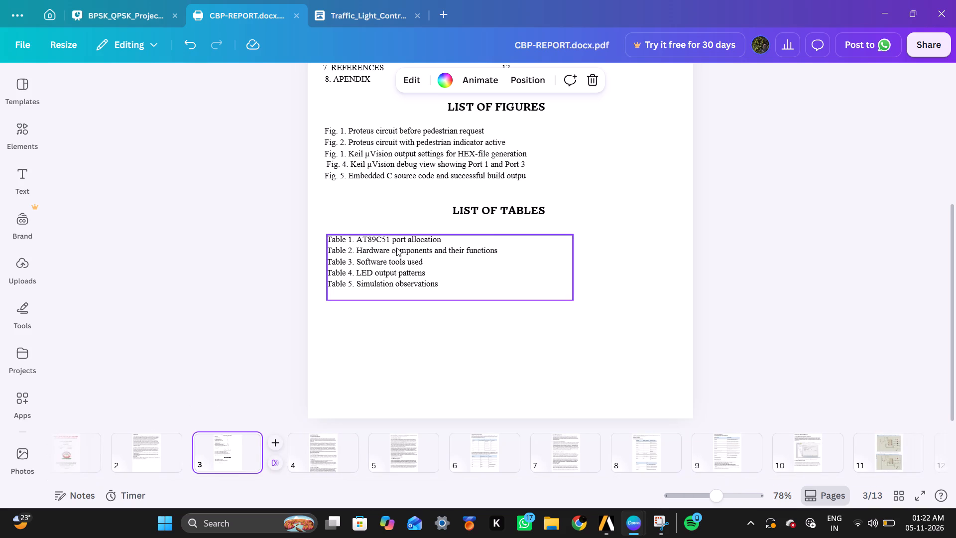
scroll(409, 217, "up", 1)
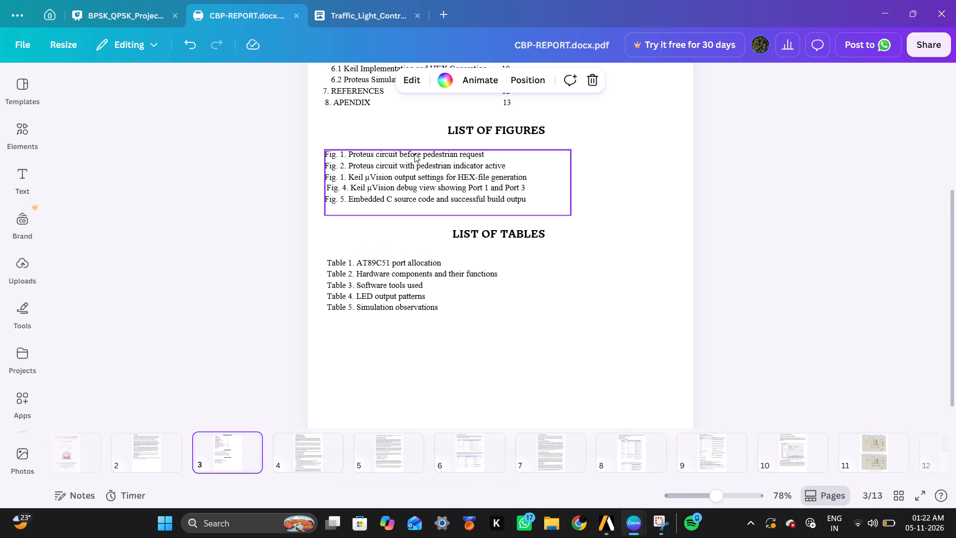
left_click(346, 151)
left_click(346, 151)
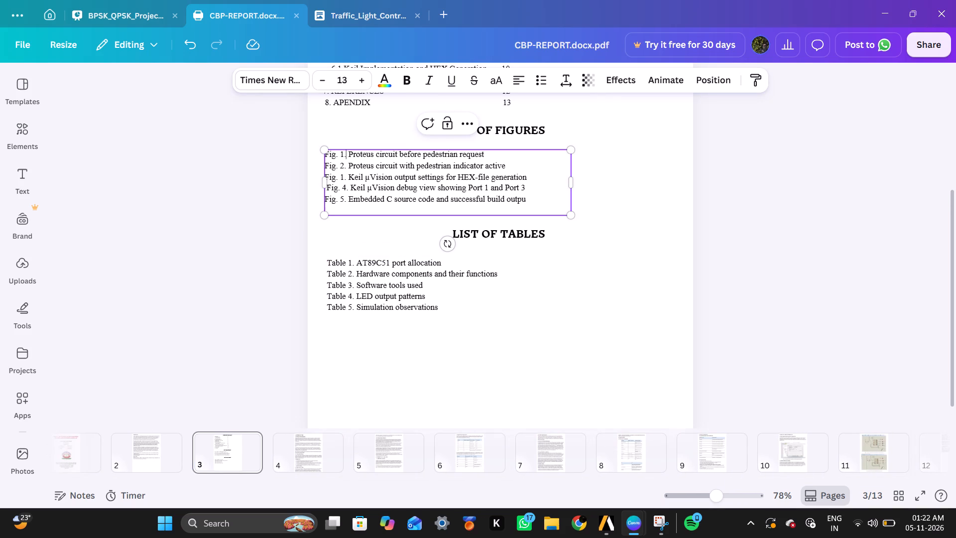
key("Left")
key("BackSpace")
key("2")
Renumber the Proteus circuit with pedestrian indicator active entry as Fig. 3 in the List of Figures.
key("Down")
key("BackSpace")
key("3")
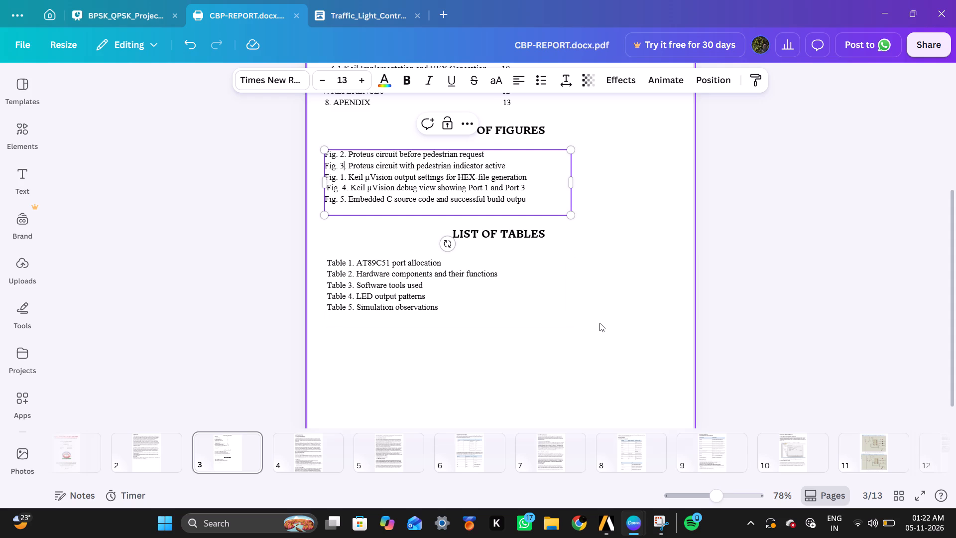
left_click(599, 323)
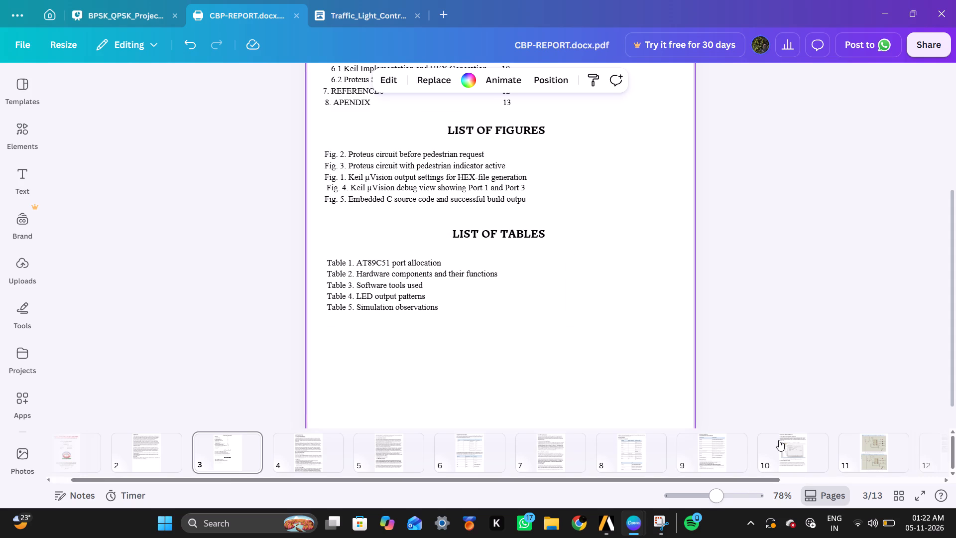
Delete the Fig. 4 debug view and Fig. 5 Embedded C source code entries from the List of Figures.
scroll(779, 440, "left", 5)
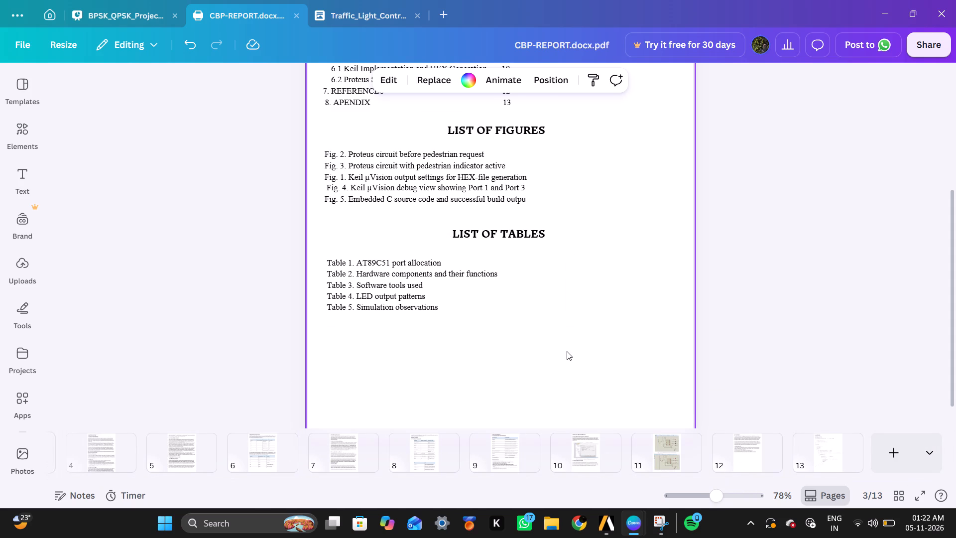
scroll(567, 351, "up", 1)
left_click(529, 280)
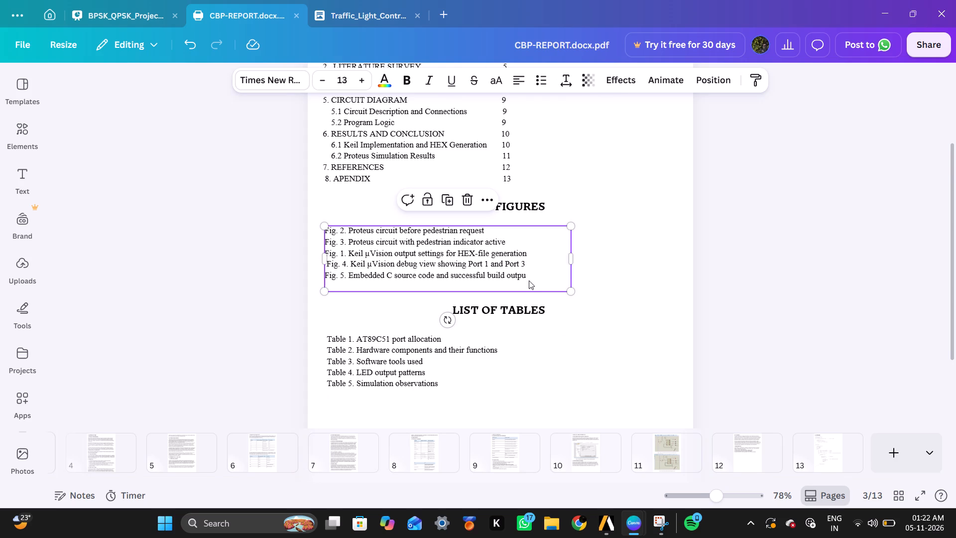
left_click_drag(529, 280, 506, 284)
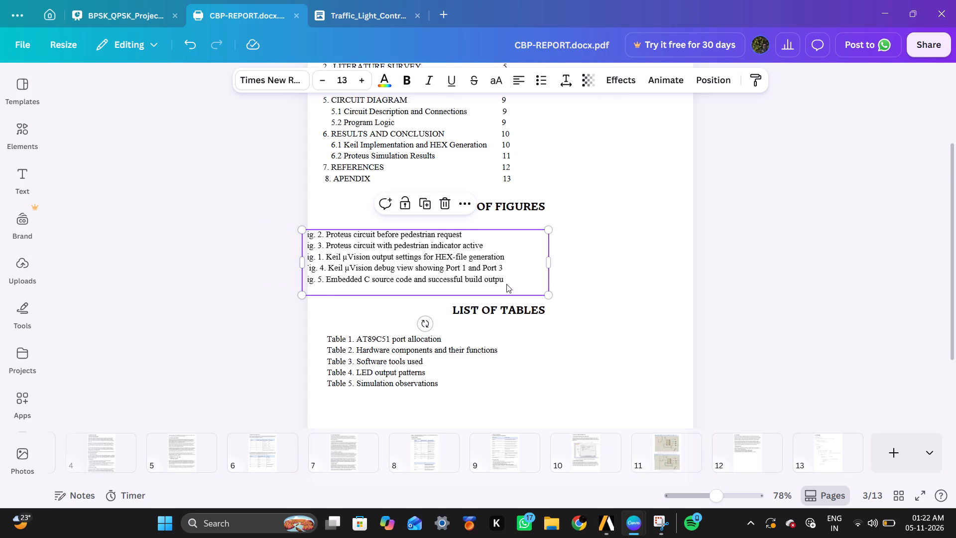
key("ctrl+z")
left_click(507, 286)
left_click_drag(507, 286, 324, 267)
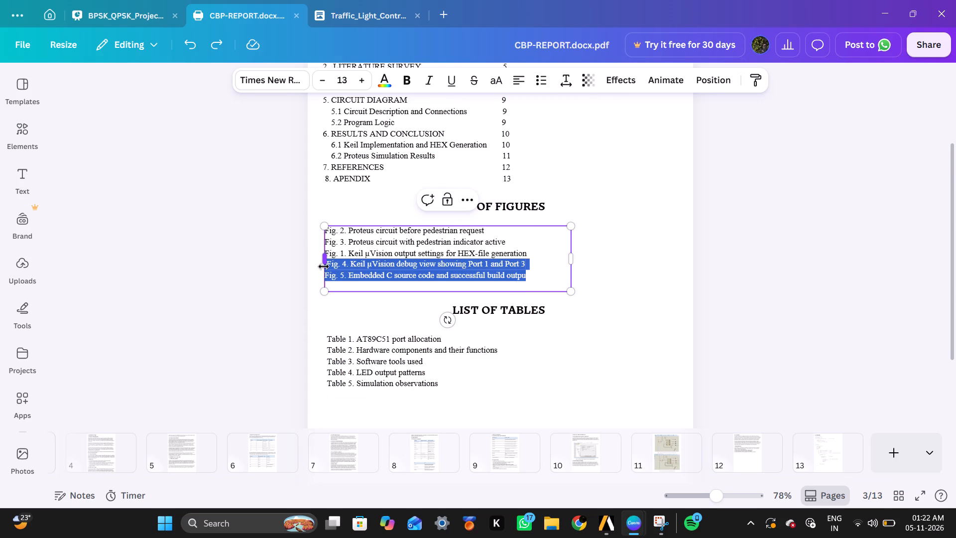
key("BackSpace")
key("BackSpace")
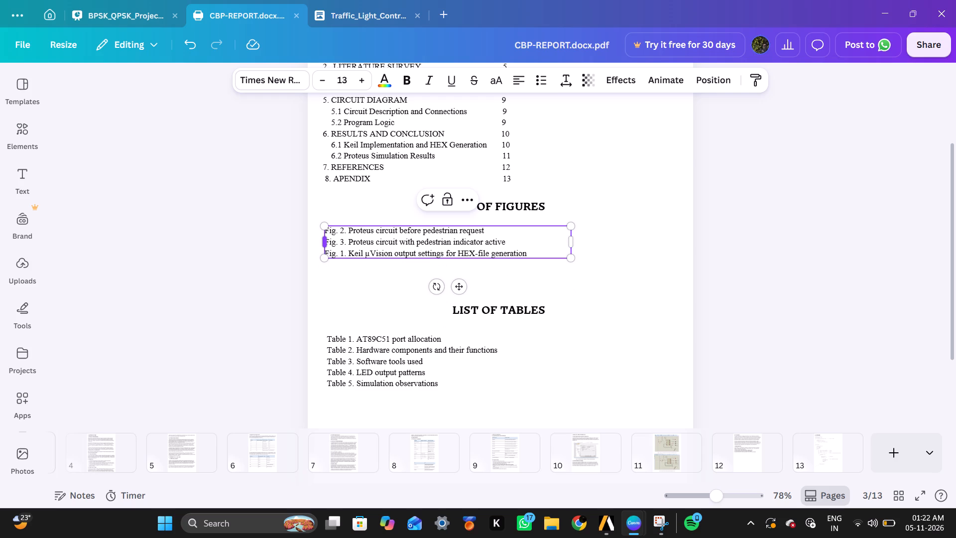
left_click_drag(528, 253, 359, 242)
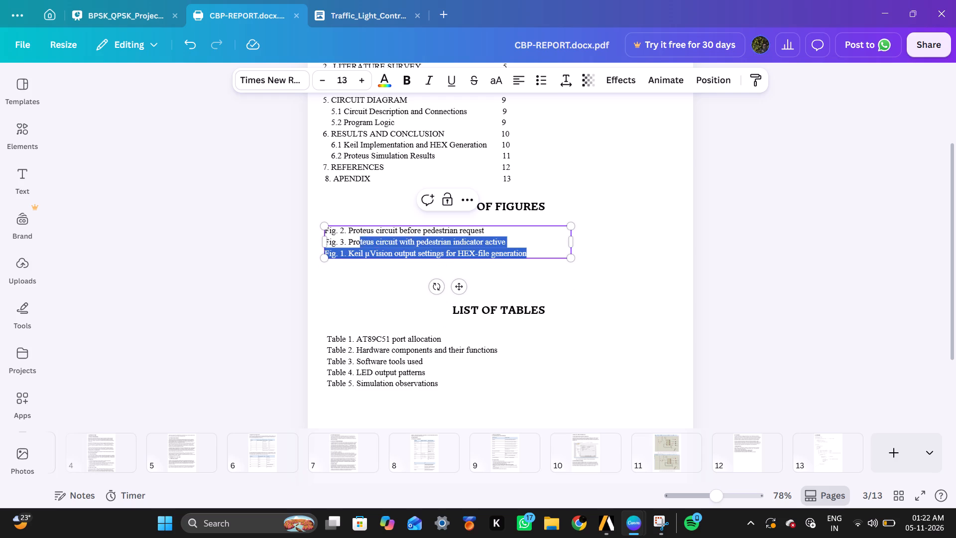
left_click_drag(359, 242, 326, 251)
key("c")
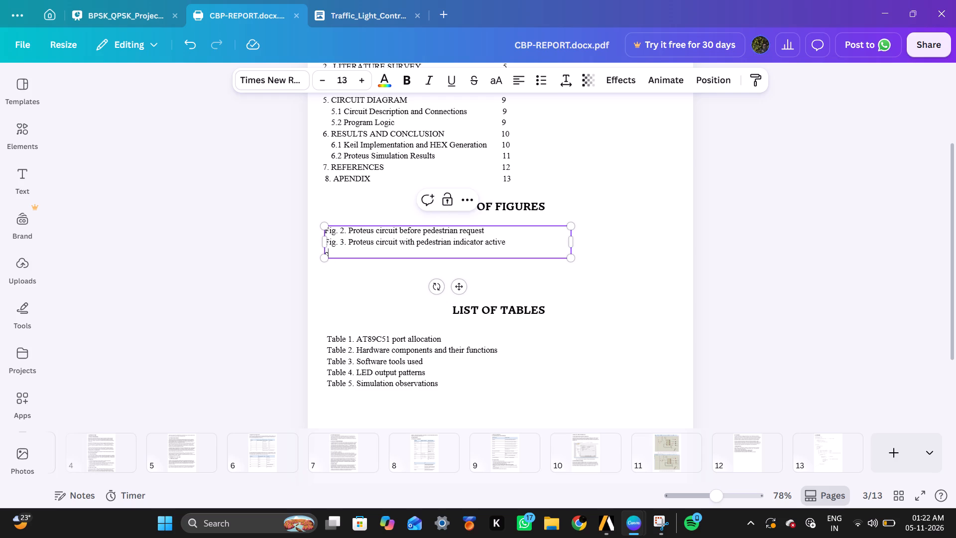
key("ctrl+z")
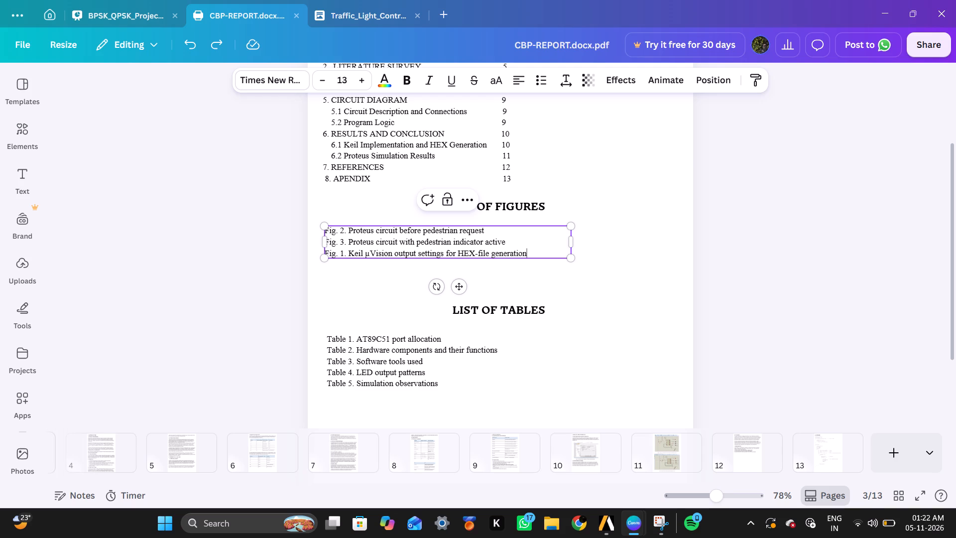
Move the Fig. 1 Keil µVision output settings entry to the first line of the List of Figures, above Fig. 2.
left_click_drag(529, 253, 325, 250)
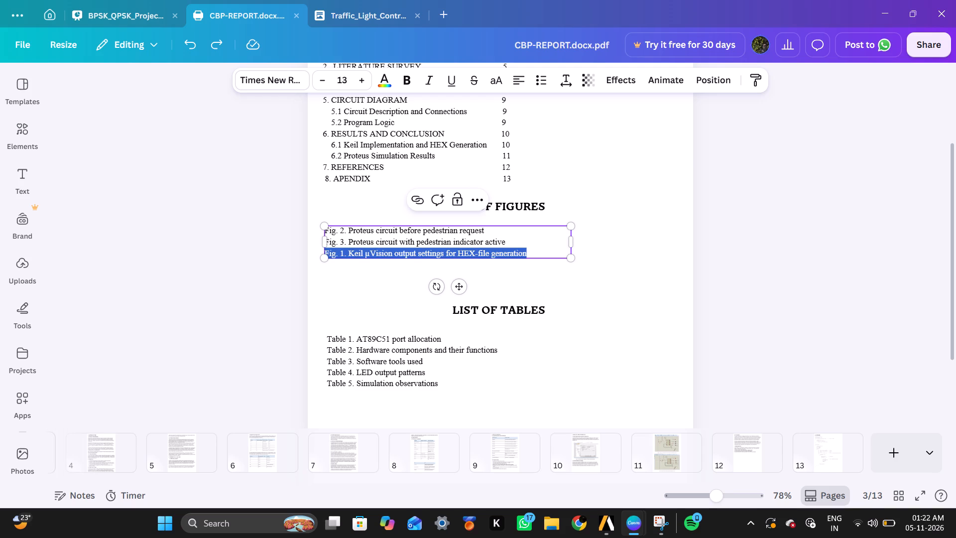
key("ctrl+c")
key("BackSpace")
key("BackSpace")
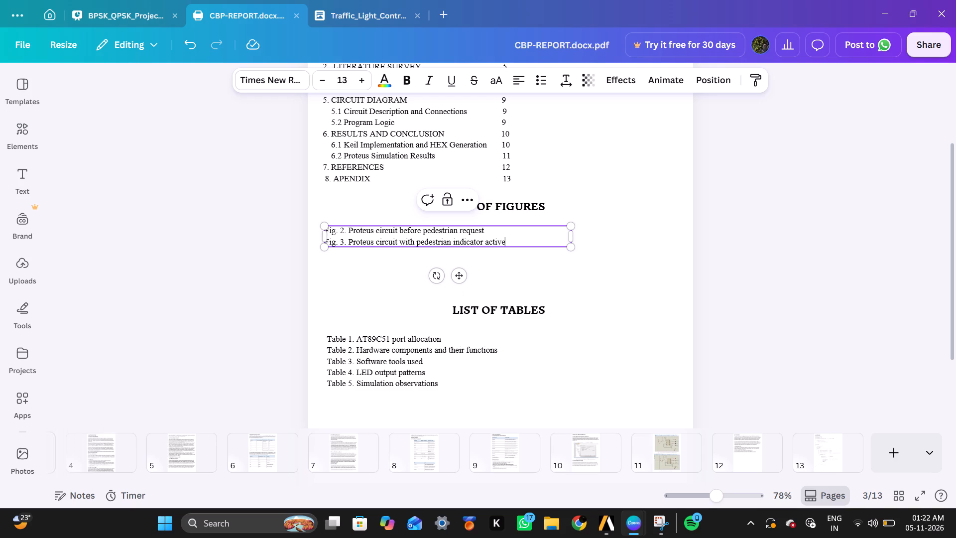
left_click(333, 227)
key("Left")
key("Left")
key("Return")
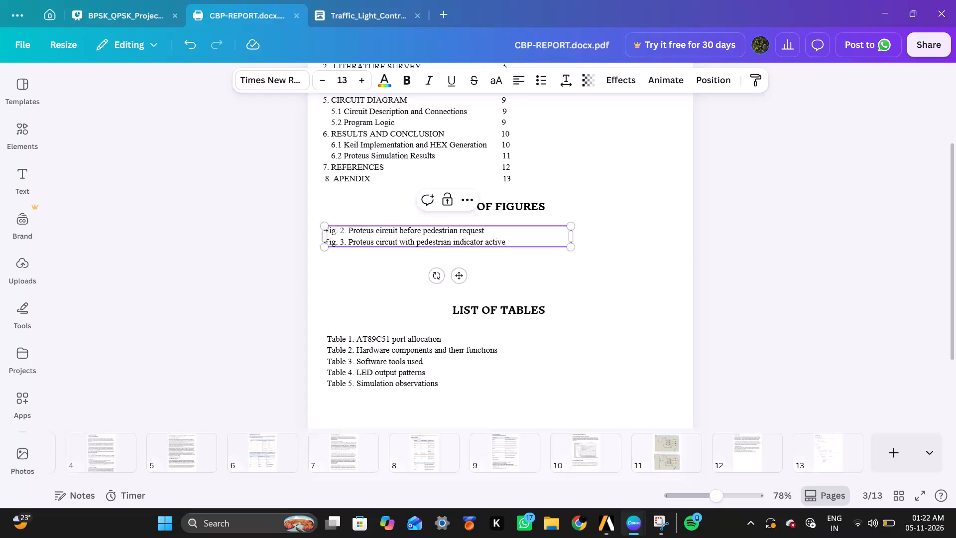
key("Up")
key("ctrl+v")
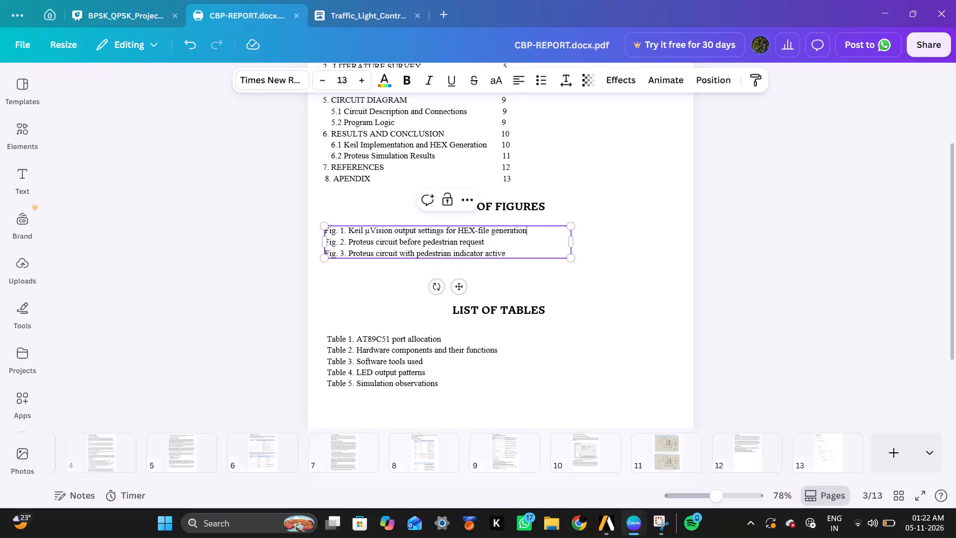
left_click(609, 308)
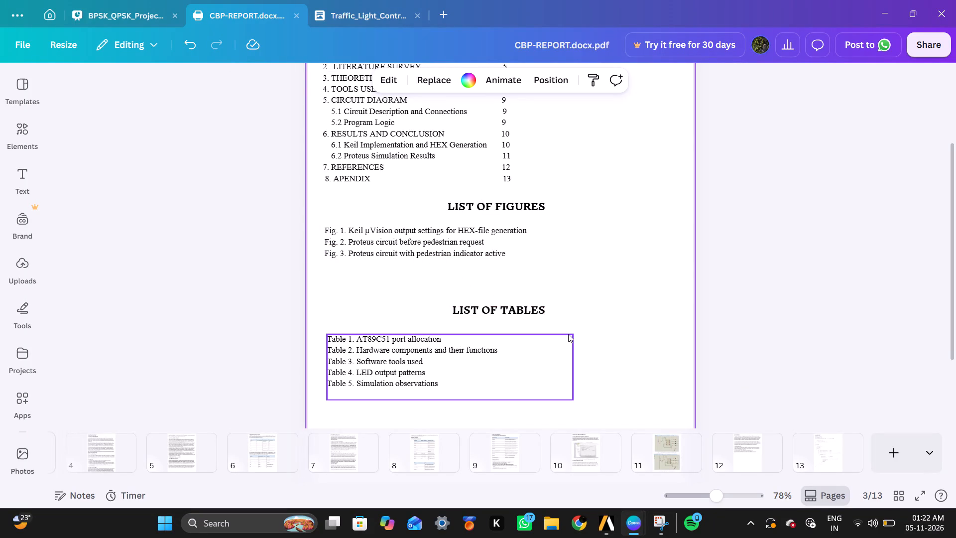
Move the LIST OF TABLES heading up to close the gap below the shortened List of Figures.
left_click_drag(519, 302, 519, 308)
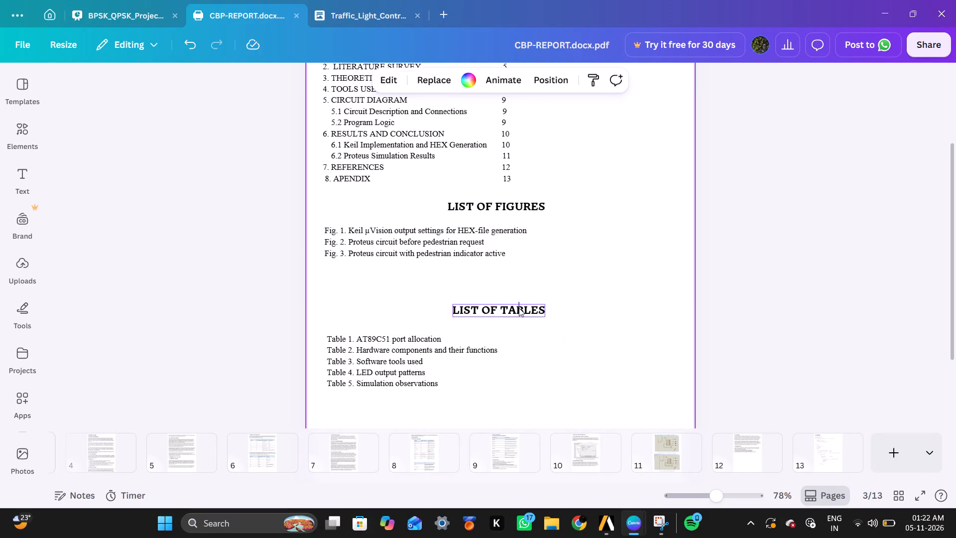
left_click(519, 308)
left_click(519, 308)
left_click_drag(513, 339, 513, 318)
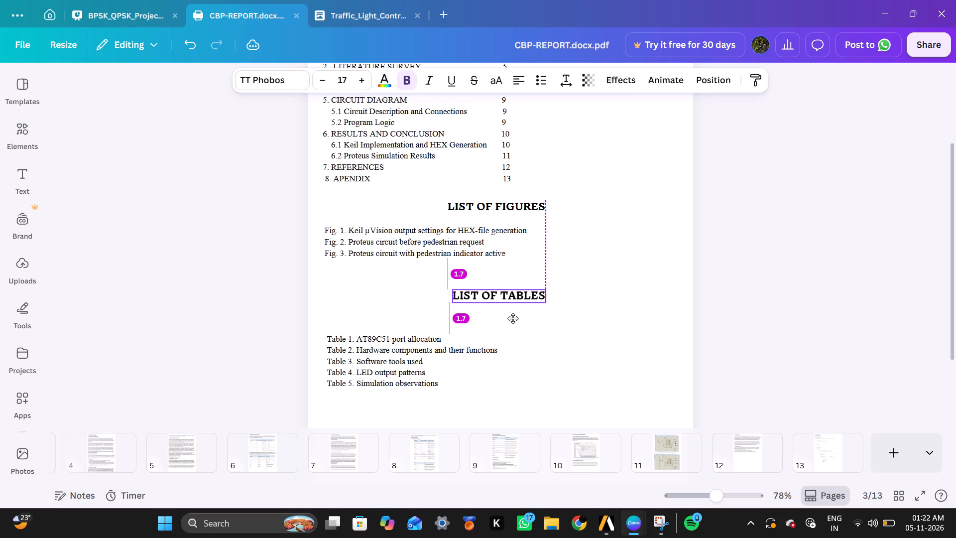
left_click_drag(513, 318, 513, 317)
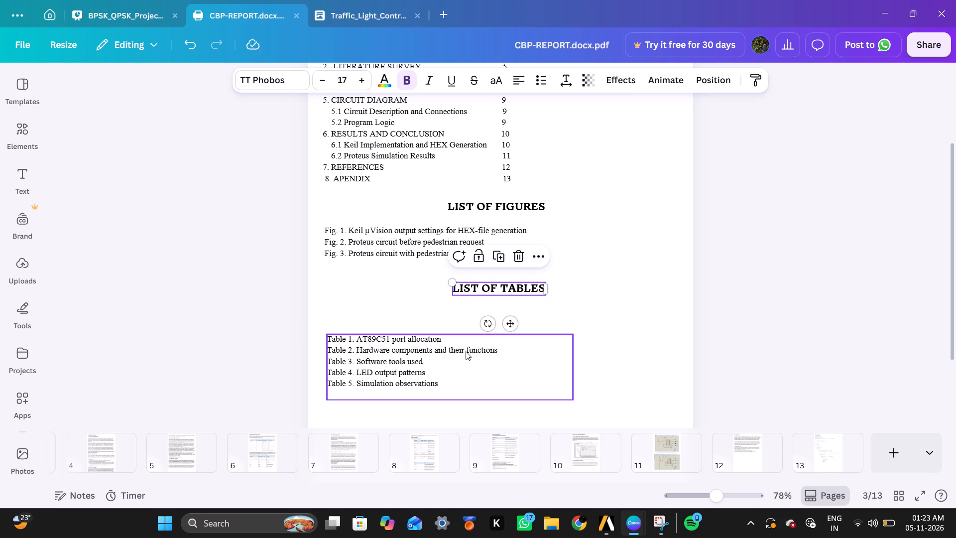
Move the table entries up beneath the LIST OF TABLES heading, aligned with the left edge of the figure entries.
left_click_drag(465, 352, 465, 335)
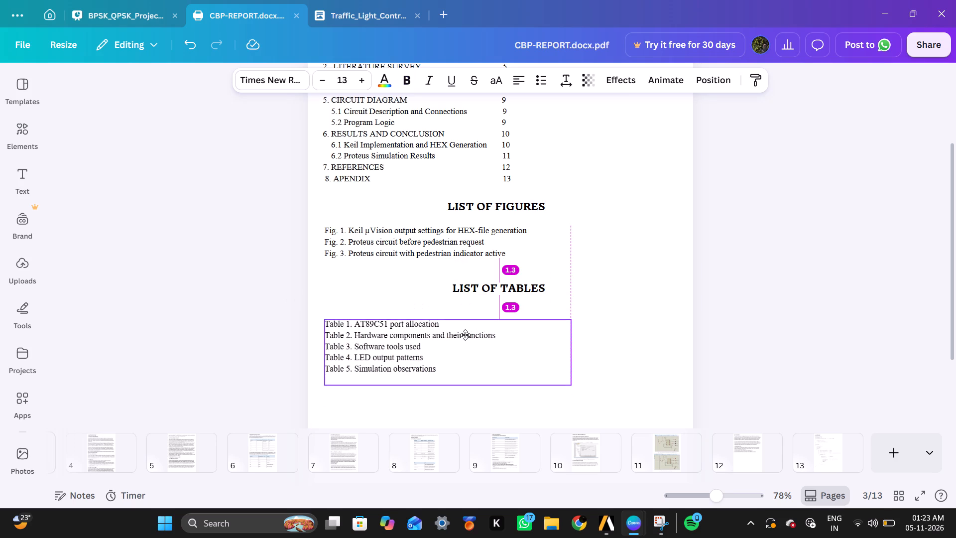
left_click_drag(465, 335, 465, 331)
left_click(666, 310)
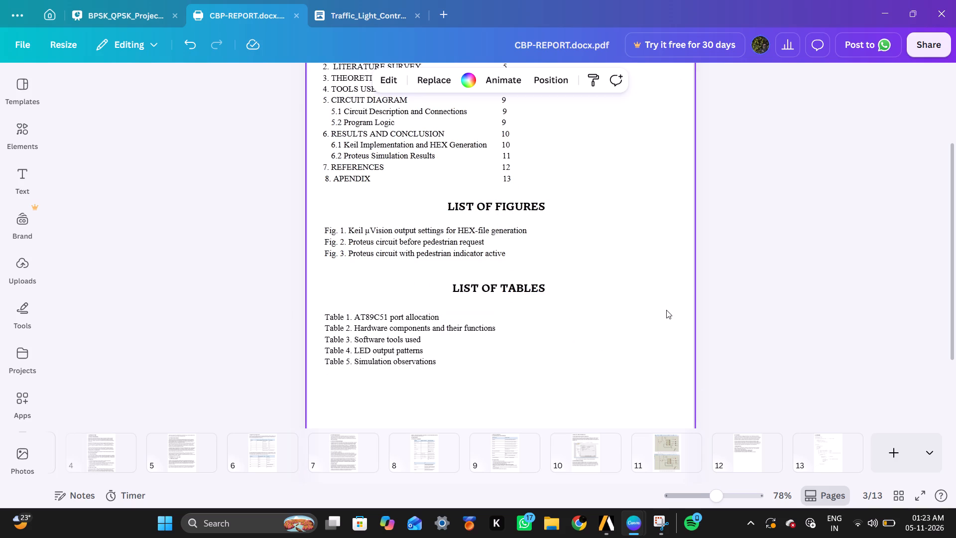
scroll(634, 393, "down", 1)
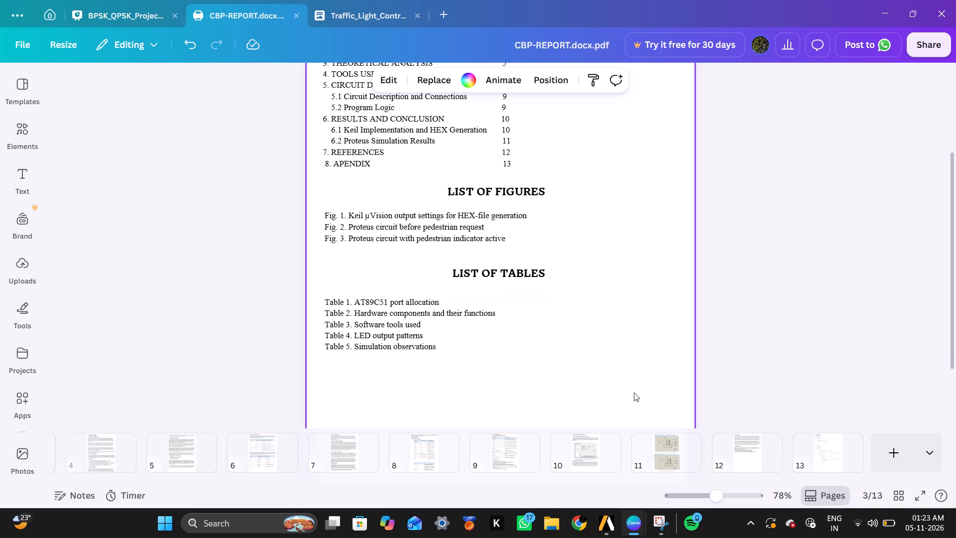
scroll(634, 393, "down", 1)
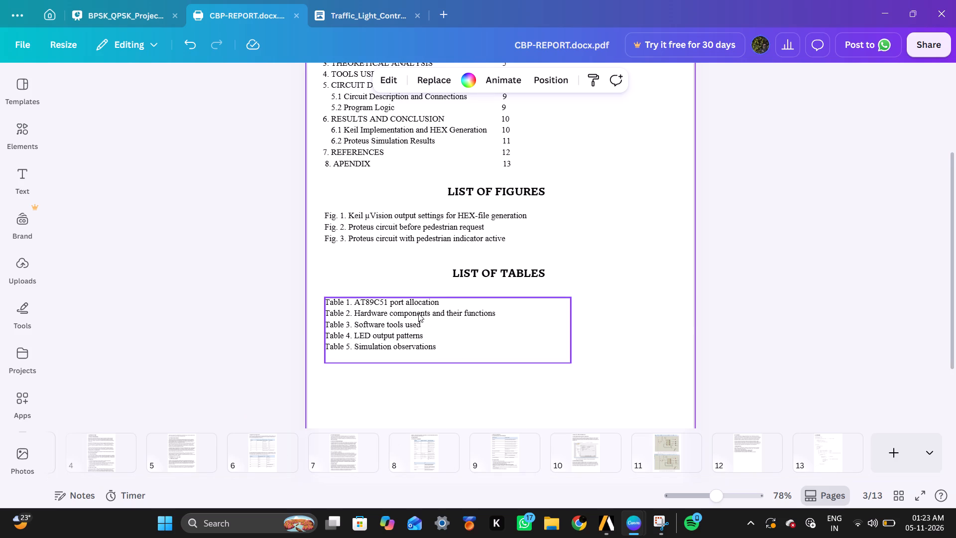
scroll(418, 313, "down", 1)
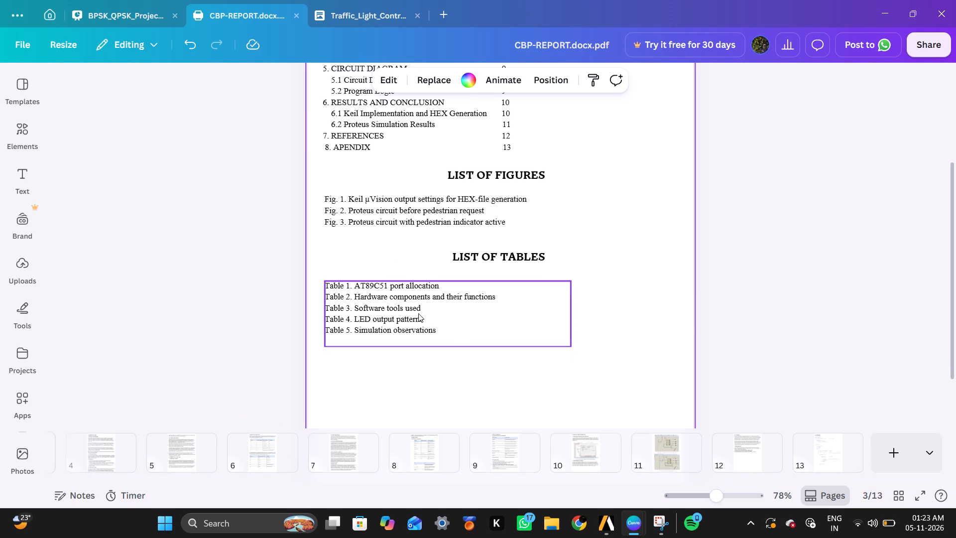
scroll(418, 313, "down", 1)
Examine the tables on pages 6, 8 and 9 for table captions corresponding to the List of Tables entries.
left_click(263, 461)
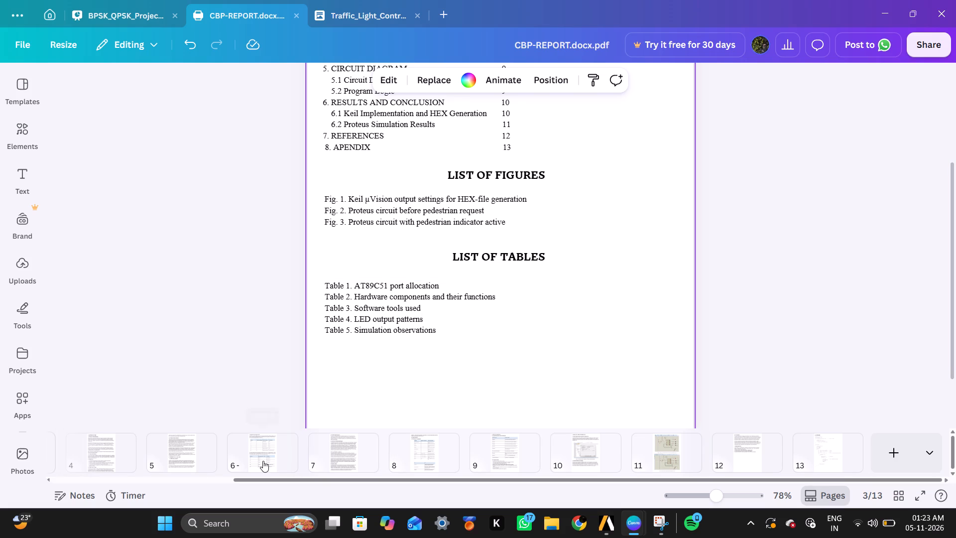
scroll(439, 331, "up", 1)
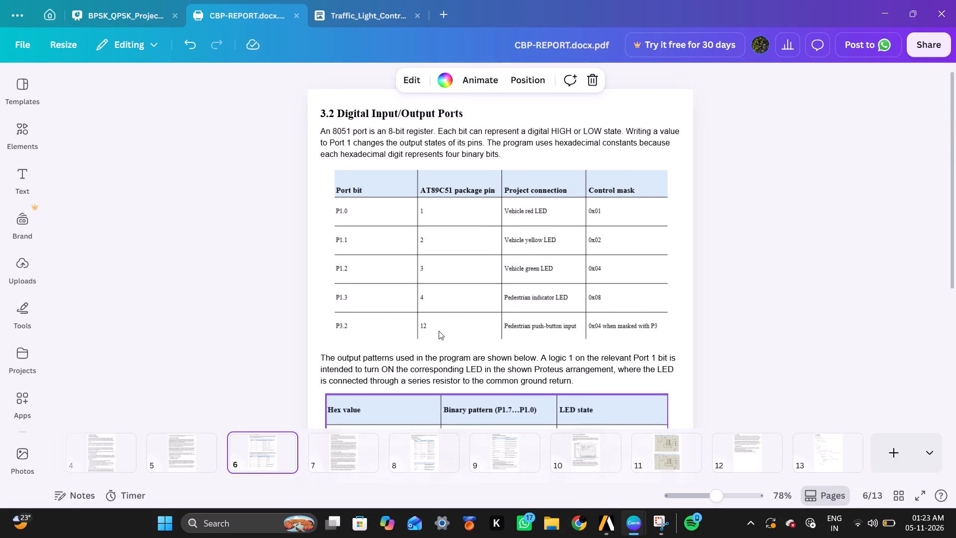
scroll(439, 331, "up", 2)
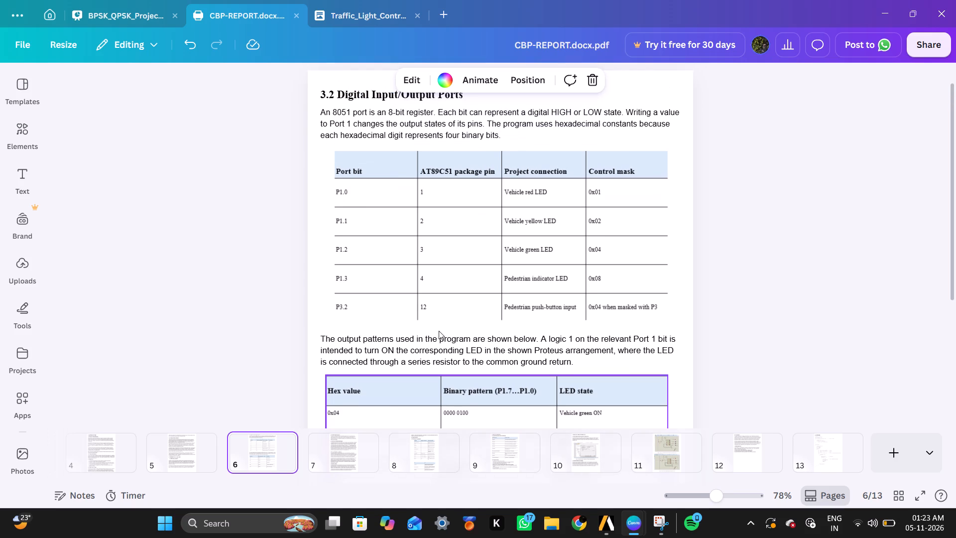
scroll(439, 331, "up", 1)
left_click(434, 469)
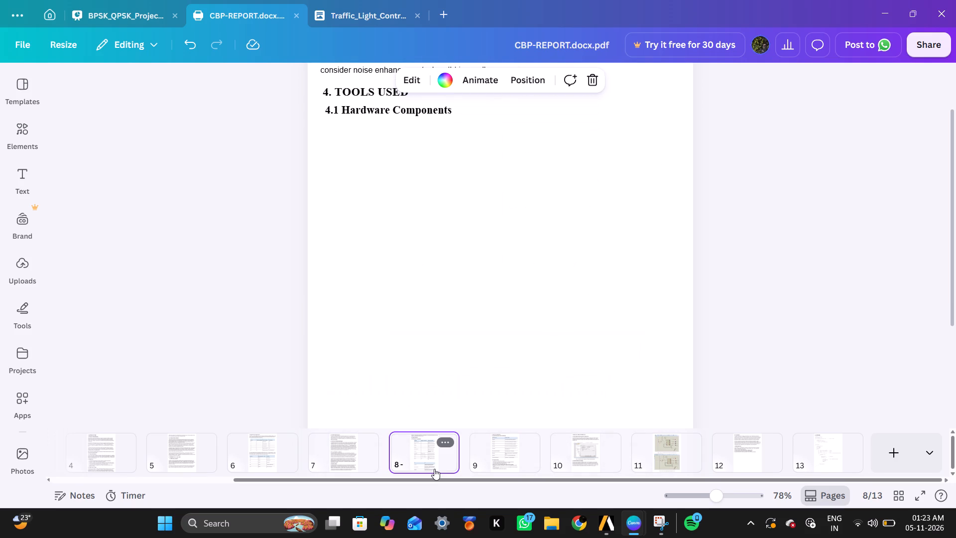
left_click(510, 456)
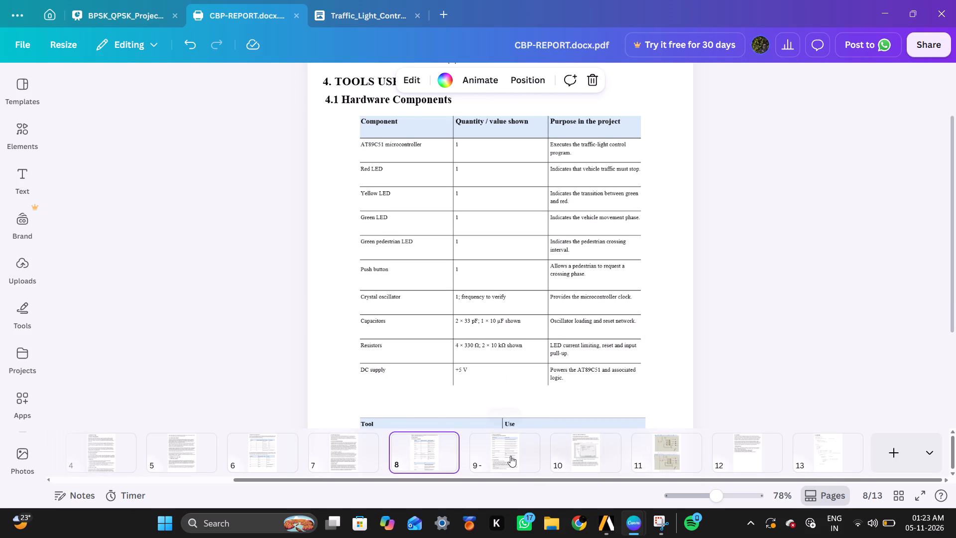
scroll(577, 456, "right", 1)
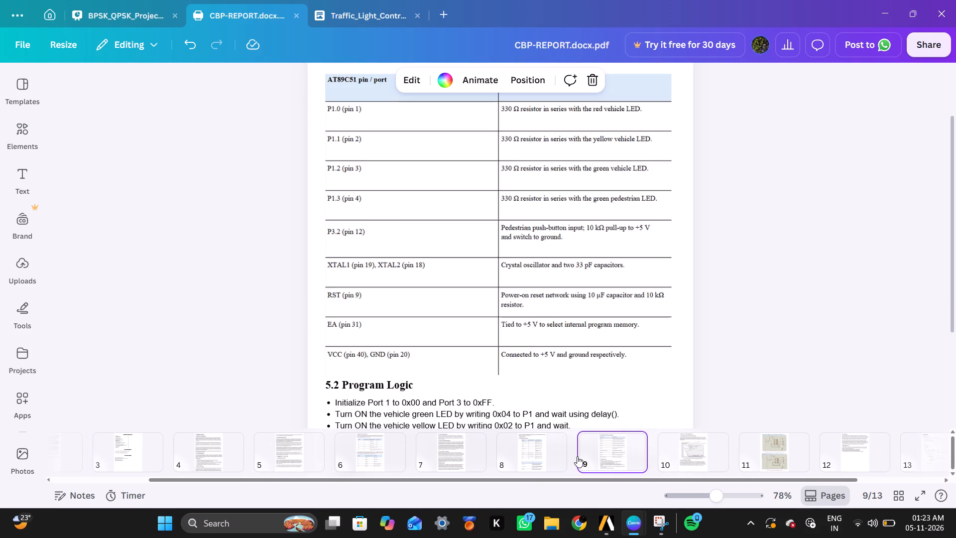
scroll(577, 456, "right", 1)
scroll(529, 335, "up", 1)
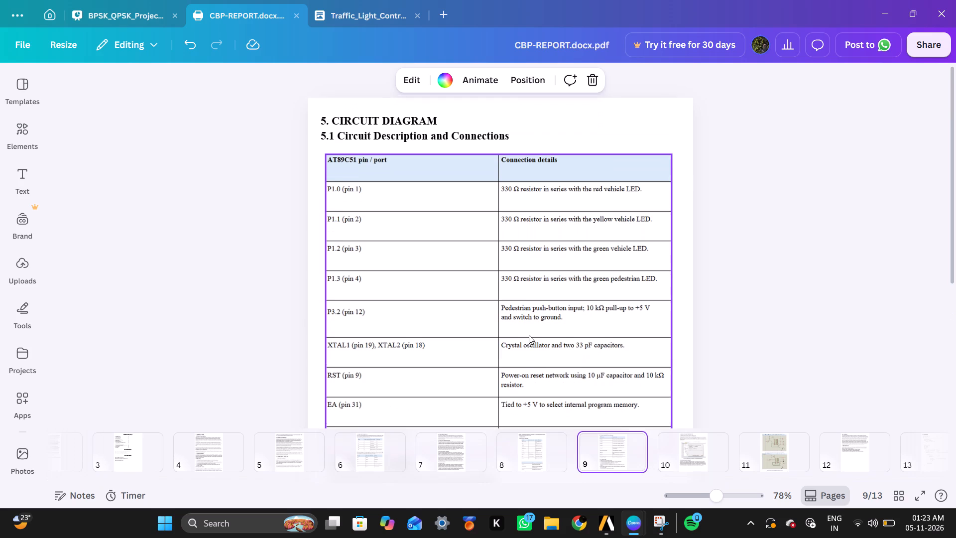
scroll(529, 335, "up", 1)
scroll(417, 438, "right", 1)
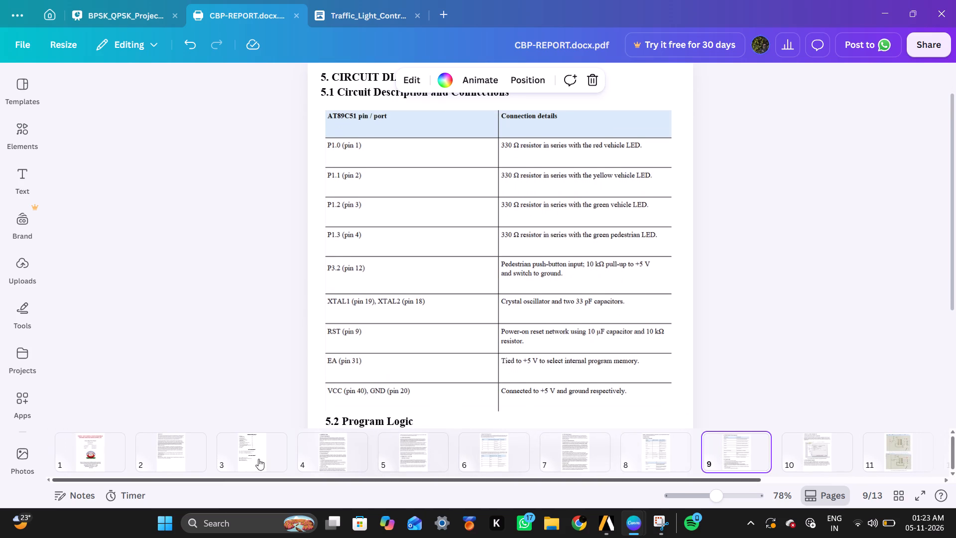
Delete the Table 1 to Table 5 entries and the LIST OF TABLES heading from the contents page.
left_click(280, 446)
scroll(405, 367, "down", 1)
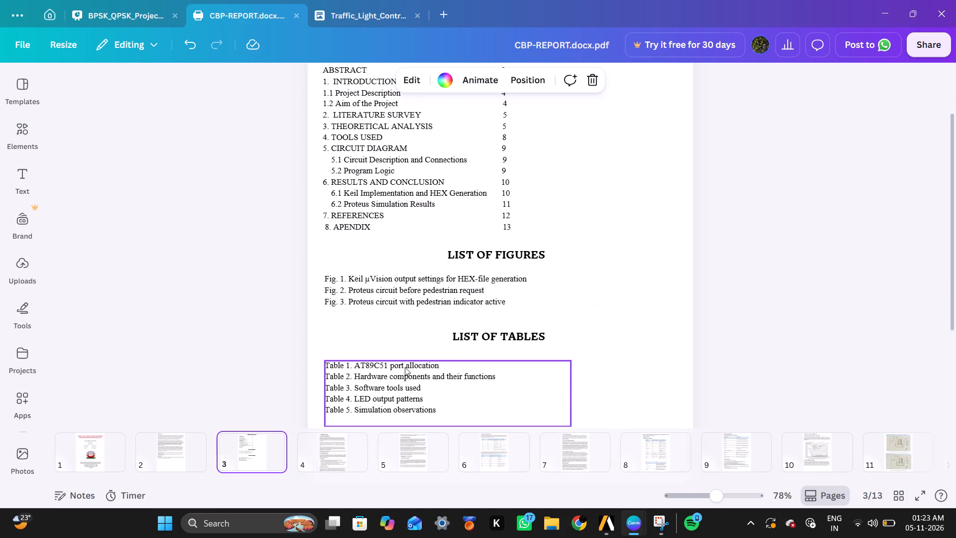
left_click(405, 367)
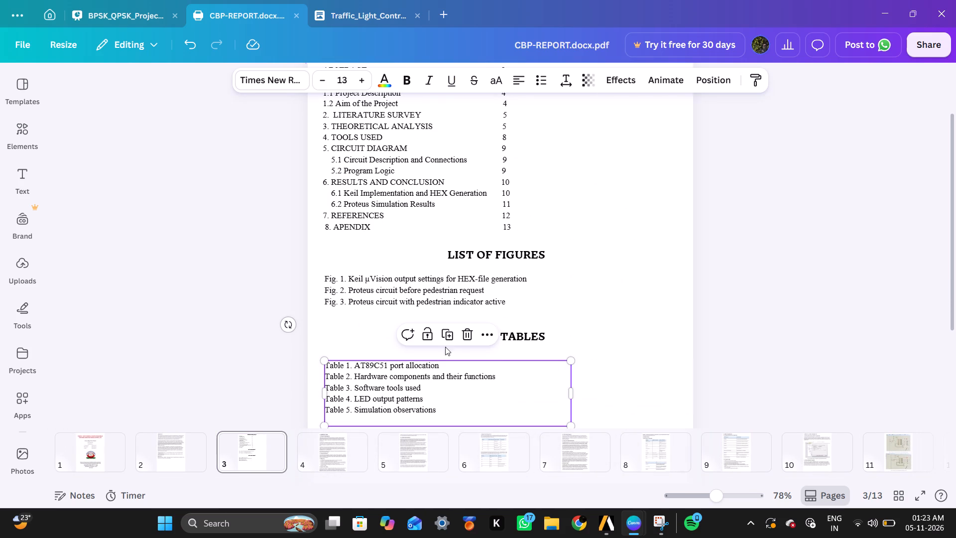
left_click(469, 336)
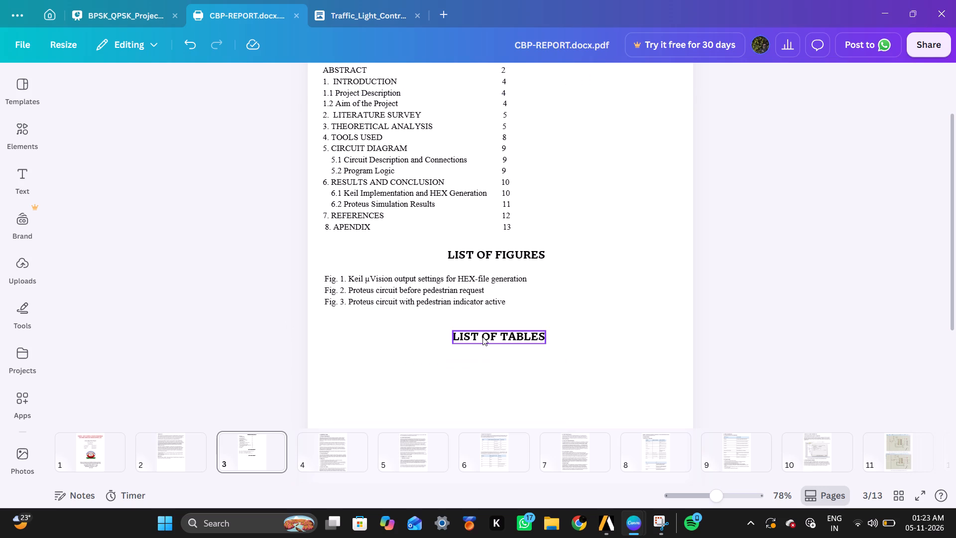
left_click(482, 337)
left_click(519, 308)
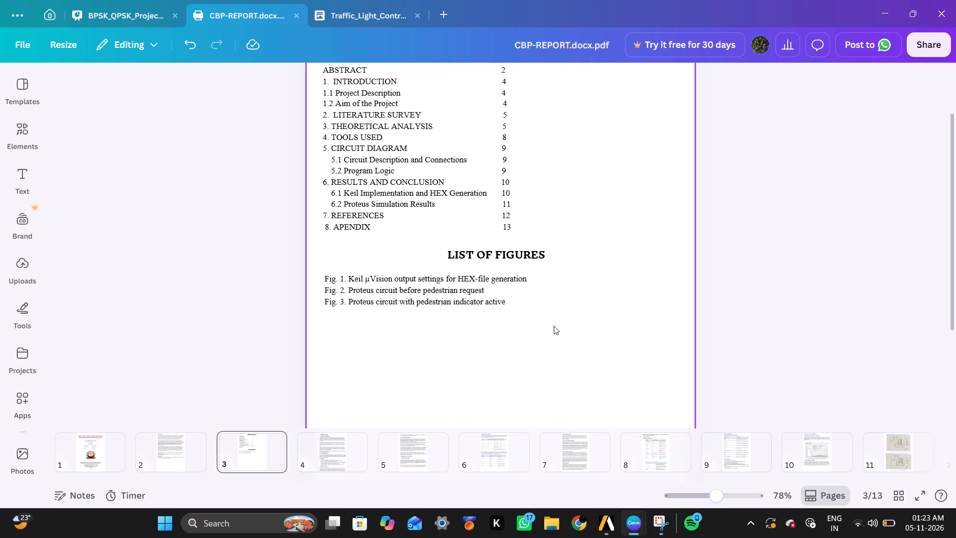
left_click(569, 340)
left_click(781, 333)
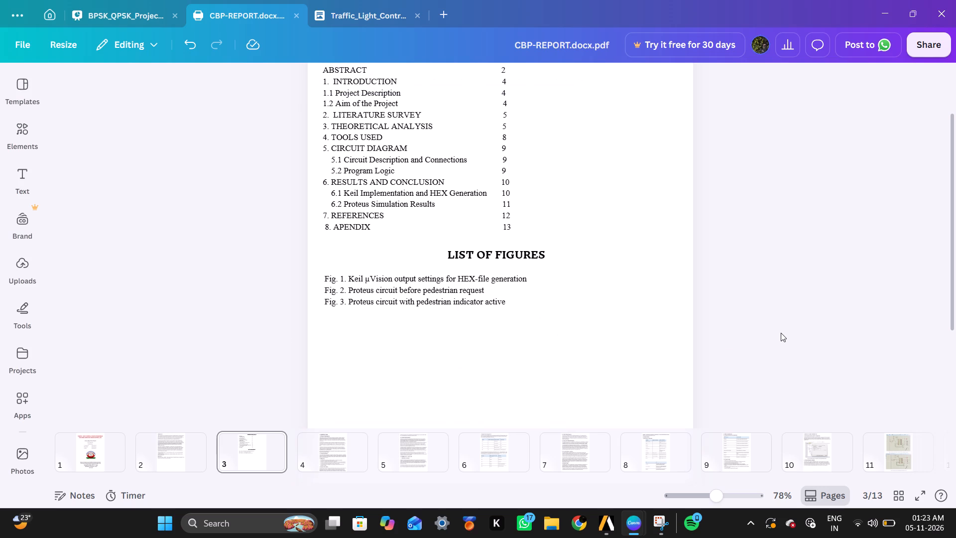
Review the conclusion and references, the Keil implementation section and the circuit diagram page of the report.
scroll(792, 443, "left", 3)
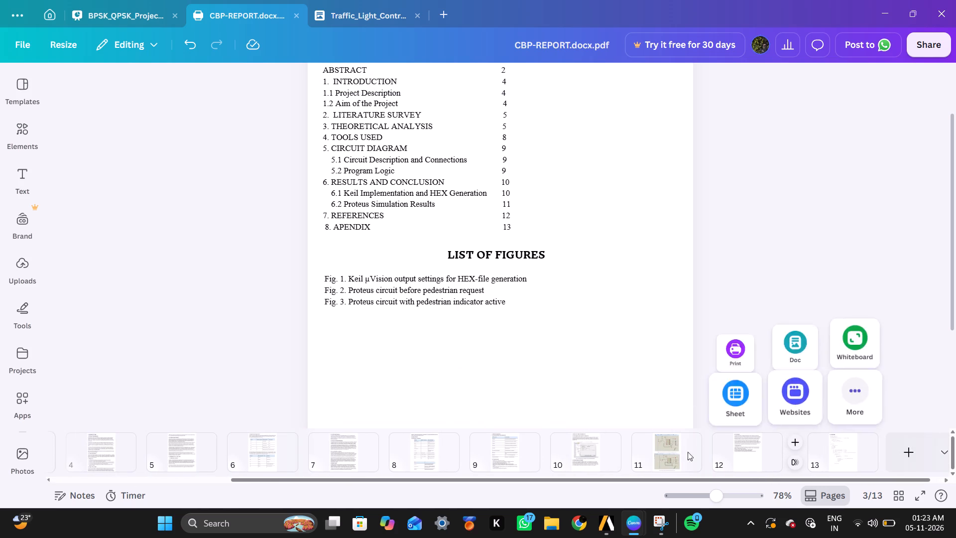
left_click(658, 458)
left_click(737, 461)
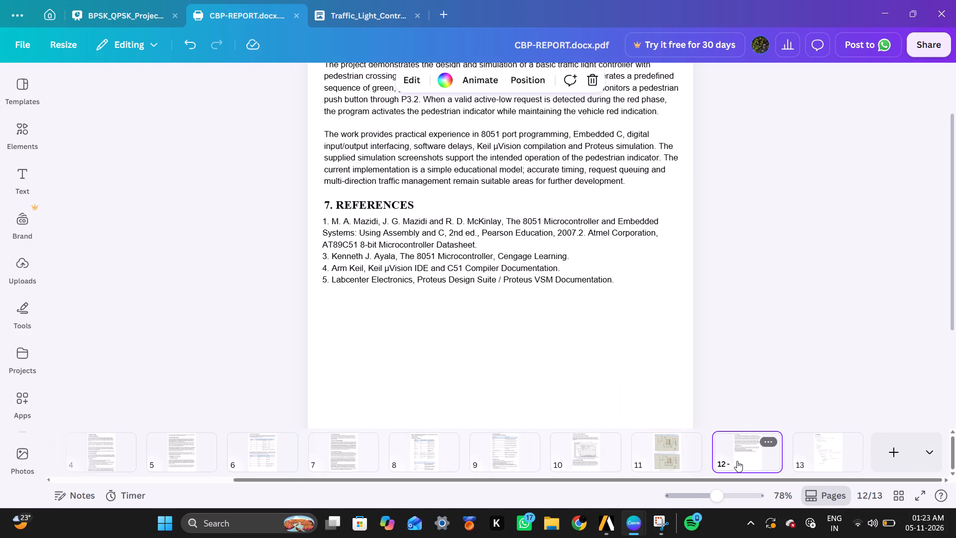
scroll(650, 355, "up", 2)
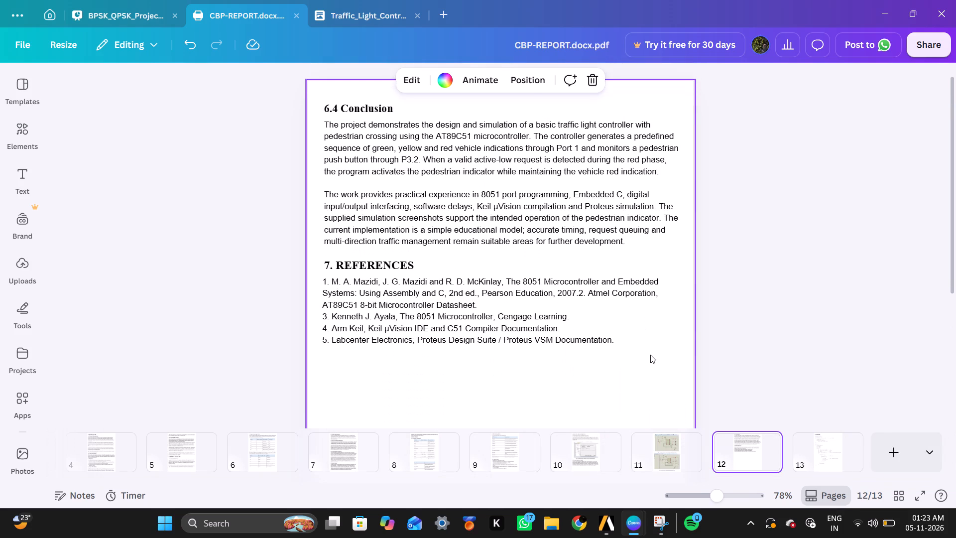
scroll(650, 355, "up", 1)
left_click(592, 440)
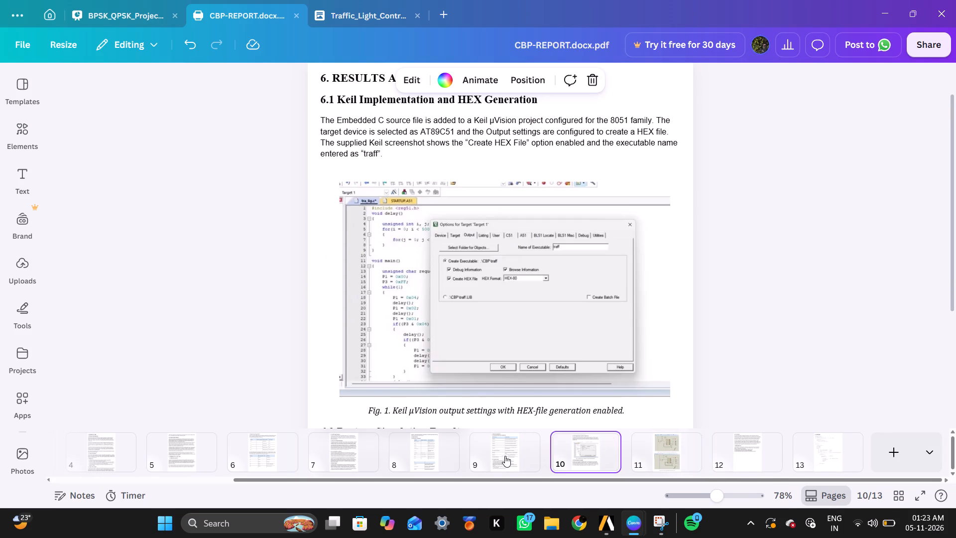
left_click(496, 457)
scroll(496, 457, "right", 3)
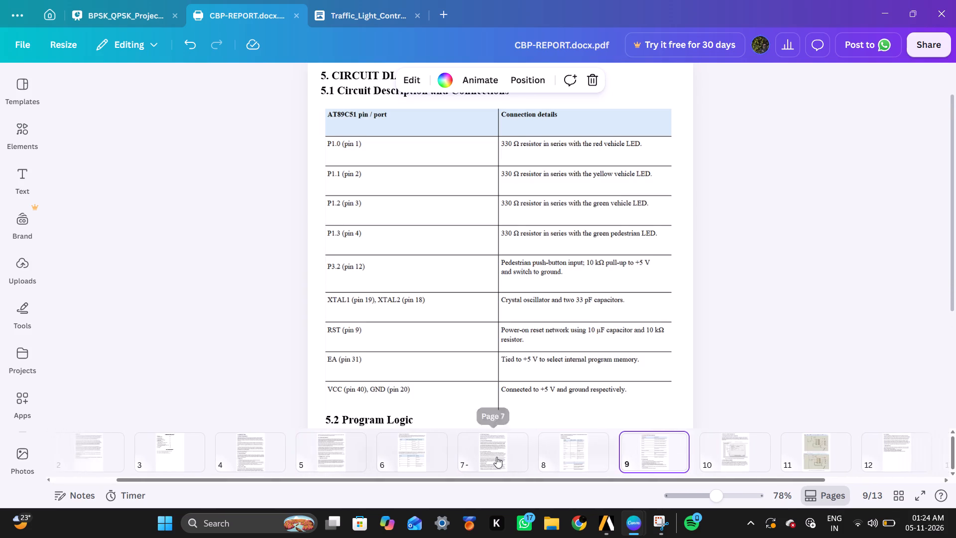
scroll(496, 457, "right", 1)
Check the Fig. 1, Fig. 2 and Fig. 3 images and captions on pages 10 and 11.
left_click(875, 441)
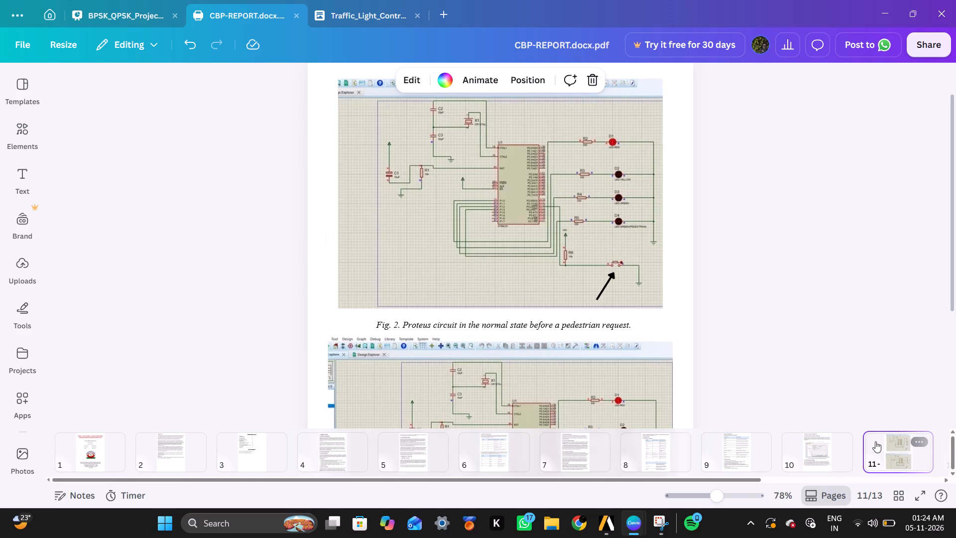
scroll(875, 441, "left", 2)
scroll(779, 317, "down", 1)
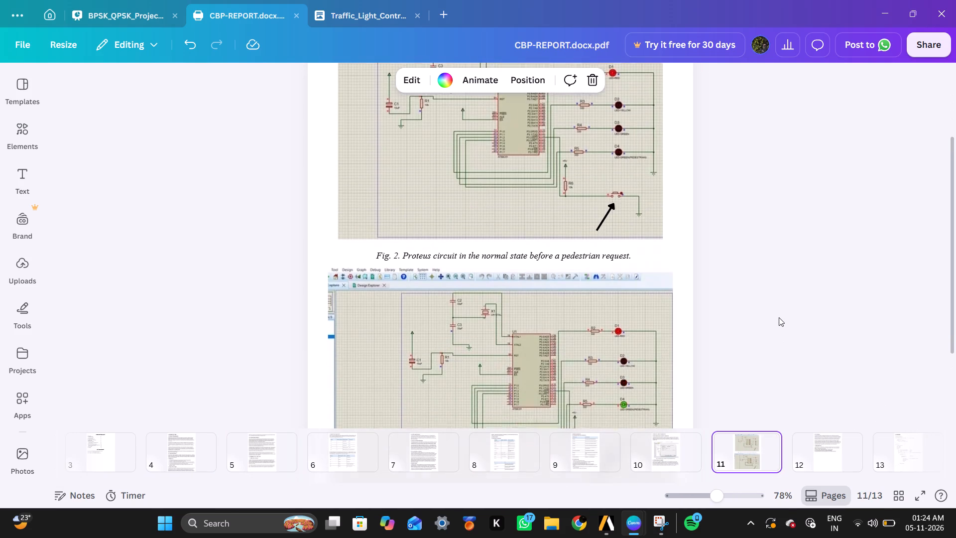
scroll(779, 317, "down", 1)
scroll(564, 458, "right", 4)
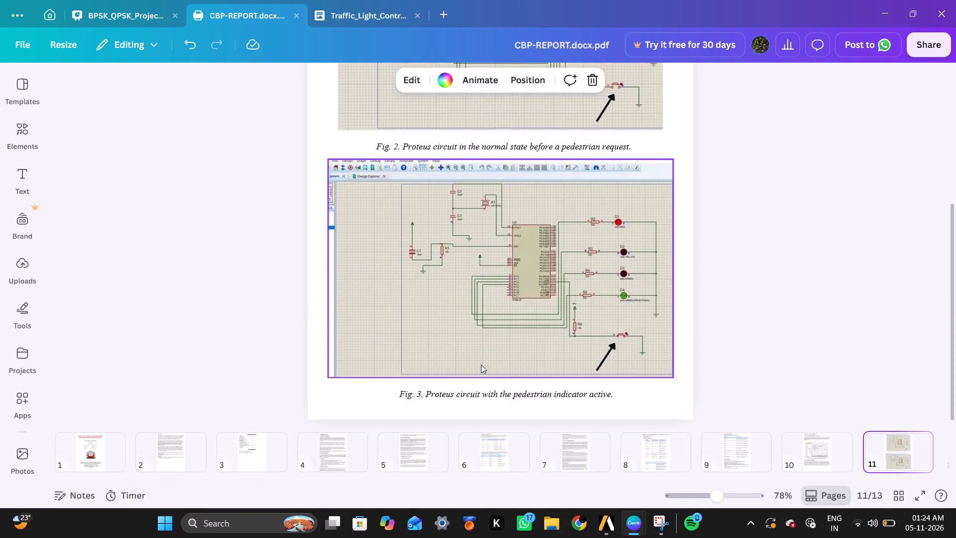
left_click(811, 452)
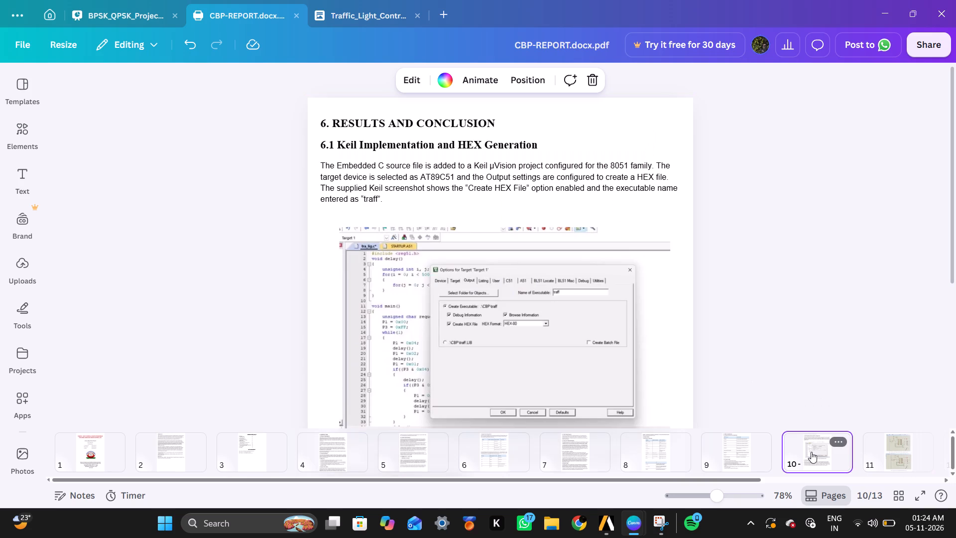
scroll(579, 315, "down", 1)
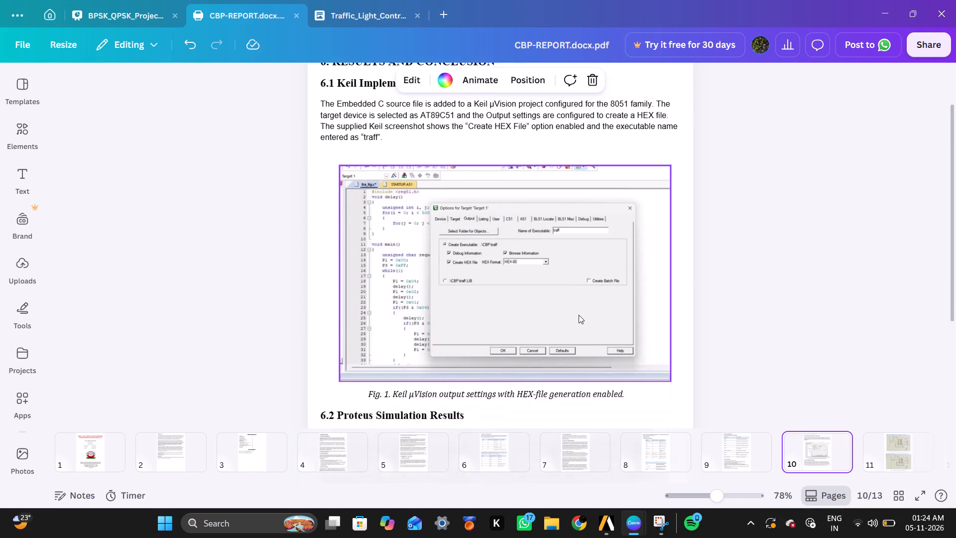
scroll(579, 315, "down", 2)
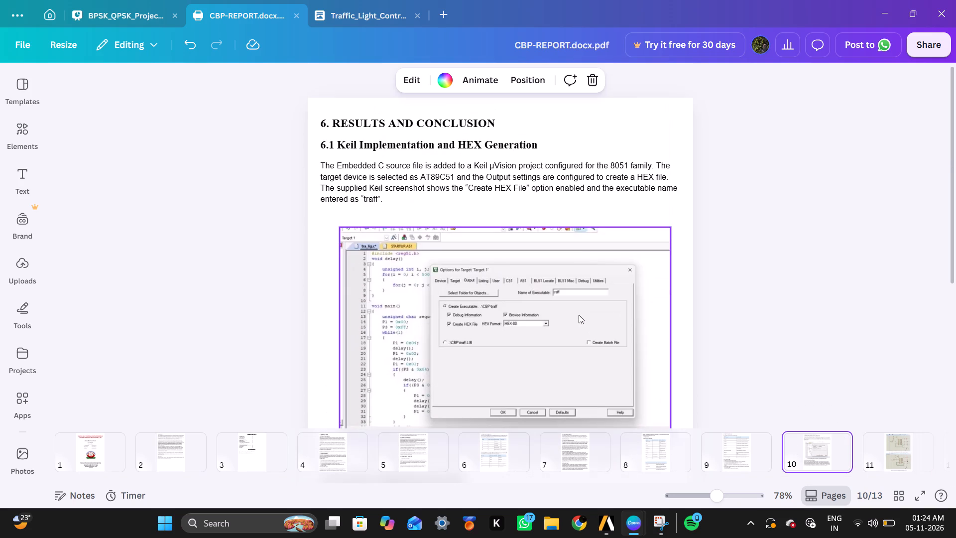
Review the Proteus figures page, the conclusion and references page, and the appendix source code on page 13.
scroll(829, 433, "left", 1)
left_click(805, 454)
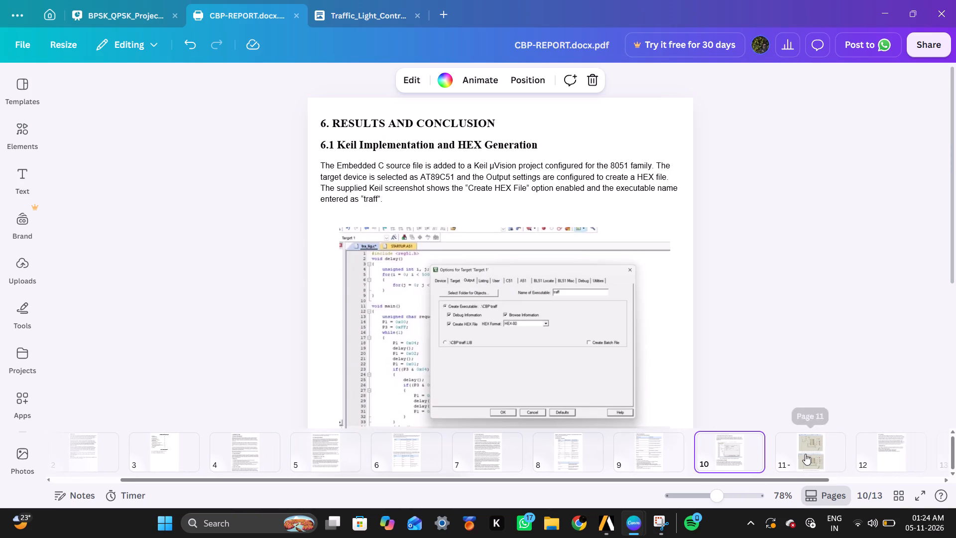
left_click(871, 457)
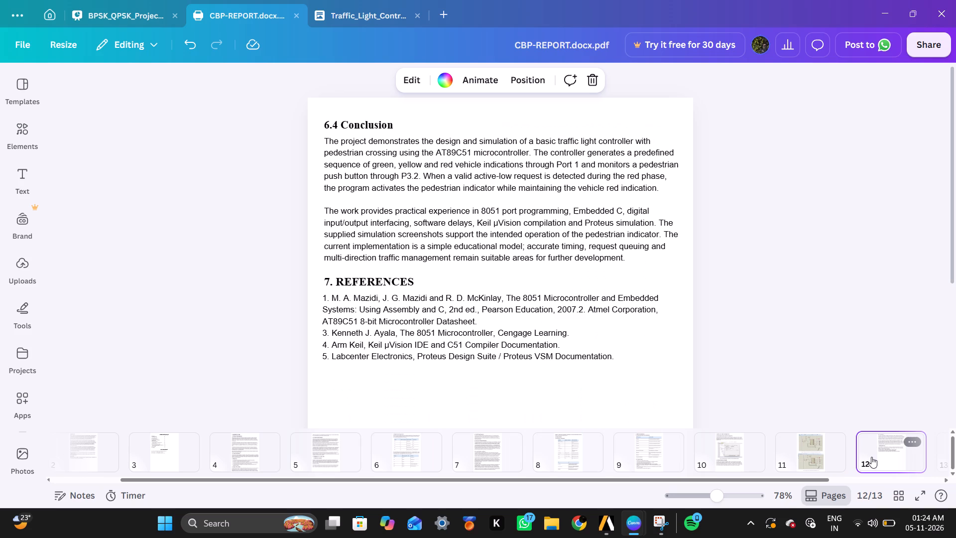
left_click(793, 459)
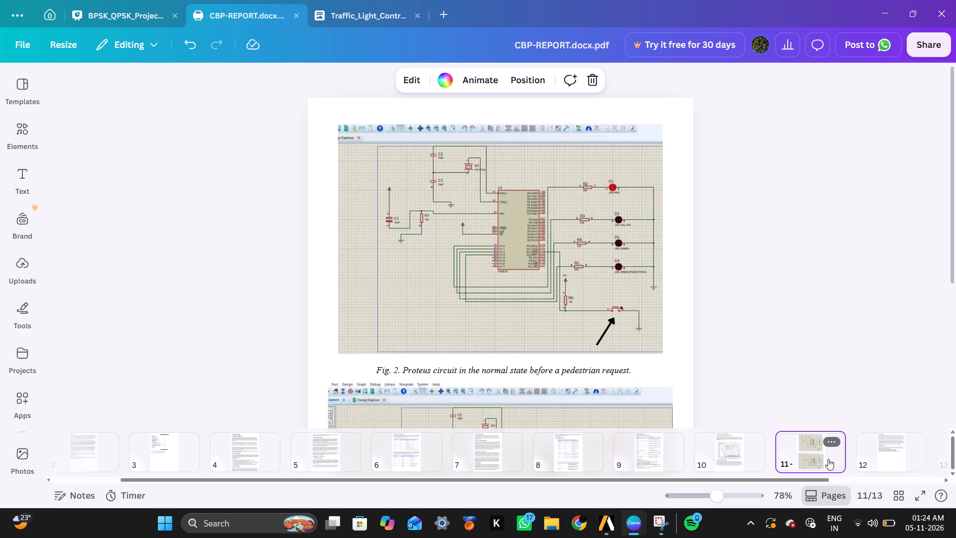
left_click(861, 459)
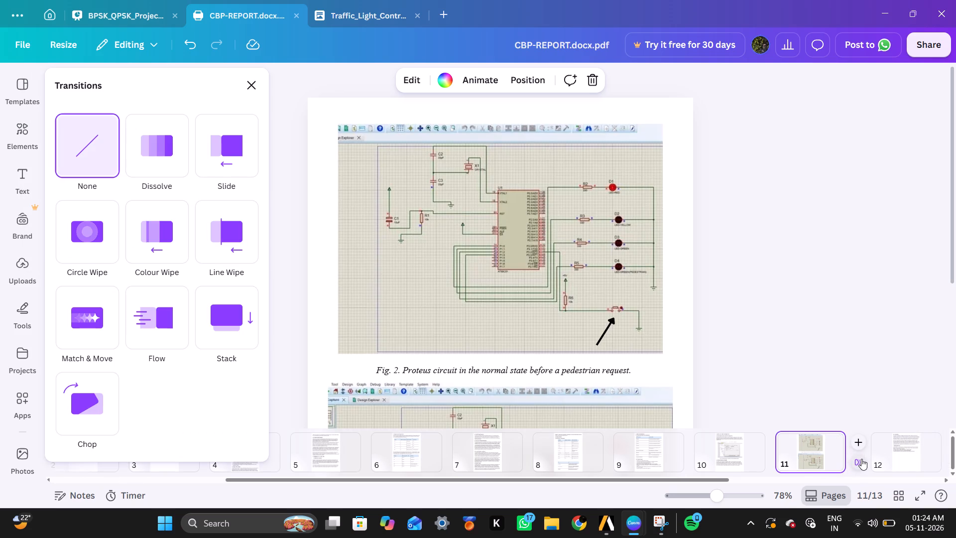
left_click(888, 457)
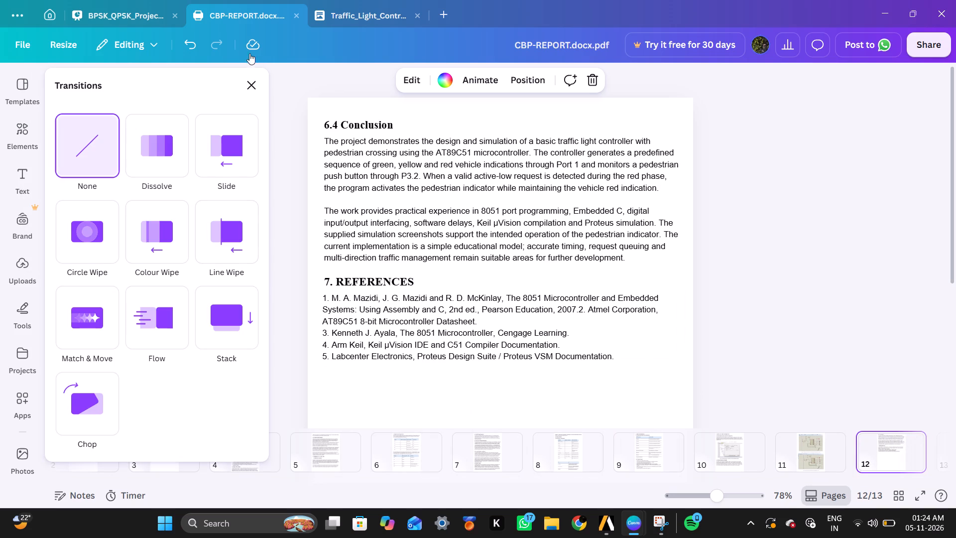
left_click(258, 96)
scroll(481, 415, "left", 2)
scroll(784, 471, "left", 2)
left_click(856, 455)
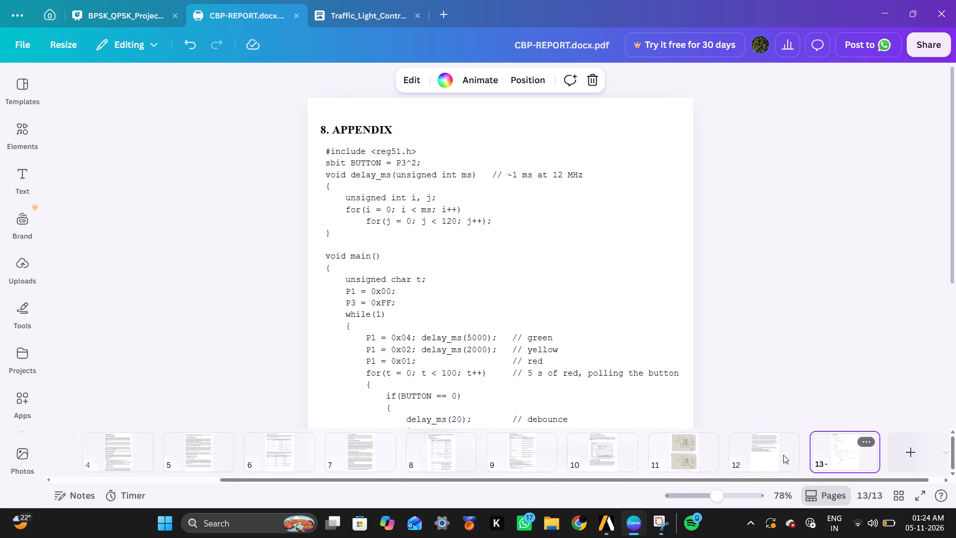
scroll(639, 377, "down", 1)
Review the abstract page and the table of contents with its page numbers and the List of Figures.
scroll(563, 462, "right", 6)
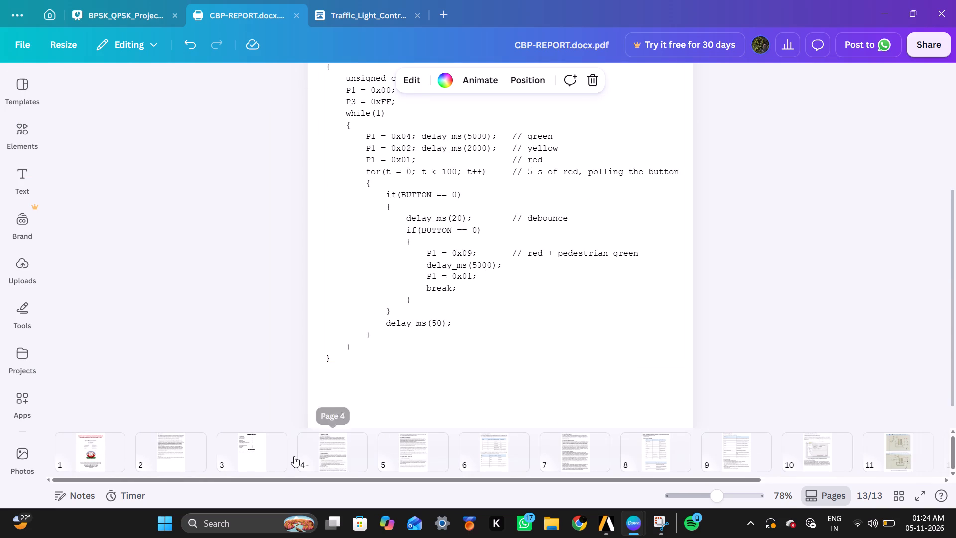
left_click(246, 461)
left_click(194, 455)
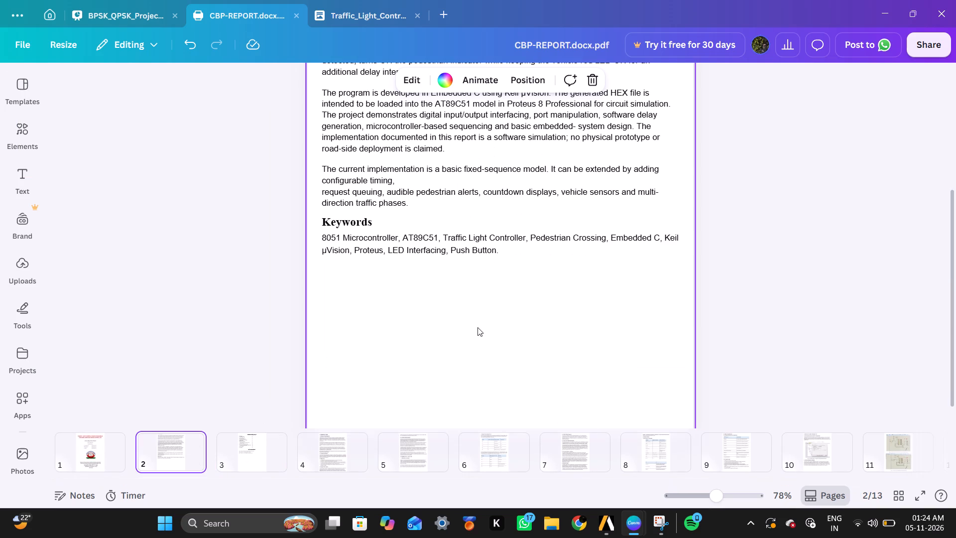
scroll(478, 327, "up", 4)
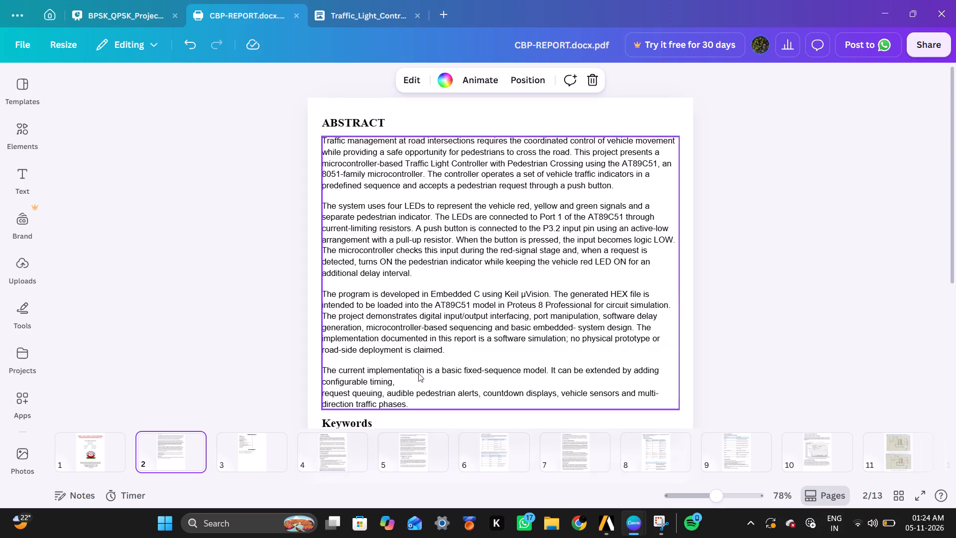
left_click(274, 459)
scroll(431, 397, "down", 2)
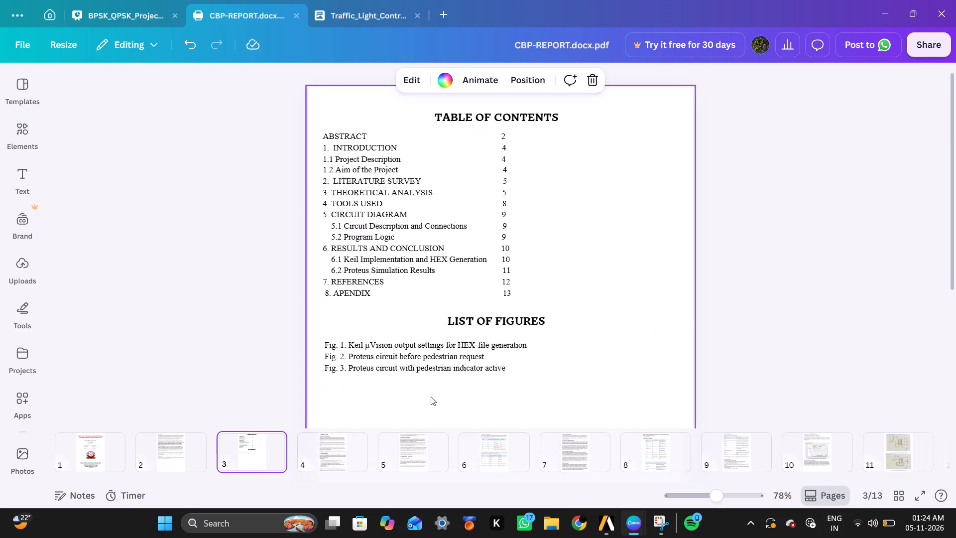
scroll(431, 397, "down", 3)
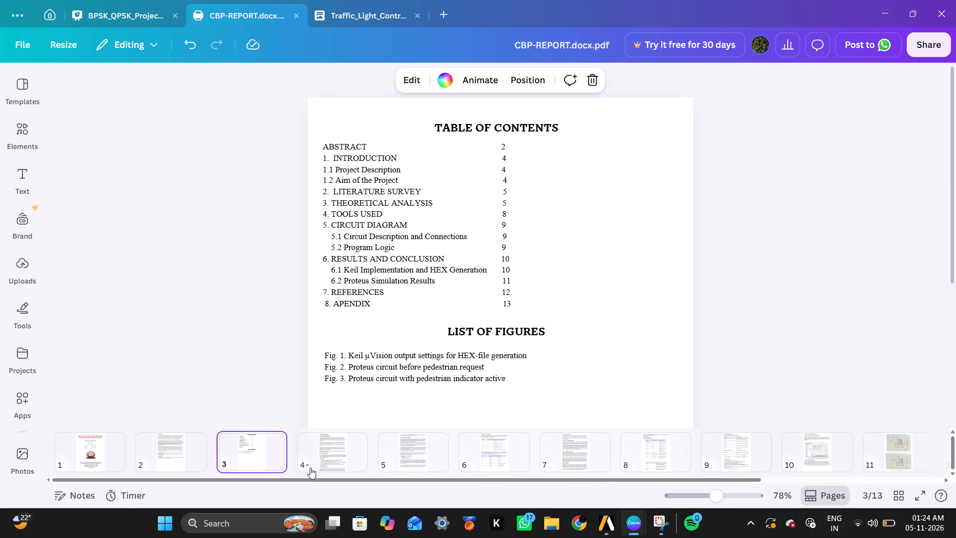
Download all pages of the report as a PDF into the Downloads folder under the file name traffic_mpmc_report.
left_click(310, 468)
left_click(89, 459)
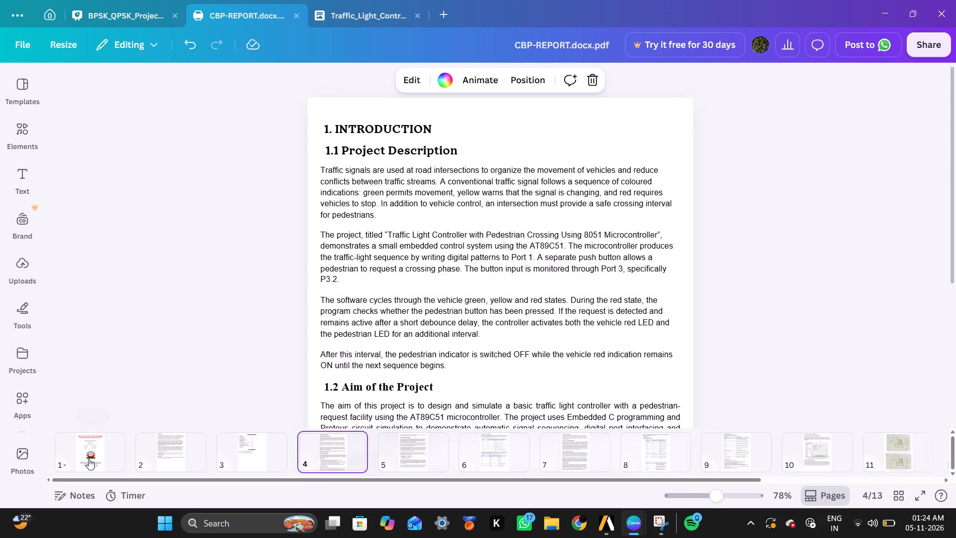
left_click(938, 53)
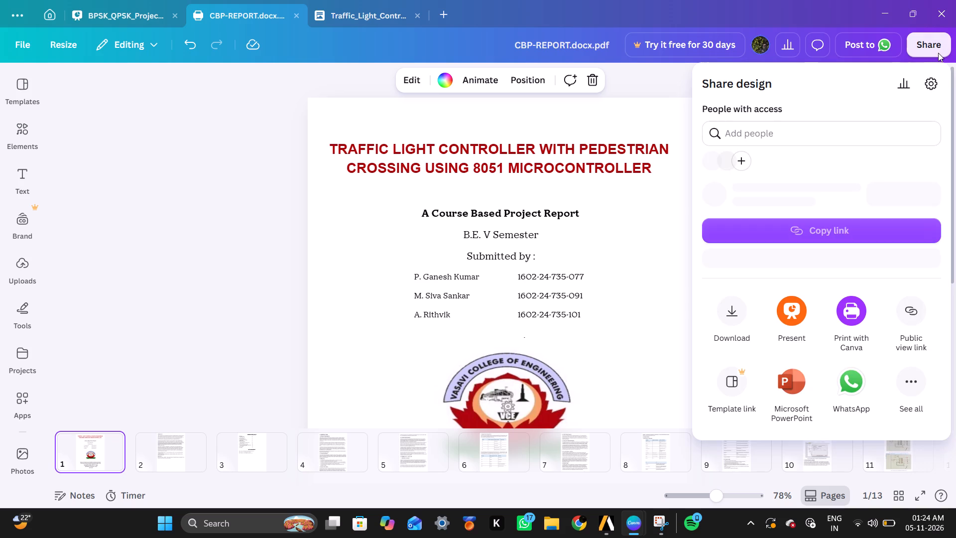
left_click(734, 330)
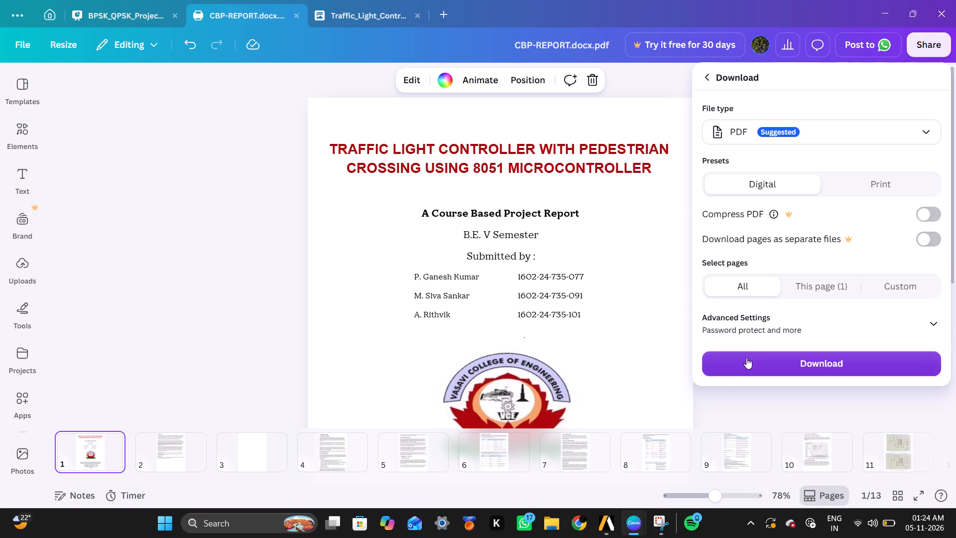
left_click(746, 358)
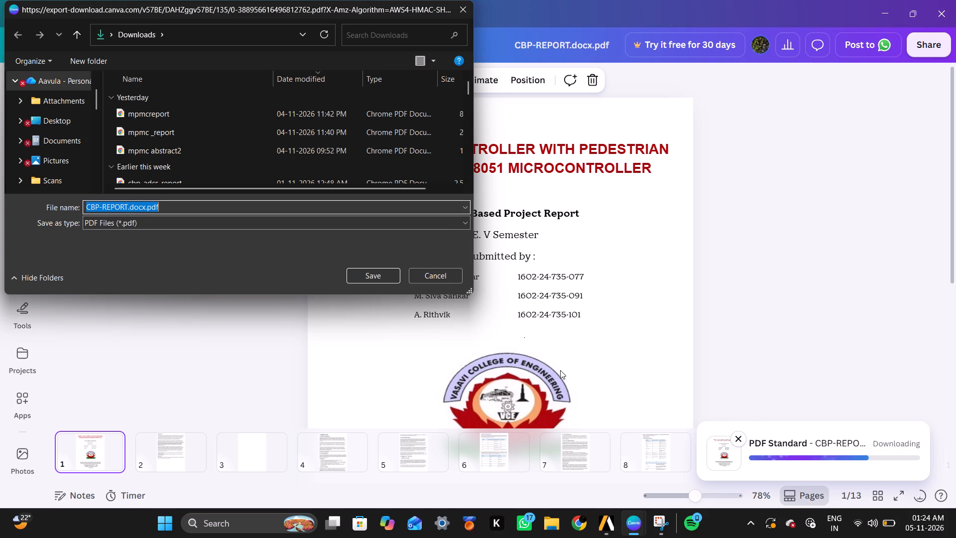
key("BackSpace")
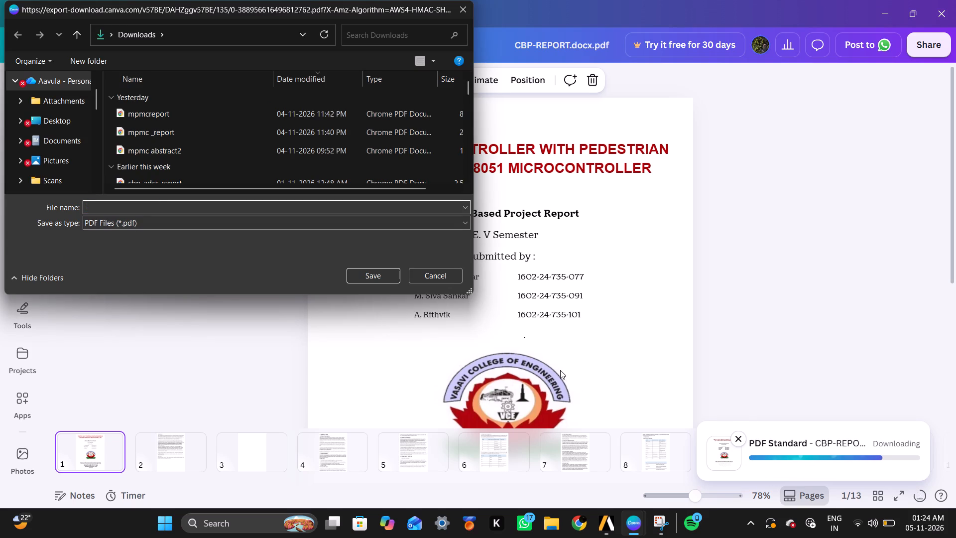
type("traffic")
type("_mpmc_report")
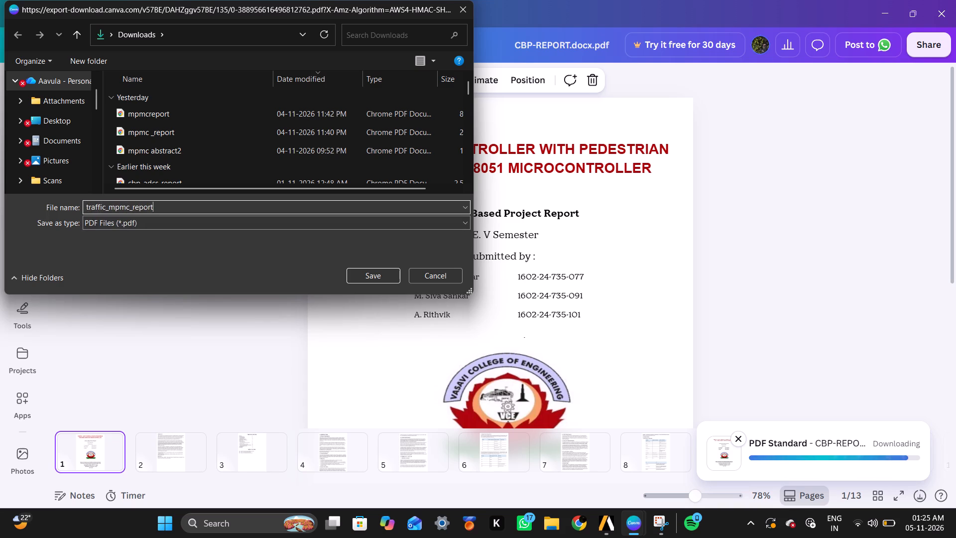
Save the exported PDF in the Downloads folder as traffic_mpmc_report.
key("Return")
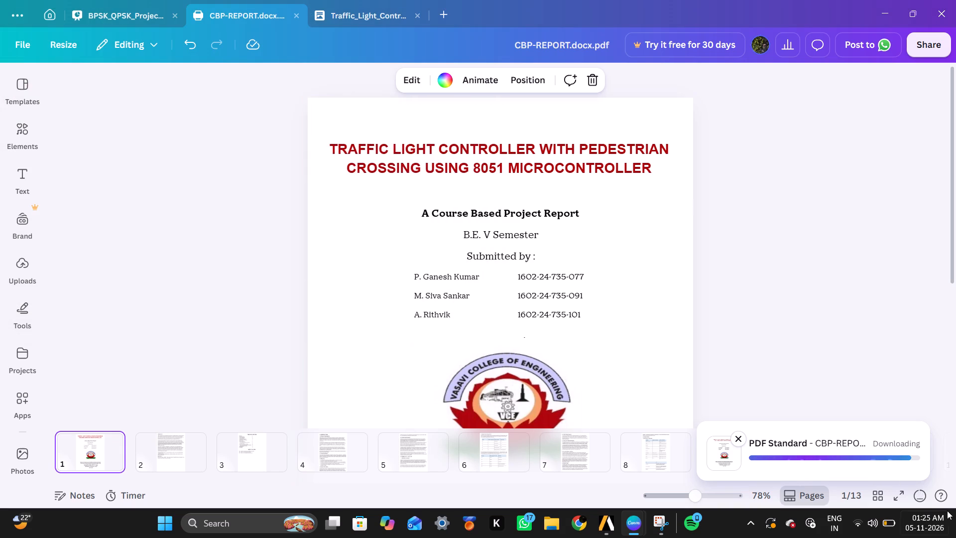
Locate the downloaded traffic_mpmc_report PDF in File Explorer and share it through WhatsApp.
left_click(829, 459)
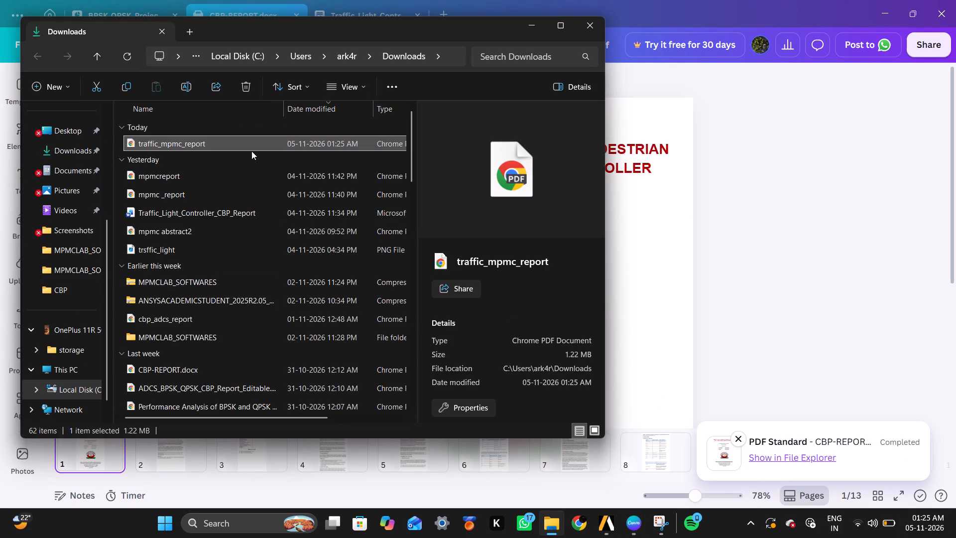
left_click(246, 145)
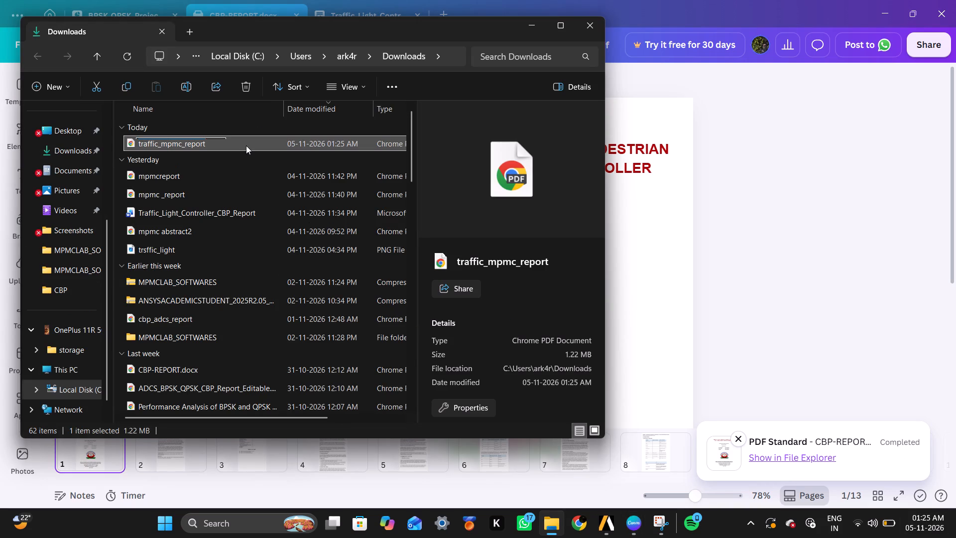
left_click(246, 145)
right_click(246, 145)
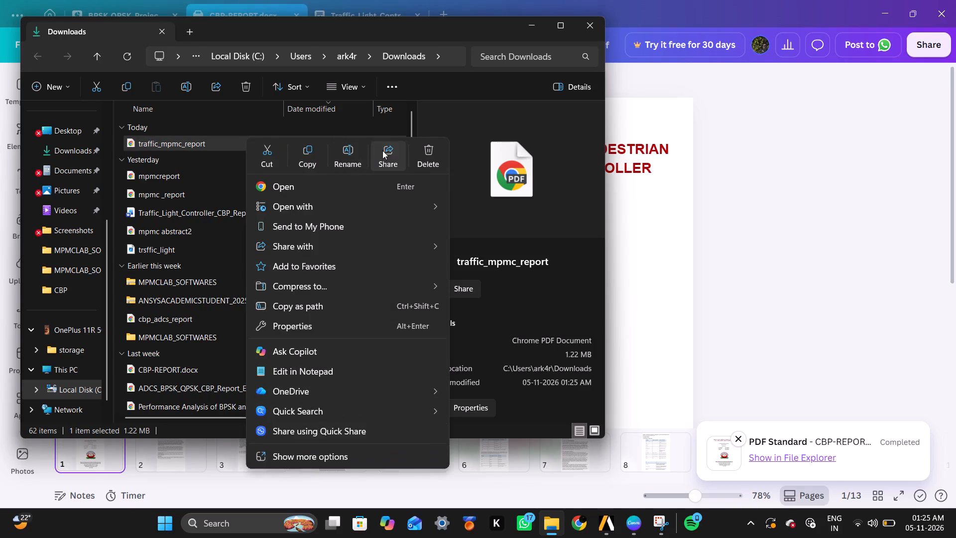
left_click(382, 150)
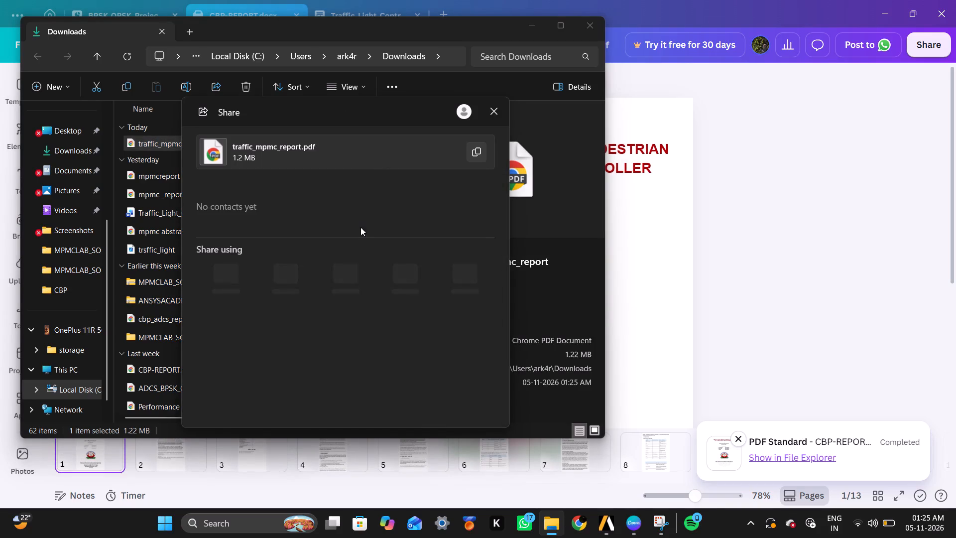
left_click(295, 295)
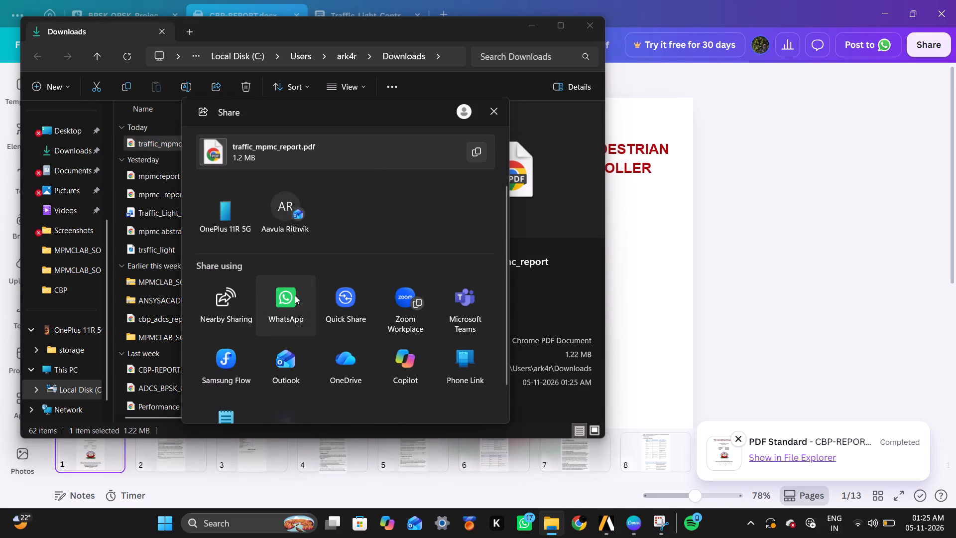